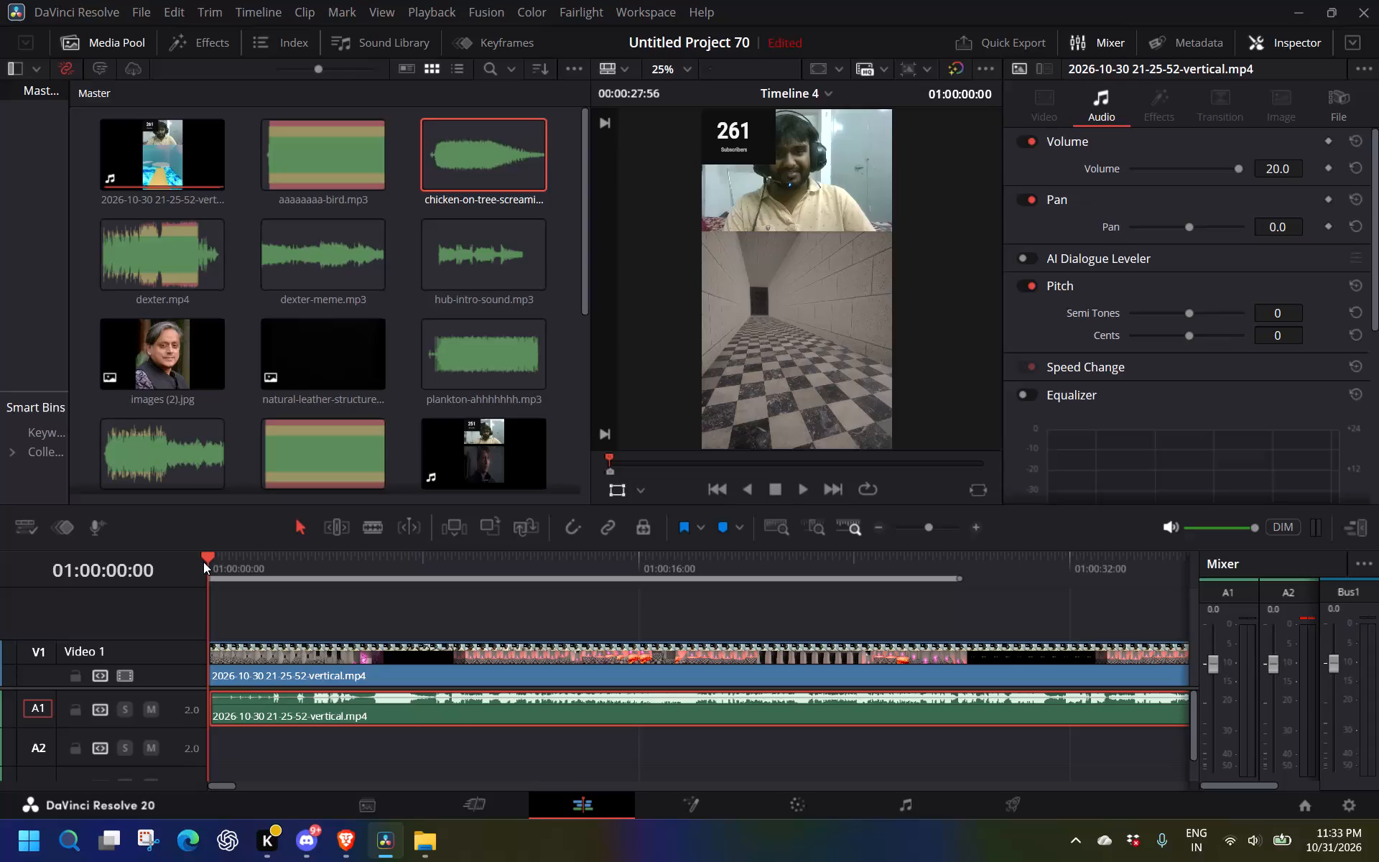
# Play the timeline to find the cut point and split the vertical clip's video and audio at about 01:00:09:30.
pyautogui.press('space')
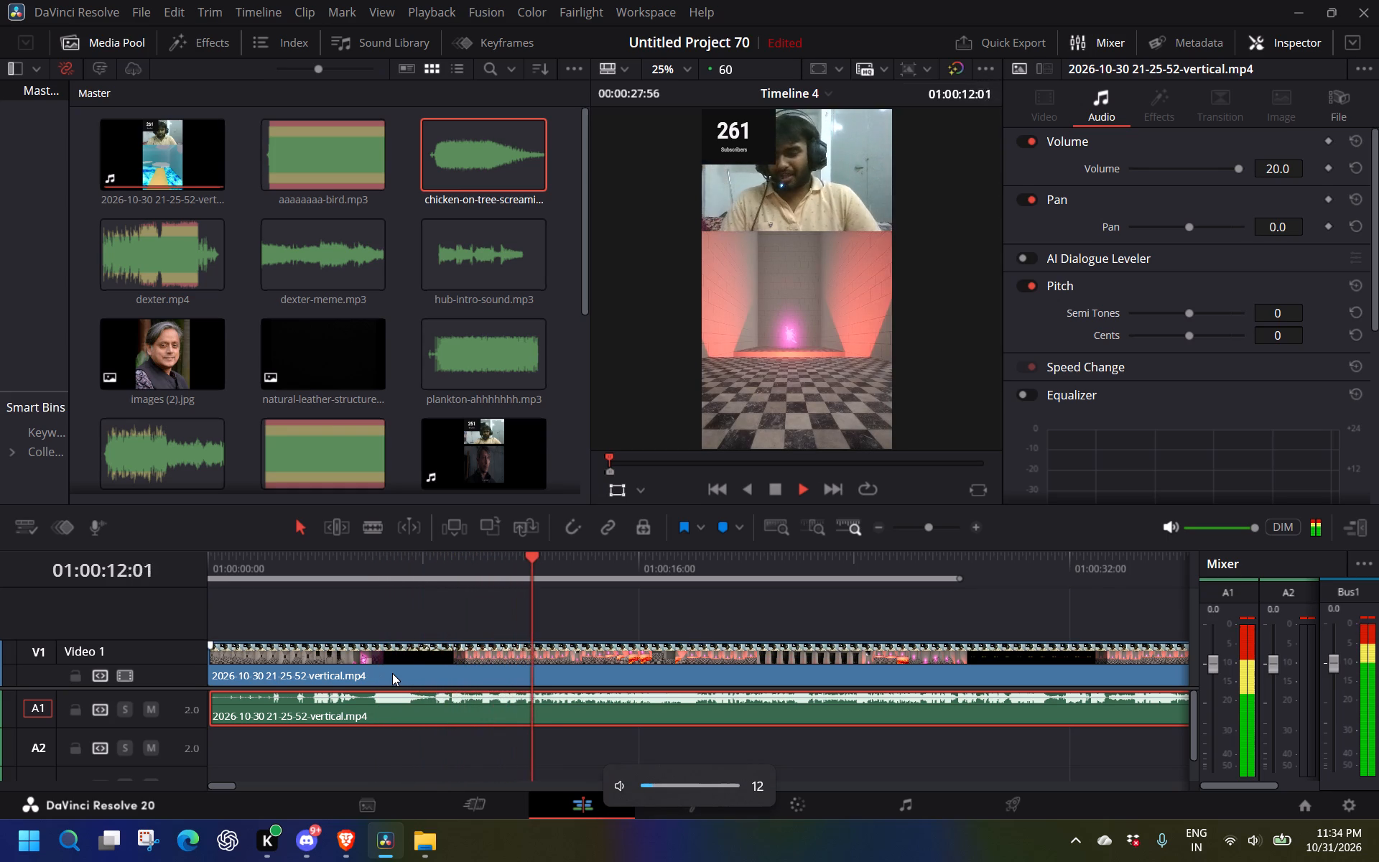
pyautogui.click(458, 560)
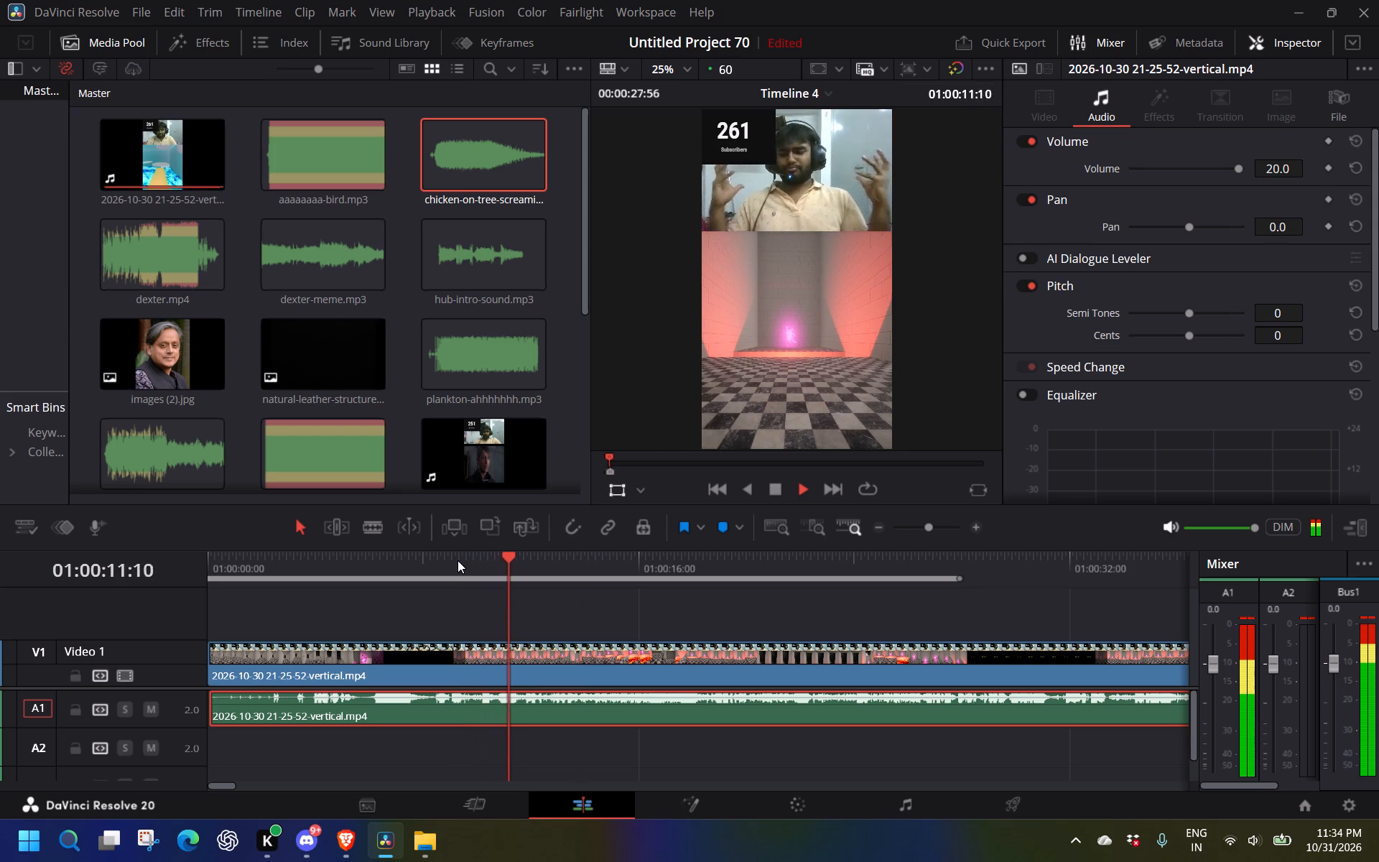
pyautogui.press('space')
pyautogui.click(379, 533)
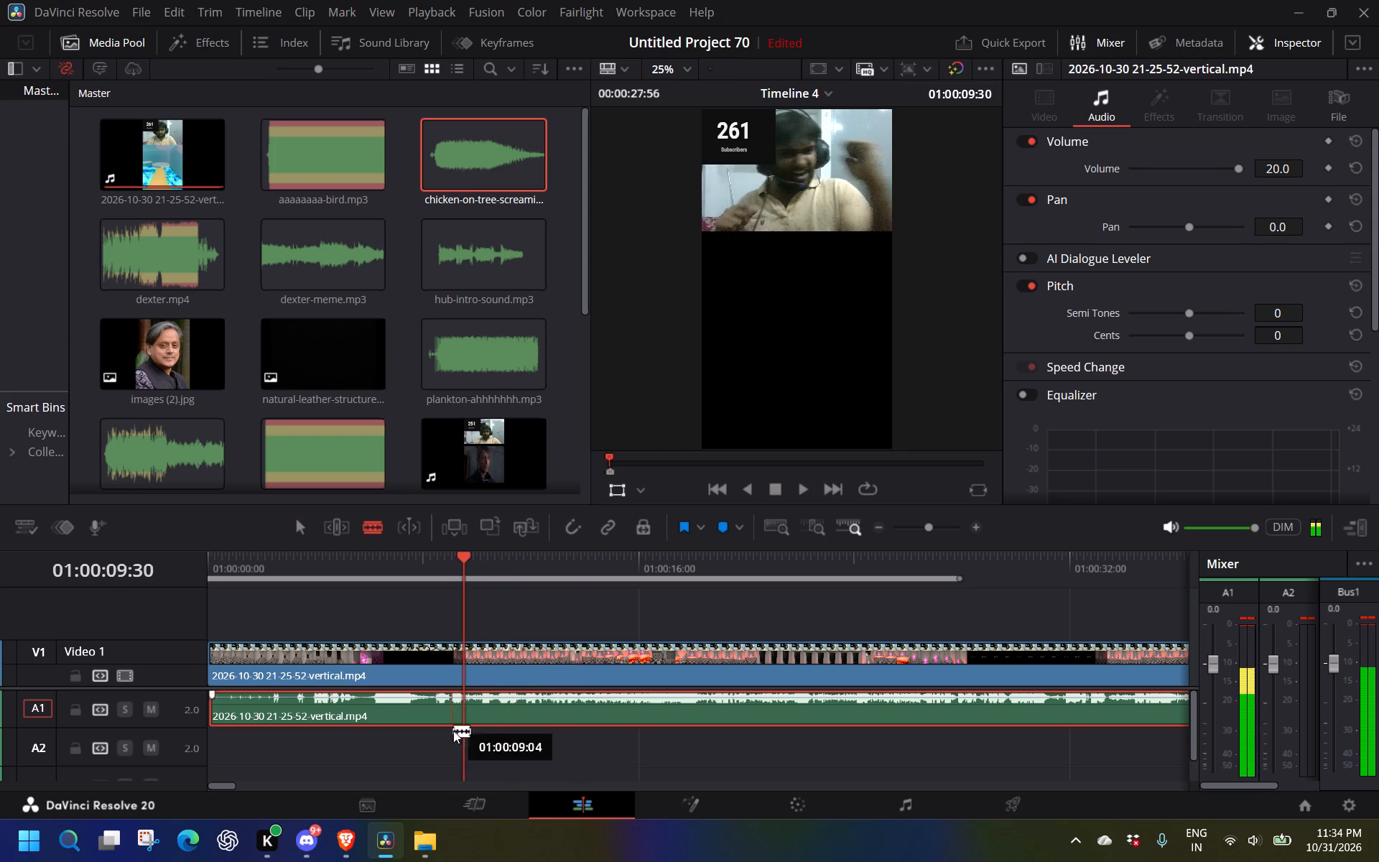
pyautogui.click(463, 720)
pyautogui.click(463, 671)
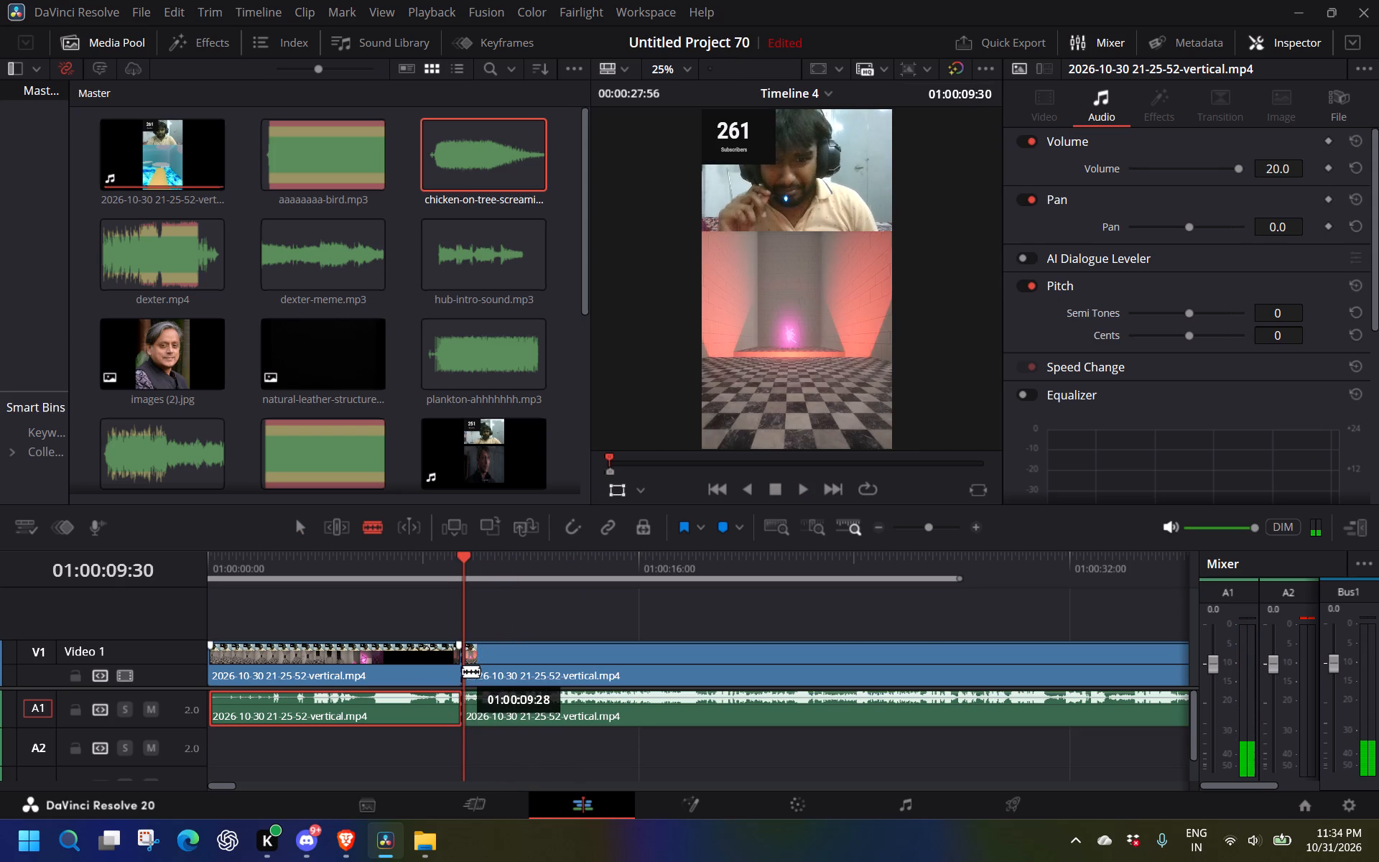
# Cut out the video and audio segment before the split from the timeline.
pyautogui.click(295, 529)
pyautogui.moveTo(307, 609); pyautogui.dragTo(329, 761)
pyautogui.hotkey('ctrl', 'x')
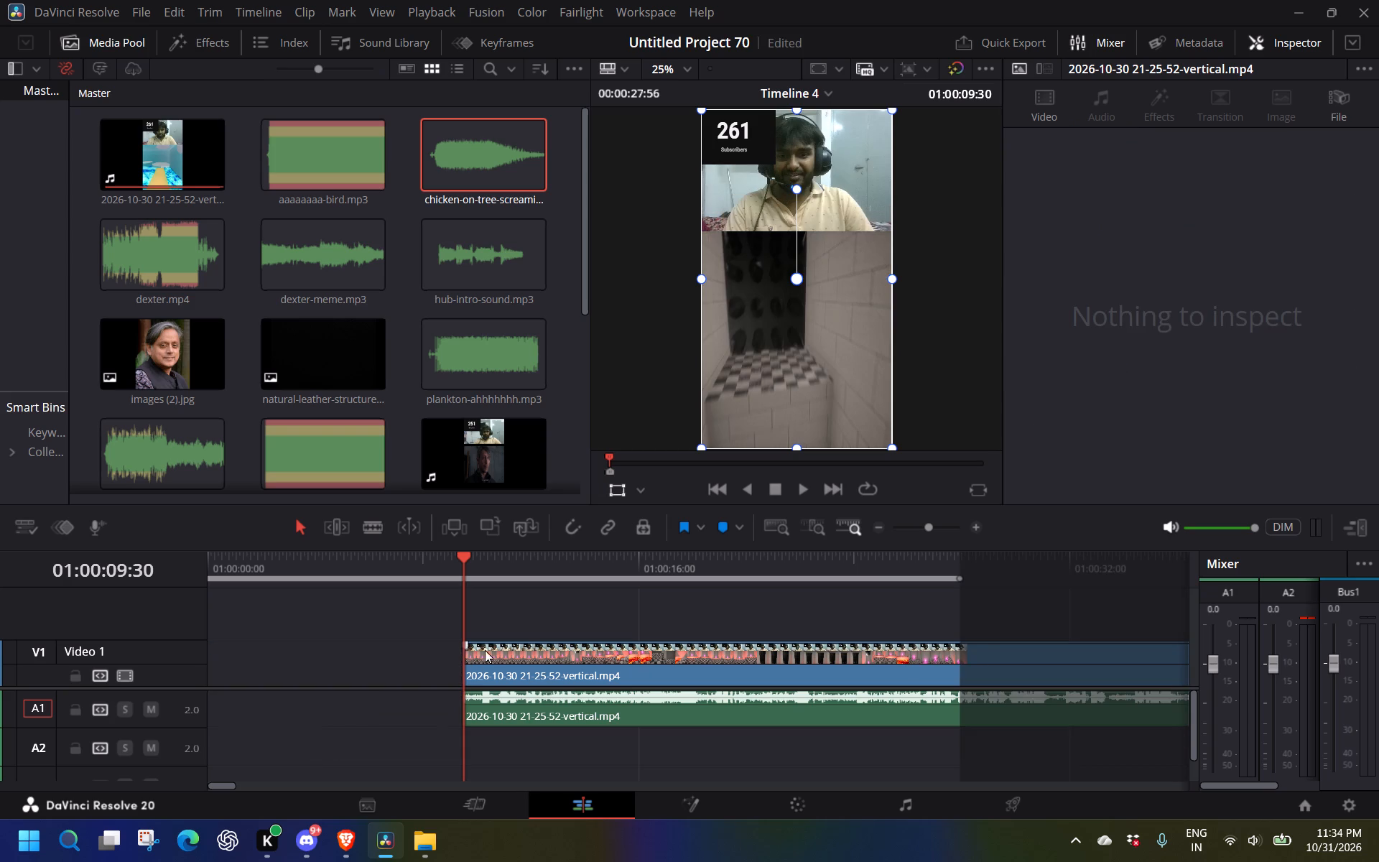
# Move the remaining video and audio together to the timeline start at 01:00:00:00.
pyautogui.moveTo(546, 617); pyautogui.dragTo(602, 773)
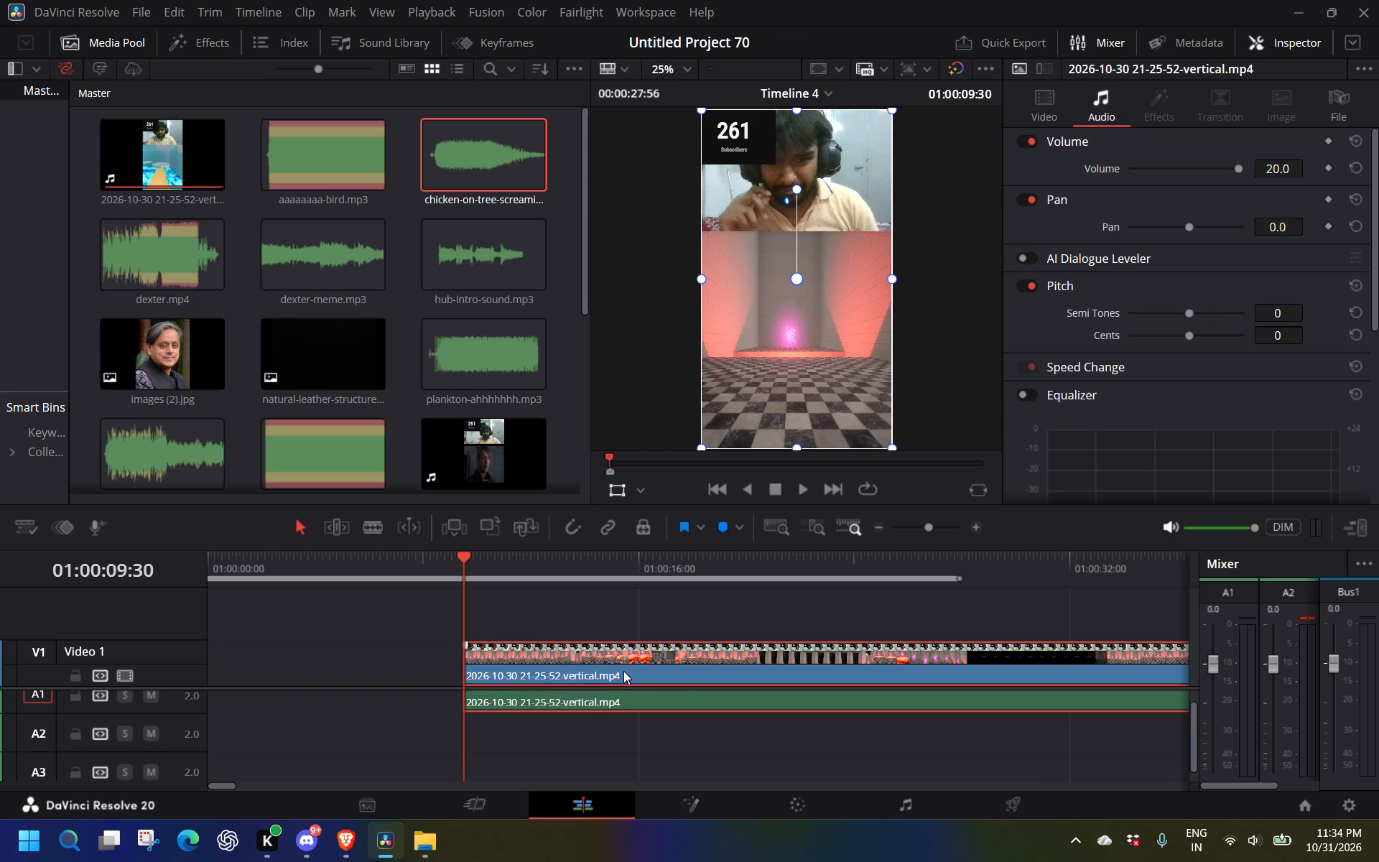
pyautogui.moveTo(631, 664); pyautogui.dragTo(147, 661)
# Play the timeline from the start and extend the marked in/out range to a duration of about 00:01:06:16.
pyautogui.moveTo(208, 558); pyautogui.dragTo(173, 538)
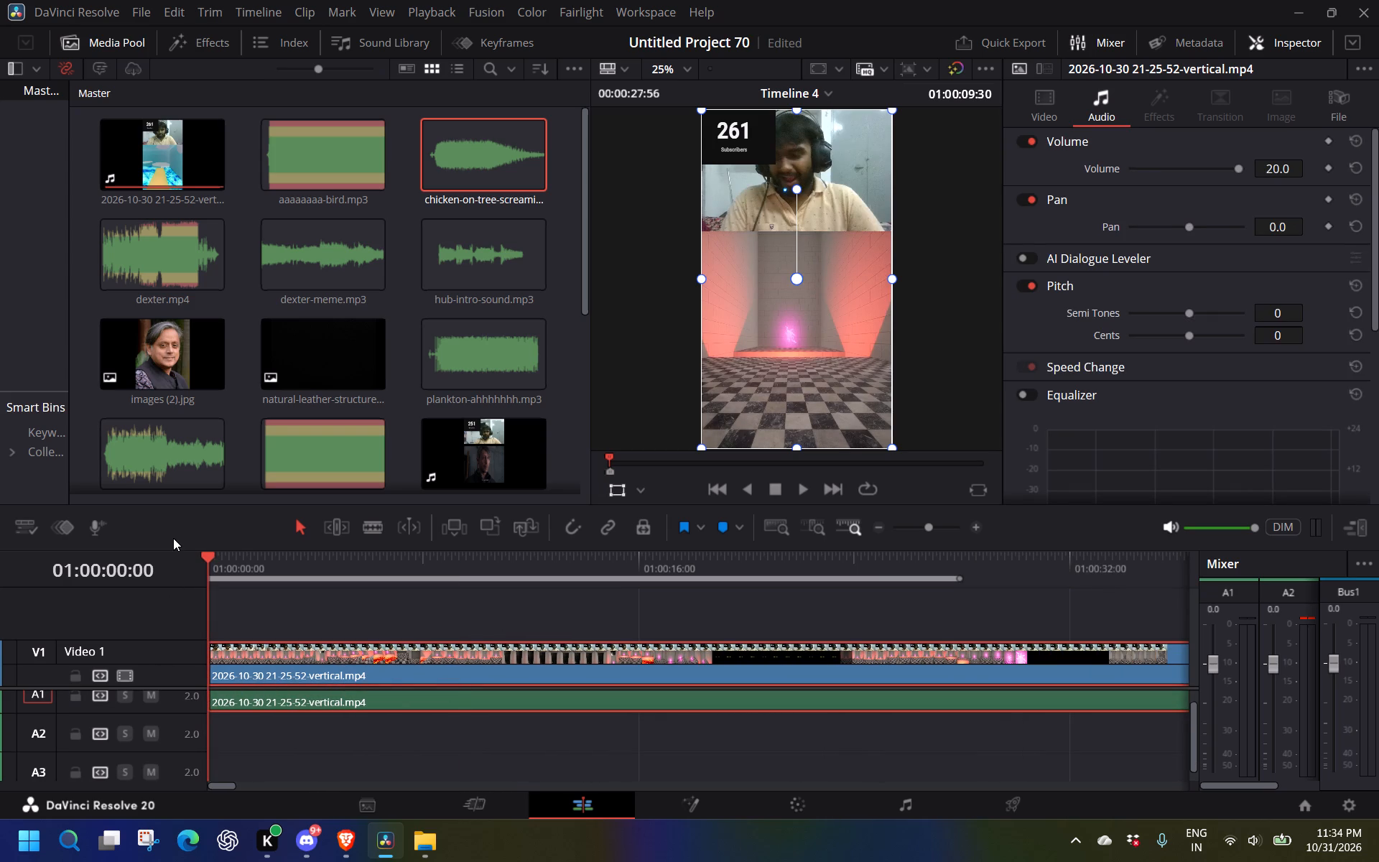
pyautogui.press('space')
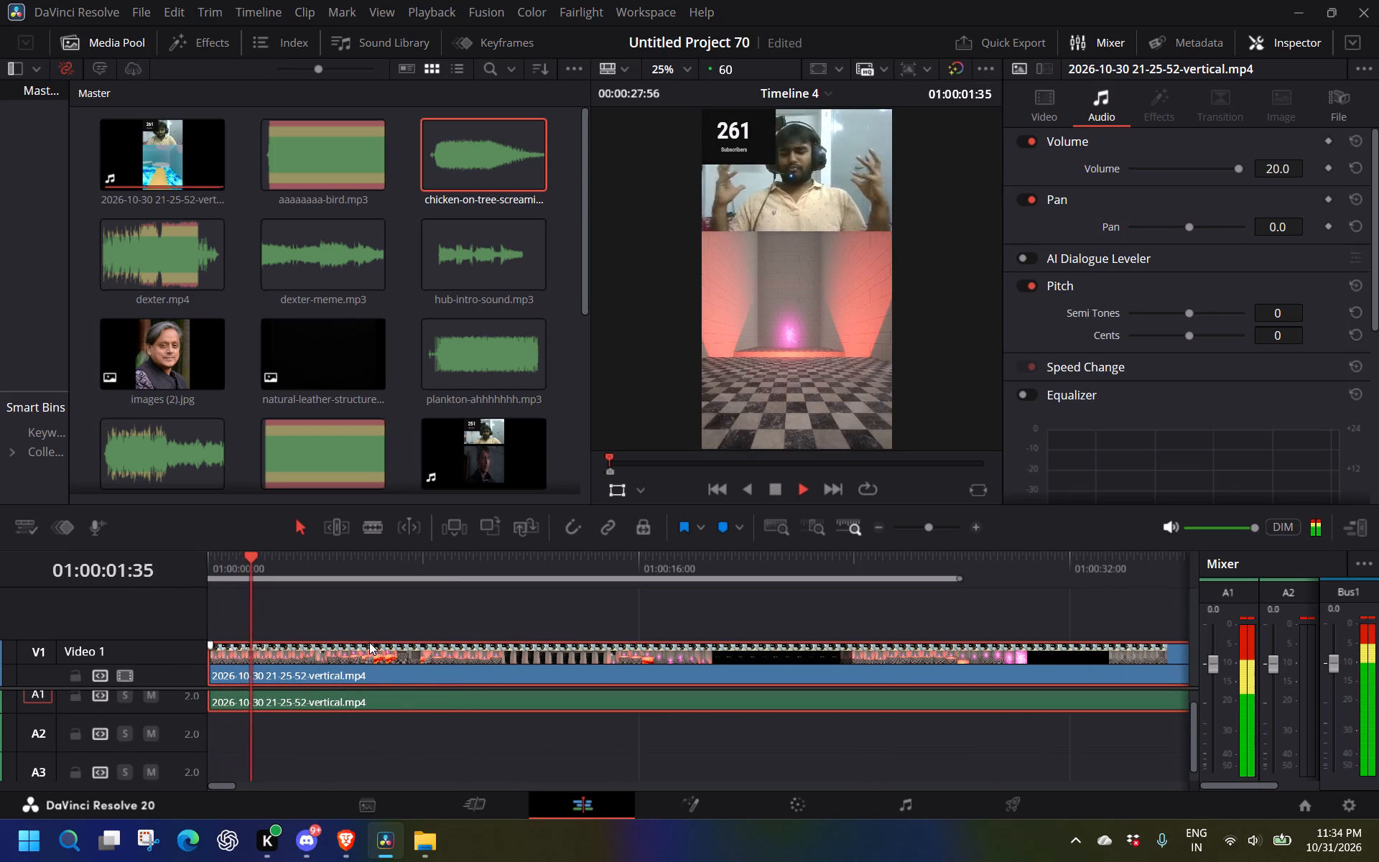
pyautogui.scroll(2, 812, 713)
pyautogui.click(837, 771)
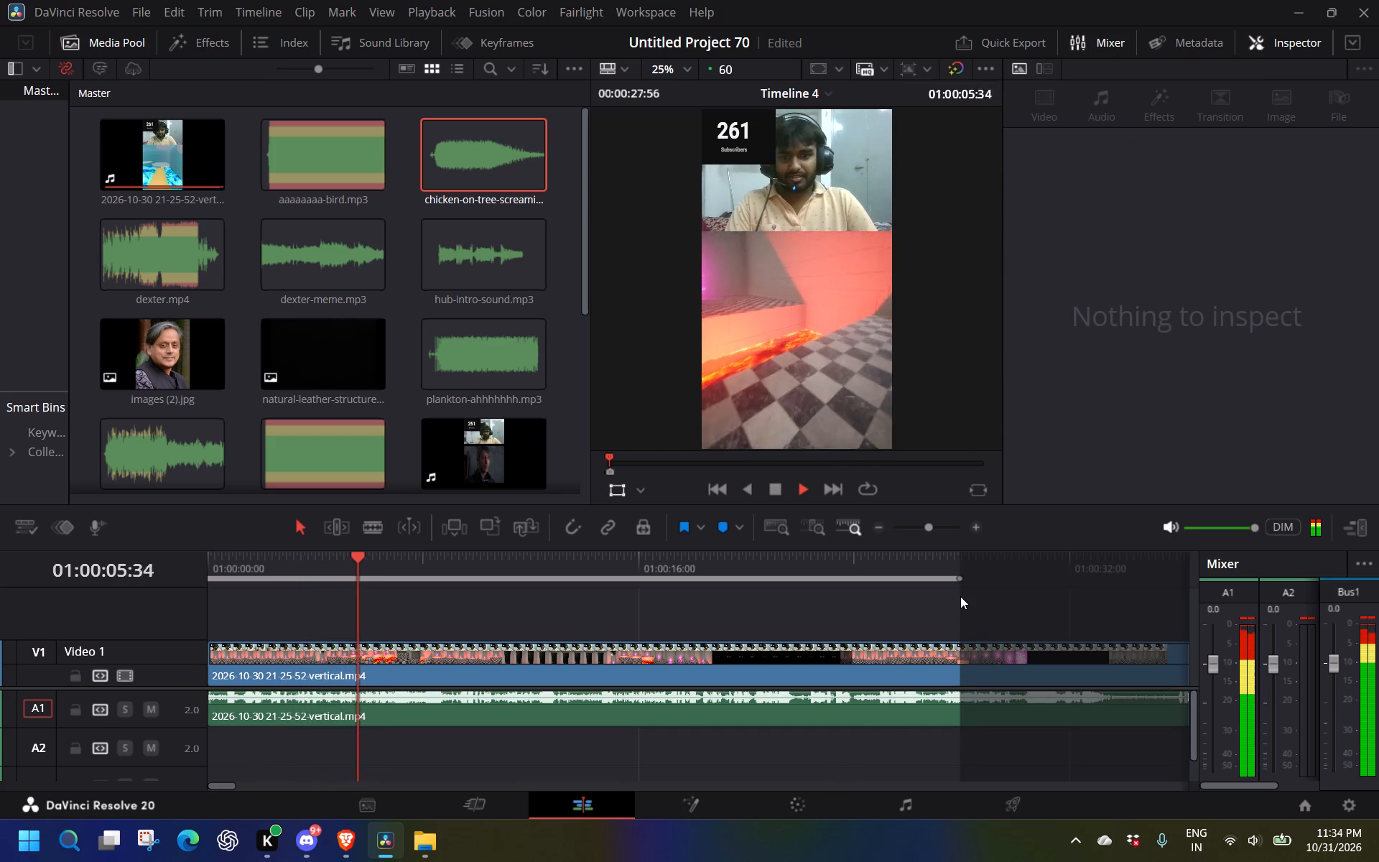
pyautogui.moveTo(962, 579); pyautogui.dragTo(1212, 596)
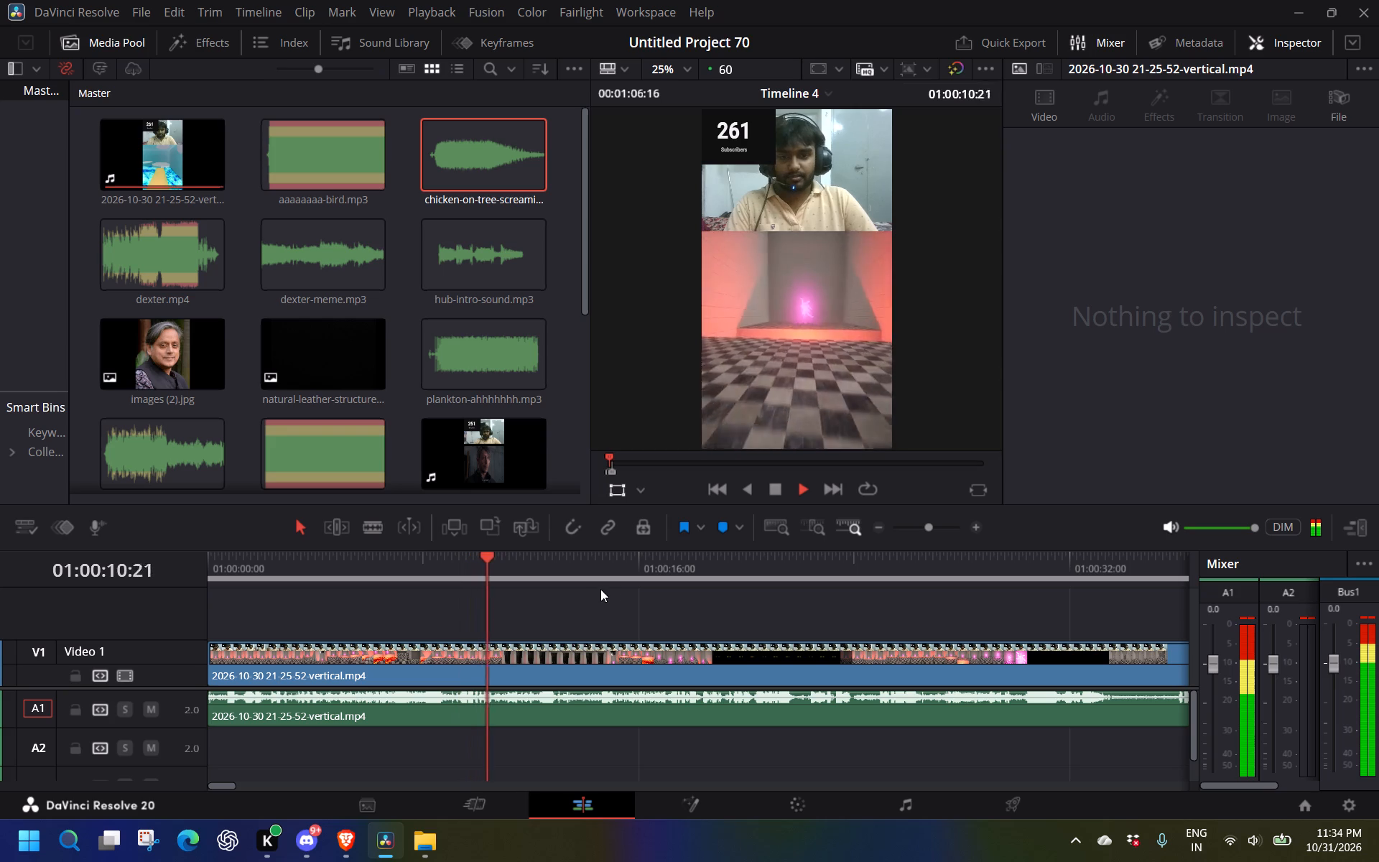
# Stop playback at about 01:00:11:23 and select the clip's audio on track A1.
pyautogui.press('space')
pyautogui.click(631, 713)
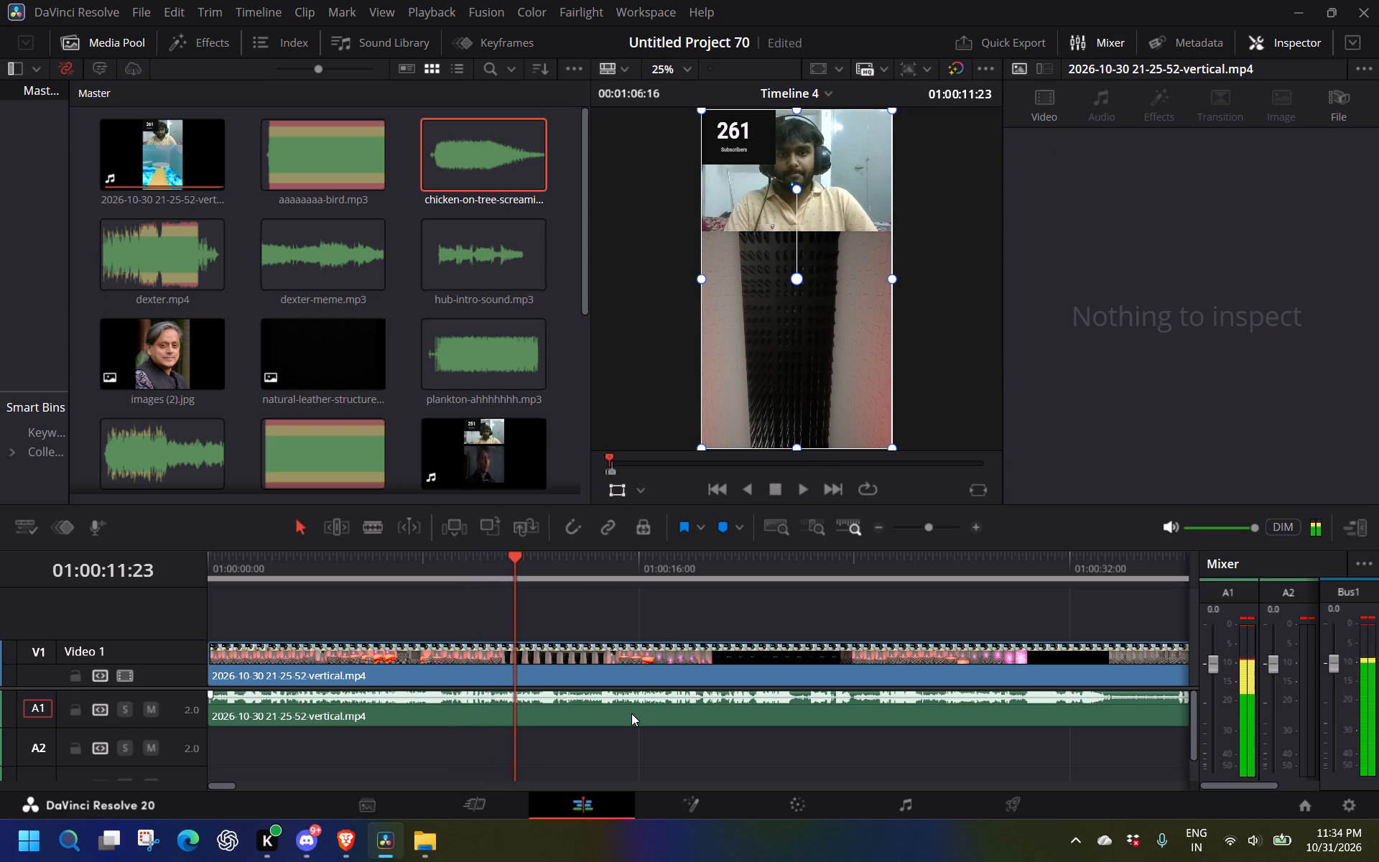
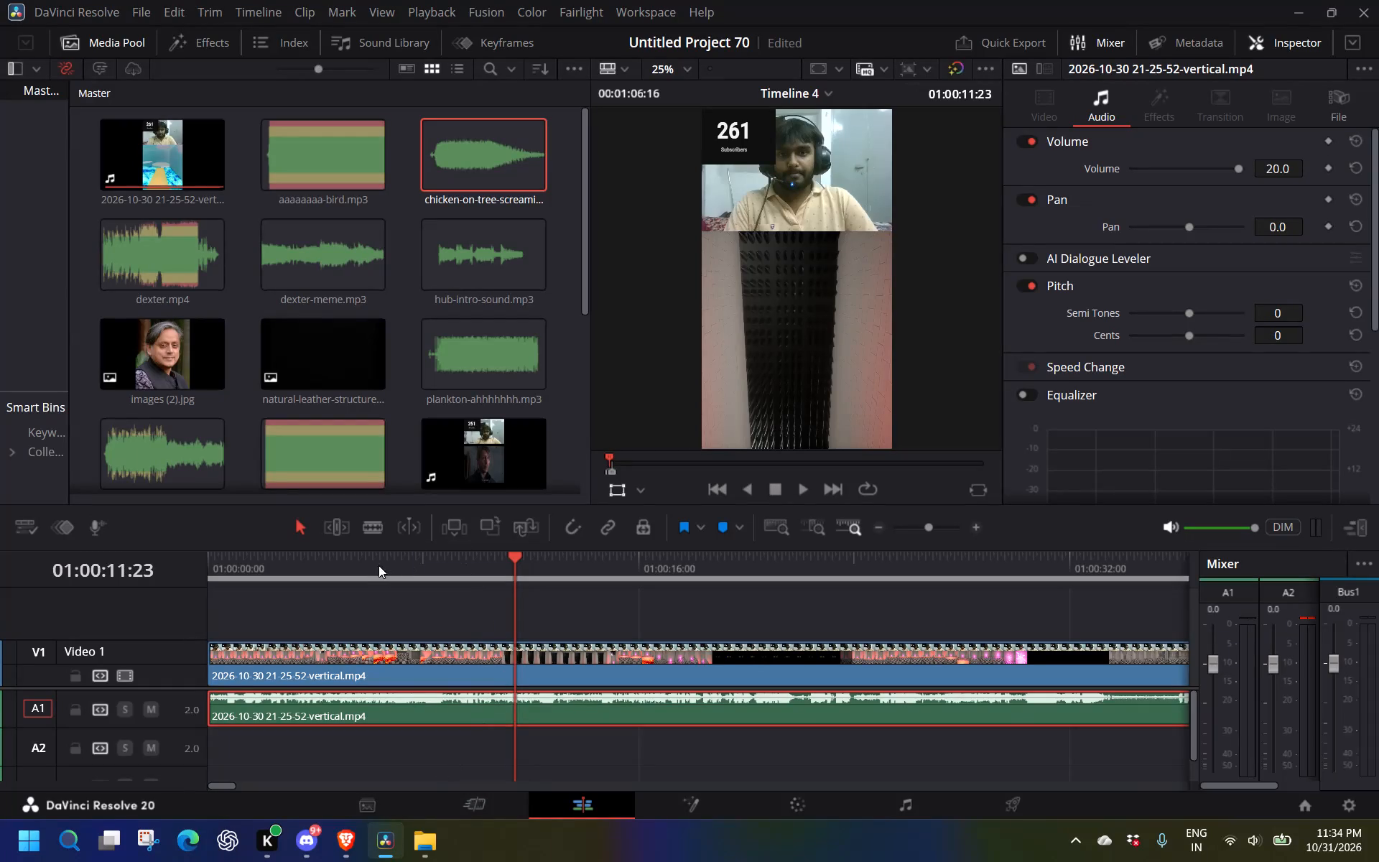
# Review the footage from about 01:00:08:28 and stop playback at about 01:00:20:11, in the black-screen section.
pyautogui.click(435, 556)
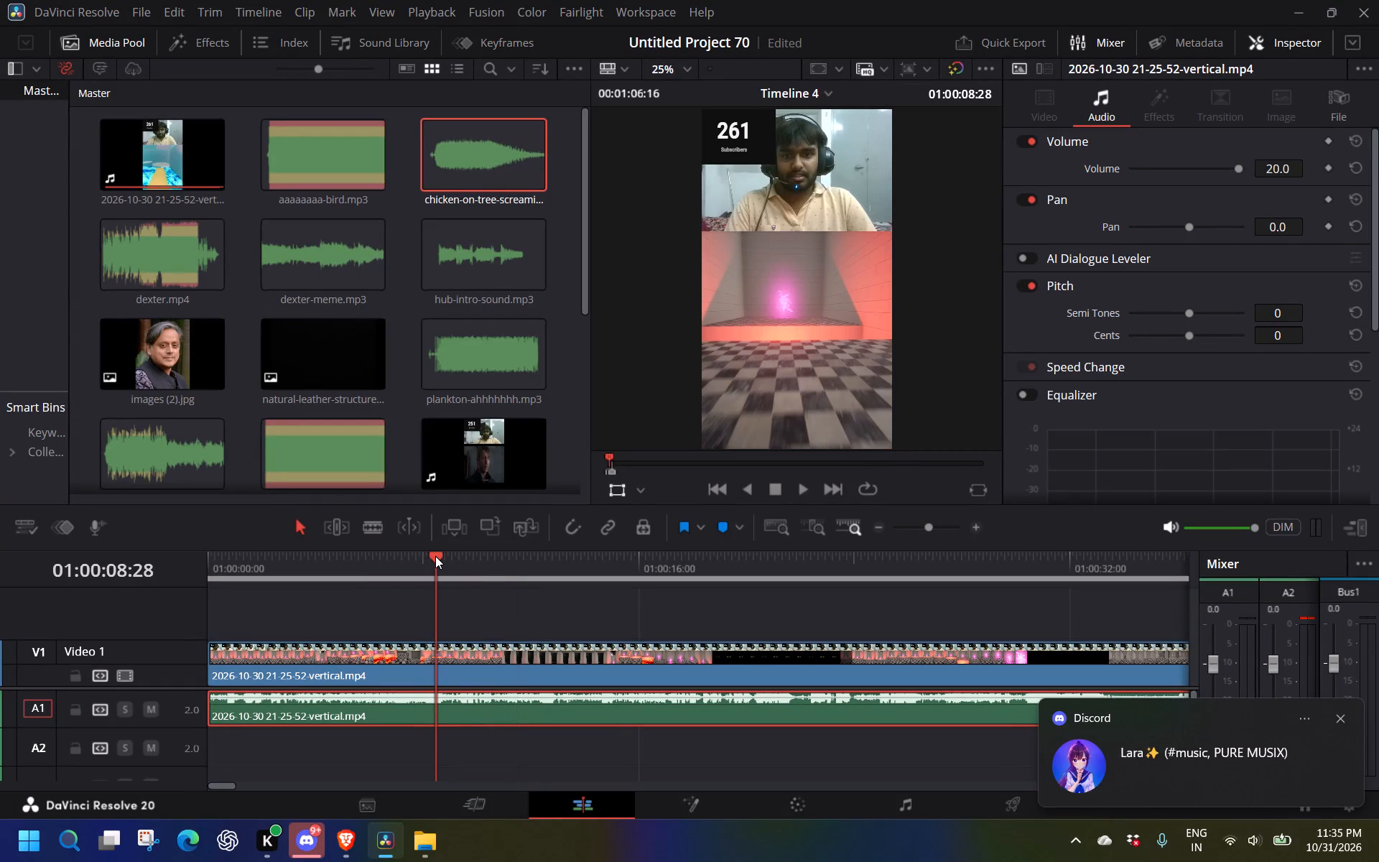
pyautogui.press('space')
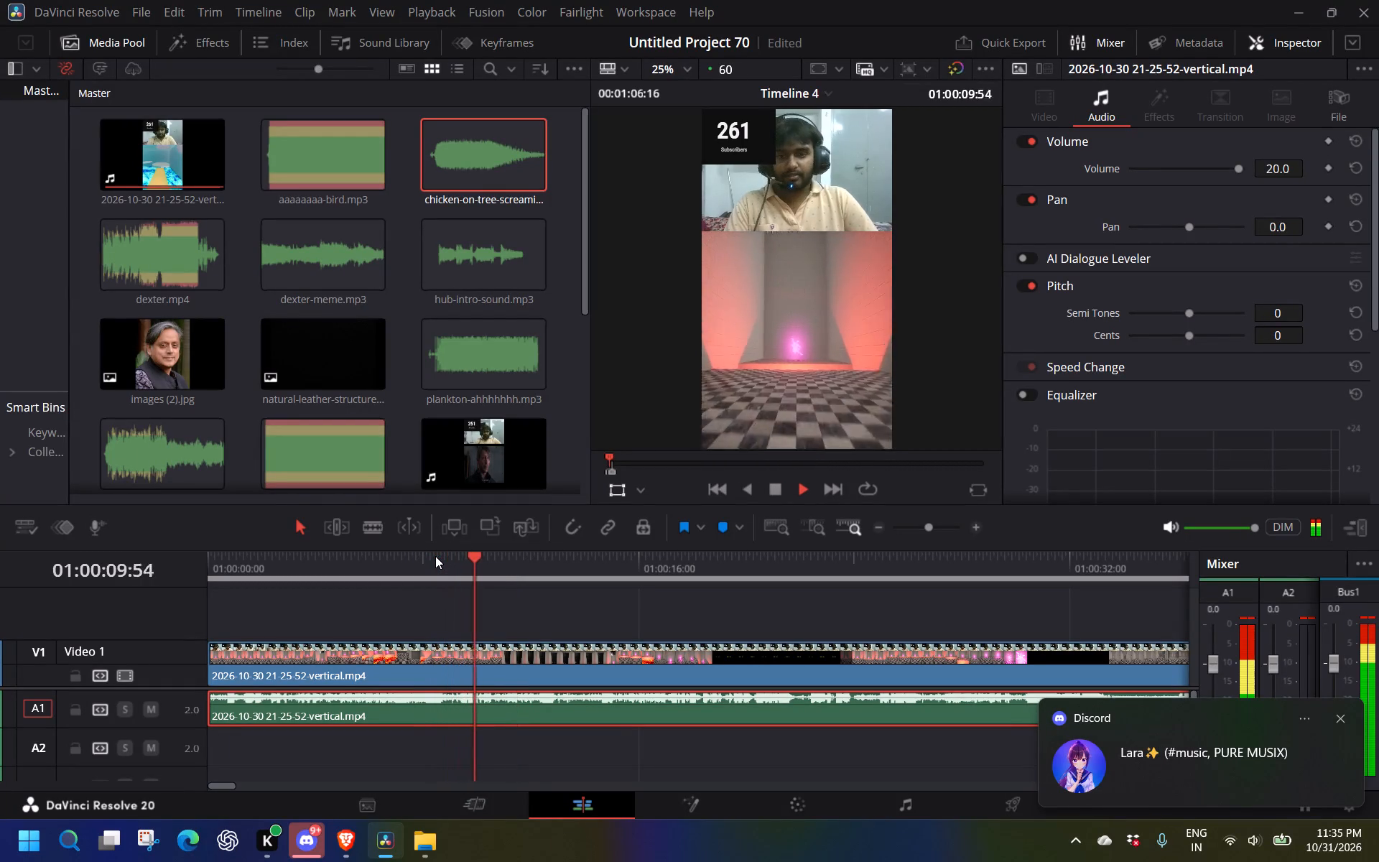
pyautogui.press('space')
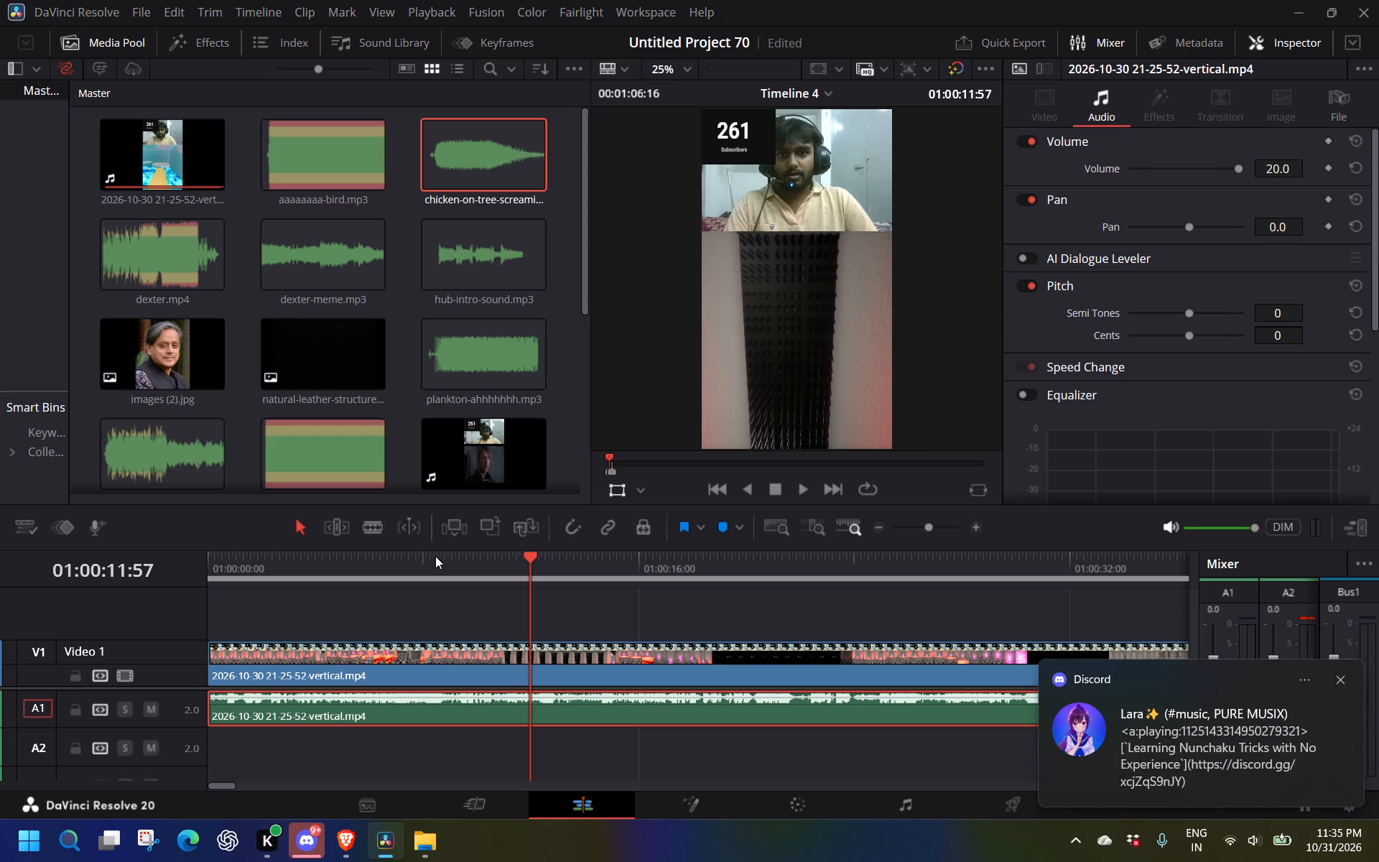
pyautogui.press('space')
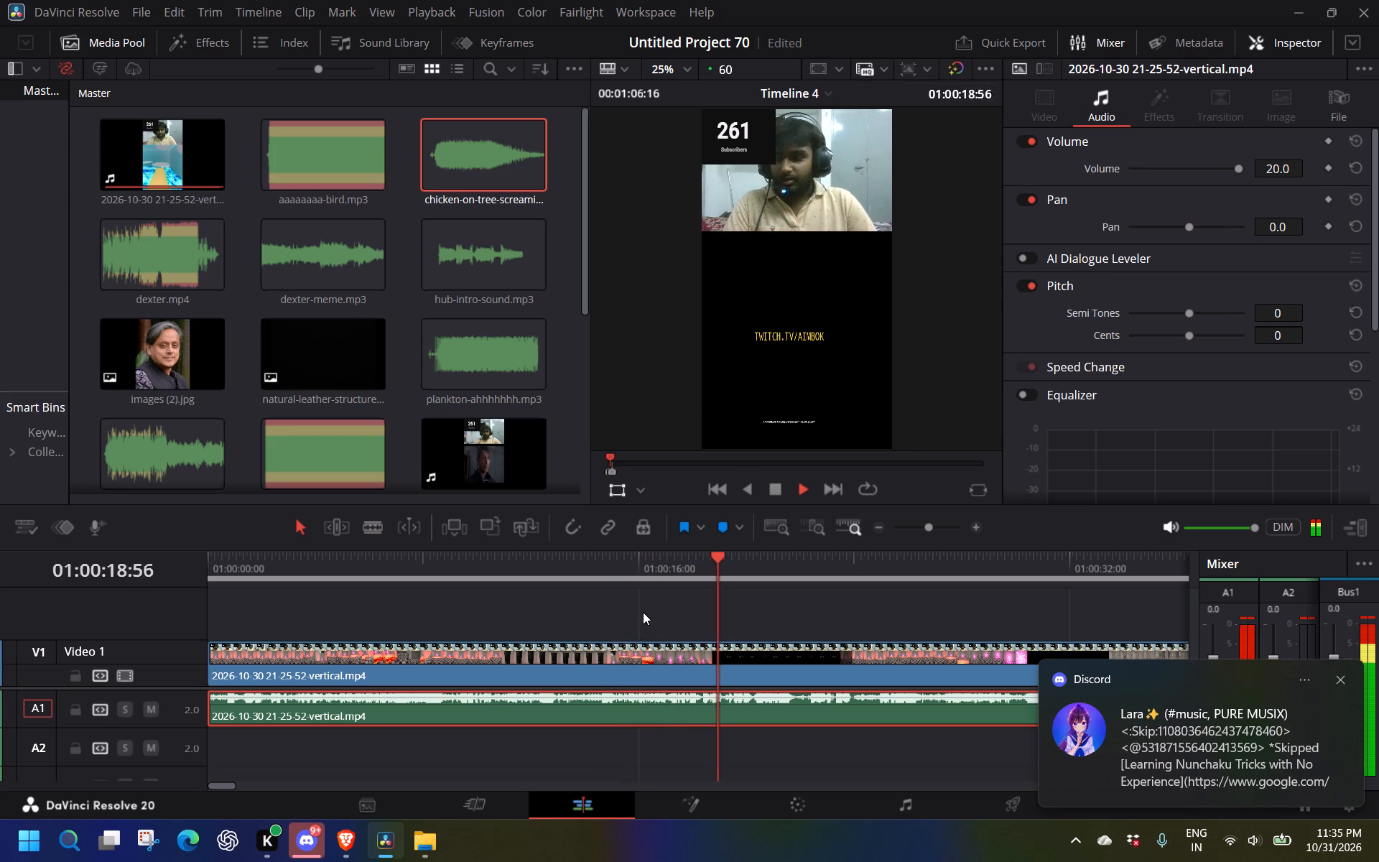
pyautogui.press('space')
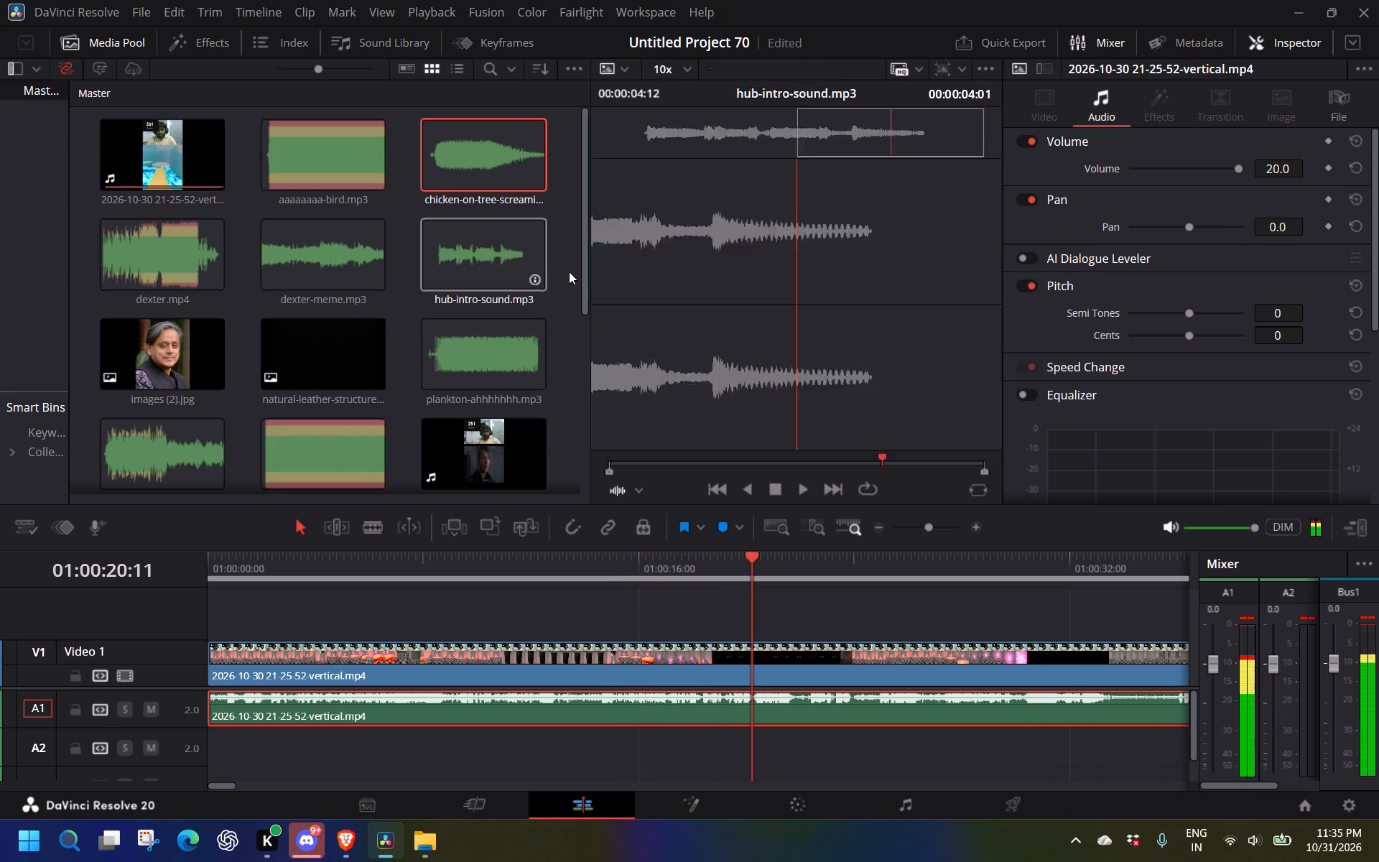
# Look through the clips and sound effects in the Master bin for a sound suited to the black-screen moment.
pyautogui.moveTo(582, 272); pyautogui.dragTo(583, 275)
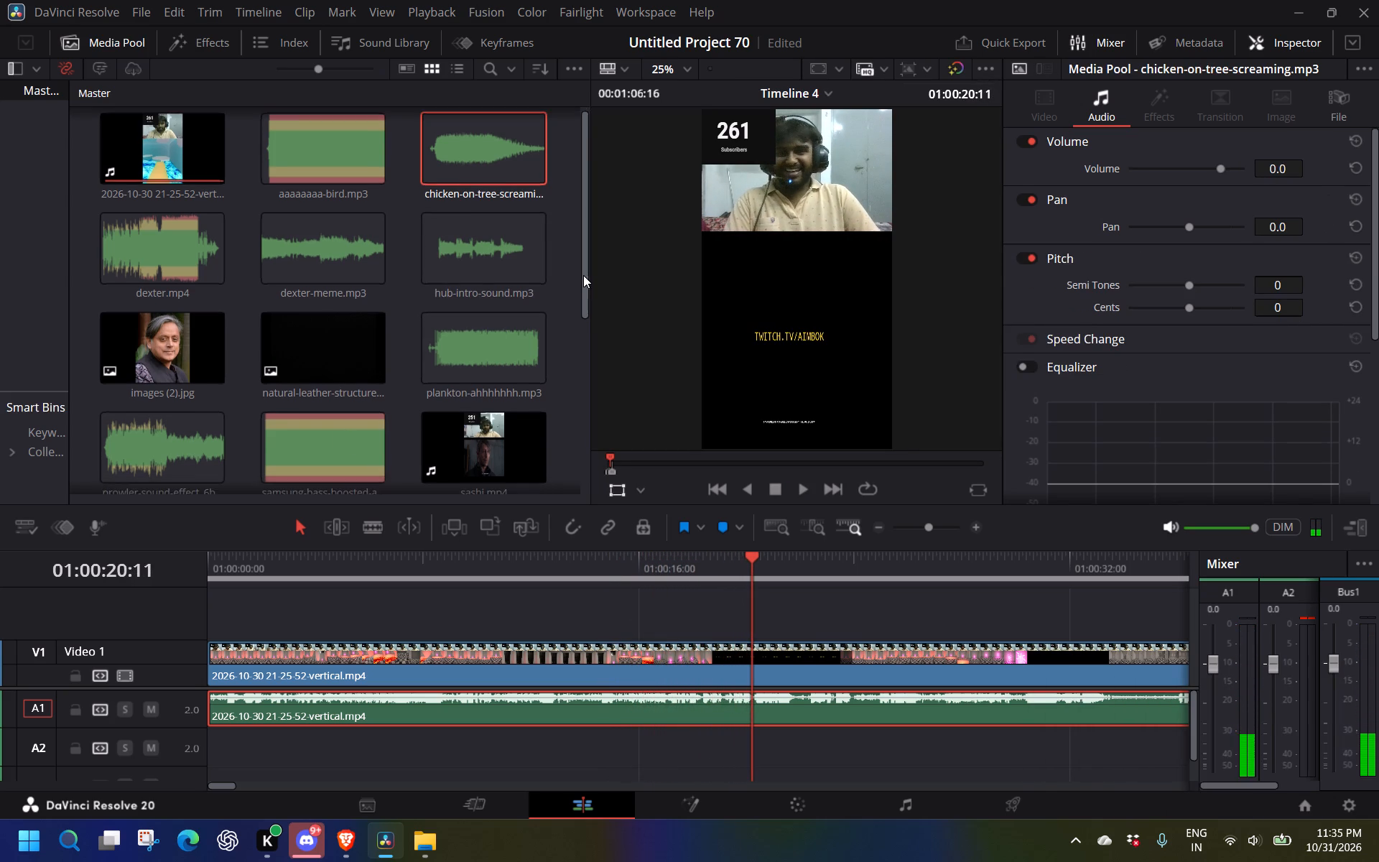
pyautogui.moveTo(583, 275); pyautogui.dragTo(566, 362)
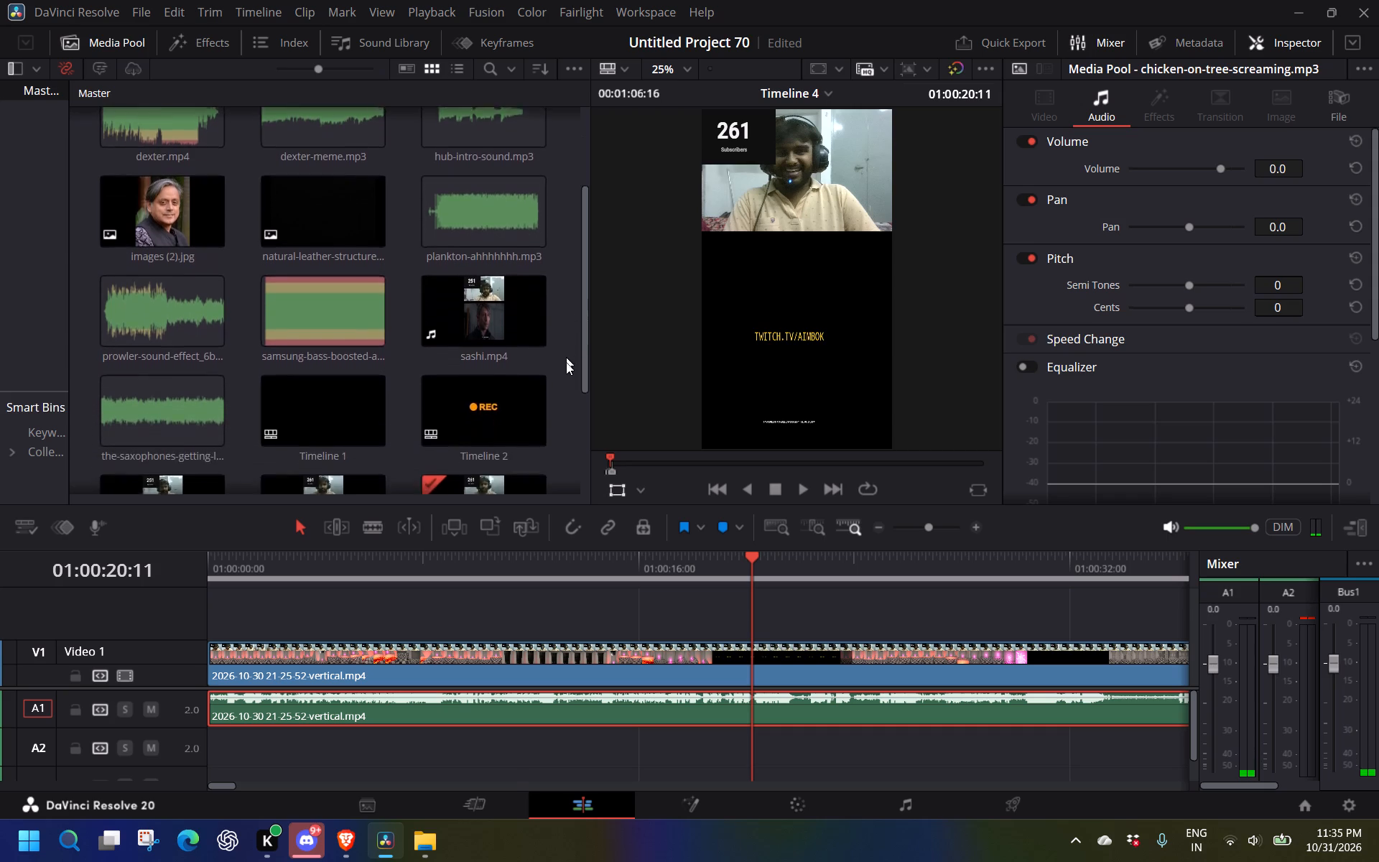
pyautogui.moveTo(566, 362); pyautogui.dragTo(558, 385)
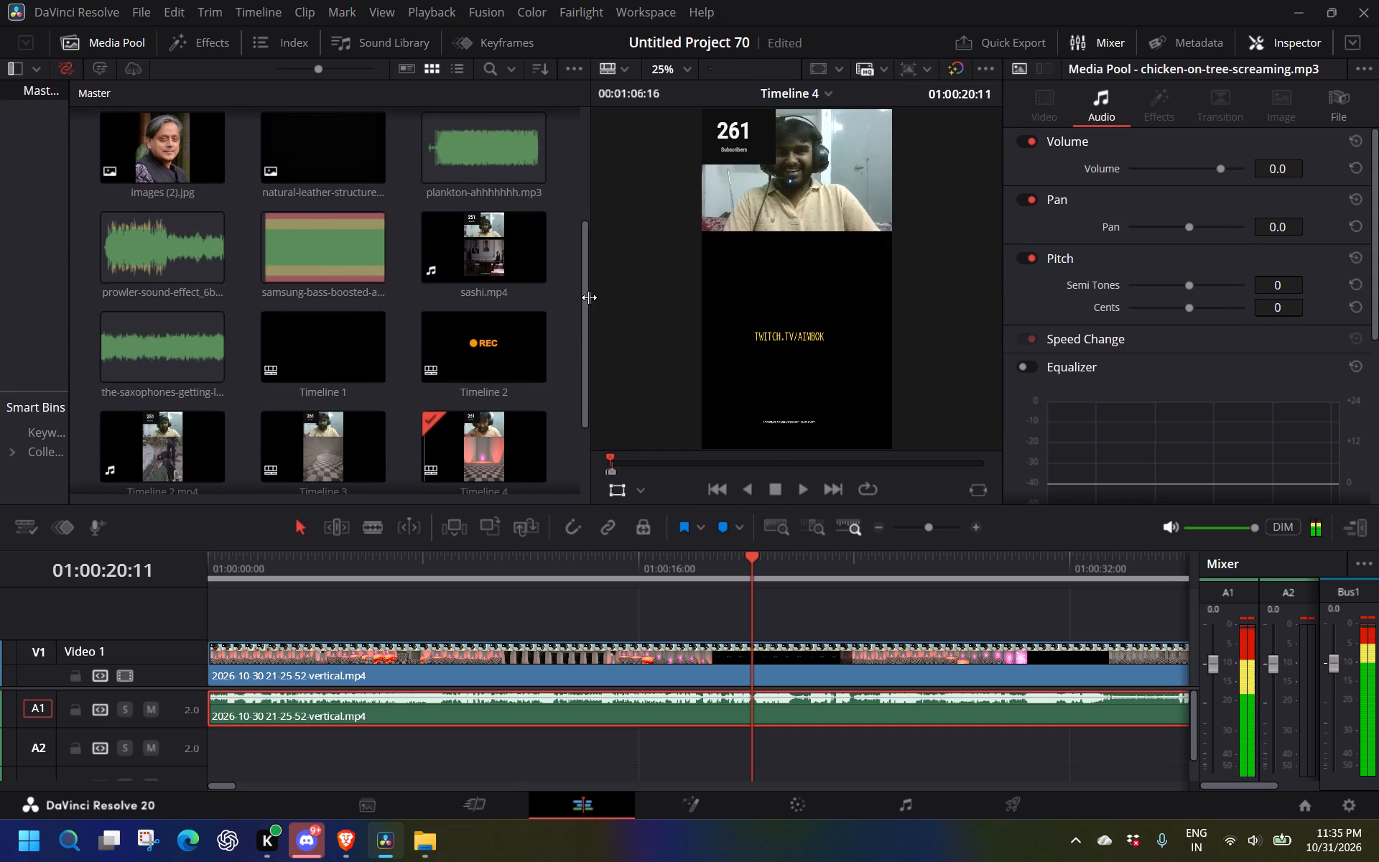
pyautogui.moveTo(589, 297); pyautogui.dragTo(590, 279)
pyautogui.moveTo(588, 300); pyautogui.dragTo(588, 307)
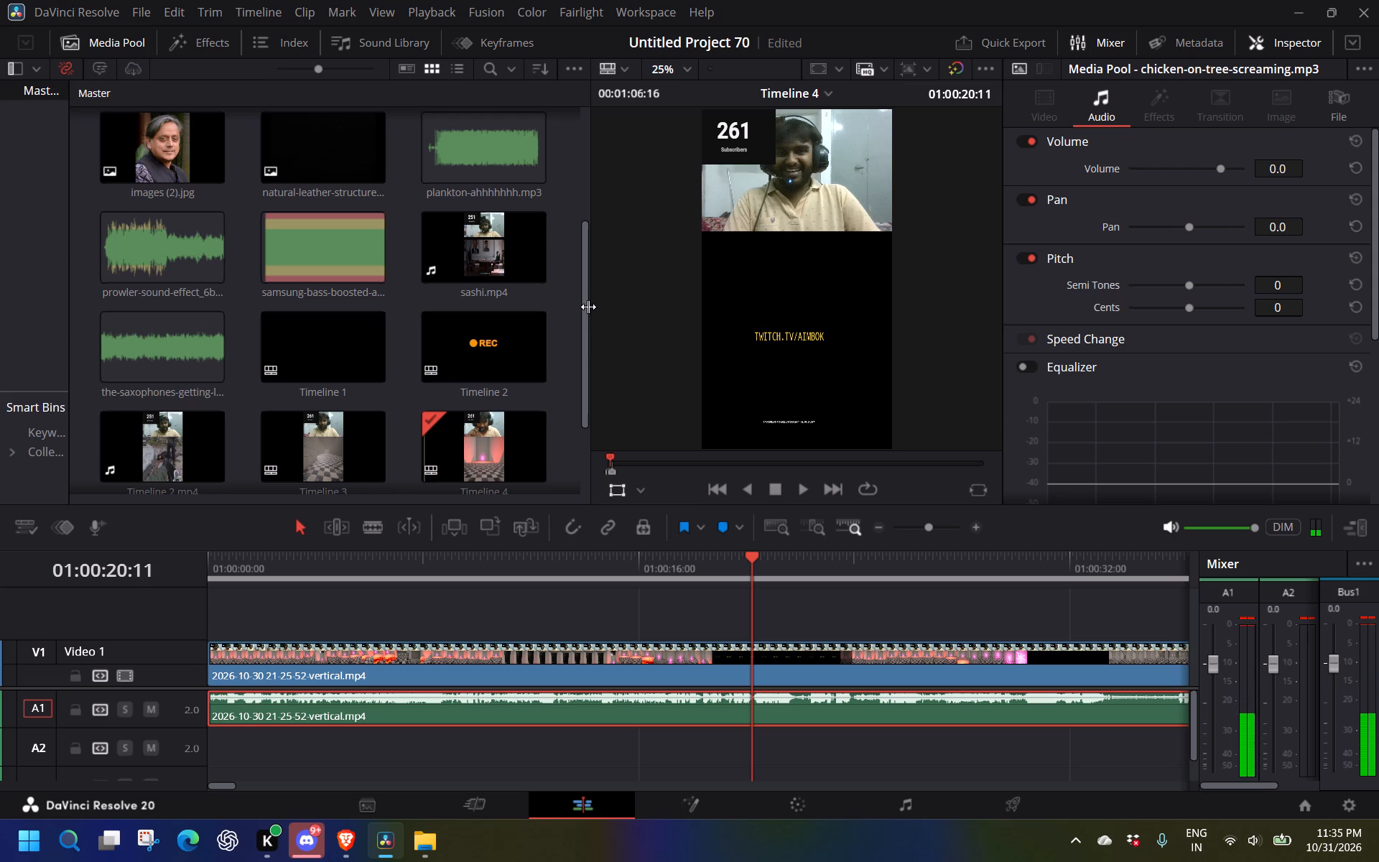
pyautogui.moveTo(588, 307); pyautogui.dragTo(588, 309)
pyautogui.moveTo(582, 316); pyautogui.dragTo(585, 432)
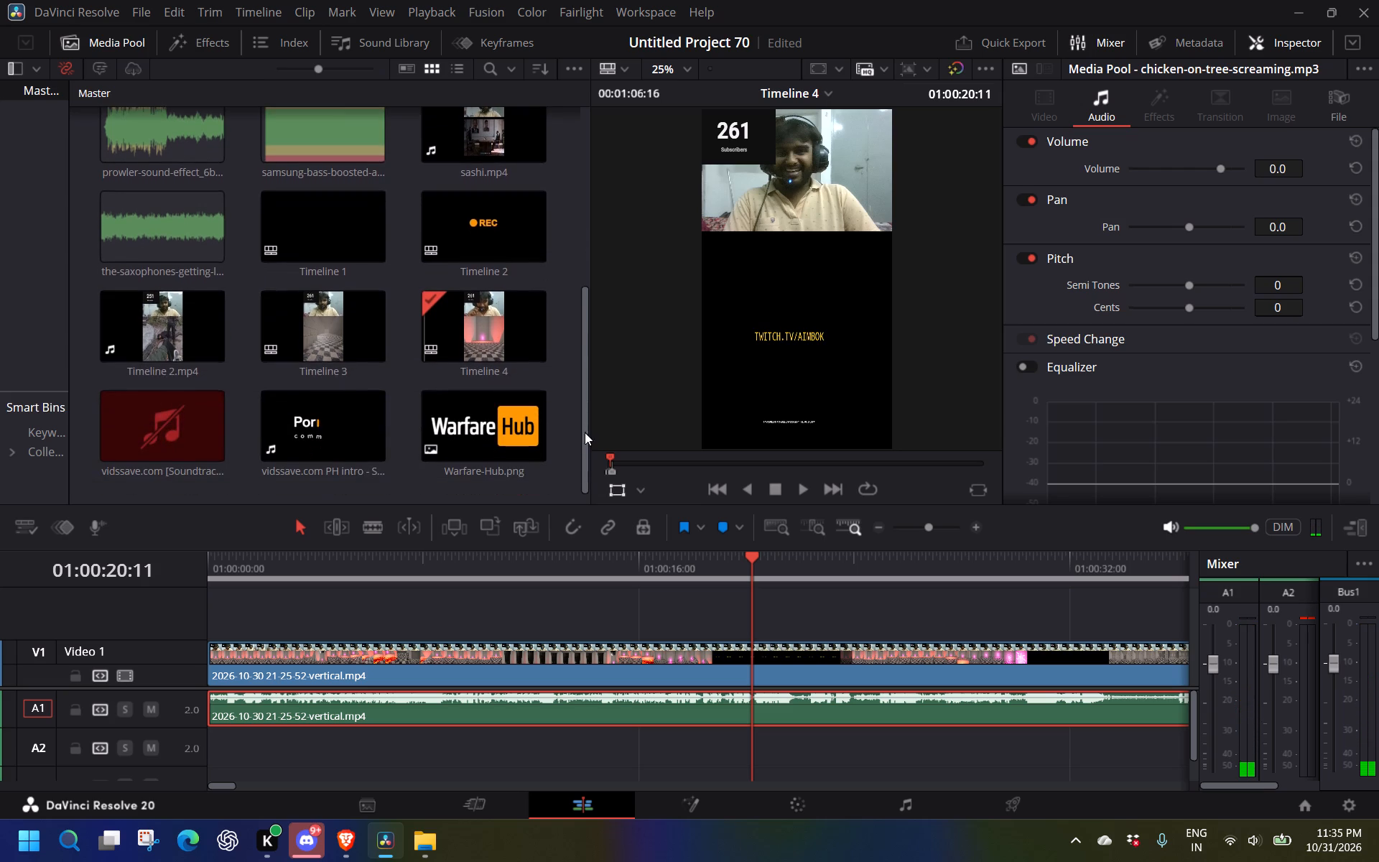
pyautogui.moveTo(585, 432); pyautogui.dragTo(574, 259)
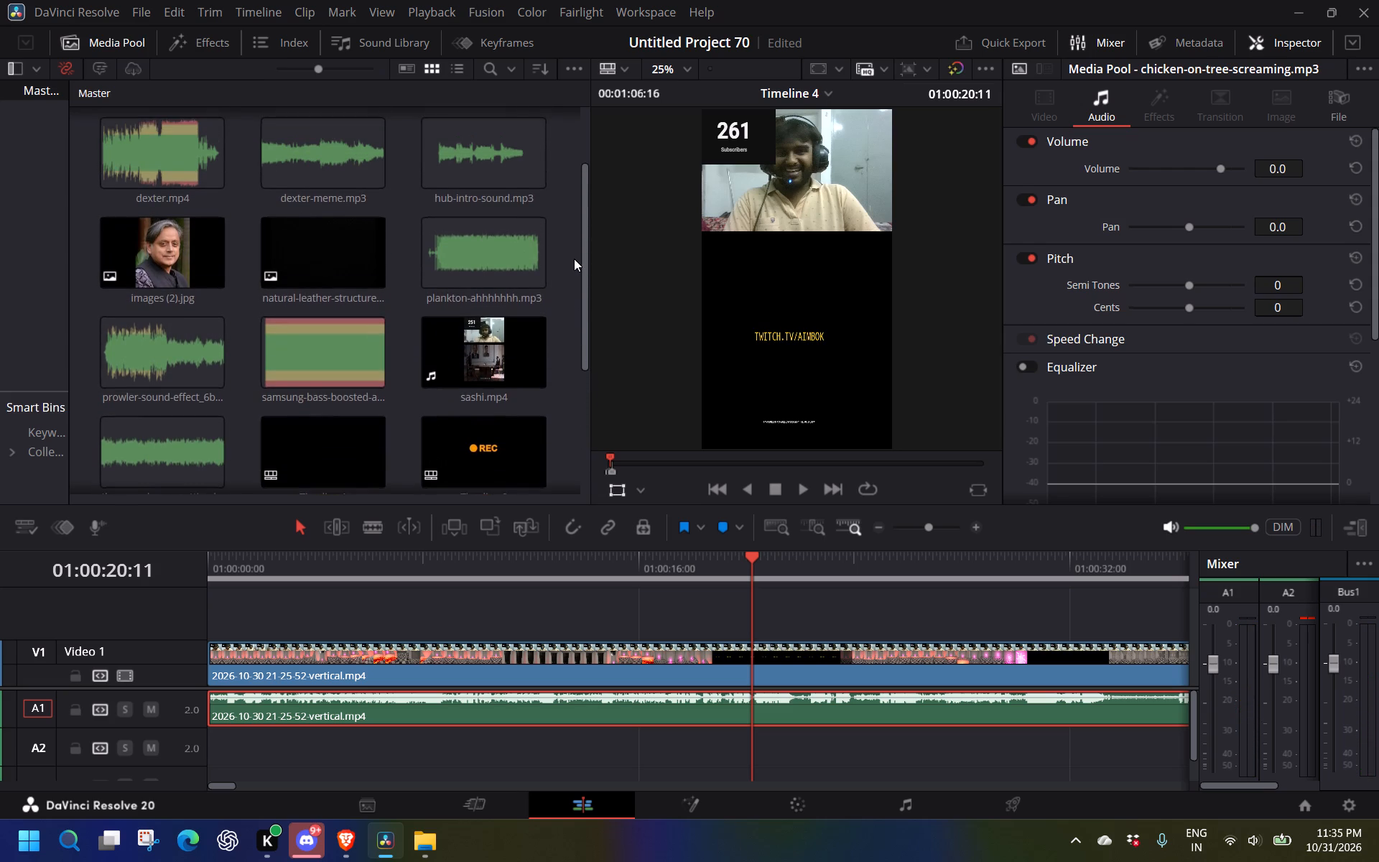
pyautogui.moveTo(574, 259); pyautogui.dragTo(563, 205)
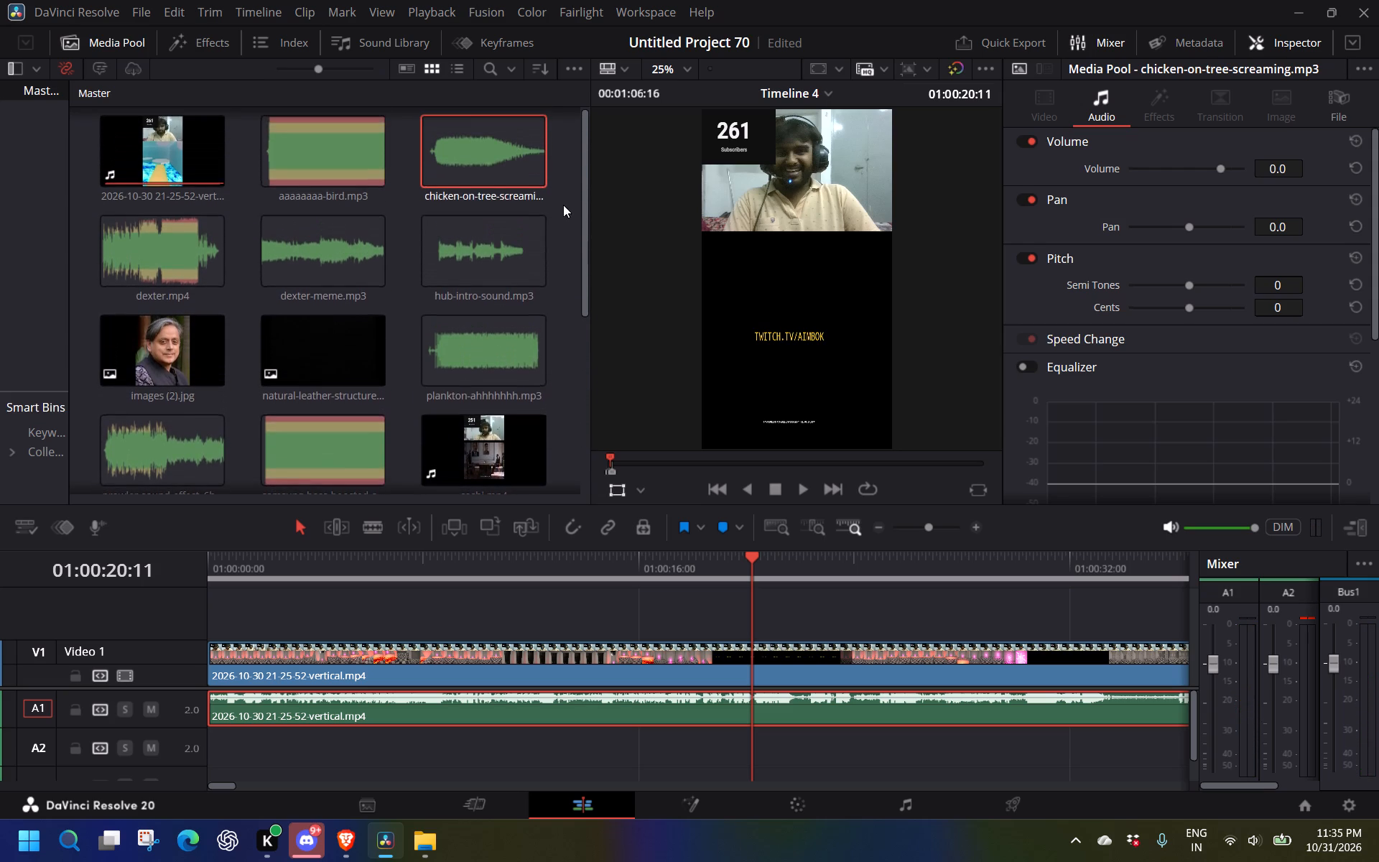
pyautogui.moveTo(563, 205); pyautogui.dragTo(572, 306)
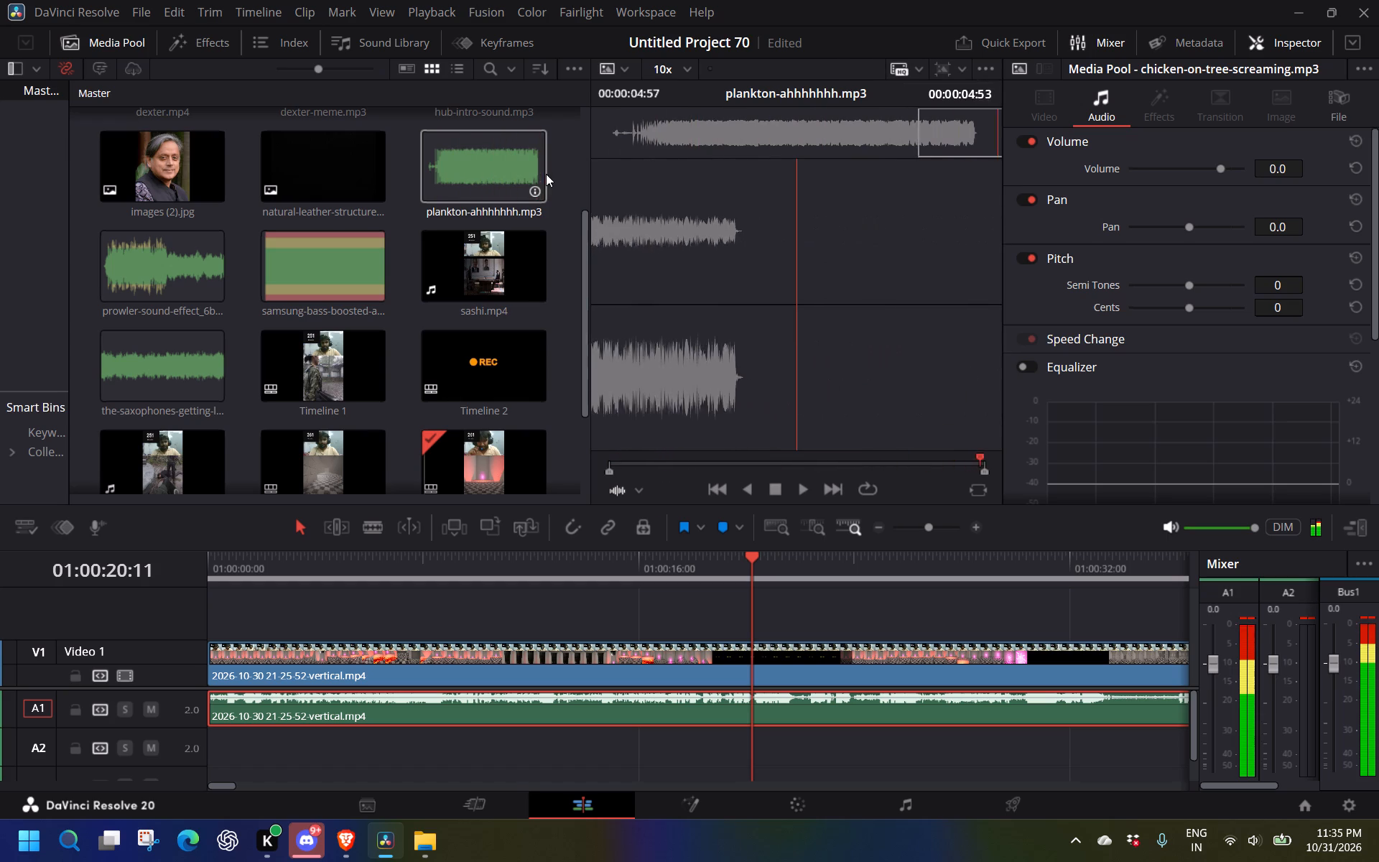
pyautogui.moveTo(589, 305); pyautogui.dragTo(590, 264)
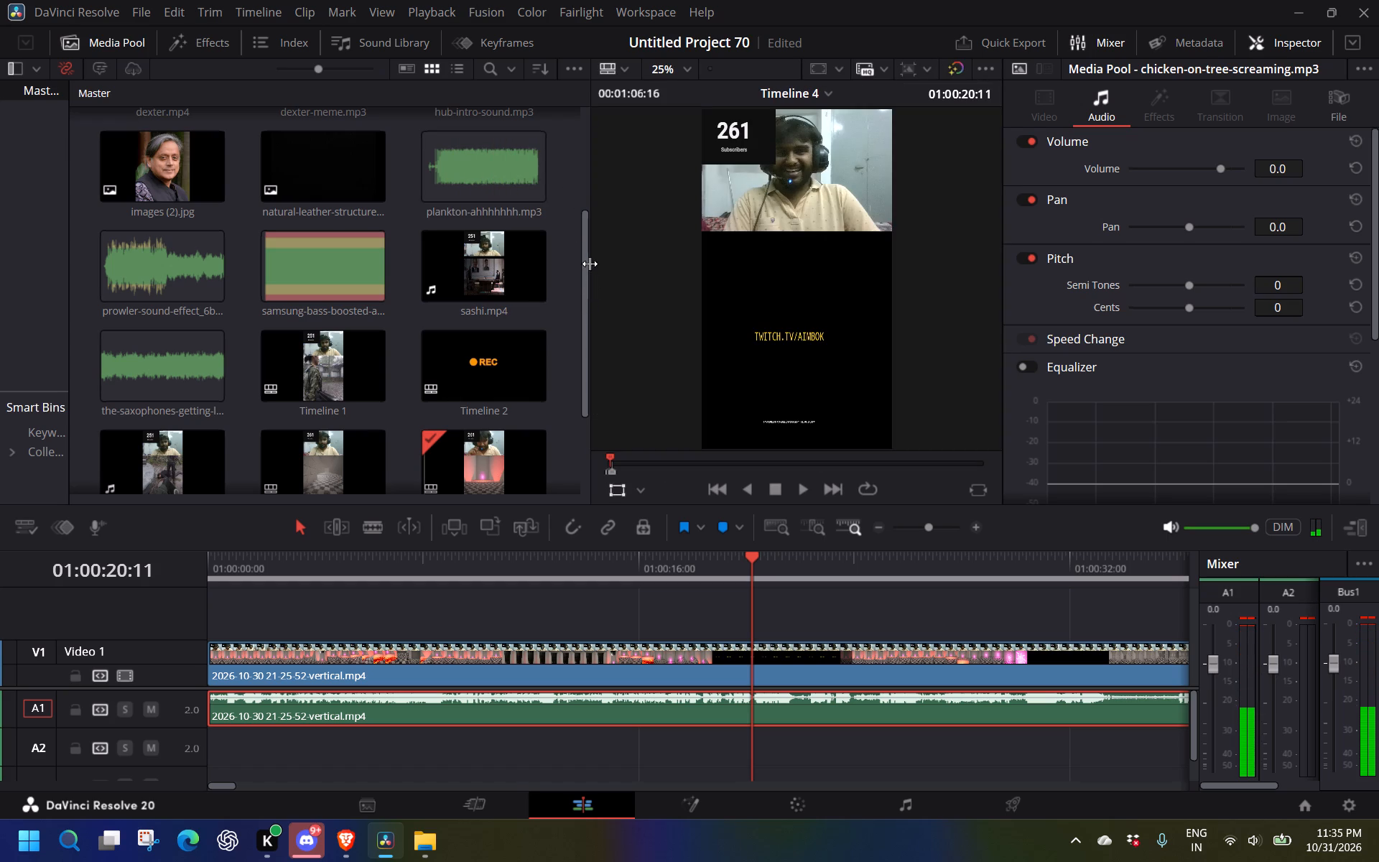
pyautogui.moveTo(590, 264); pyautogui.dragTo(590, 259)
pyautogui.moveTo(585, 300); pyautogui.dragTo(590, 325)
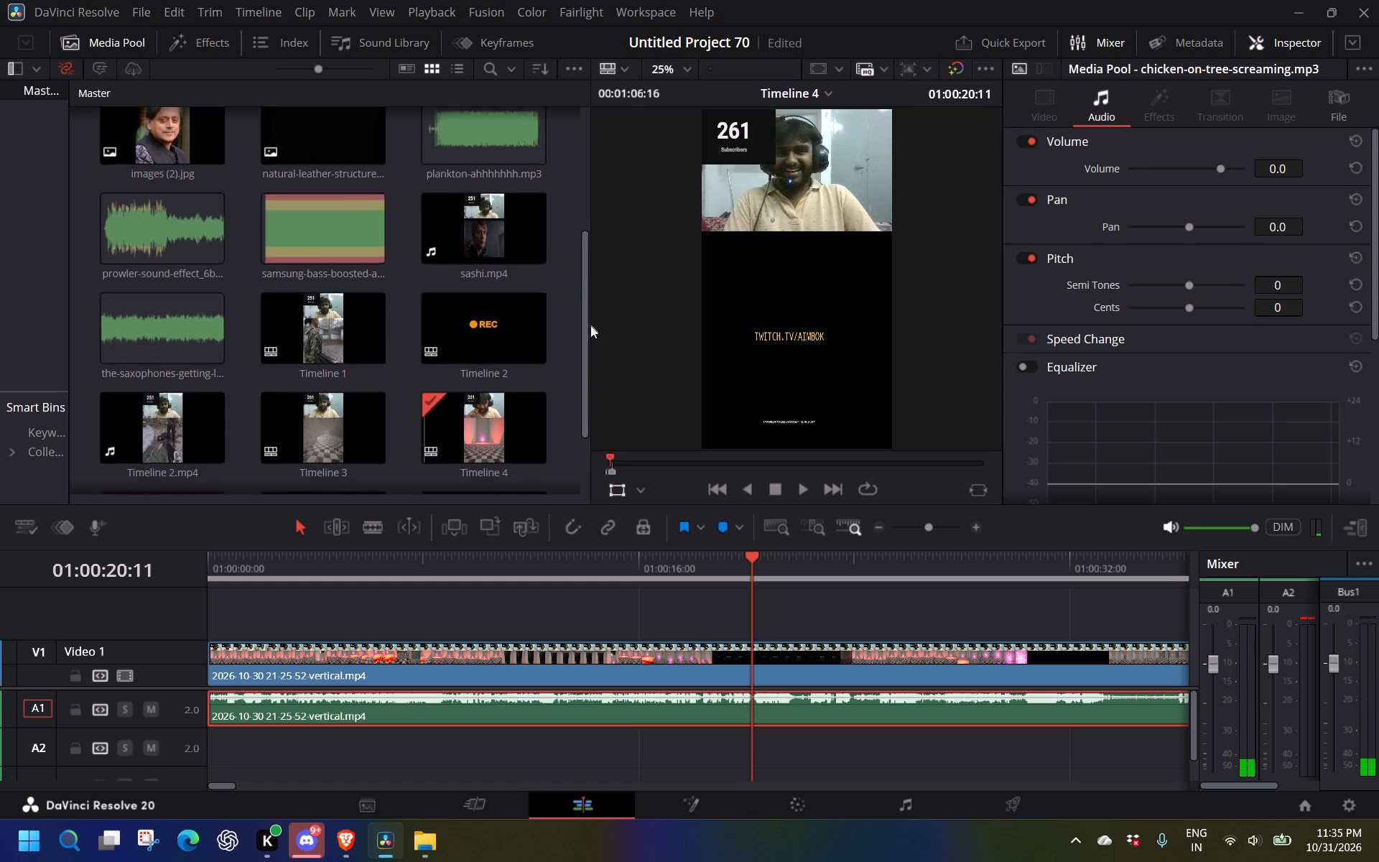
pyautogui.moveTo(590, 325); pyautogui.dragTo(591, 322)
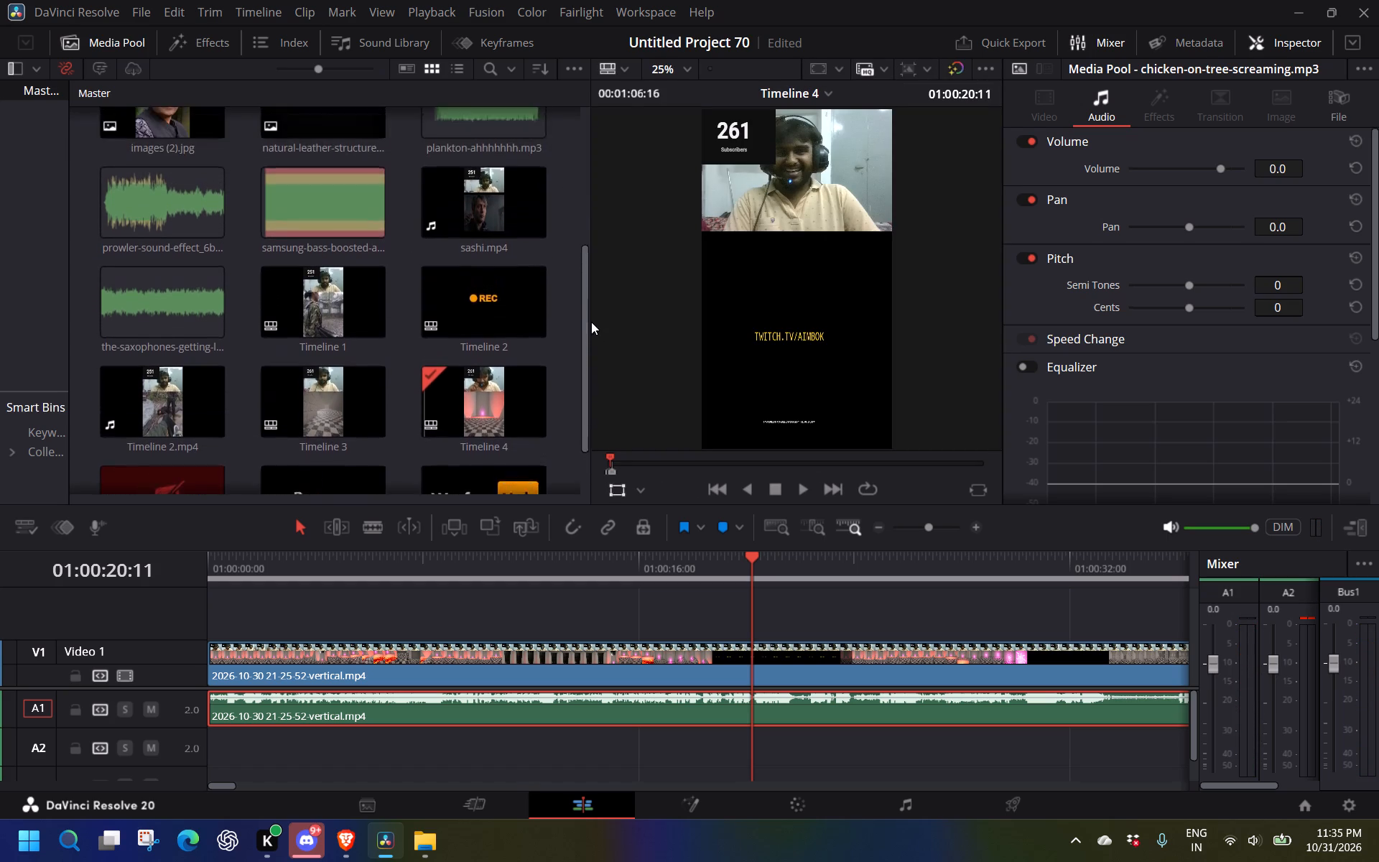
pyautogui.moveTo(591, 322); pyautogui.dragTo(588, 212)
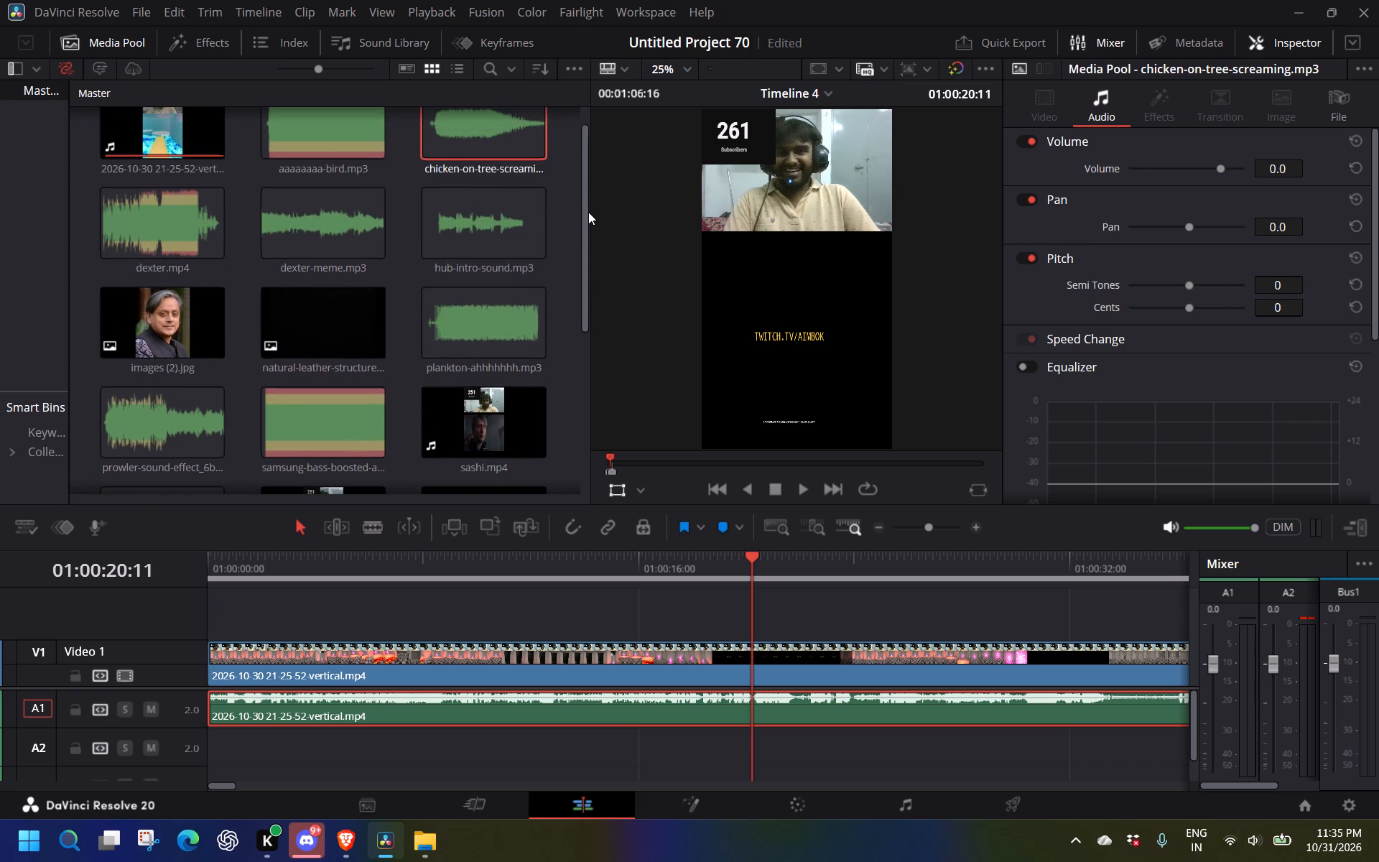
pyautogui.moveTo(588, 212); pyautogui.dragTo(588, 182)
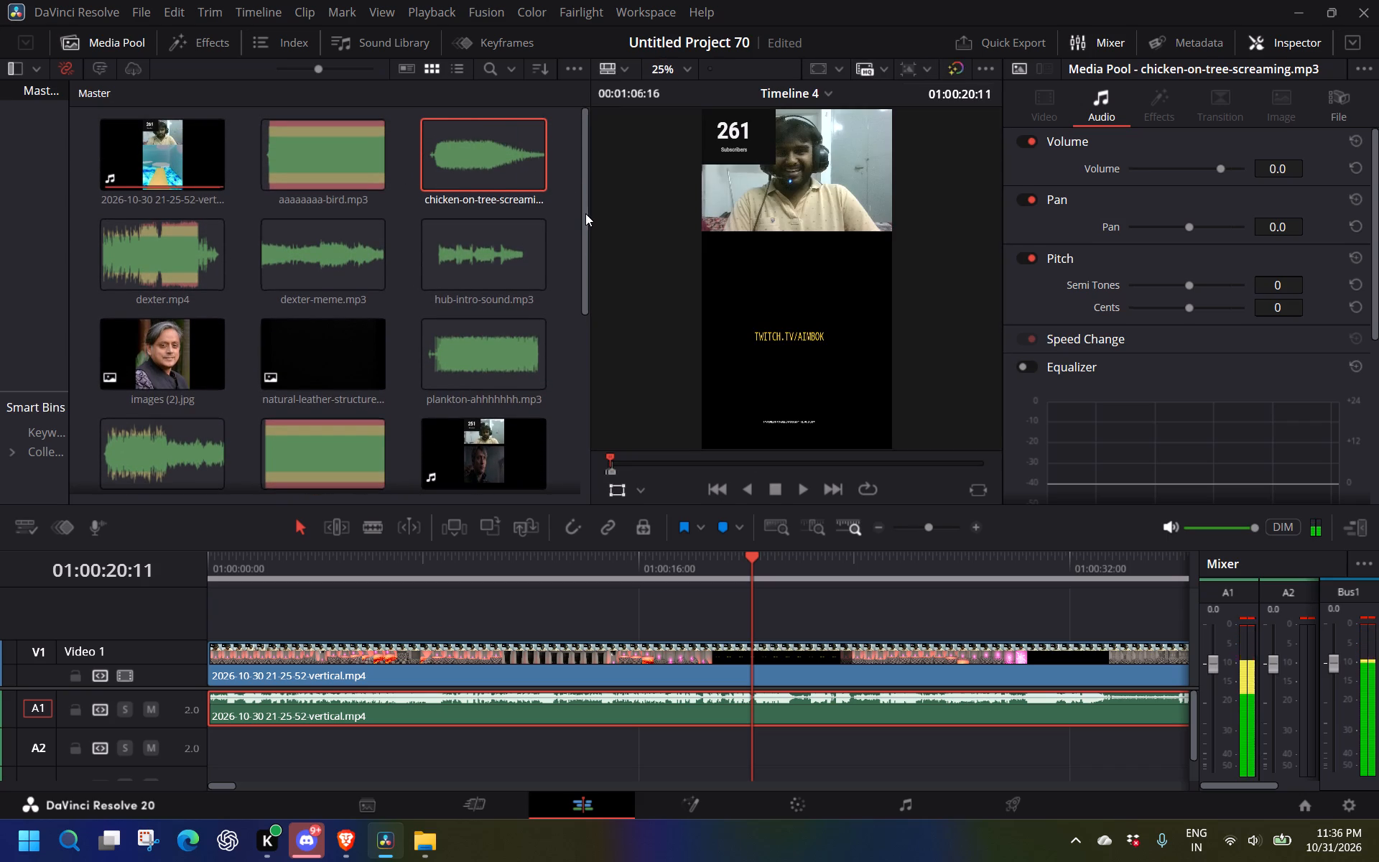
pyautogui.moveTo(585, 213); pyautogui.dragTo(586, 254)
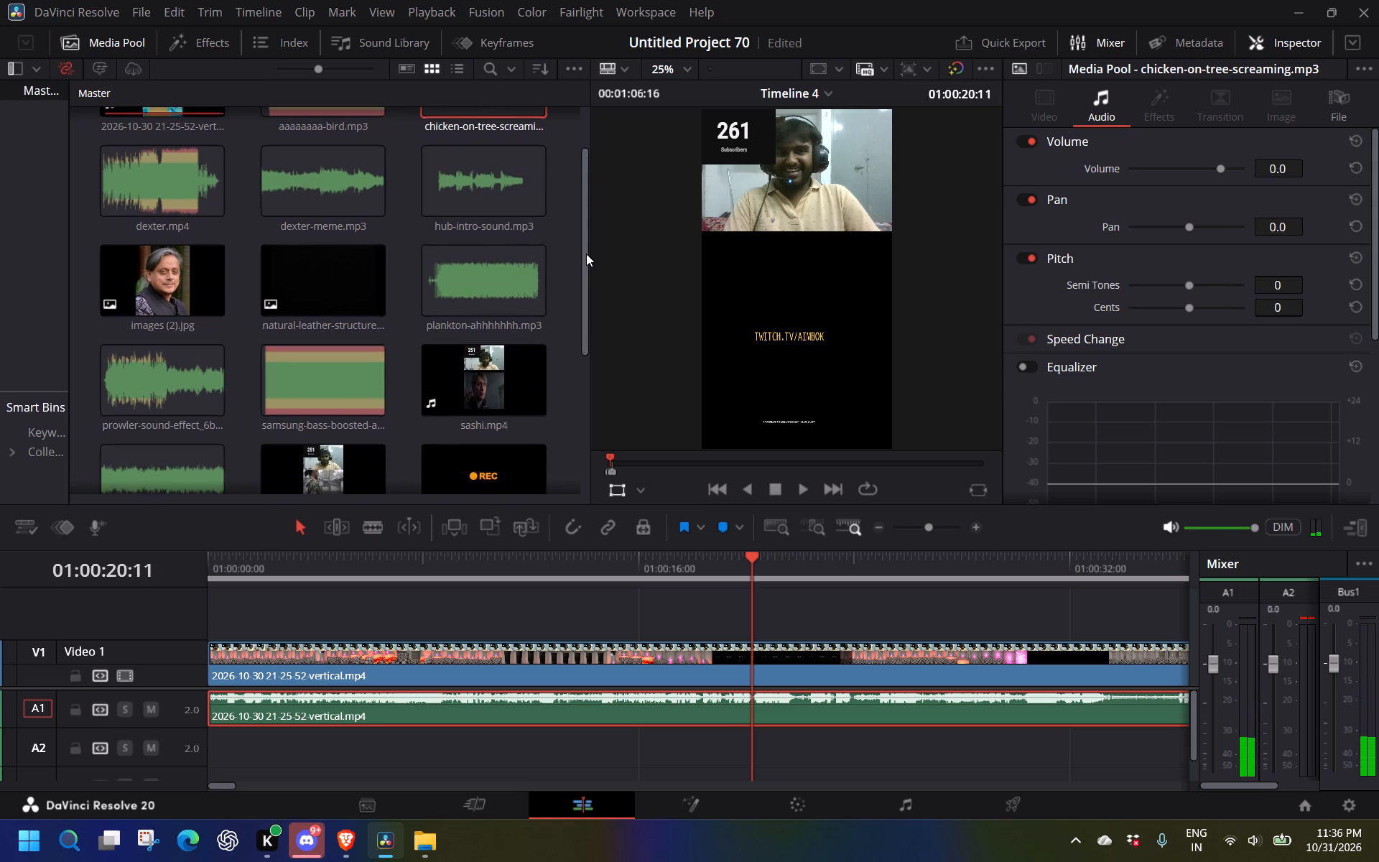
pyautogui.moveTo(586, 254); pyautogui.dragTo(589, 432)
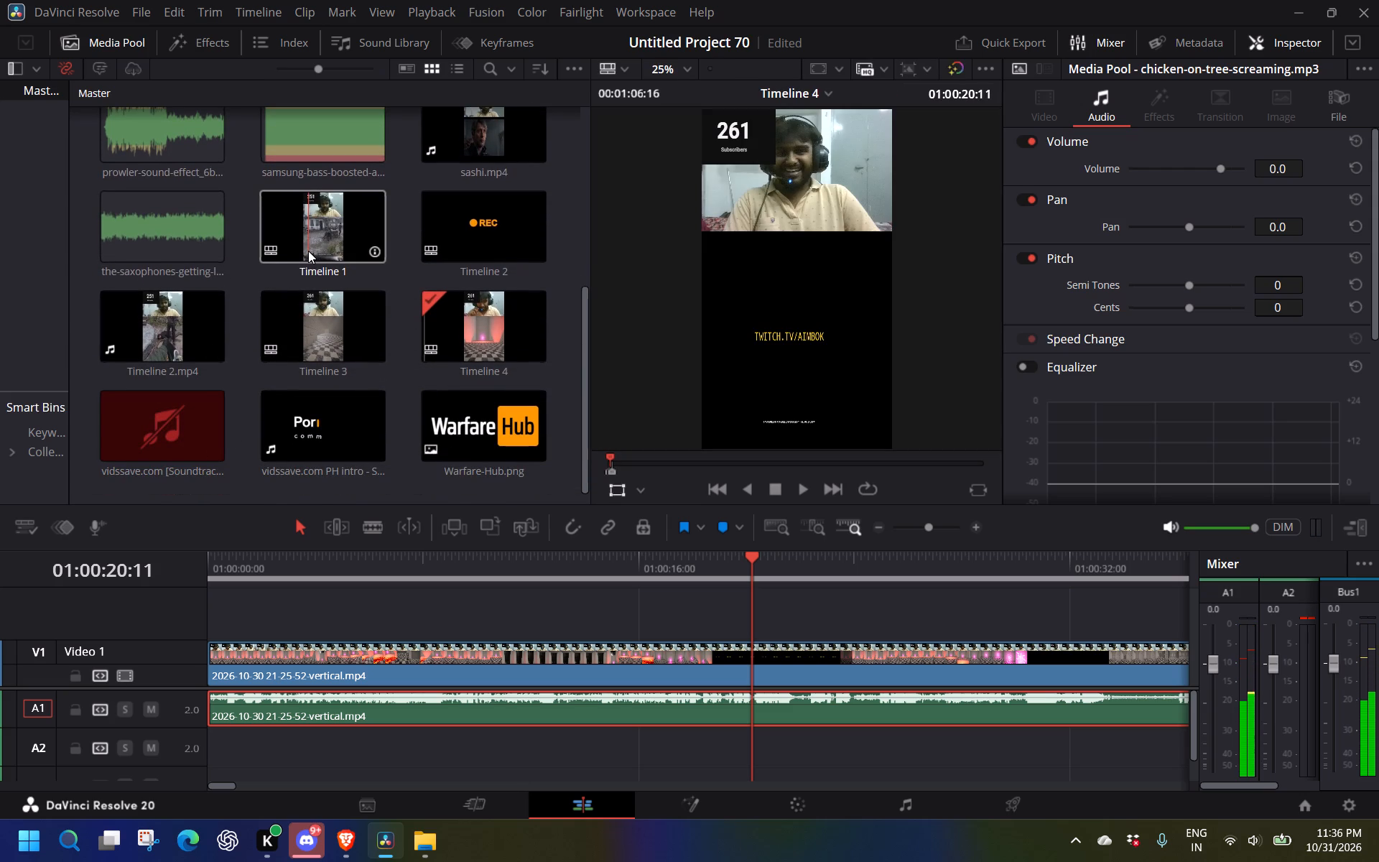
# Import spongebob-fail.mp3 from the Downloads folder into the media pool.
pyautogui.hotkey('ctrl', 'i')
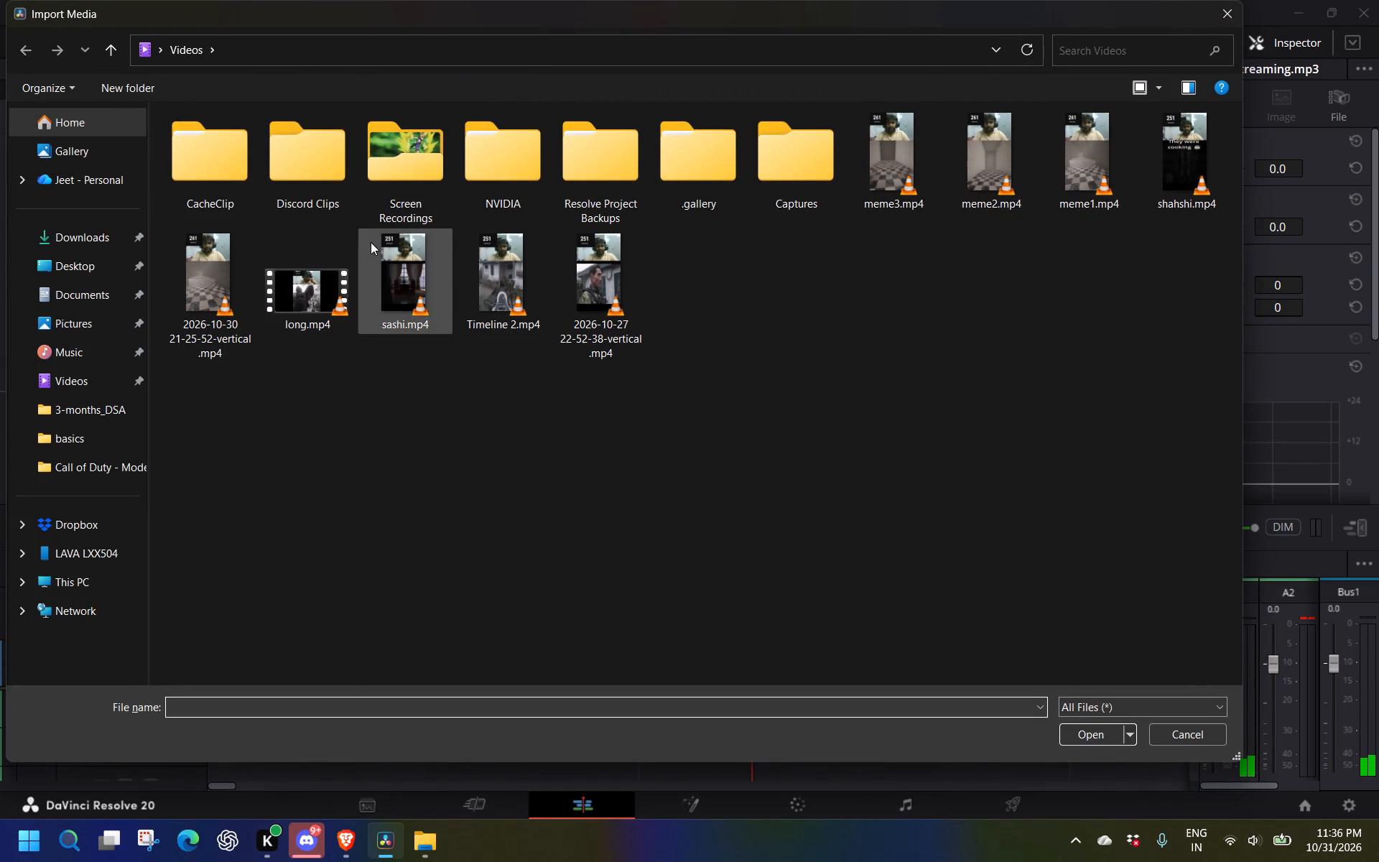
pyautogui.click(85, 232)
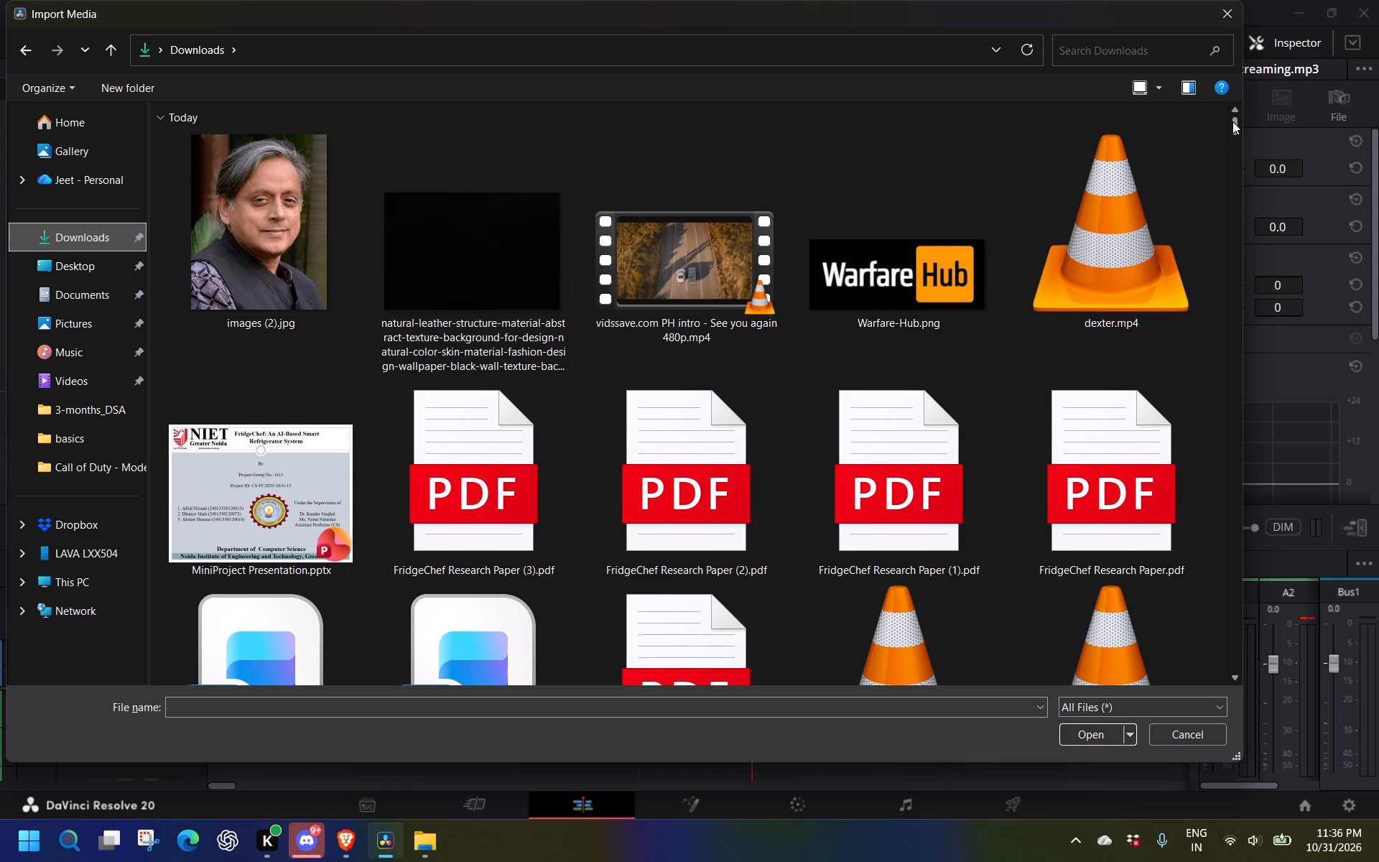
pyautogui.moveTo(1233, 121); pyautogui.dragTo(1238, 133)
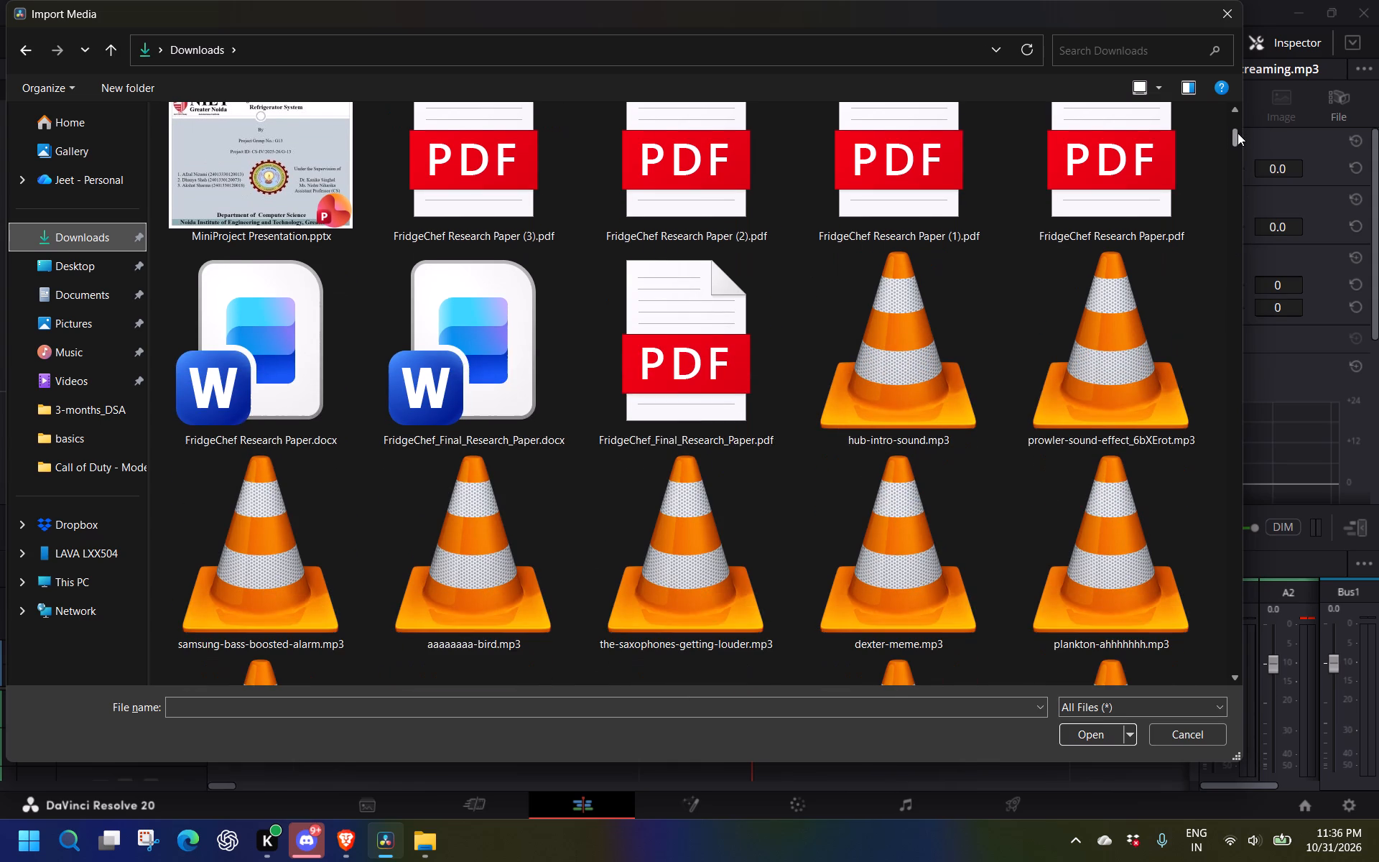
pyautogui.moveTo(1238, 133); pyautogui.dragTo(1238, 136)
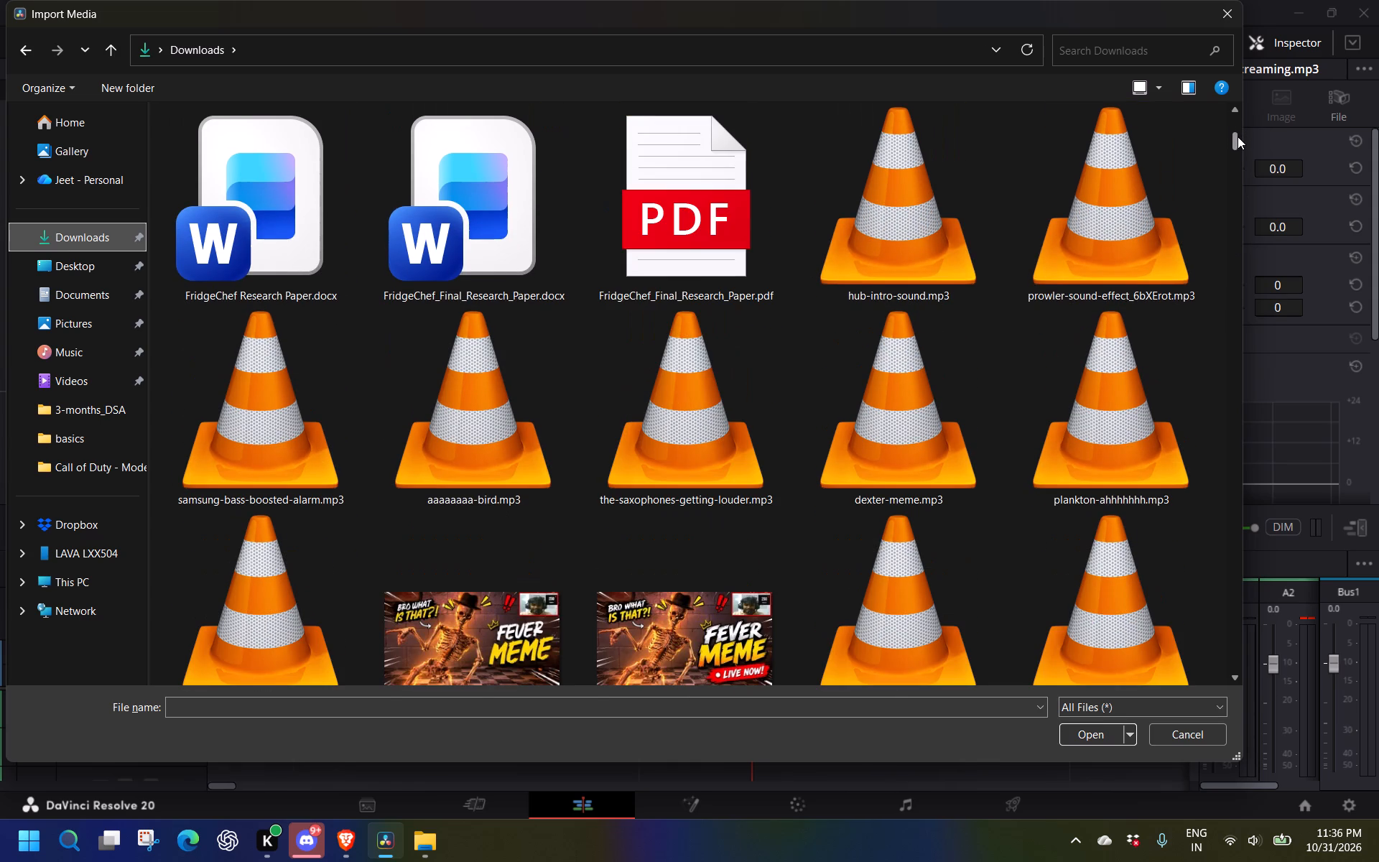
pyautogui.moveTo(1238, 136); pyautogui.dragTo(1235, 142)
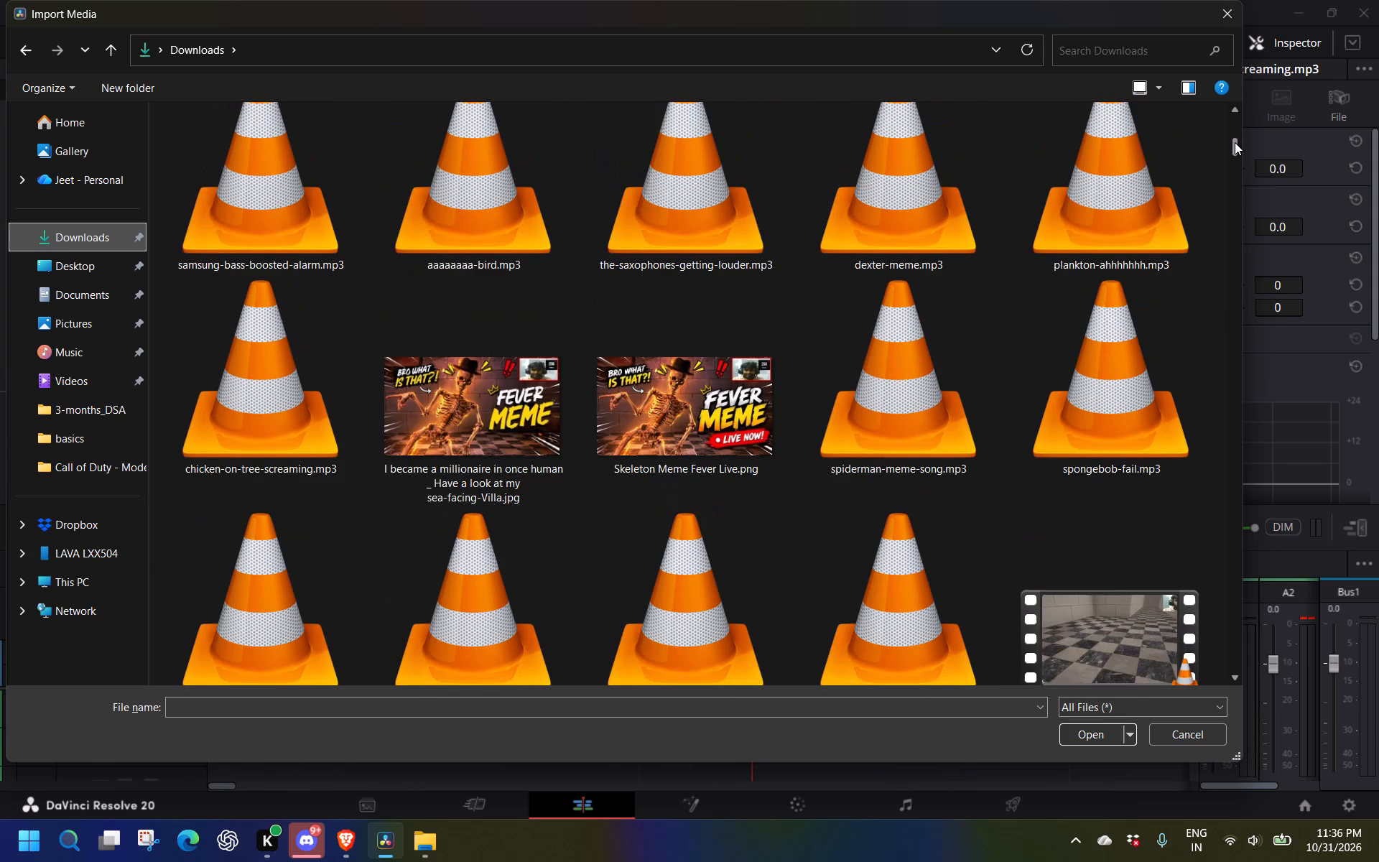
pyautogui.moveTo(1235, 142); pyautogui.dragTo(1234, 146)
pyautogui.click(1138, 203)
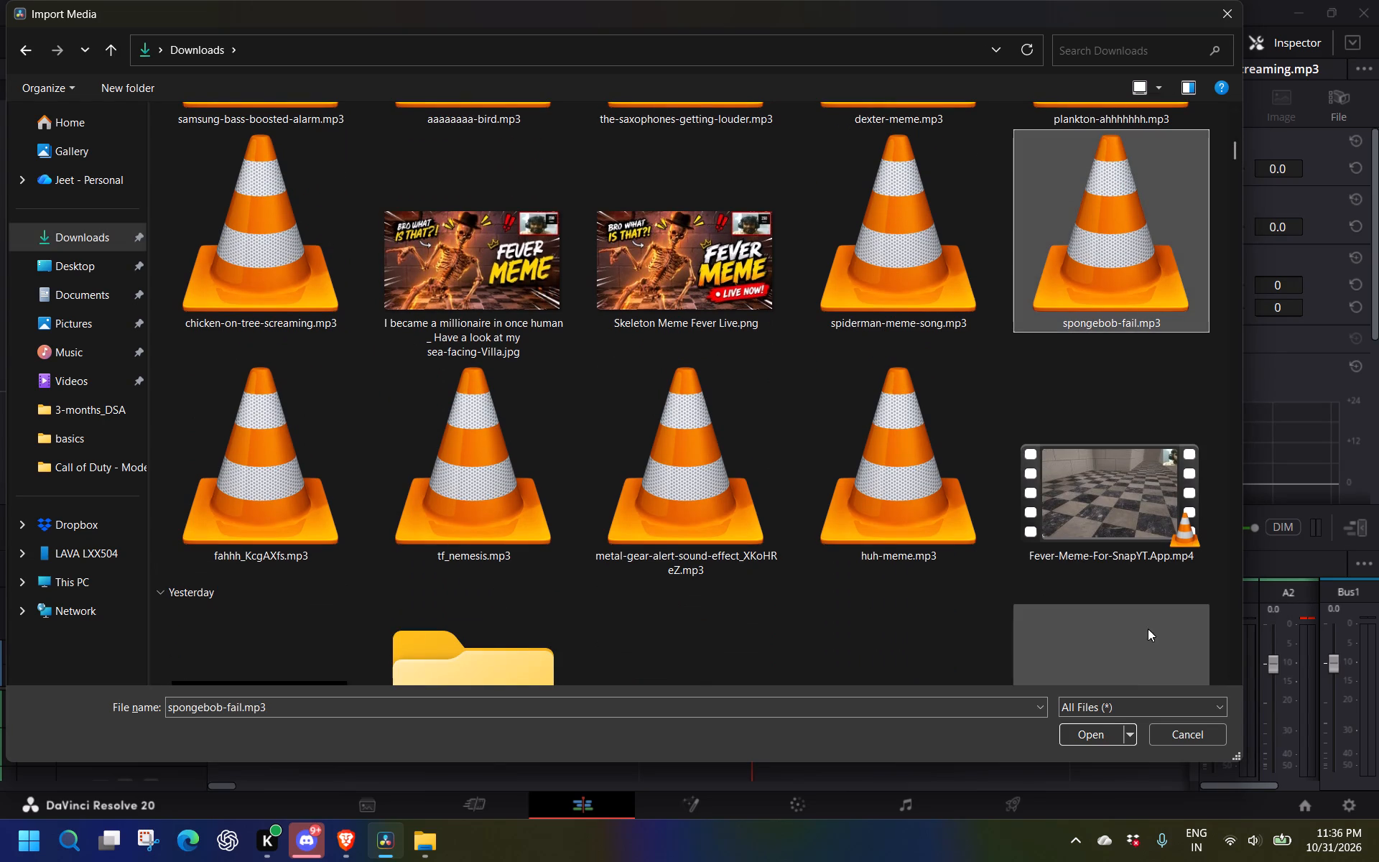
pyautogui.click(1098, 727)
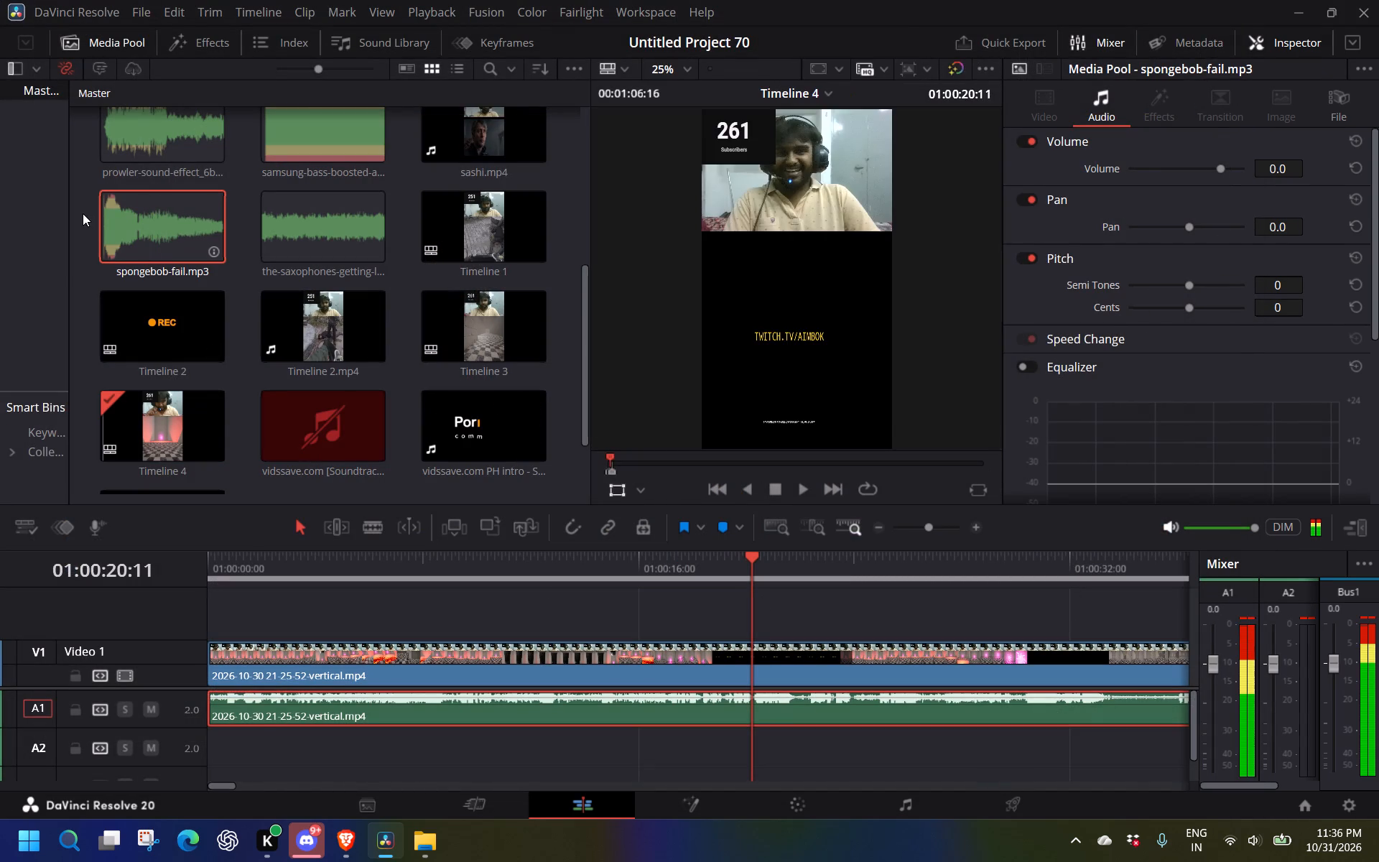
# Place spongebob-fail.mp3 on audio track A2 at about 01:00:18, just before the black-screen section.
pyautogui.moveTo(198, 235); pyautogui.dragTo(208, 225)
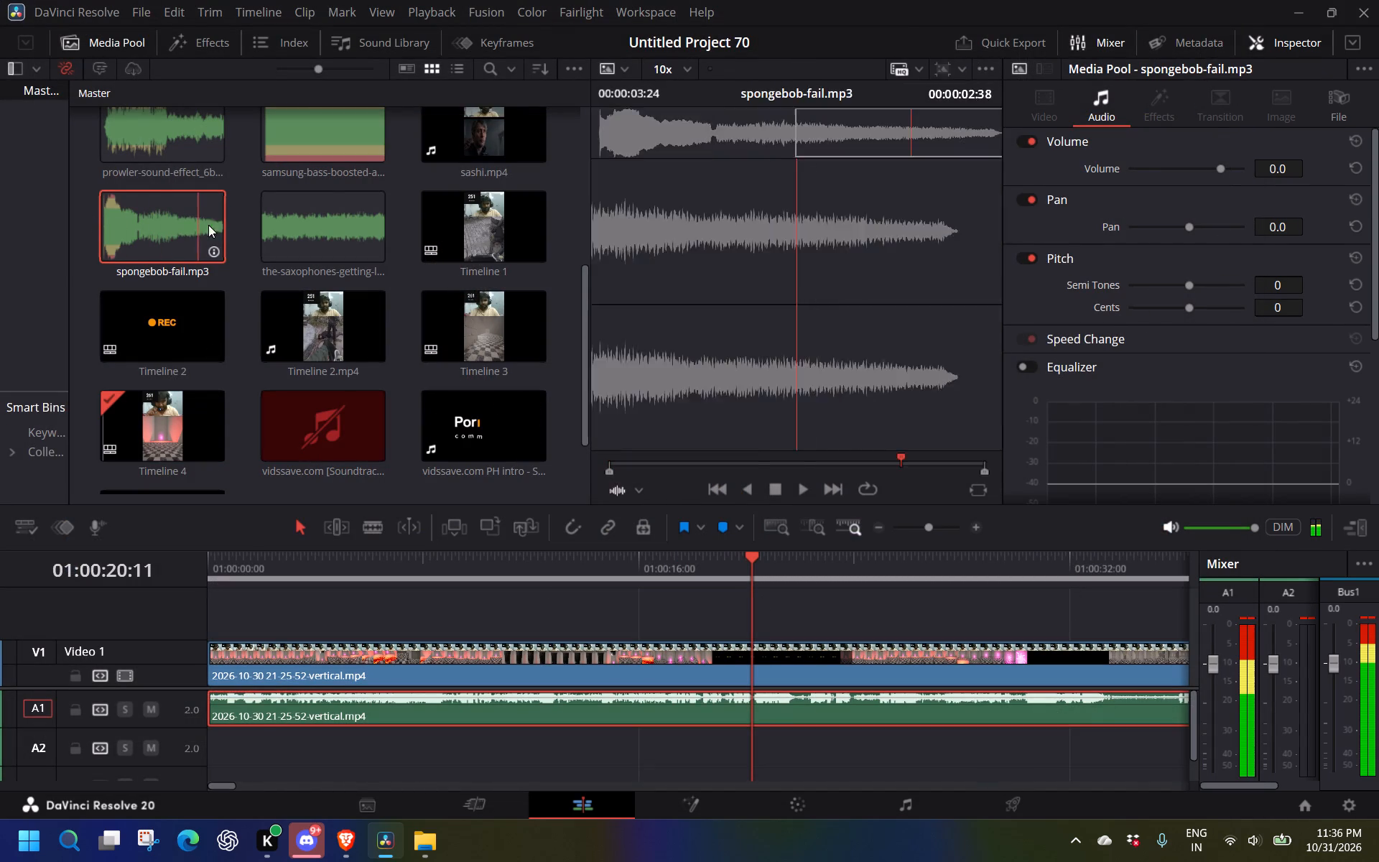
pyautogui.moveTo(208, 225); pyautogui.dragTo(799, 618)
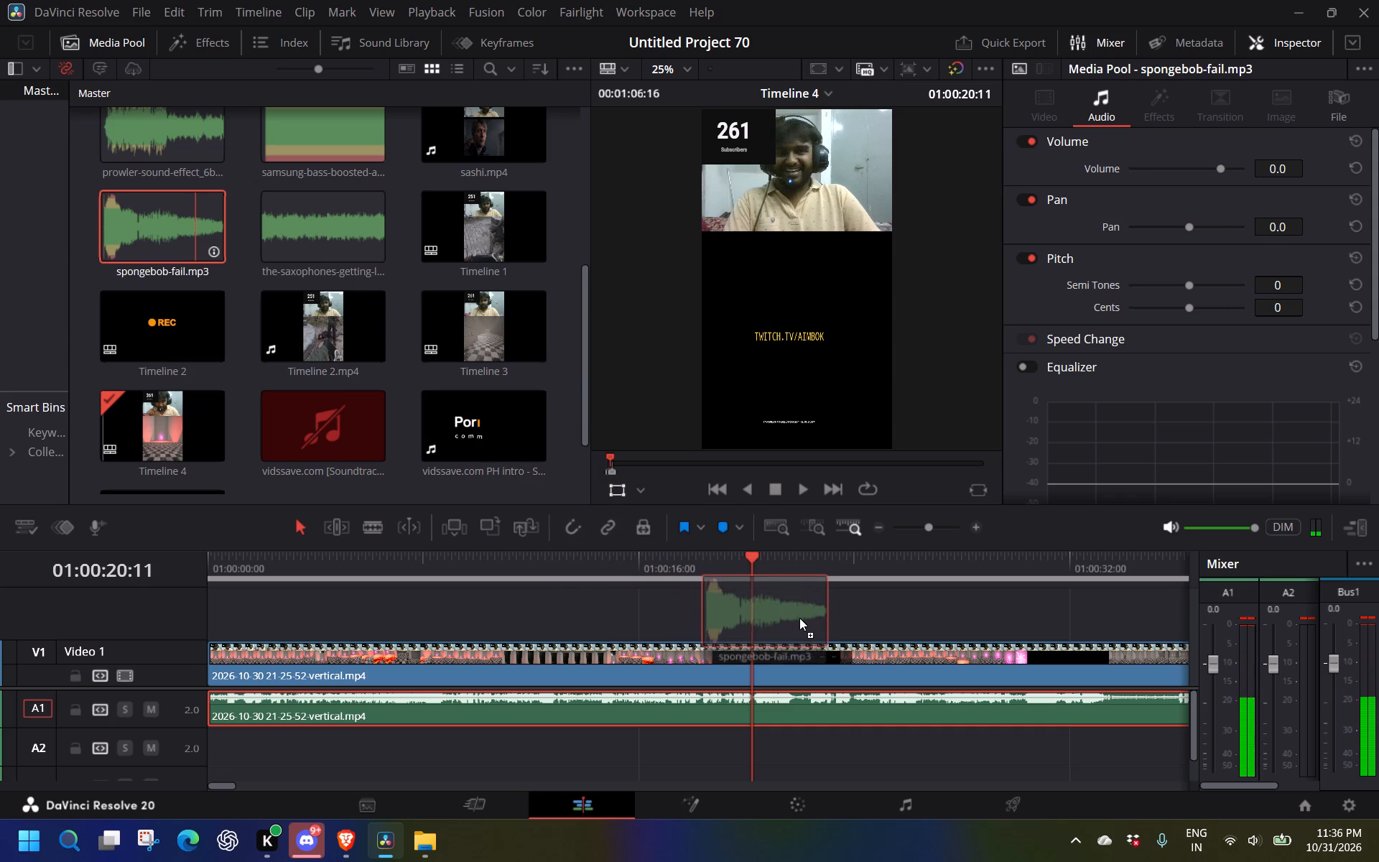
pyautogui.moveTo(799, 618); pyautogui.dragTo(667, 718)
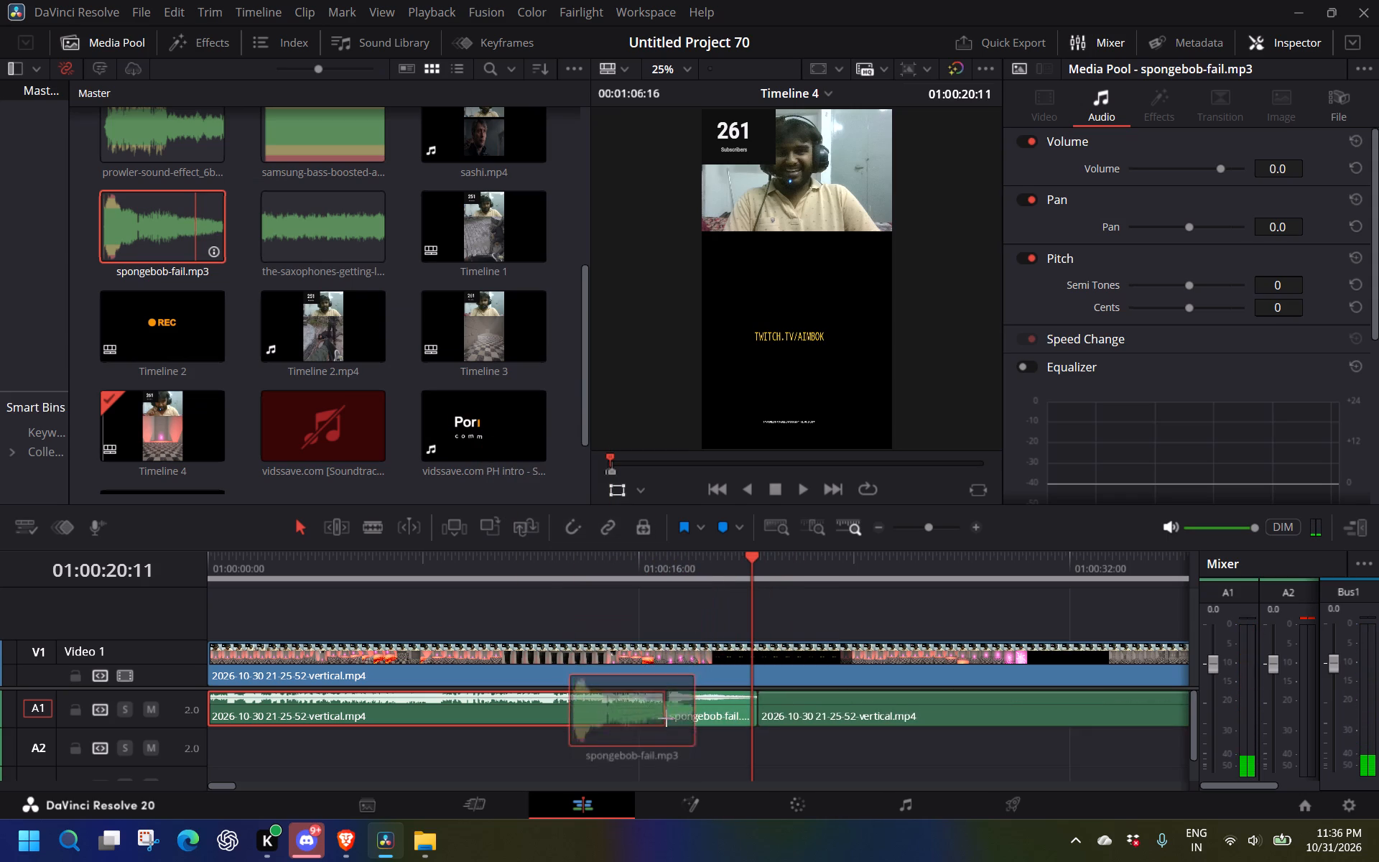
pyautogui.moveTo(667, 718); pyautogui.dragTo(693, 763)
# Play the section from 01:00:13:52 and shift spongebob-fail.mp3 slightly later on A2, aligning its start with the beginning of the black screen.
pyautogui.click(583, 566)
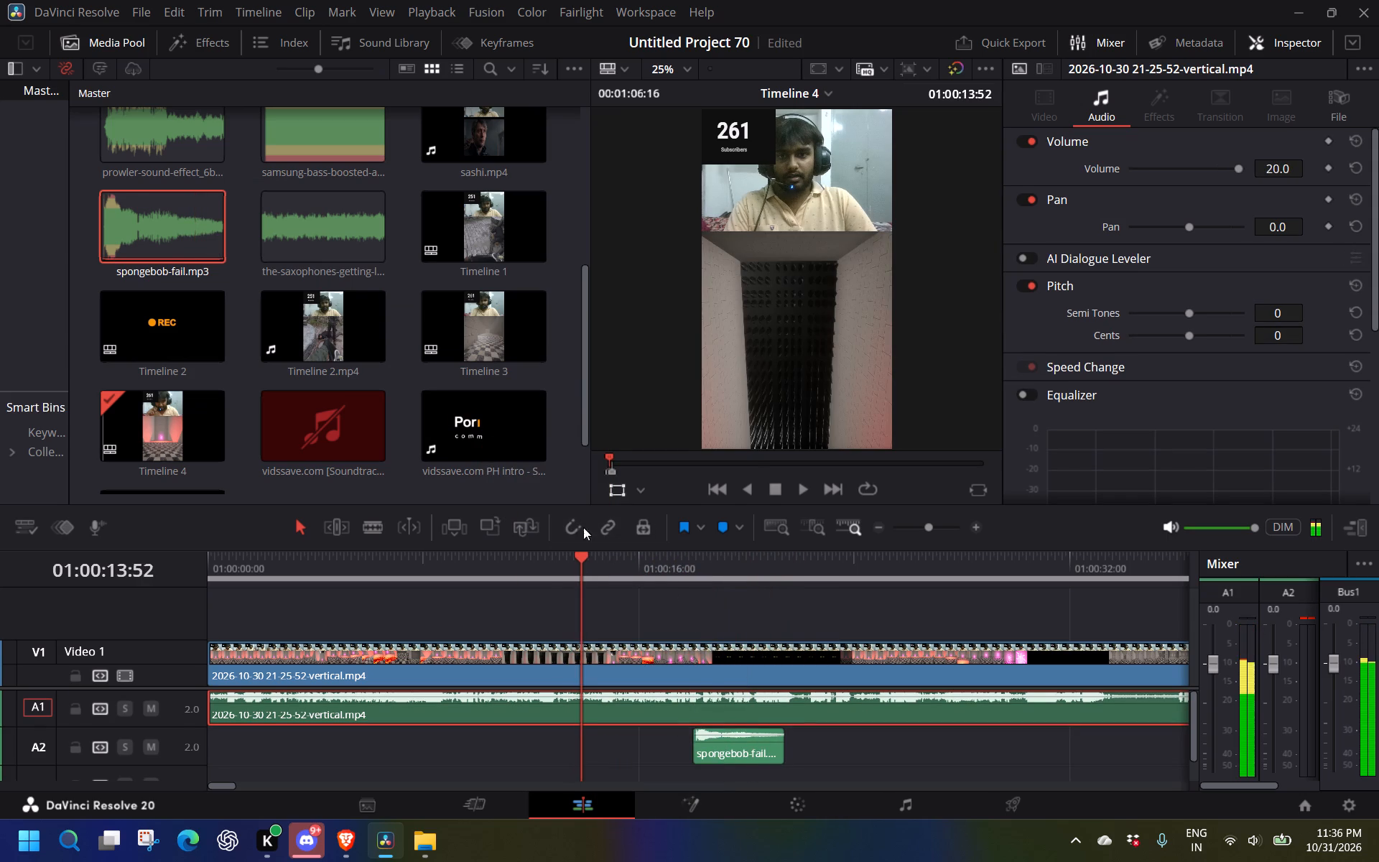
pyautogui.press('space')
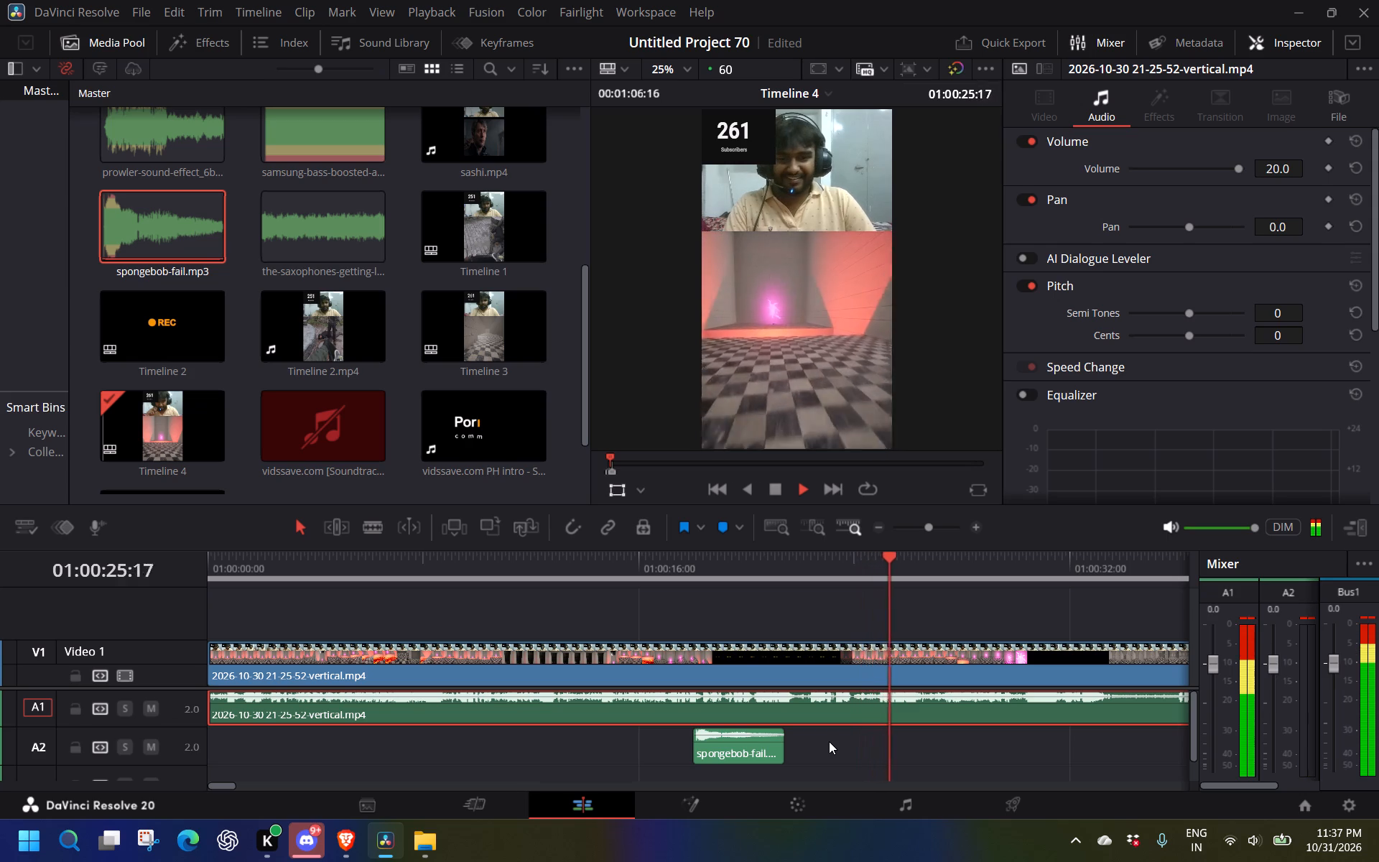
pyautogui.press('space')
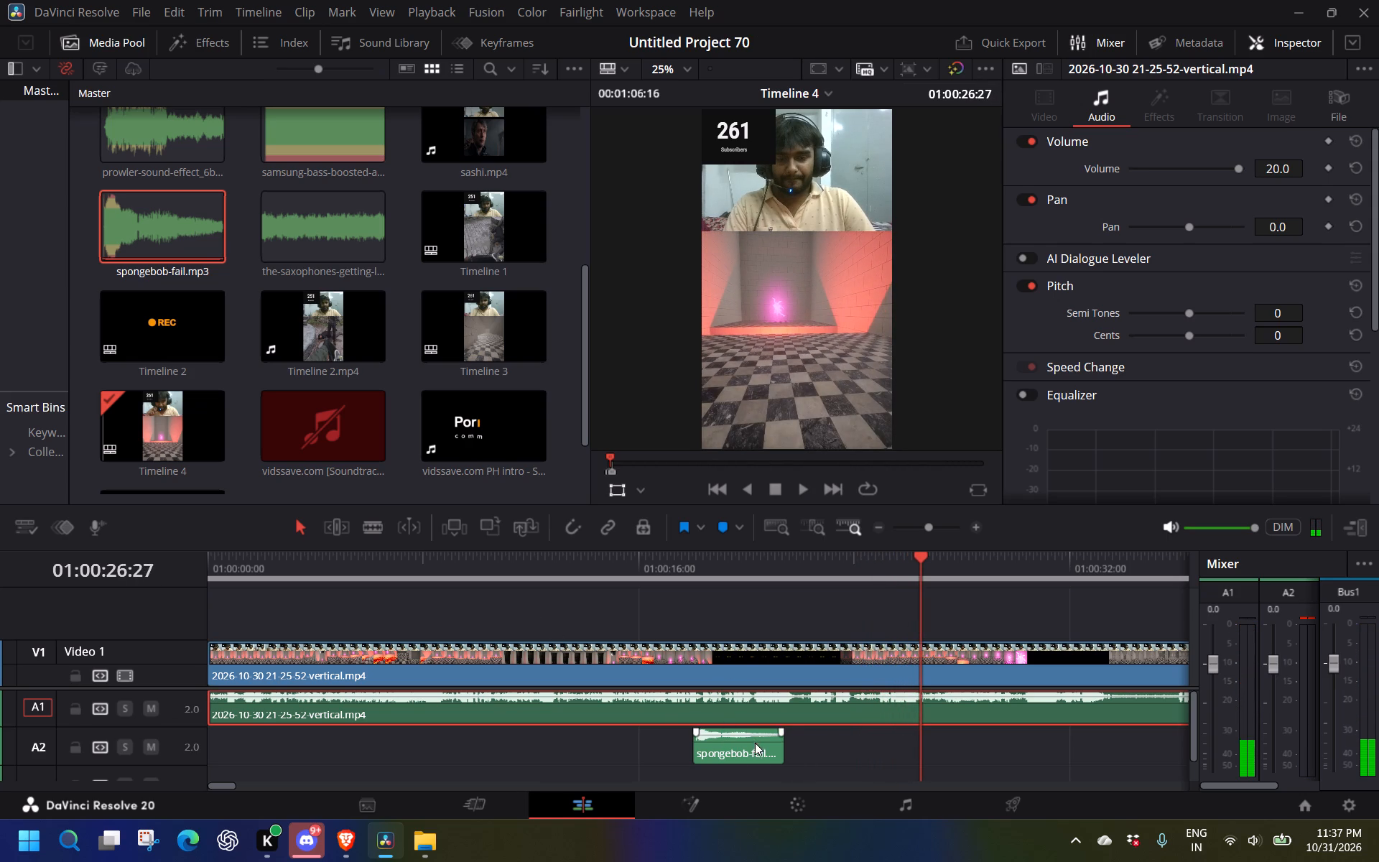
pyautogui.moveTo(751, 747); pyautogui.dragTo(770, 750)
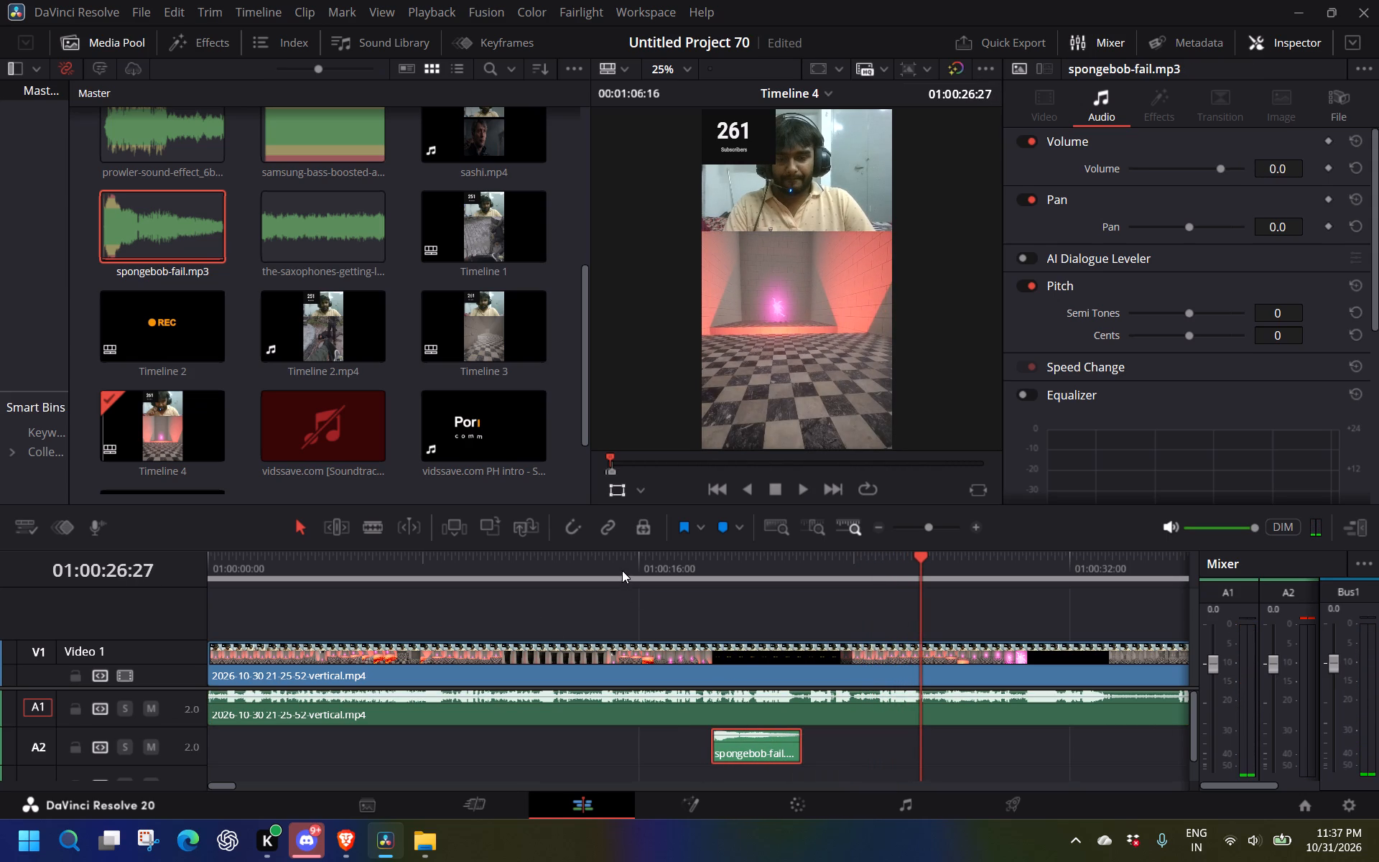
# Play the opening of Timeline 4 from 01:00:00:00 to review how the video begins.
pyautogui.moveTo(613, 564); pyautogui.dragTo(4, 544)
pyautogui.press('space')
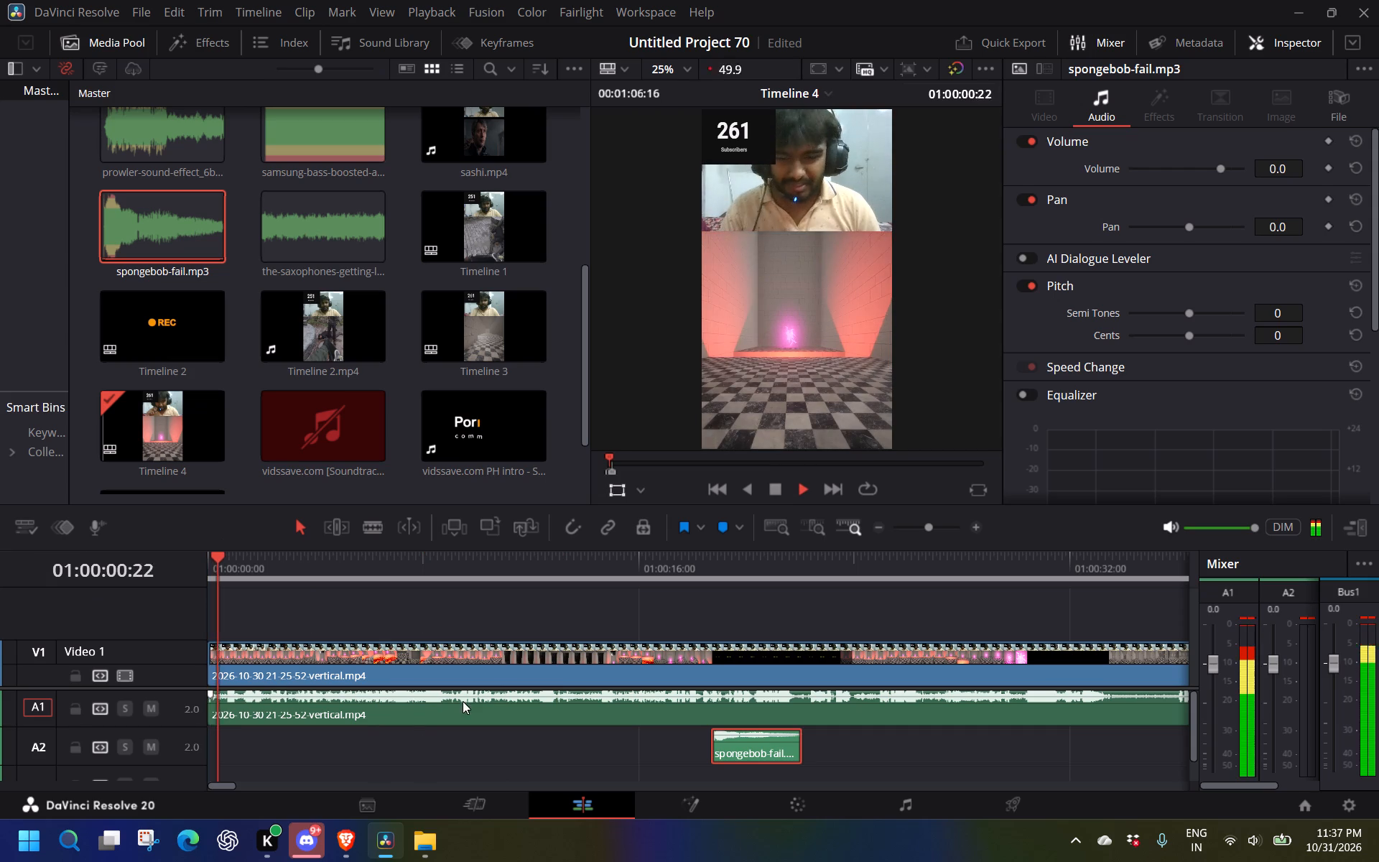
pyautogui.press('space')
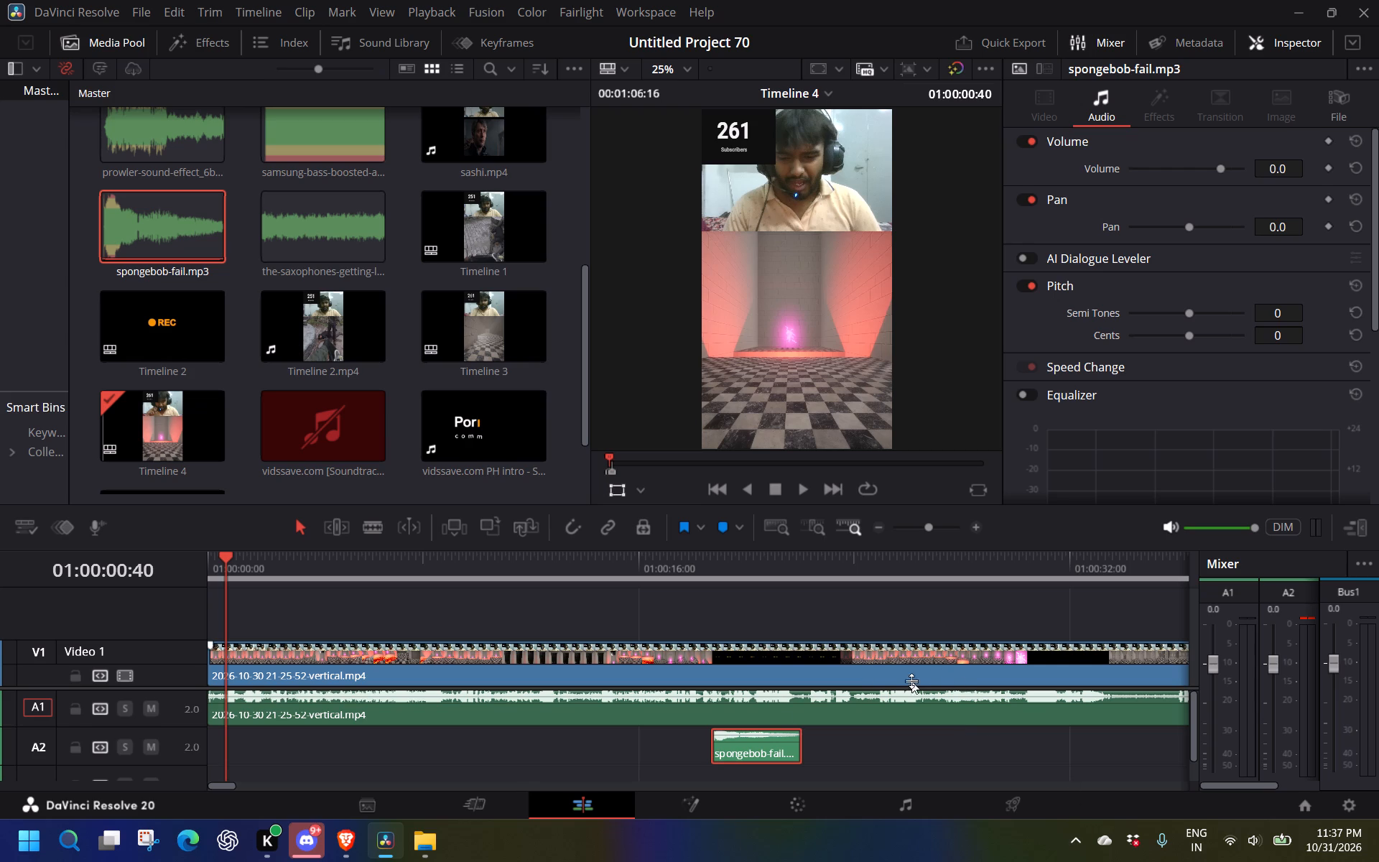
pyautogui.click(340, 849)
pyautogui.click(340, 849)
# Place the-saxophones-getting-louder.mp3 from the media pool on a new audio track A3, starting at 01:00:00:00.
pyautogui.moveTo(225, 552); pyautogui.dragTo(177, 560)
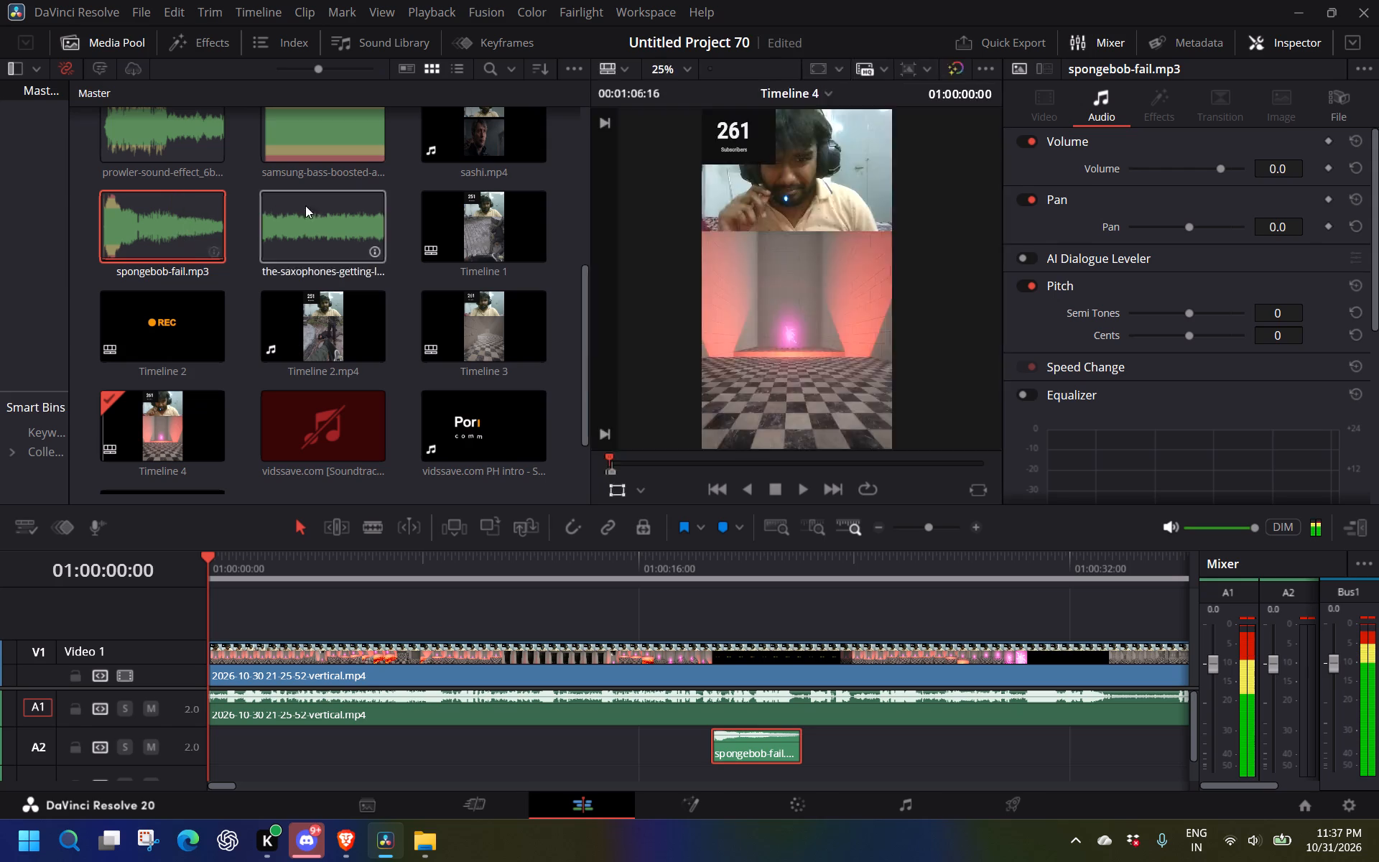
pyautogui.moveTo(317, 236); pyautogui.dragTo(965, 808)
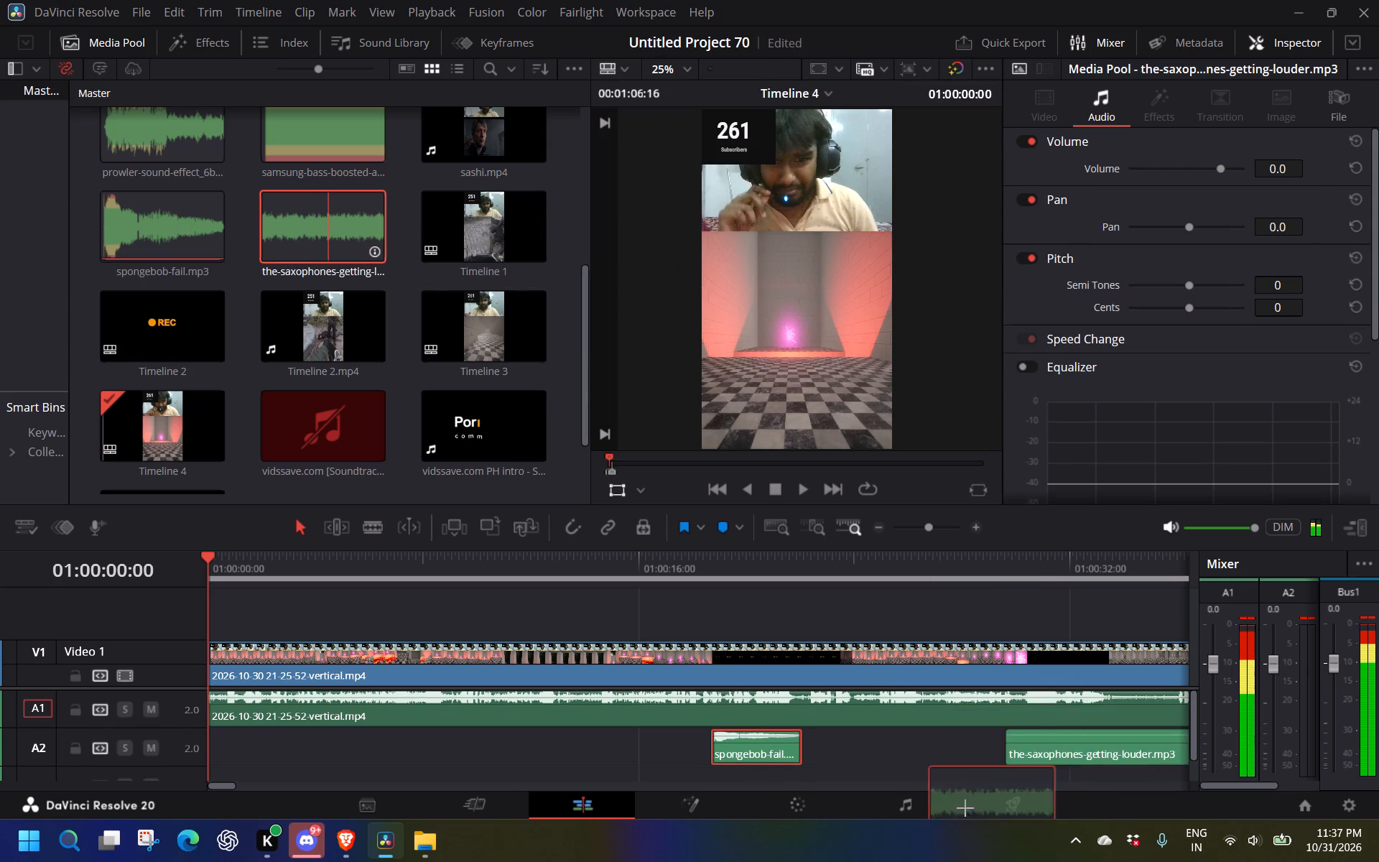
pyautogui.moveTo(965, 808); pyautogui.dragTo(284, 742)
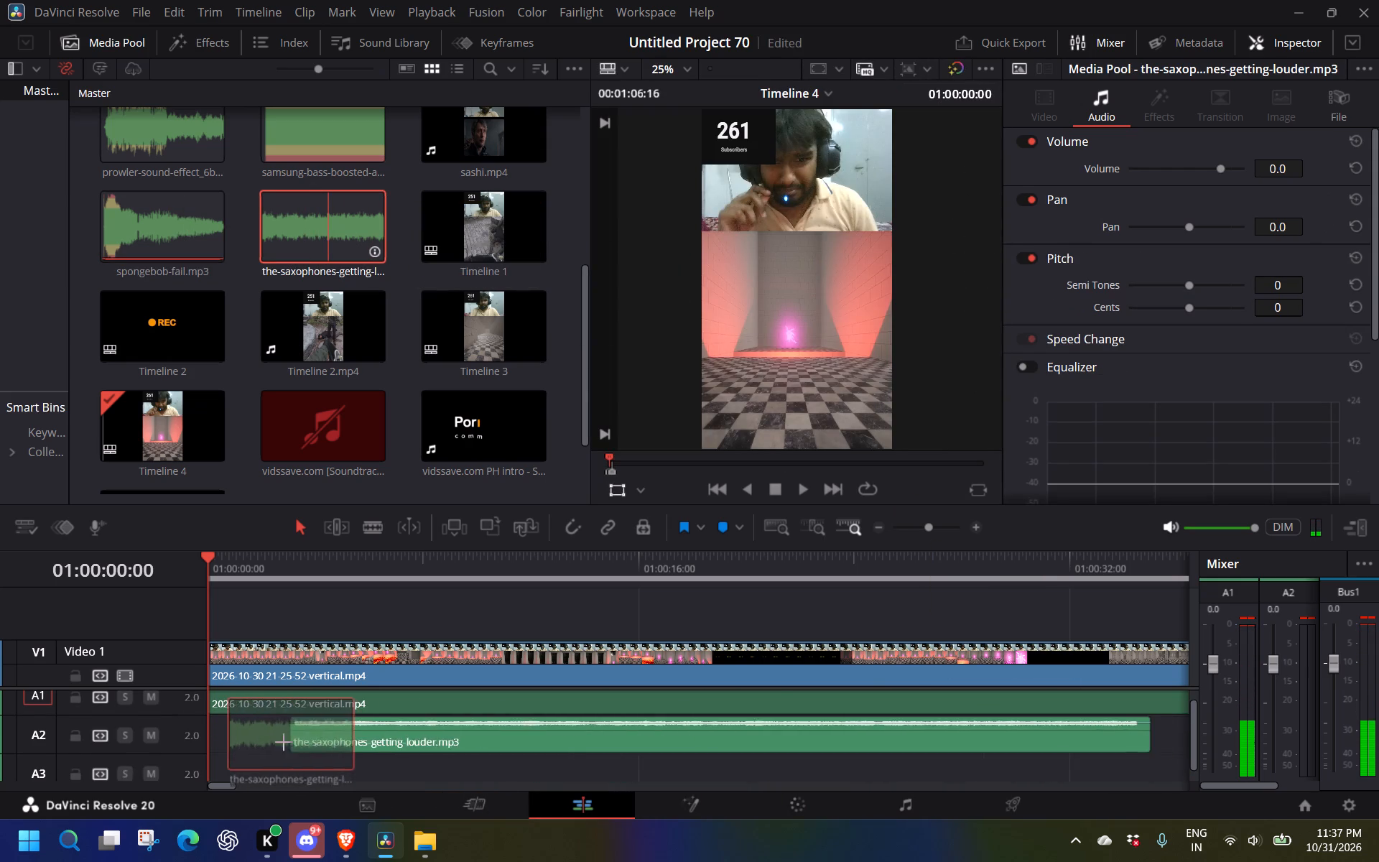
pyautogui.moveTo(284, 742); pyautogui.dragTo(178, 757)
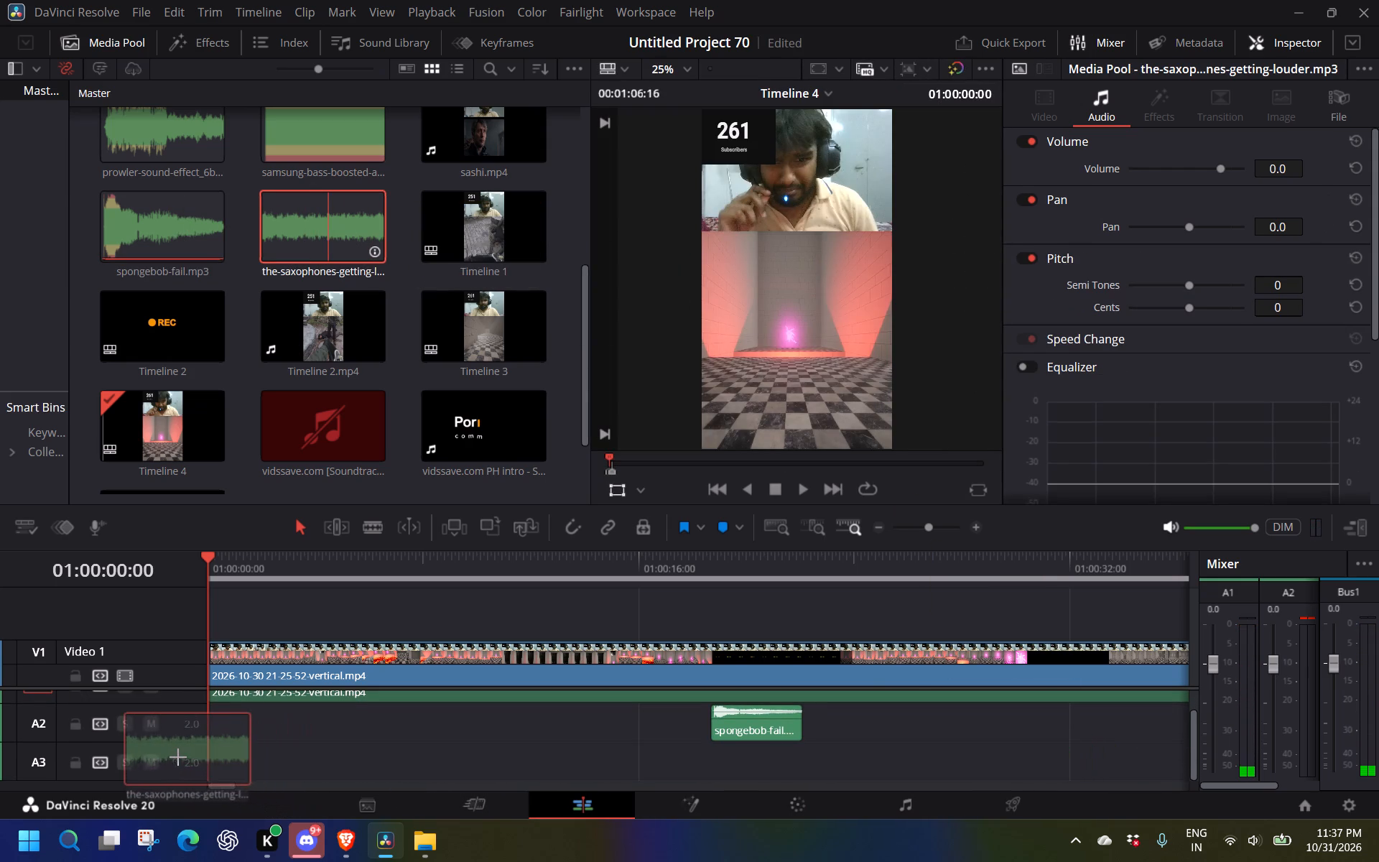
pyautogui.moveTo(178, 757); pyautogui.dragTo(202, 756)
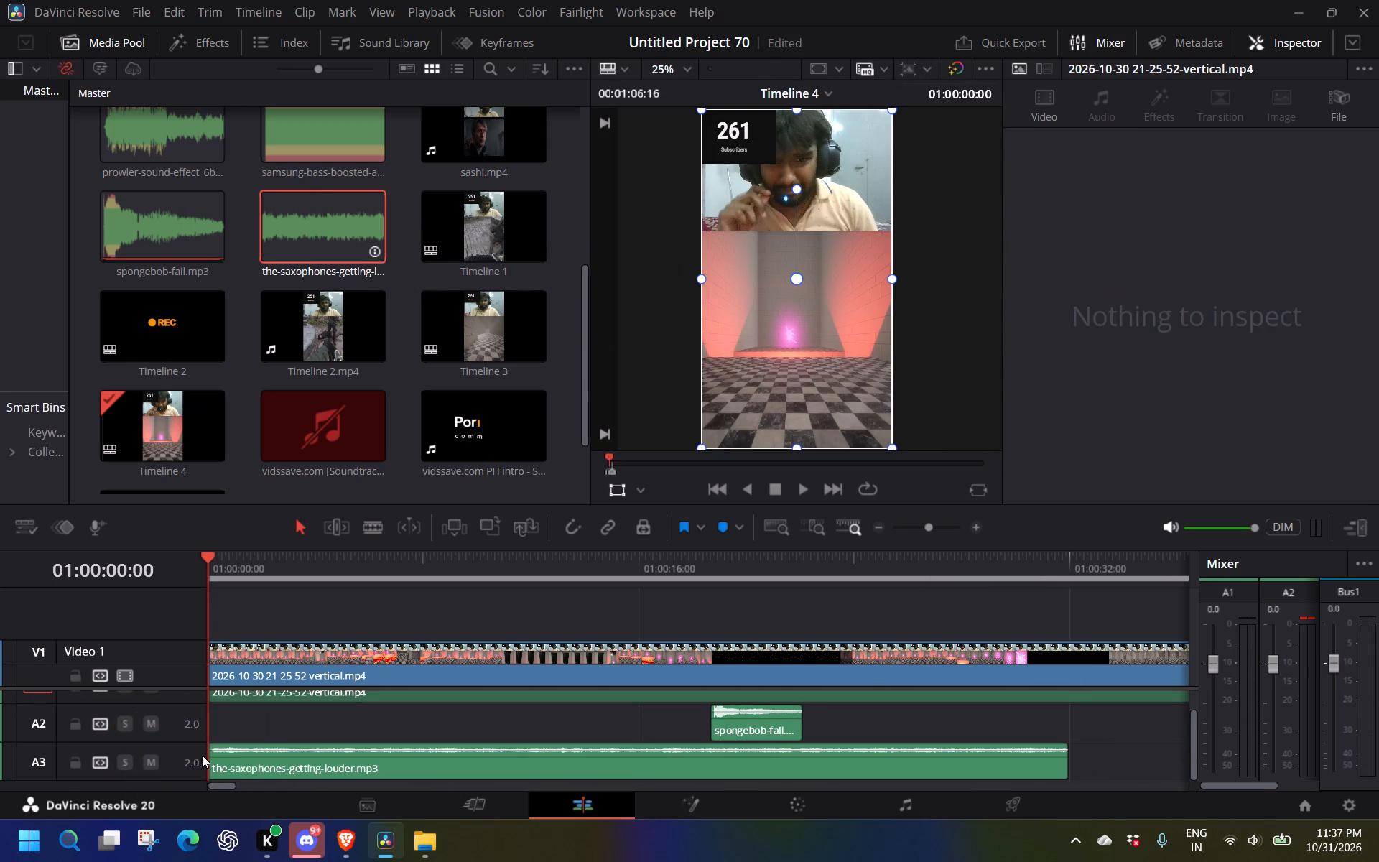
pyautogui.moveTo(326, 761); pyautogui.dragTo(282, 764)
# Switch to Brave and look through YouTube's home feed and its Music recommendations for a song.
pyautogui.click(356, 861)
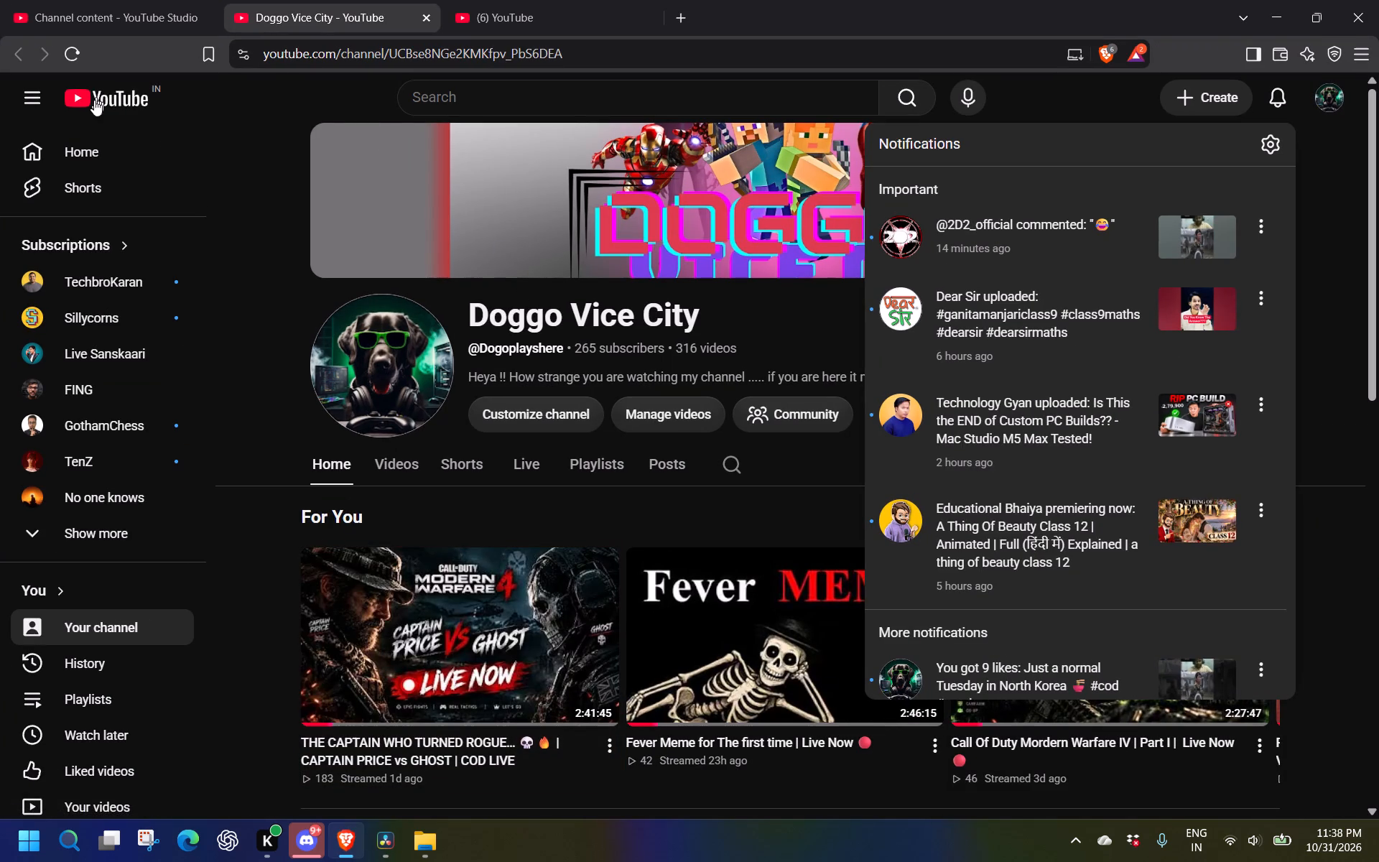
pyautogui.click(93, 101)
pyautogui.click(646, 17)
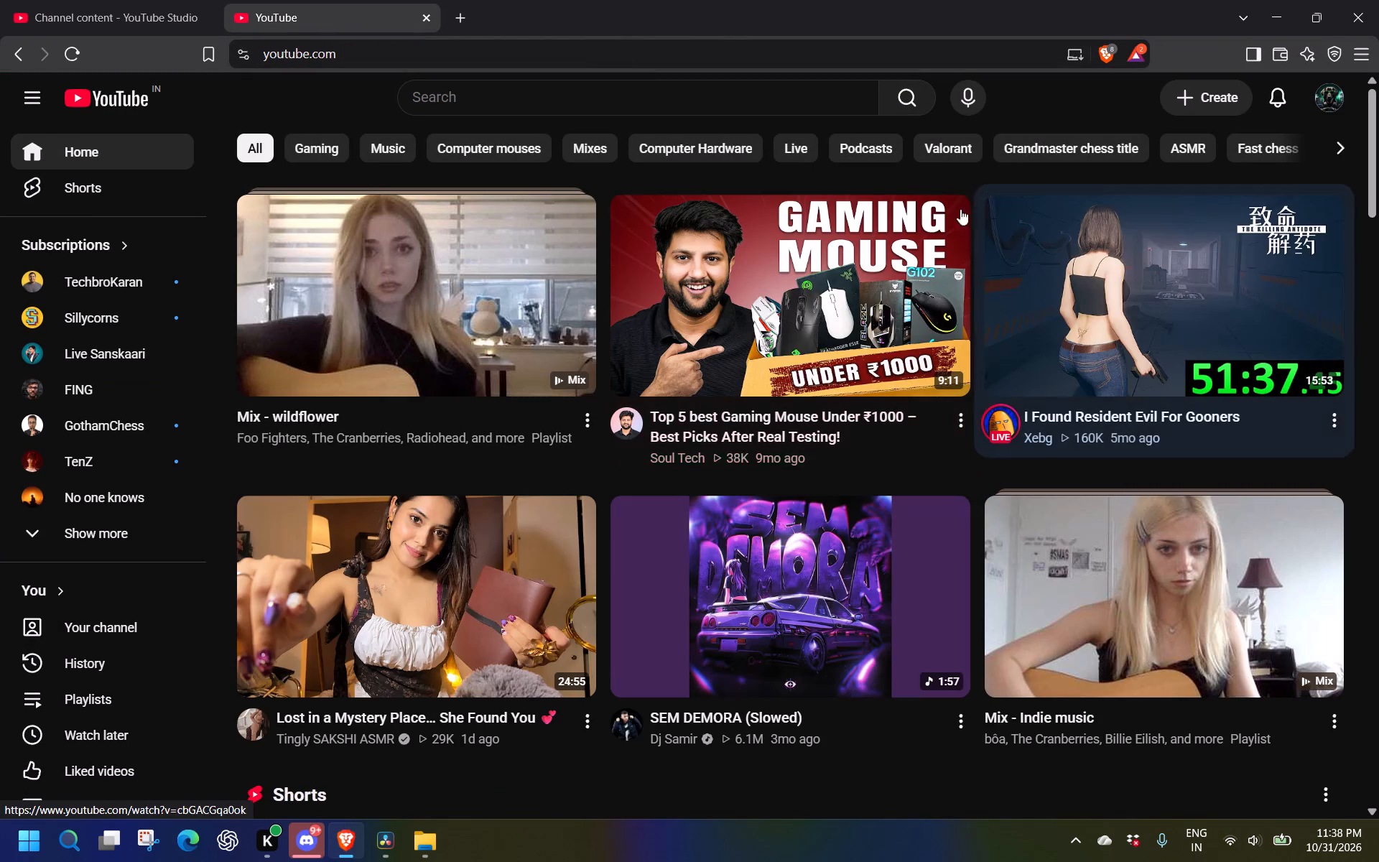
pyautogui.scroll(-1, 817, 398)
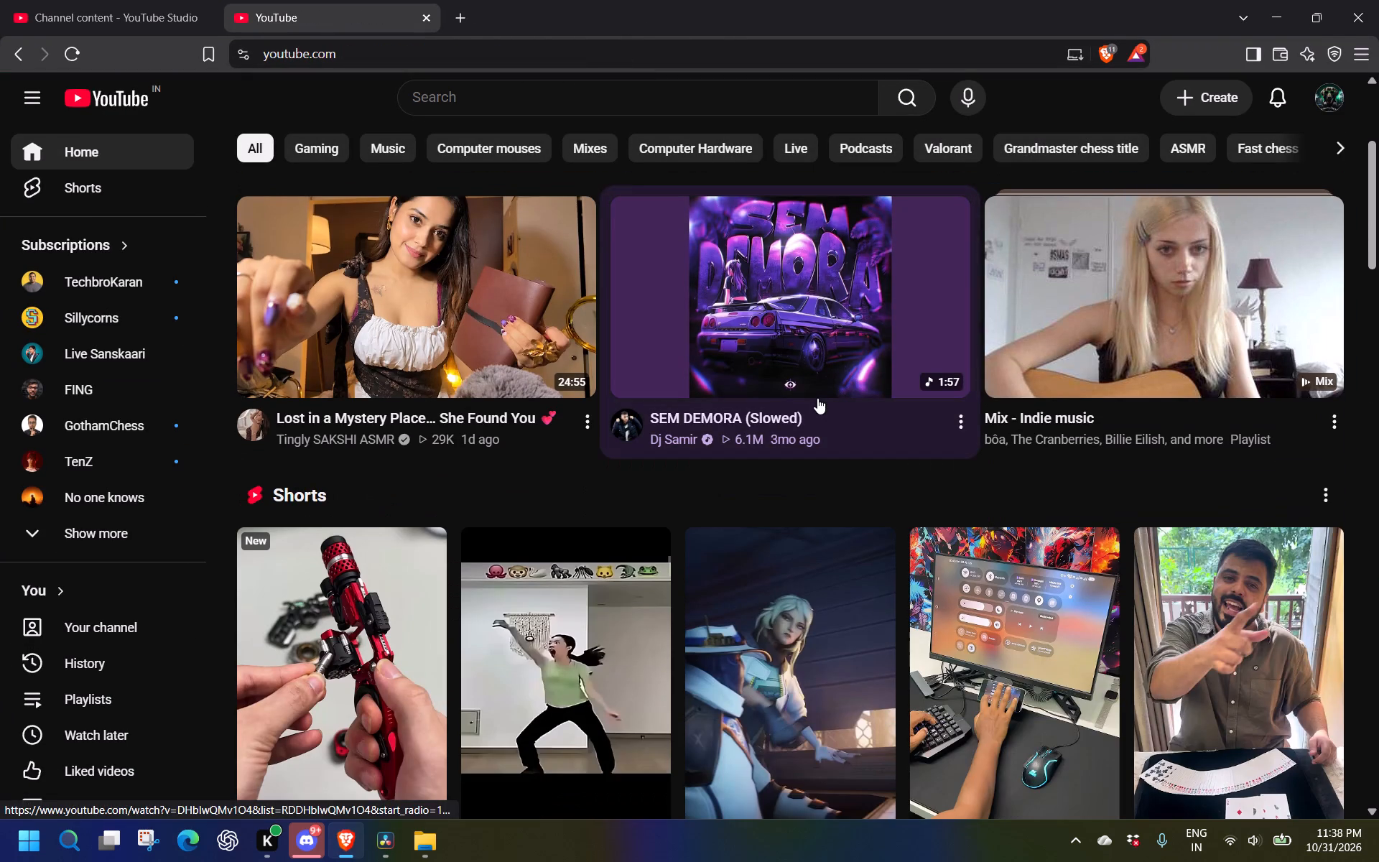
pyautogui.scroll(-2, 817, 398)
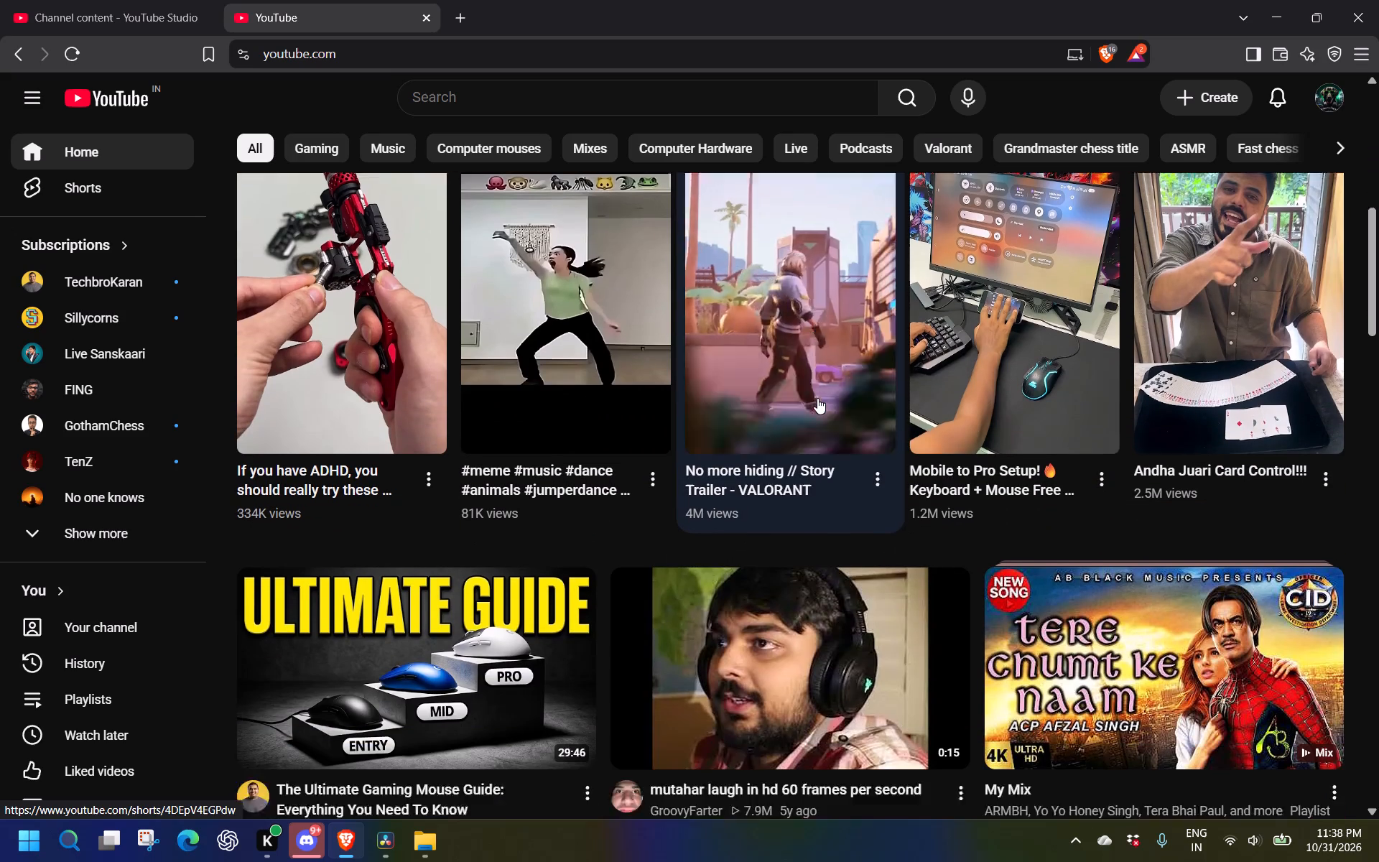
pyautogui.scroll(-1, 819, 402)
pyautogui.scroll(3, 819, 402)
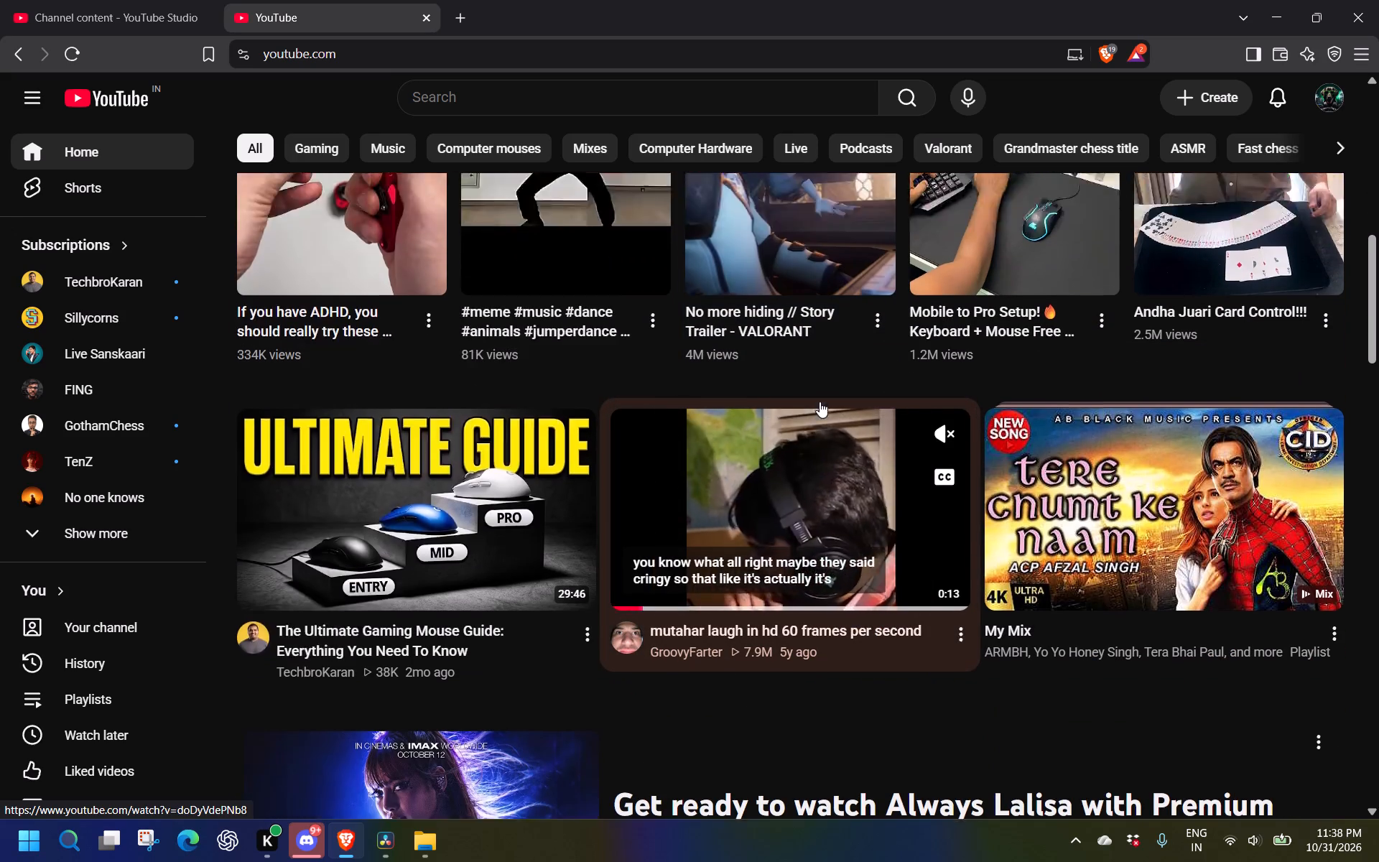
pyautogui.scroll(-2, 819, 402)
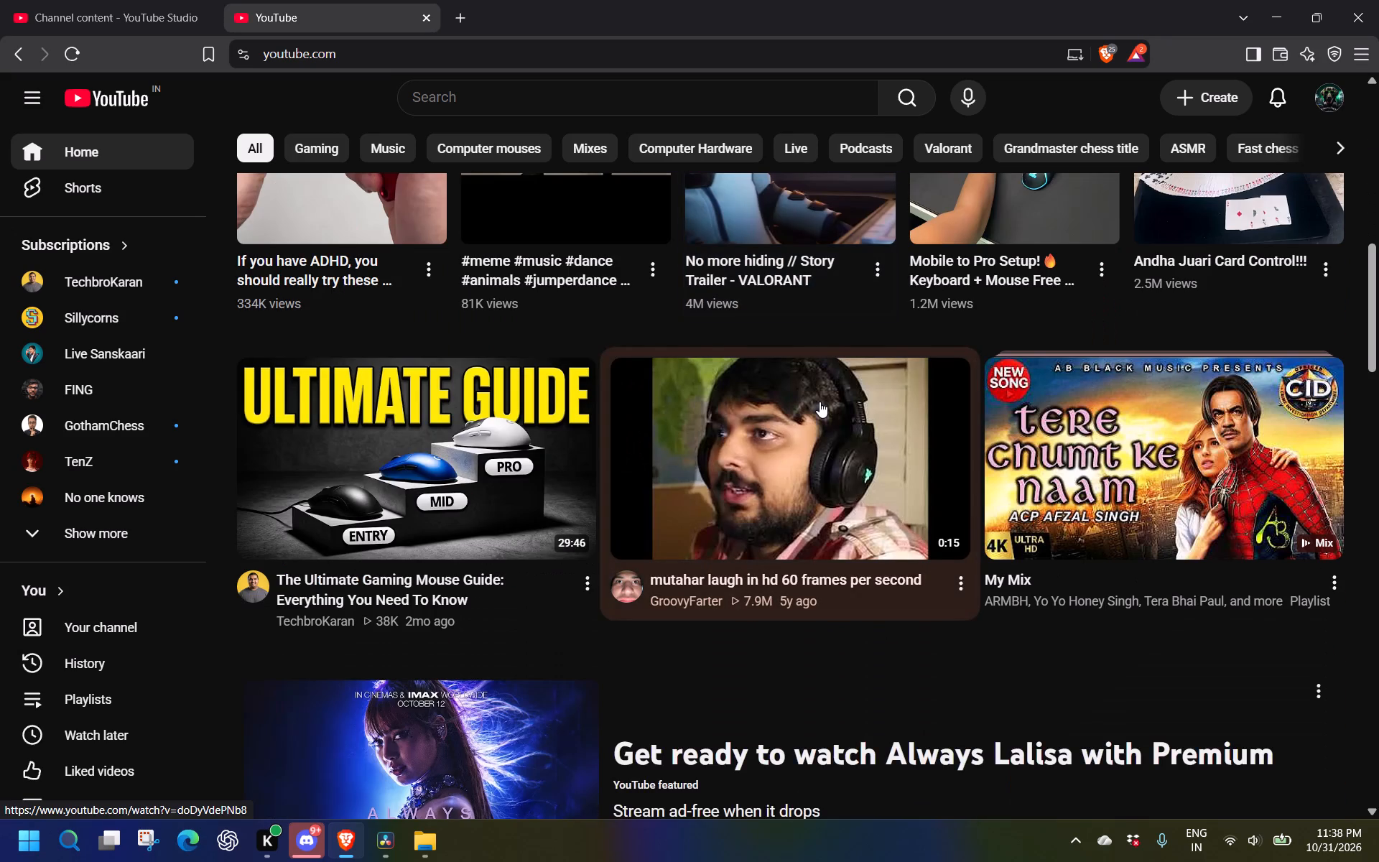
pyautogui.scroll(3, 819, 402)
pyautogui.scroll(-1, 819, 402)
pyautogui.scroll(2, 819, 402)
pyautogui.scroll(-2, 819, 402)
pyautogui.scroll(1, 819, 402)
pyautogui.scroll(-2, 819, 402)
pyautogui.scroll(2, 819, 402)
pyautogui.scroll(-1, 729, 273)
pyautogui.scroll(2, 729, 273)
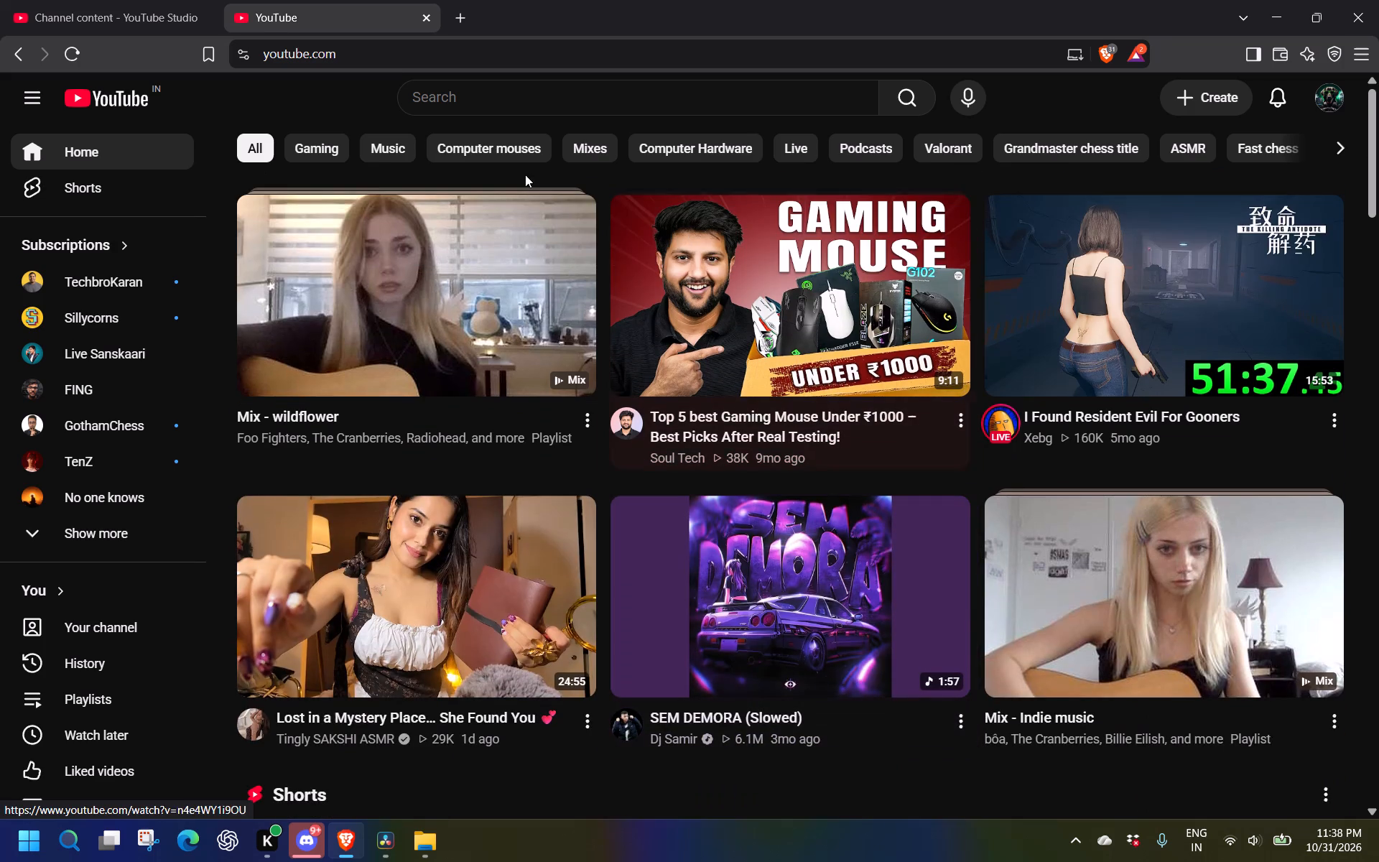
pyautogui.click(381, 150)
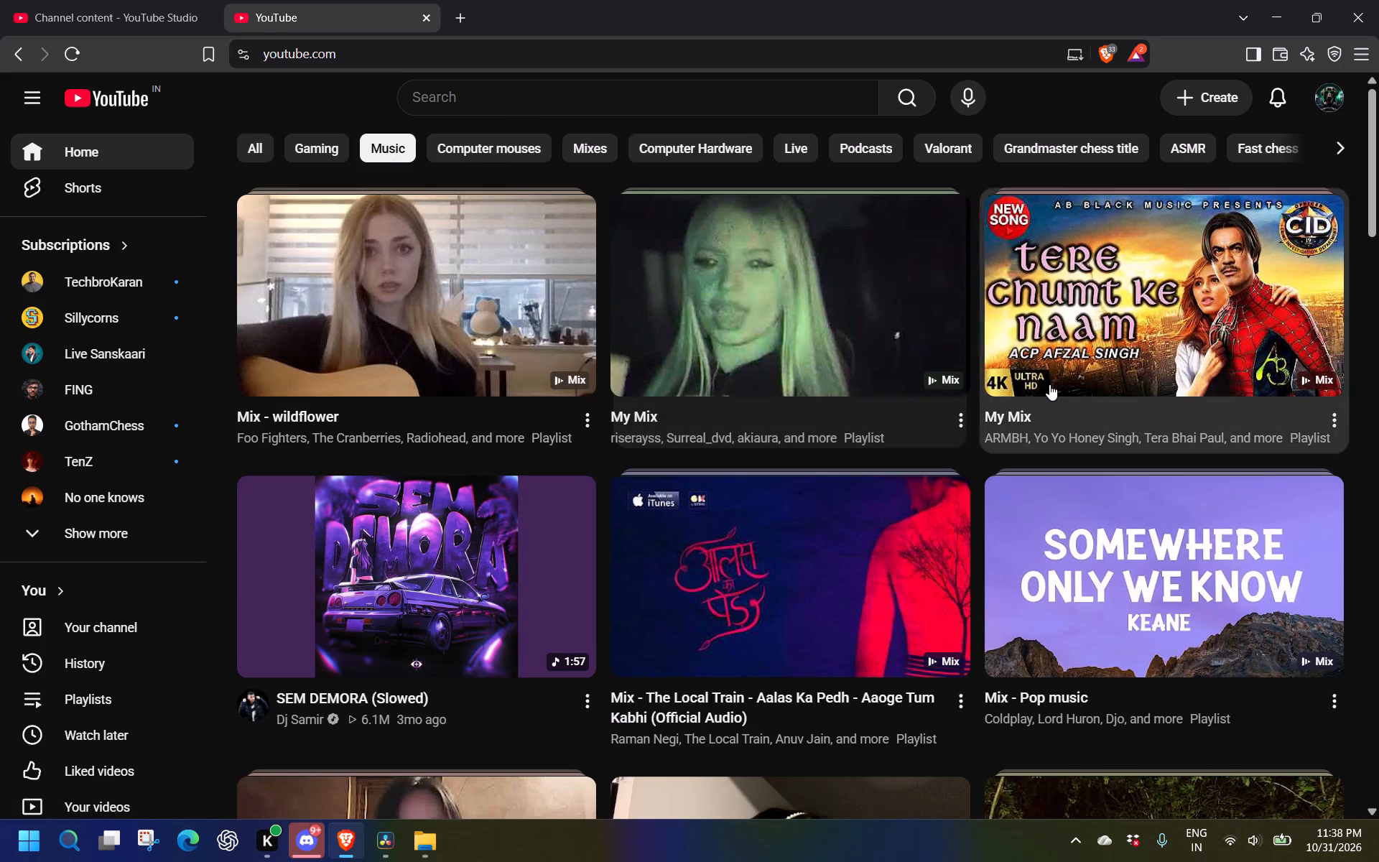
pyautogui.scroll(3, 1051, 384)
pyautogui.scroll(-3, 1051, 384)
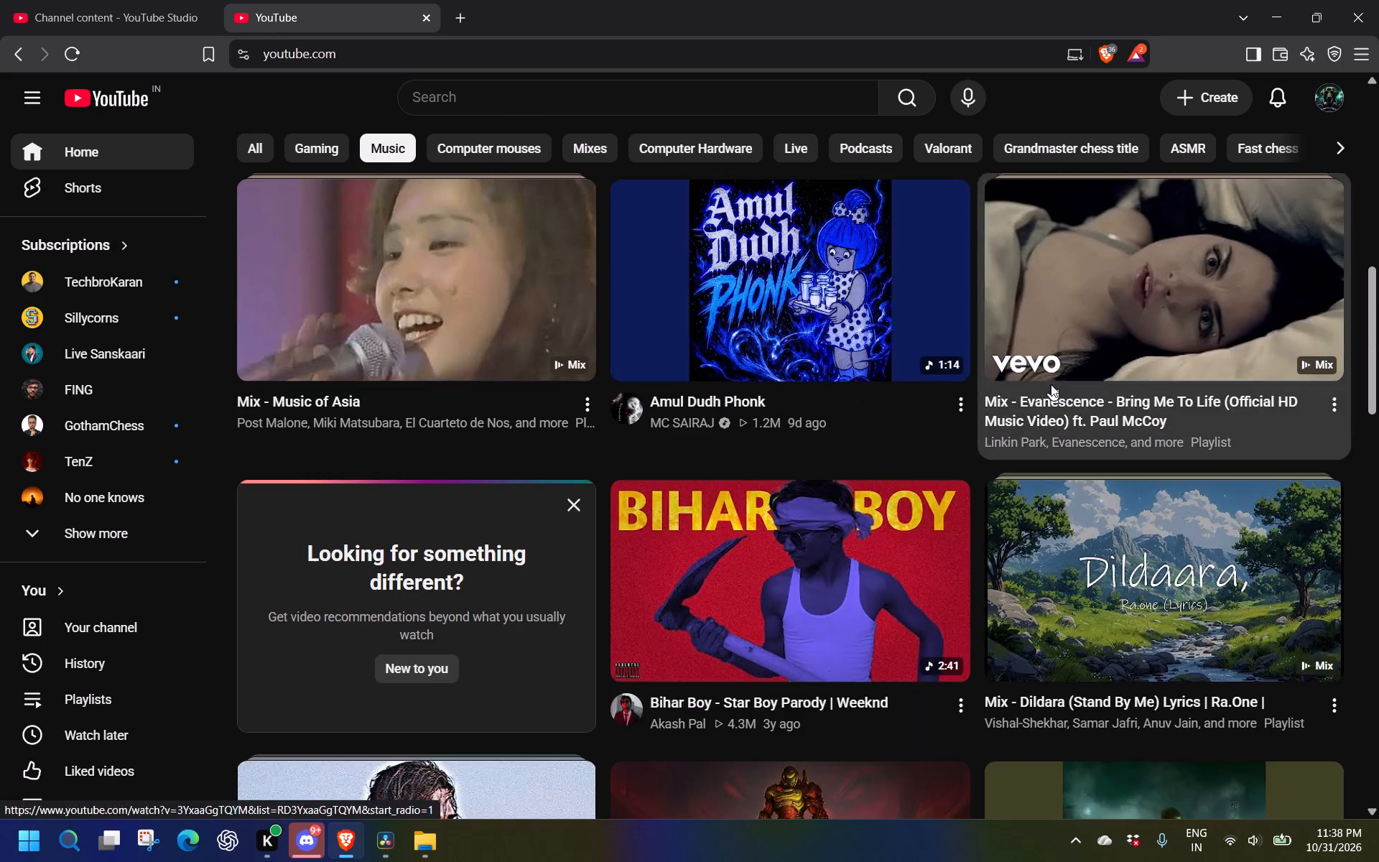
pyautogui.scroll(3, 1051, 384)
pyautogui.scroll(-1, 1051, 384)
pyautogui.scroll(1, 1051, 384)
pyautogui.scroll(-1, 1051, 384)
pyautogui.scroll(2, 1051, 384)
pyautogui.scroll(-1, 1051, 384)
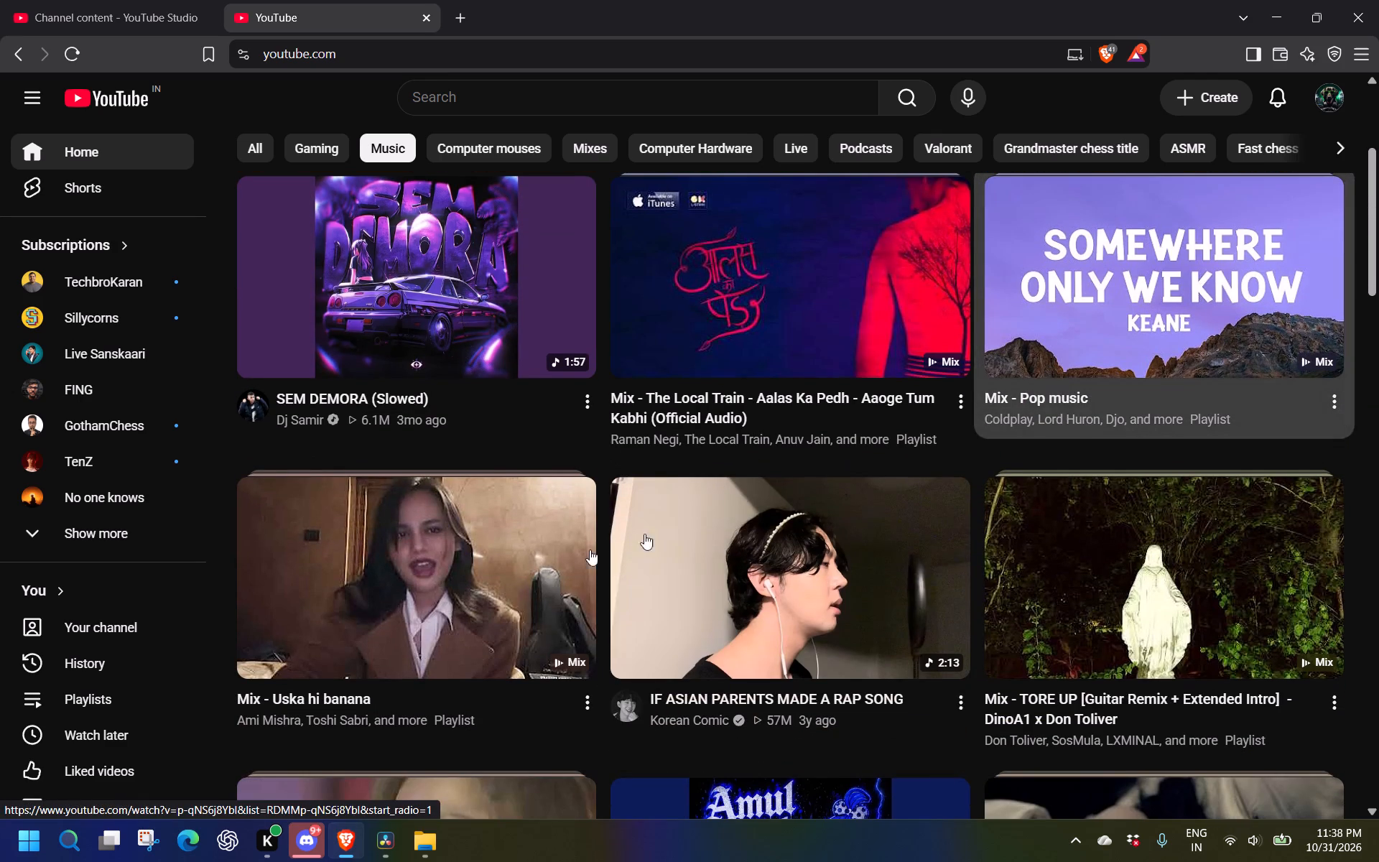
# Open the song "Uska hi banana", browse the singer's channel, and play the song from there.
pyautogui.click(409, 575)
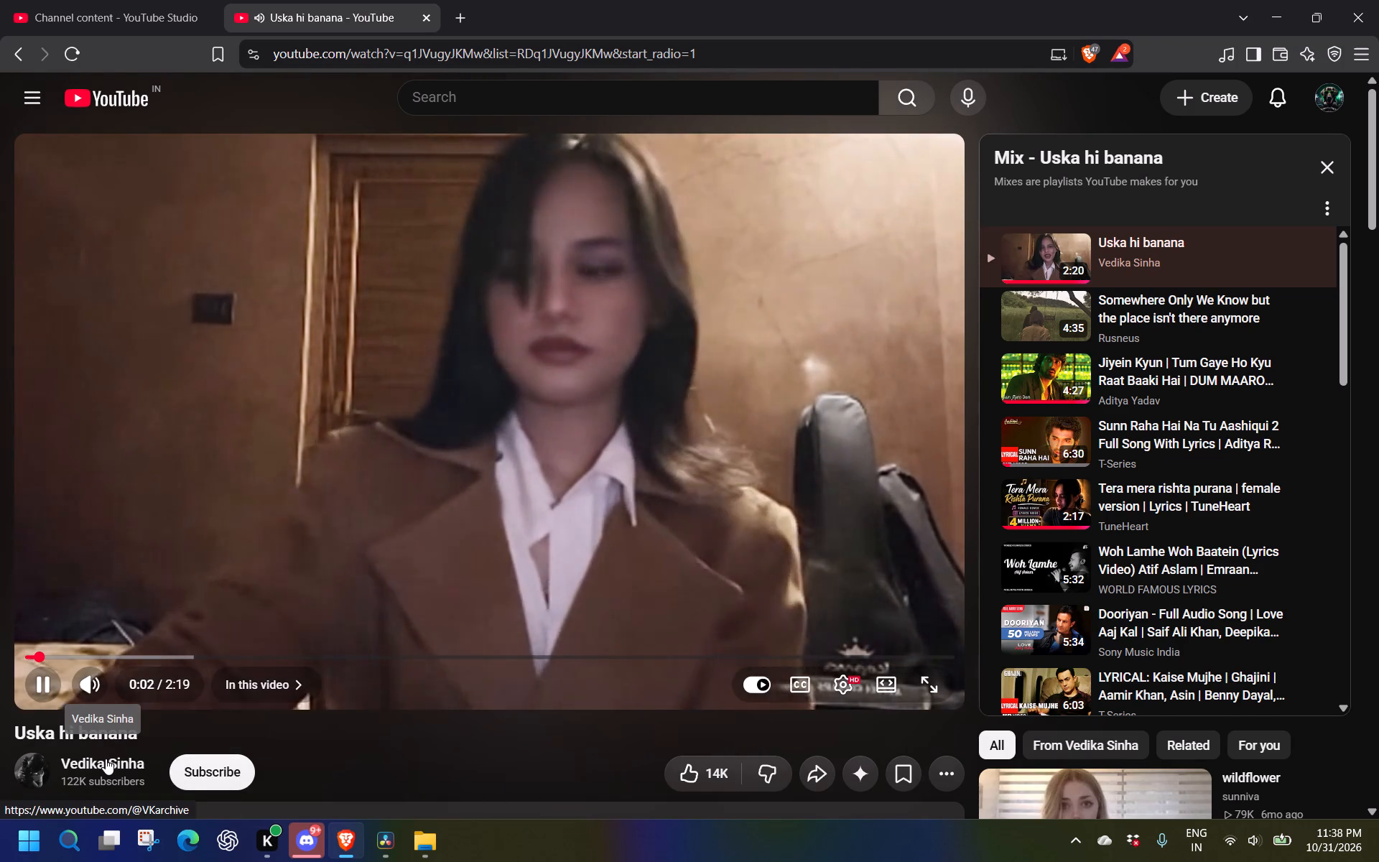
pyautogui.click(106, 759)
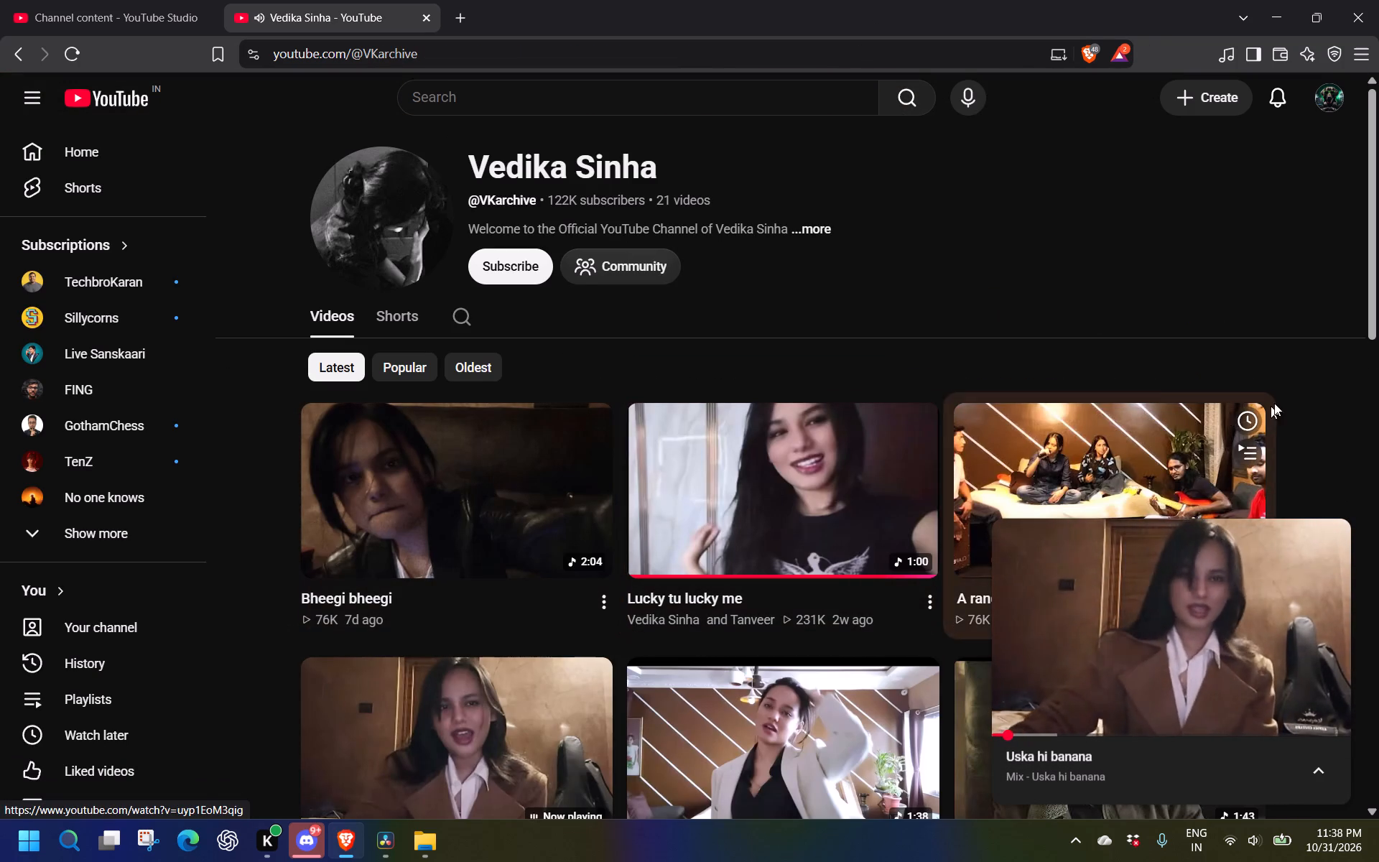
pyautogui.moveTo(1378, 300); pyautogui.dragTo(1378, 456)
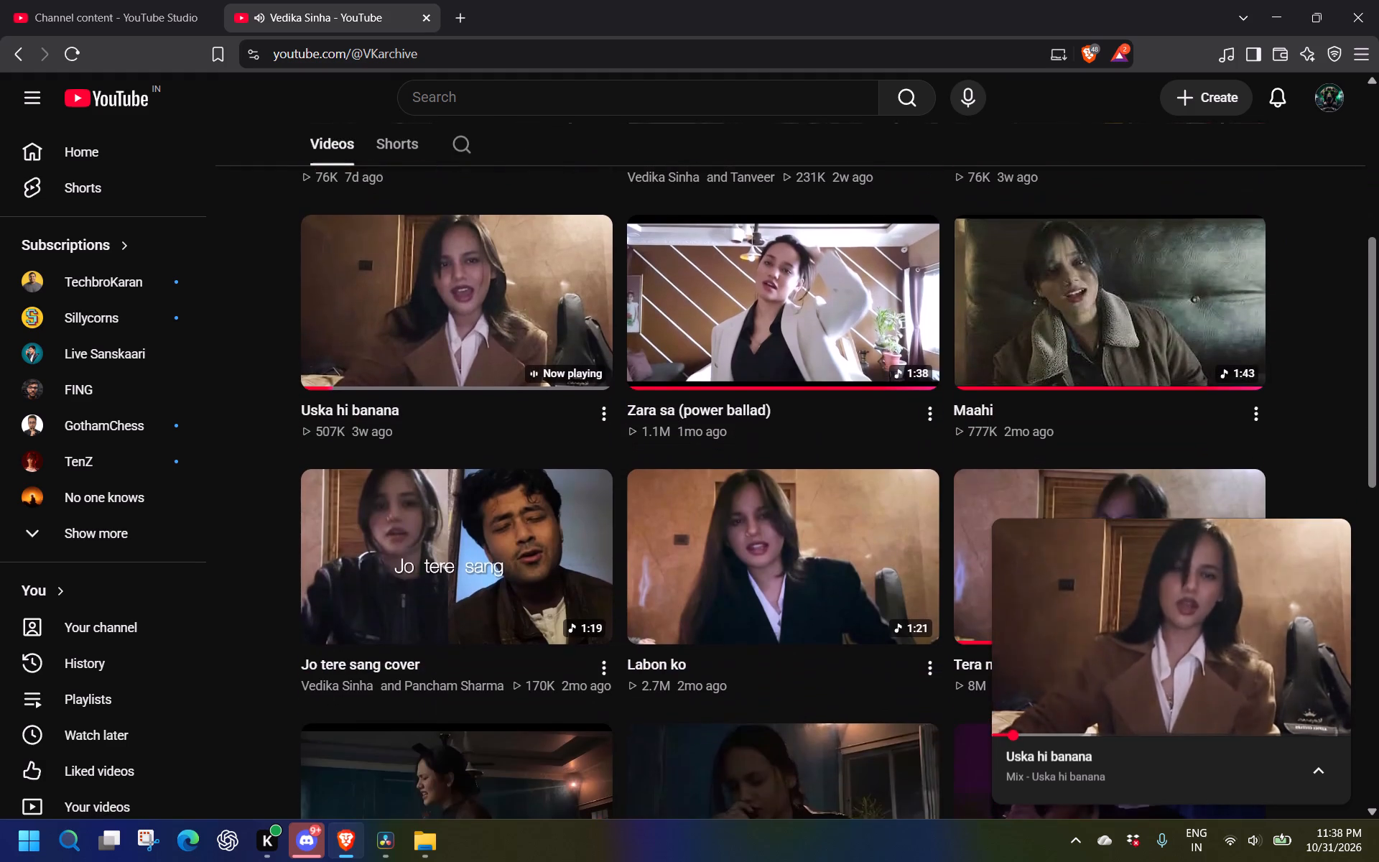
pyautogui.moveTo(1378, 456); pyautogui.dragTo(1378, 457)
pyautogui.click(445, 317)
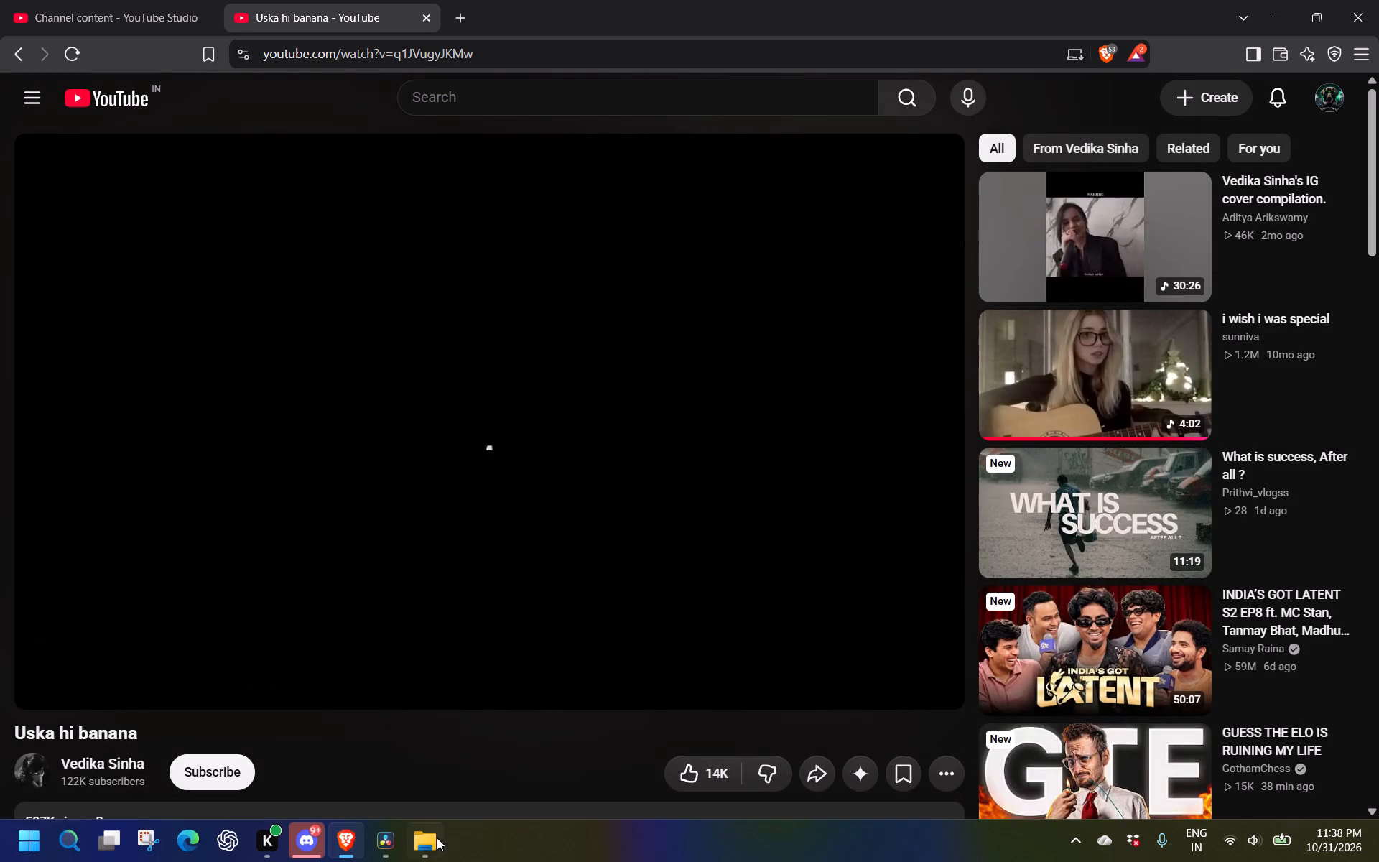
# Return to DaVinci Resolve and play the opening second with the saxophone track on A3 to check the mix.
pyautogui.click(395, 848)
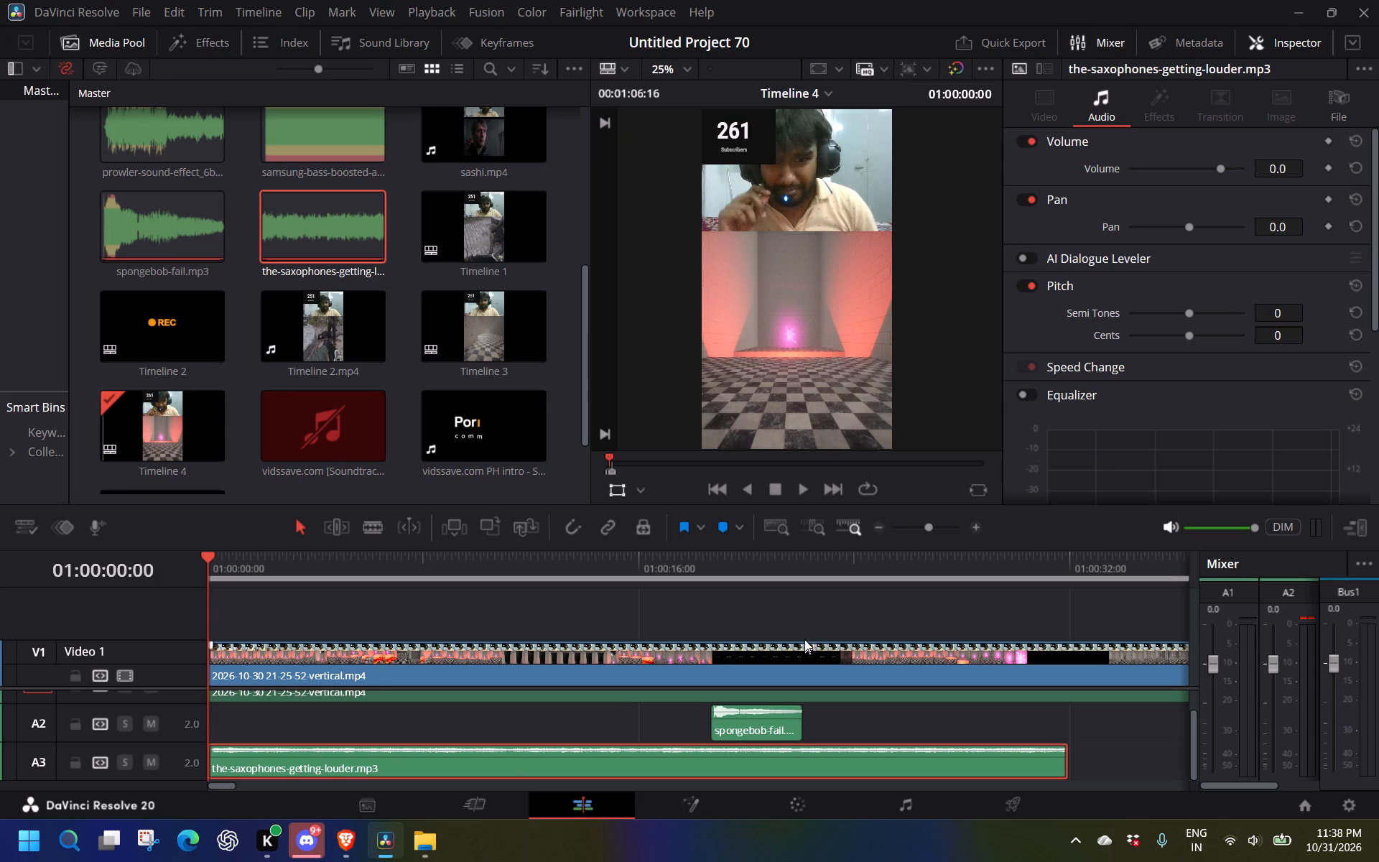
pyautogui.press('space')
pyautogui.press('space')
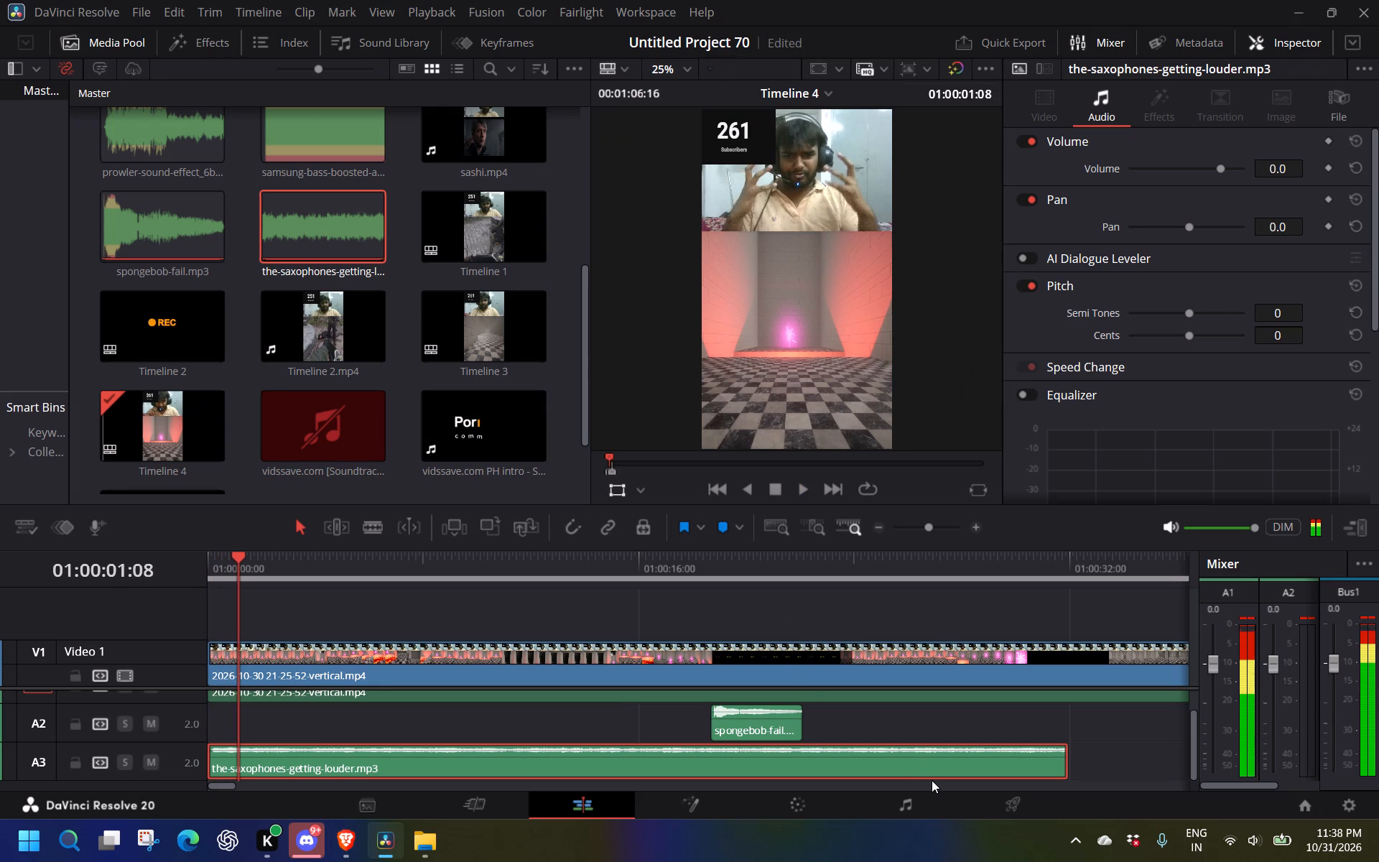
pyautogui.click(932, 763)
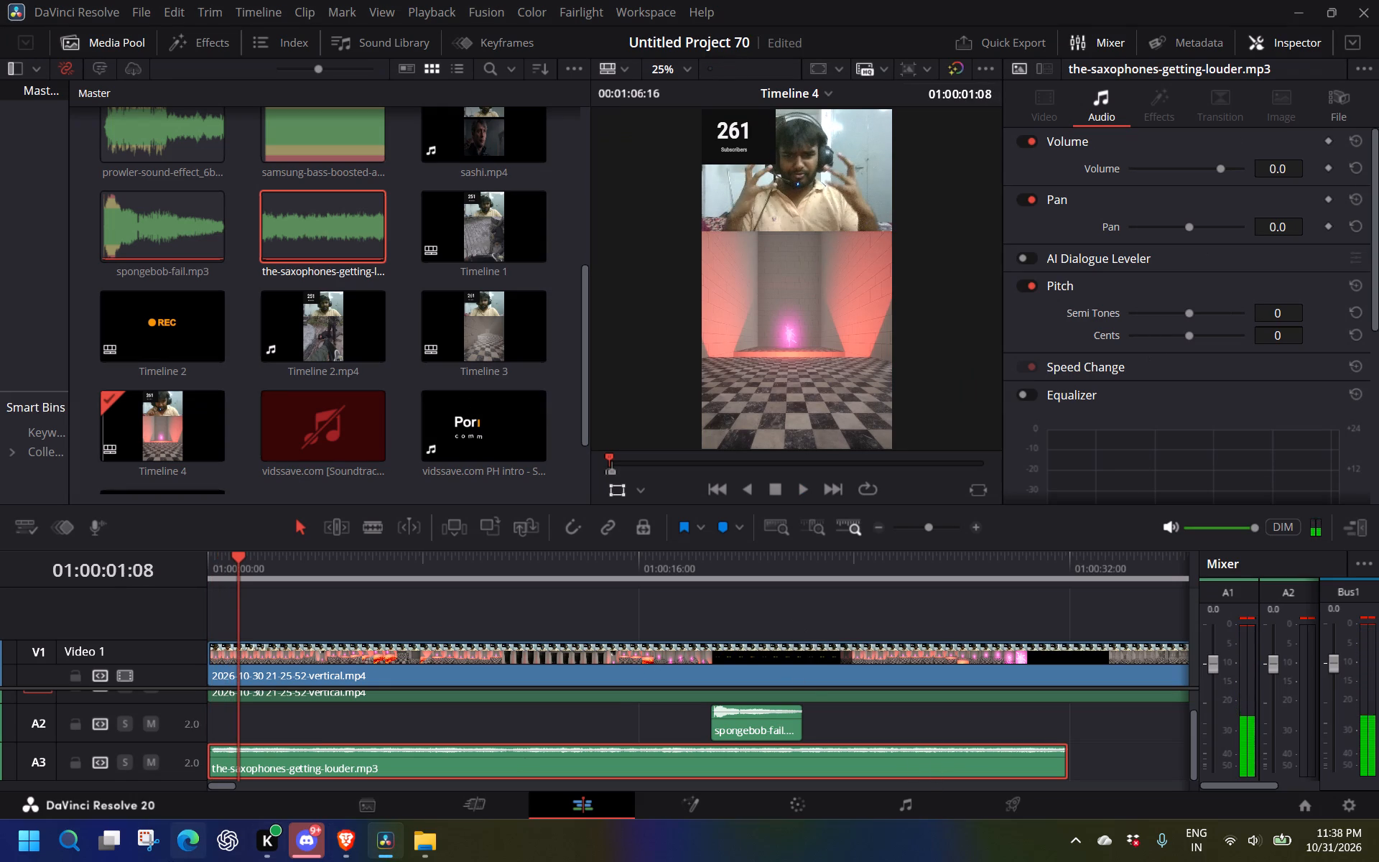
# Lower the playback volume of the YouTube song in Brave, and return to DaVinci Resolve.
pyautogui.click(340, 849)
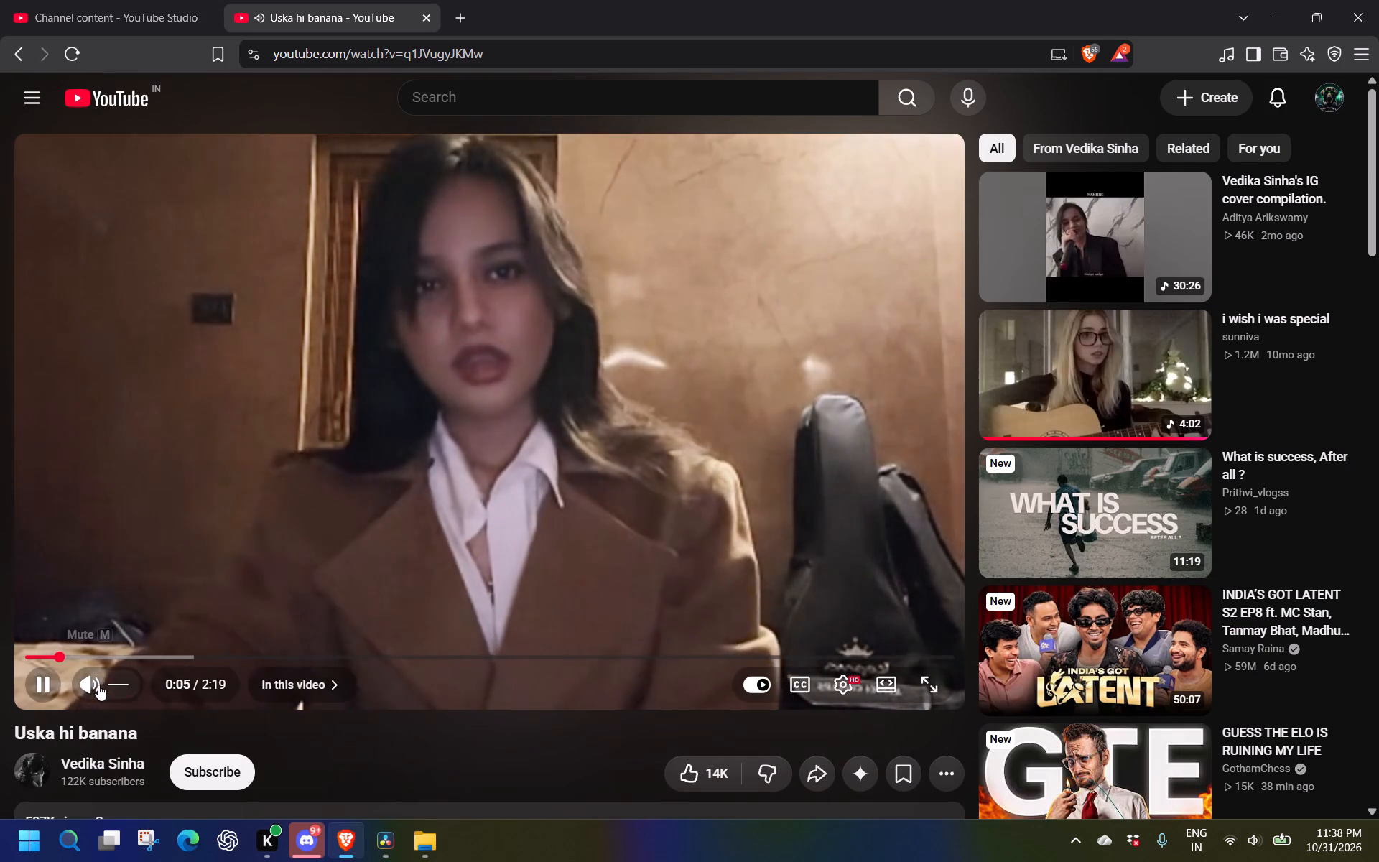
pyautogui.moveTo(126, 684); pyautogui.dragTo(119, 685)
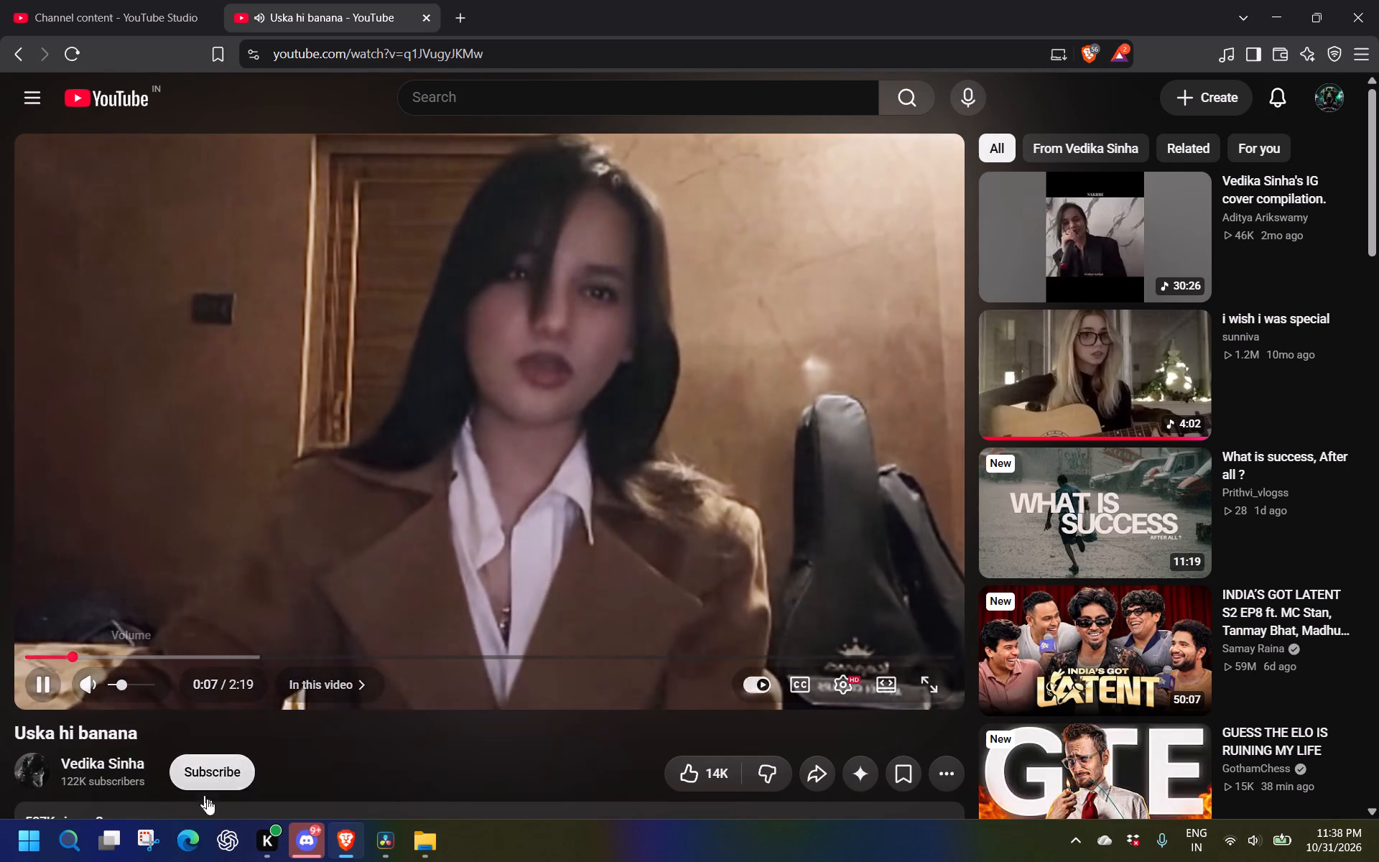
pyautogui.click(380, 843)
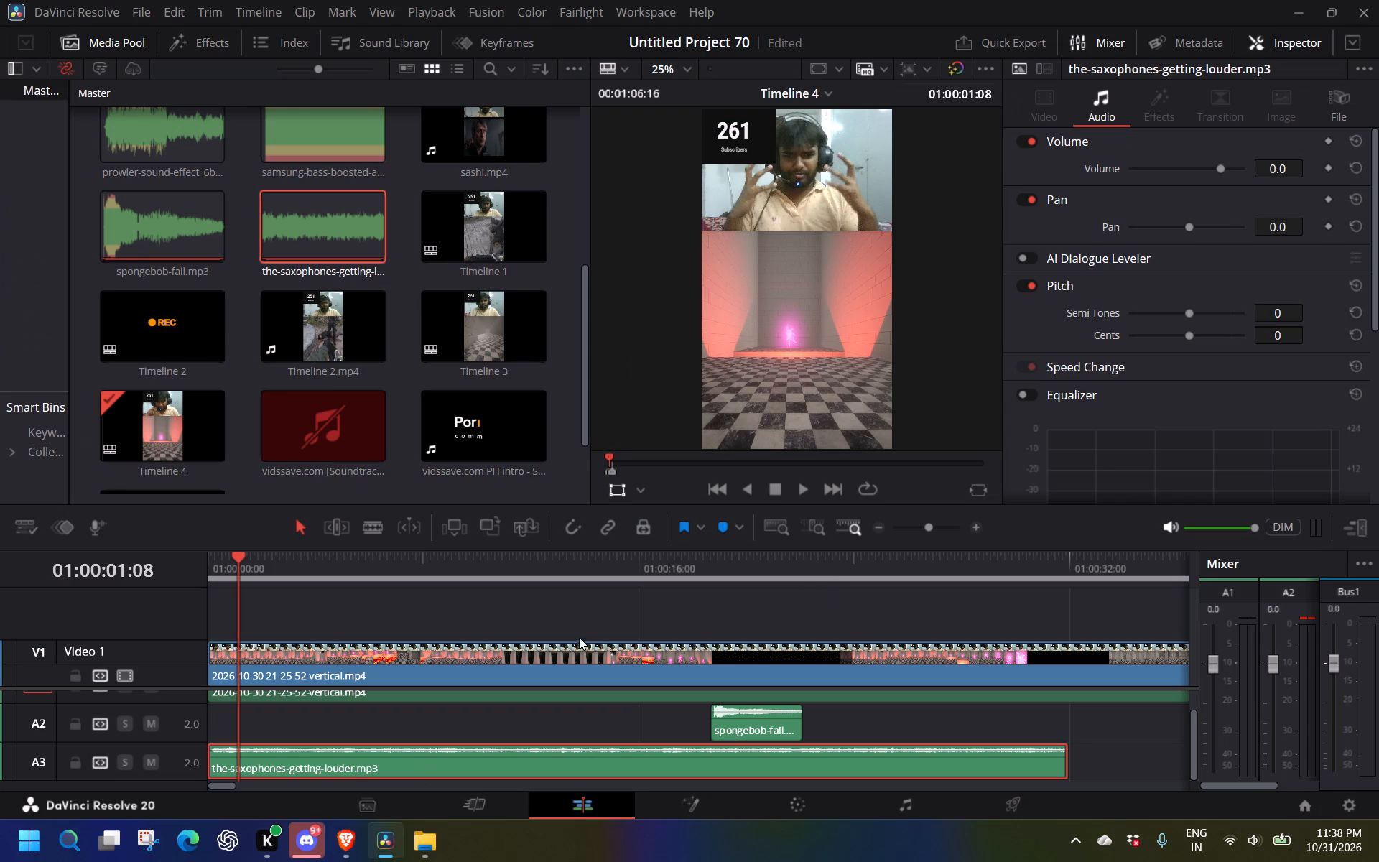
# Set the clip volume of the-saxophones-getting-louder.mp3 on A3 to -6.0.
pyautogui.click(429, 751)
pyautogui.click(1280, 165)
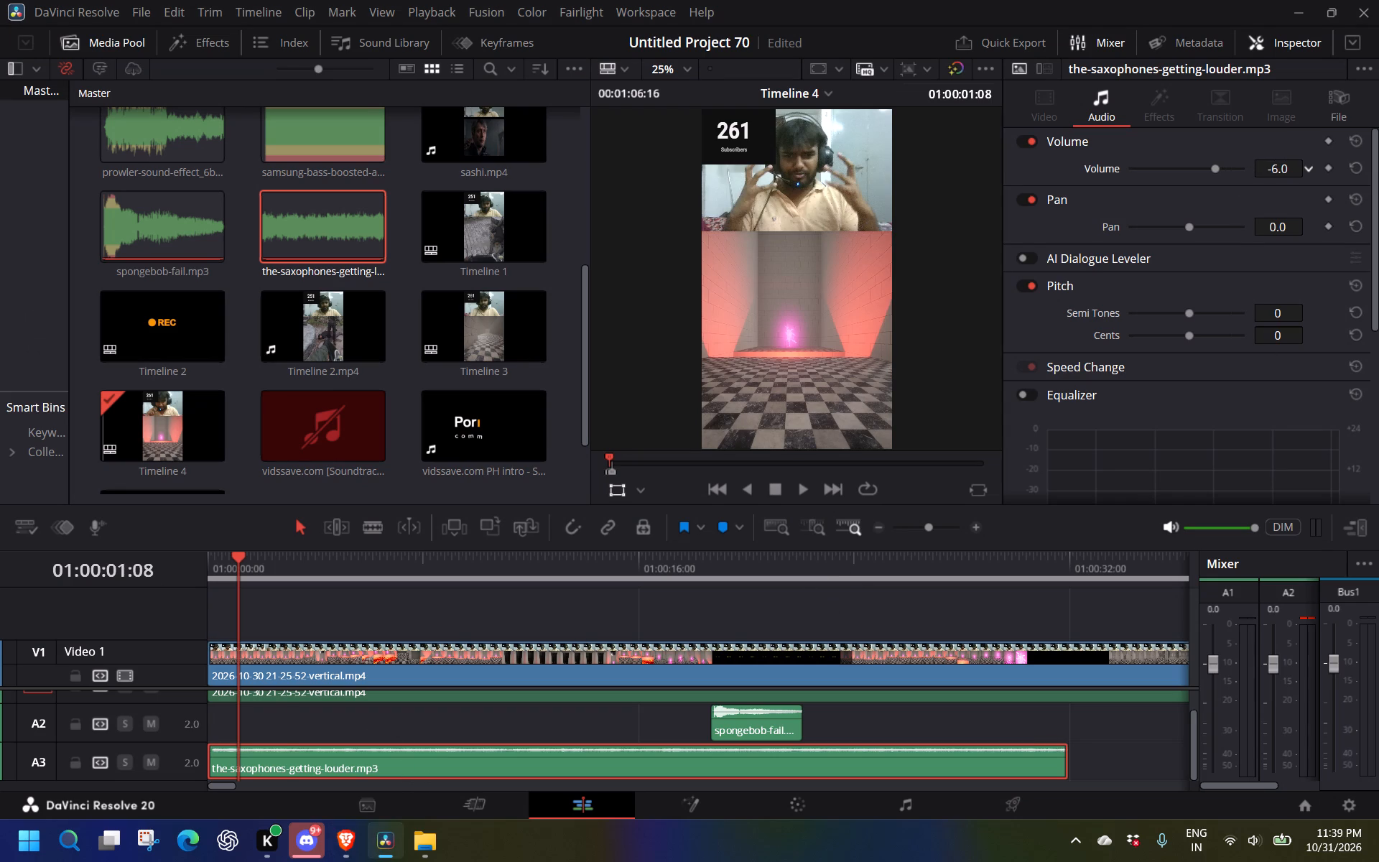
# Play the opening seconds of Timeline 4 from the start, replaying them, to check the saxophone mix.
pyautogui.moveTo(227, 560); pyautogui.dragTo(149, 555)
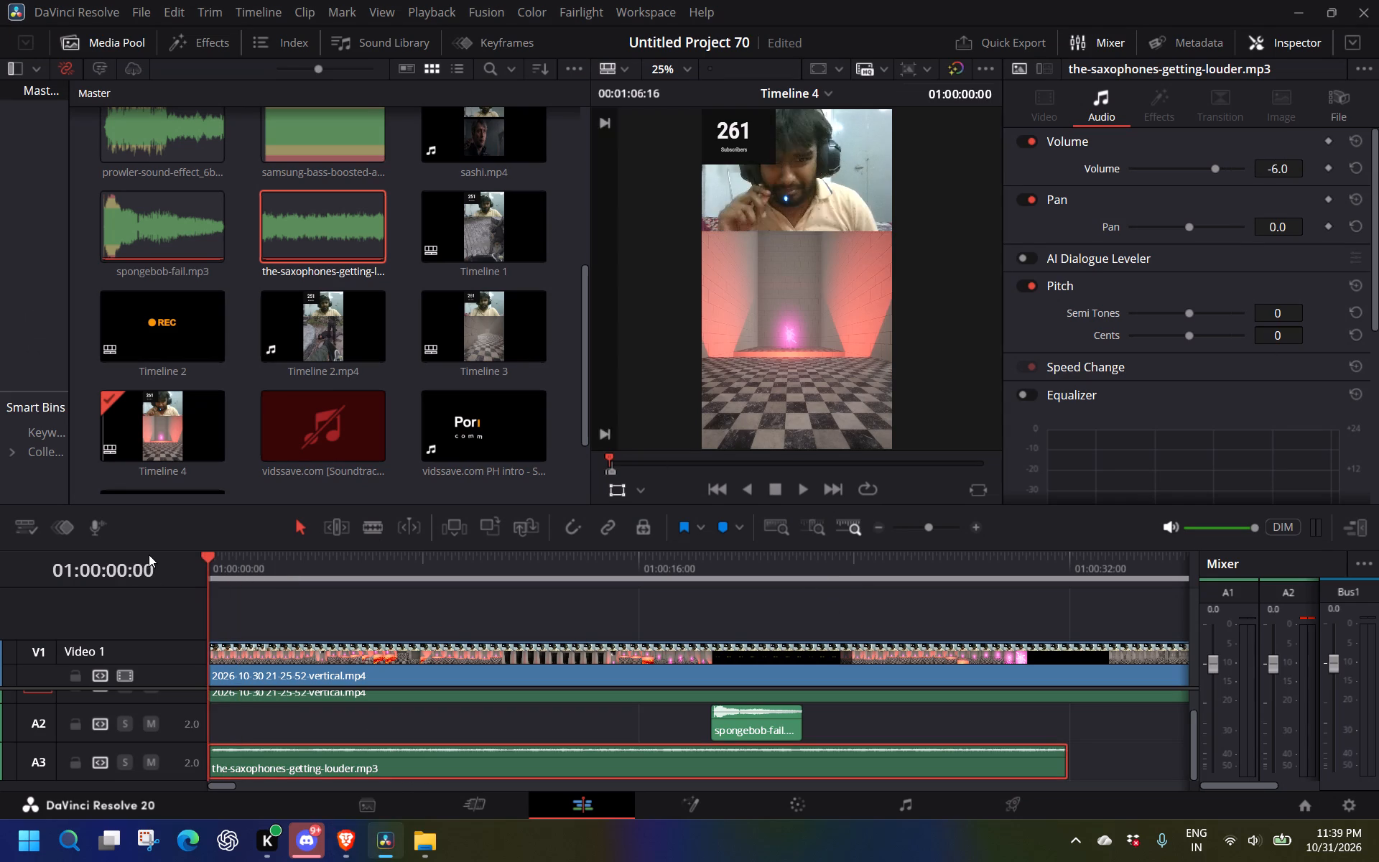
pyautogui.press('space')
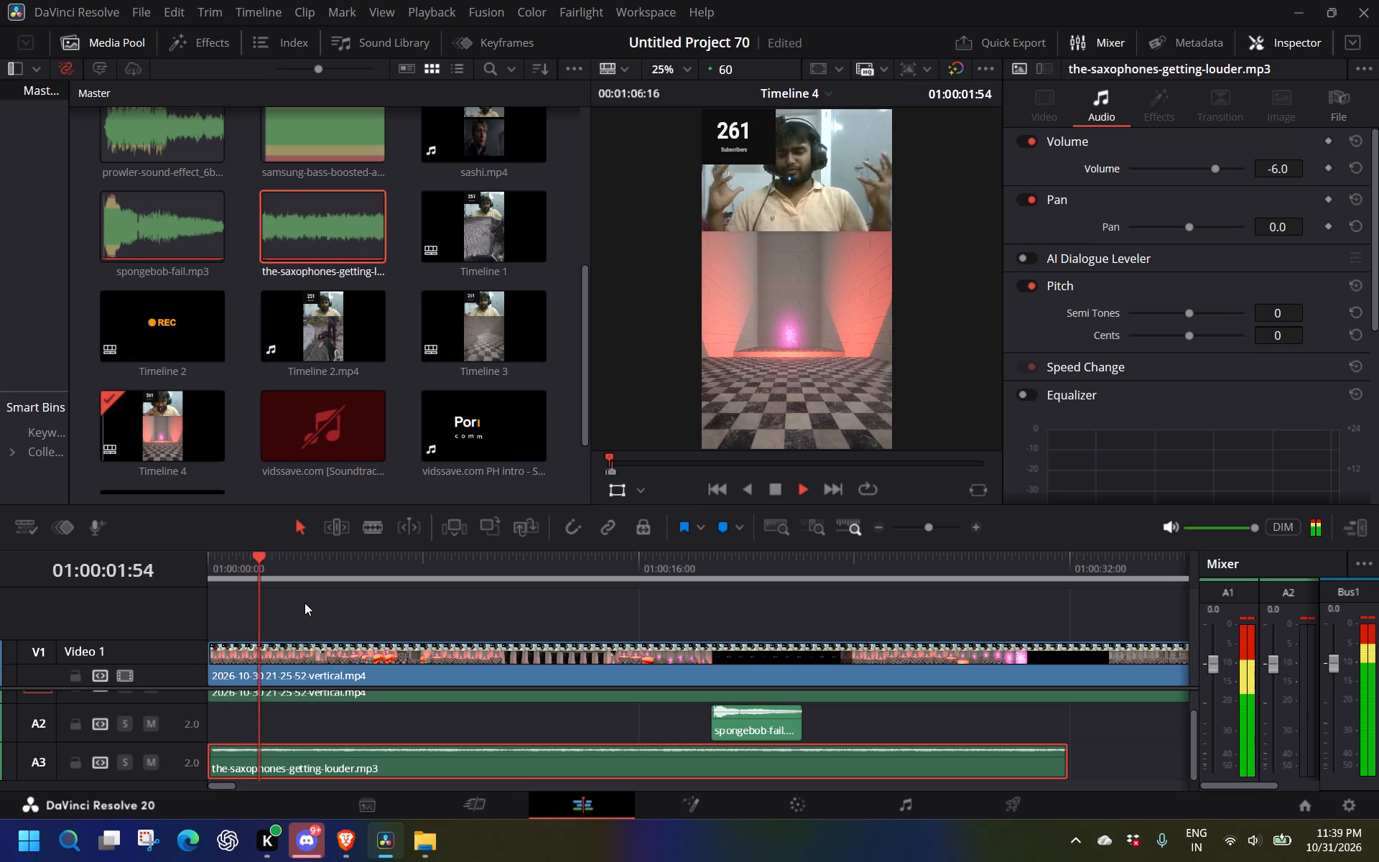
pyautogui.scroll(1, 514, 713)
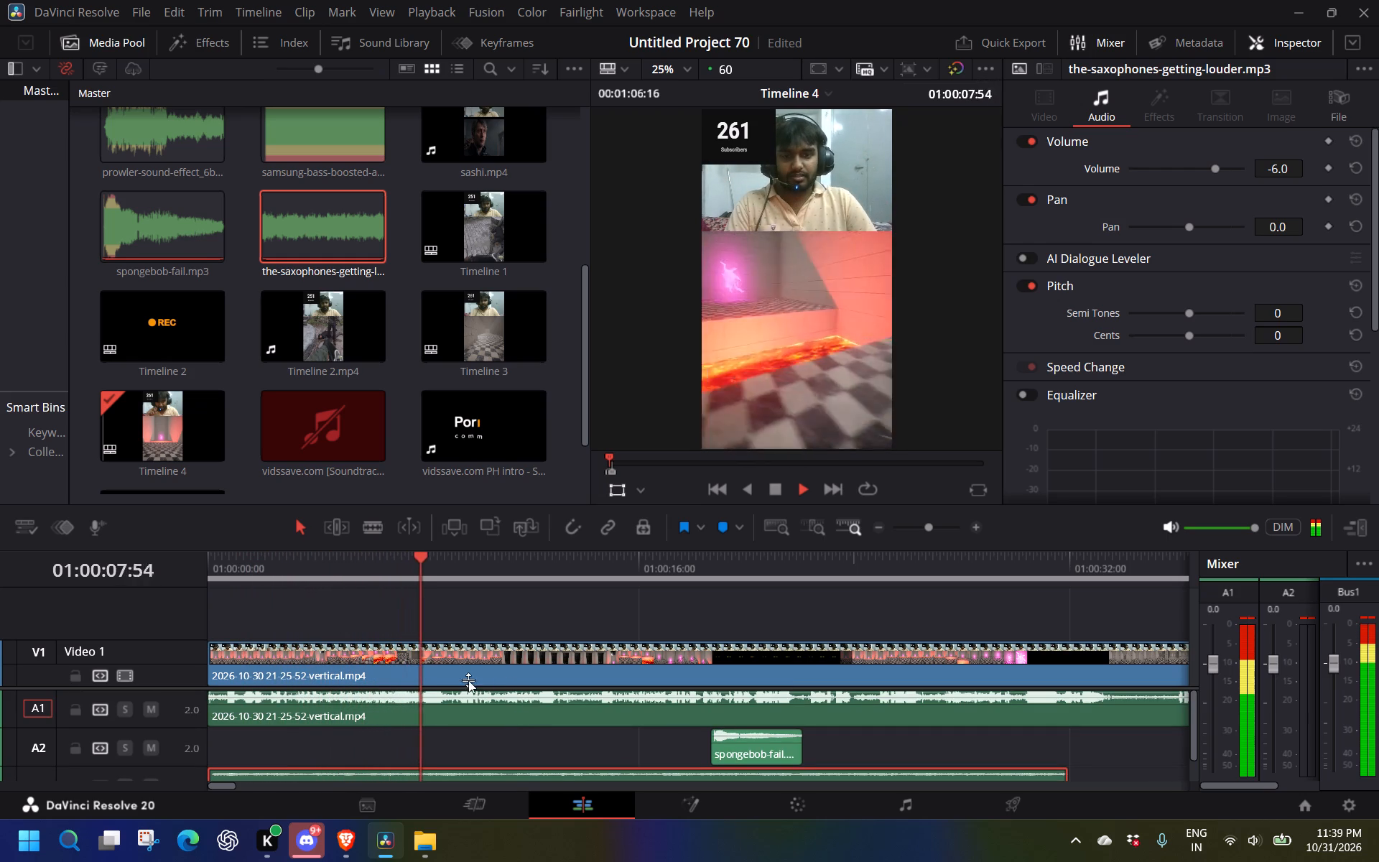
pyautogui.moveTo(228, 549); pyautogui.dragTo(0, 550)
pyautogui.moveTo(262, 547); pyautogui.dragTo(131, 553)
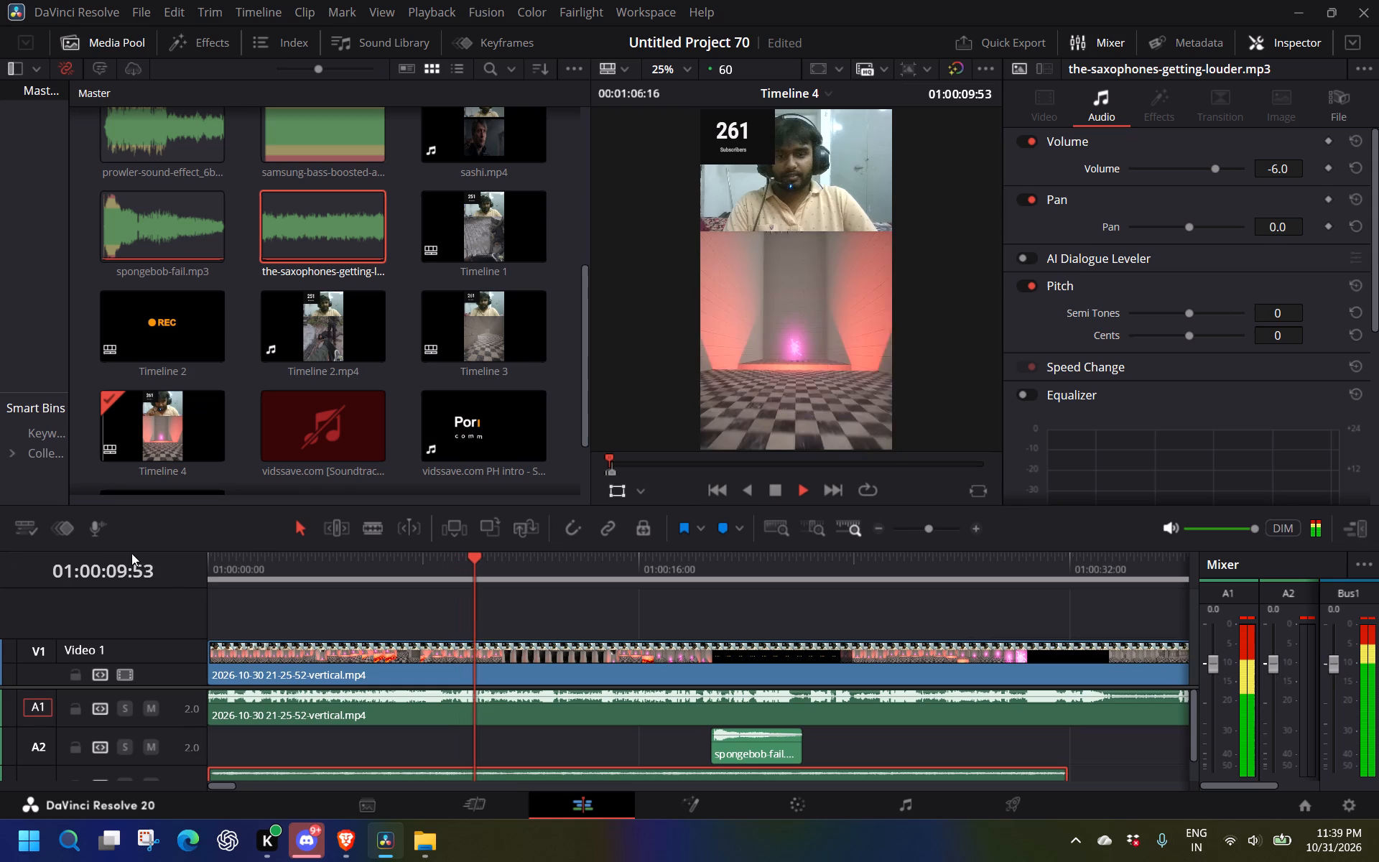
pyautogui.moveTo(131, 553); pyautogui.dragTo(88, 553)
pyautogui.moveTo(228, 559); pyautogui.dragTo(94, 564)
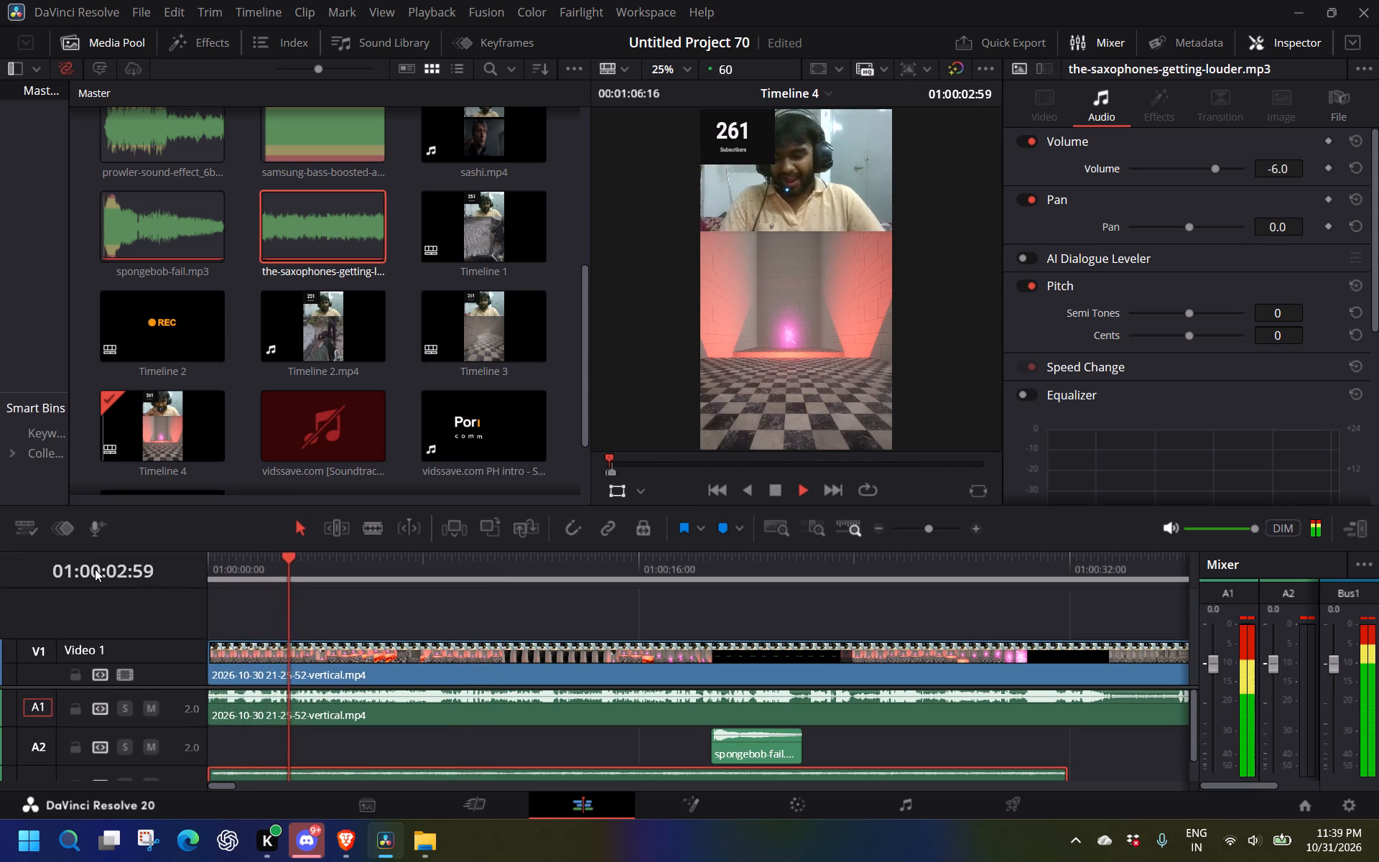
pyautogui.press('space')
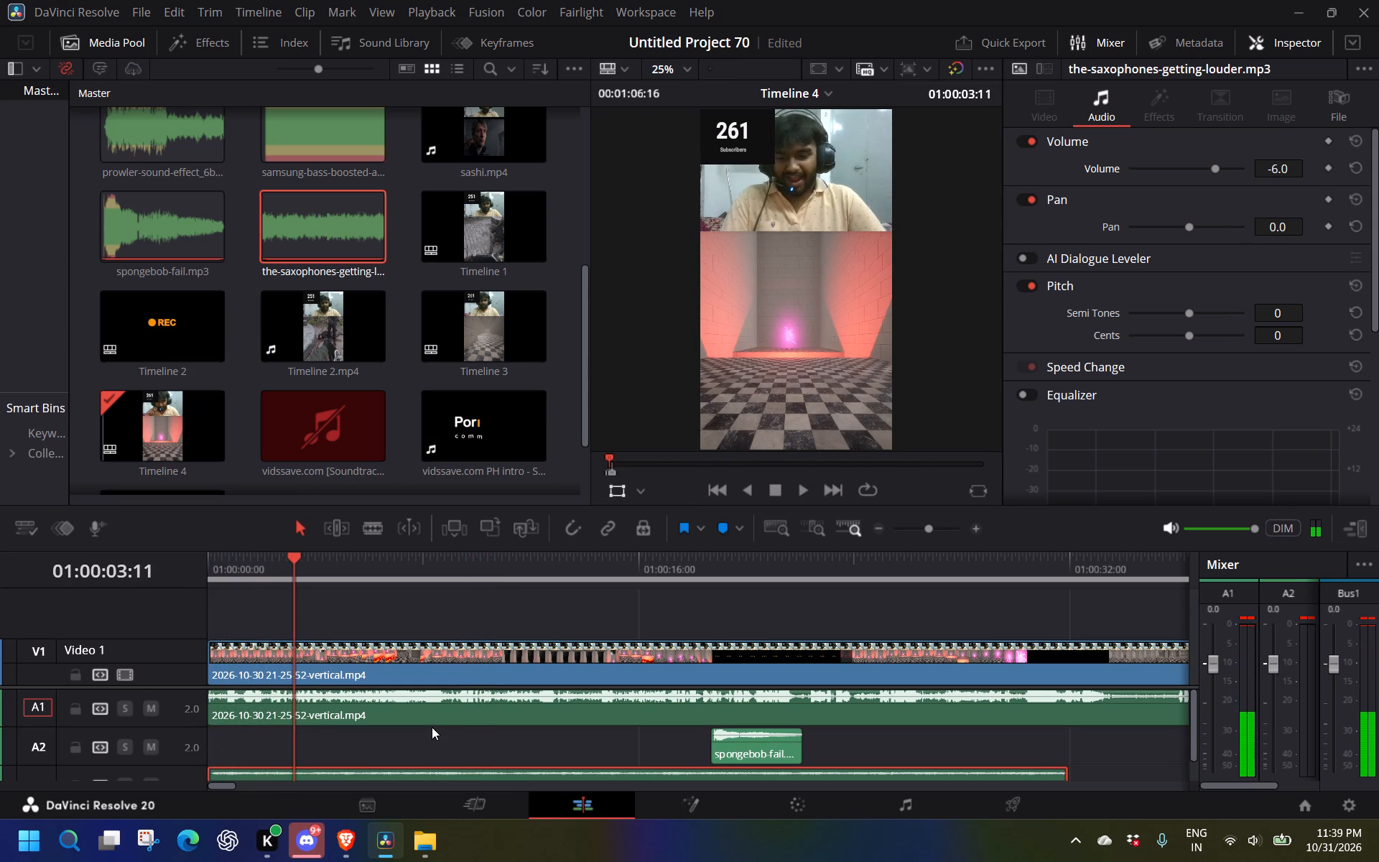
# Import hikaru.mp4 from the Downloads folder into the media pool.
pyautogui.hotkey('ctrl', 'i')
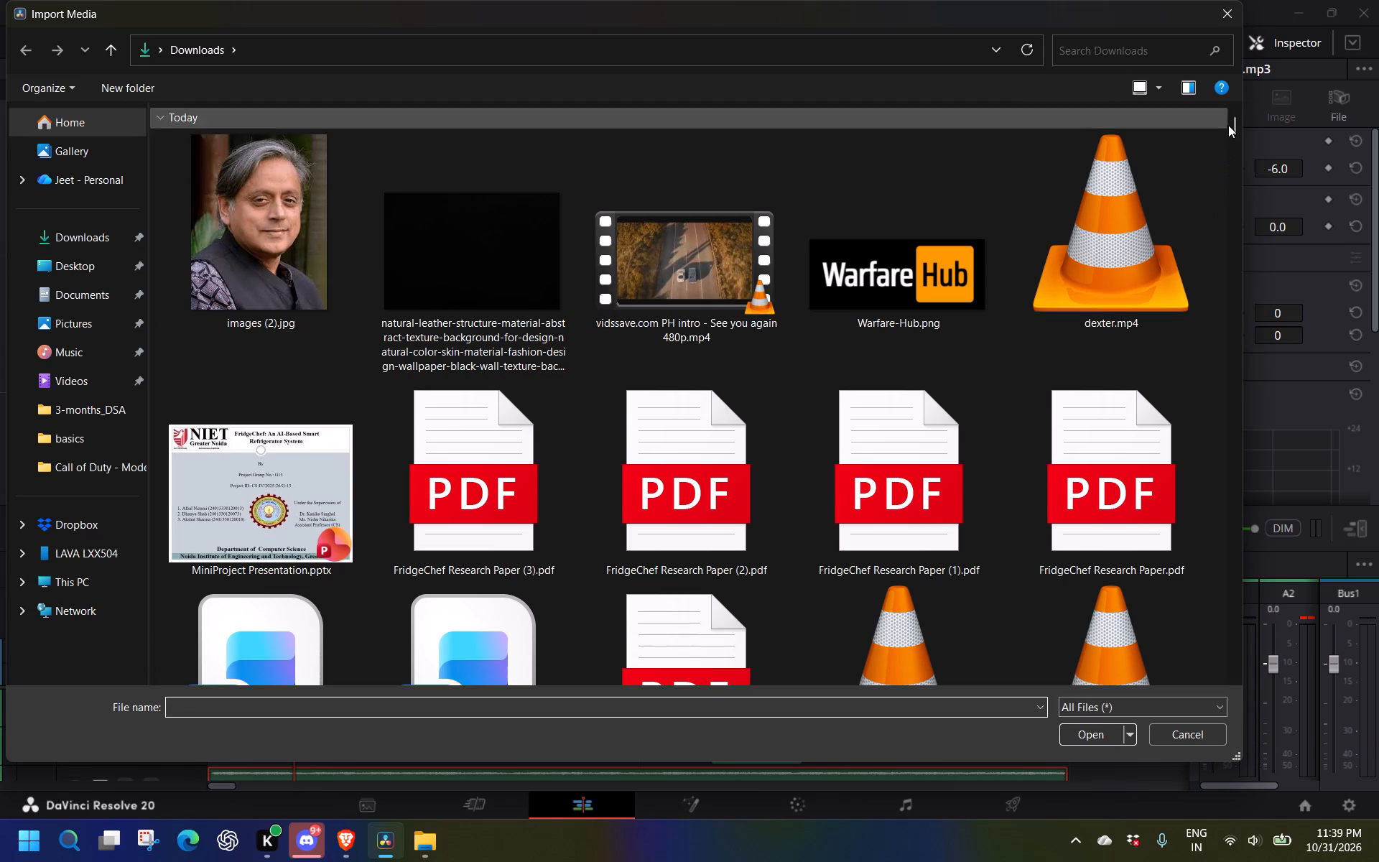
pyautogui.moveTo(1235, 122); pyautogui.dragTo(1236, 162)
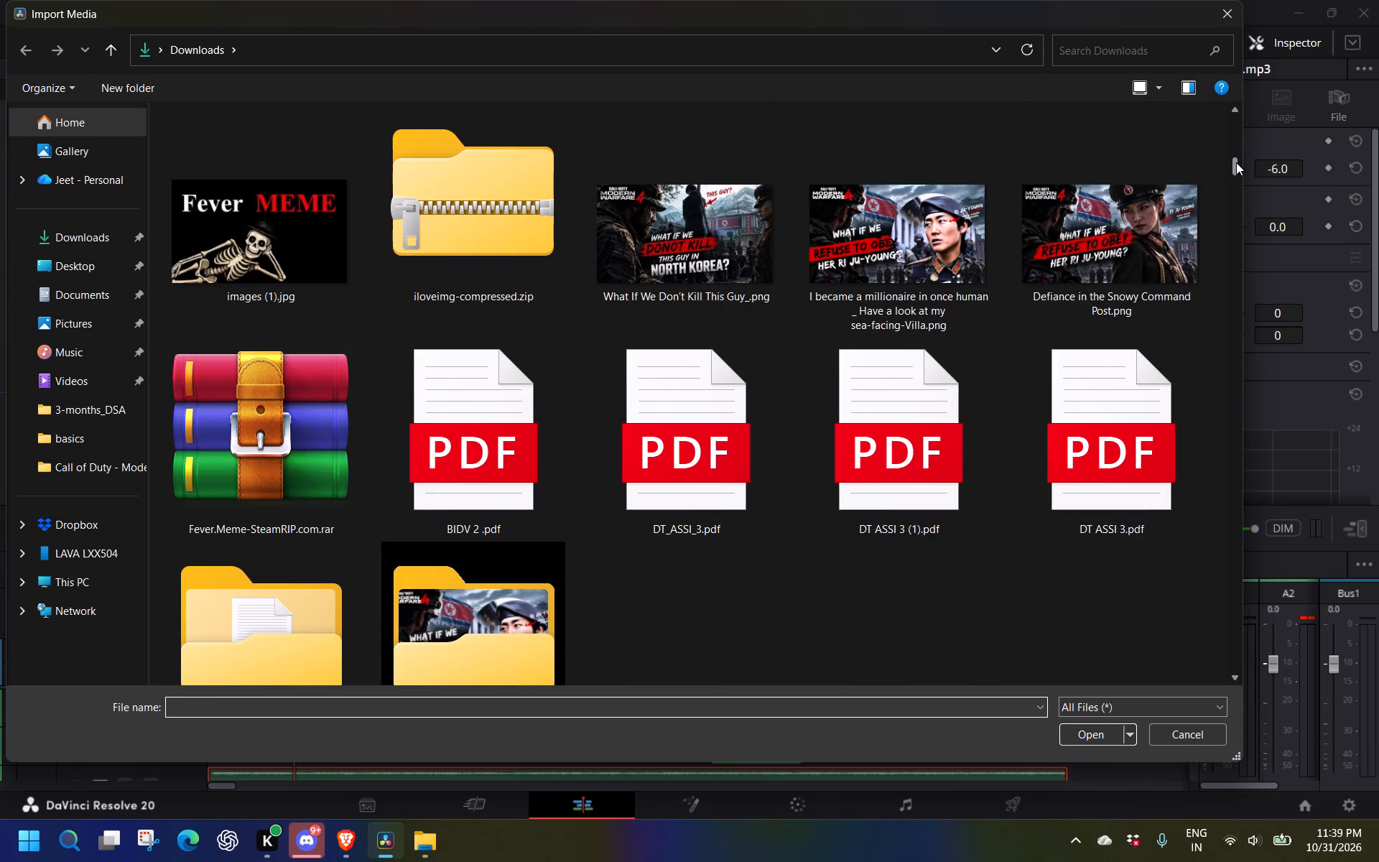
pyautogui.moveTo(1236, 162); pyautogui.dragTo(1225, 183)
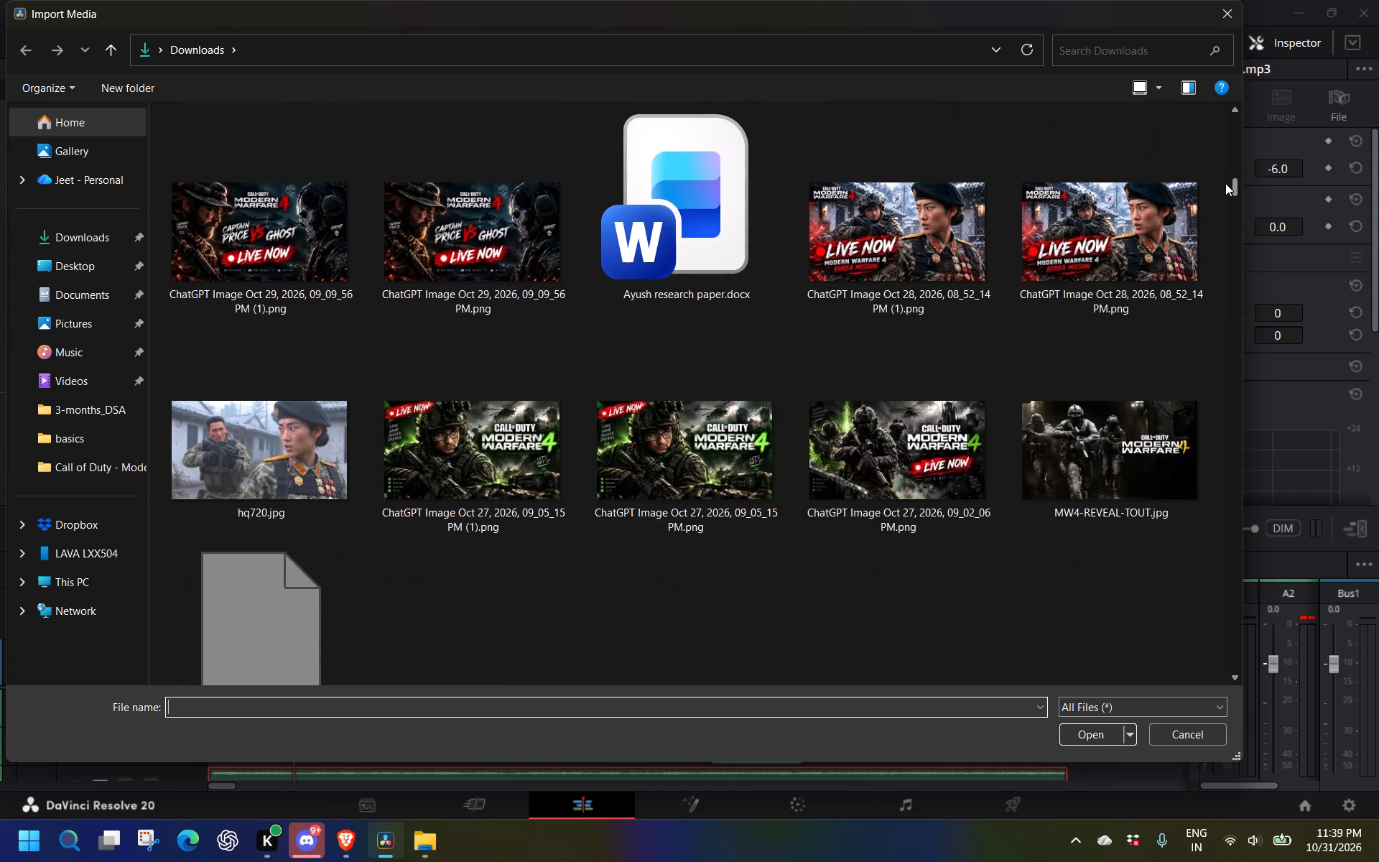
pyautogui.moveTo(1225, 183); pyautogui.dragTo(1212, 210)
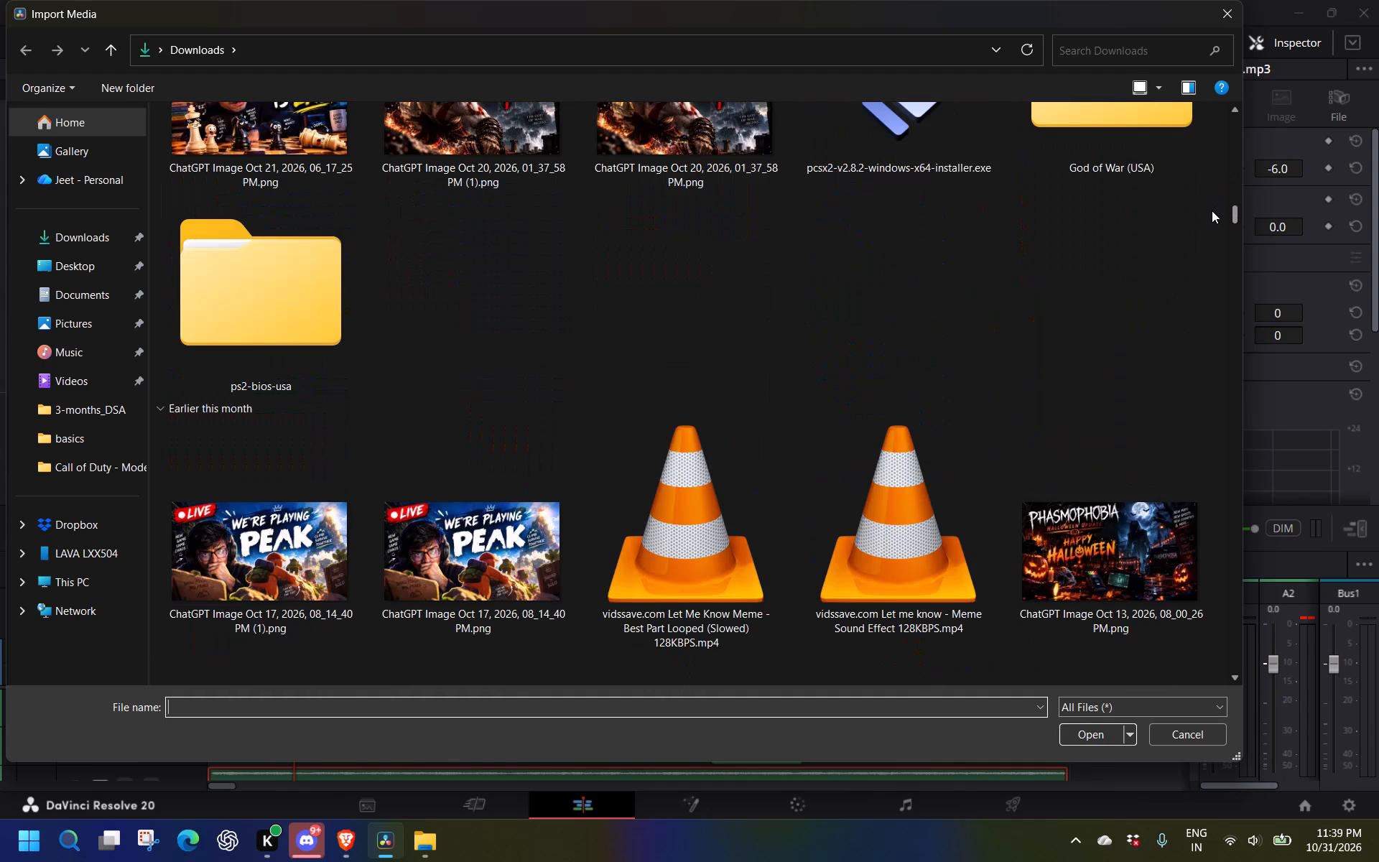
pyautogui.moveTo(1212, 210); pyautogui.dragTo(1207, 223)
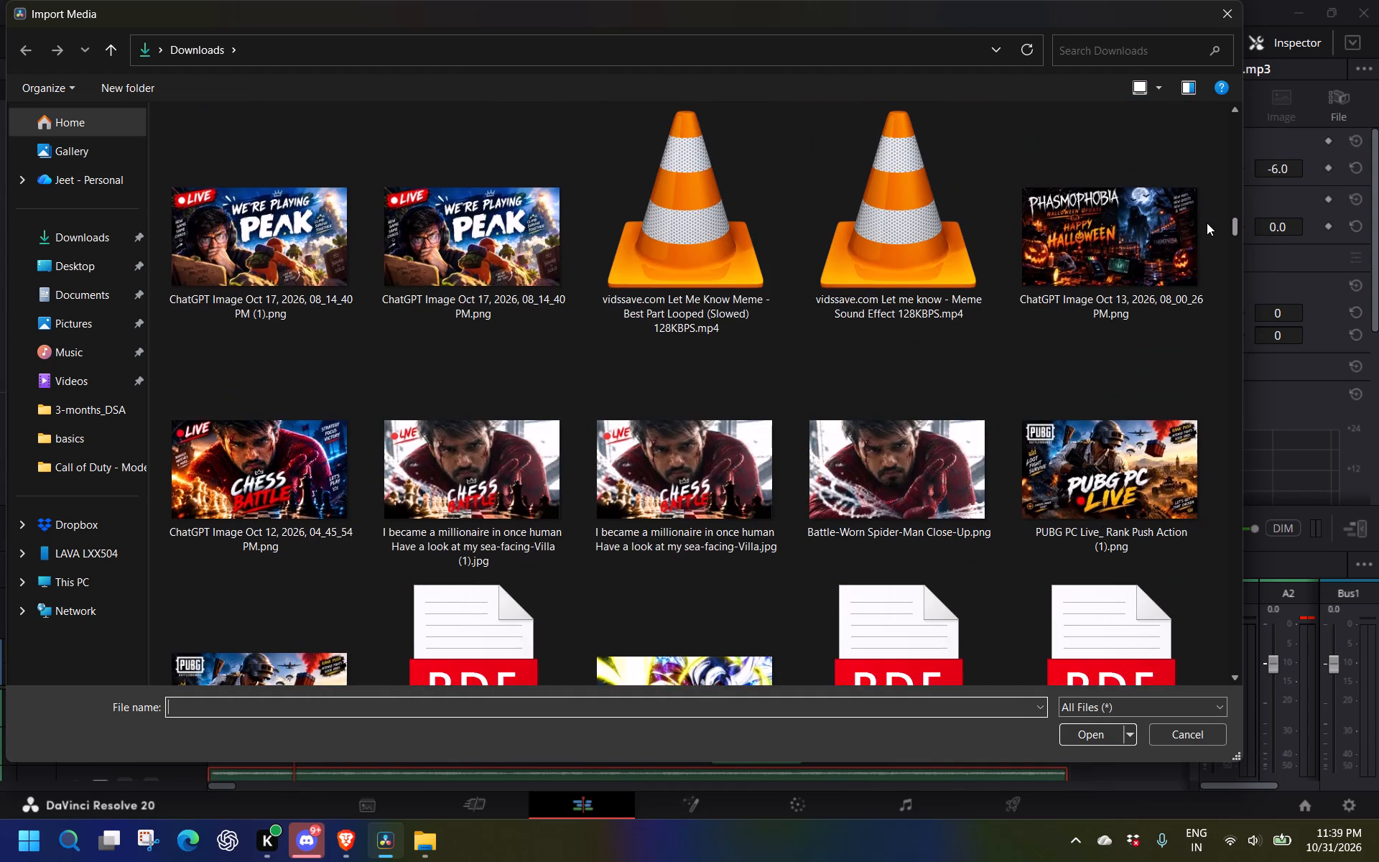
pyautogui.moveTo(1207, 223); pyautogui.dragTo(1202, 235)
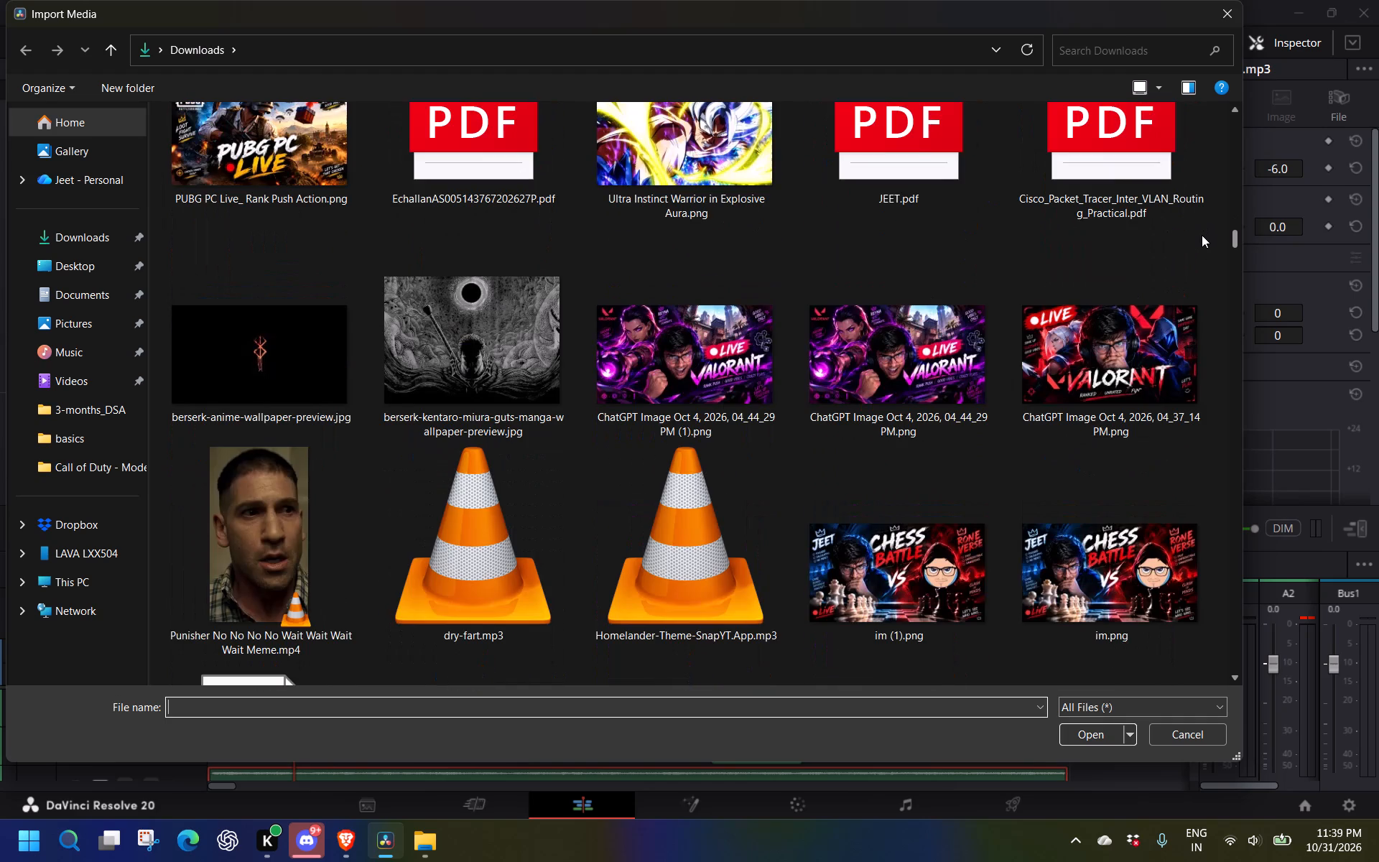
pyautogui.moveTo(1202, 235); pyautogui.dragTo(1194, 261)
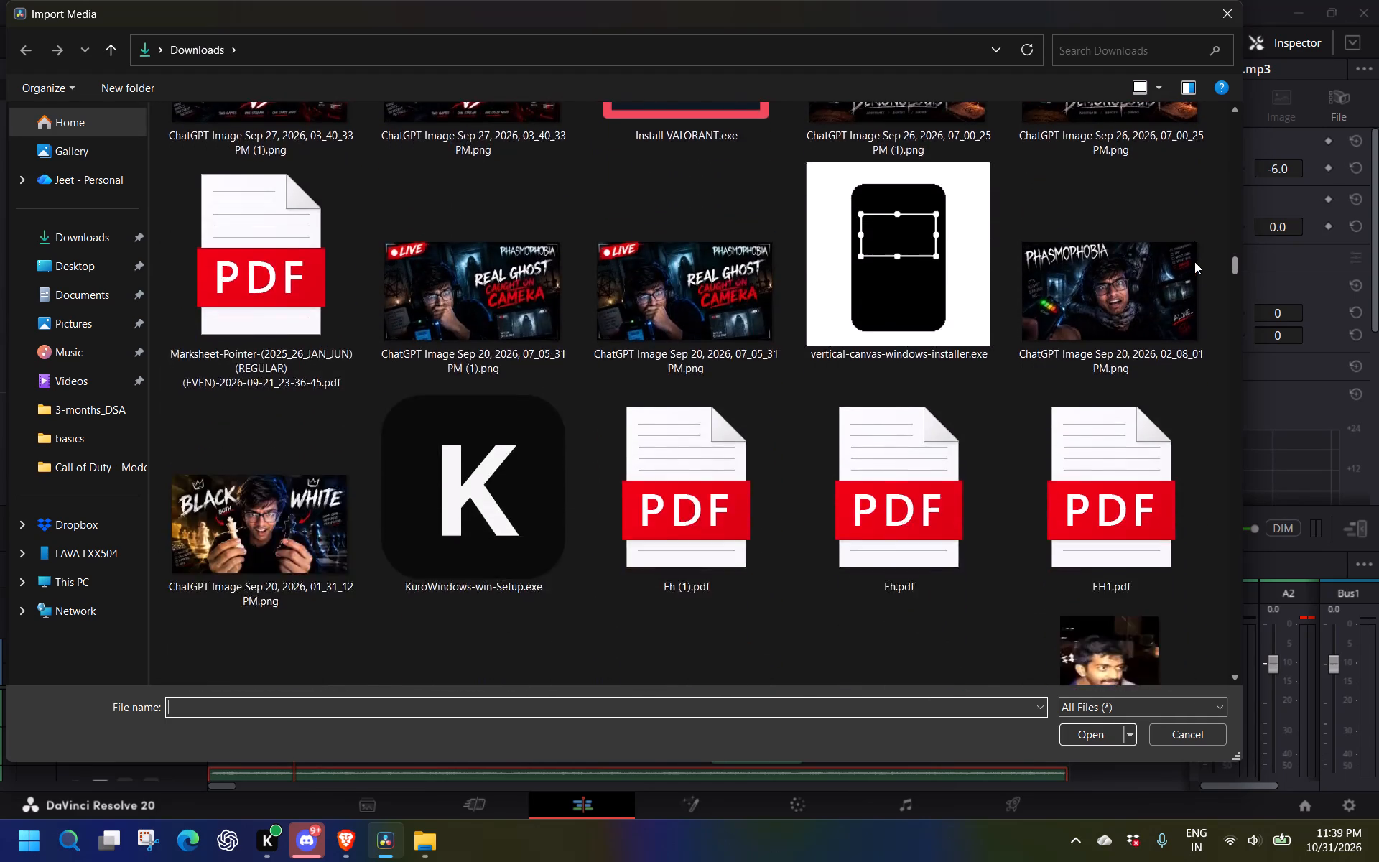
pyautogui.moveTo(1194, 261); pyautogui.dragTo(1190, 279)
pyautogui.click(233, 199)
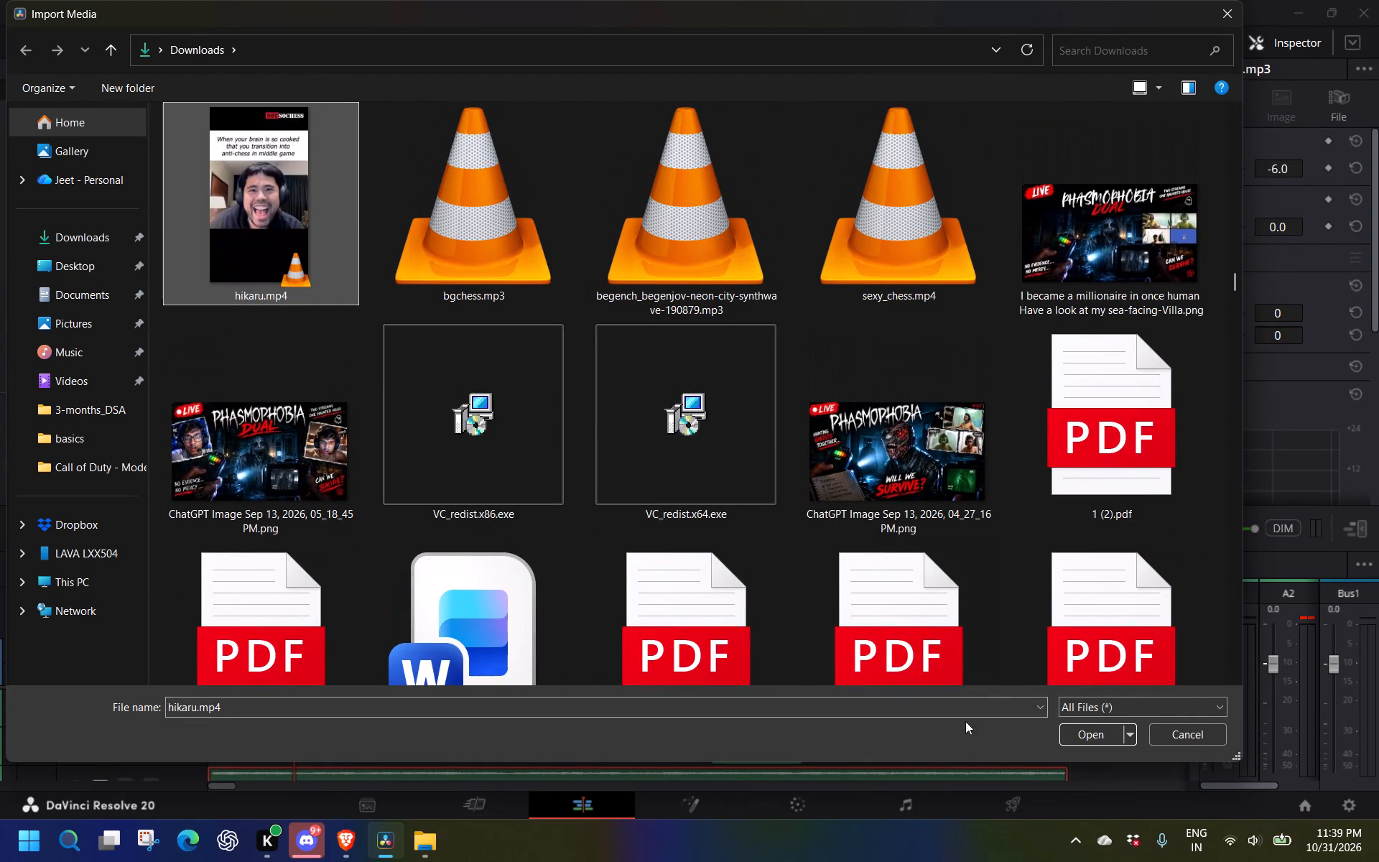
pyautogui.click(1073, 736)
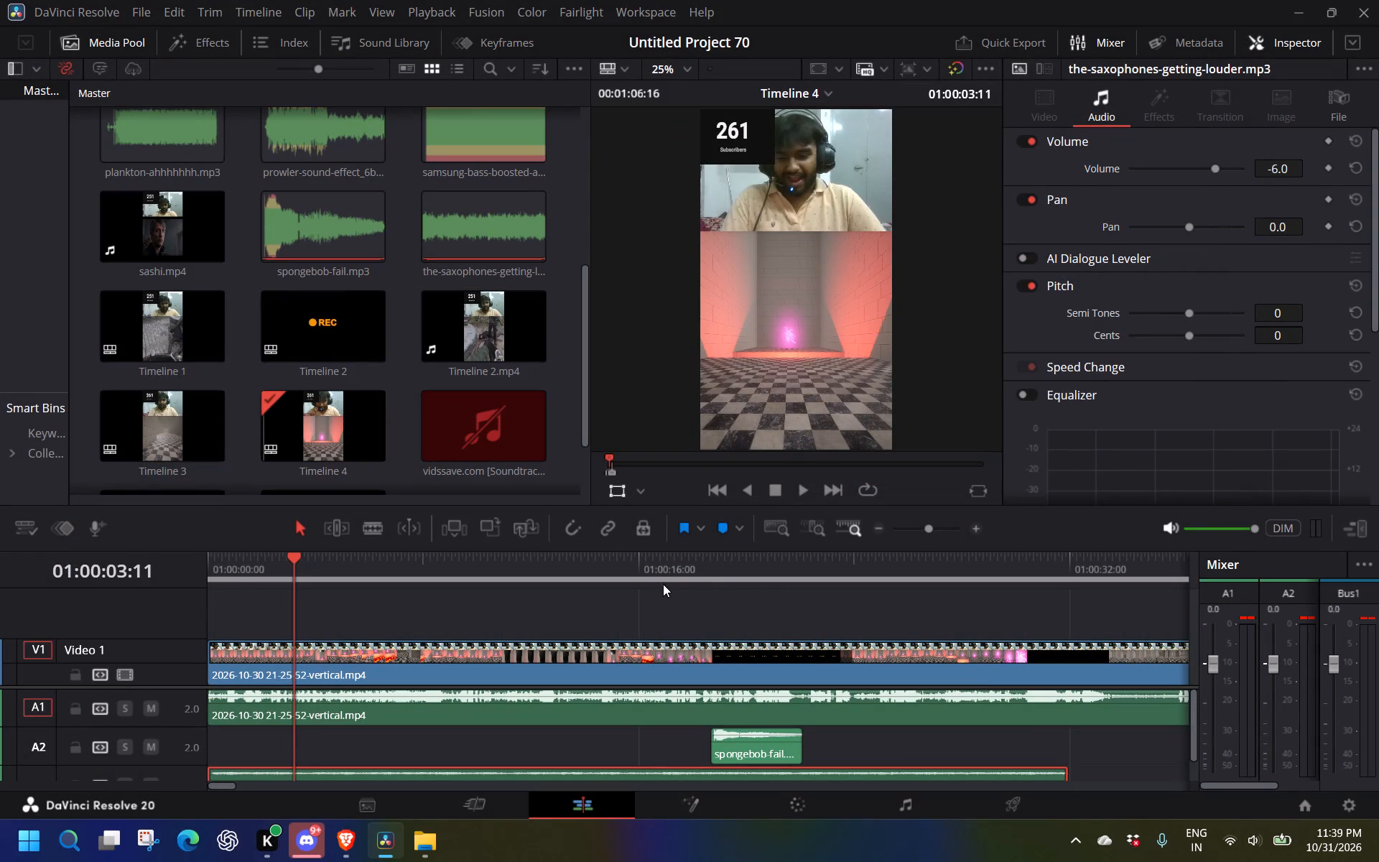
# Place hikaru.mp4 on a new V2 track at about 13 seconds, with its audio on A2 before the spongebob-fail clip.
pyautogui.scroll(-1, 426, 332)
pyautogui.scroll(3, 426, 332)
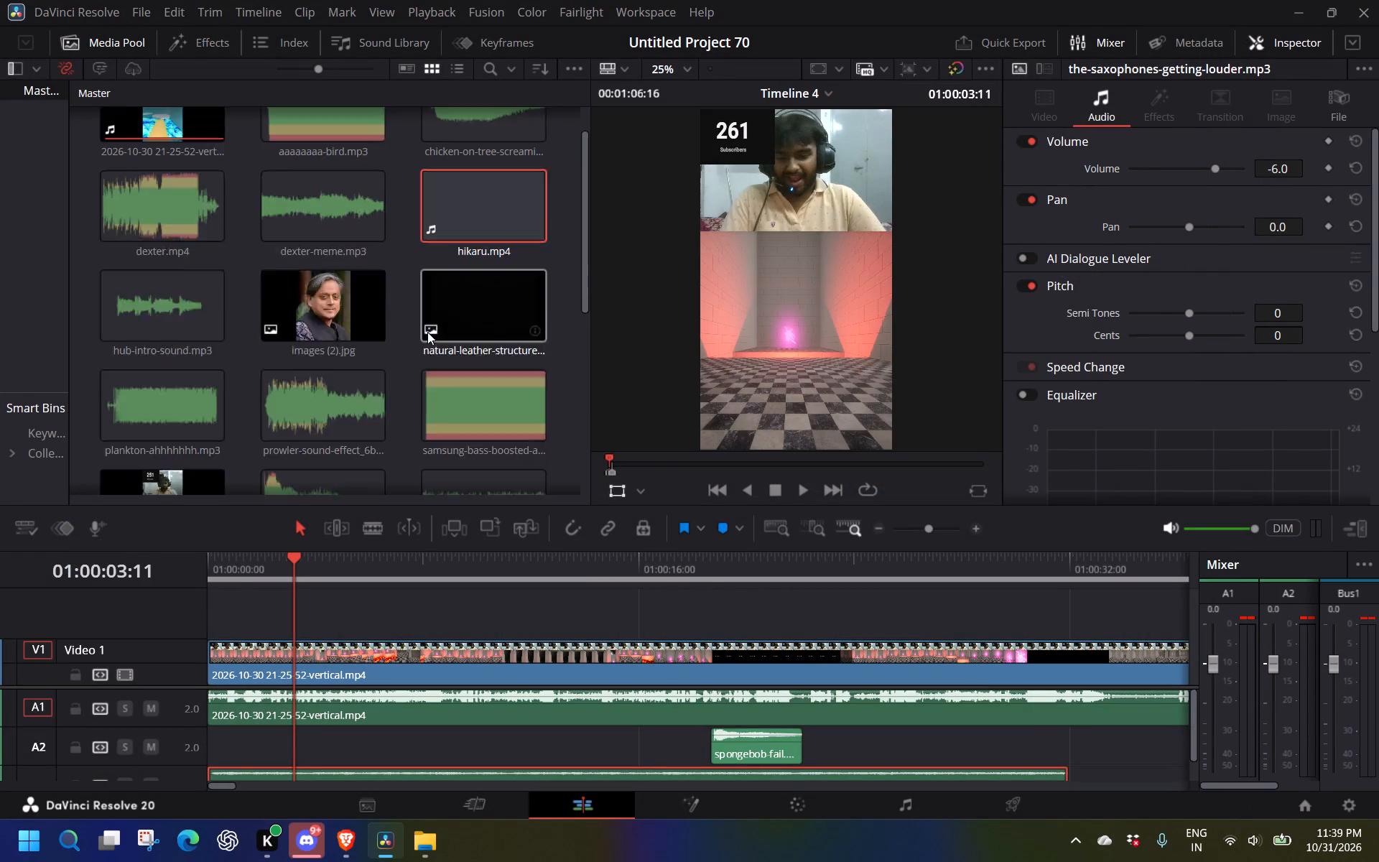
pyautogui.moveTo(474, 269); pyautogui.dragTo(595, 598)
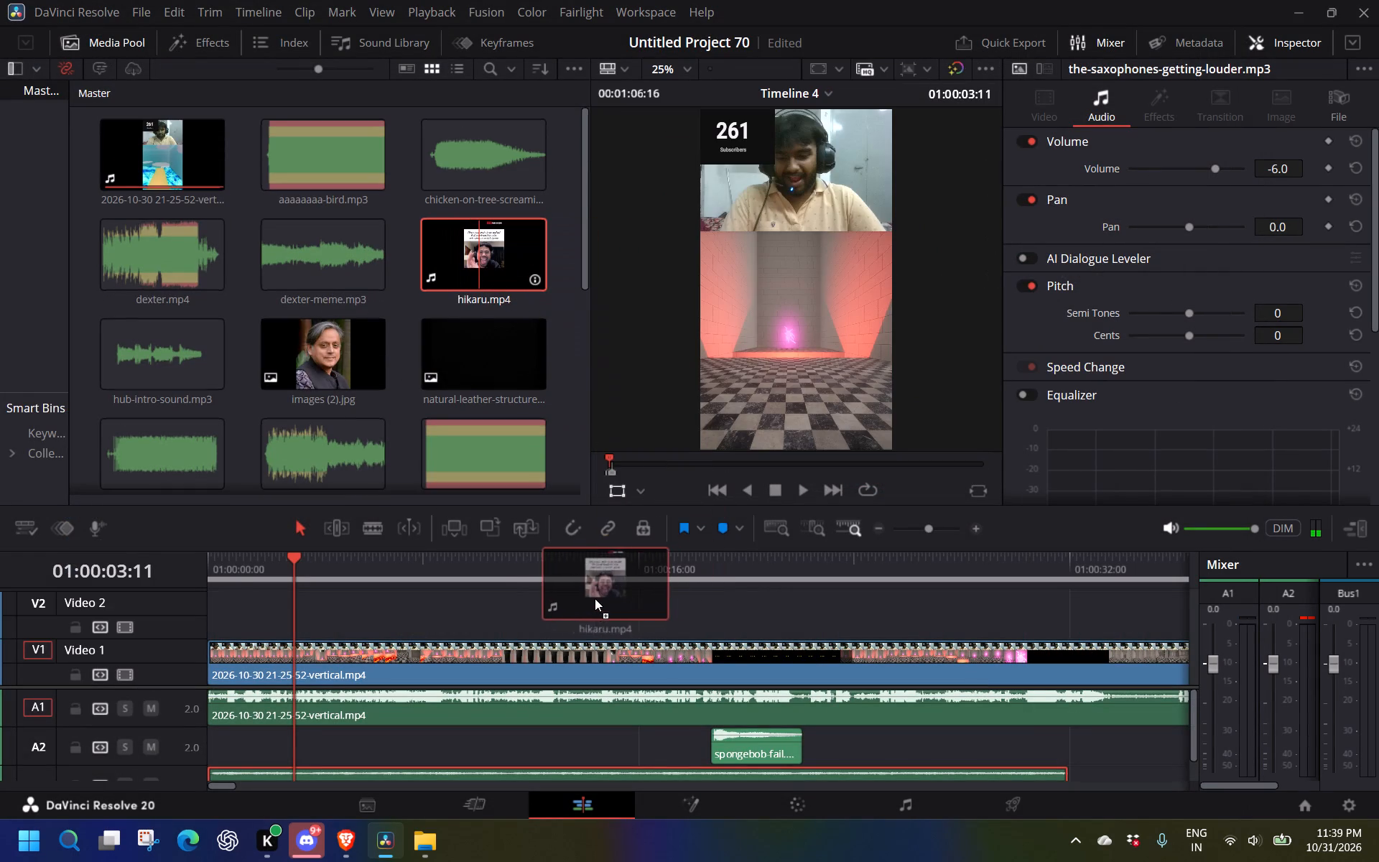
pyautogui.moveTo(595, 598); pyautogui.dragTo(557, 618)
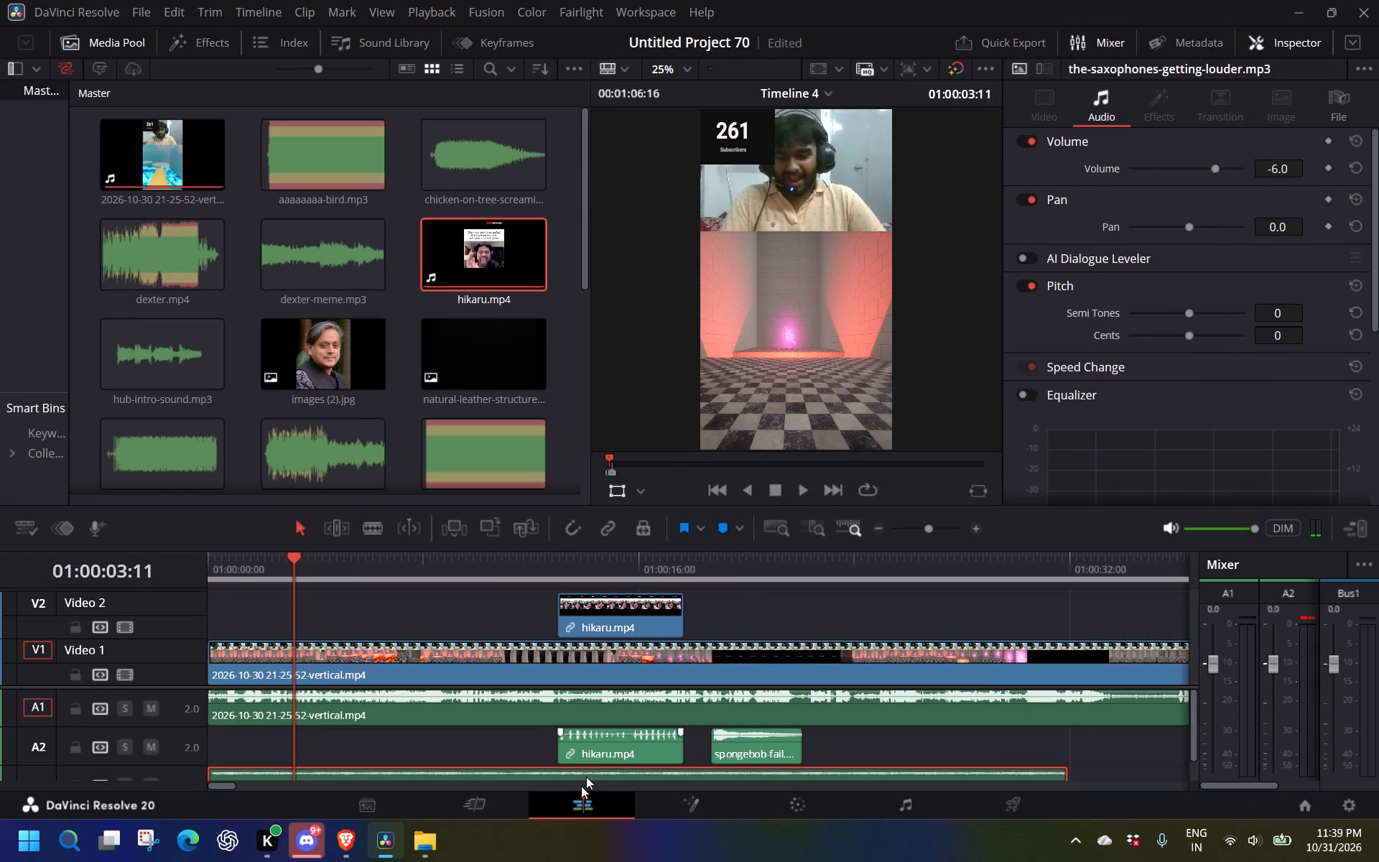
# Play the timeline from just before the hikaru.mp4 clip to check how the insert looks and sounds.
pyautogui.click(613, 754)
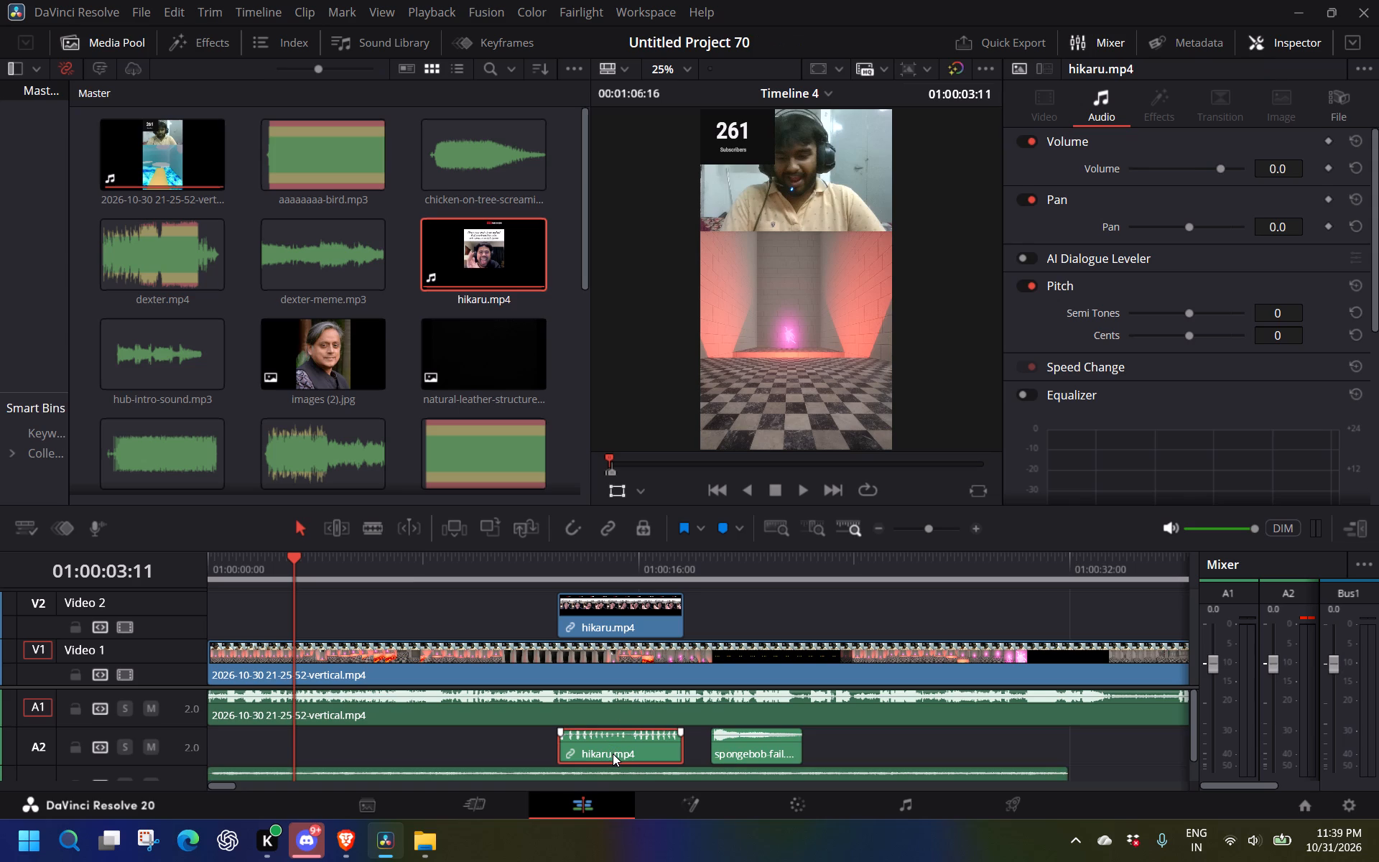
pyautogui.click(554, 558)
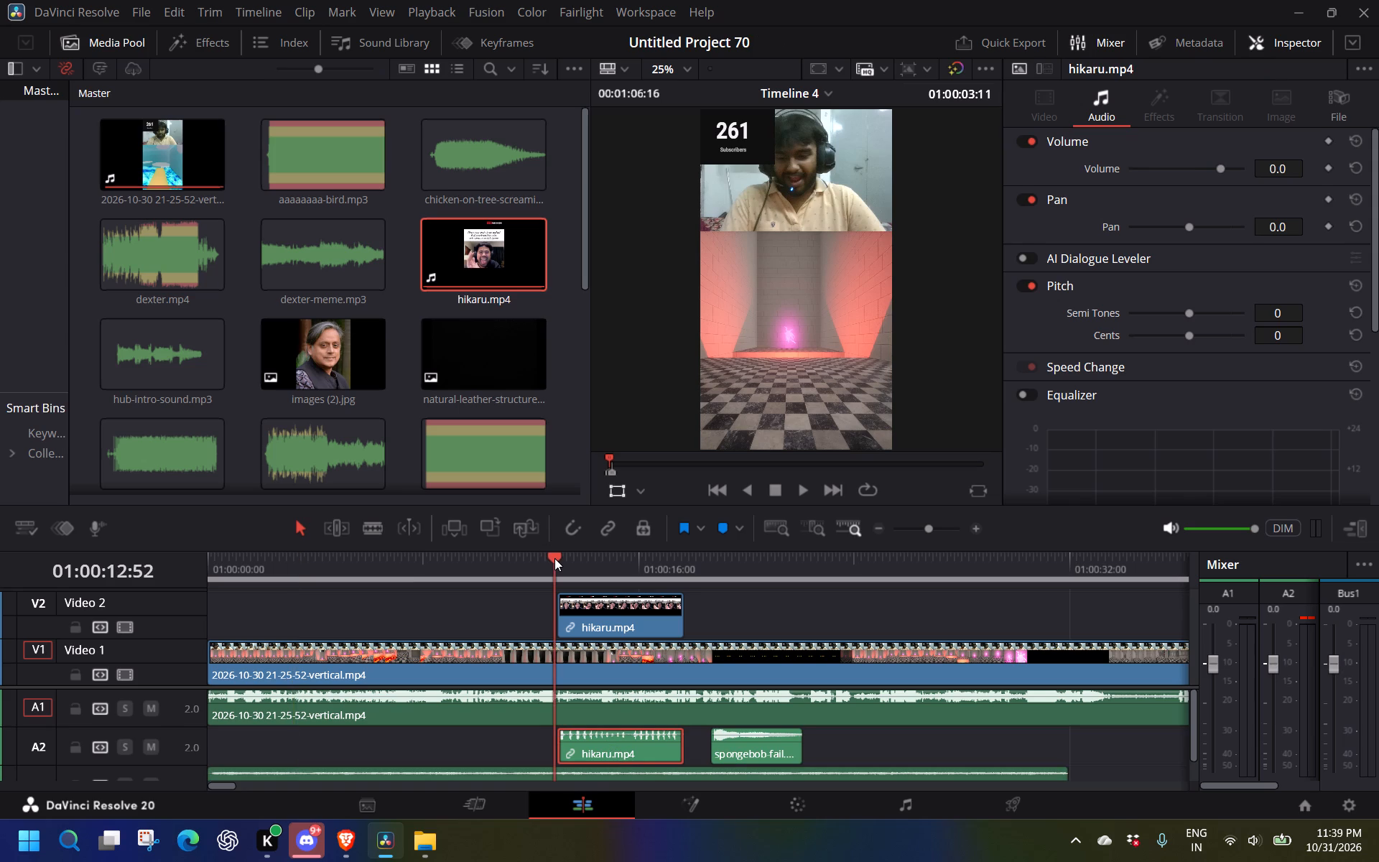
pyautogui.press('space')
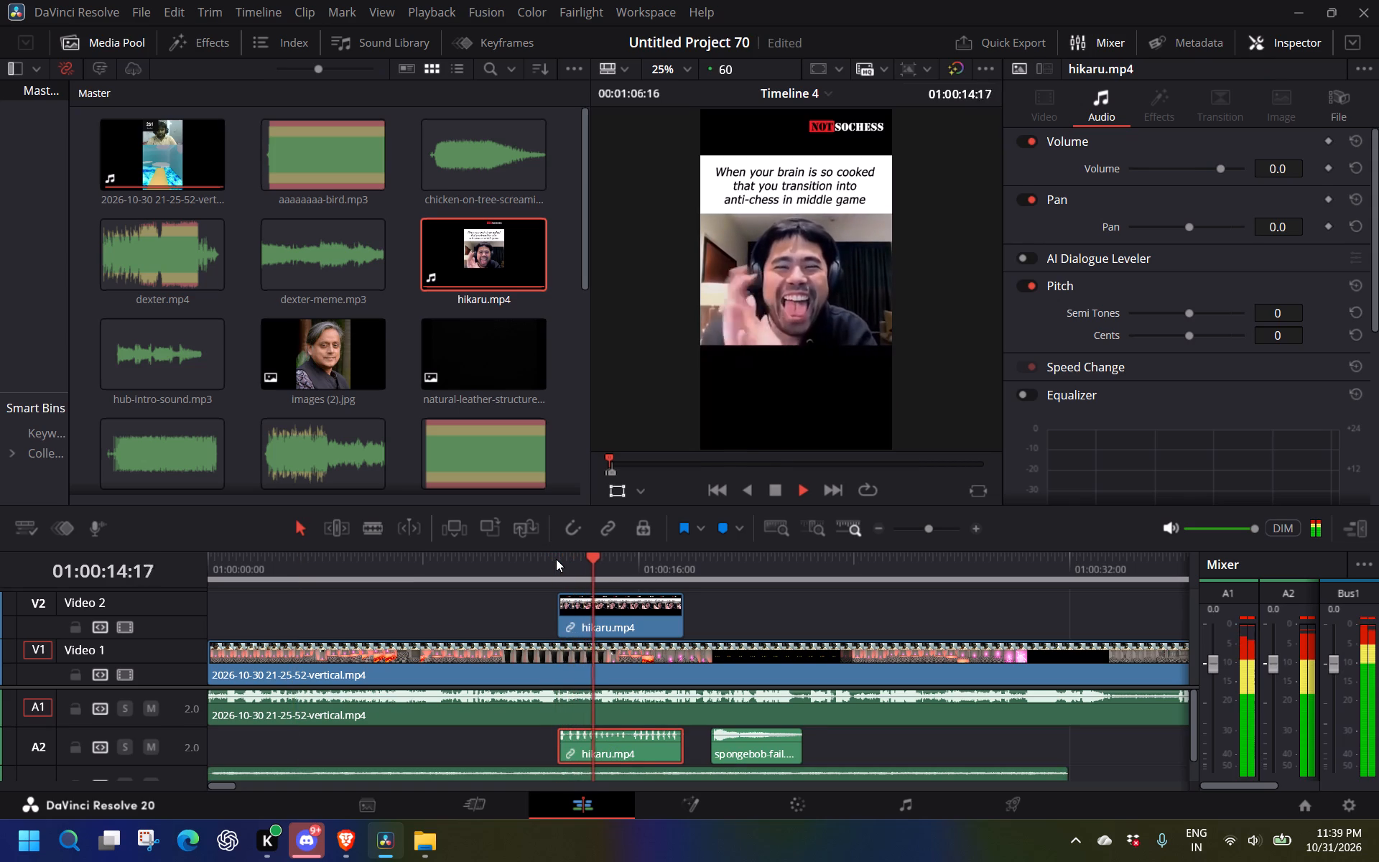
pyautogui.press('space')
pyautogui.click(645, 750)
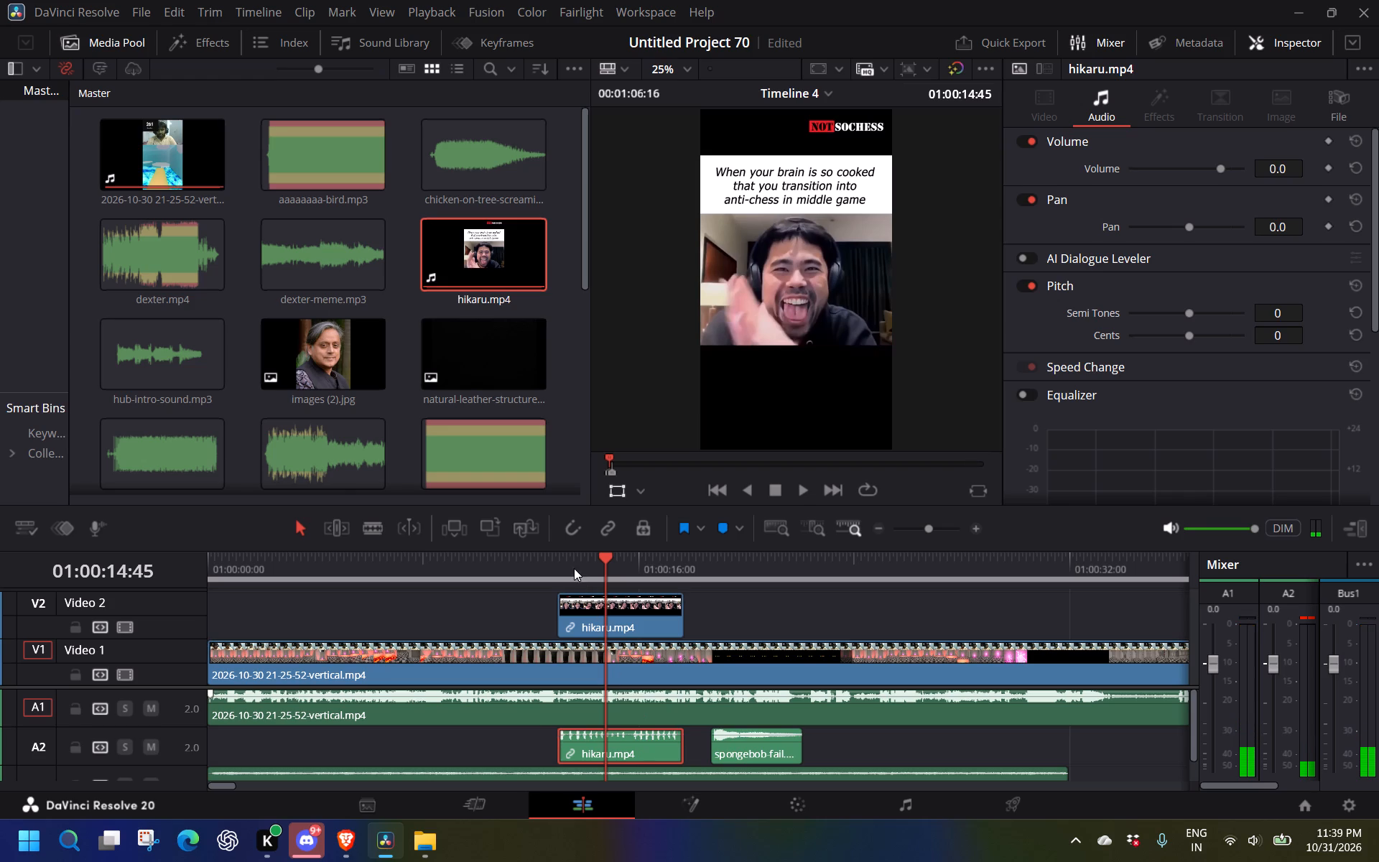
pyautogui.click(554, 553)
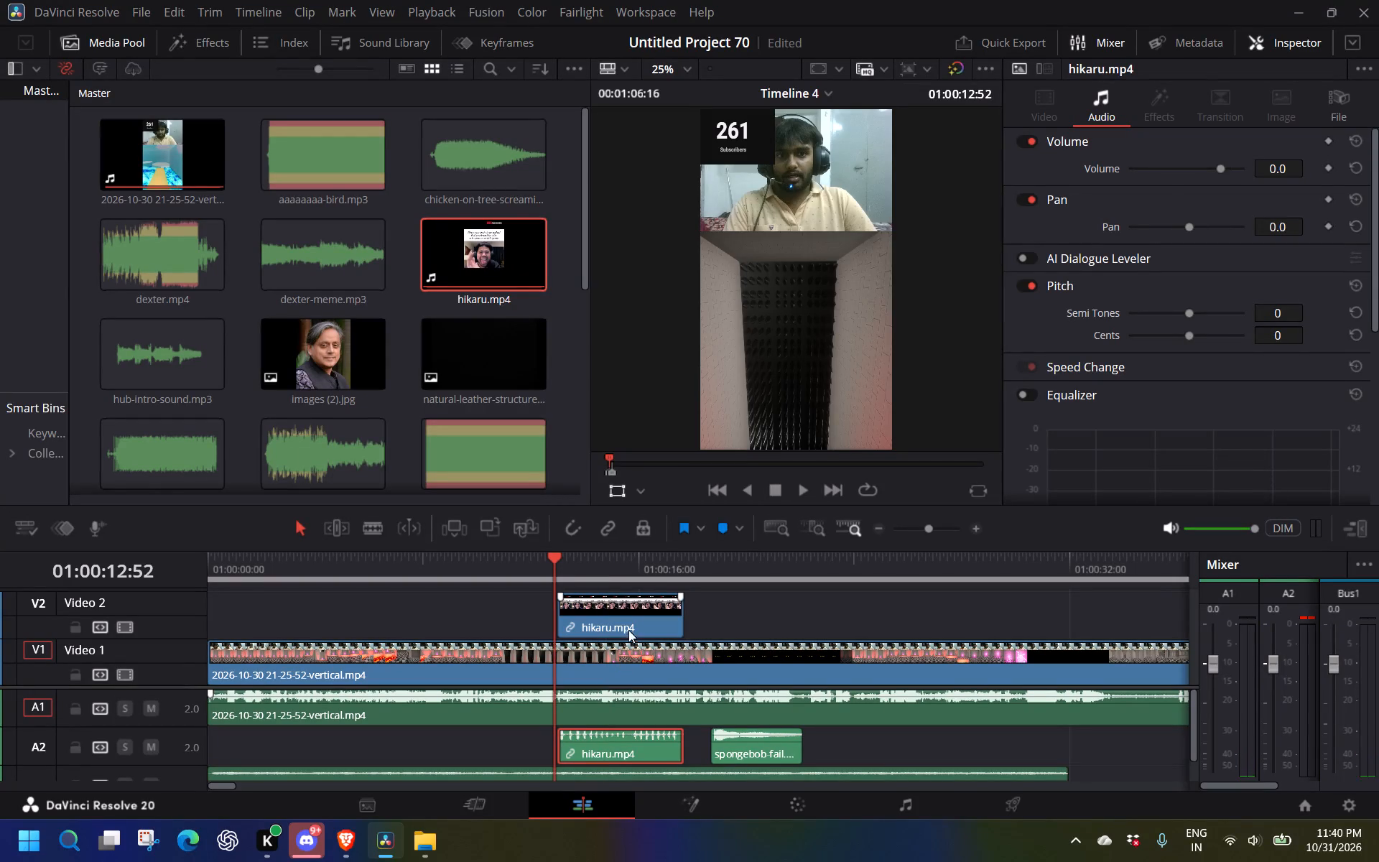
# Shrink the hikaru.mp4 clip on V2 to about 0.62 by 0.50 zoom and move it up to about Y 157.
pyautogui.click(631, 621)
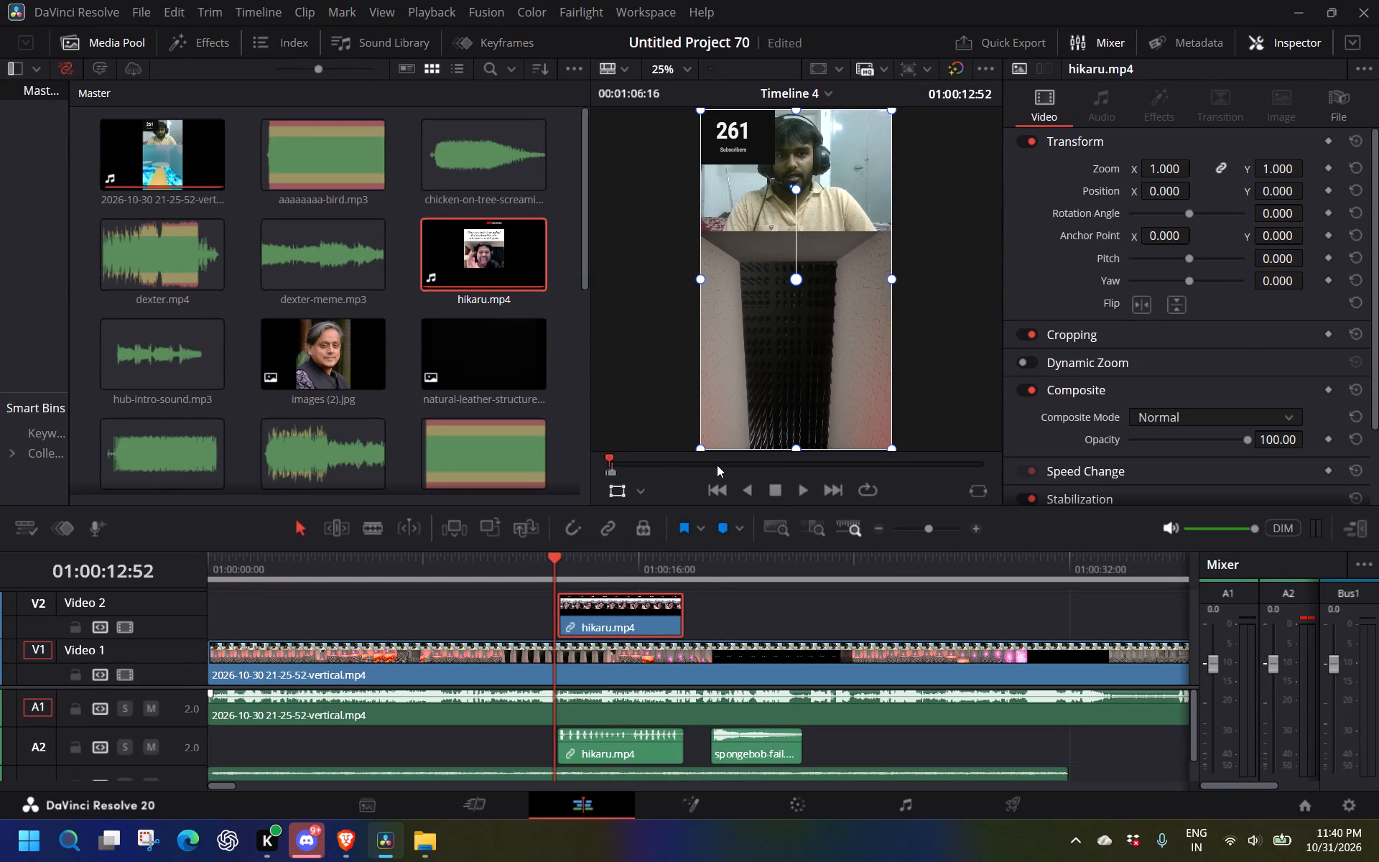
pyautogui.click(600, 558)
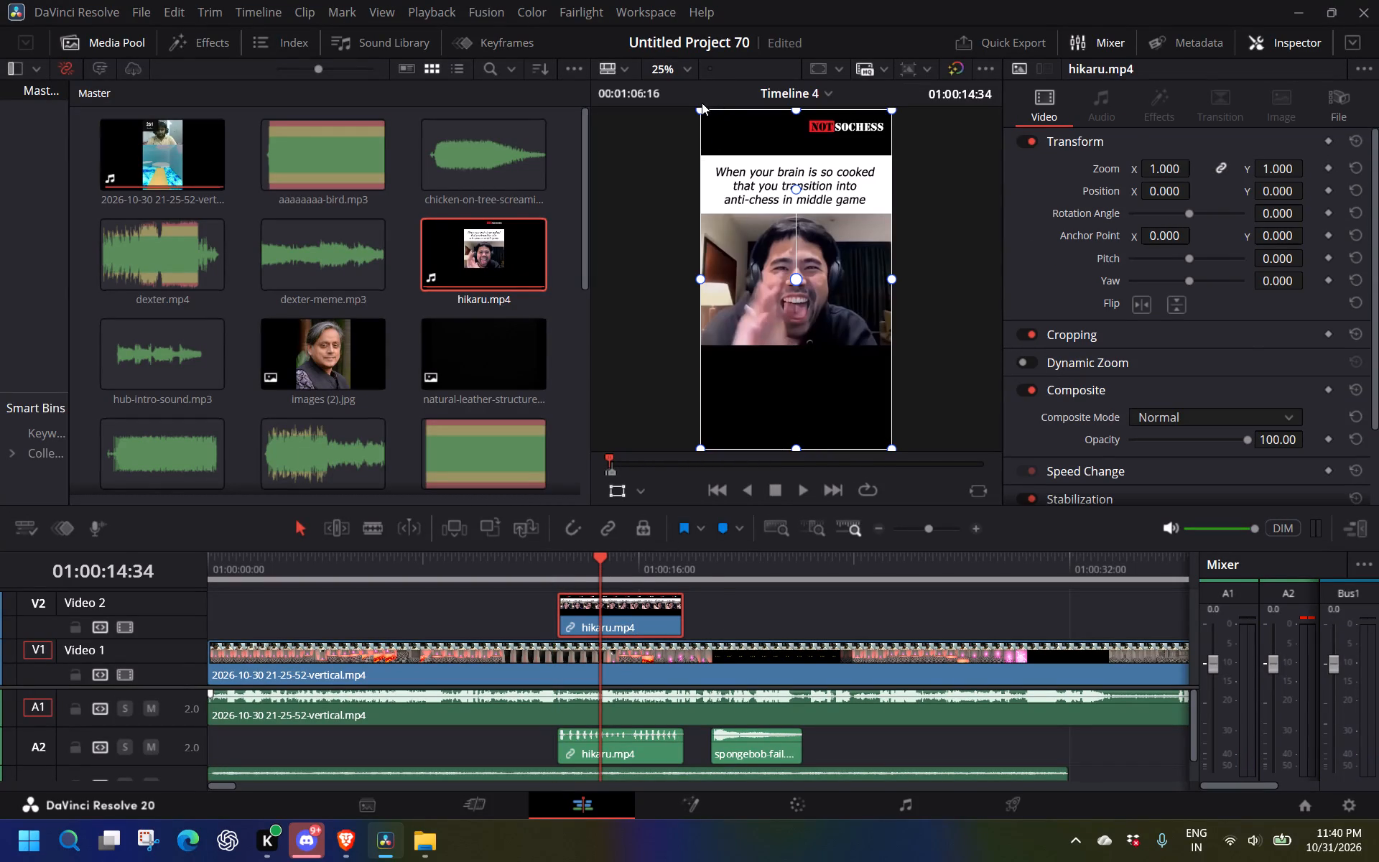
pyautogui.moveTo(702, 107); pyautogui.dragTo(740, 147)
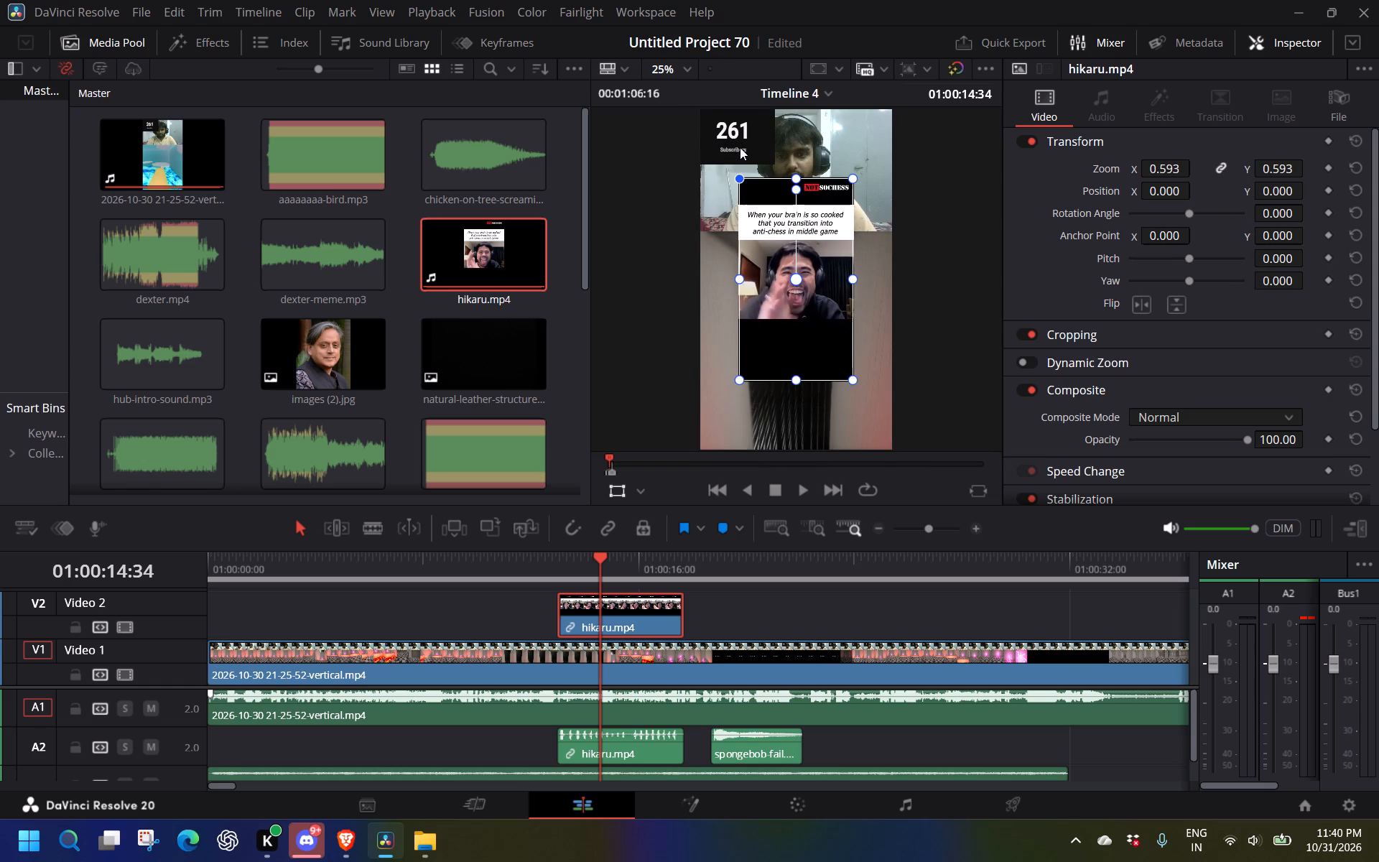
pyautogui.moveTo(740, 147); pyautogui.dragTo(728, 147)
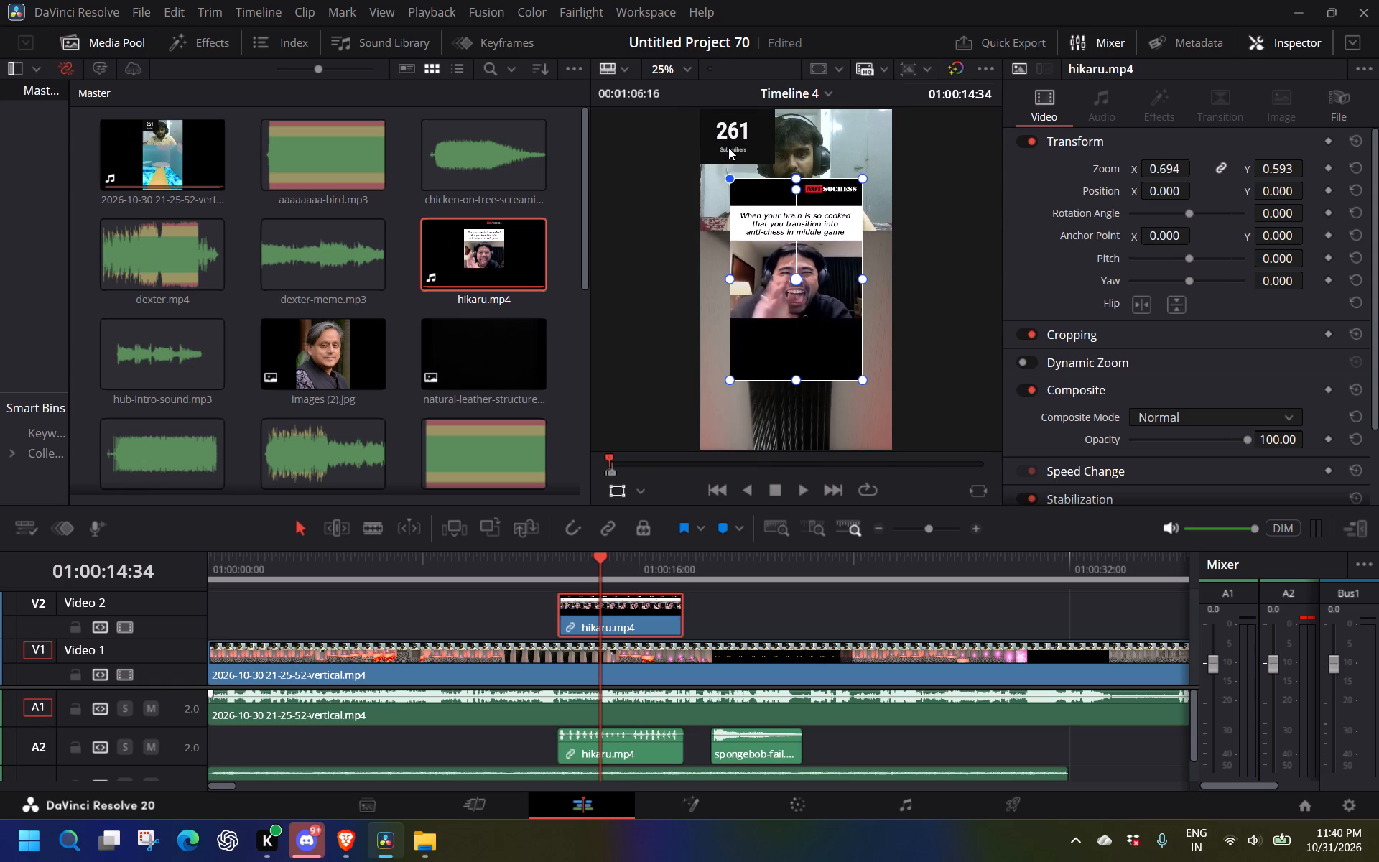
pyautogui.moveTo(728, 147); pyautogui.dragTo(735, 167)
pyautogui.moveTo(774, 283); pyautogui.dragTo(775, 255)
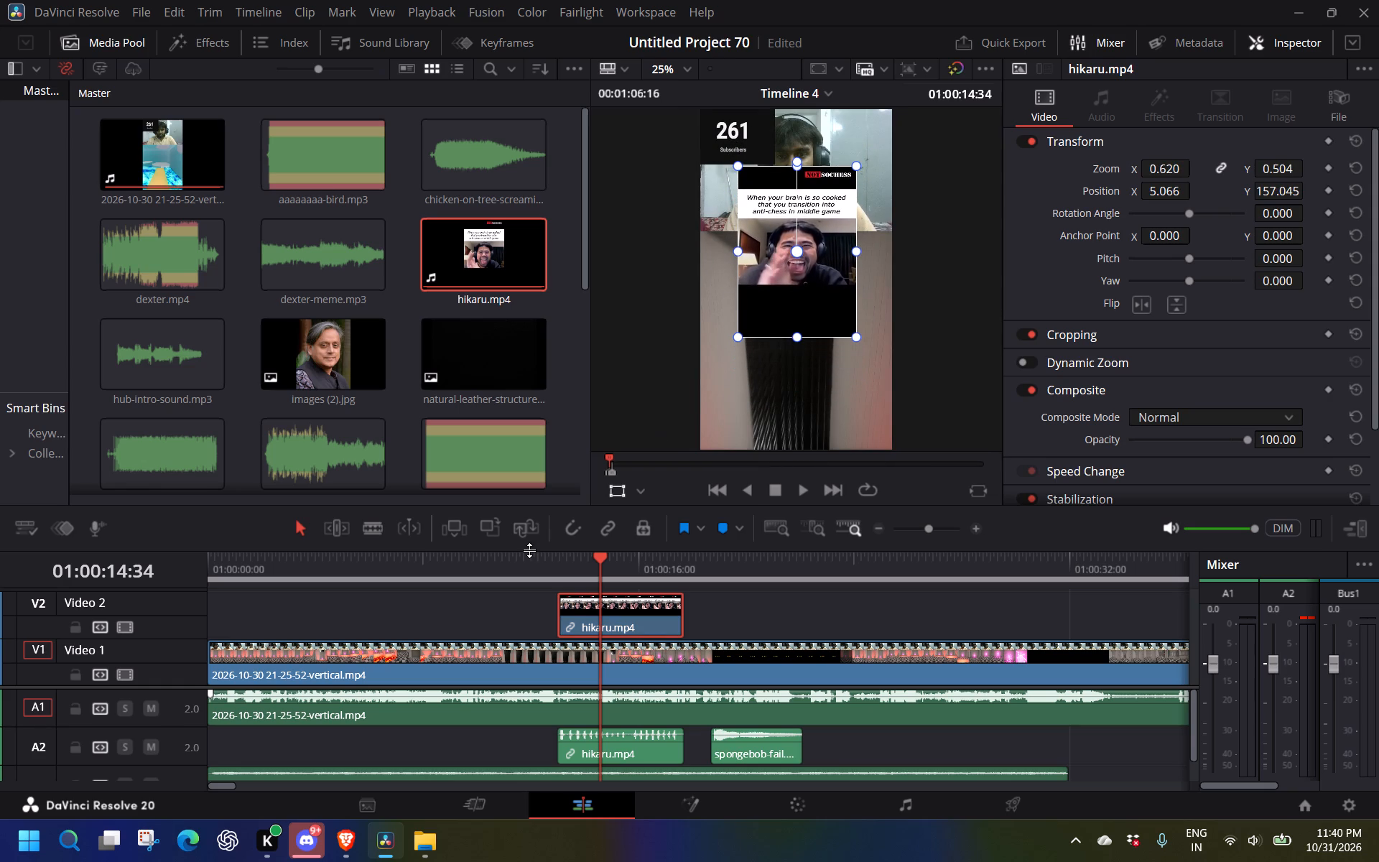
# Crop the top of the hikaru.mp4 clip by about 557 to cut off the caption above the face.
pyautogui.click(501, 556)
pyautogui.click(617, 606)
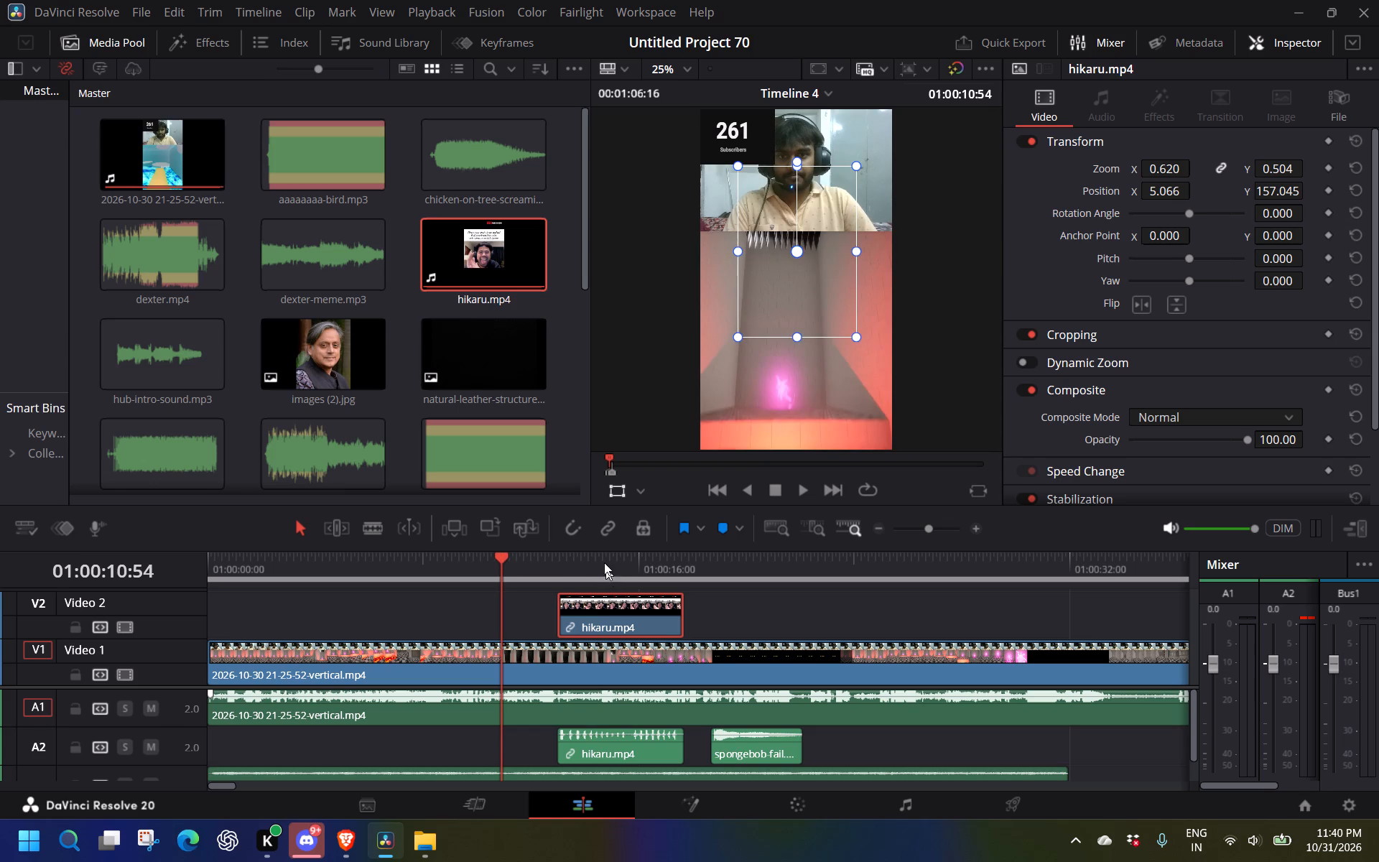
pyautogui.click(604, 558)
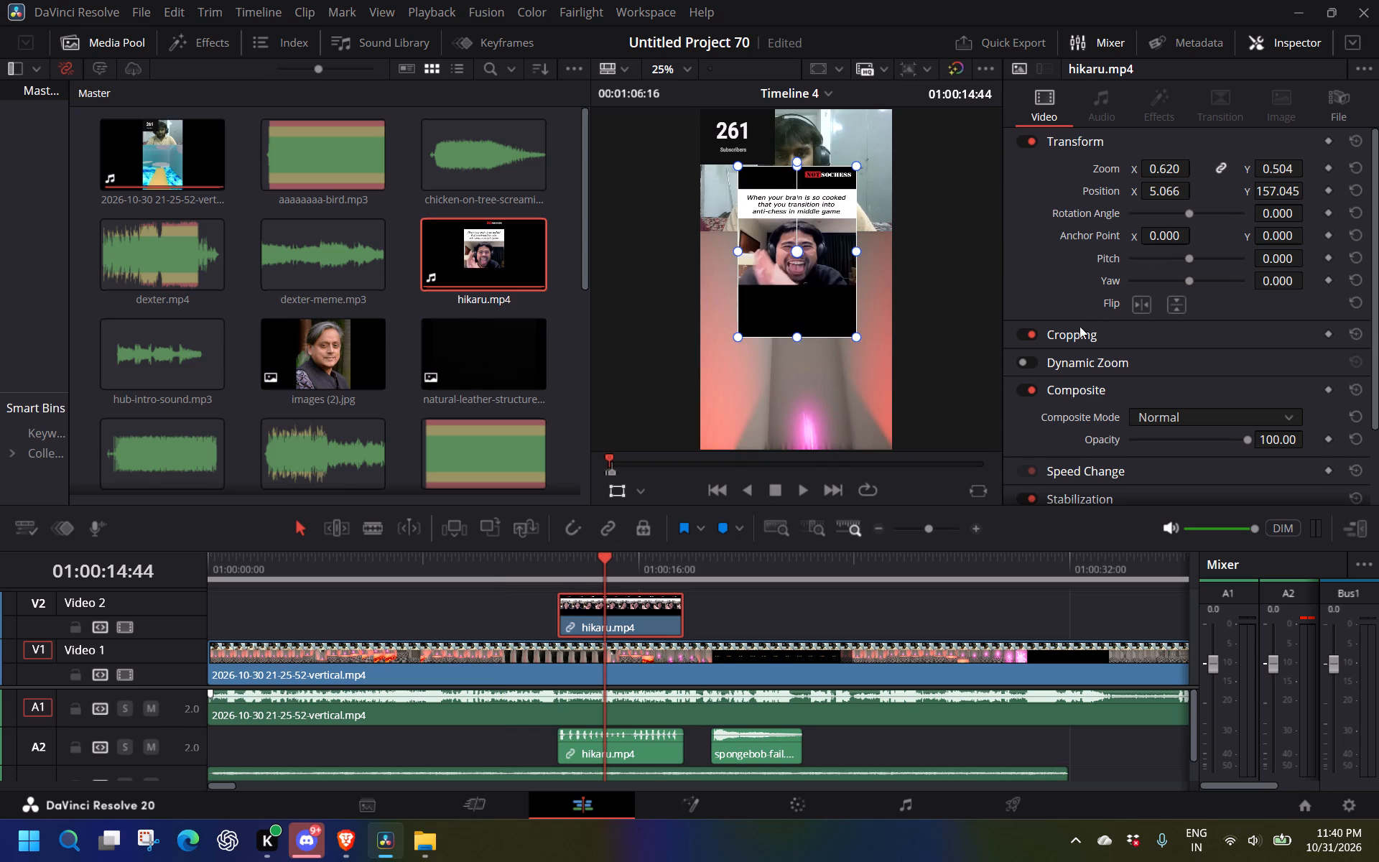
pyautogui.click(1118, 327)
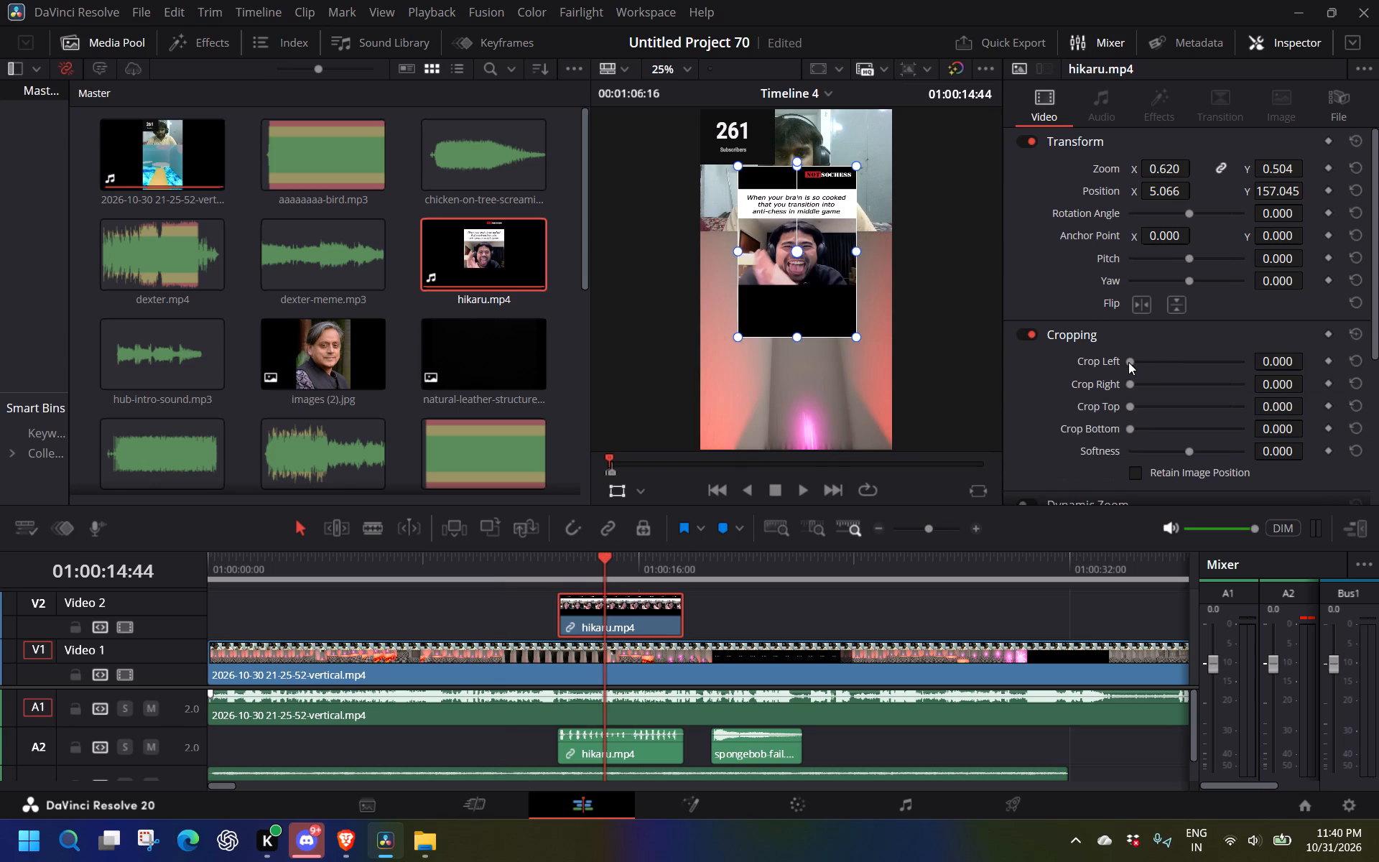
pyautogui.moveTo(1127, 402); pyautogui.dragTo(1128, 405)
pyautogui.moveTo(1128, 405); pyautogui.dragTo(1153, 412)
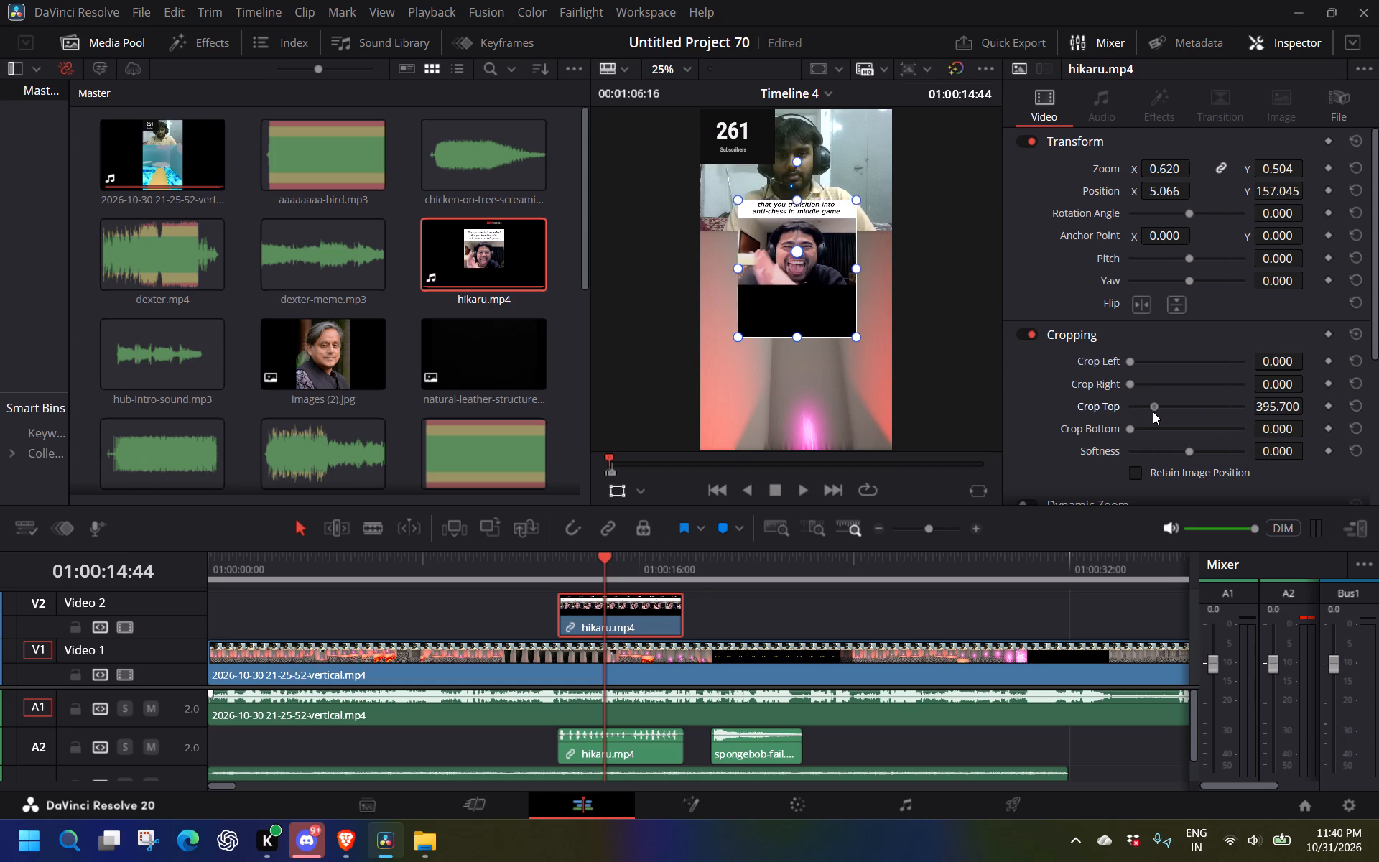
pyautogui.moveTo(1153, 412); pyautogui.dragTo(1164, 412)
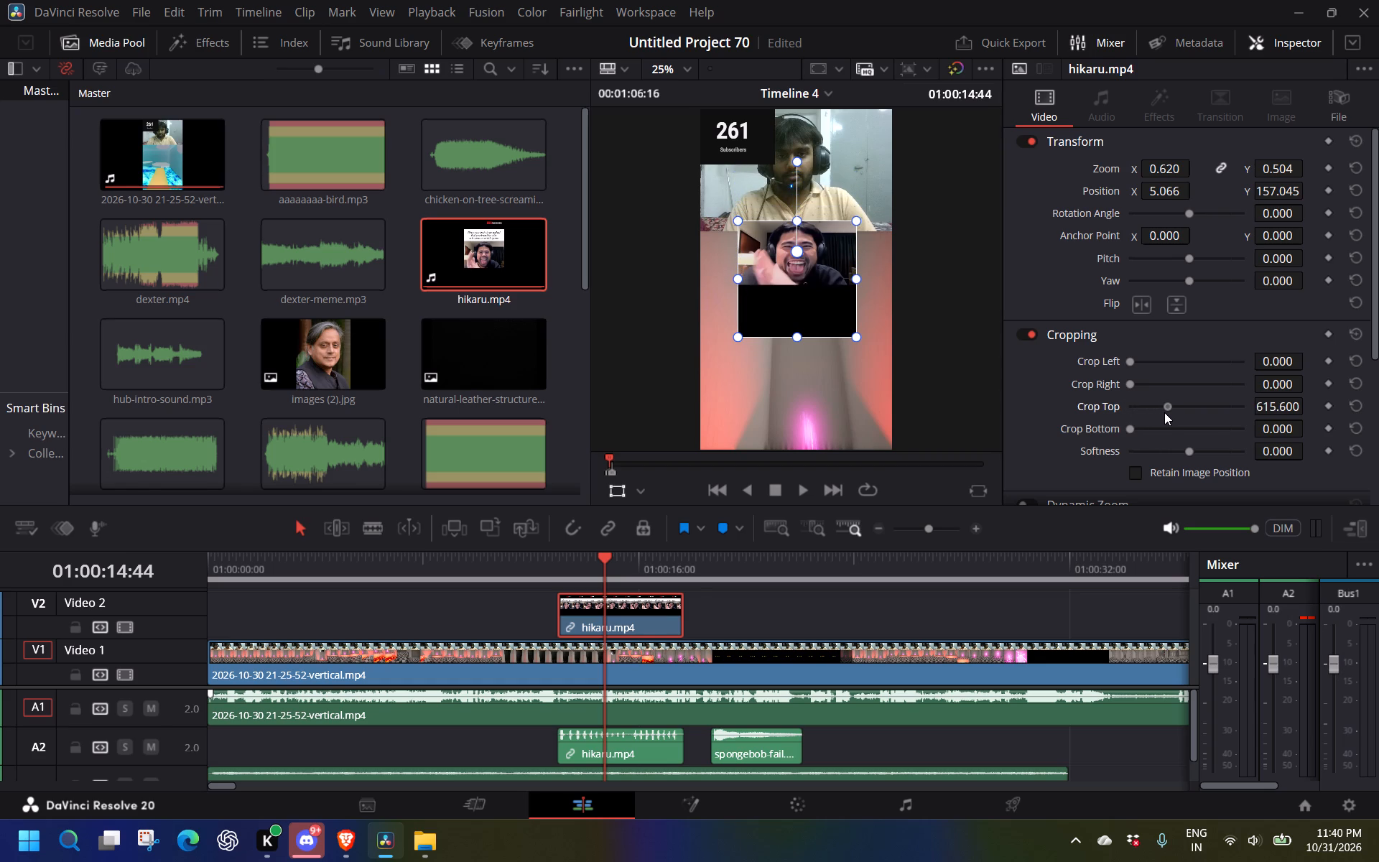
pyautogui.moveTo(1164, 412); pyautogui.dragTo(1161, 417)
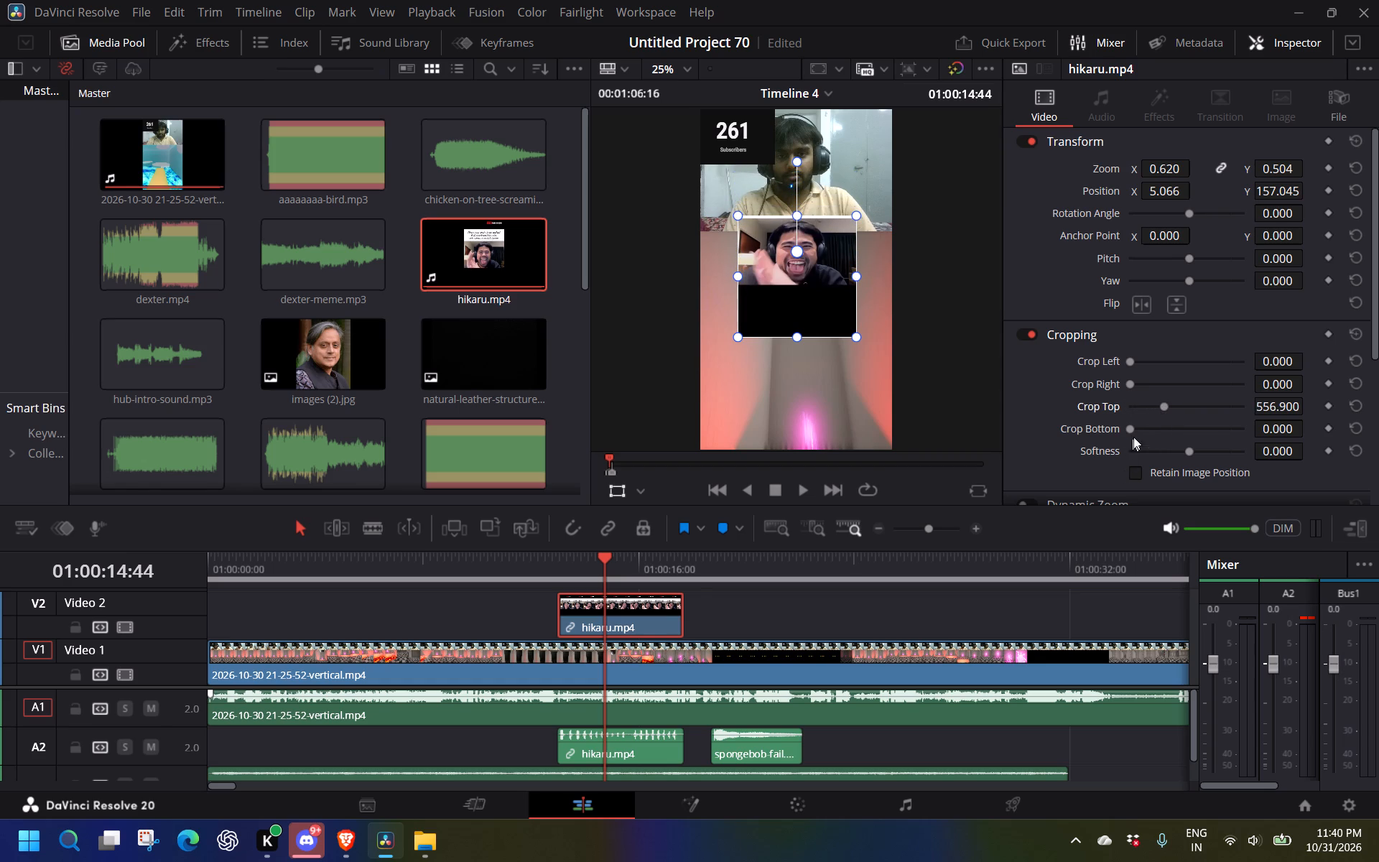
# Crop the bottom of the hikaru.mp4 clip by about 542 to remove the black area below the face.
pyautogui.moveTo(1130, 430); pyautogui.dragTo(1156, 433)
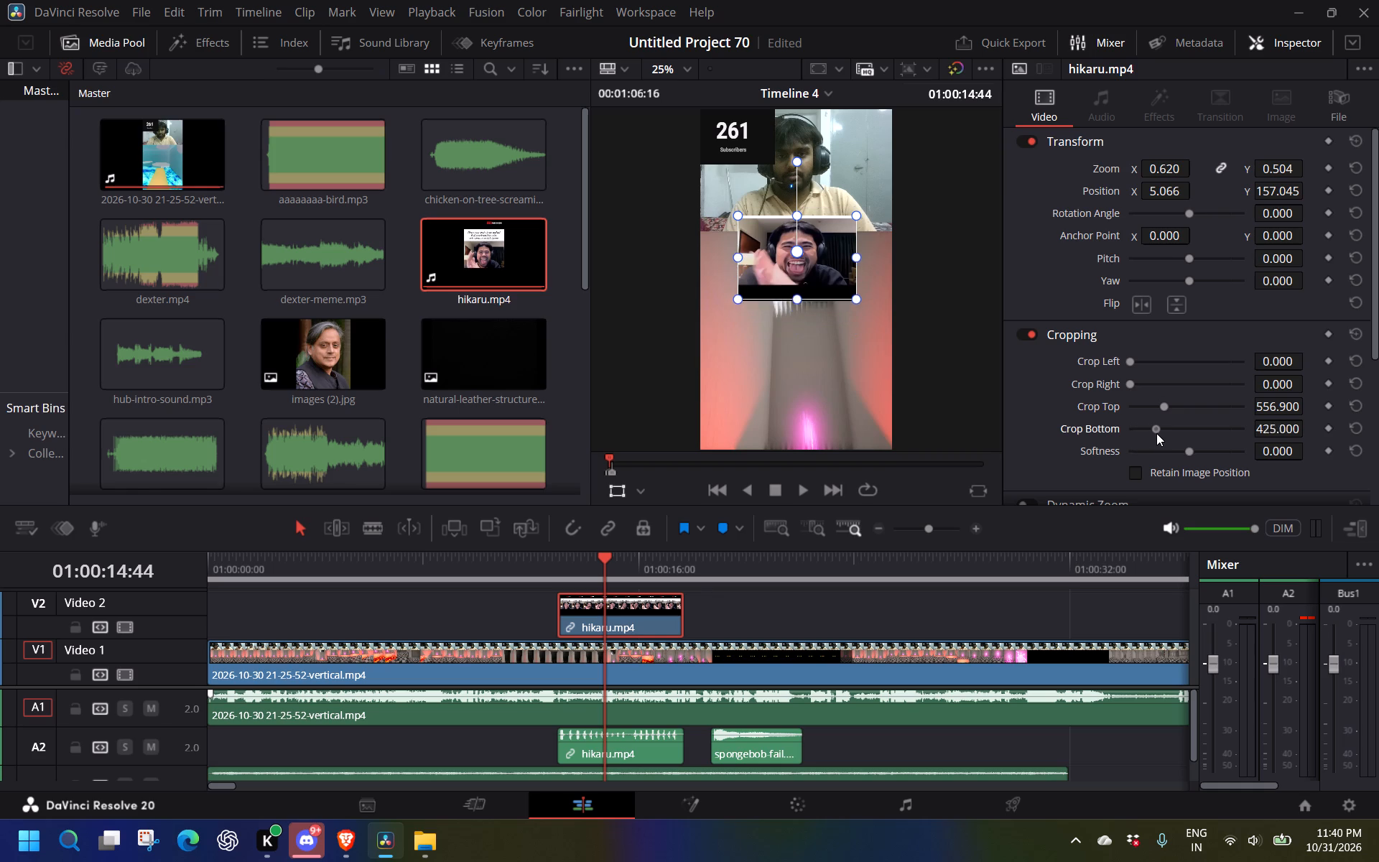
pyautogui.moveTo(1156, 433); pyautogui.dragTo(1163, 435)
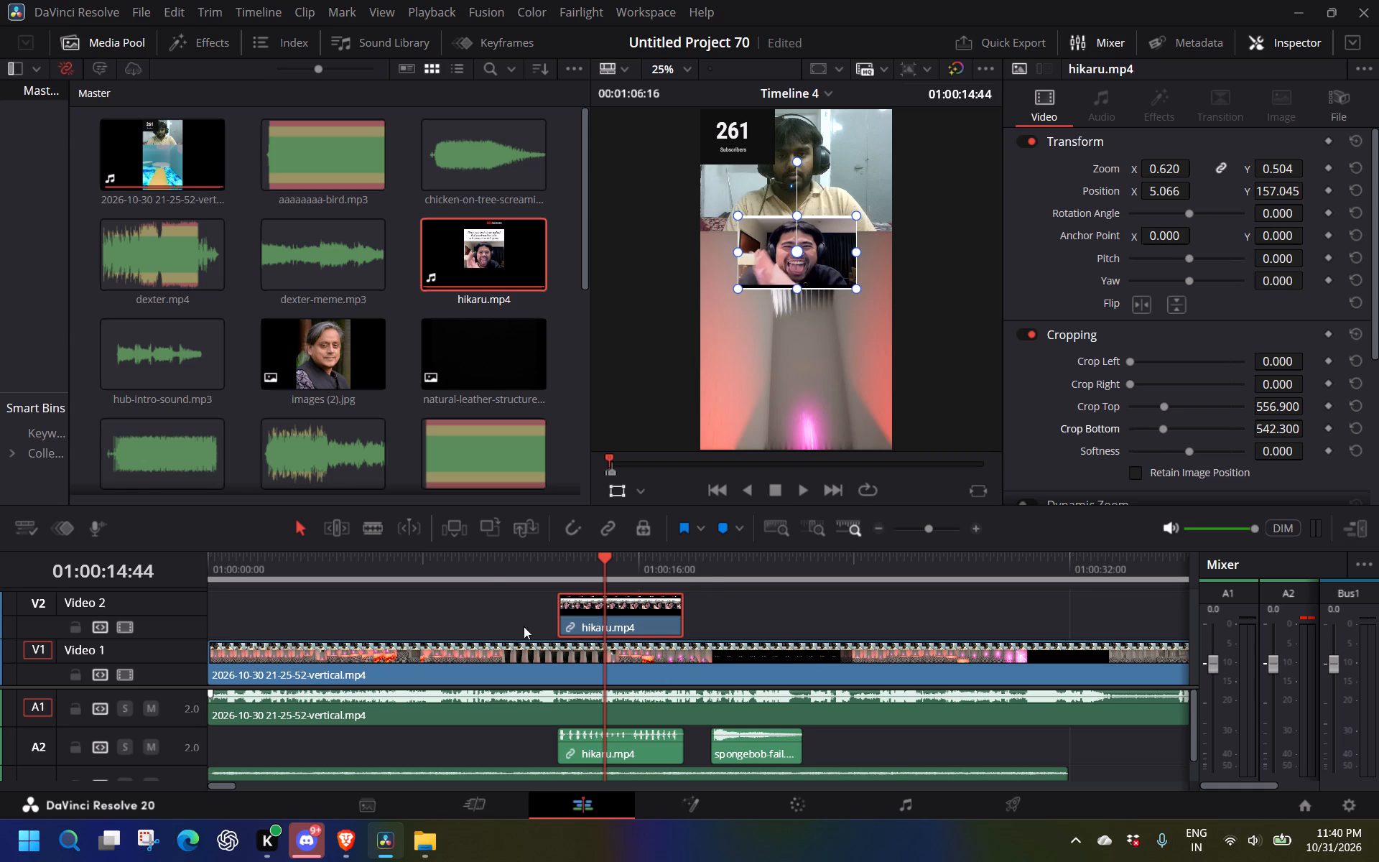
# Review the opening, move the hikaru.mp4 video on V2 there, and trim both ends so it spans about 1.9 to 3.2 seconds.
pyautogui.moveTo(412, 560); pyautogui.dragTo(371, 562)
pyautogui.press('space')
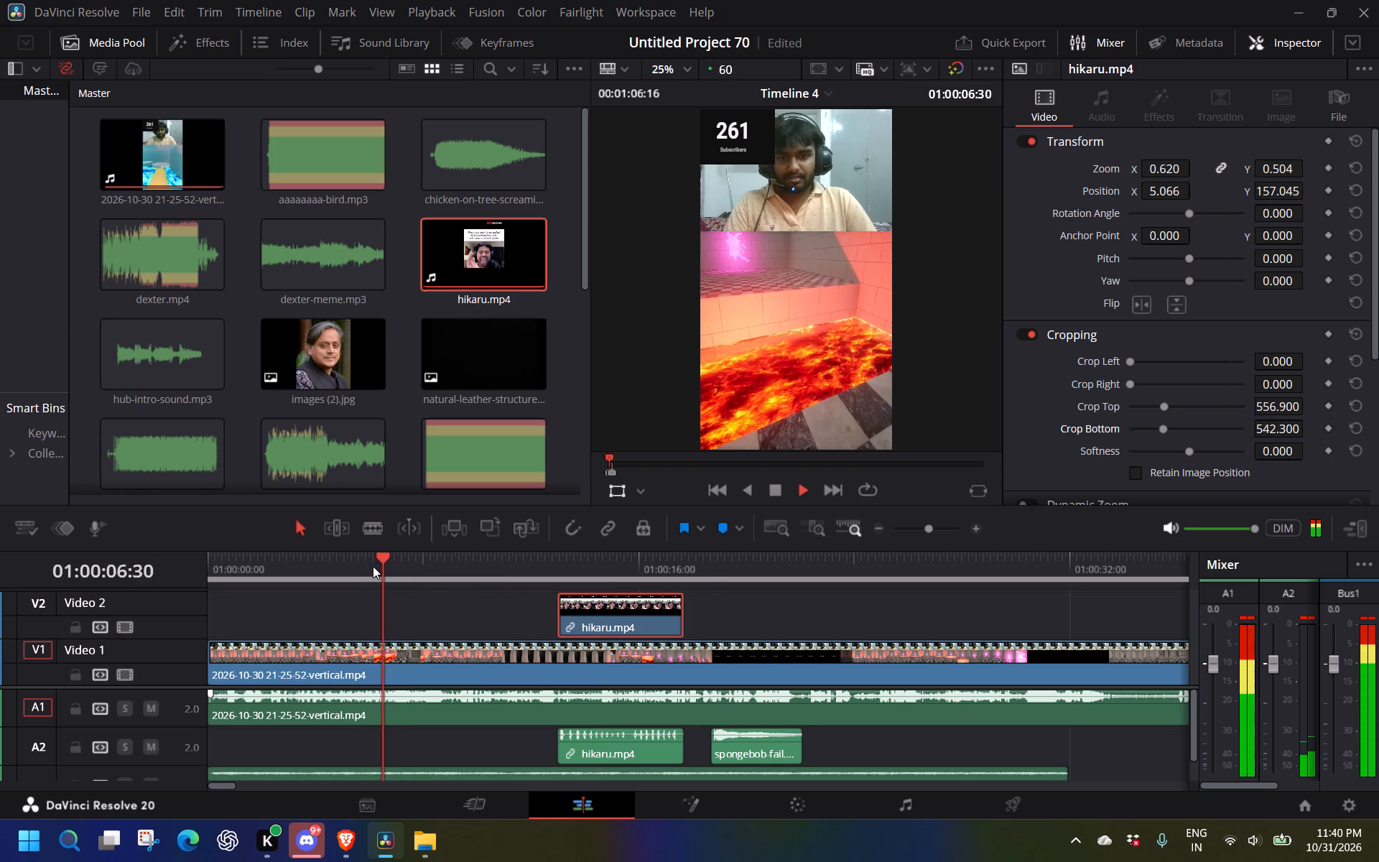
pyautogui.moveTo(326, 558); pyautogui.dragTo(114, 560)
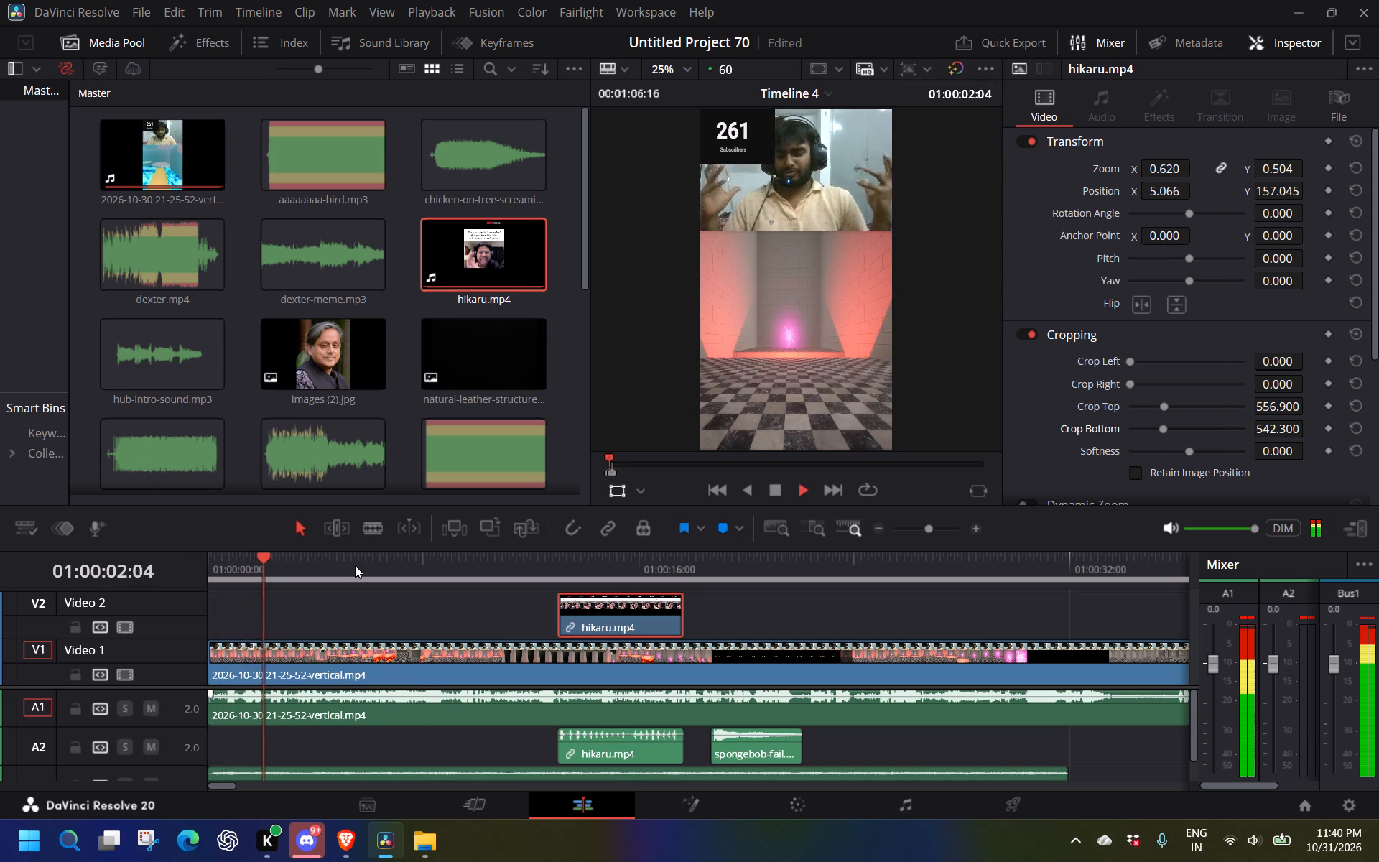
pyautogui.press('space')
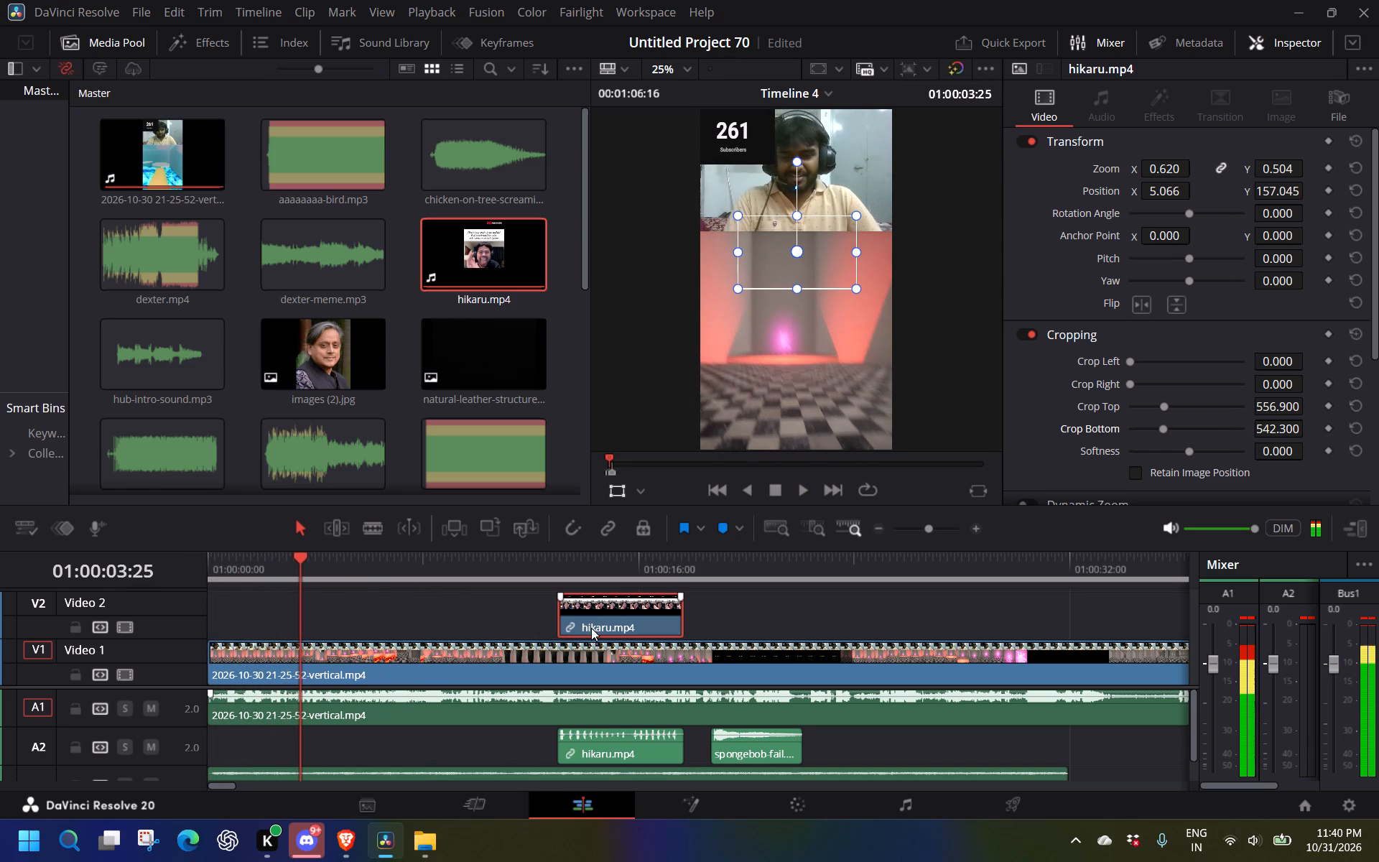
pyautogui.moveTo(598, 616); pyautogui.dragTo(282, 617)
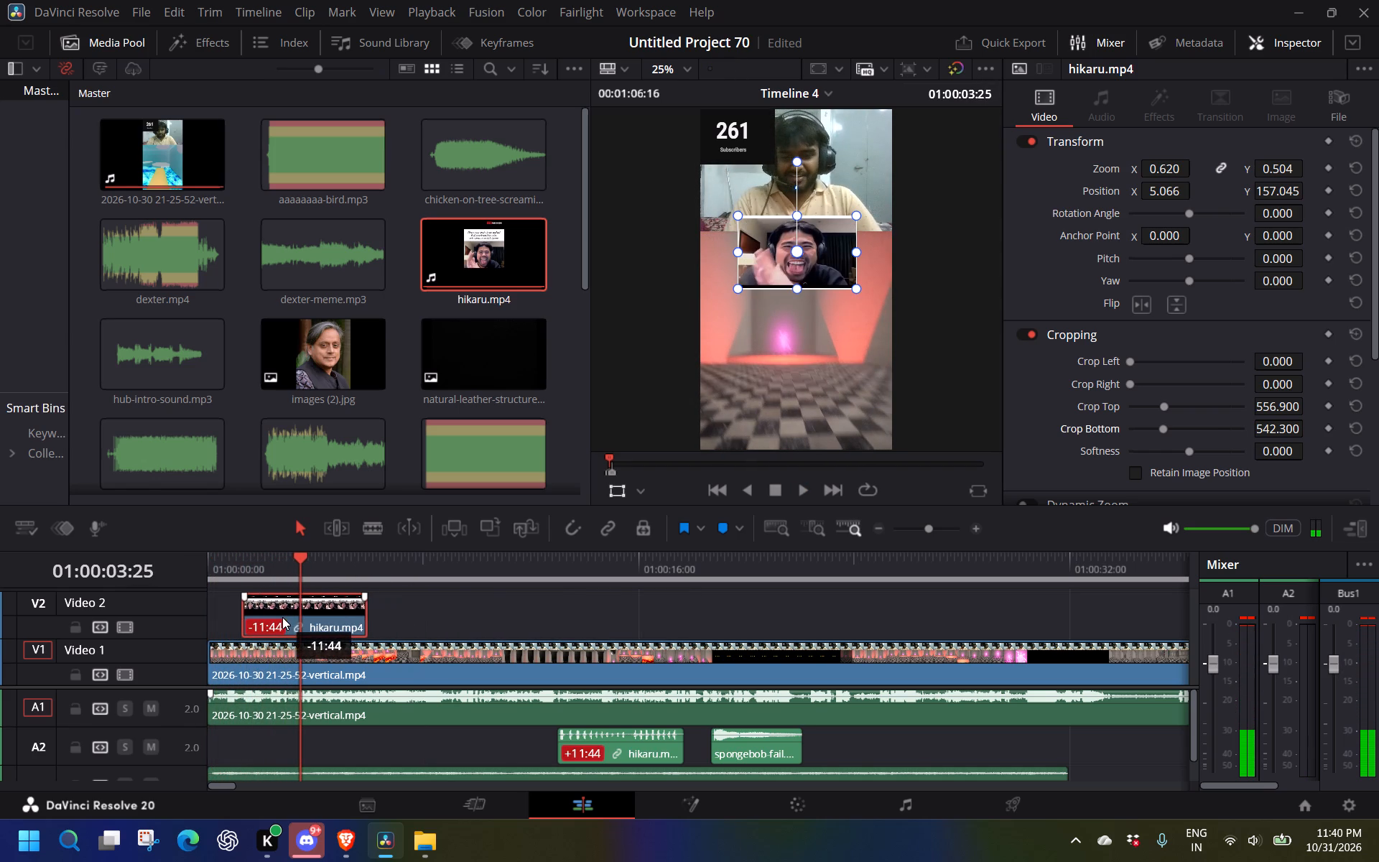
pyautogui.moveTo(282, 617); pyautogui.dragTo(284, 620)
pyautogui.moveTo(367, 627); pyautogui.dragTo(312, 629)
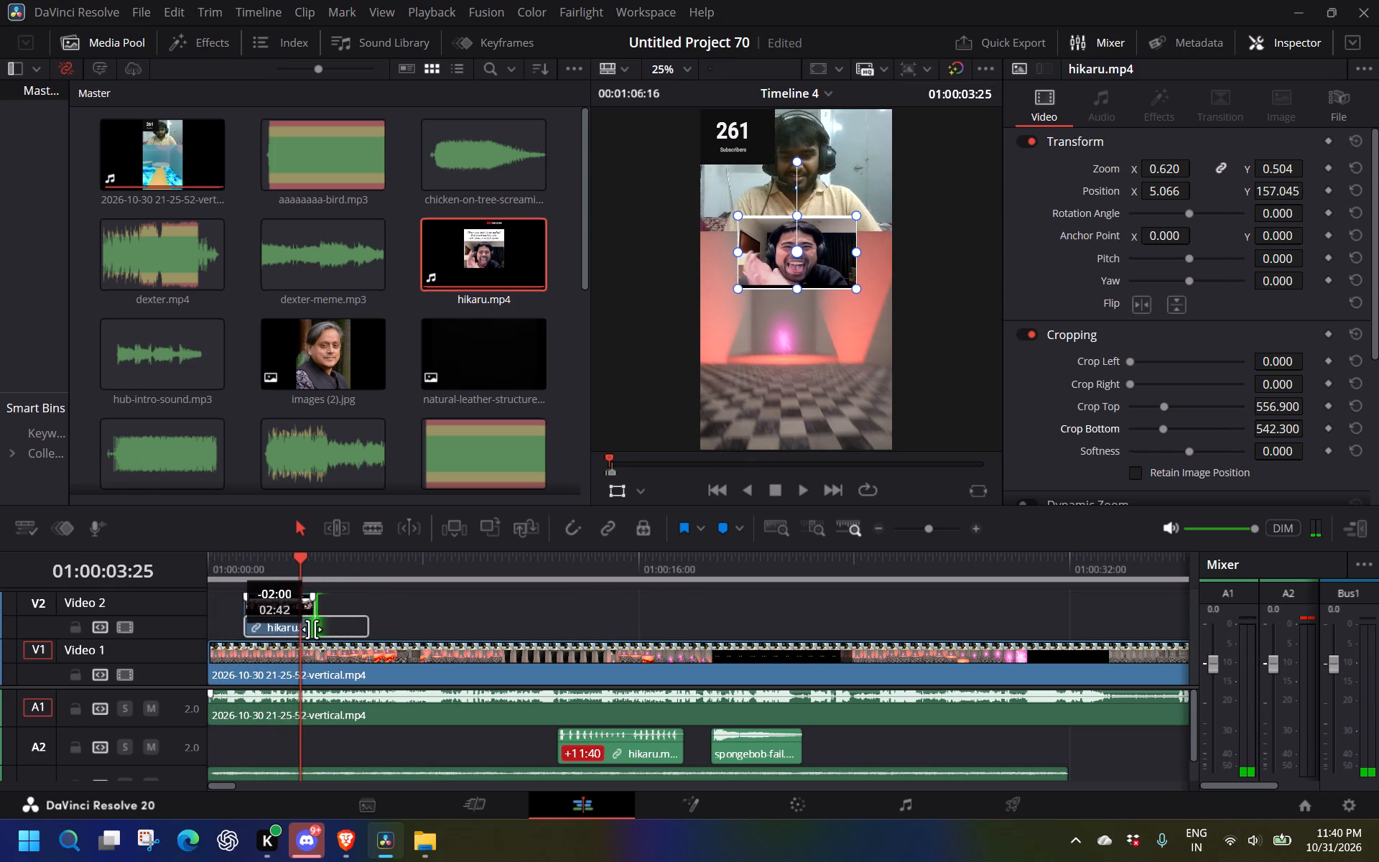
pyautogui.moveTo(312, 629); pyautogui.dragTo(293, 632)
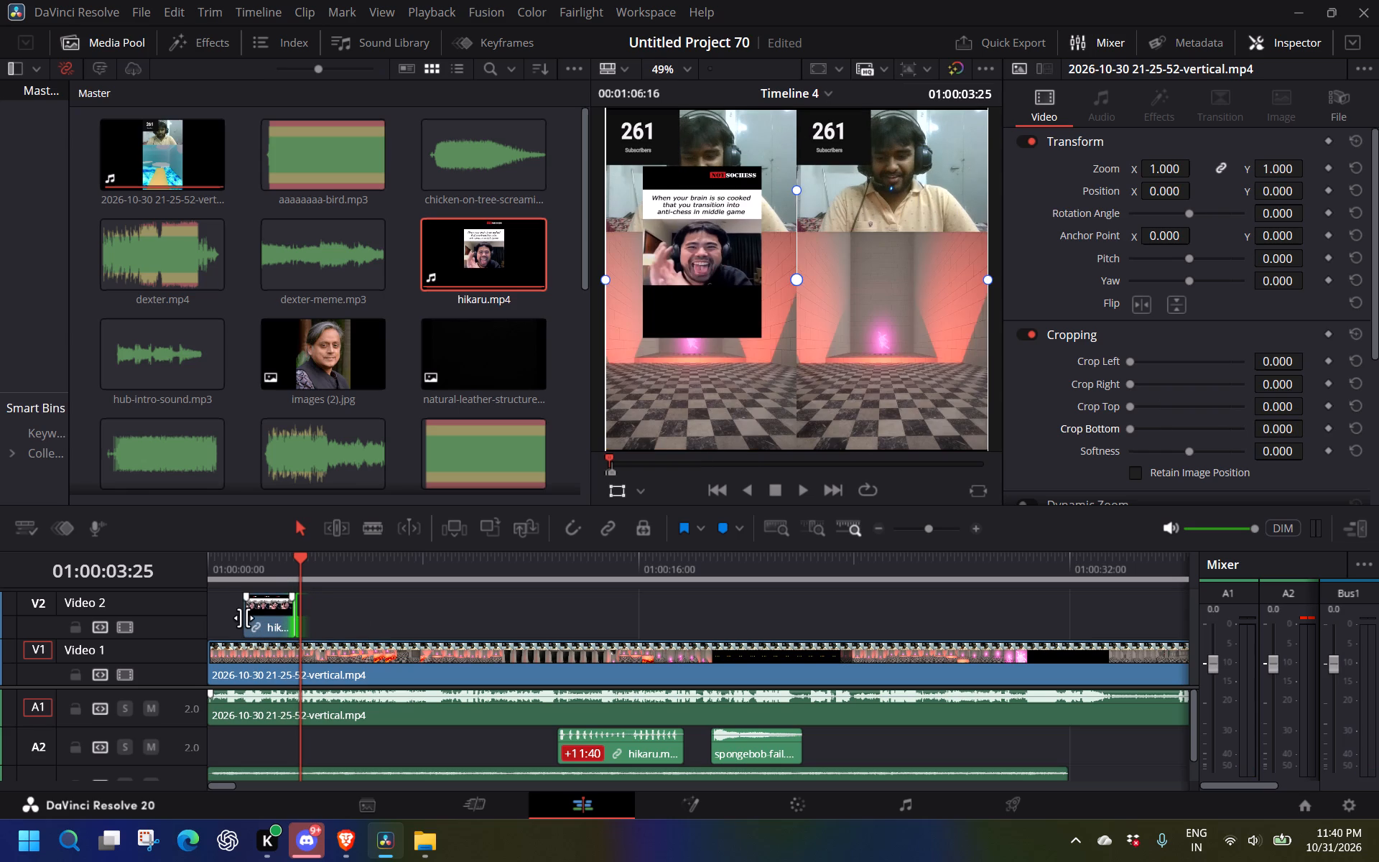
pyautogui.moveTo(243, 618); pyautogui.dragTo(259, 619)
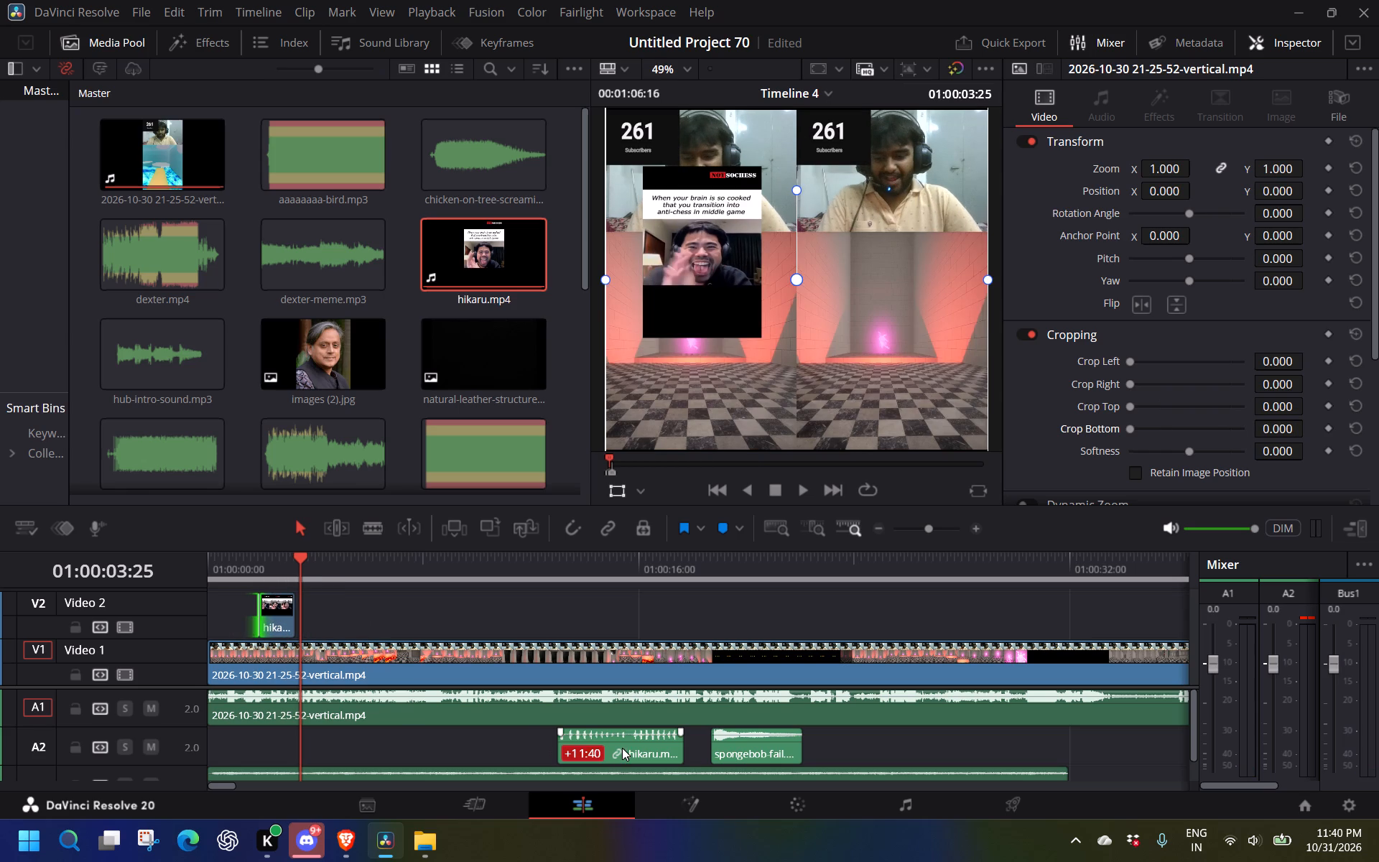
# Move the hikaru.mp4 audio on A2 under its video and trim both ends so it spans about 2 to 3.4 seconds.
pyautogui.moveTo(622, 748); pyautogui.dragTo(324, 741)
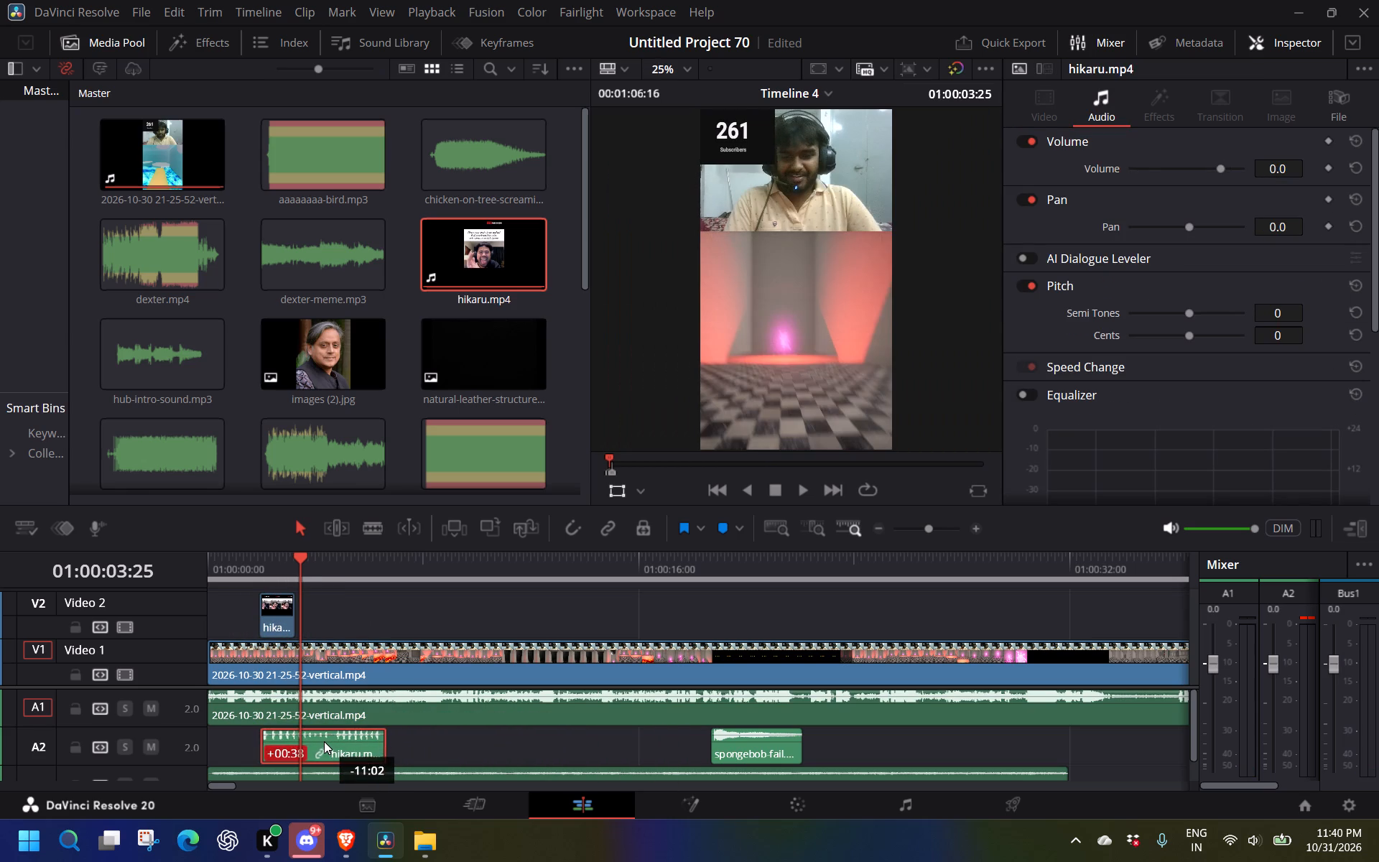
pyautogui.moveTo(324, 741); pyautogui.dragTo(316, 741)
pyautogui.moveTo(375, 746); pyautogui.dragTo(351, 746)
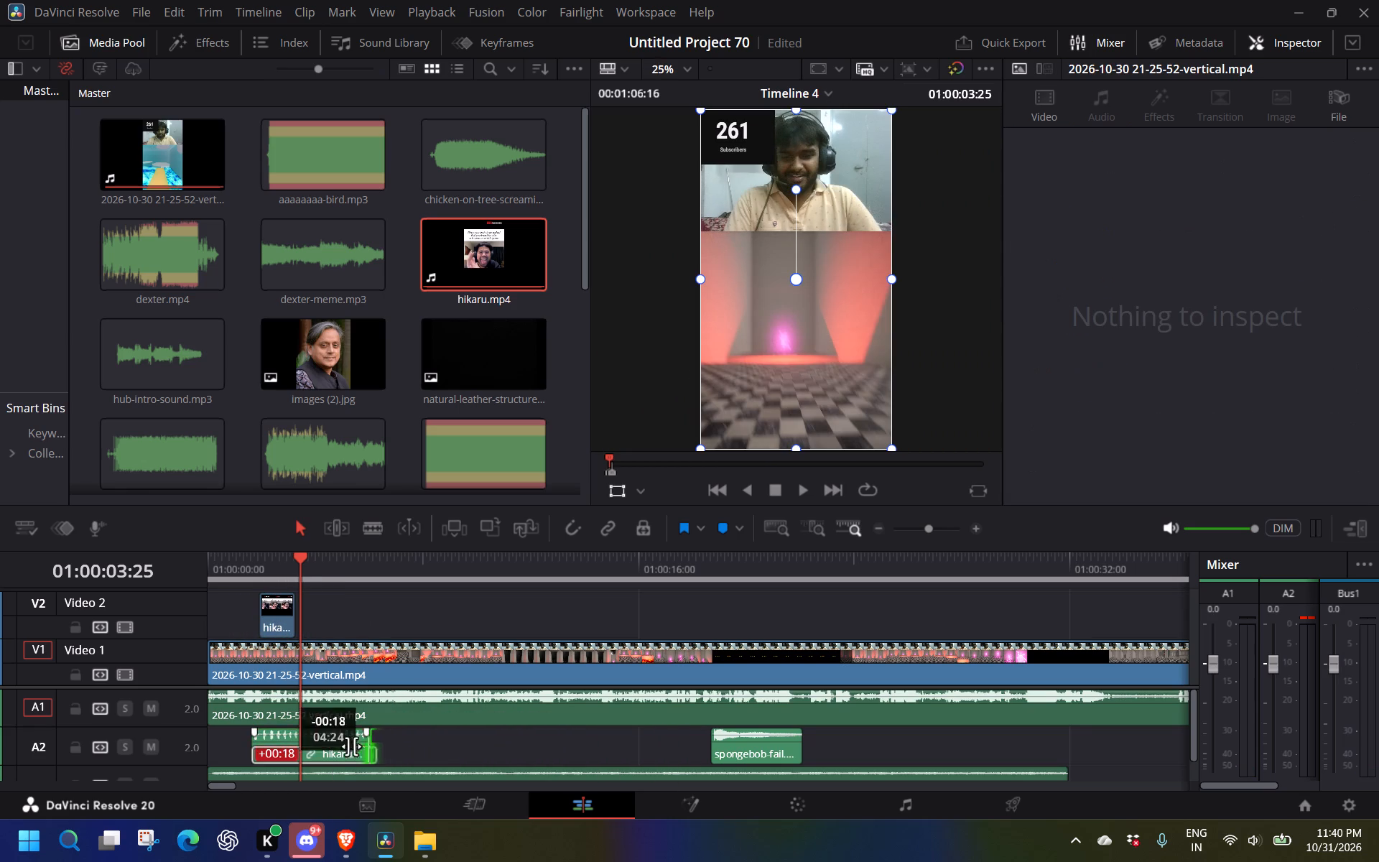
pyautogui.moveTo(351, 746); pyautogui.dragTo(300, 742)
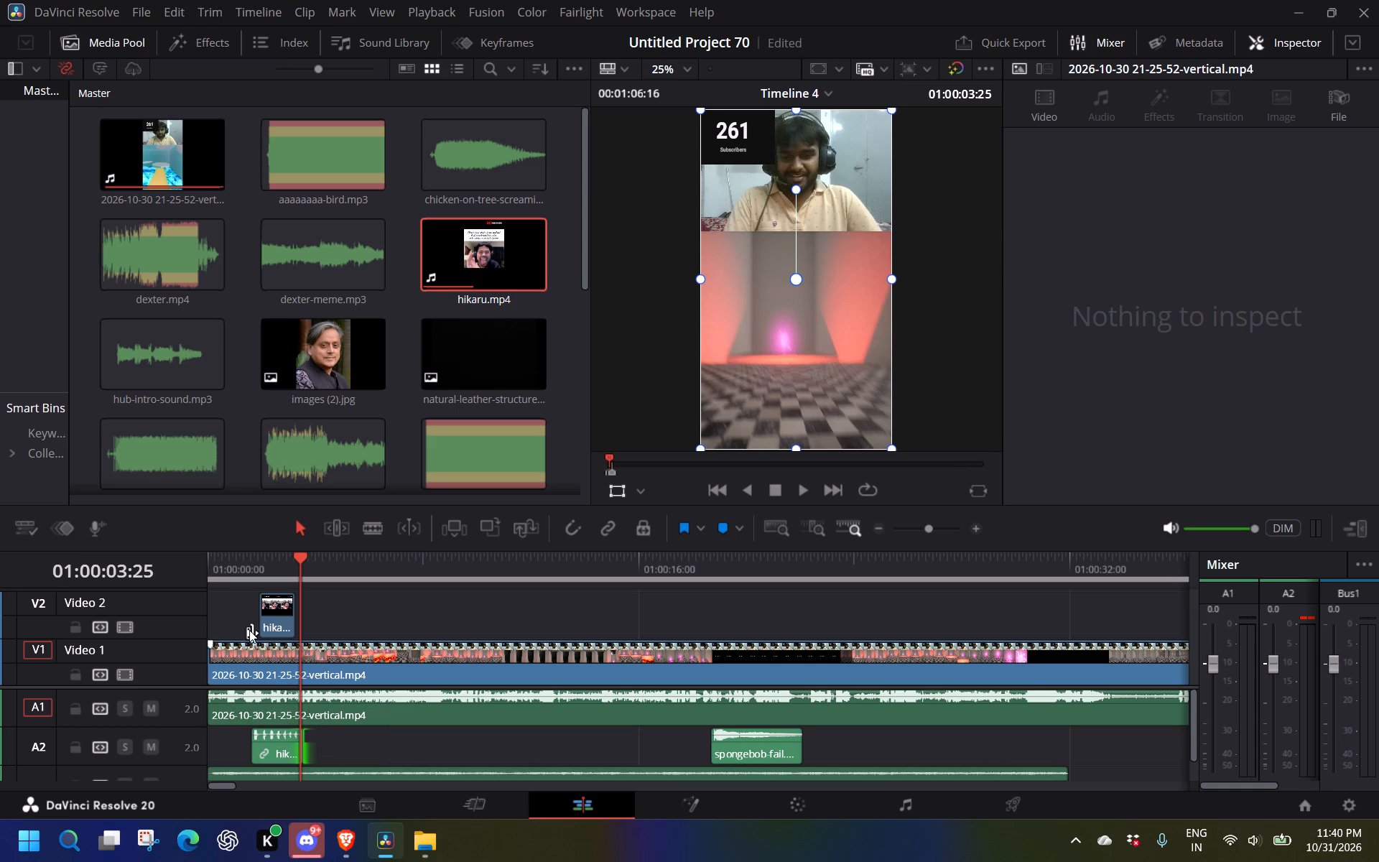
pyautogui.moveTo(254, 748); pyautogui.dragTo(267, 747)
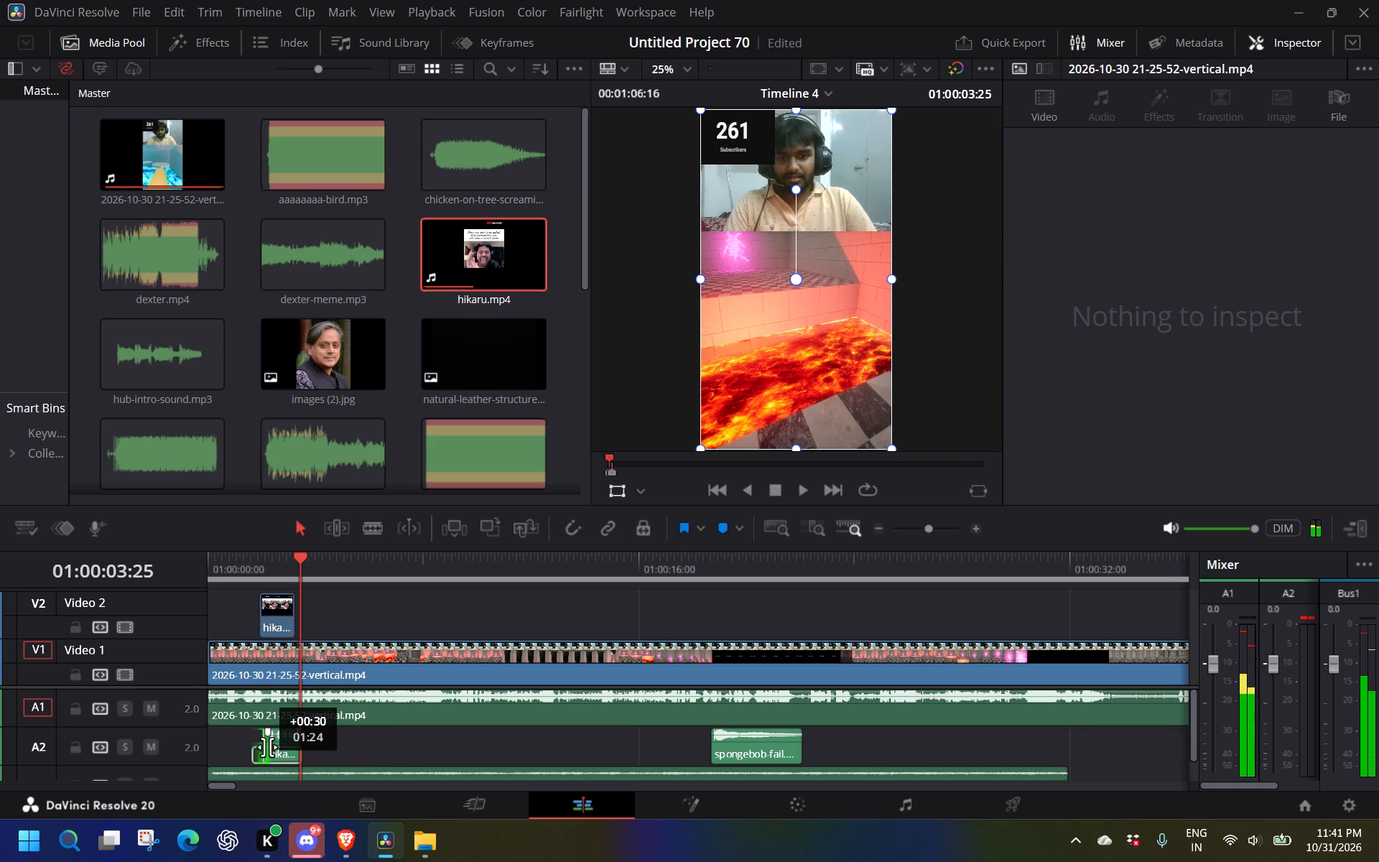
pyautogui.moveTo(267, 747); pyautogui.dragTo(266, 746)
# Play the timeline from the beginning to about 14 seconds to check the hikaru.mp4 insert and the gameplay after it.
pyautogui.click(250, 570)
pyautogui.moveTo(251, 558); pyautogui.dragTo(165, 561)
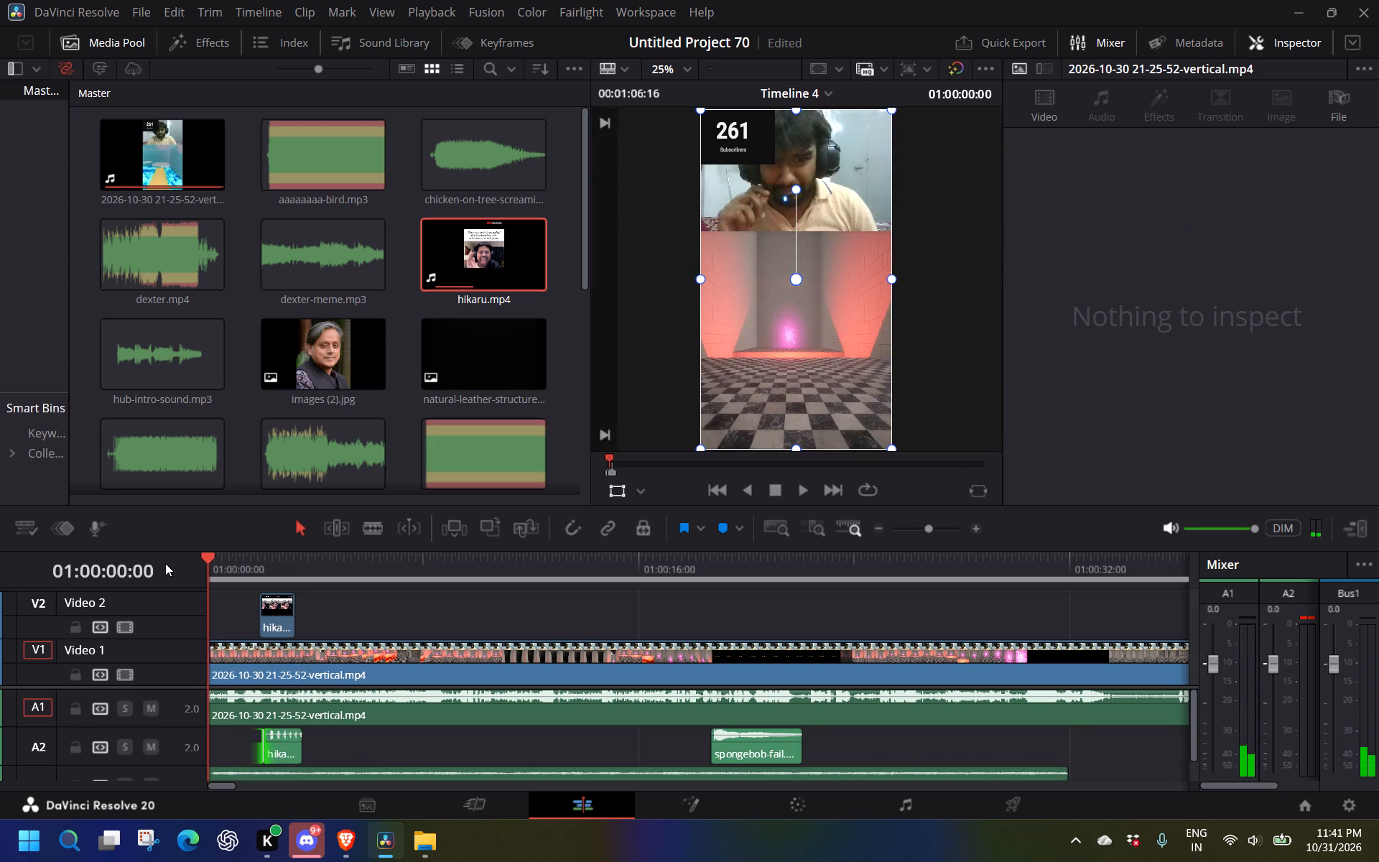
pyautogui.press('space')
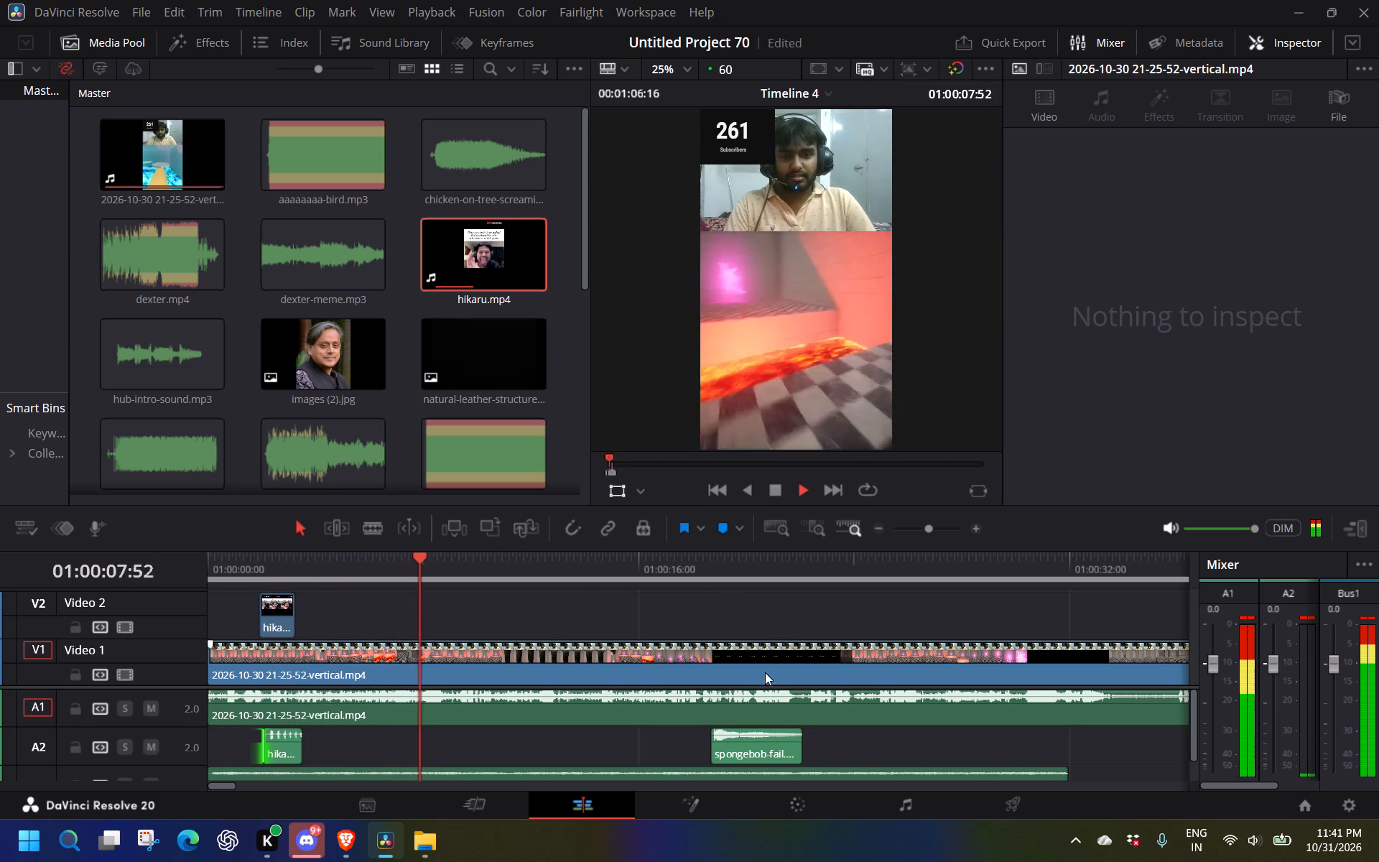
pyautogui.click(667, 713)
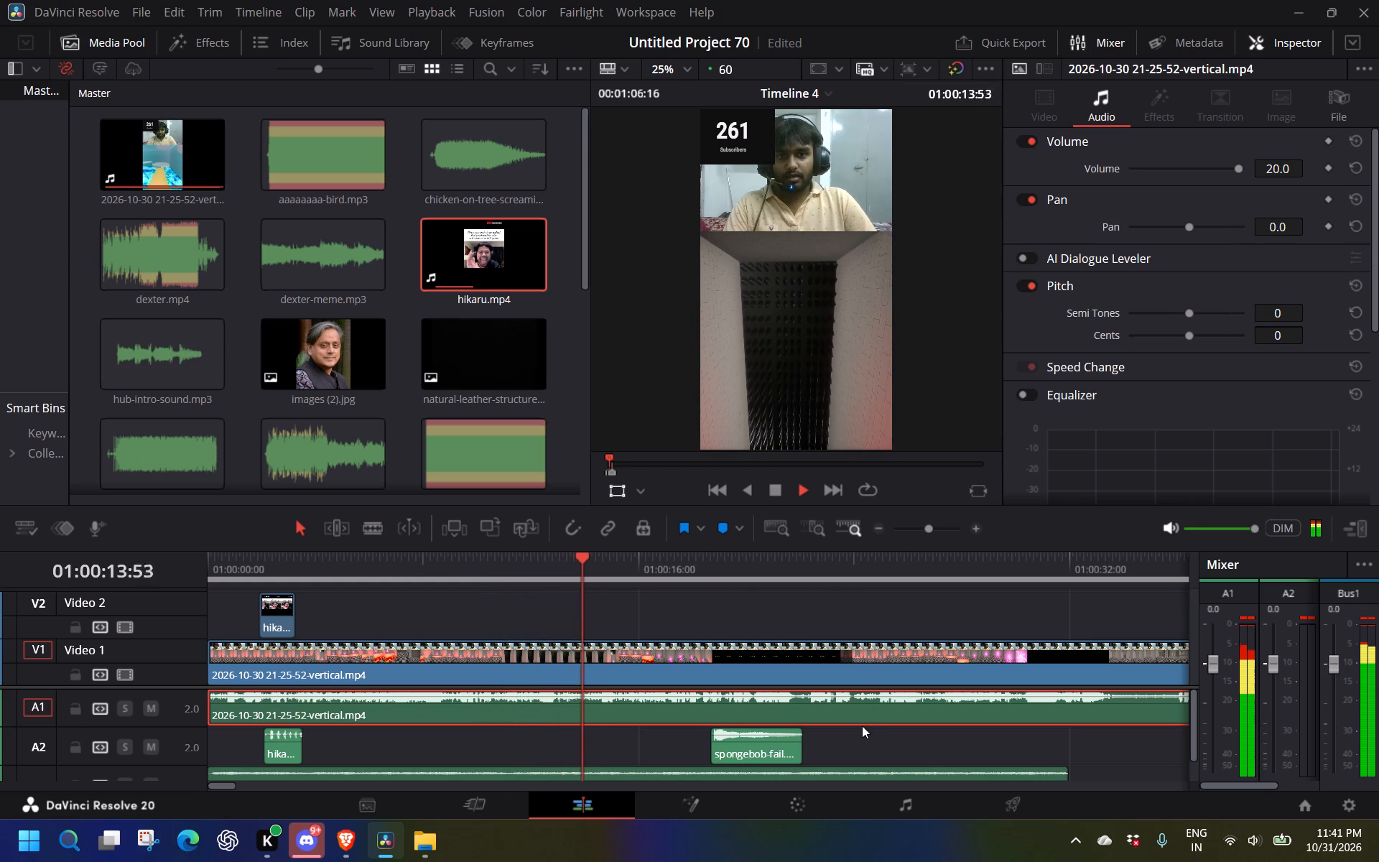
pyautogui.press('space')
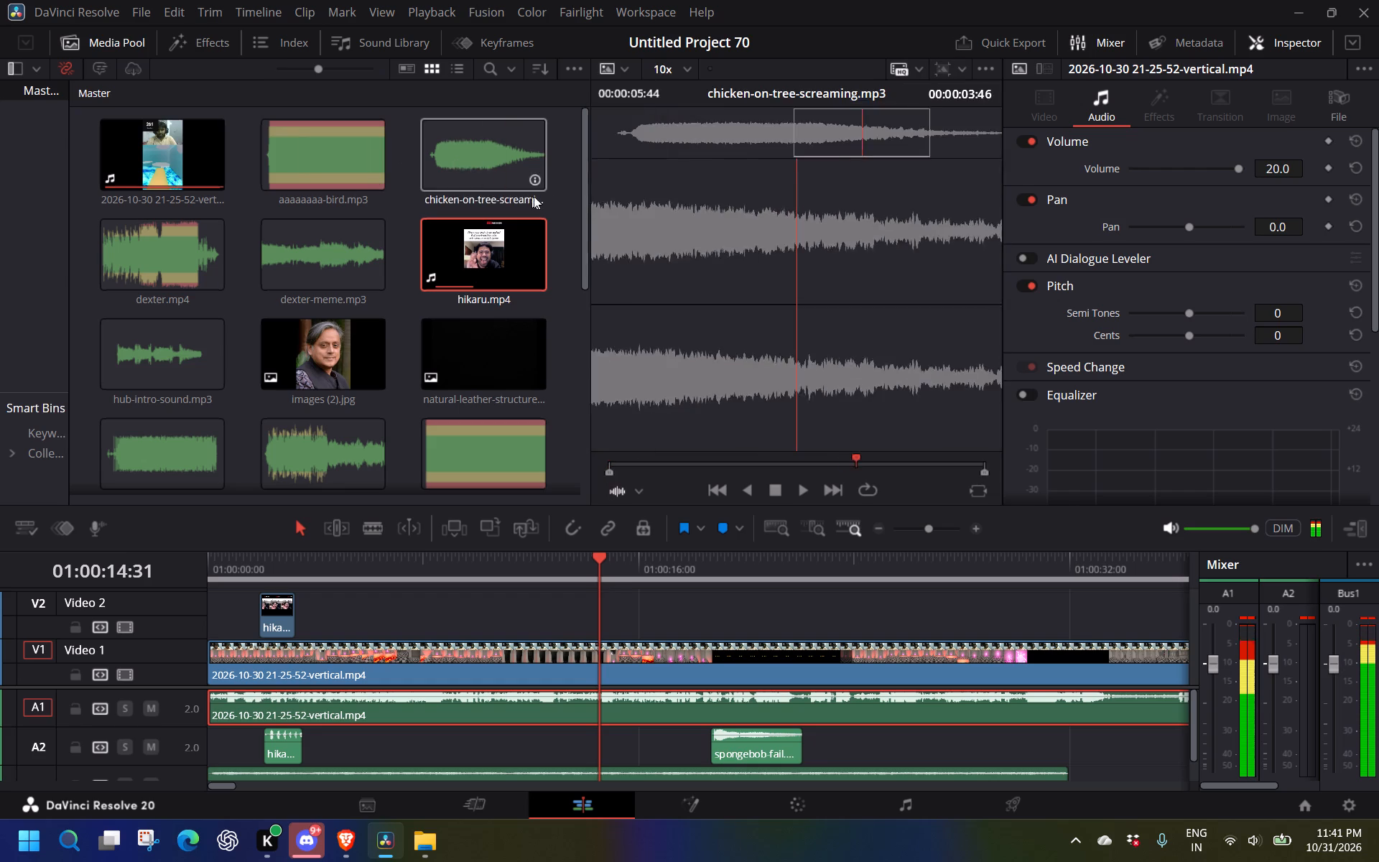
# Place the prowler sound effect on A2 at about 14.3 seconds, before the spongebob-fail clip.
pyautogui.moveTo(585, 198); pyautogui.dragTo(587, 251)
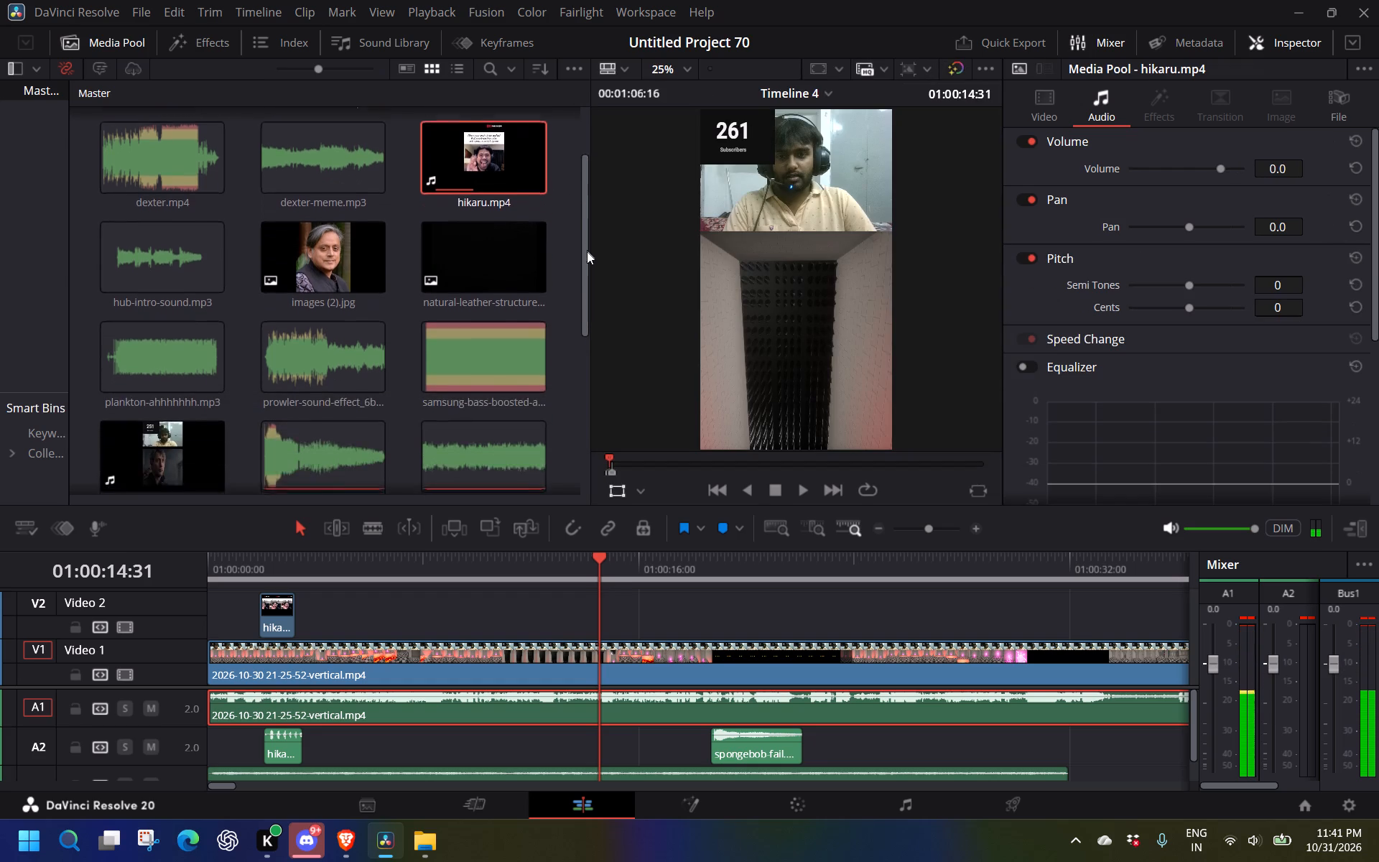
pyautogui.moveTo(587, 251); pyautogui.dragTo(590, 323)
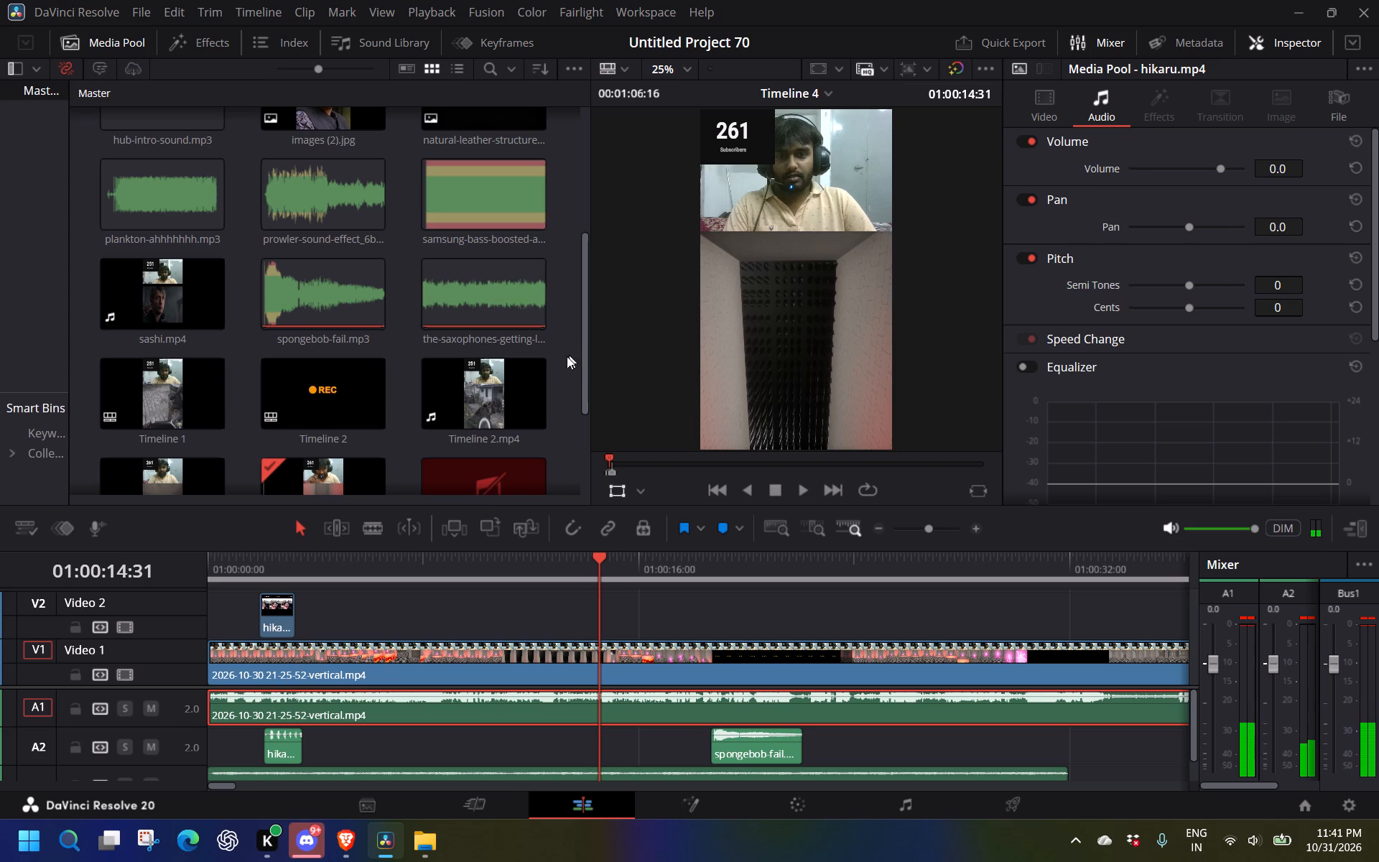
pyautogui.moveTo(319, 202); pyautogui.dragTo(449, 729)
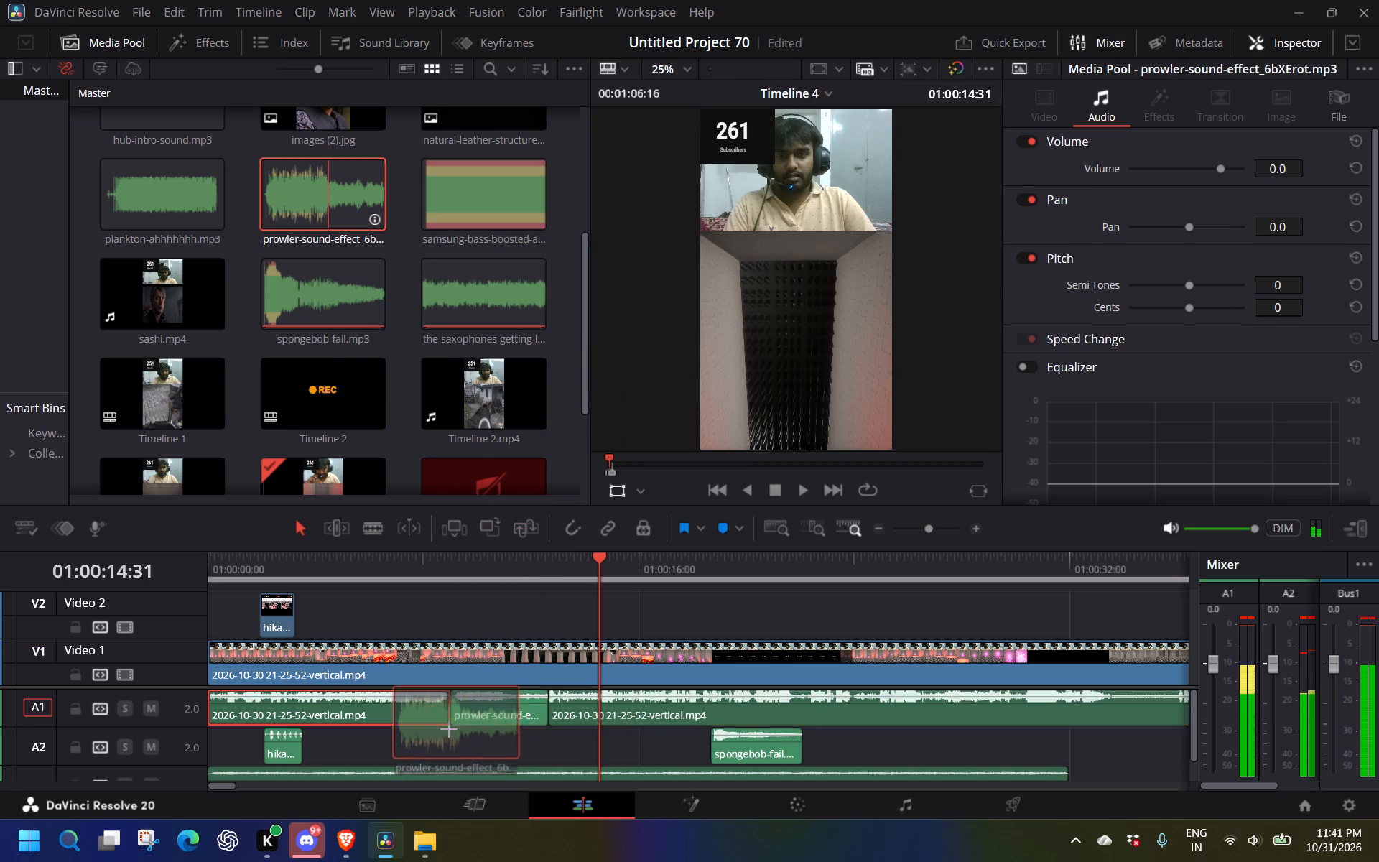
pyautogui.moveTo(449, 729); pyautogui.dragTo(595, 740)
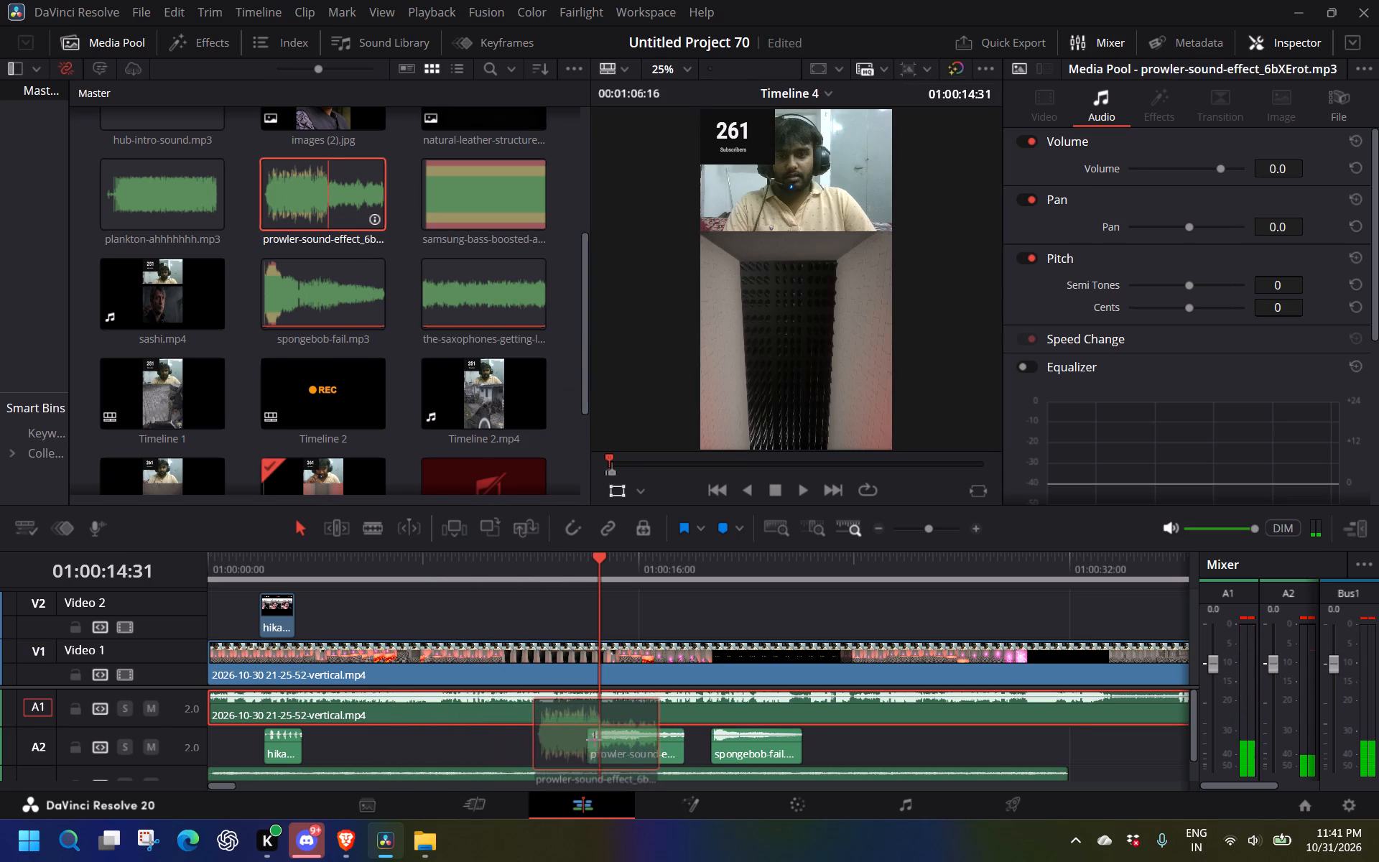
pyautogui.moveTo(595, 740); pyautogui.dragTo(595, 743)
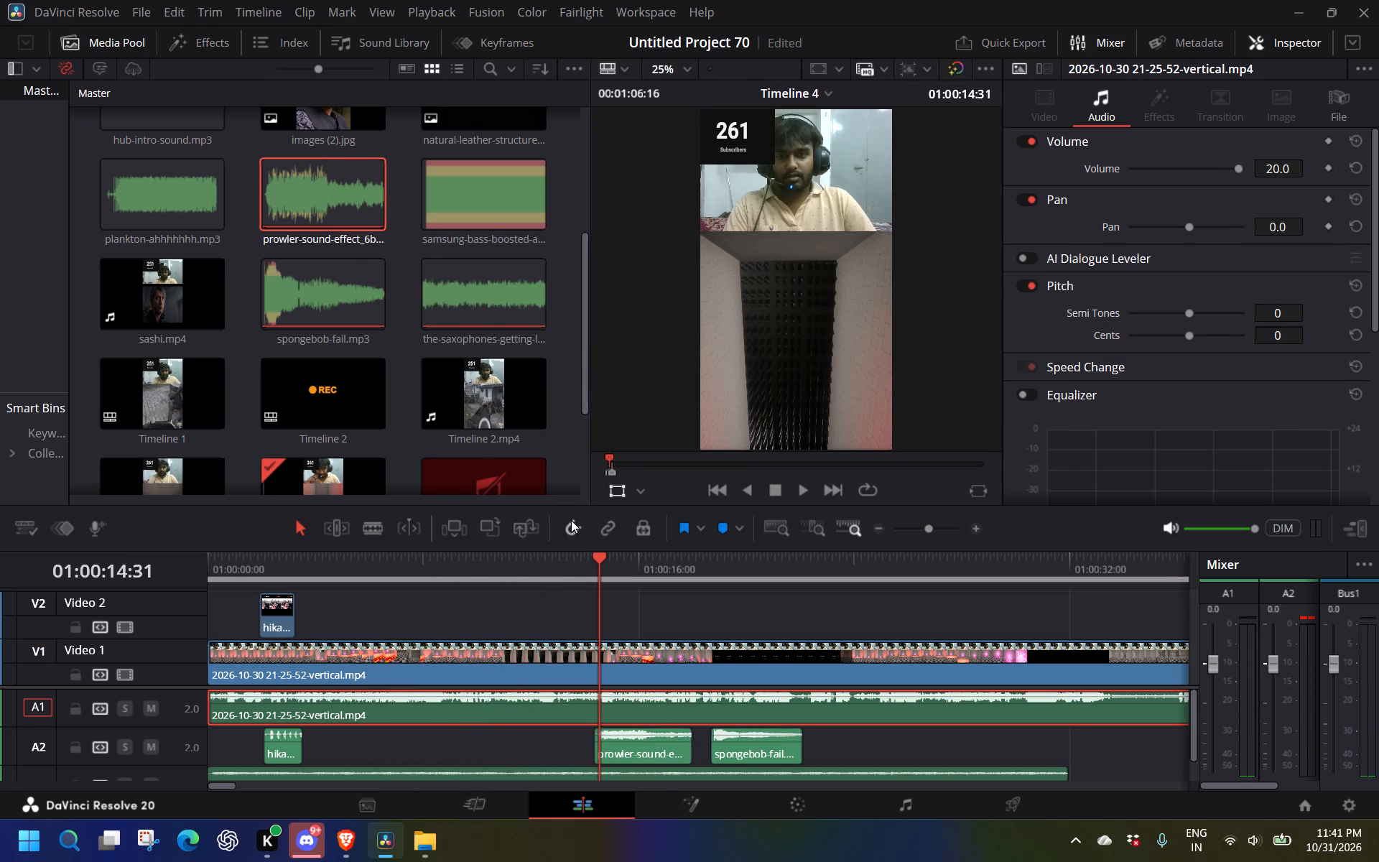
# Preview the prowler sound effect and shift its A2 clip earlier to start at about 13.3 seconds.
pyautogui.click(557, 557)
pyautogui.press('space')
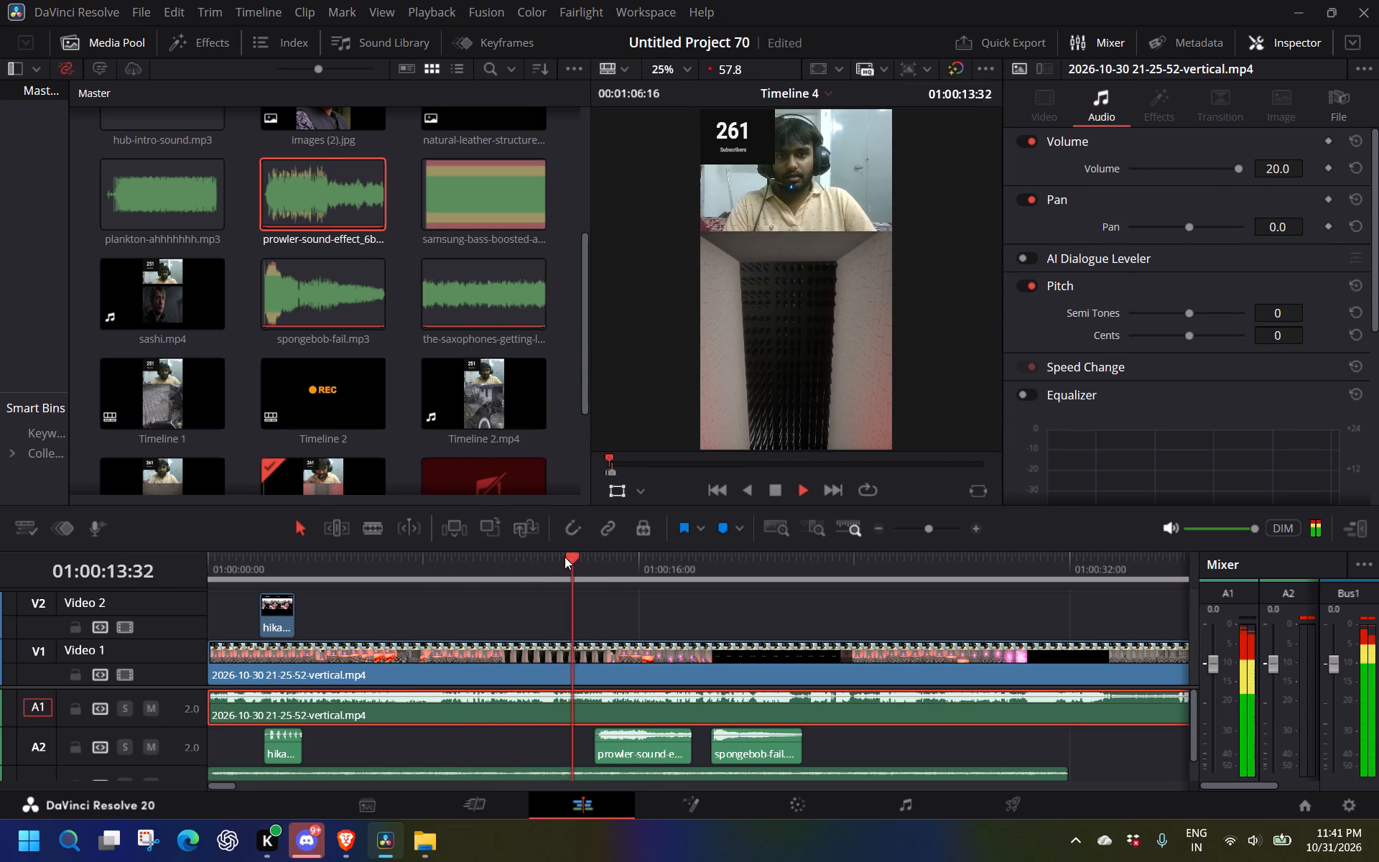
pyautogui.press('space')
pyautogui.moveTo(628, 750); pyautogui.dragTo(608, 750)
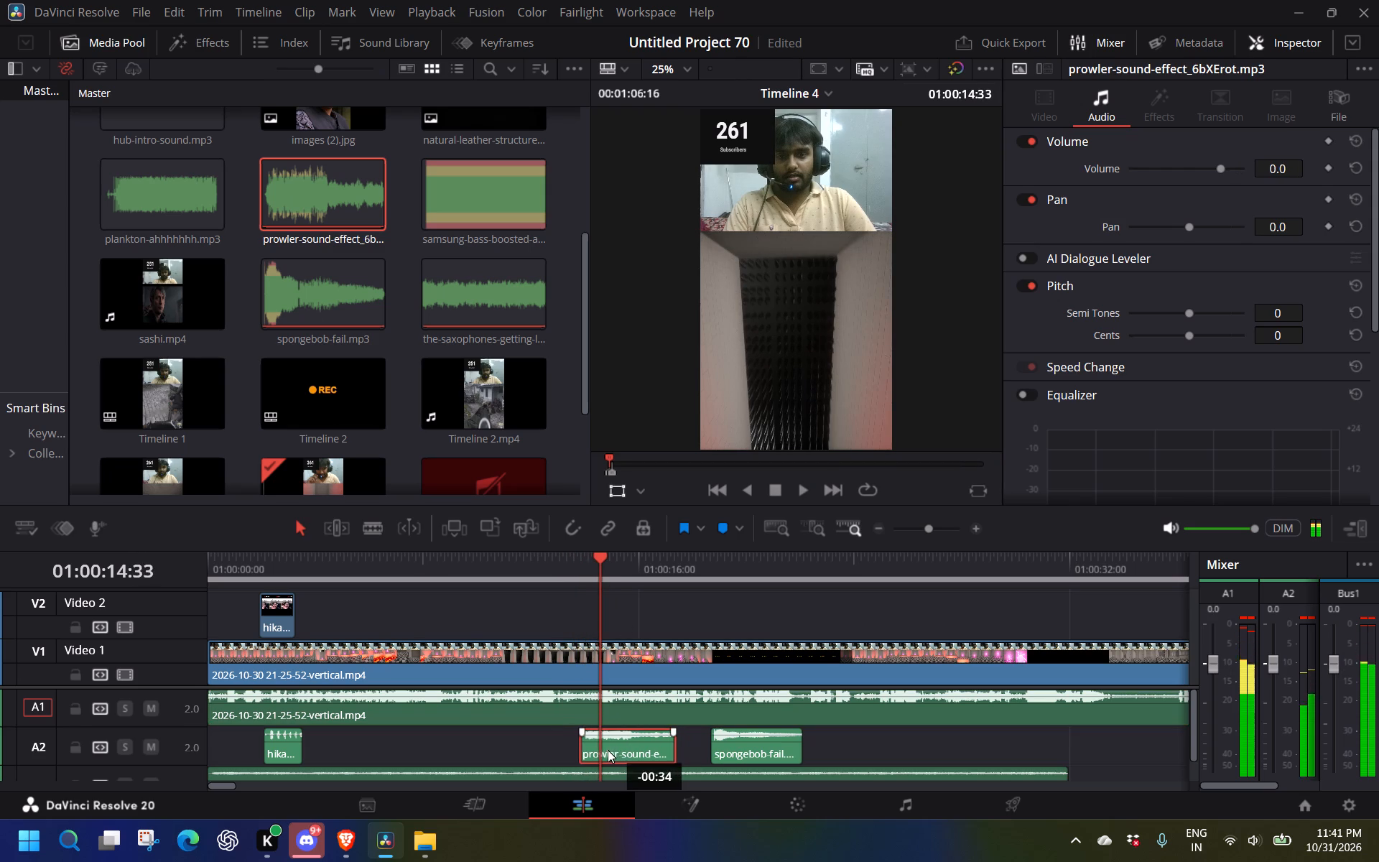
pyautogui.moveTo(608, 750); pyautogui.dragTo(602, 750)
# Play the timeline from about 11.7 seconds to about 35 seconds to check the sound effects and find the ending.
pyautogui.click(522, 562)
pyautogui.press('space')
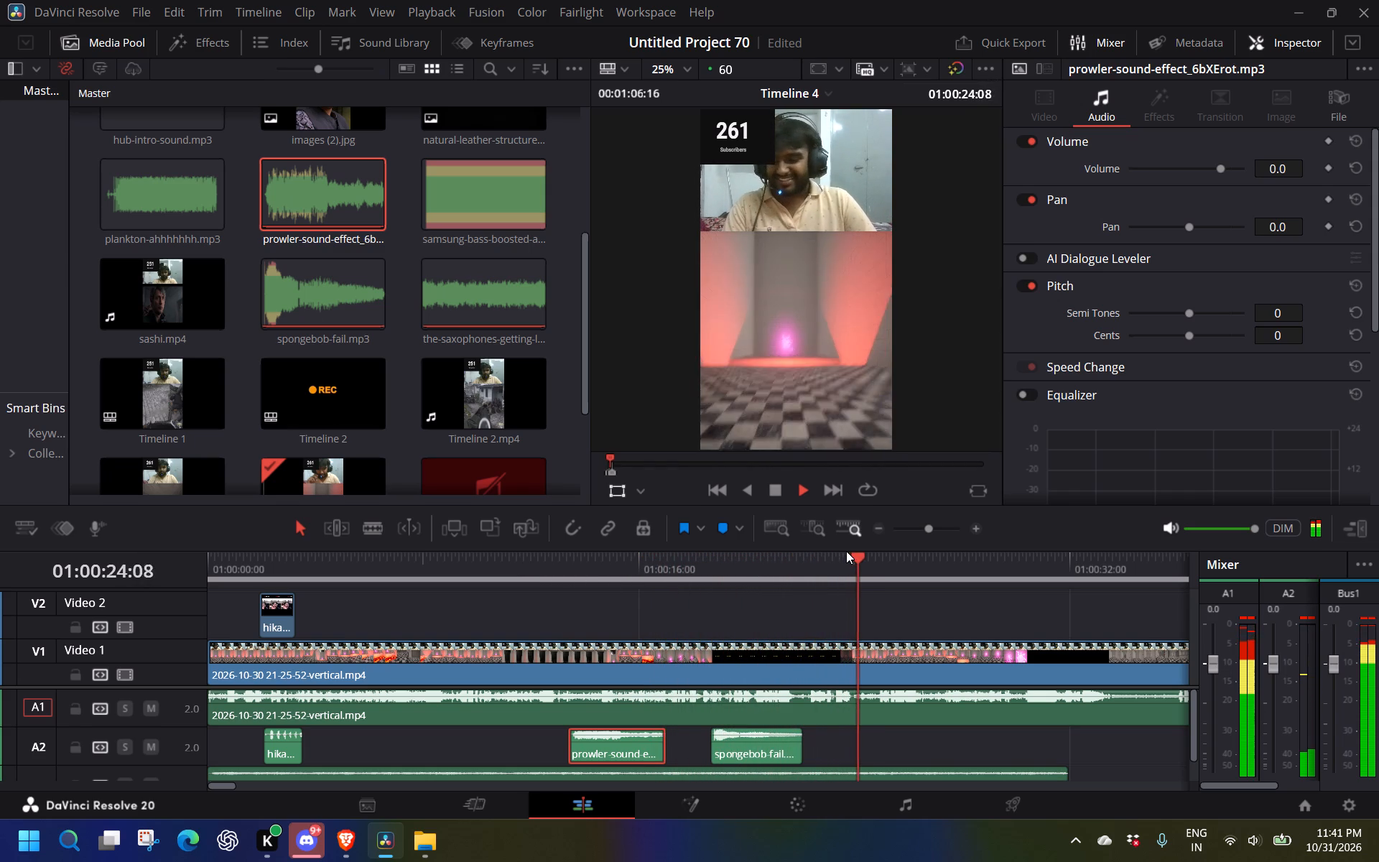
pyautogui.press('space')
pyautogui.press('space')
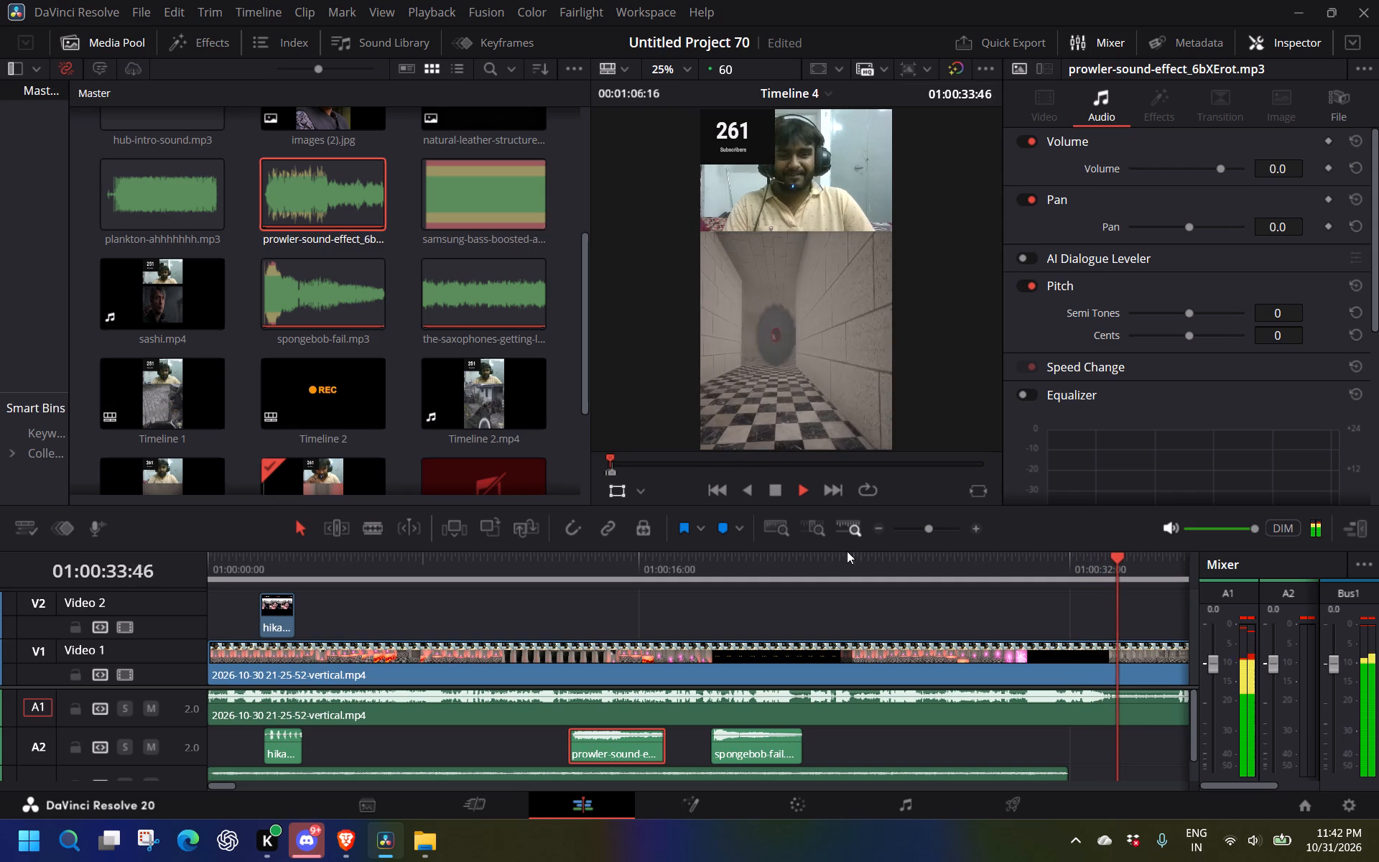
pyautogui.press('space')
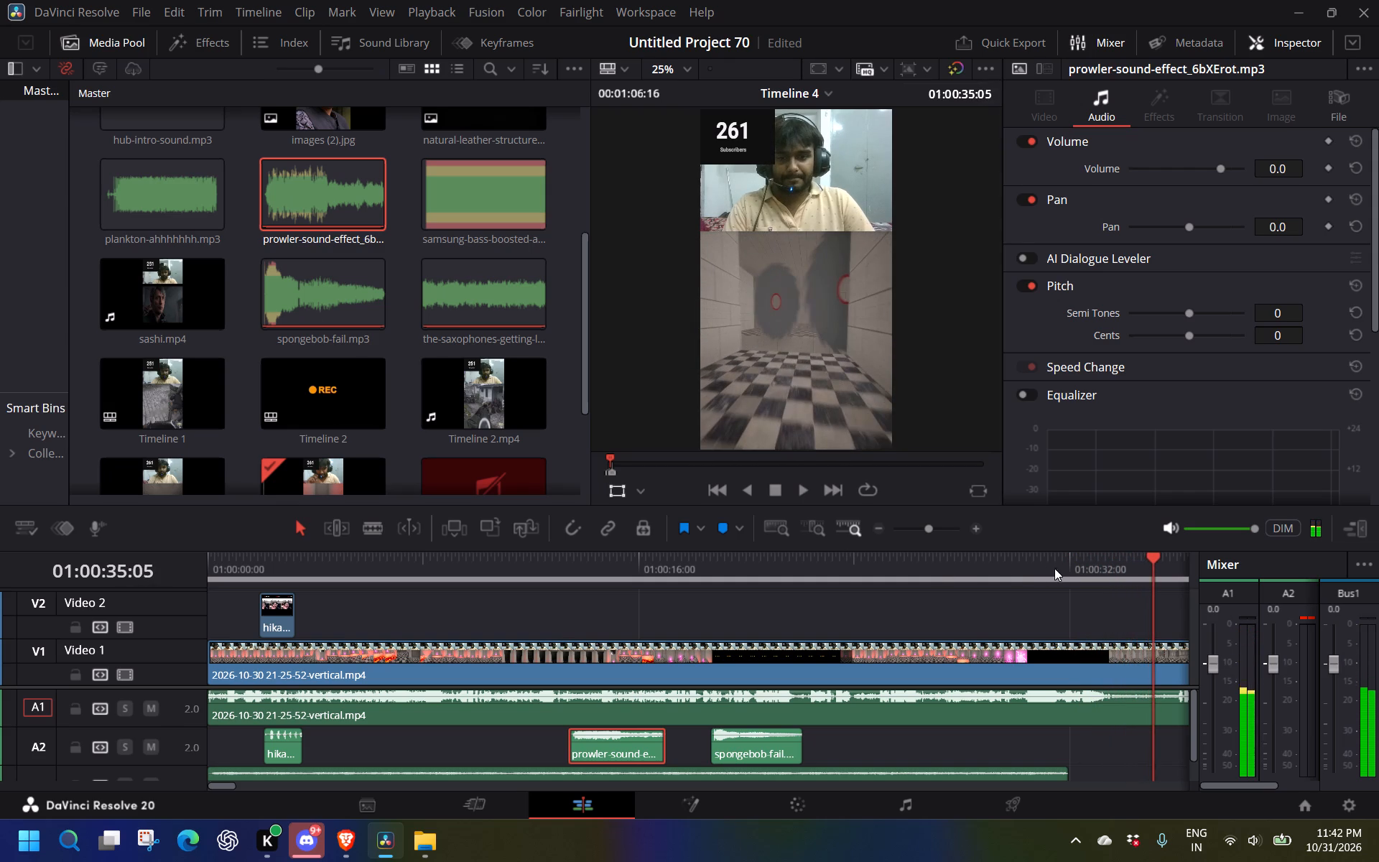
# Split the gameplay recording on V1 and A1 at about 01:00:31:56, where the saxophone music ends.
pyautogui.click(1047, 559)
pyautogui.moveTo(1049, 558); pyautogui.dragTo(1068, 558)
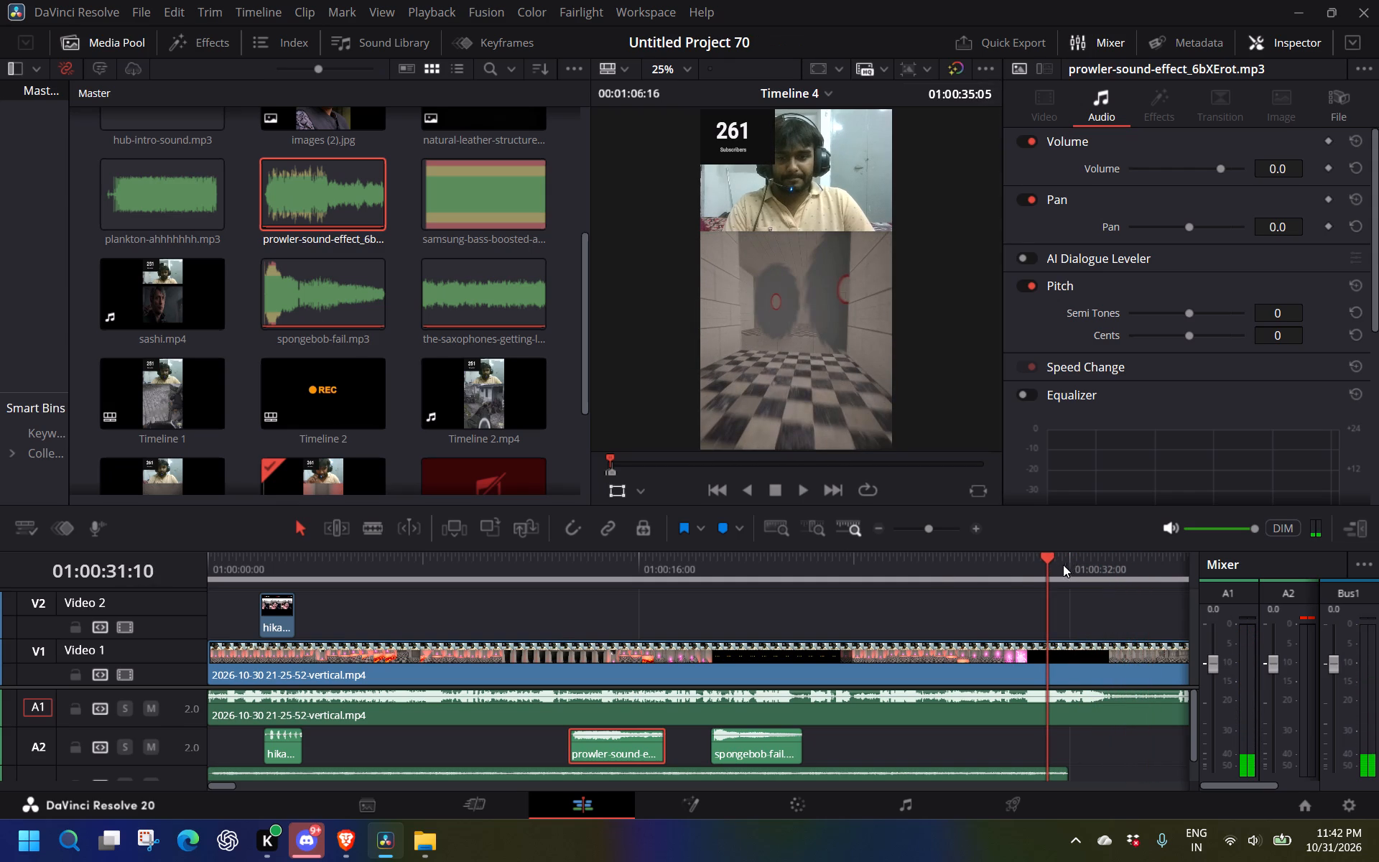
pyautogui.moveTo(1054, 565); pyautogui.dragTo(1067, 560)
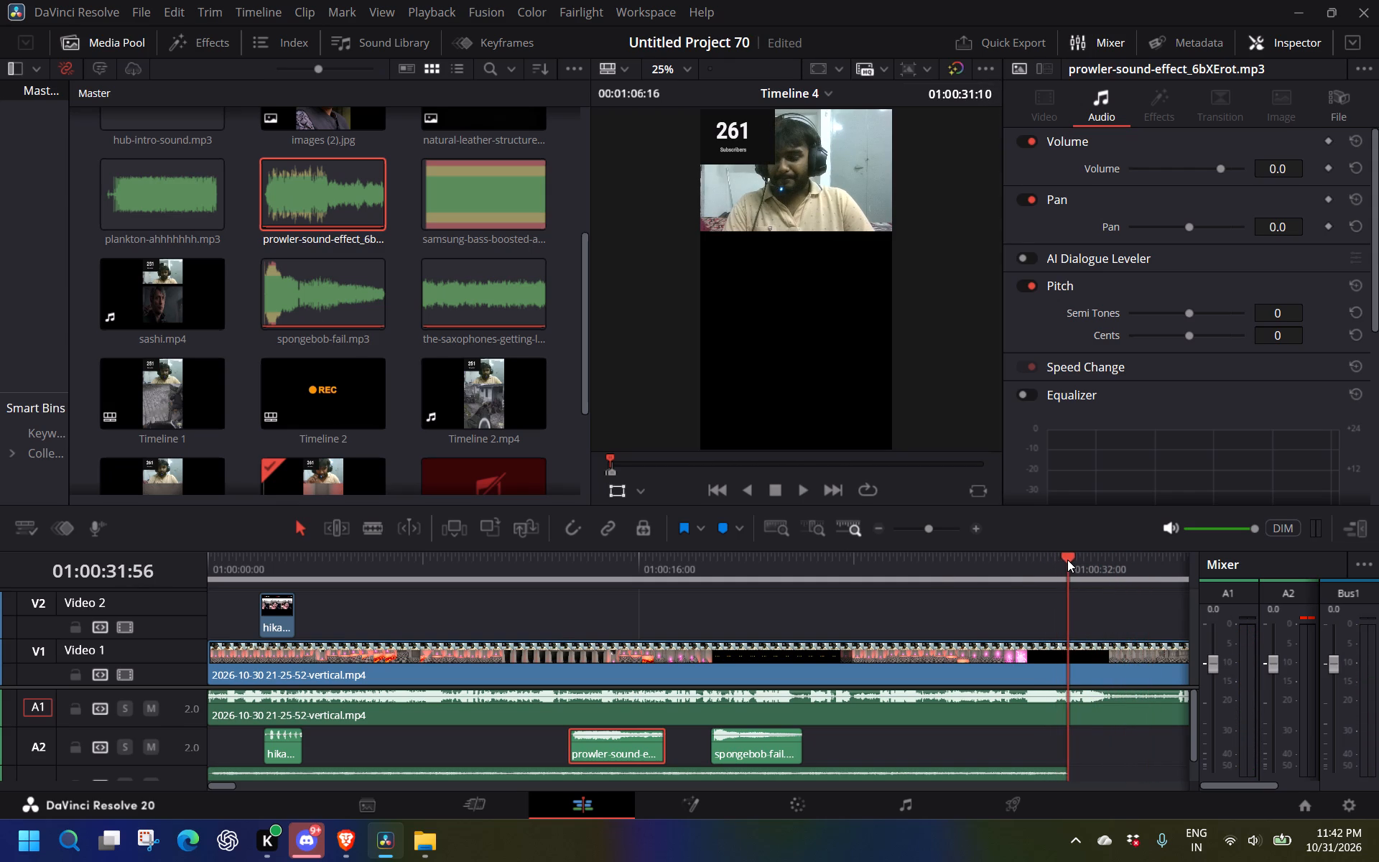
pyautogui.click(370, 529)
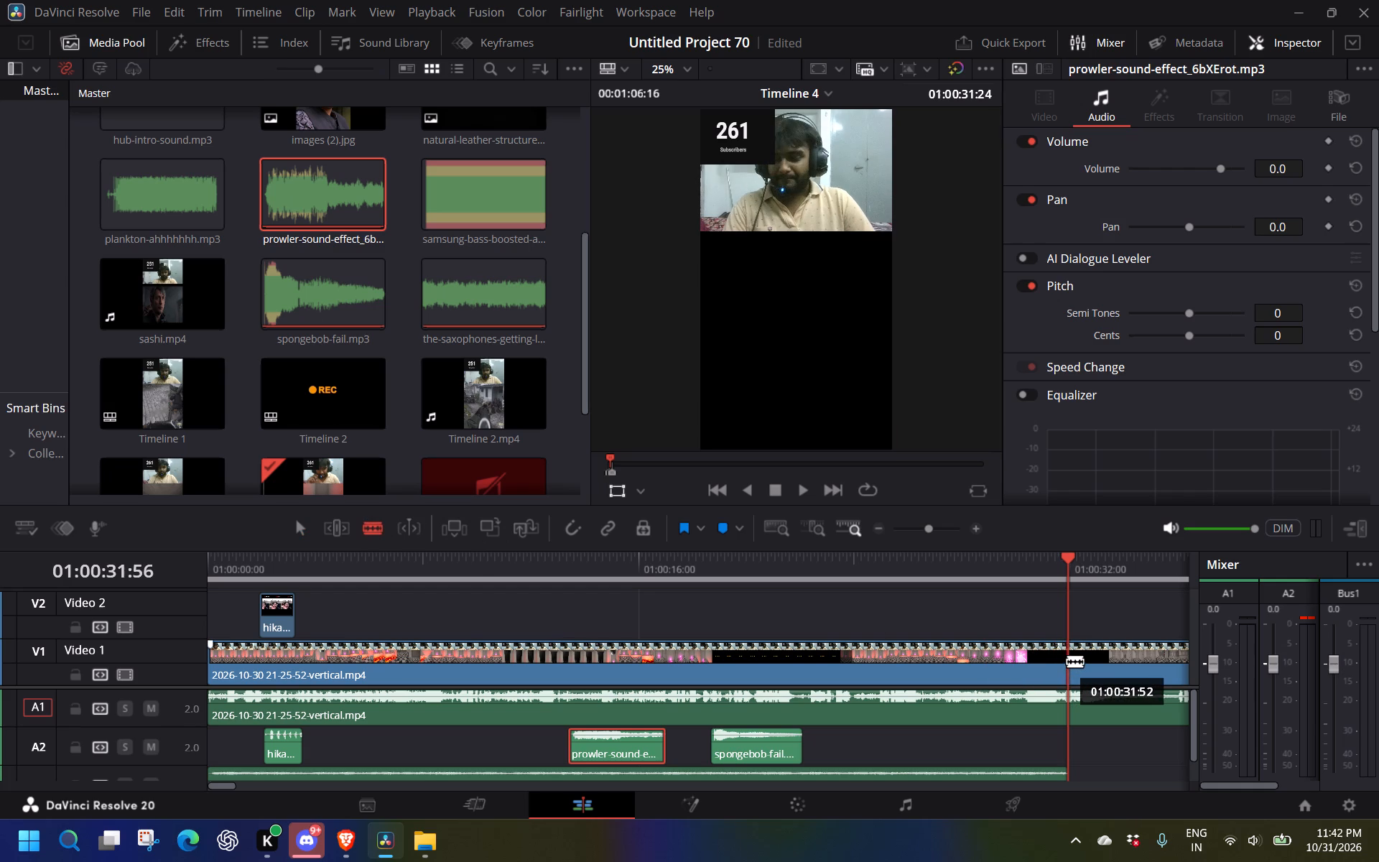
pyautogui.click(1067, 661)
pyautogui.click(1068, 701)
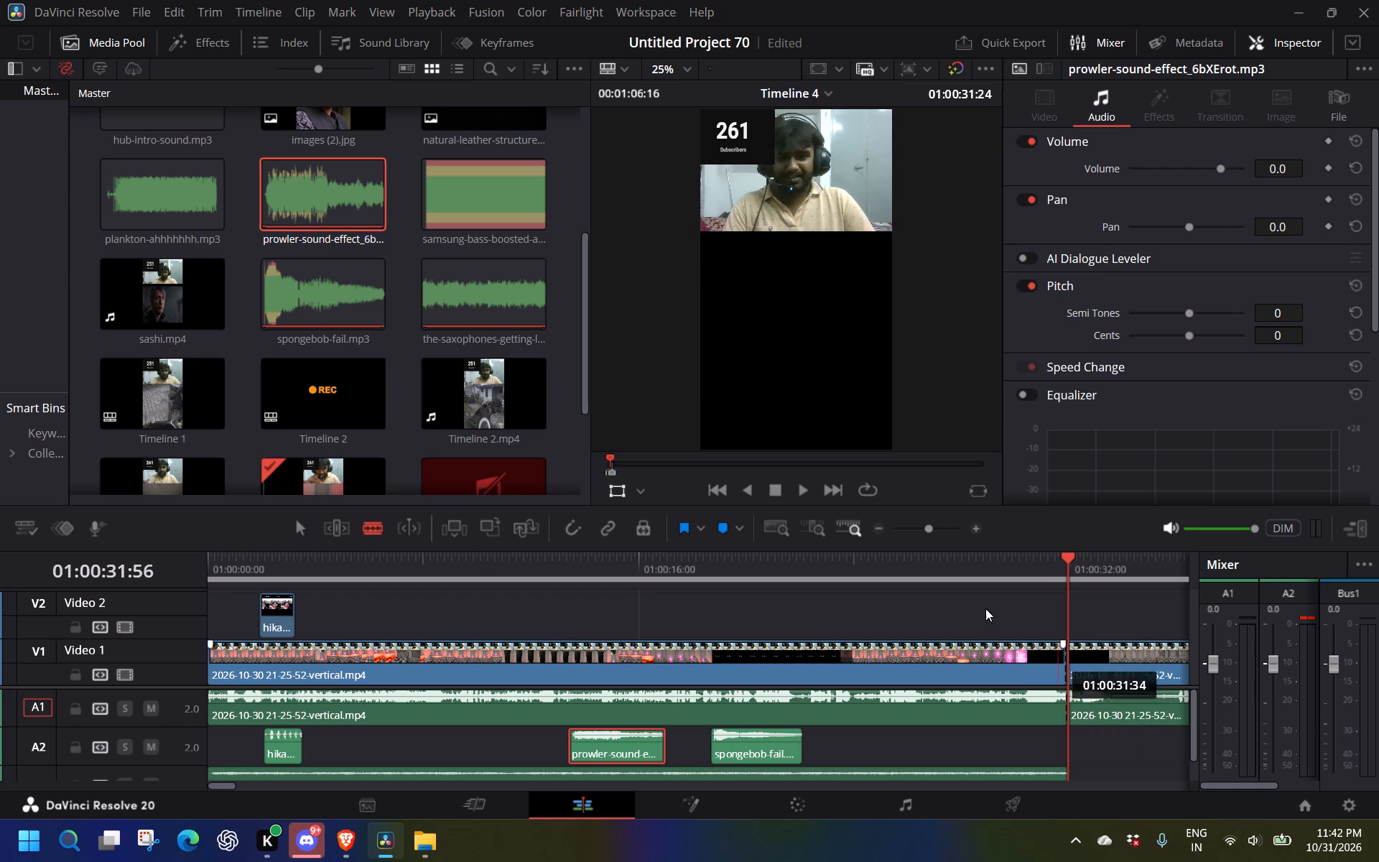
pyautogui.click(306, 528)
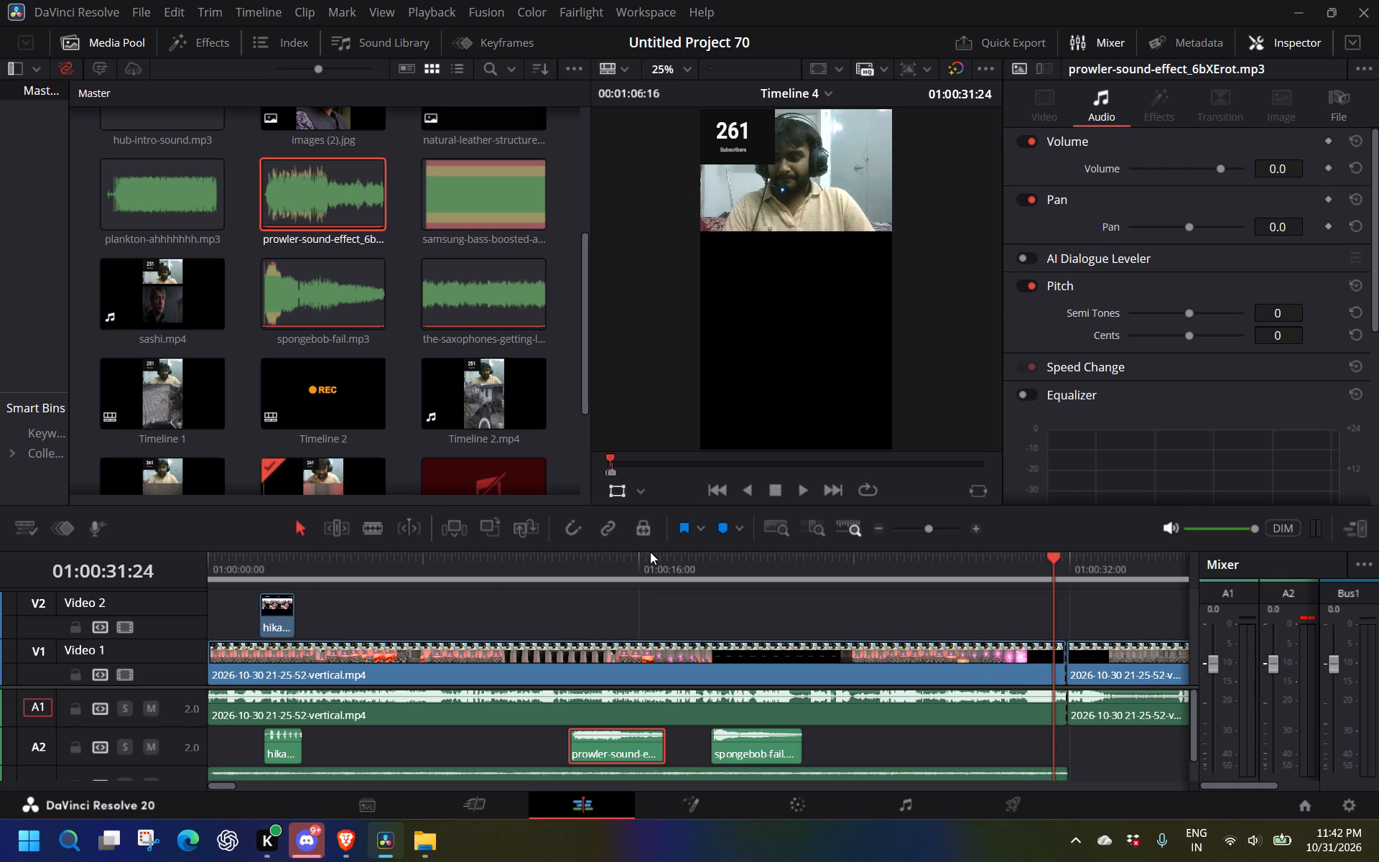
# On the Deliver page, mark the render out point at 01:00:31:56, at the split in the gameplay recording.
pyautogui.click(1020, 797)
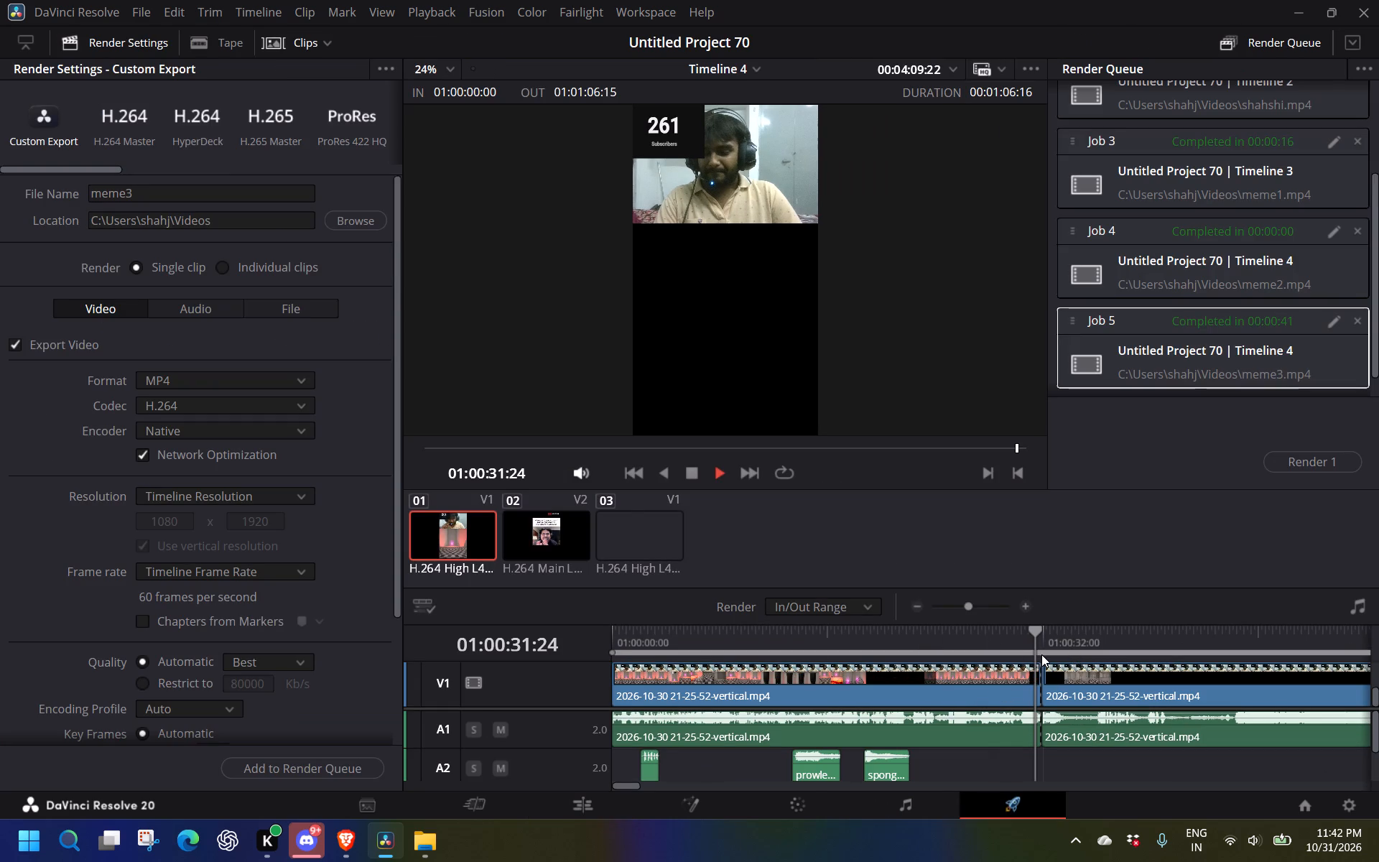
pyautogui.click(1041, 654)
pyautogui.rightClick(1029, 652)
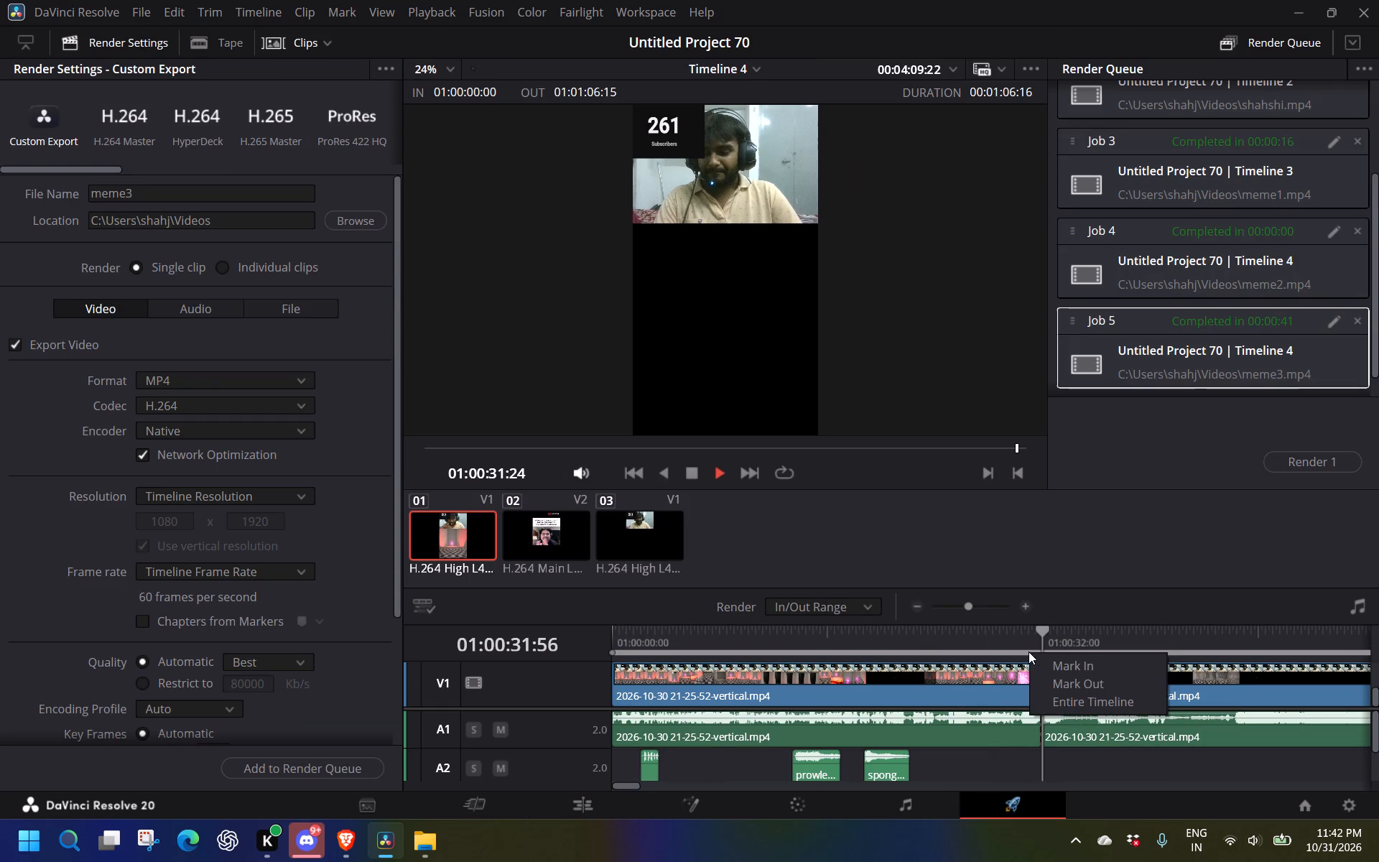
pyautogui.click(1060, 680)
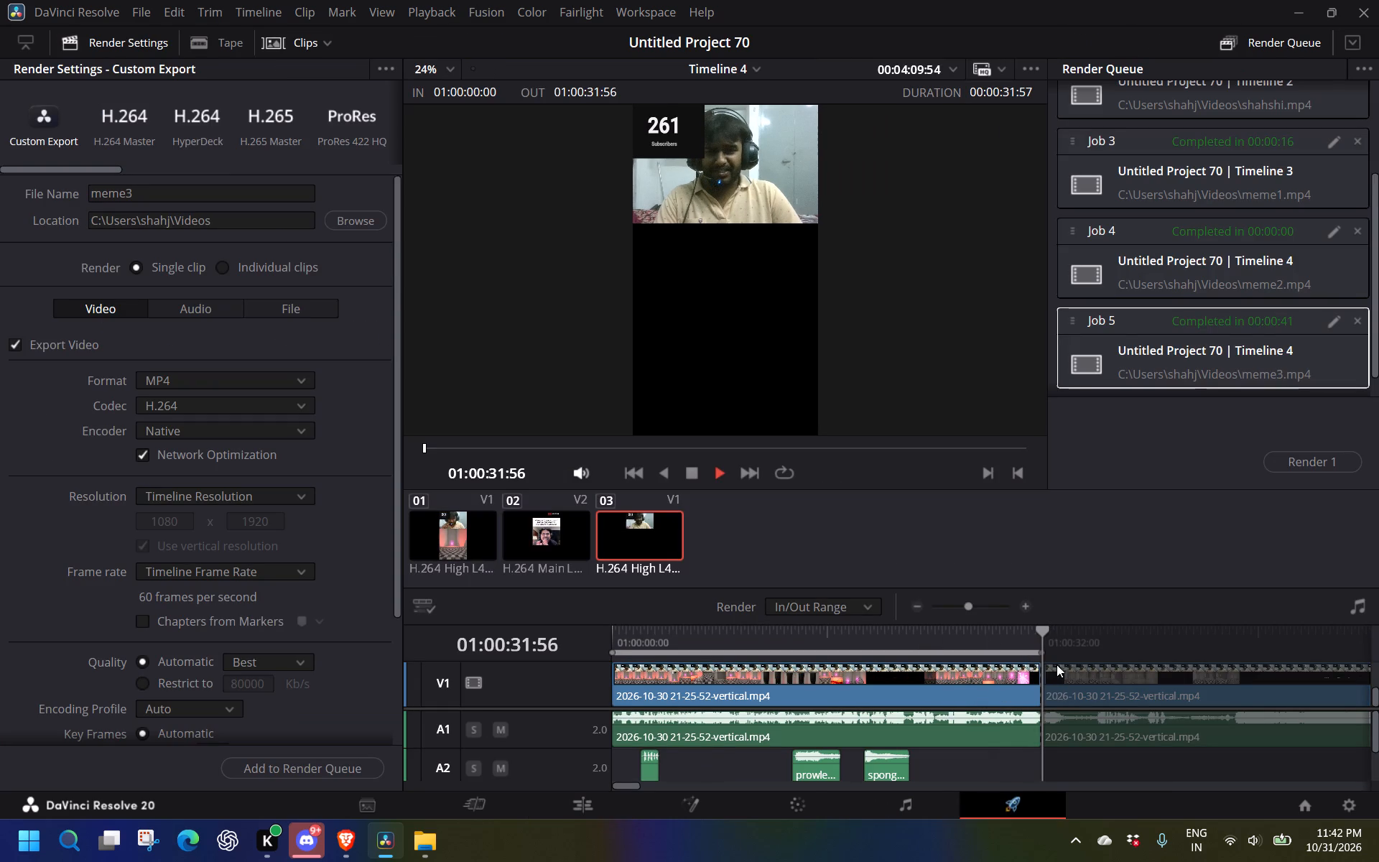
# Trim the render range of Timeline 4 slightly earlier so that it ends at 01:00:31:46.
pyautogui.click(1026, 607)
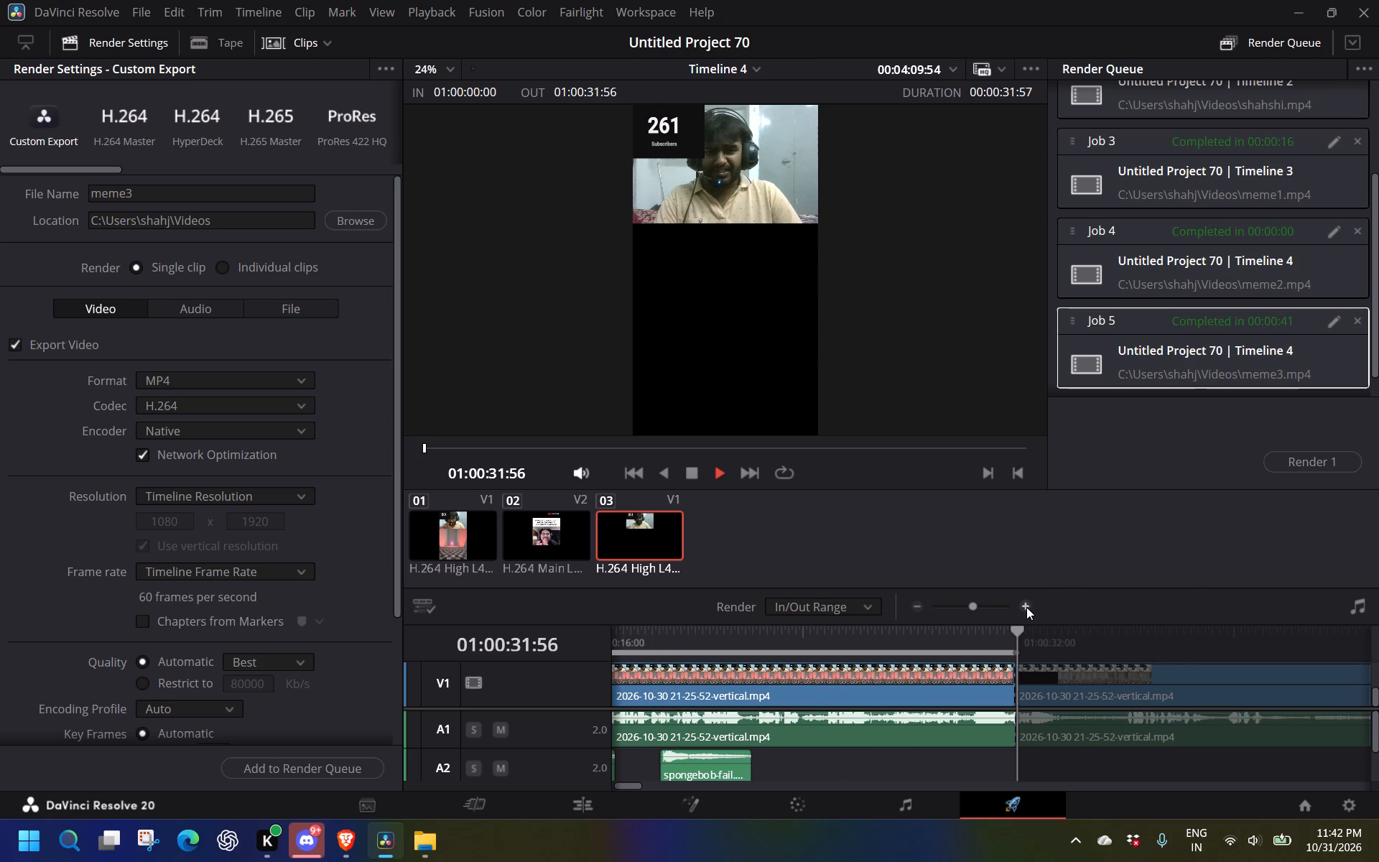
pyautogui.click(1026, 607)
pyautogui.moveTo(988, 628); pyautogui.dragTo(1021, 619)
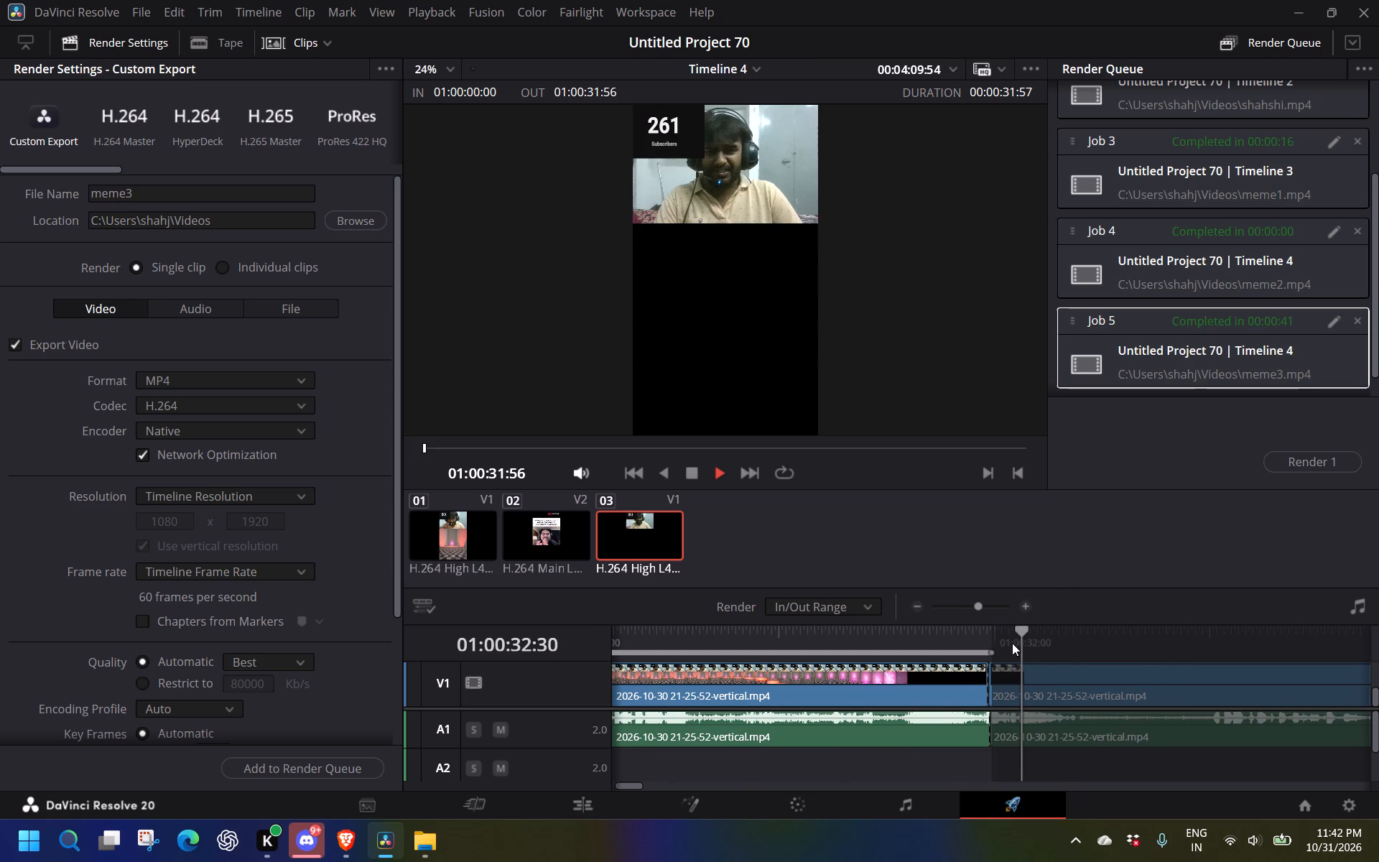
pyautogui.moveTo(991, 652); pyautogui.dragTo(987, 655)
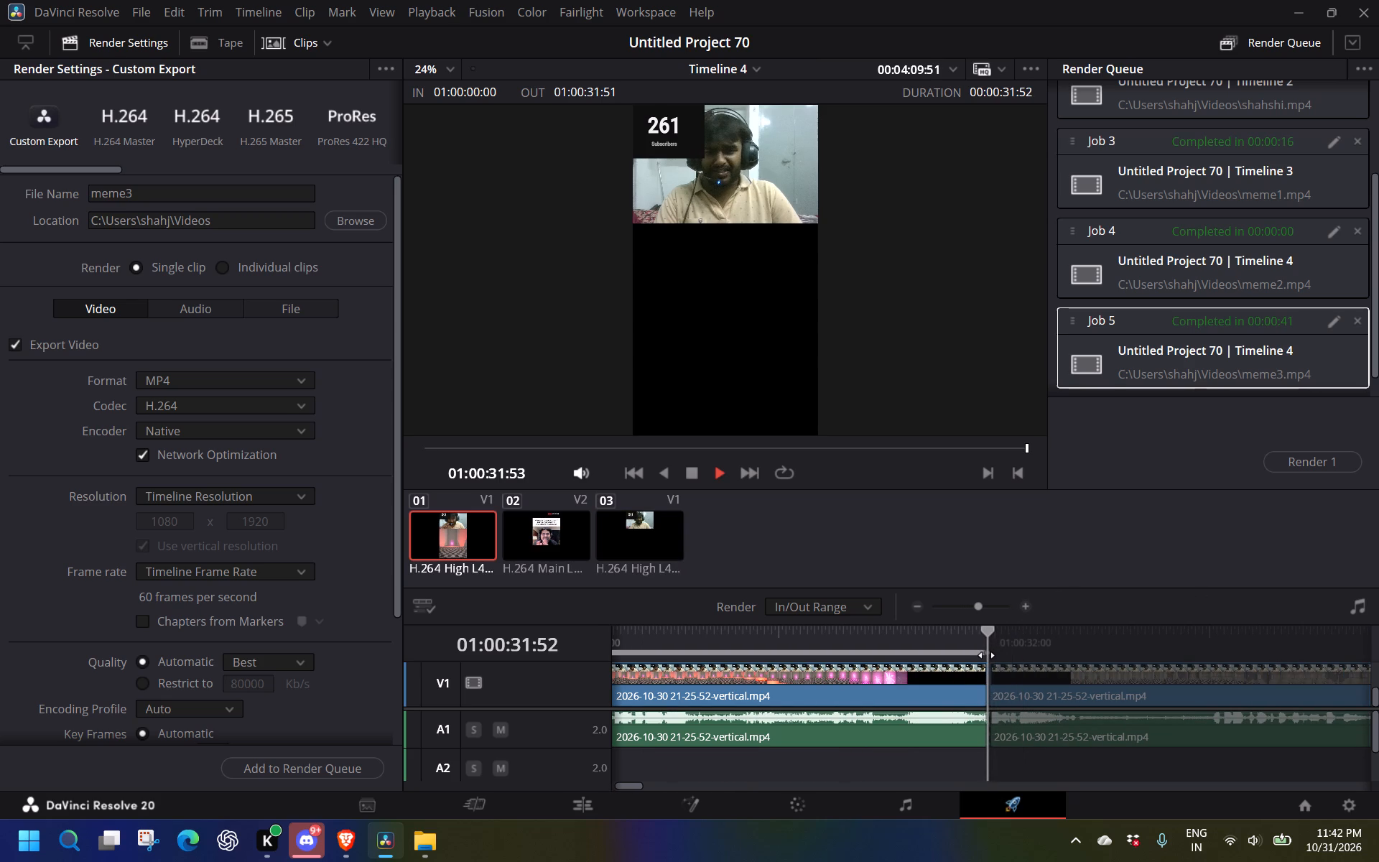
pyautogui.moveTo(987, 655); pyautogui.dragTo(983, 655)
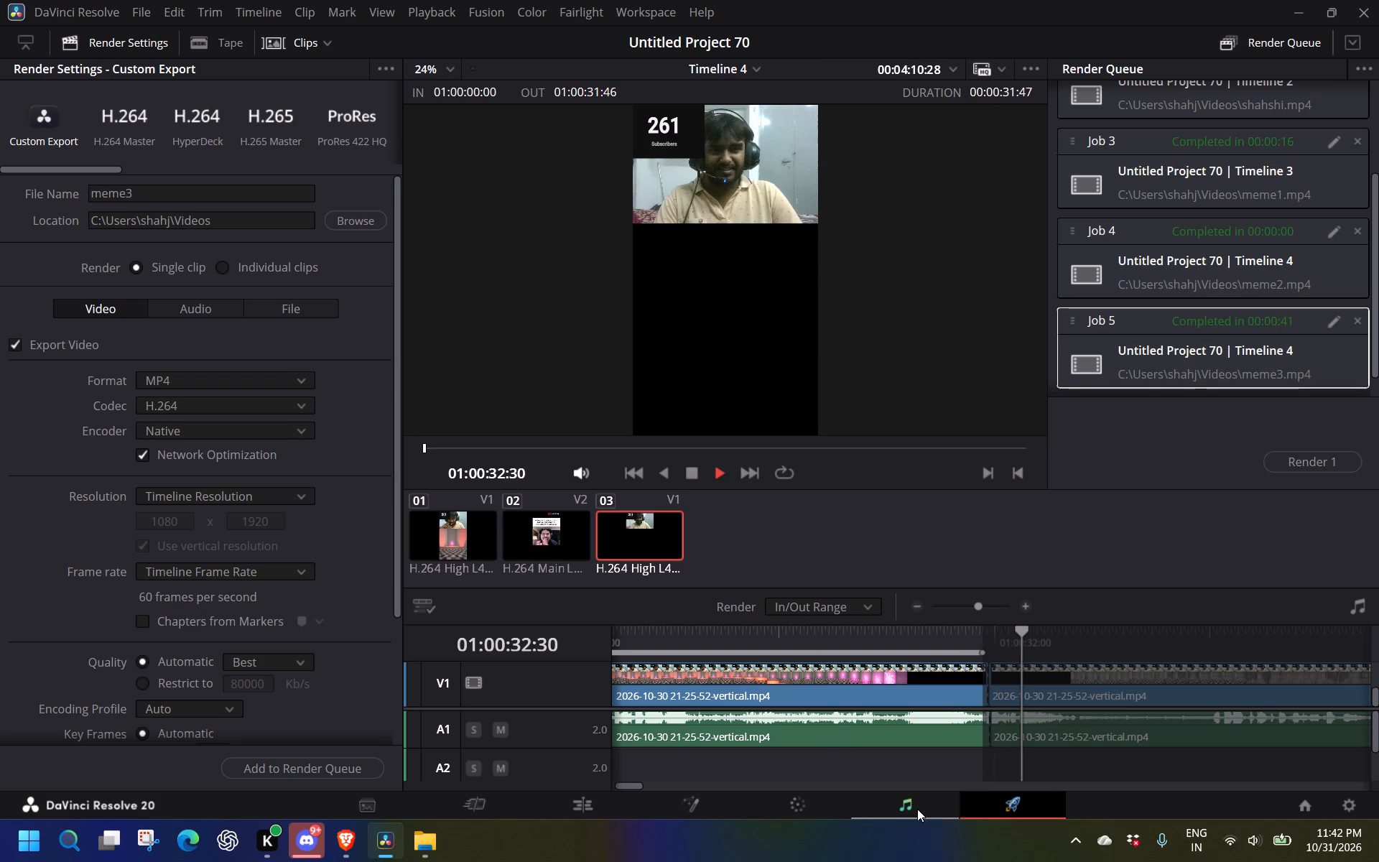
# Name the output file meme4, queue the marked range of Timeline 4 and render that job.
pyautogui.click(178, 199)
pyautogui.press('BackSpace')
pyautogui.press('4')
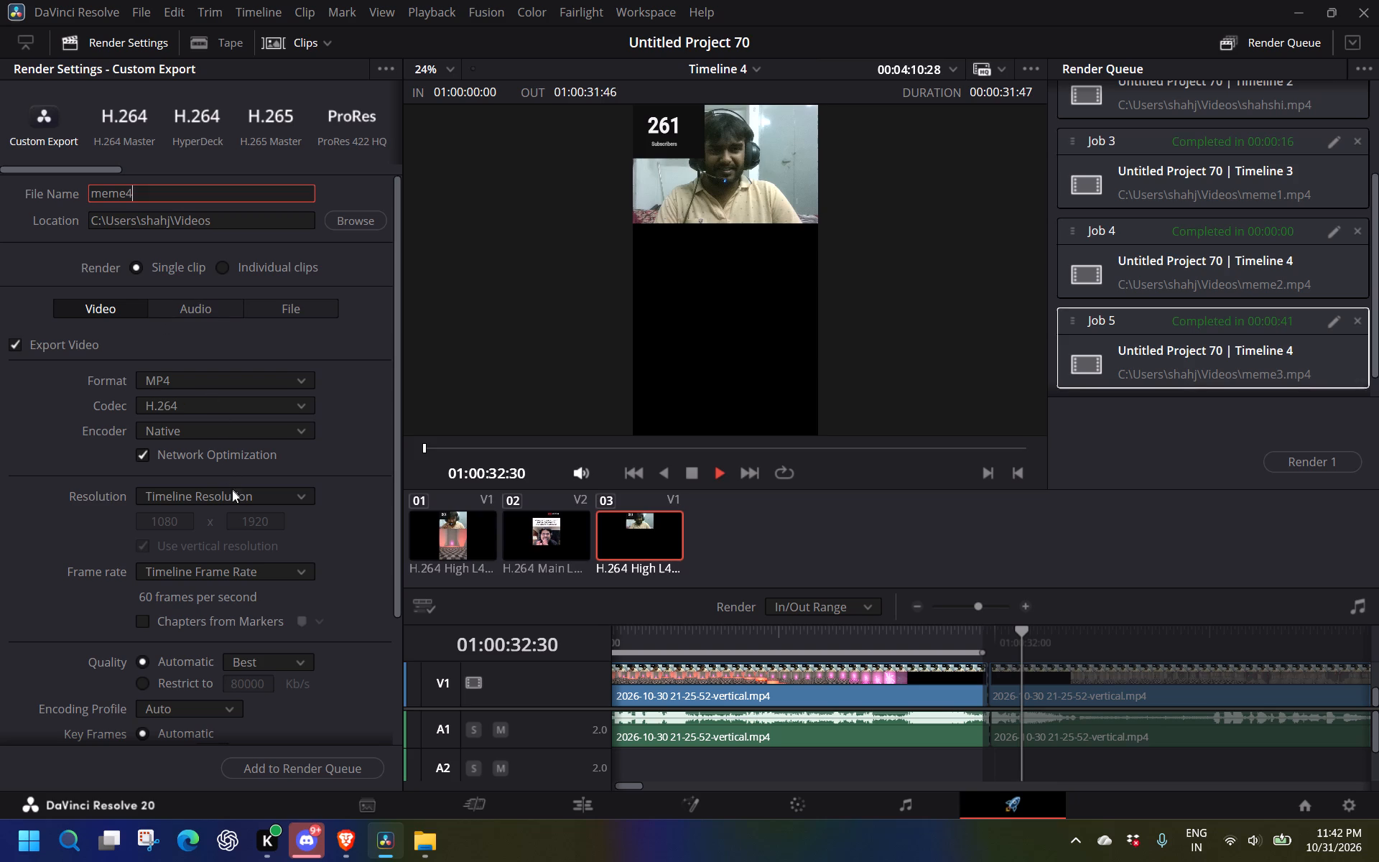
pyautogui.click(337, 768)
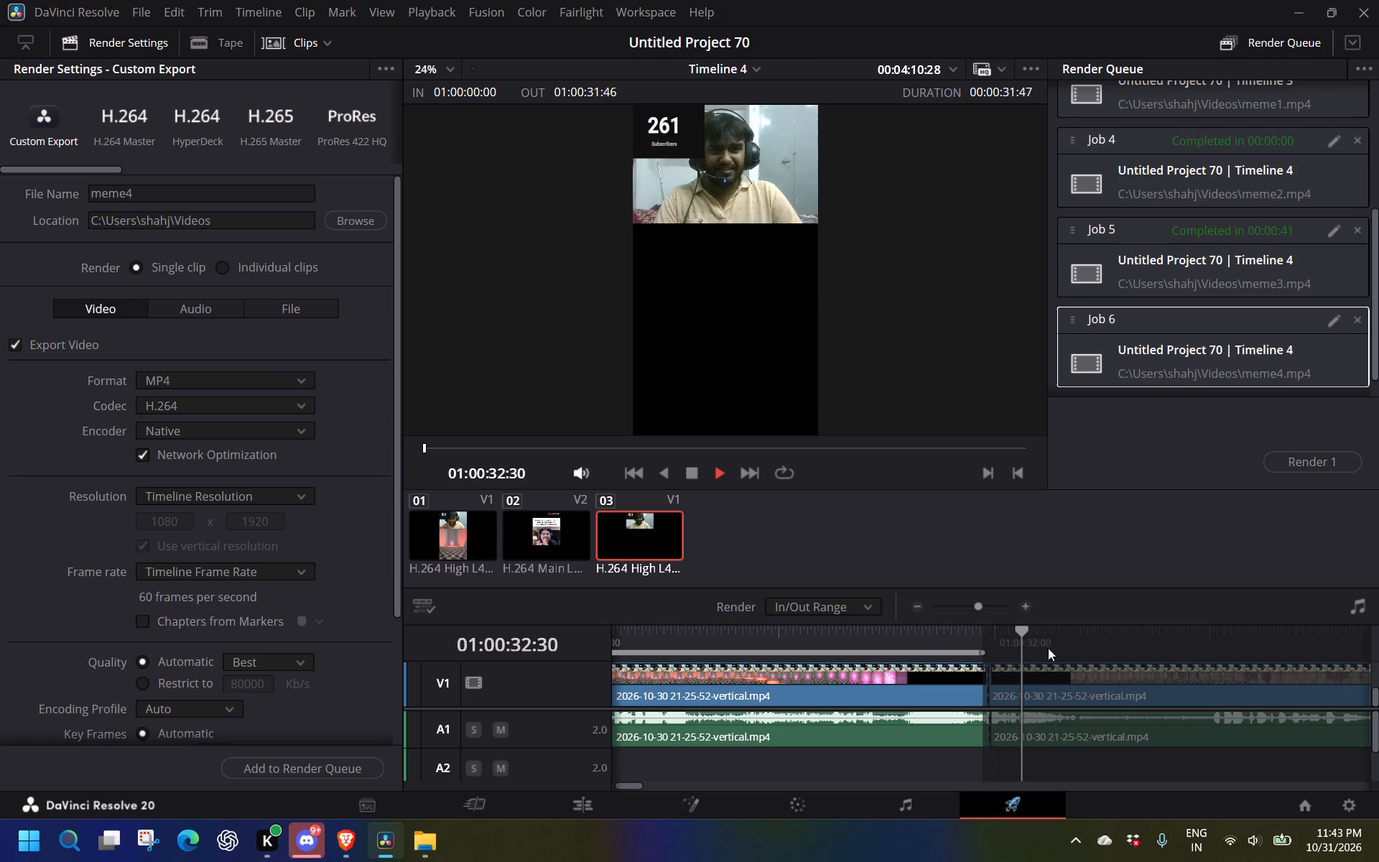
pyautogui.click(1275, 463)
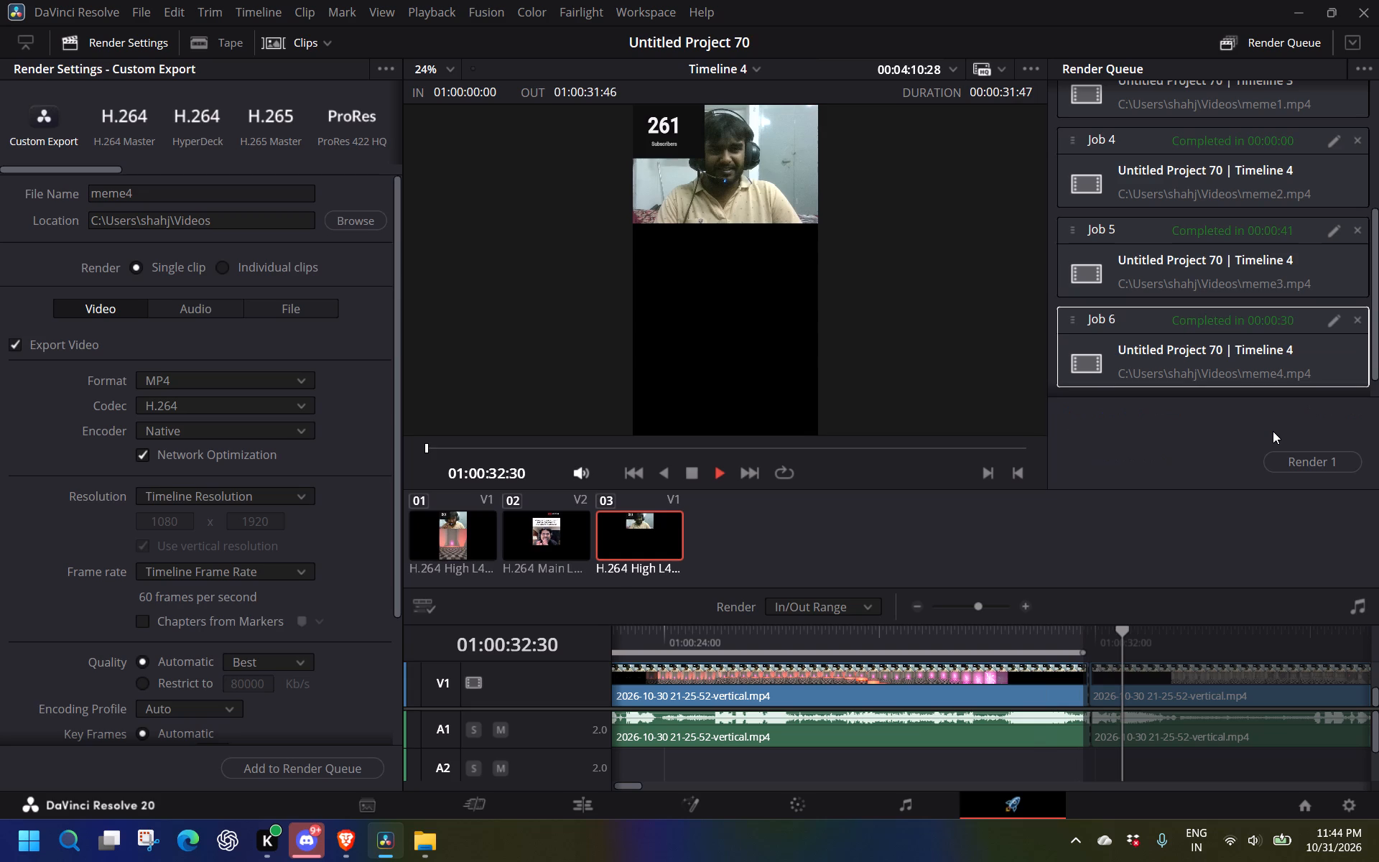
# Play the recording beyond the render range, from 01:00:32:30 to about 34 seconds, to check the footage that follows.
pyautogui.click(643, 533)
pyautogui.click(998, 627)
pyautogui.press('space')
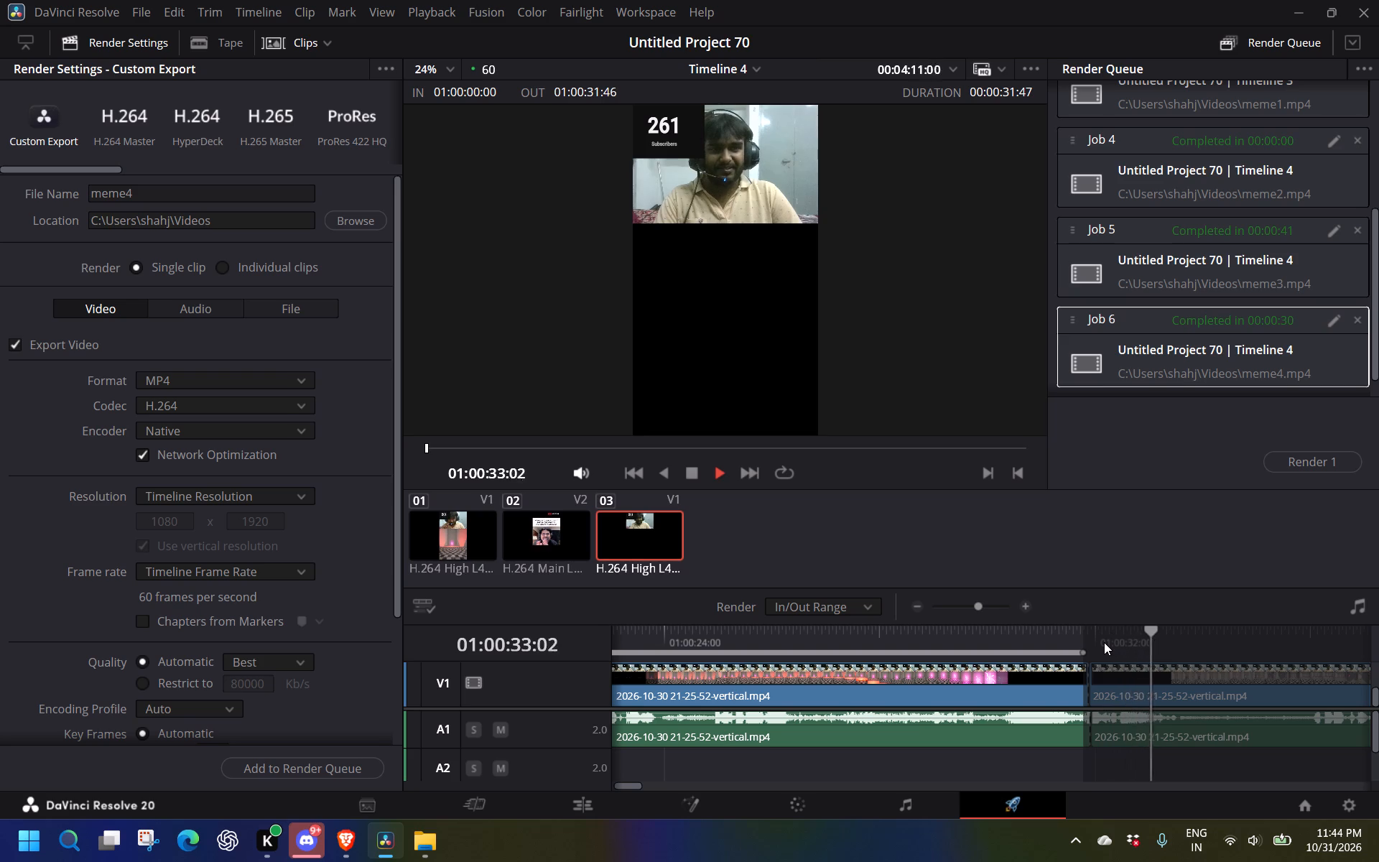
pyautogui.press('space')
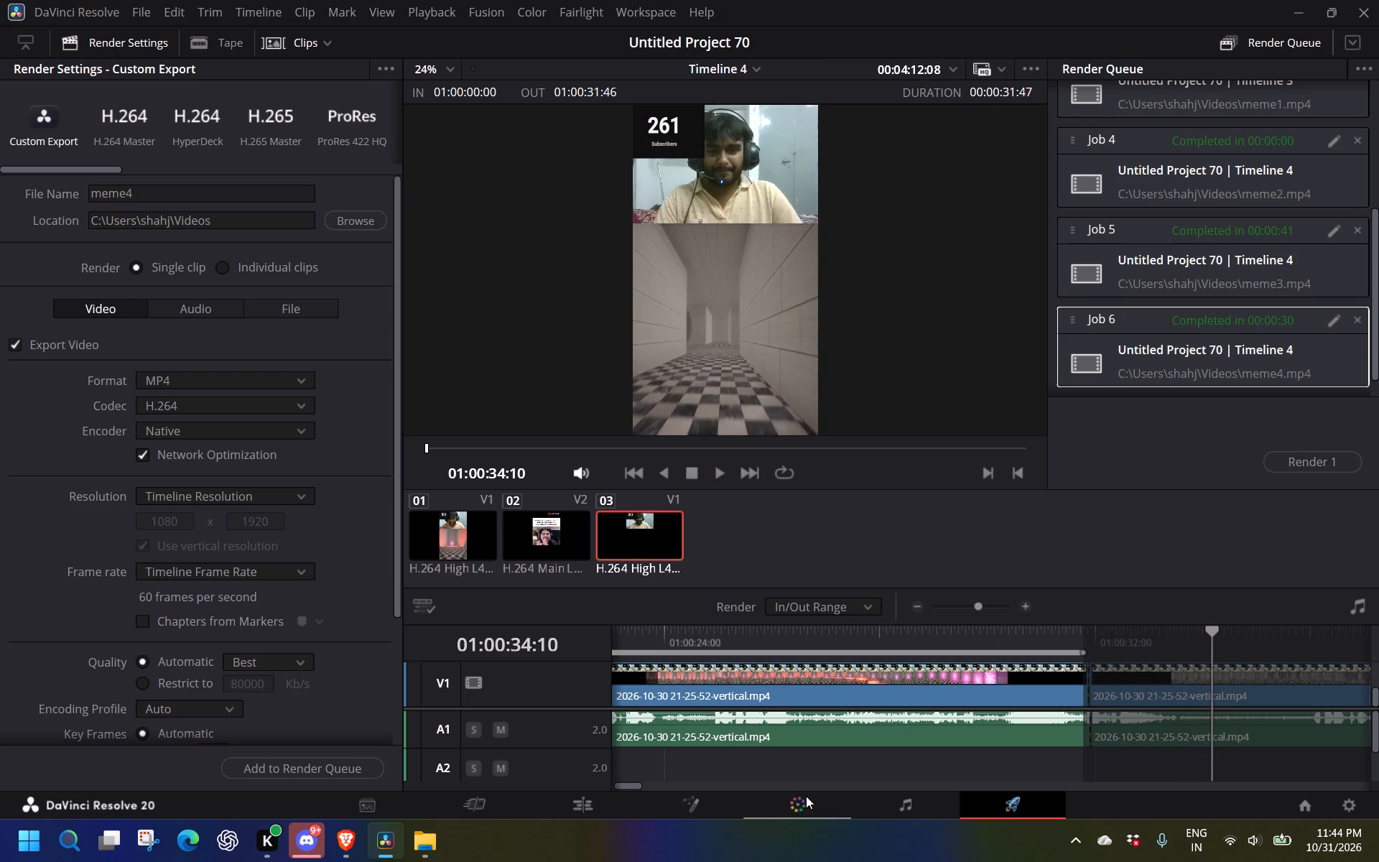
# On the Edit page, shift all footage after the split about 4 seconds later, leaving a gap behind the finished short.
pyautogui.click(567, 804)
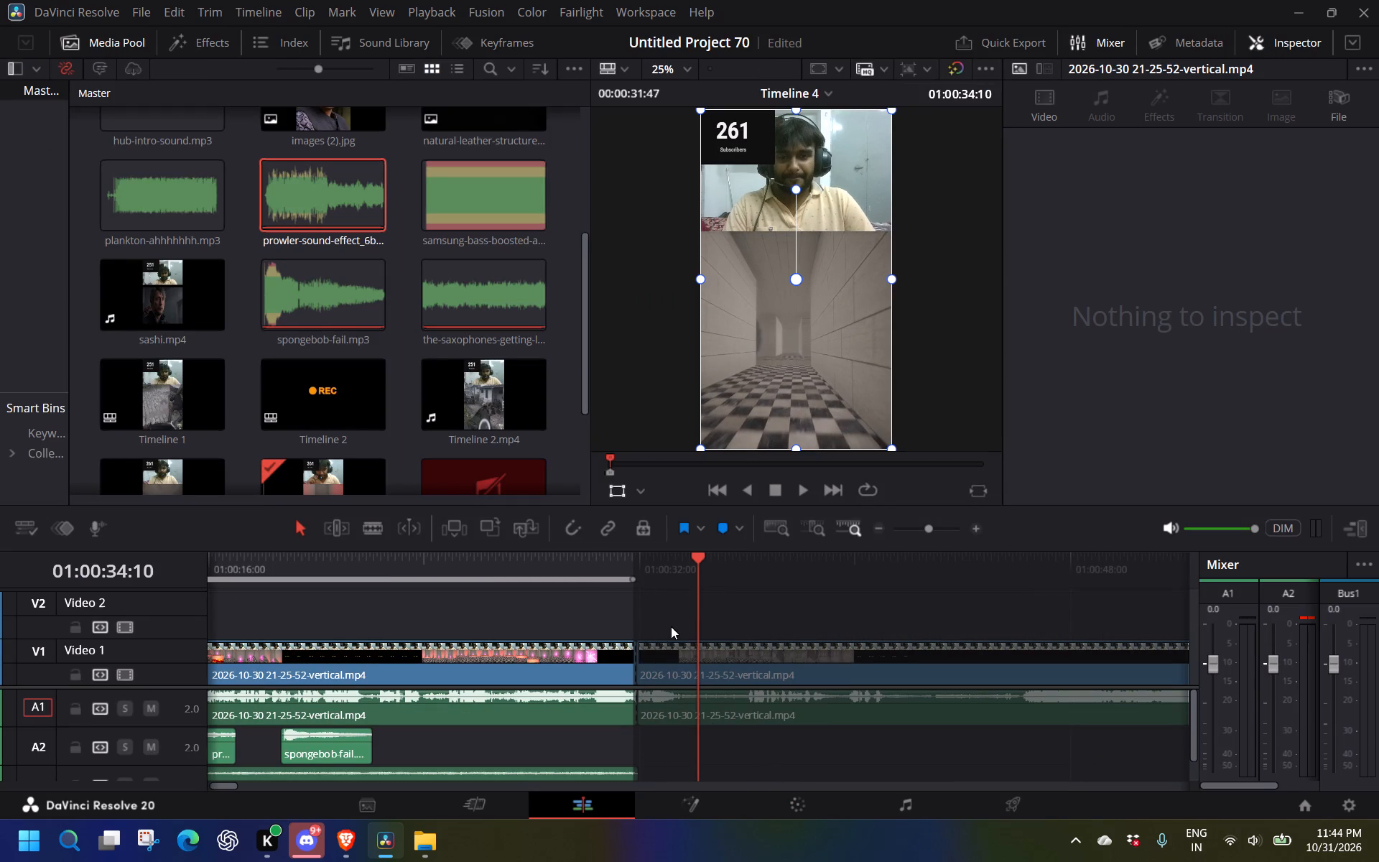
pyautogui.hotkey('alt', 'y')
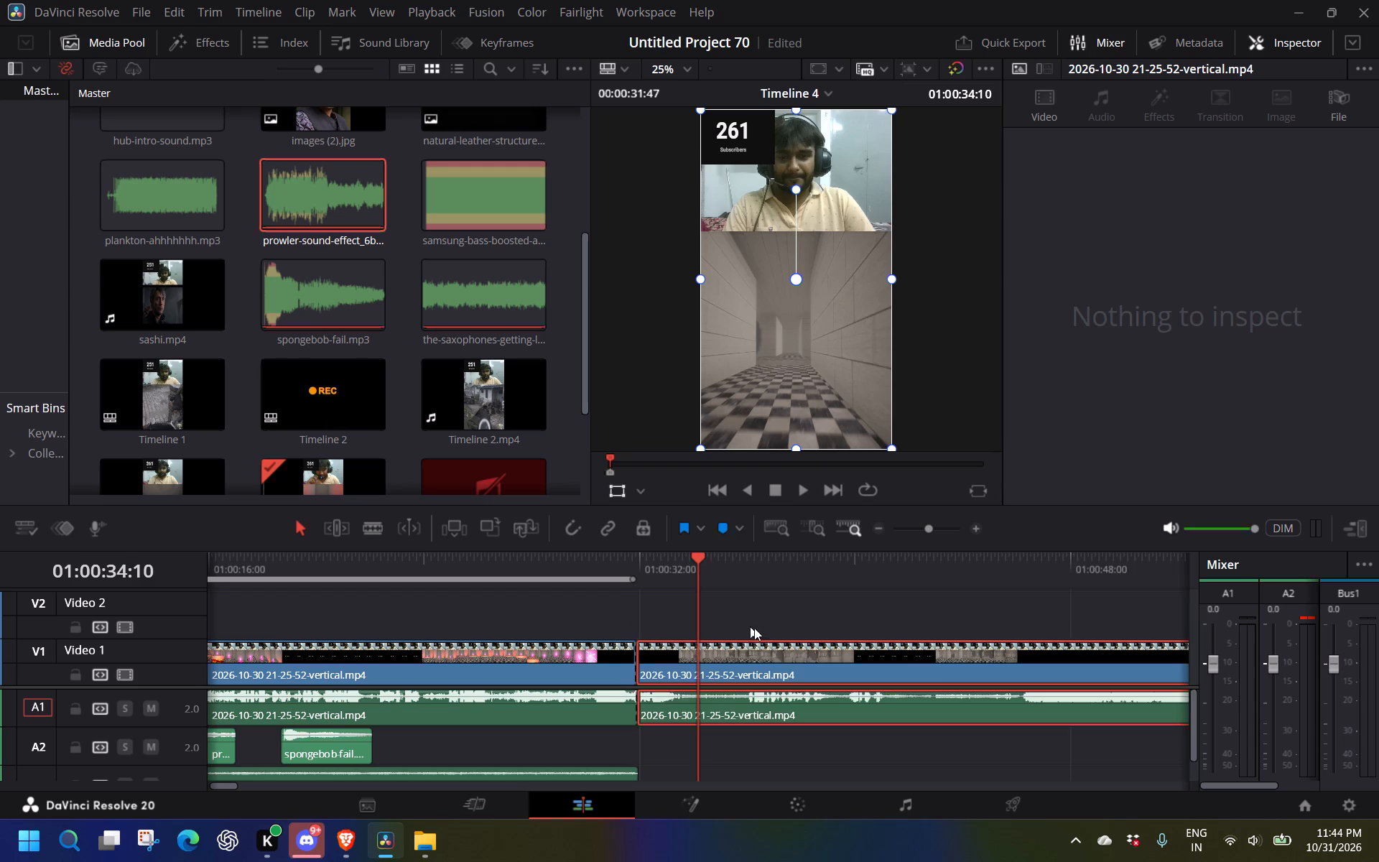
pyautogui.moveTo(812, 662); pyautogui.dragTo(916, 663)
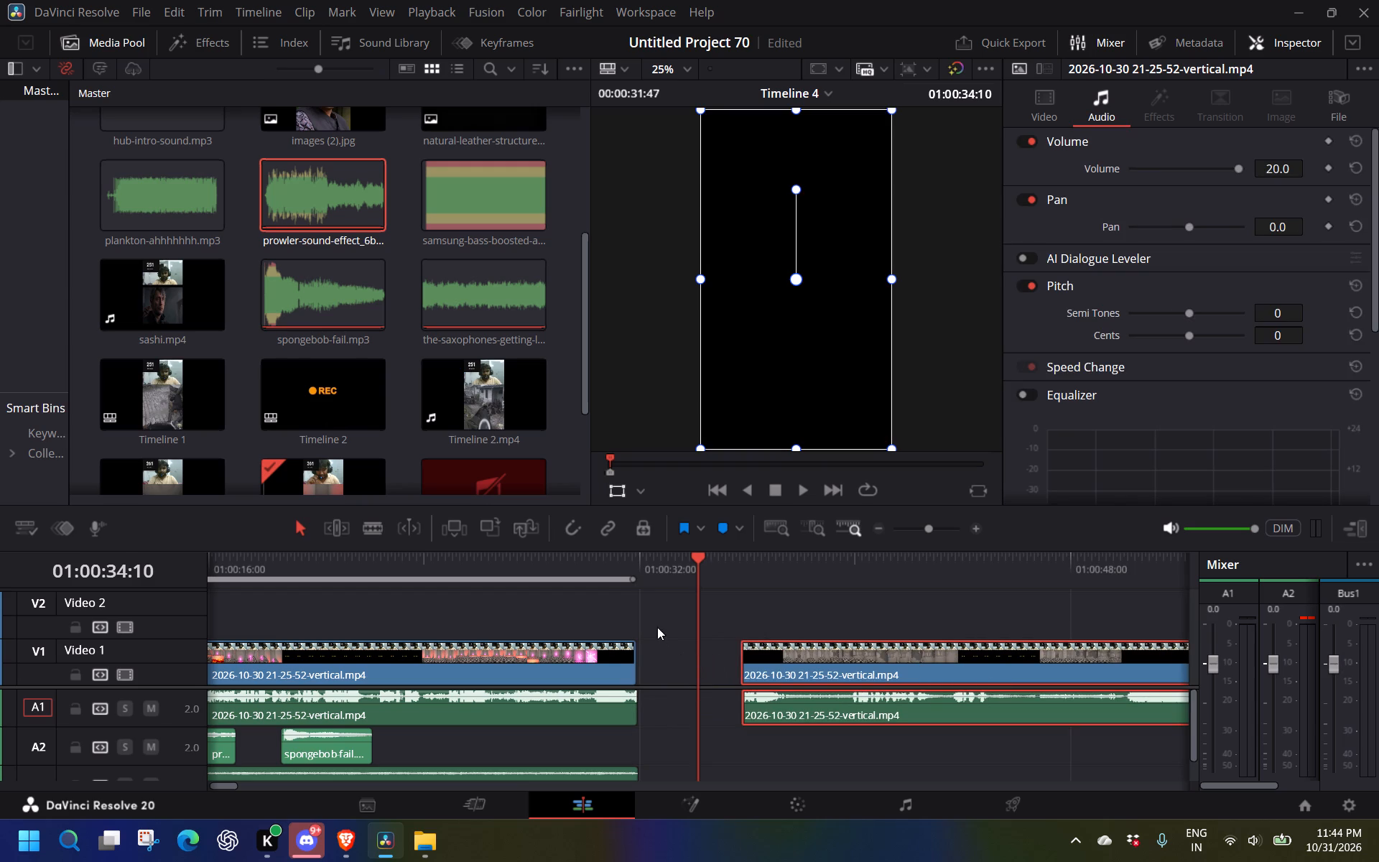
# Cut all clips of the finished short before the gap from every video and audio track.
pyautogui.moveTo(615, 607); pyautogui.dragTo(479, 810)
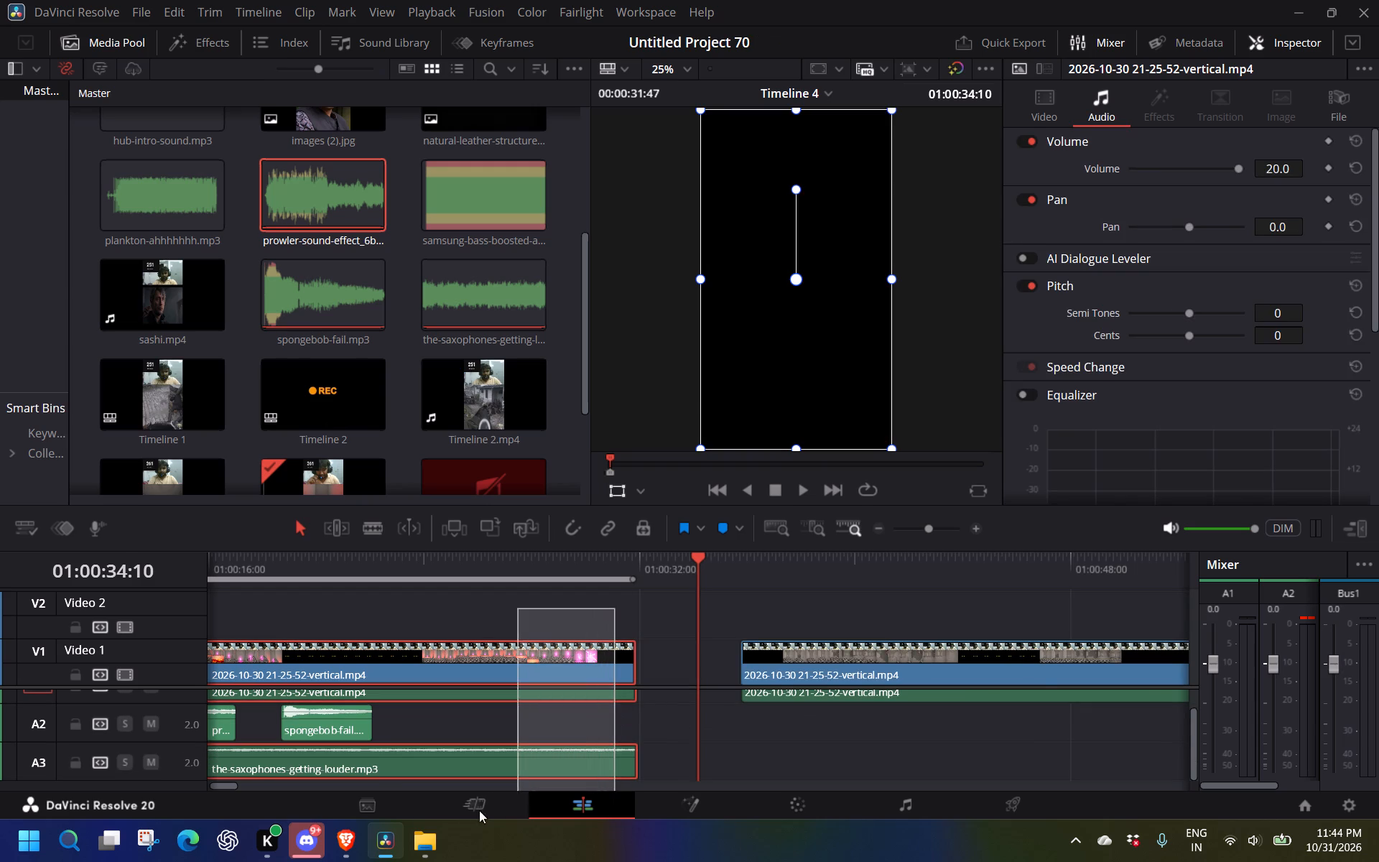
pyautogui.moveTo(479, 810); pyautogui.dragTo(0, 848)
pyautogui.hotkey('ctrl', 'x')
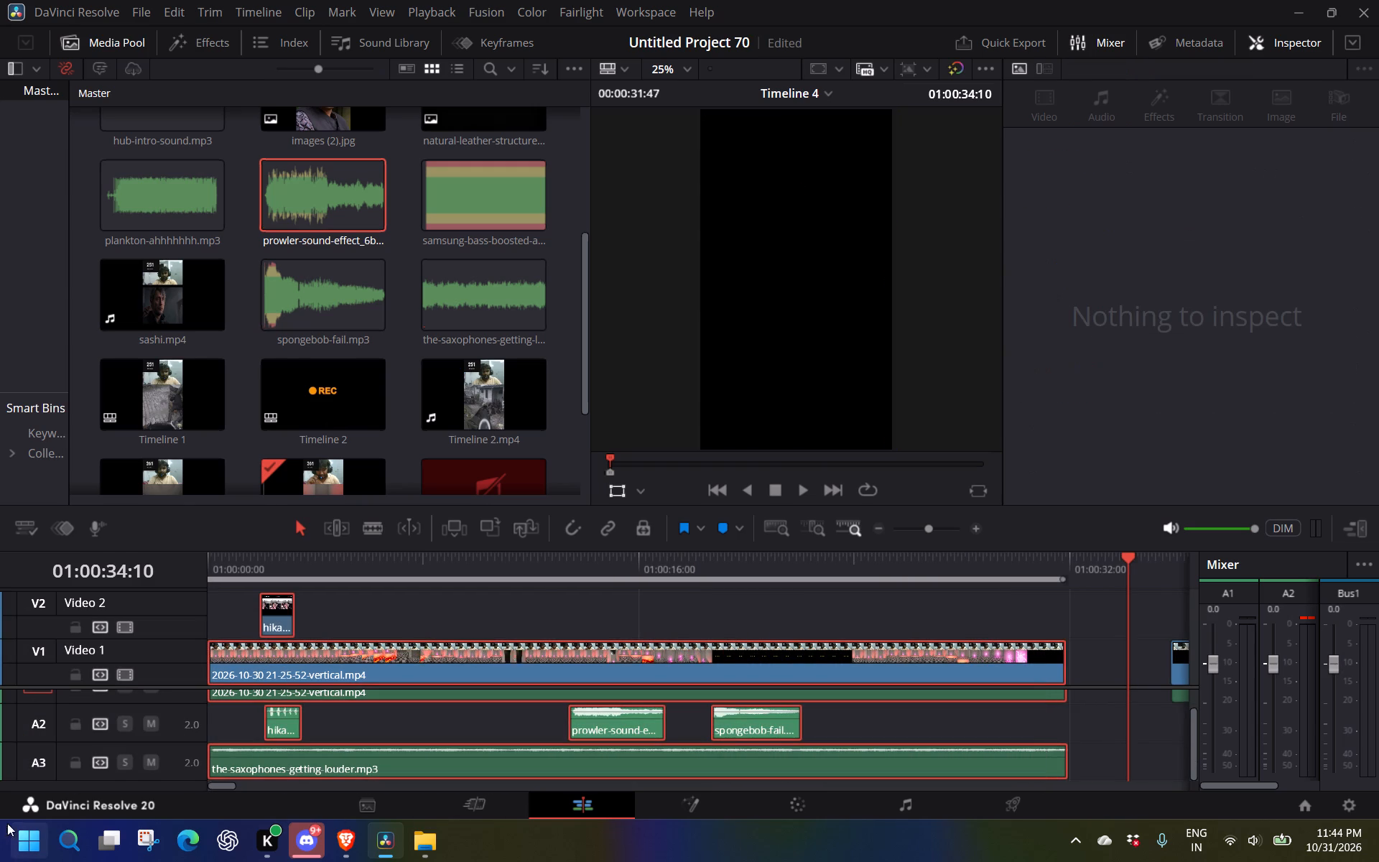
# Move the remaining gameplay recording on V1 and A1 back to the start of the timeline at 01:00:00:00.
pyautogui.hotkey('alt', 'y')
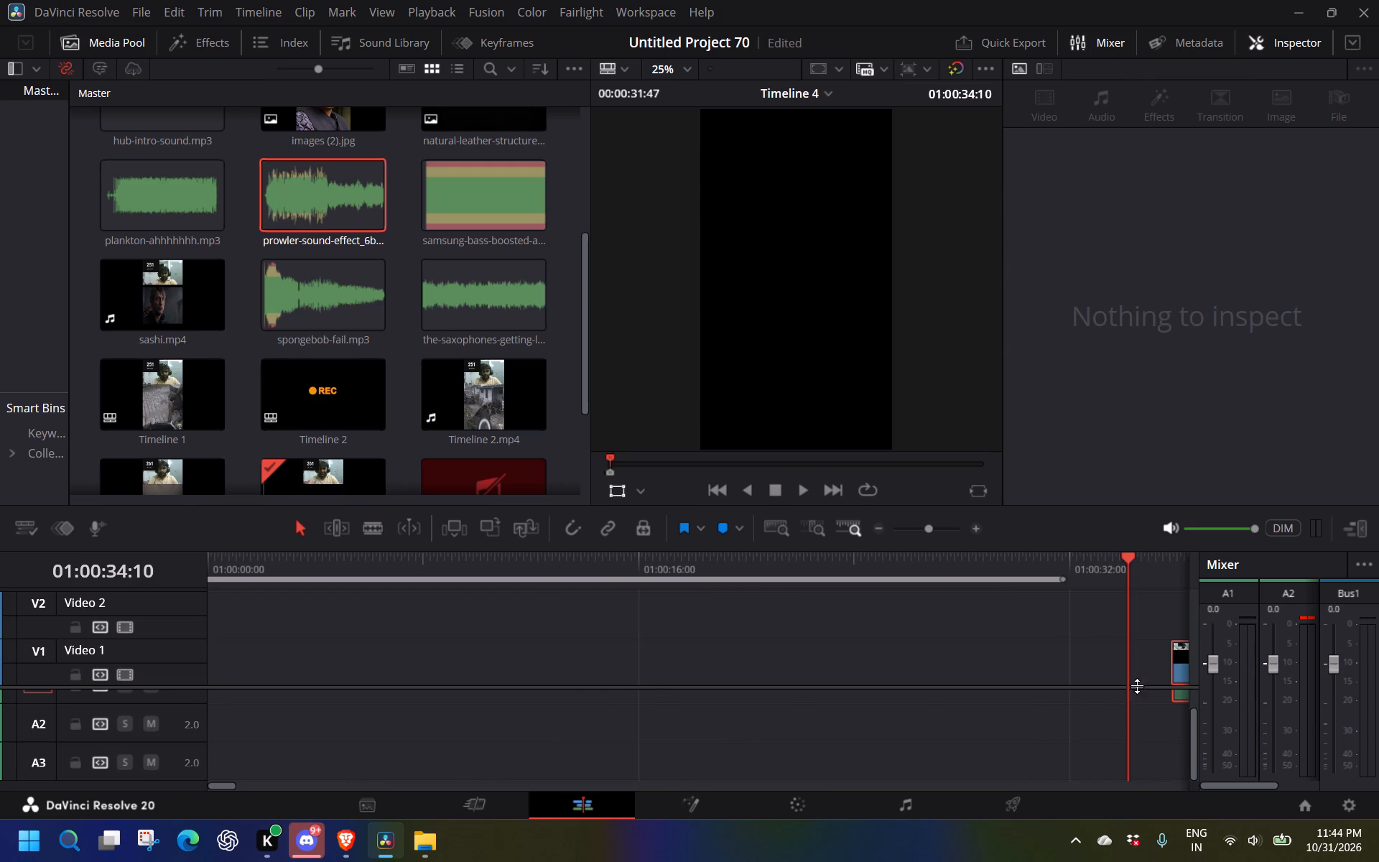
pyautogui.hscroll(-1, 1137, 686)
pyautogui.moveTo(1048, 659); pyautogui.dragTo(0, 681)
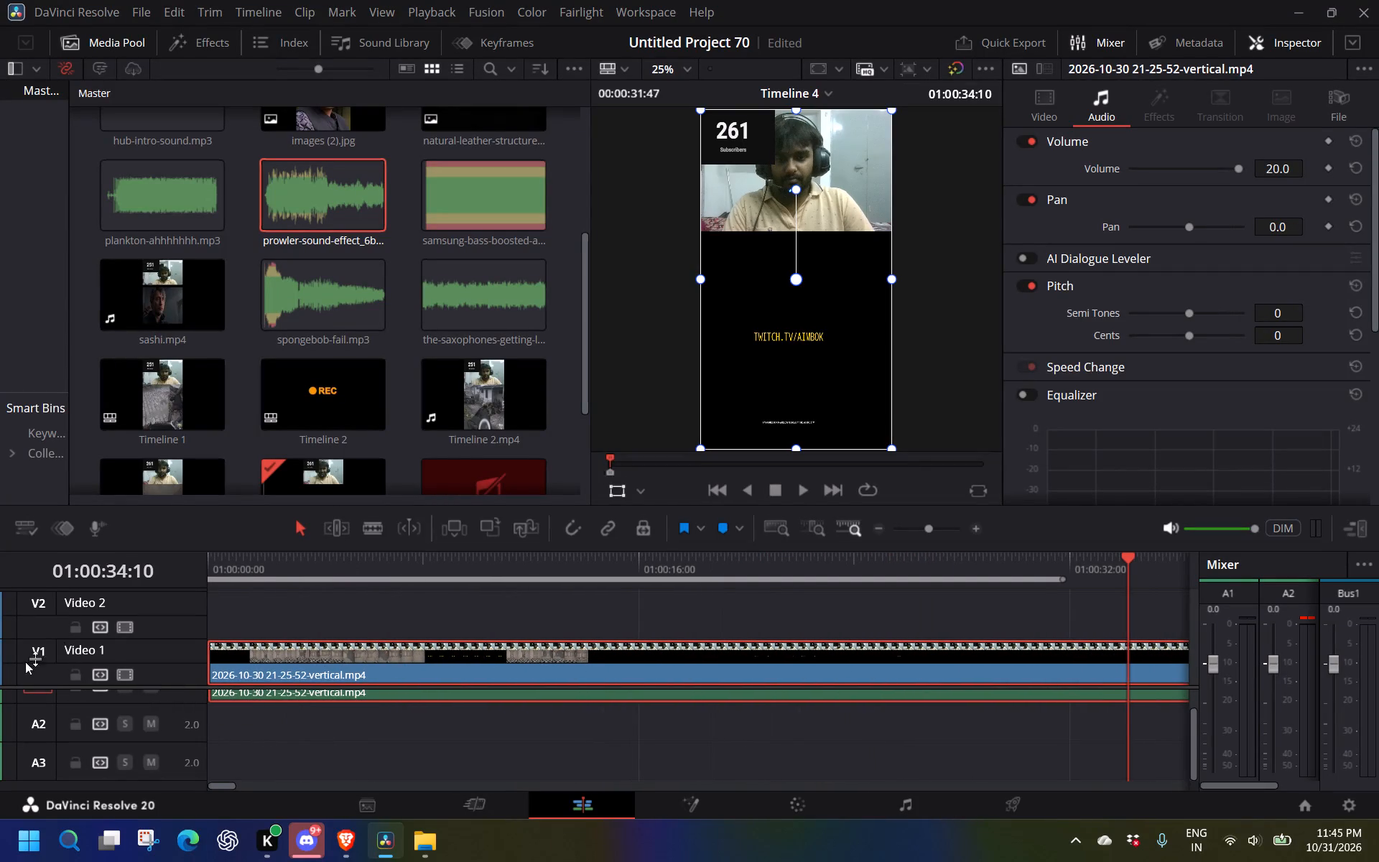
# Play the moved recording from the timeline start to about 10.9 seconds to review the footage for the next short.
pyautogui.moveTo(246, 565); pyautogui.dragTo(58, 580)
pyautogui.moveTo(246, 621); pyautogui.dragTo(240, 621)
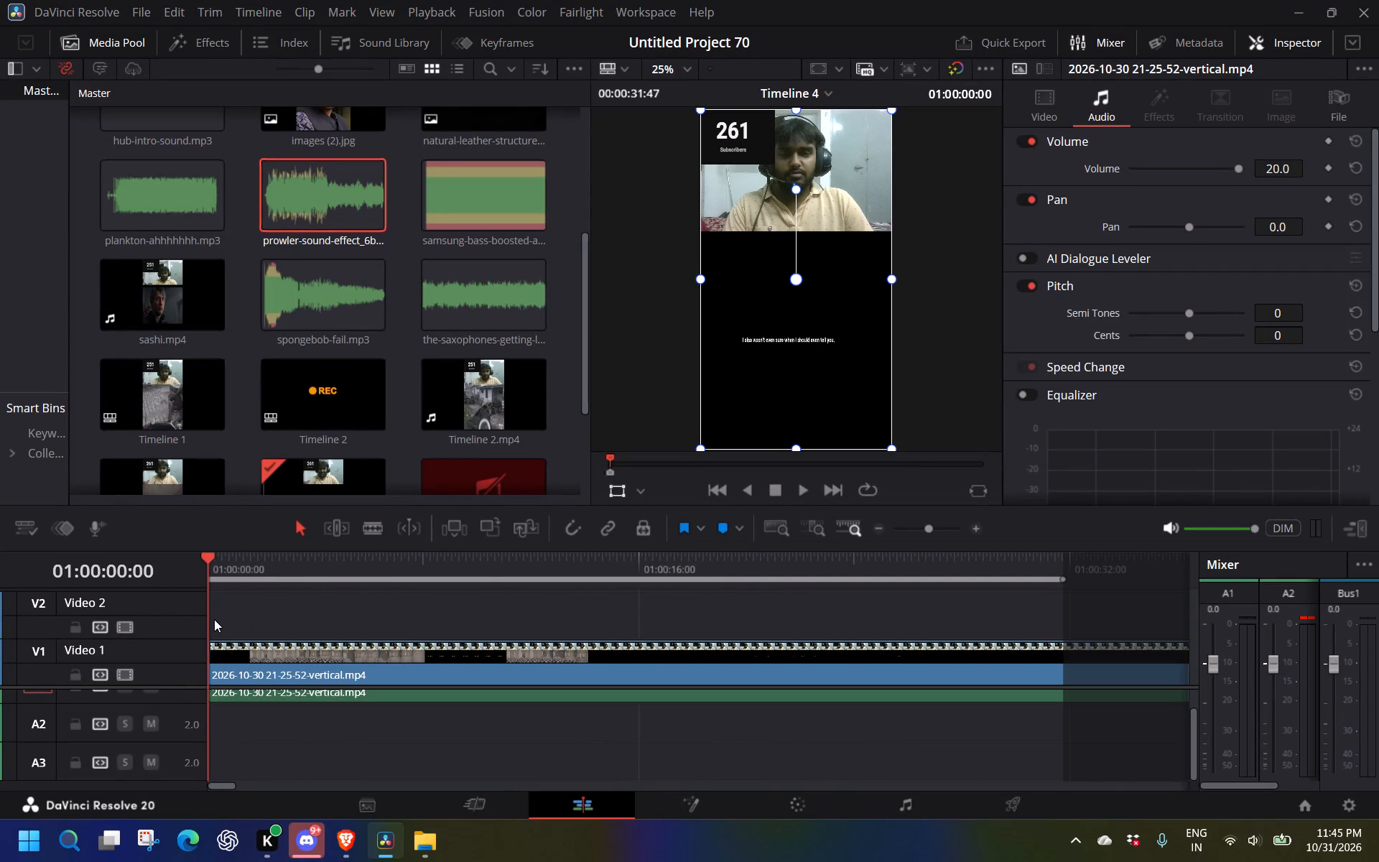
pyautogui.press('space')
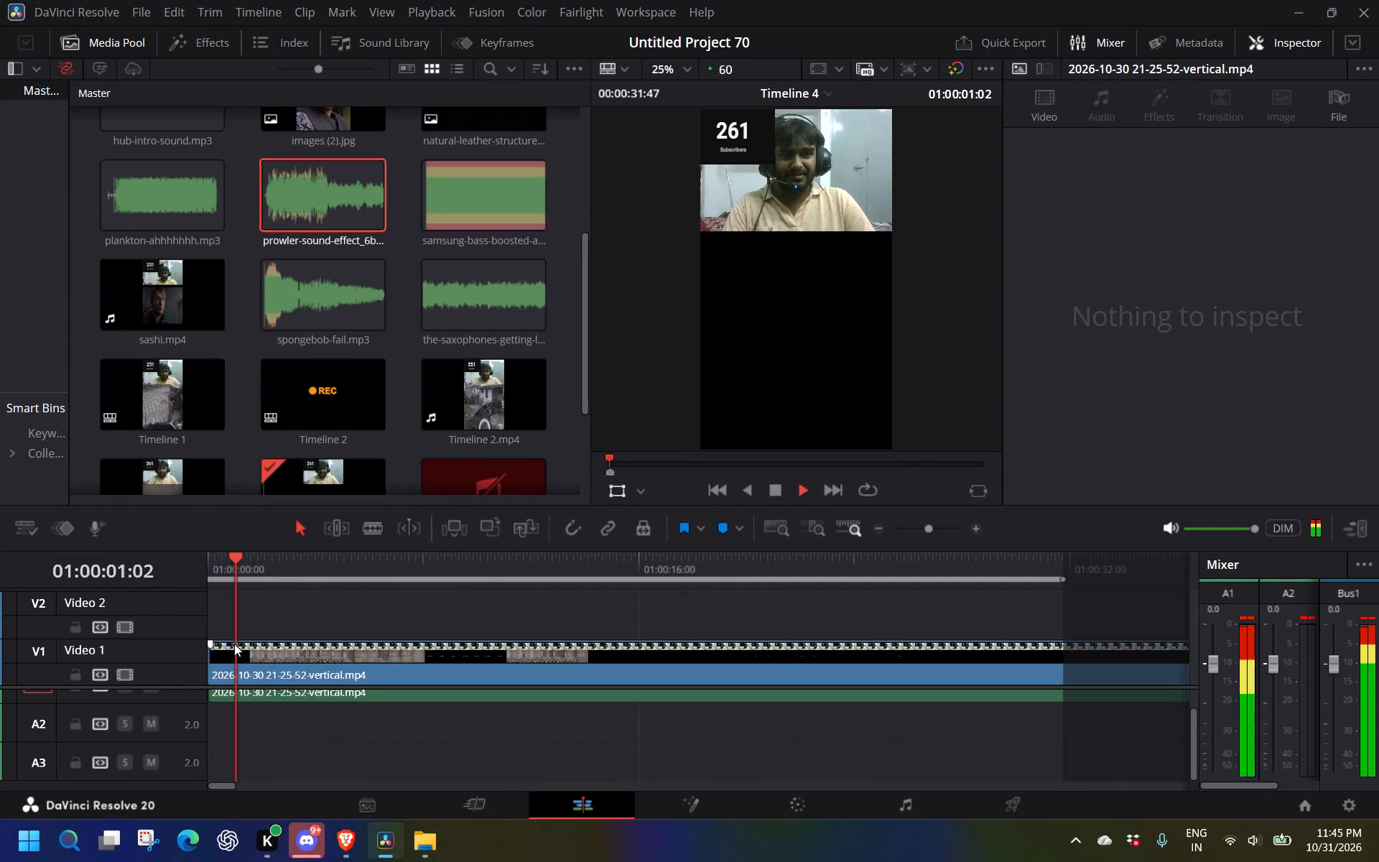
pyautogui.scroll(1, 445, 748)
pyautogui.scroll(-2, 445, 748)
pyautogui.scroll(3, 447, 746)
pyautogui.scroll(-1, 447, 746)
pyautogui.scroll(4, 447, 746)
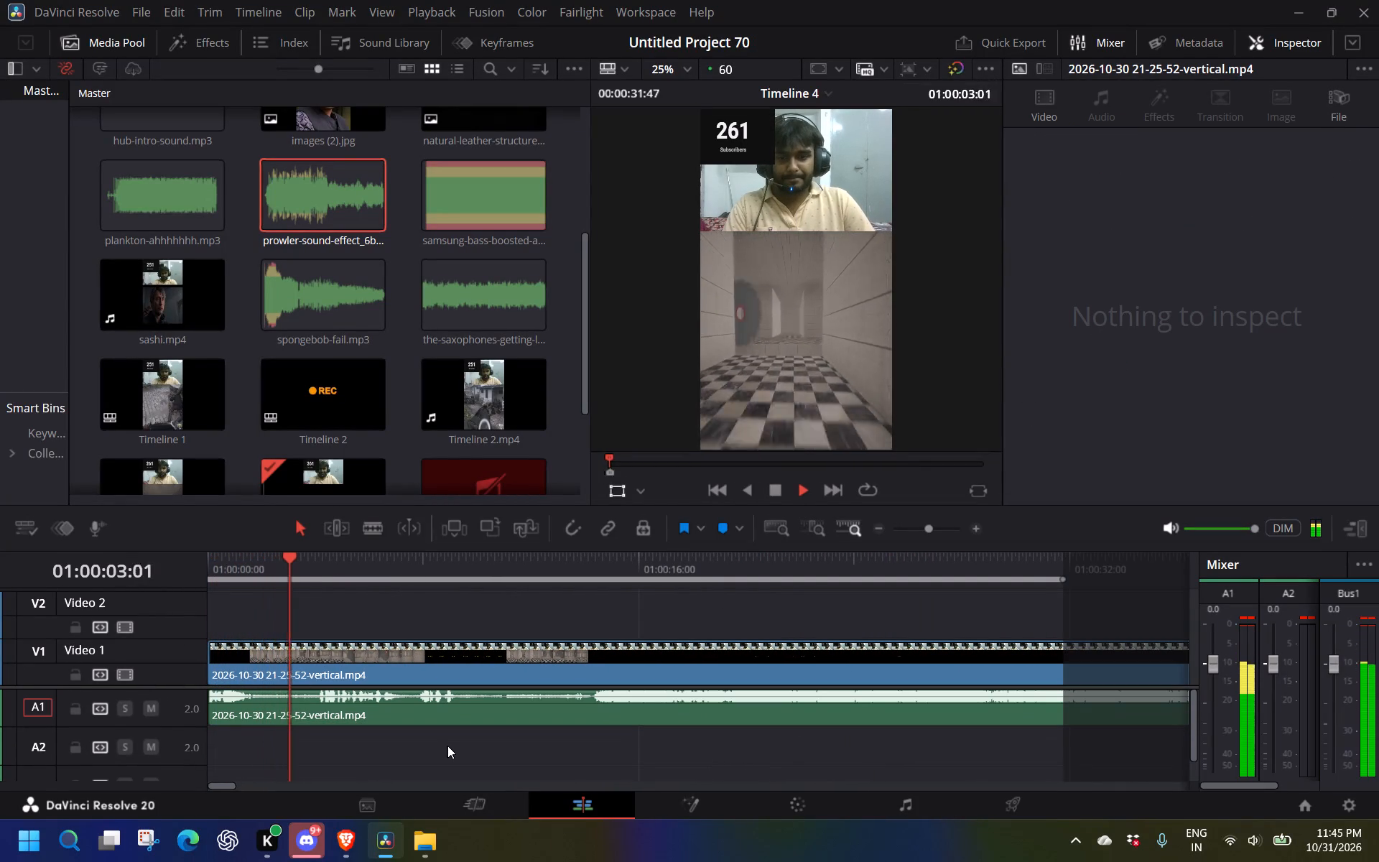
pyautogui.scroll(-3, 465, 751)
pyautogui.scroll(2, 465, 751)
pyautogui.scroll(-1, 465, 751)
pyautogui.scroll(4, 465, 751)
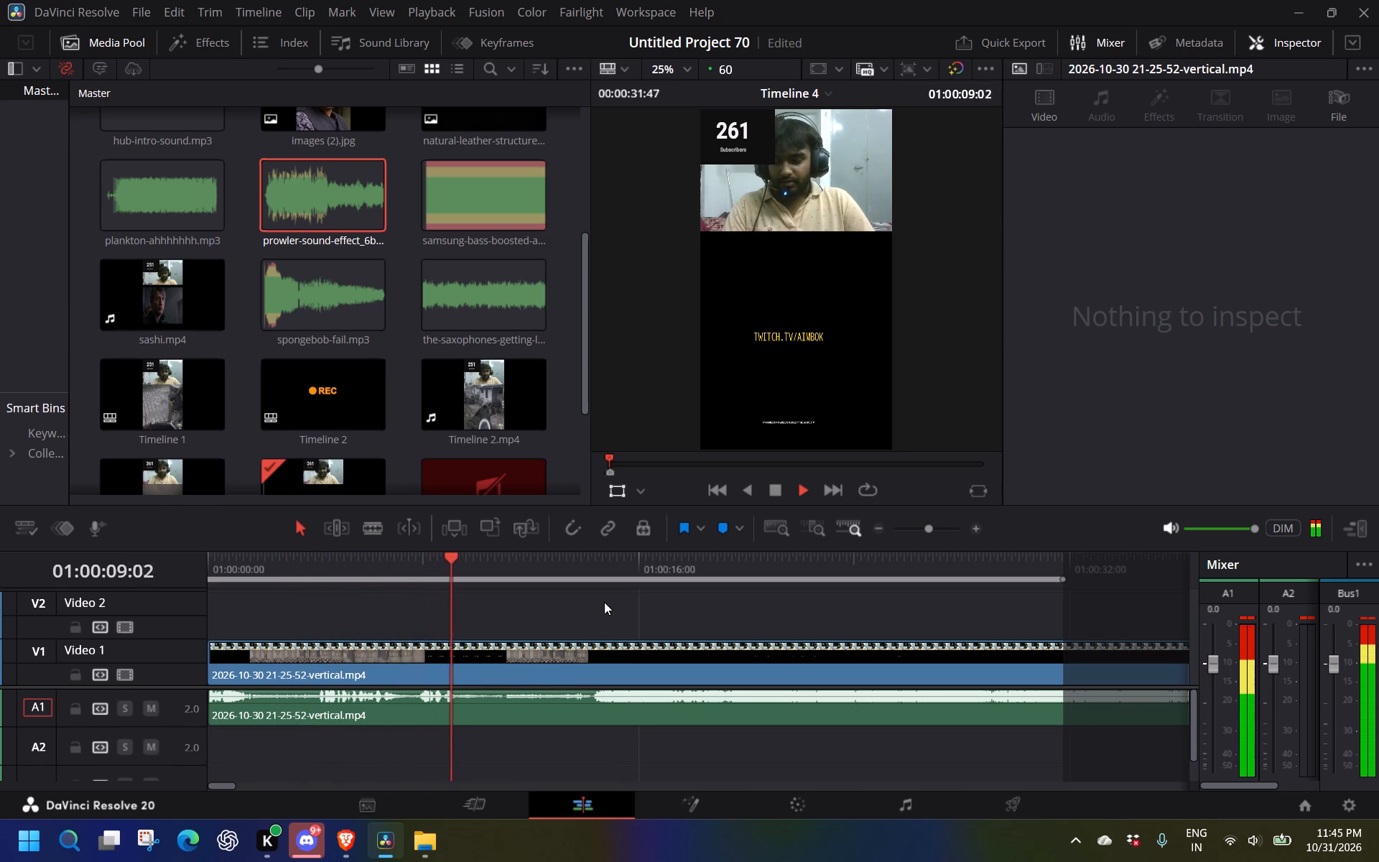
pyautogui.press('space')
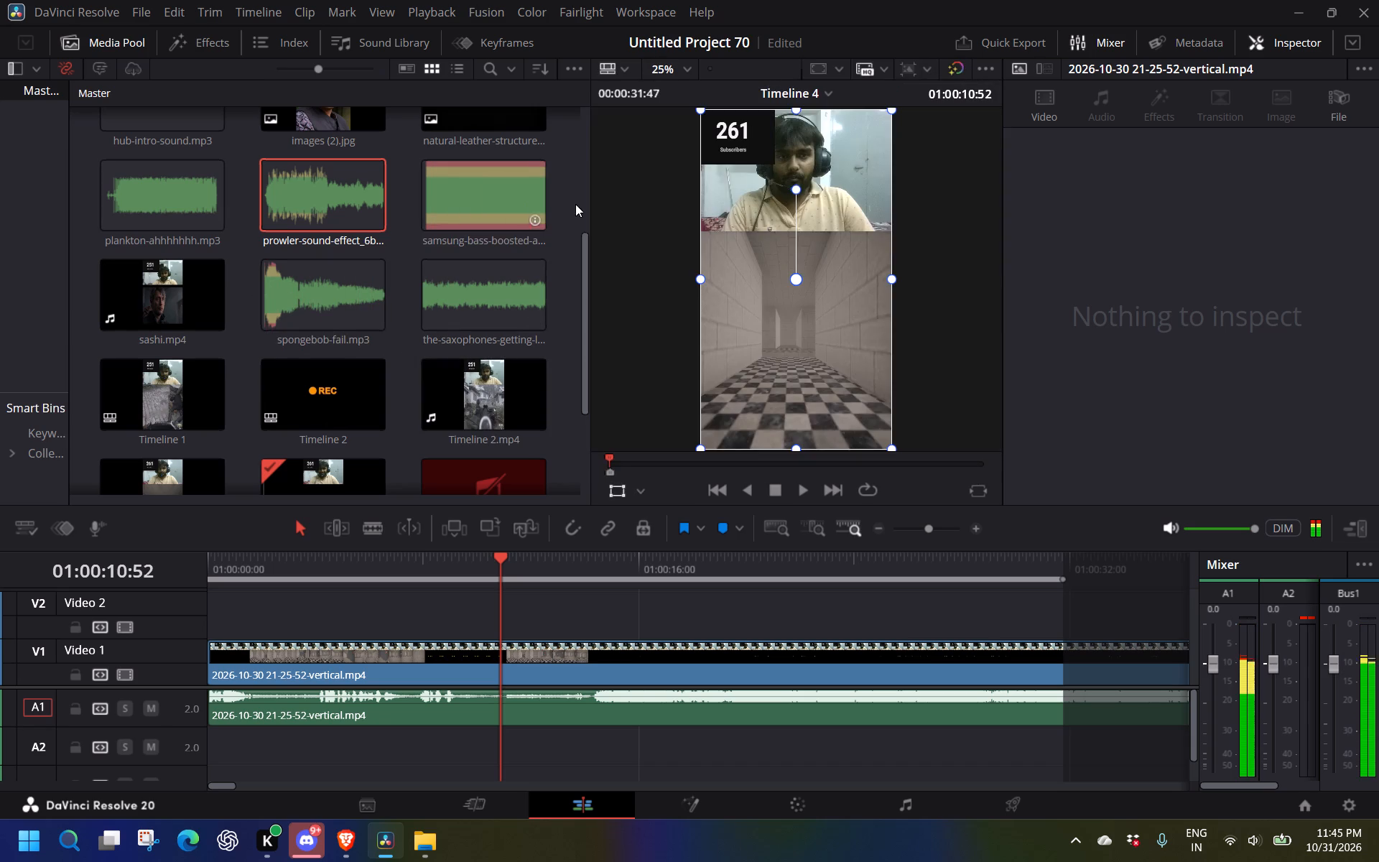
# Look through the meme sounds in the Master bin from its top, picking out aaaaaaaa-bird.mp3.
pyautogui.moveTo(589, 283); pyautogui.dragTo(590, 264)
pyautogui.moveTo(584, 270); pyautogui.dragTo(595, 155)
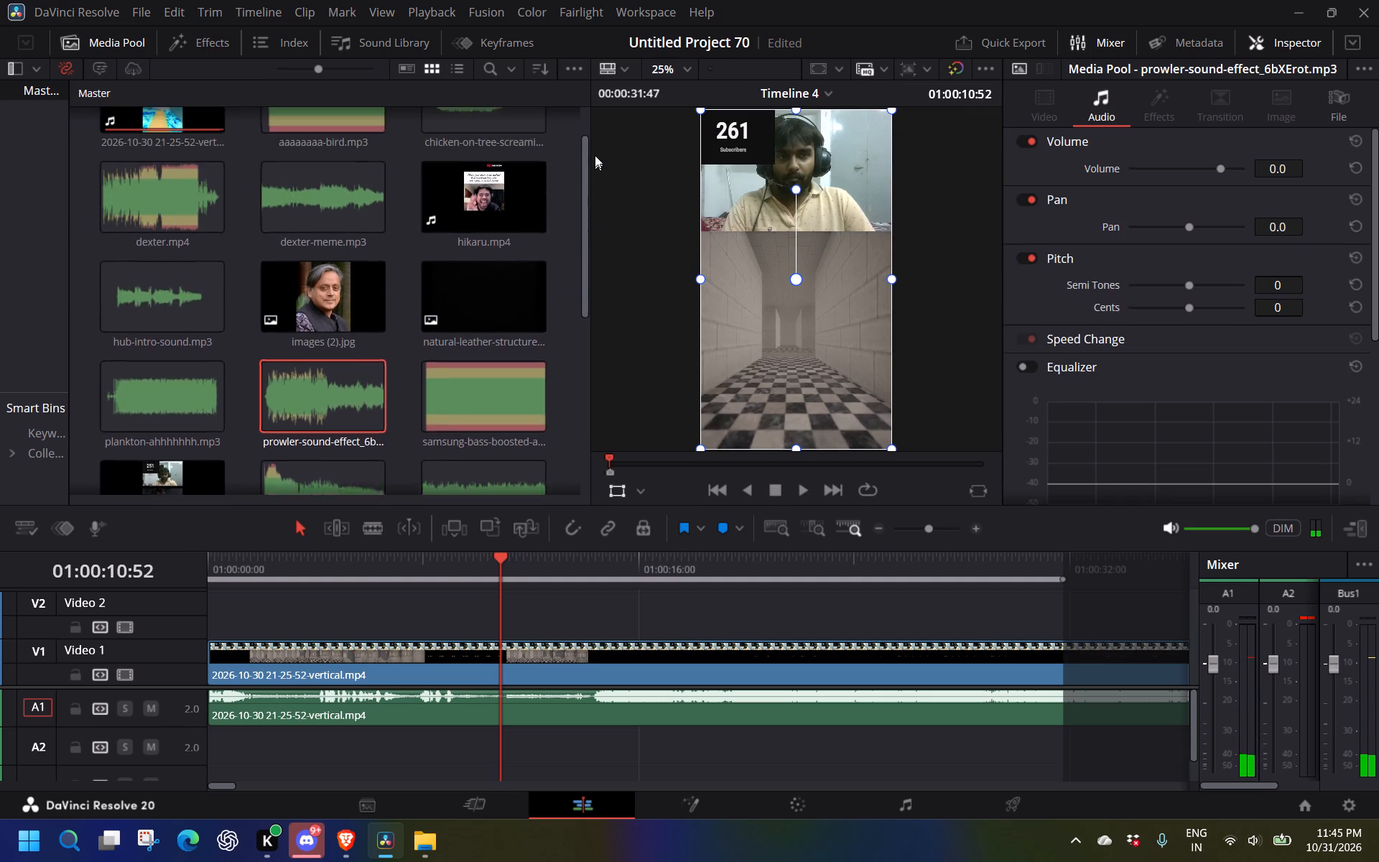
pyautogui.moveTo(595, 155); pyautogui.dragTo(593, 147)
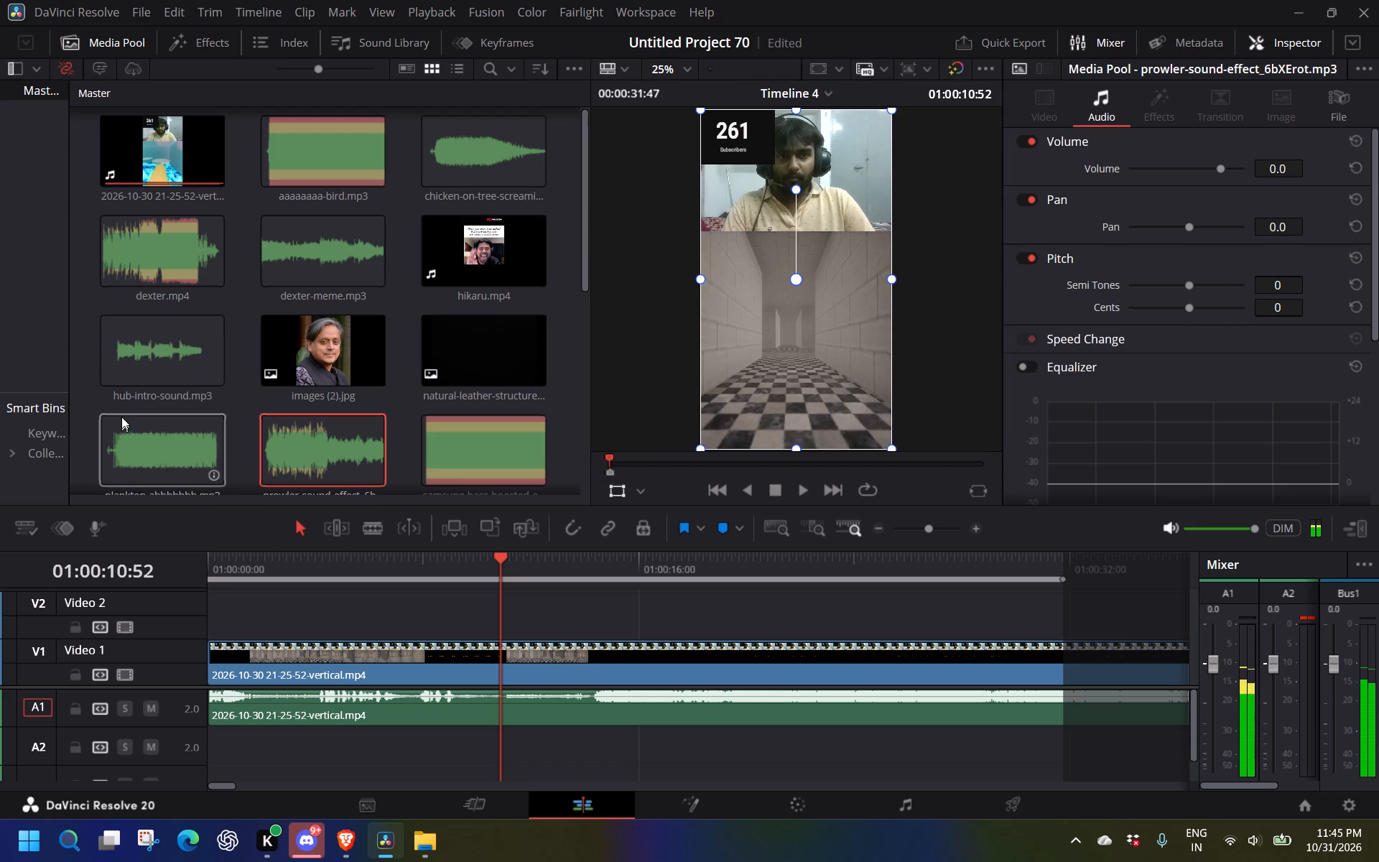
pyautogui.moveTo(328, 151); pyautogui.dragTo(410, 149)
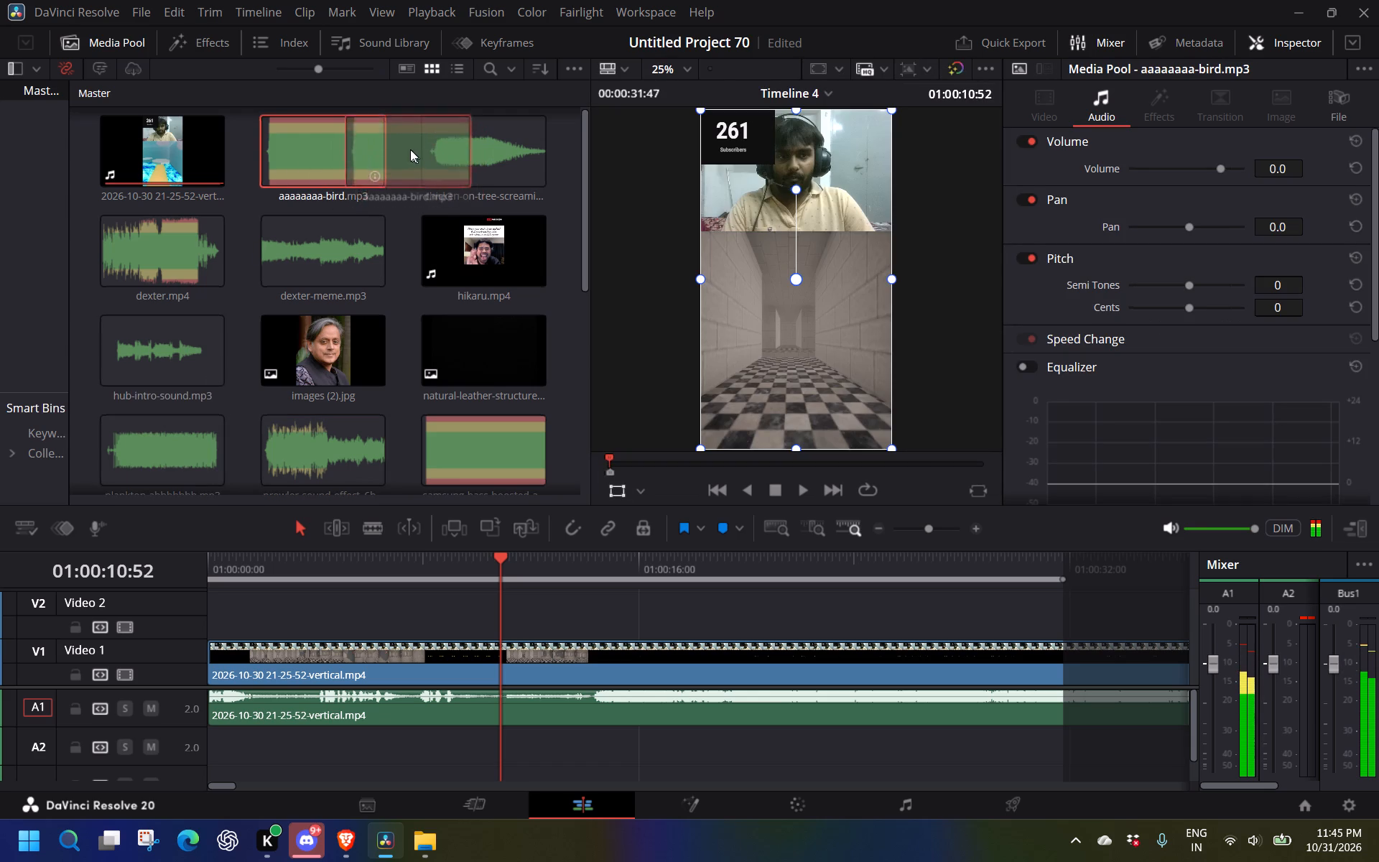
pyautogui.moveTo(410, 149); pyautogui.dragTo(345, 143)
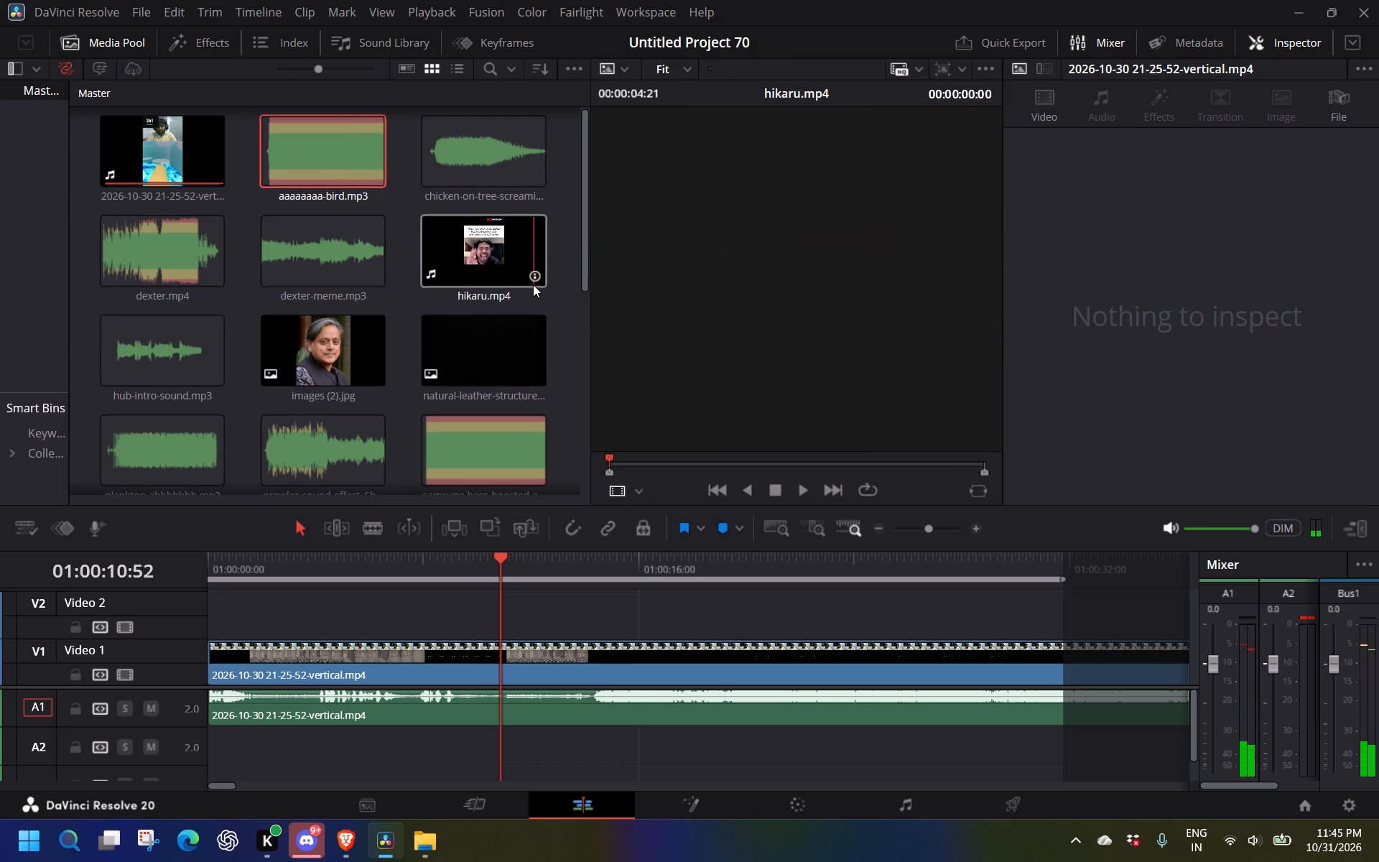
# Import spiderman-meme-song.mp3, fahhh_KcgAXfs.mp3, tf_nemesis.mp3, metal-gear-alert-sound-effect_XKoHReZ.mp3 and huh-meme.mp3 from Downloads into the Master bin.
pyautogui.hotkey('ctrl', 'i')
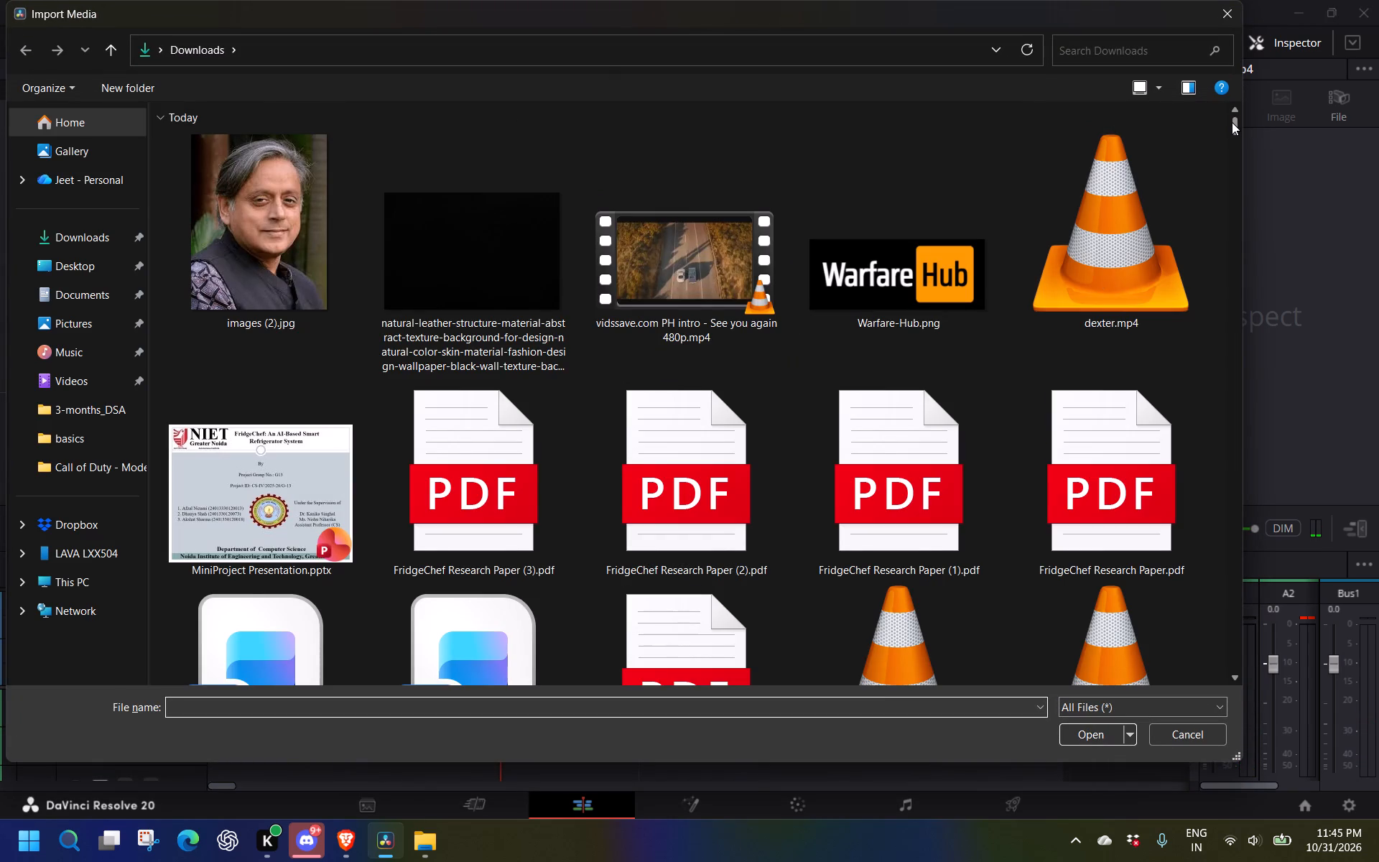
pyautogui.moveTo(1232, 122); pyautogui.dragTo(1232, 137)
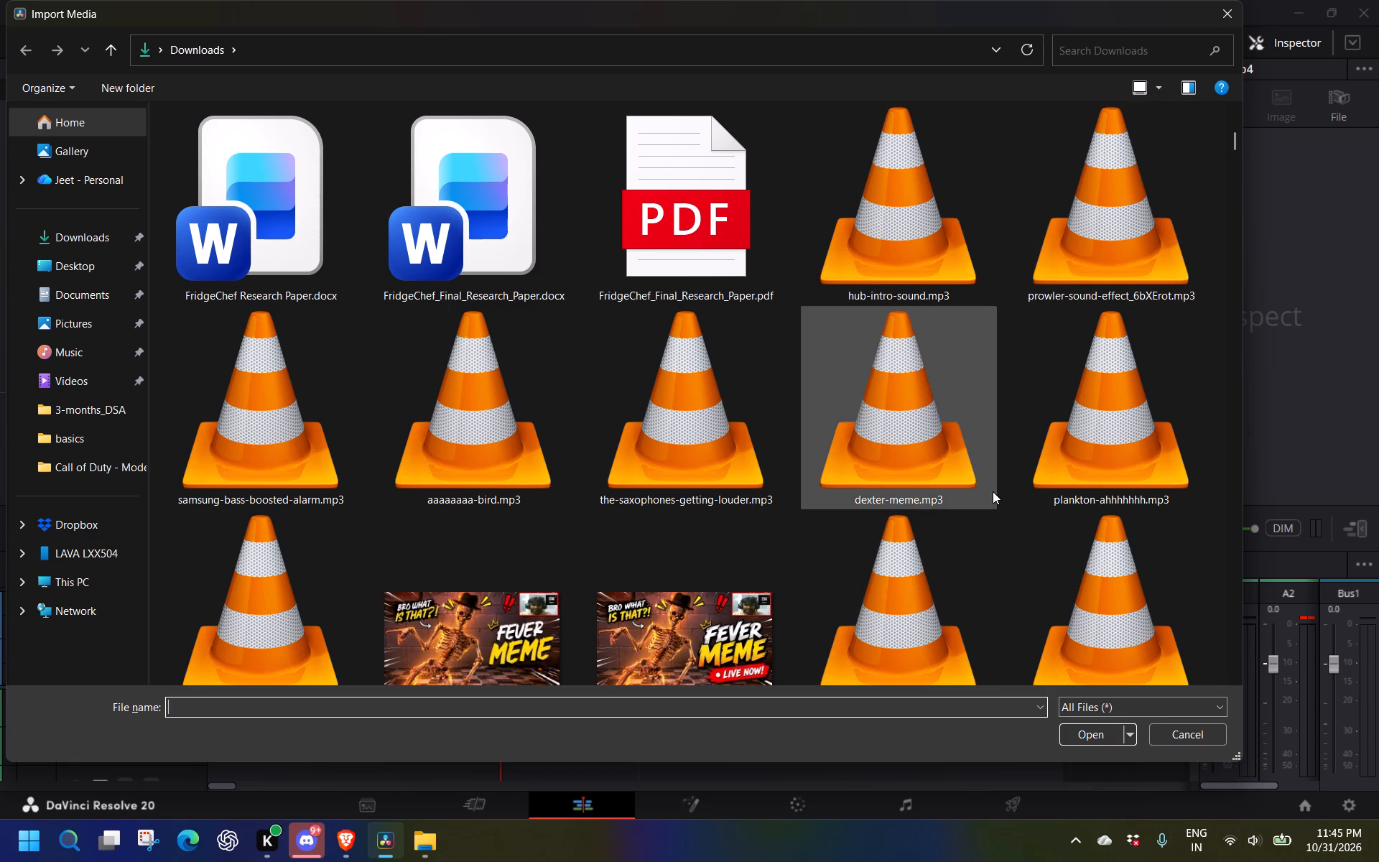
pyautogui.moveTo(1237, 141); pyautogui.dragTo(1239, 154)
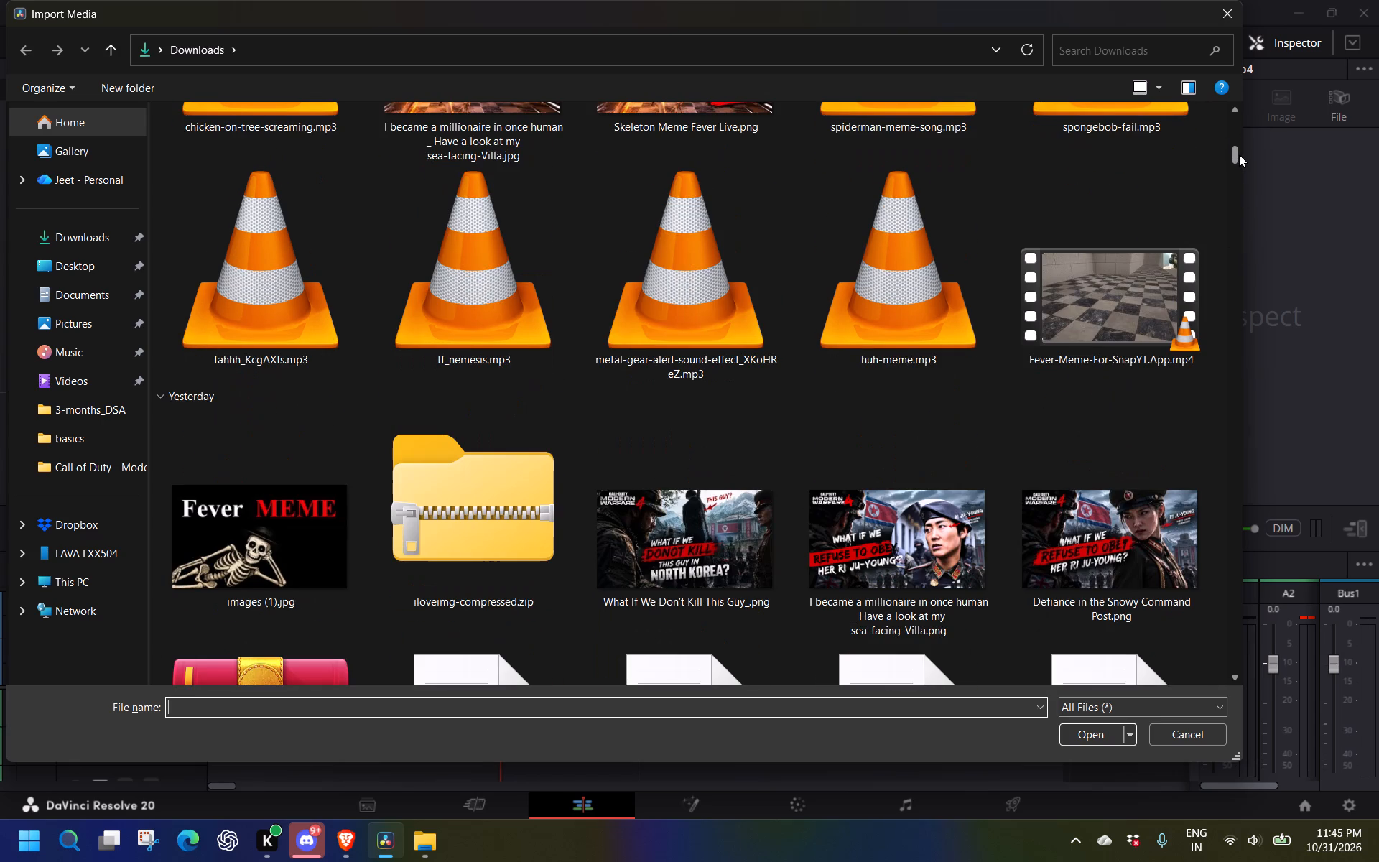
pyautogui.moveTo(1239, 154); pyautogui.dragTo(1241, 154)
pyautogui.moveTo(1241, 154); pyautogui.dragTo(1230, 154)
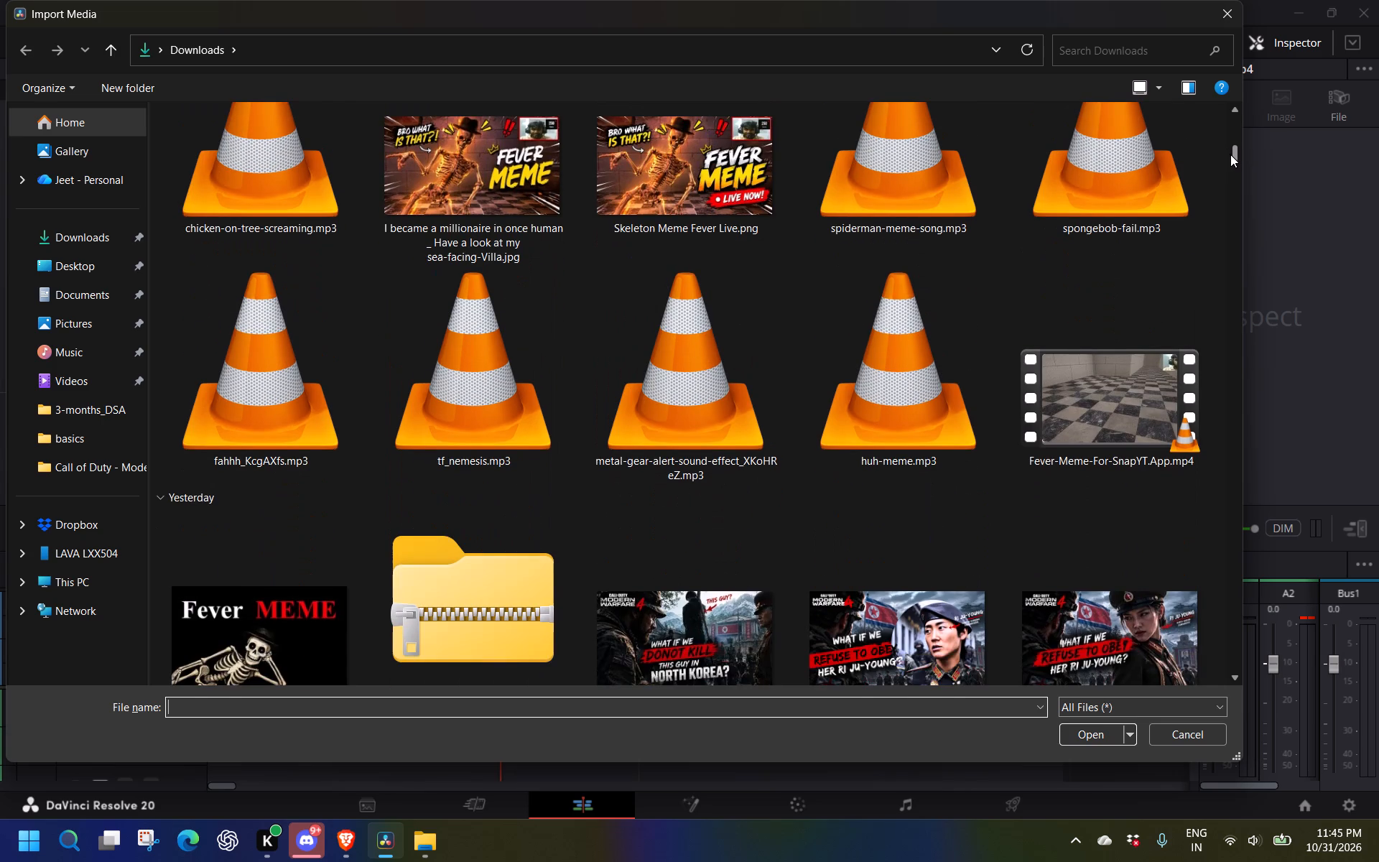
pyautogui.moveTo(1230, 154); pyautogui.dragTo(1232, 154)
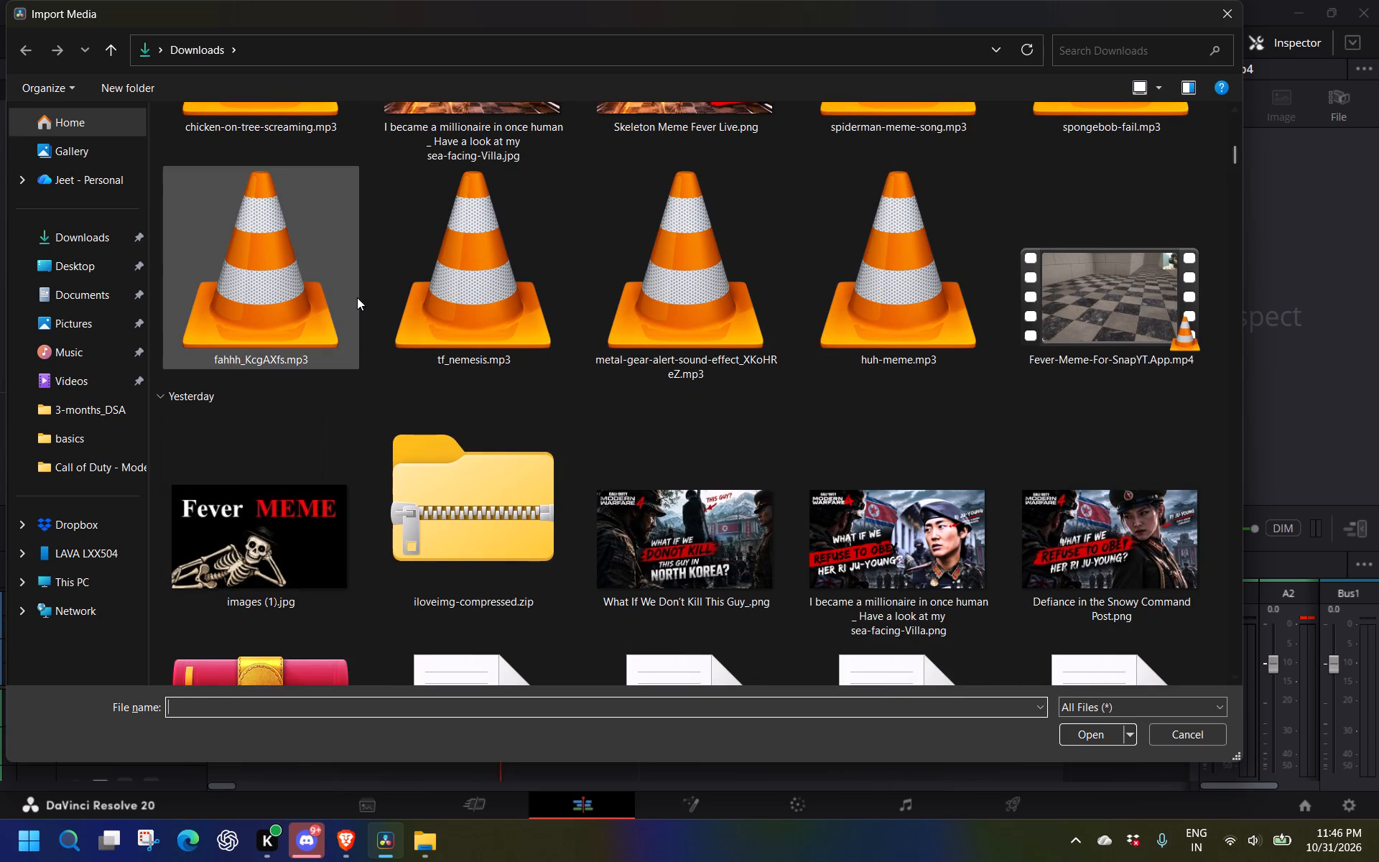
pyautogui.keyDown('ctrl'); pyautogui.click(296, 228); pyautogui.keyUp('ctrl')
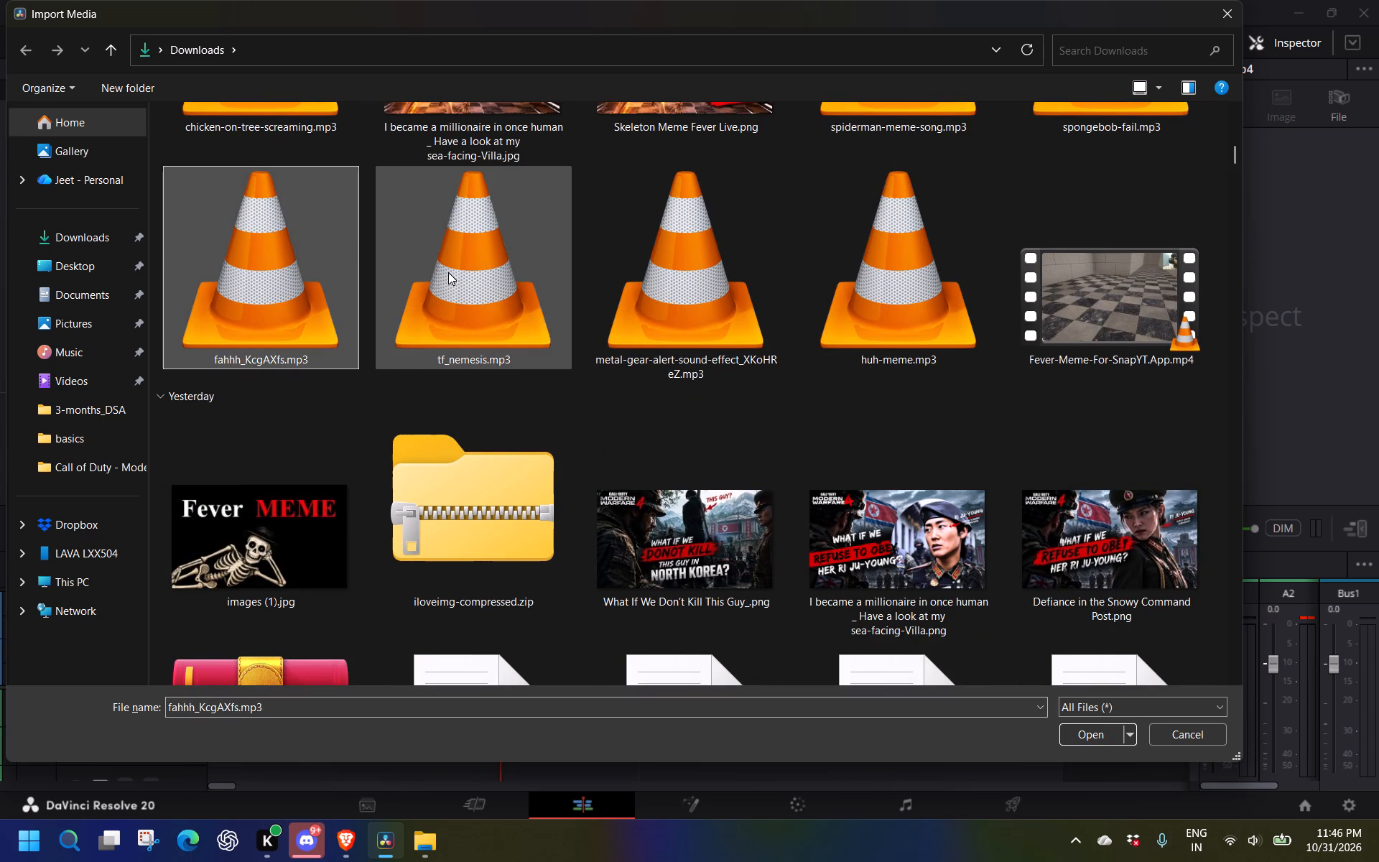
pyautogui.keyDown('ctrl'); pyautogui.click(475, 277); pyautogui.keyUp('ctrl')
pyautogui.keyDown('ctrl'); pyautogui.click(652, 292); pyautogui.keyUp('ctrl')
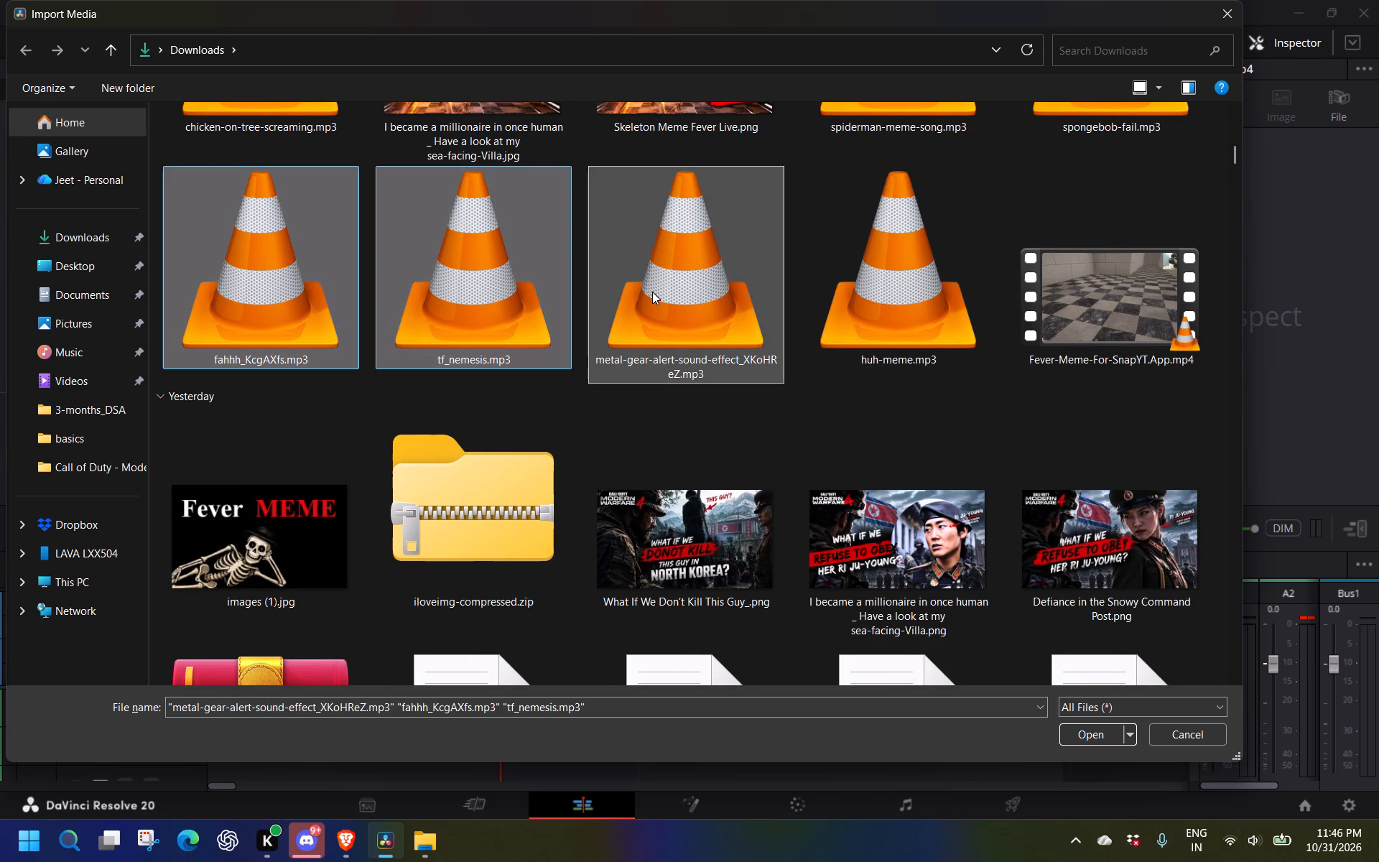
pyautogui.keyDown('ctrl'); pyautogui.click(934, 111); pyautogui.keyUp('ctrl')
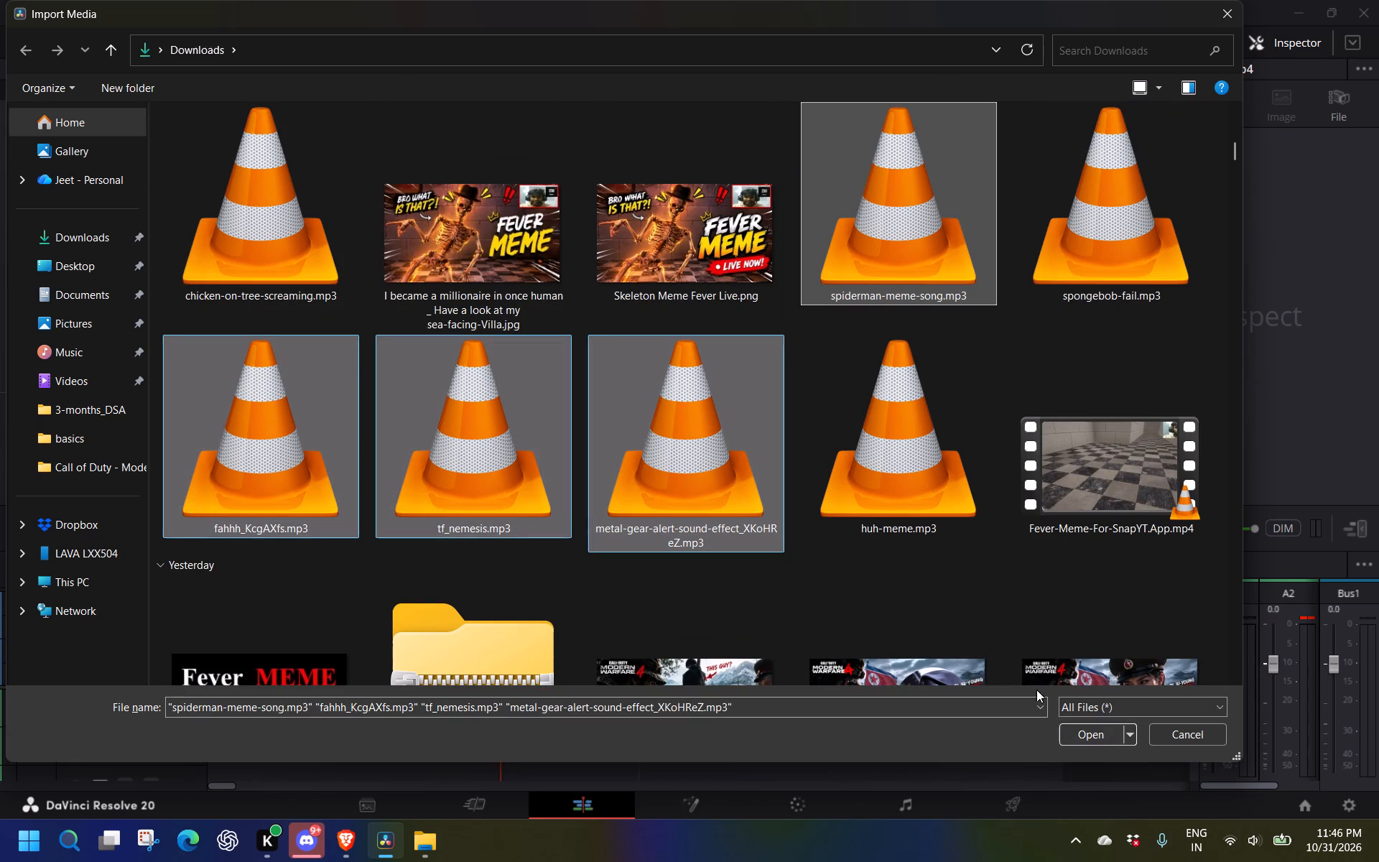
pyautogui.keyDown('ctrl'); pyautogui.click(916, 463); pyautogui.keyUp('ctrl')
pyautogui.click(1078, 734)
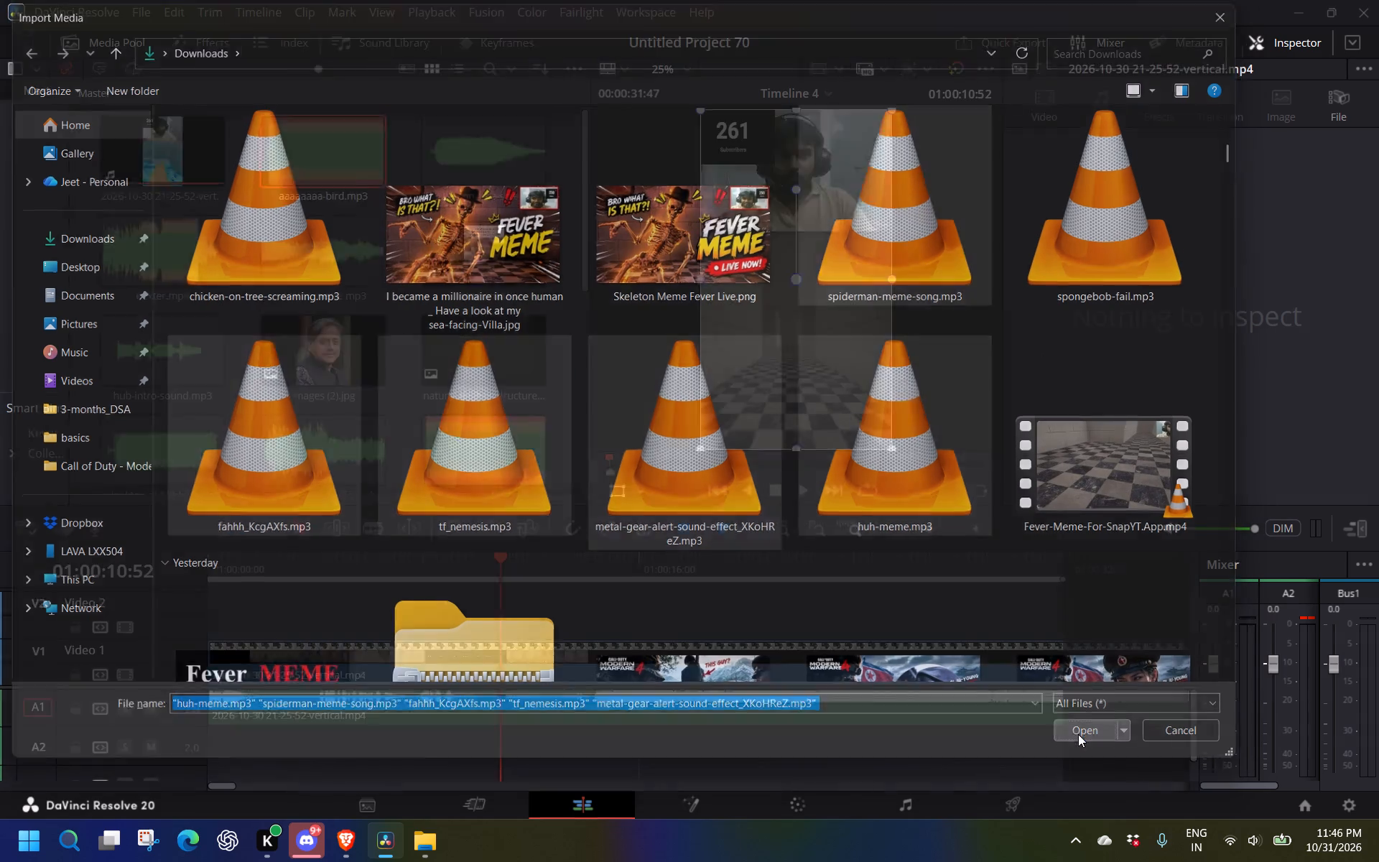
# Switch to Brave, look through YouTube's recommended songs beside Choo Lo, and go back to the earlier Uska hi banana video.
pyautogui.click(343, 851)
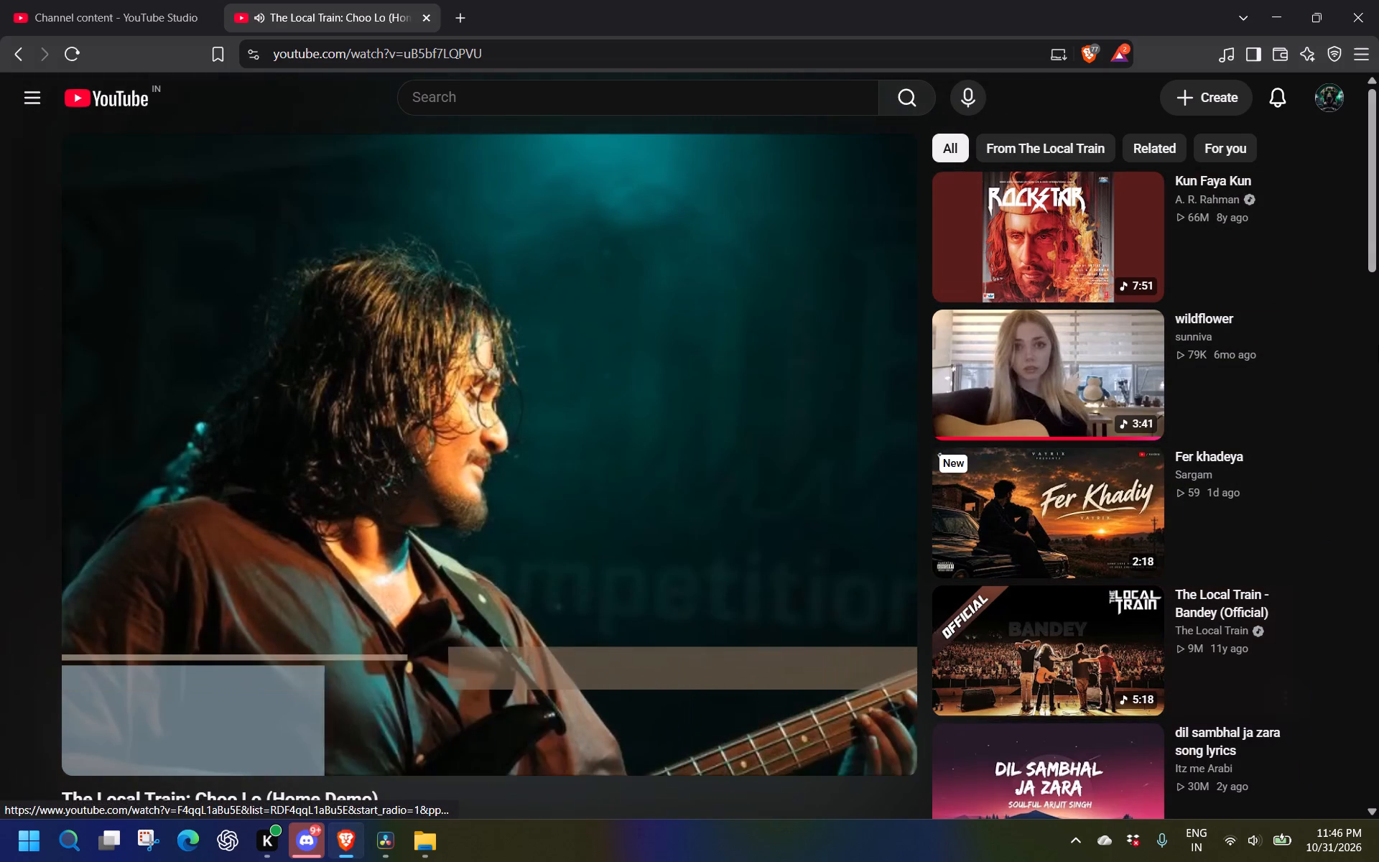
pyautogui.moveTo(1377, 226); pyautogui.dragTo(1378, 378)
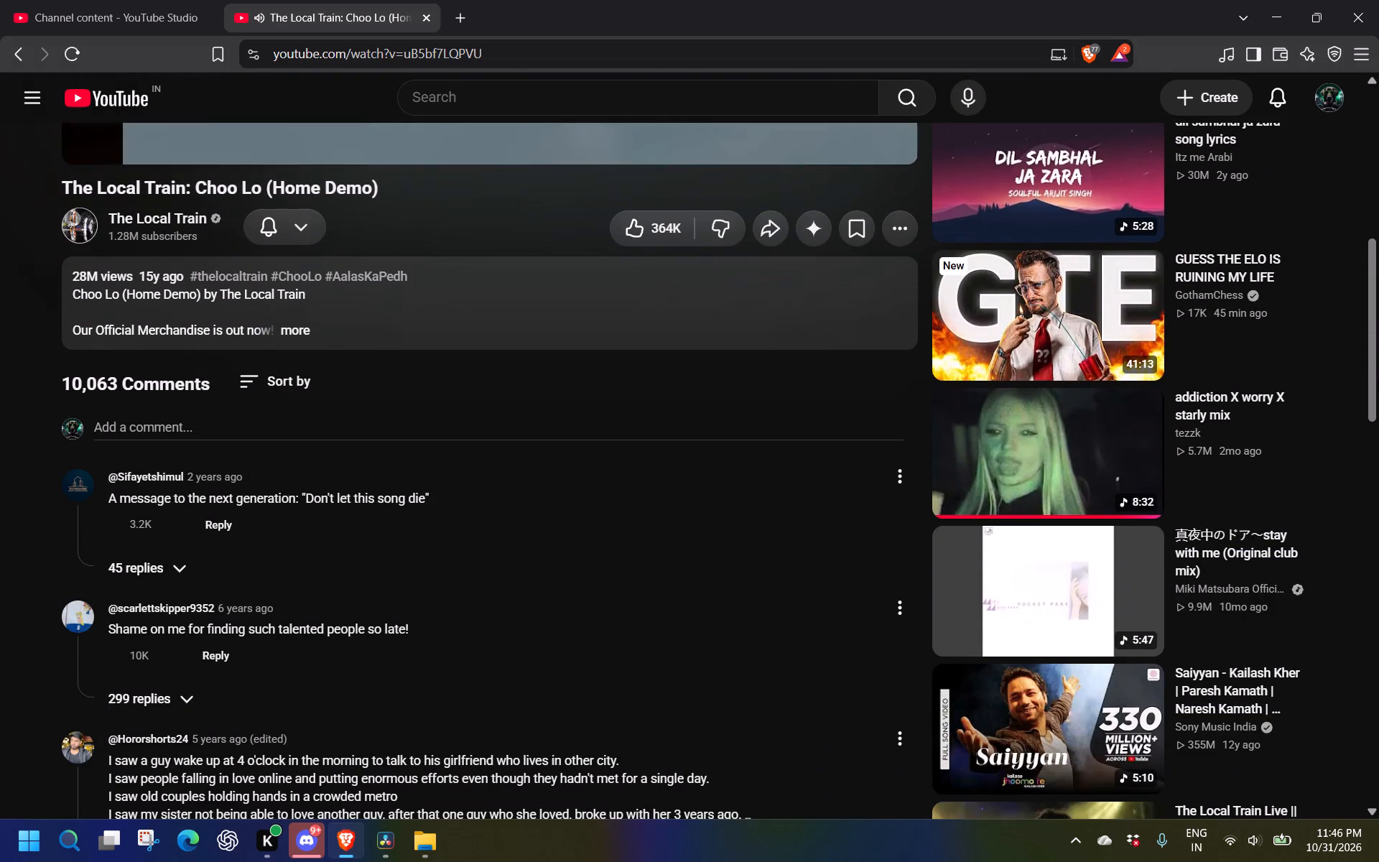
pyautogui.moveTo(1378, 378); pyautogui.dragTo(1378, 492)
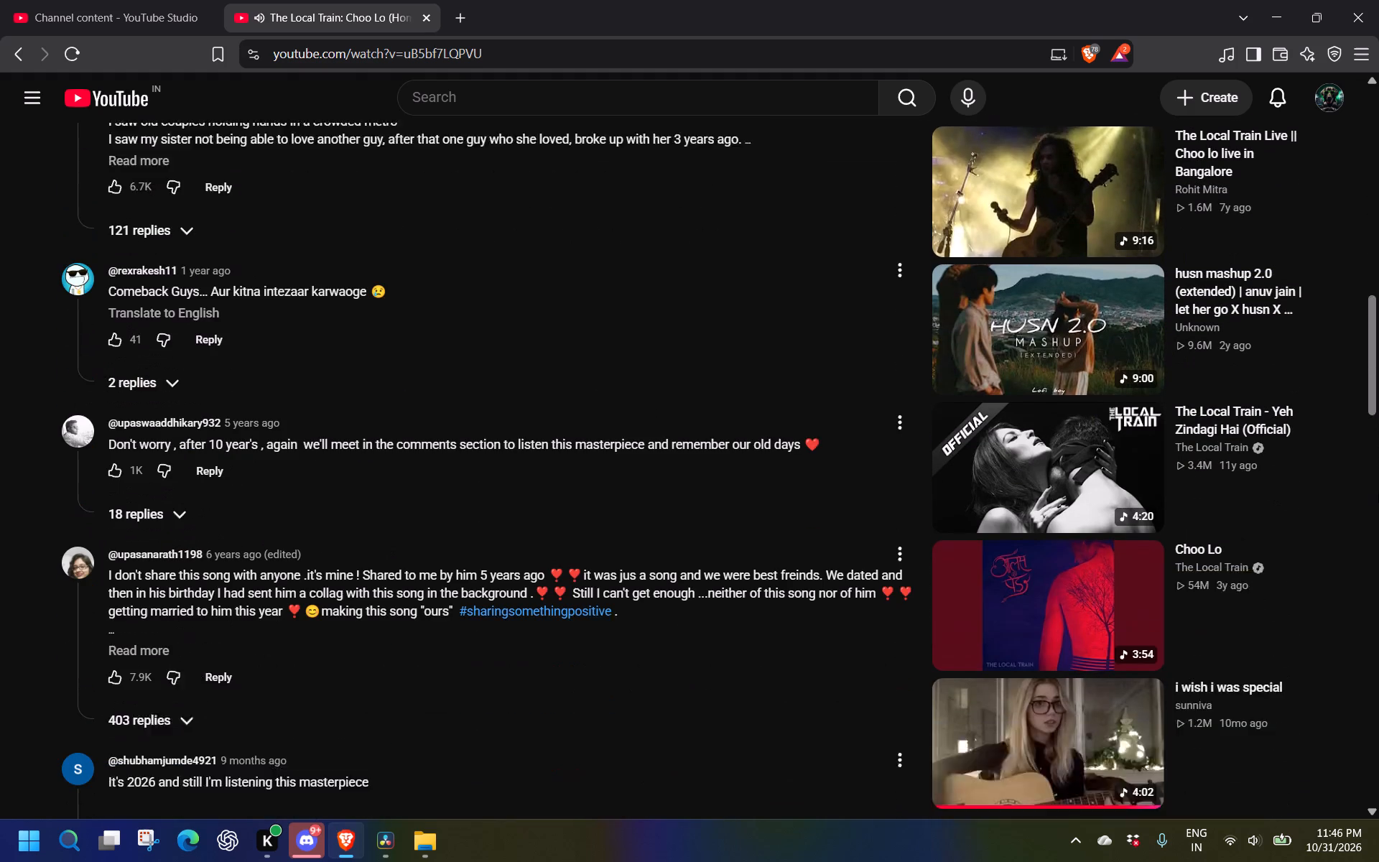
pyautogui.moveTo(1378, 492); pyautogui.dragTo(1378, 503)
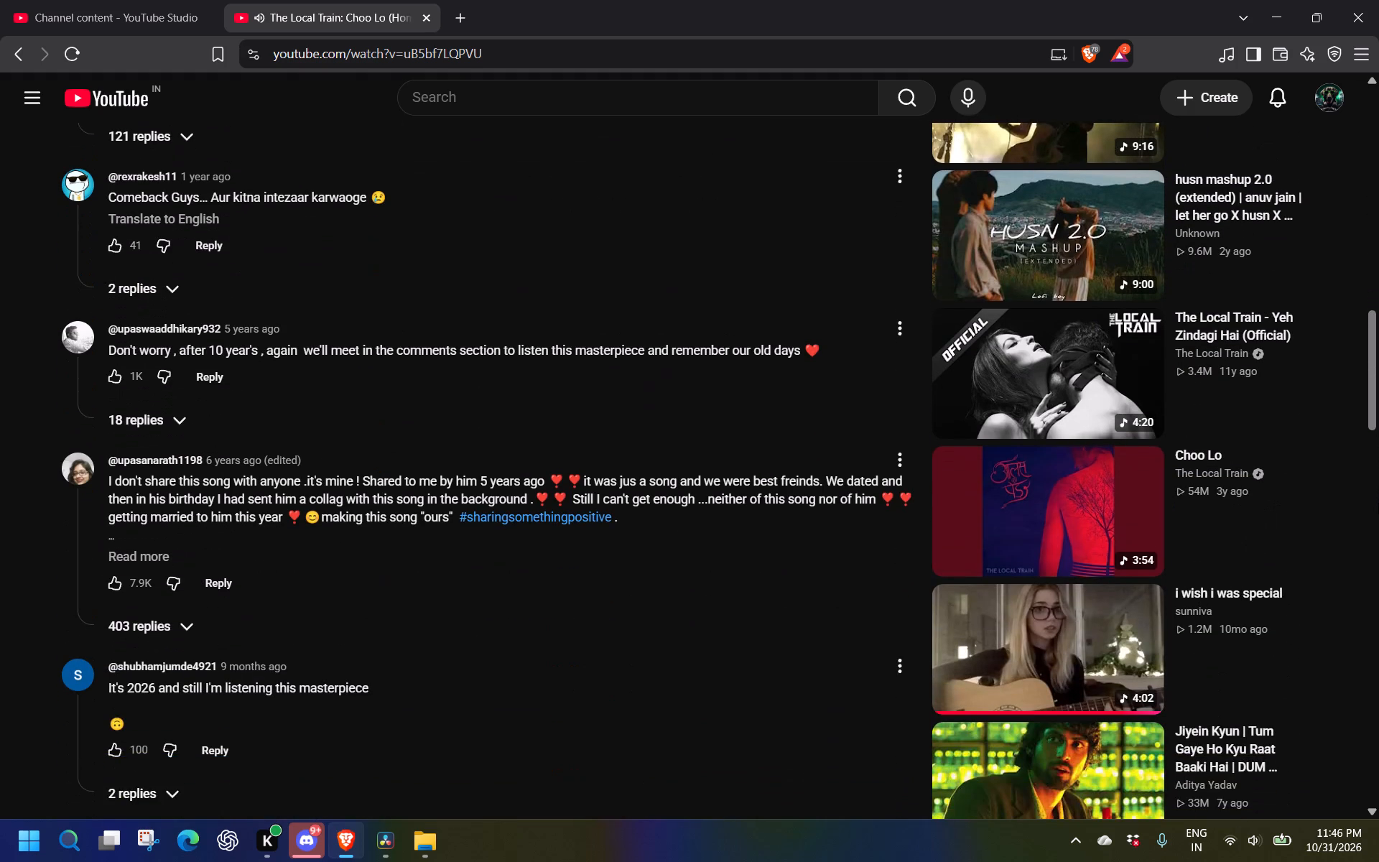
pyautogui.moveTo(1378, 503); pyautogui.dragTo(1357, 585)
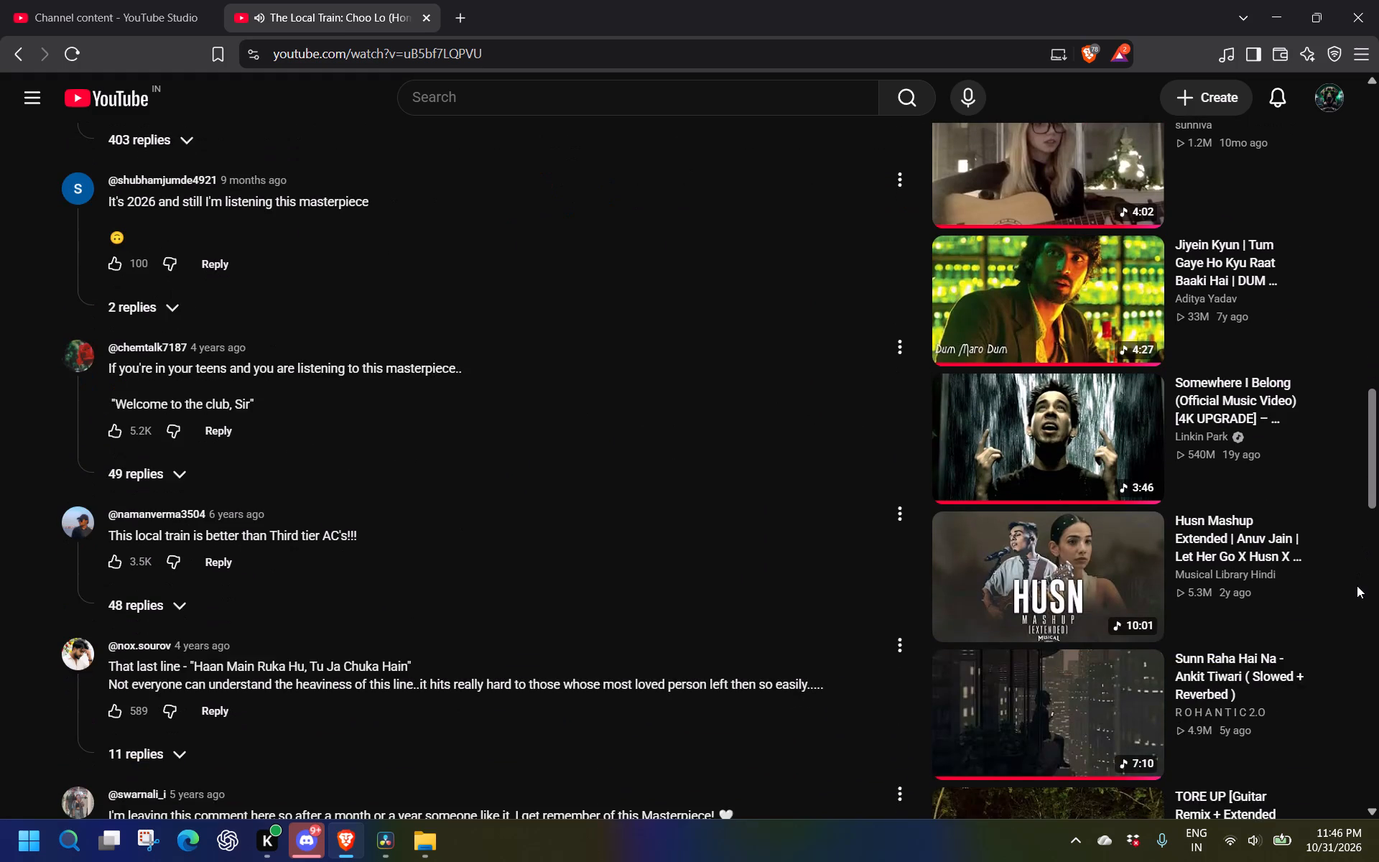
pyautogui.moveTo(1357, 585); pyautogui.dragTo(1358, 649)
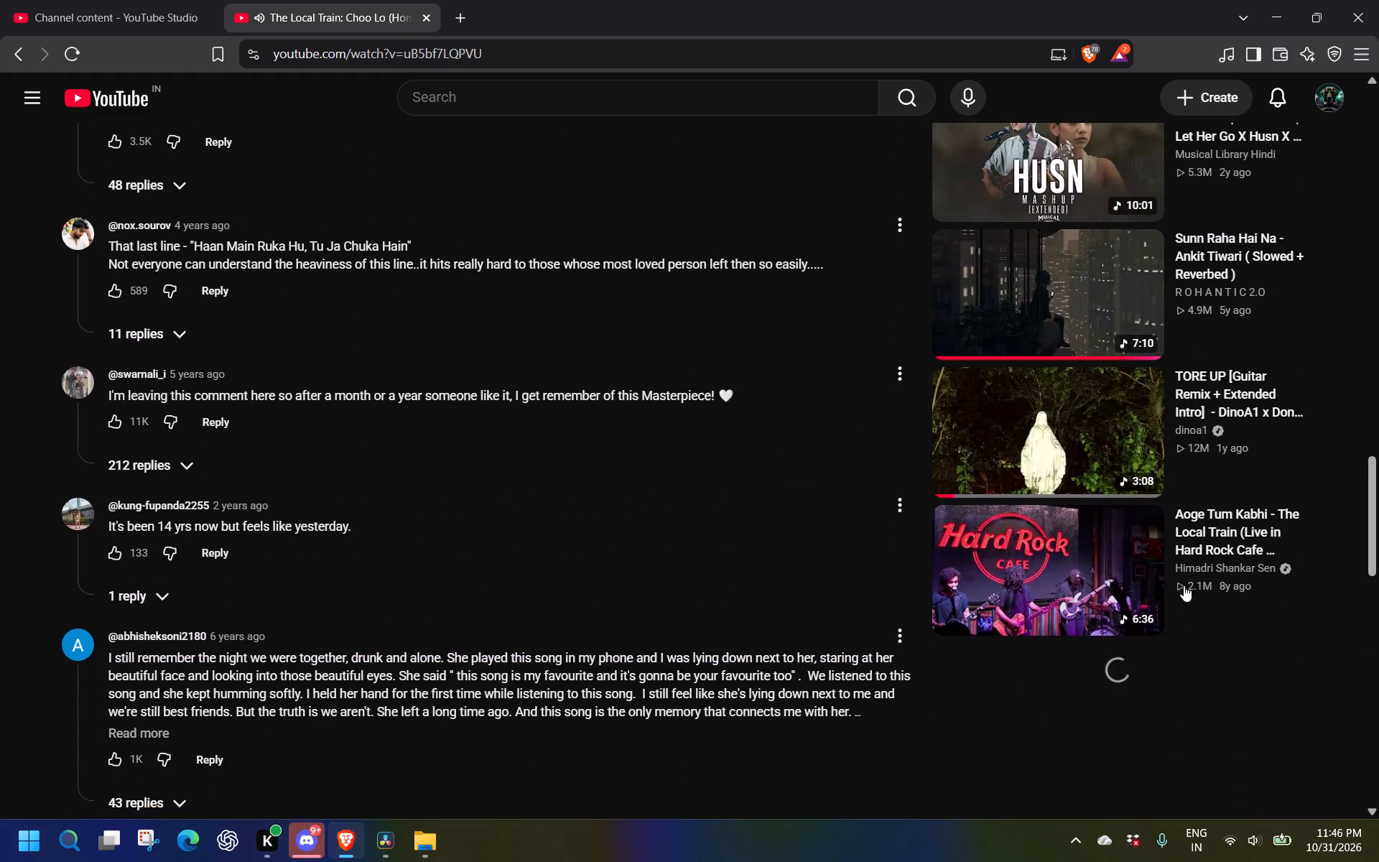
pyautogui.click(3, 58)
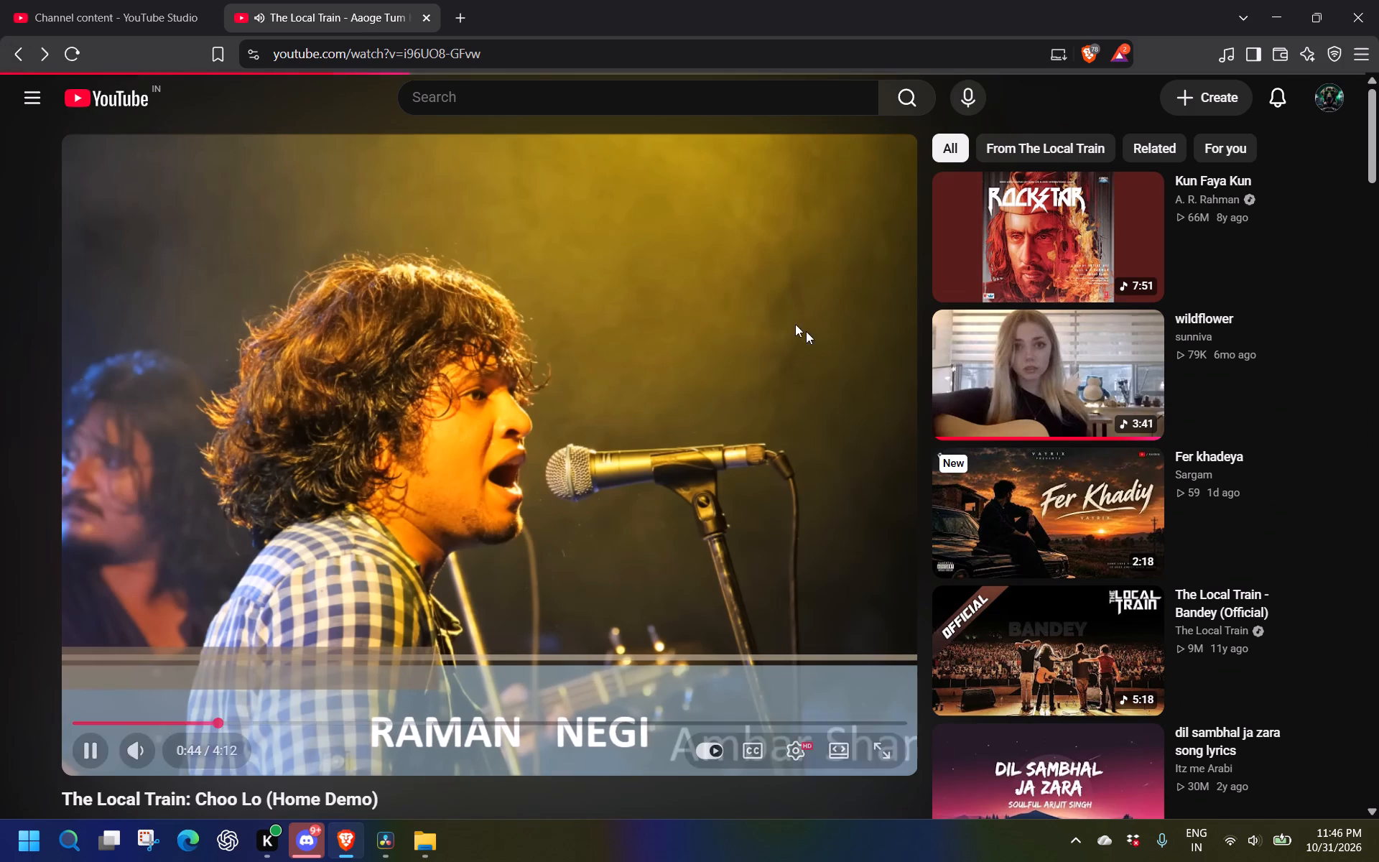
pyautogui.click(14, 51)
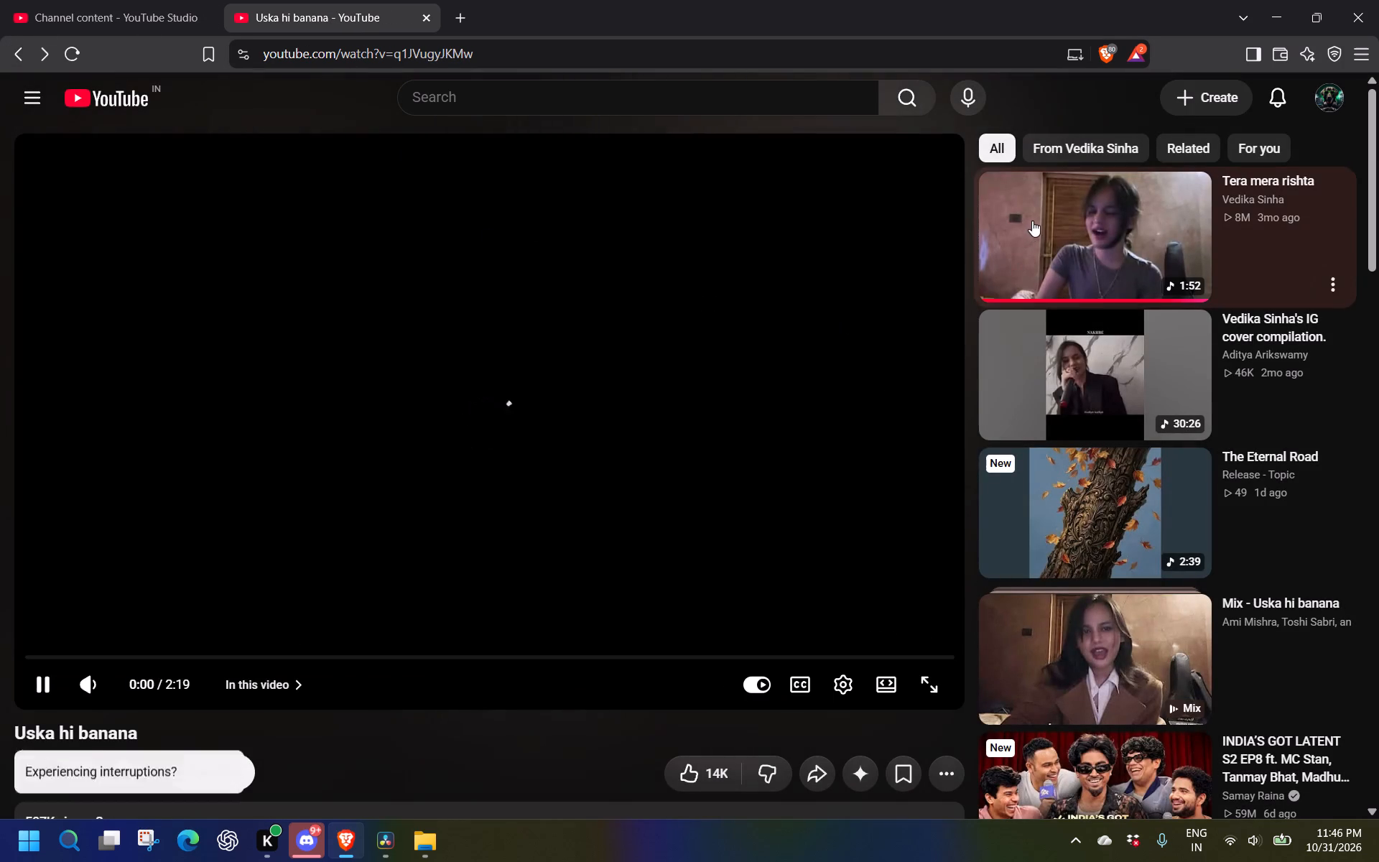
# Browse the videos on the Uska hi banana singer's channel and open Sanam re.
pyautogui.click(116, 769)
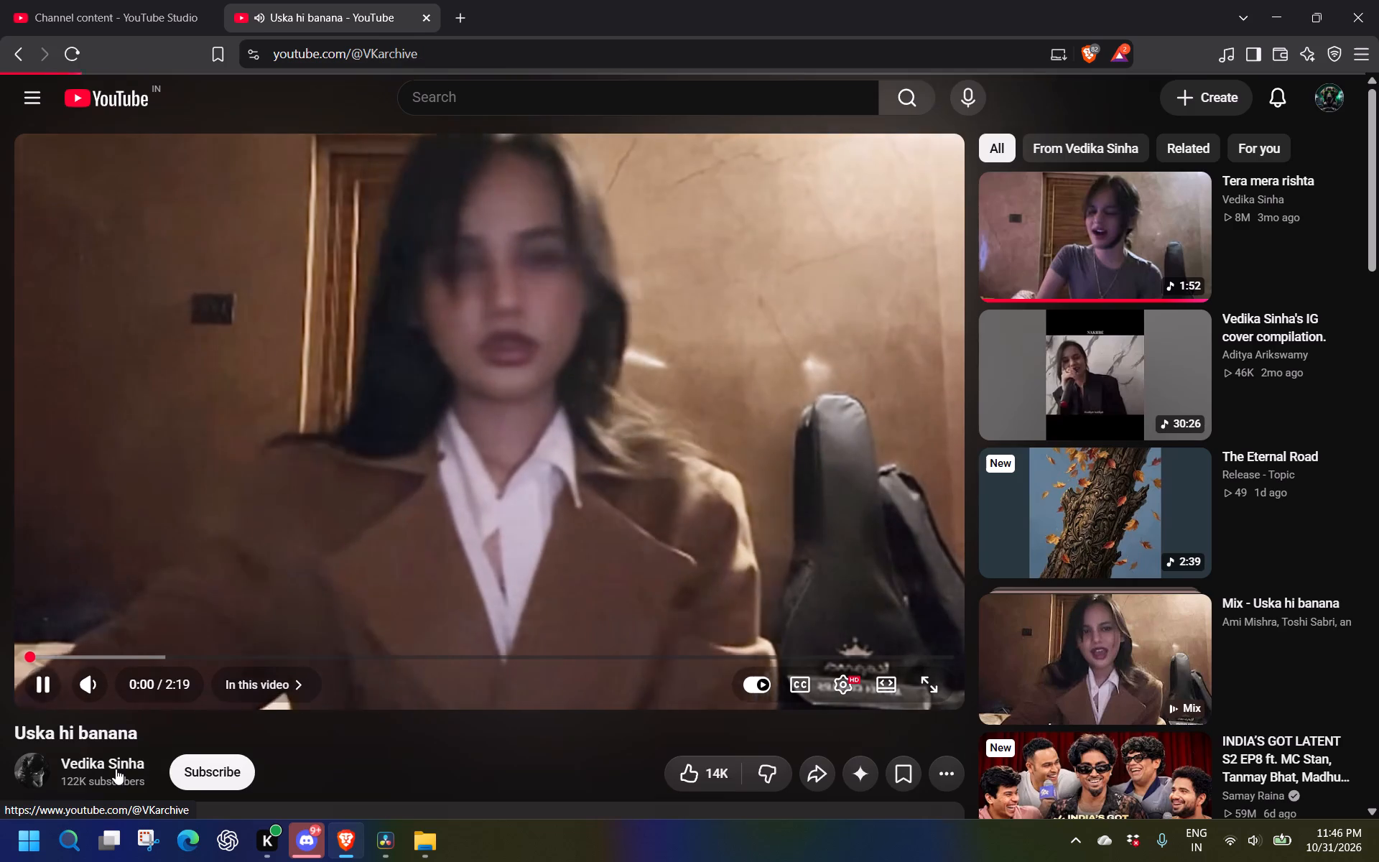
pyautogui.scroll(-1, 935, 544)
pyautogui.scroll(1, 935, 544)
pyautogui.scroll(-2, 935, 544)
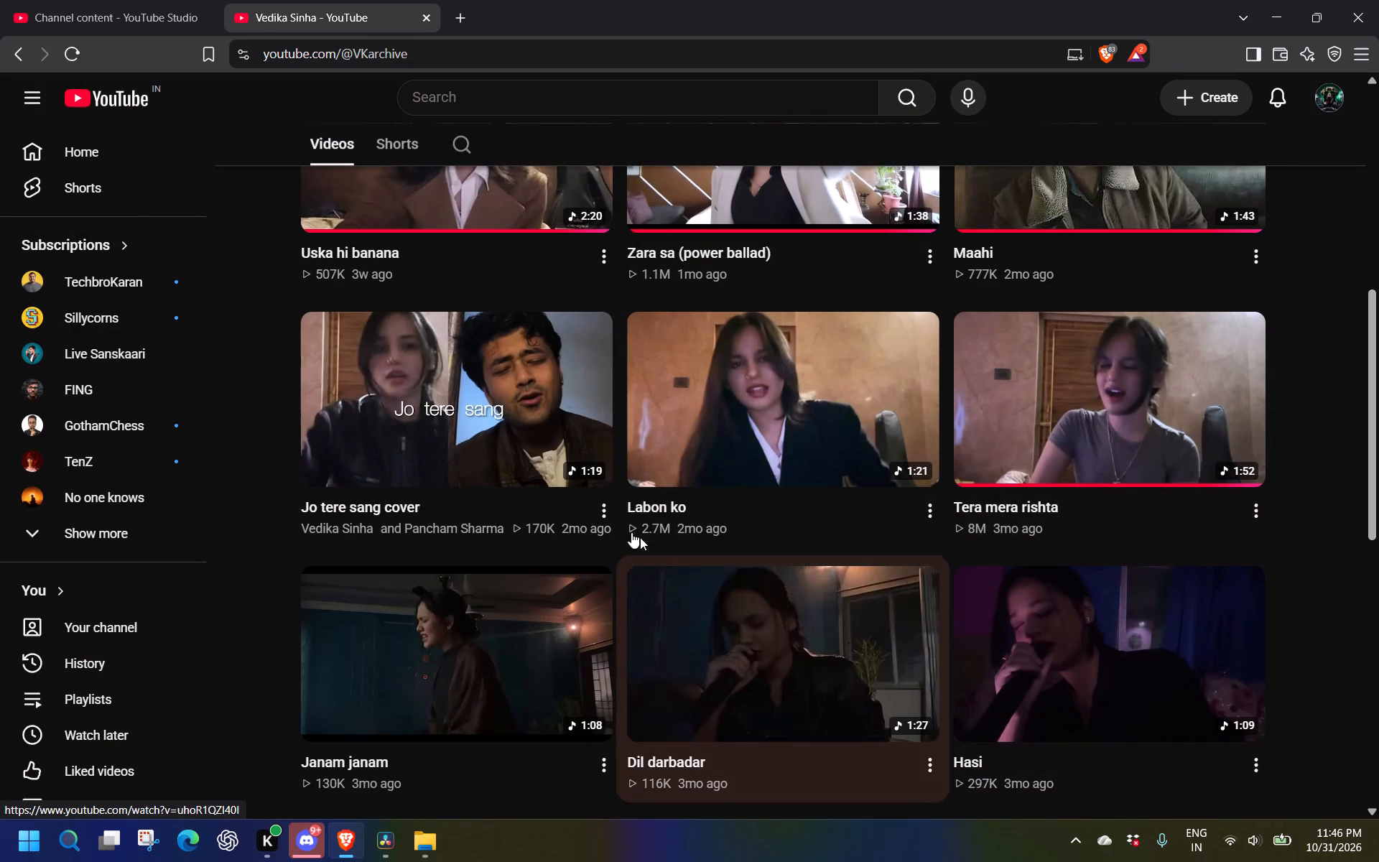
pyautogui.scroll(-1, 534, 494)
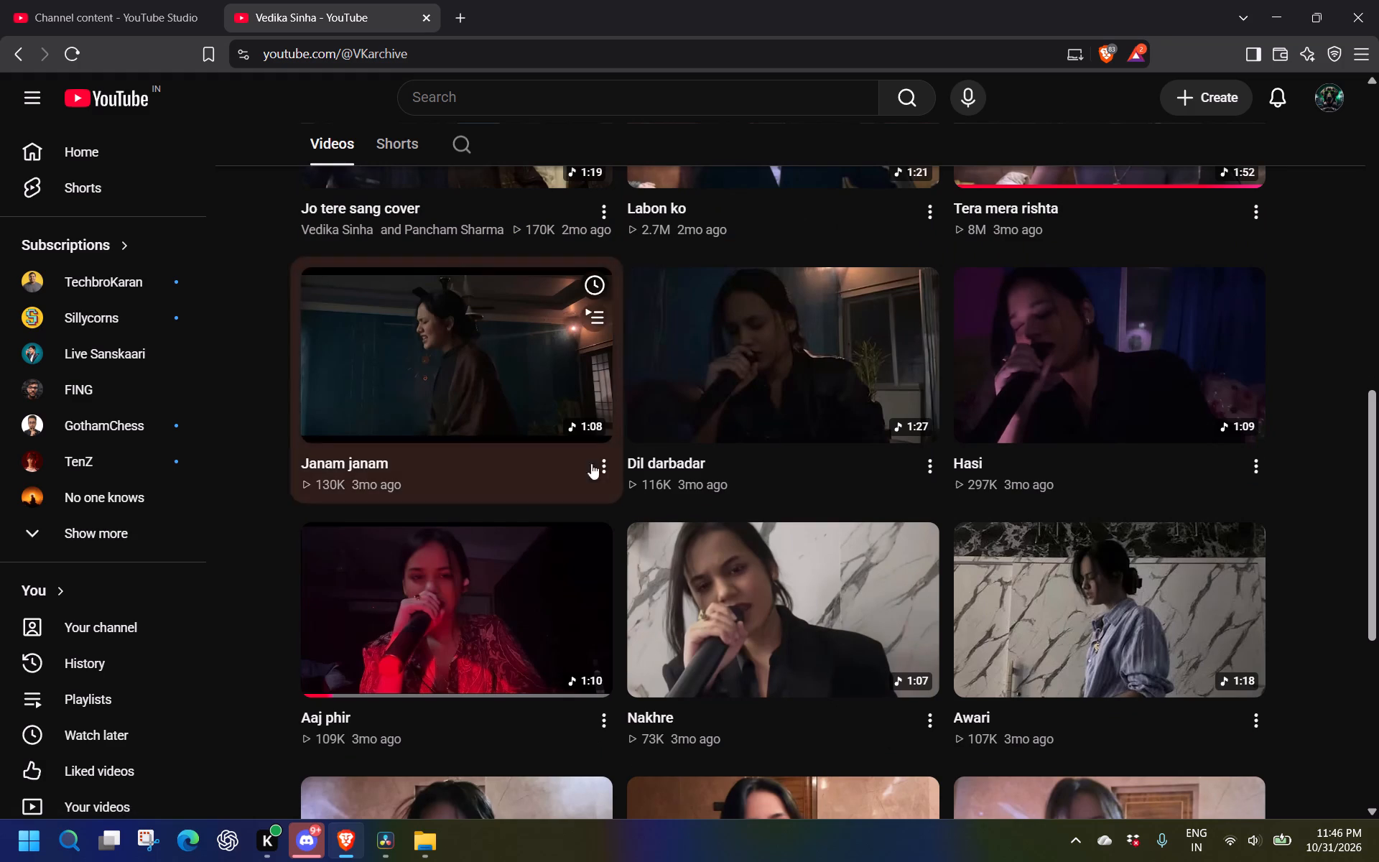
pyautogui.scroll(-2, 670, 460)
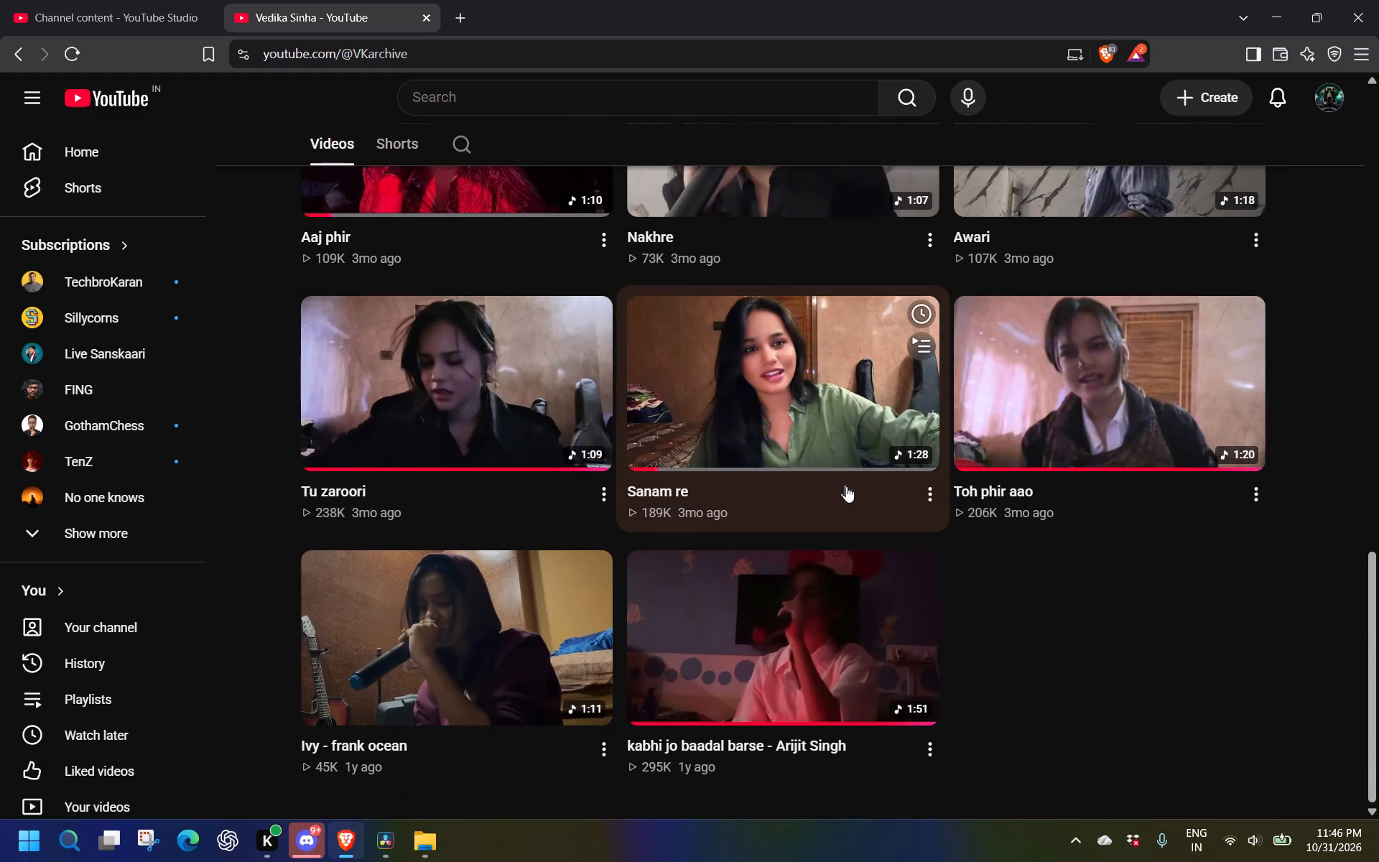
pyautogui.click(830, 411)
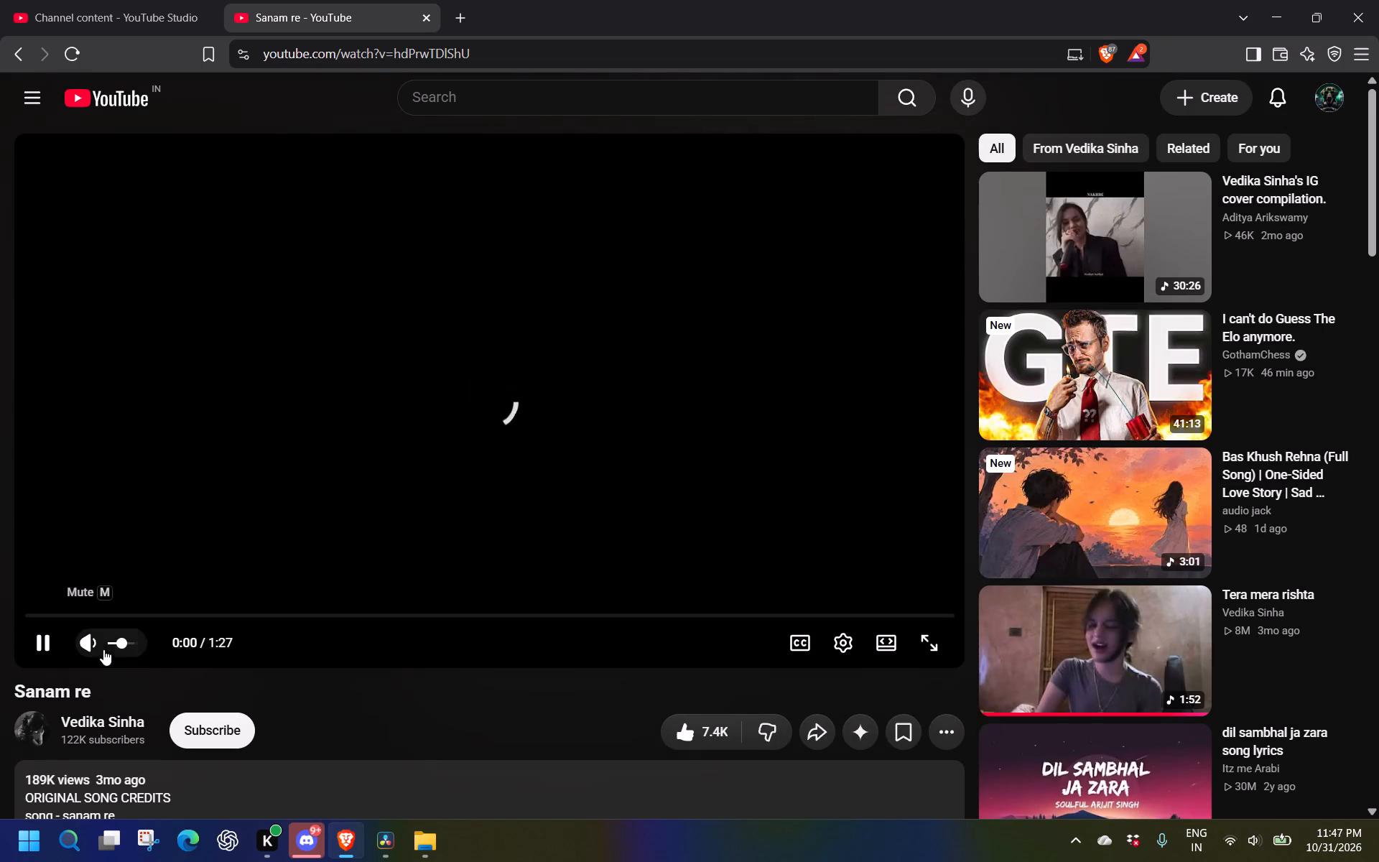
# Switch to DaVinci Resolve, play the recording's opening, and split it on V1 and A1 just before 01:00:01:52.
pyautogui.click(386, 854)
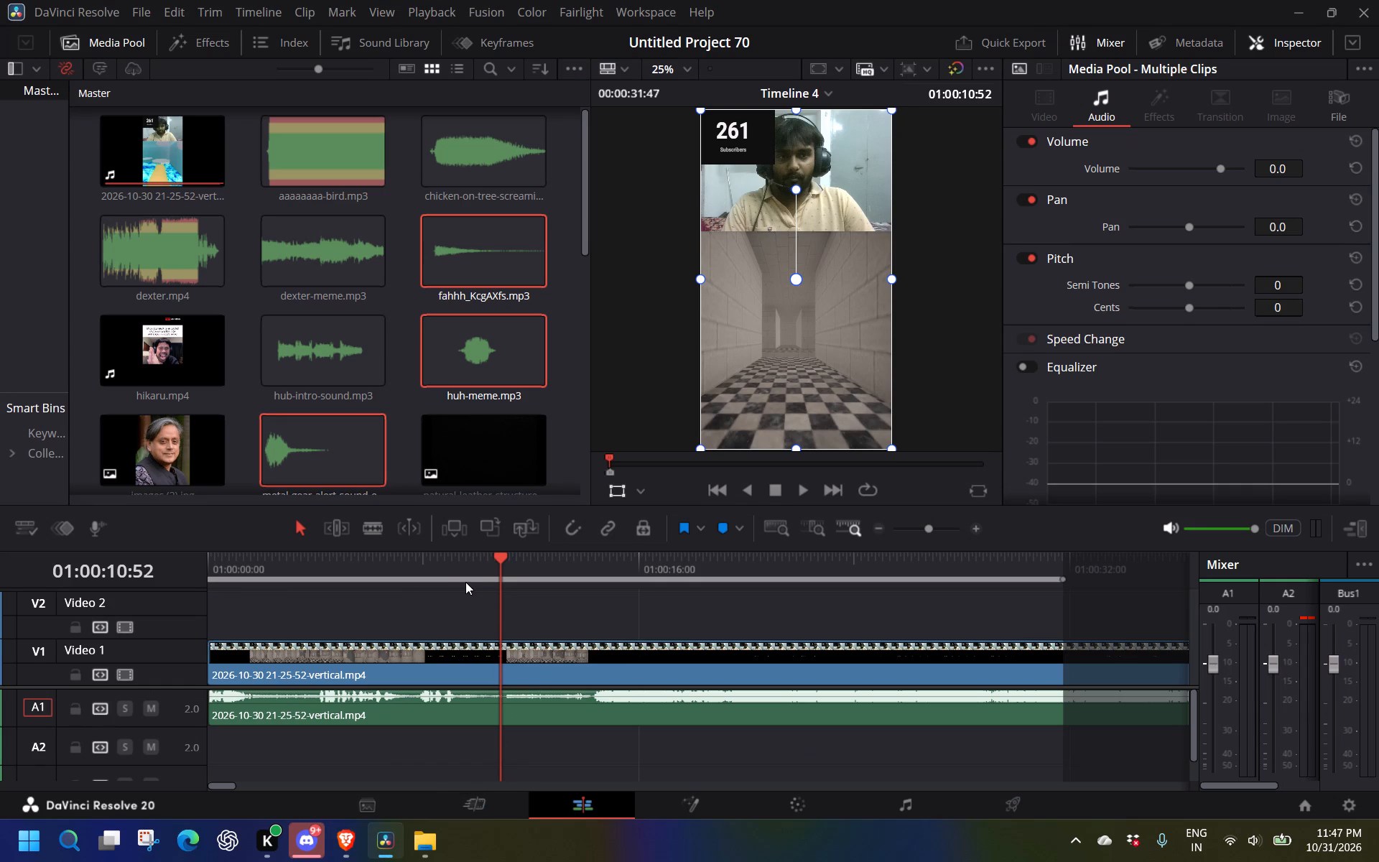
pyautogui.moveTo(238, 565); pyautogui.dragTo(139, 569)
pyautogui.press('space')
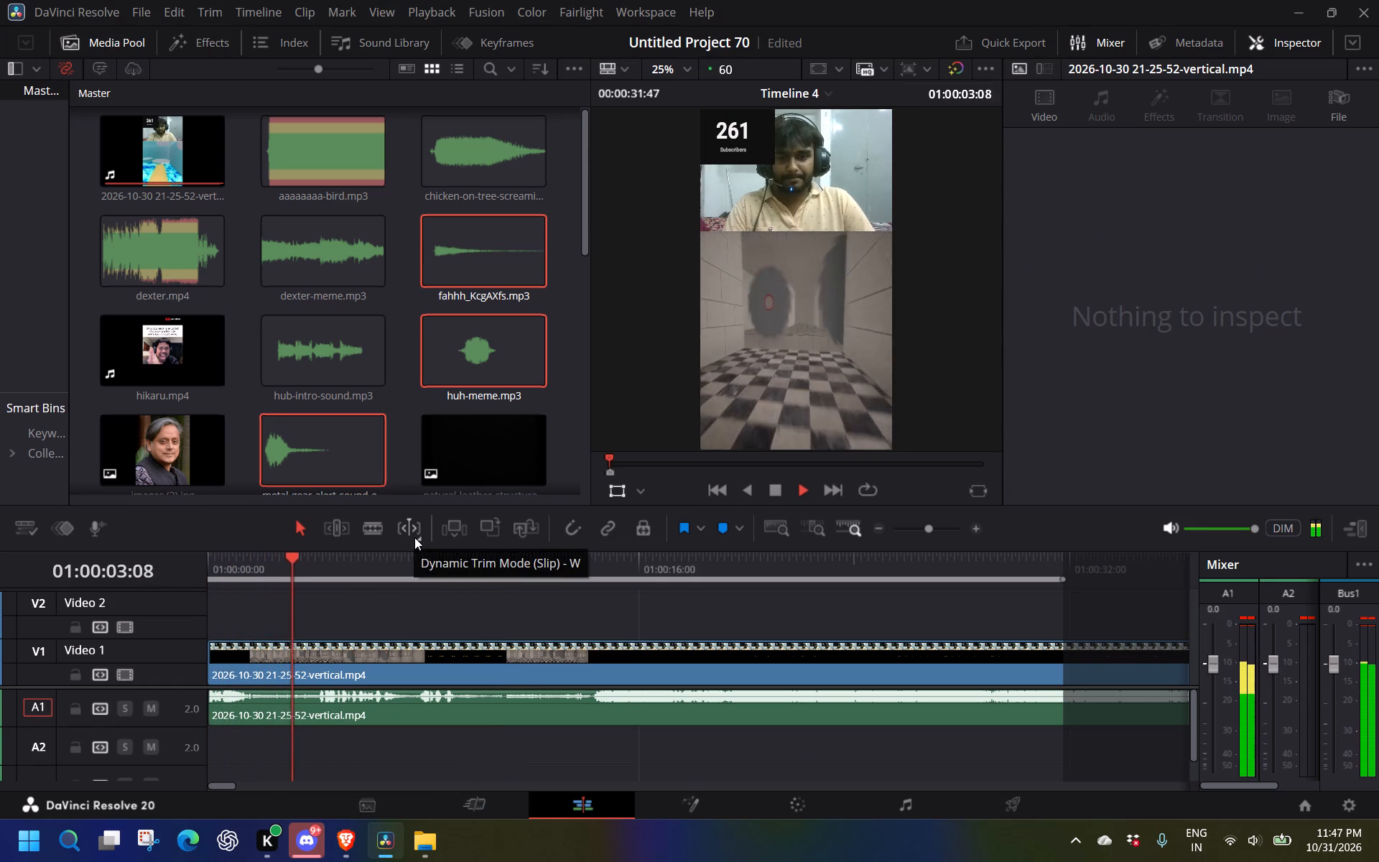
pyautogui.click(243, 558)
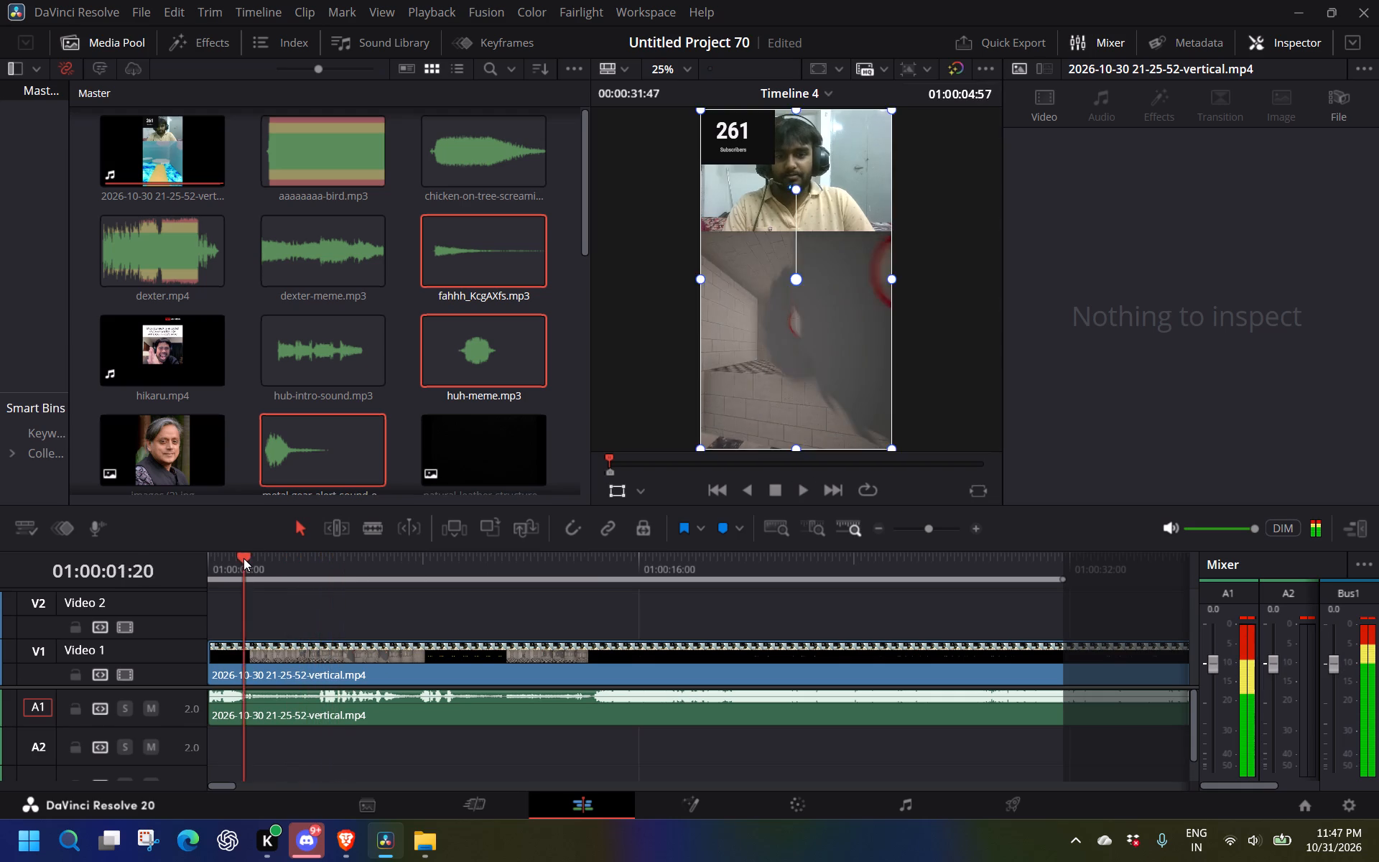
pyautogui.click(243, 558)
pyautogui.press('space')
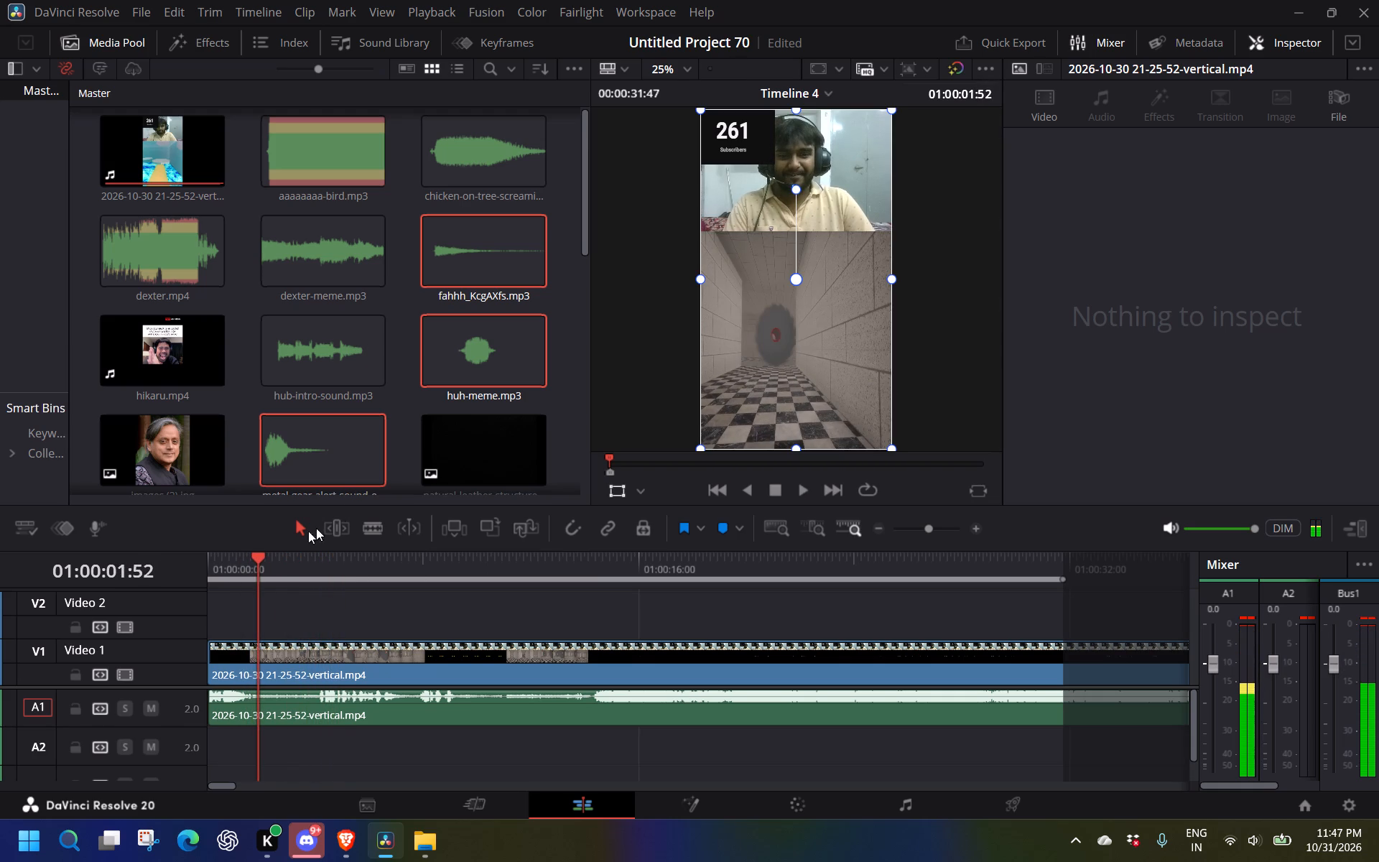
pyautogui.click(369, 527)
pyautogui.click(254, 662)
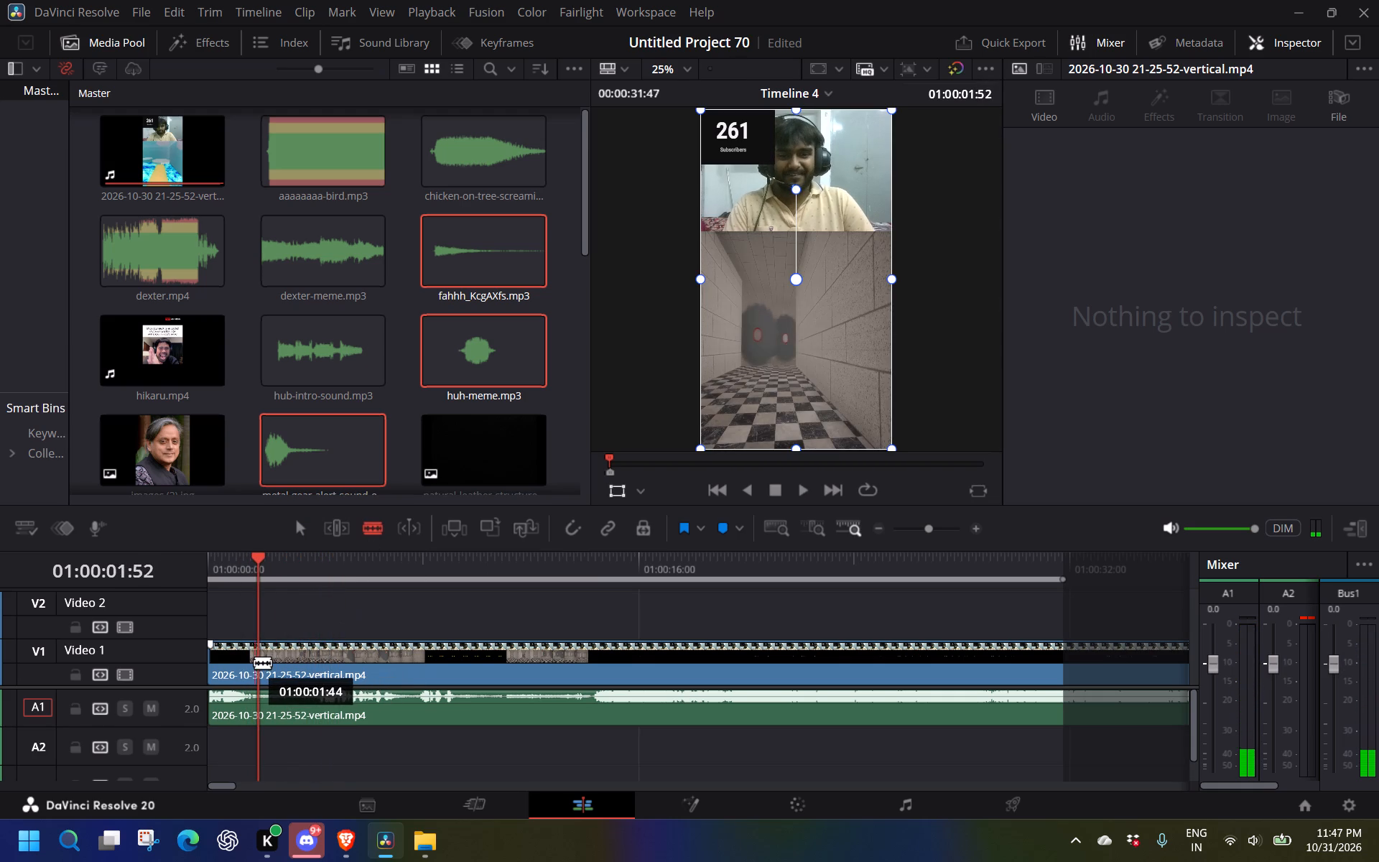
pyautogui.click(252, 715)
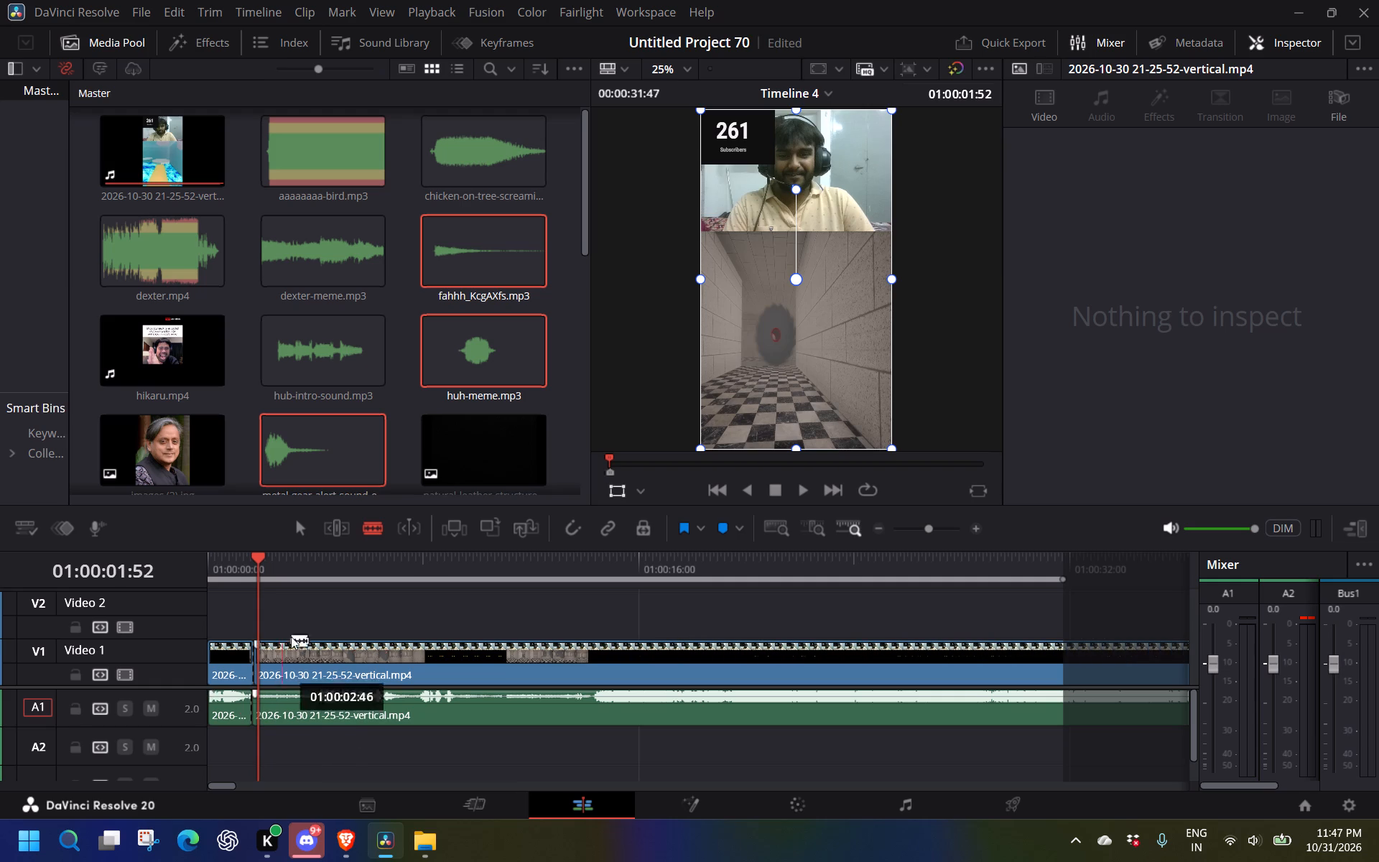
# Cut the short opening piece of the recording before the split from V1 and A1.
pyautogui.click(295, 531)
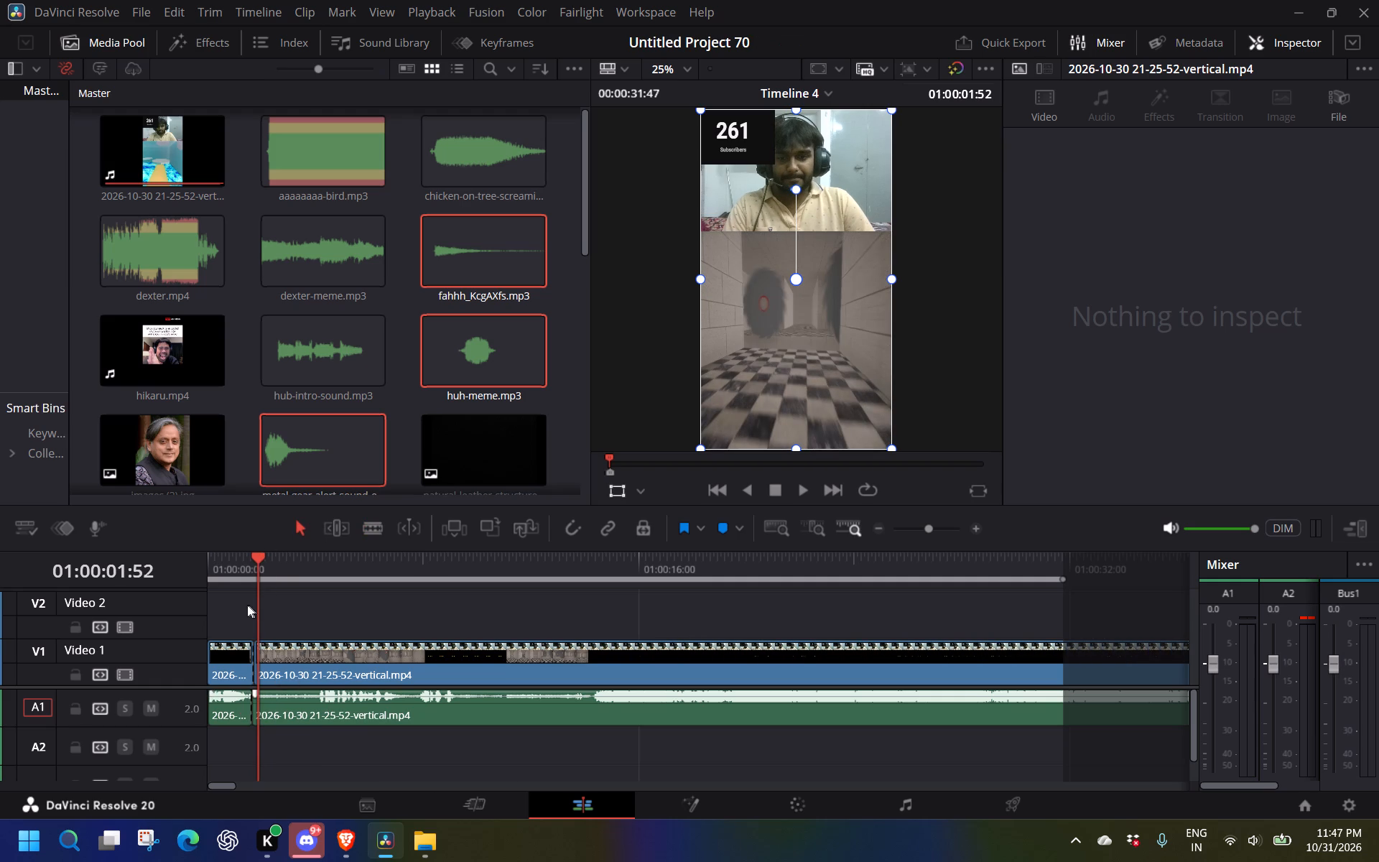
pyautogui.moveTo(233, 610); pyautogui.dragTo(228, 723)
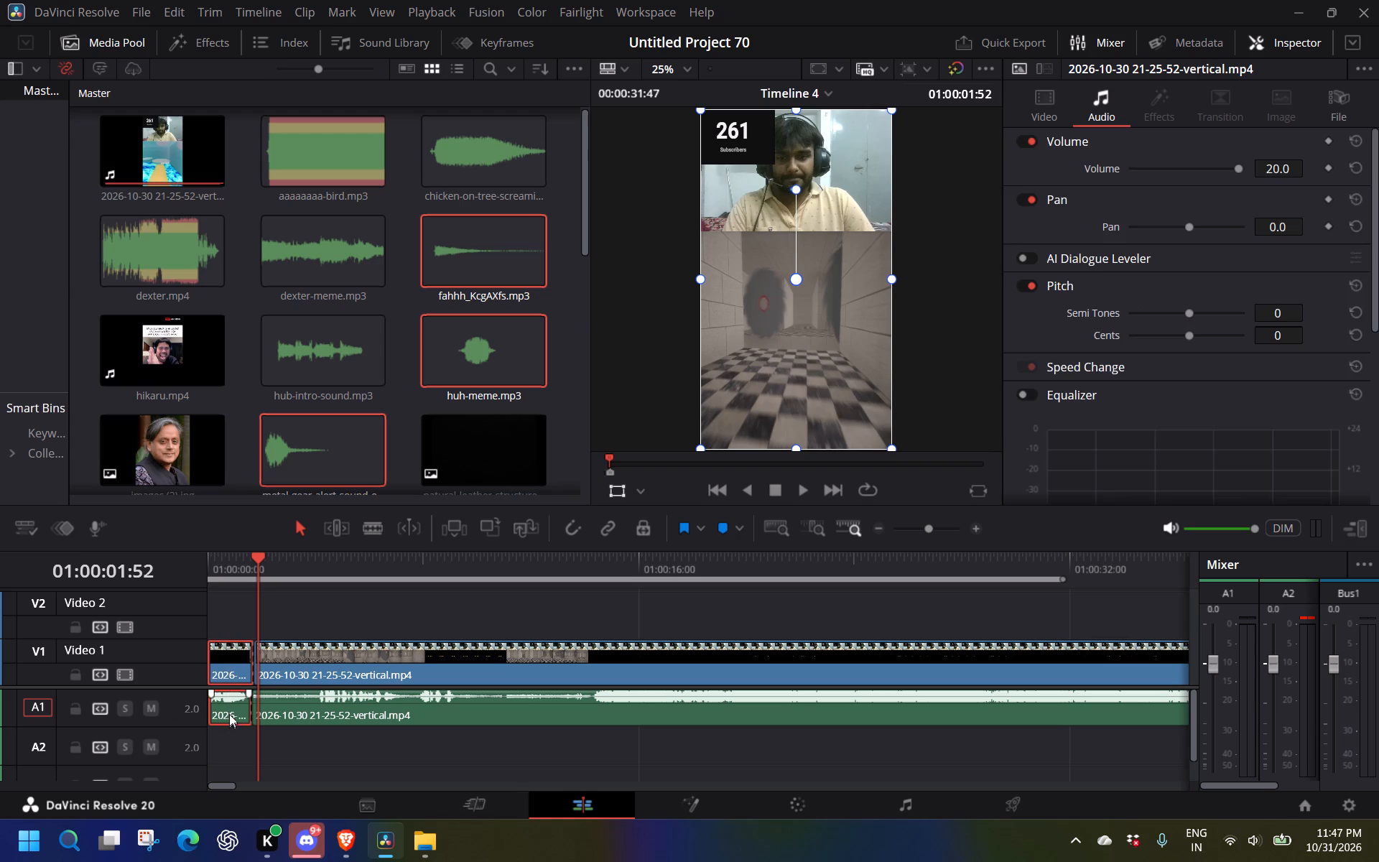
pyautogui.hotkey('ctrl', 'x')
# Move the remaining gameplay recording on V1 and A1 back to the start of the timeline.
pyautogui.hotkey('alt', 'y')
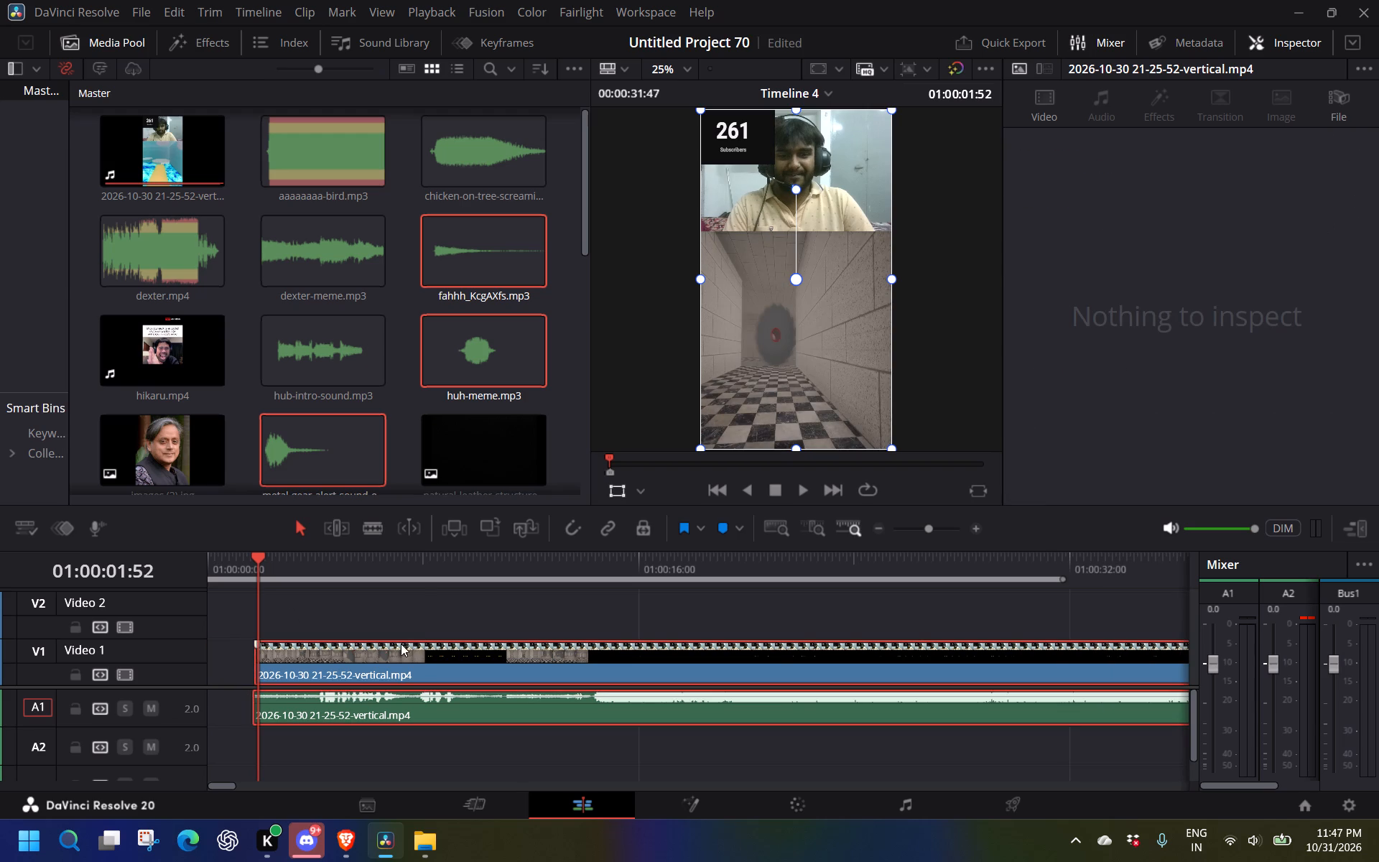
pyautogui.moveTo(395, 653); pyautogui.dragTo(253, 637)
pyautogui.click(287, 733)
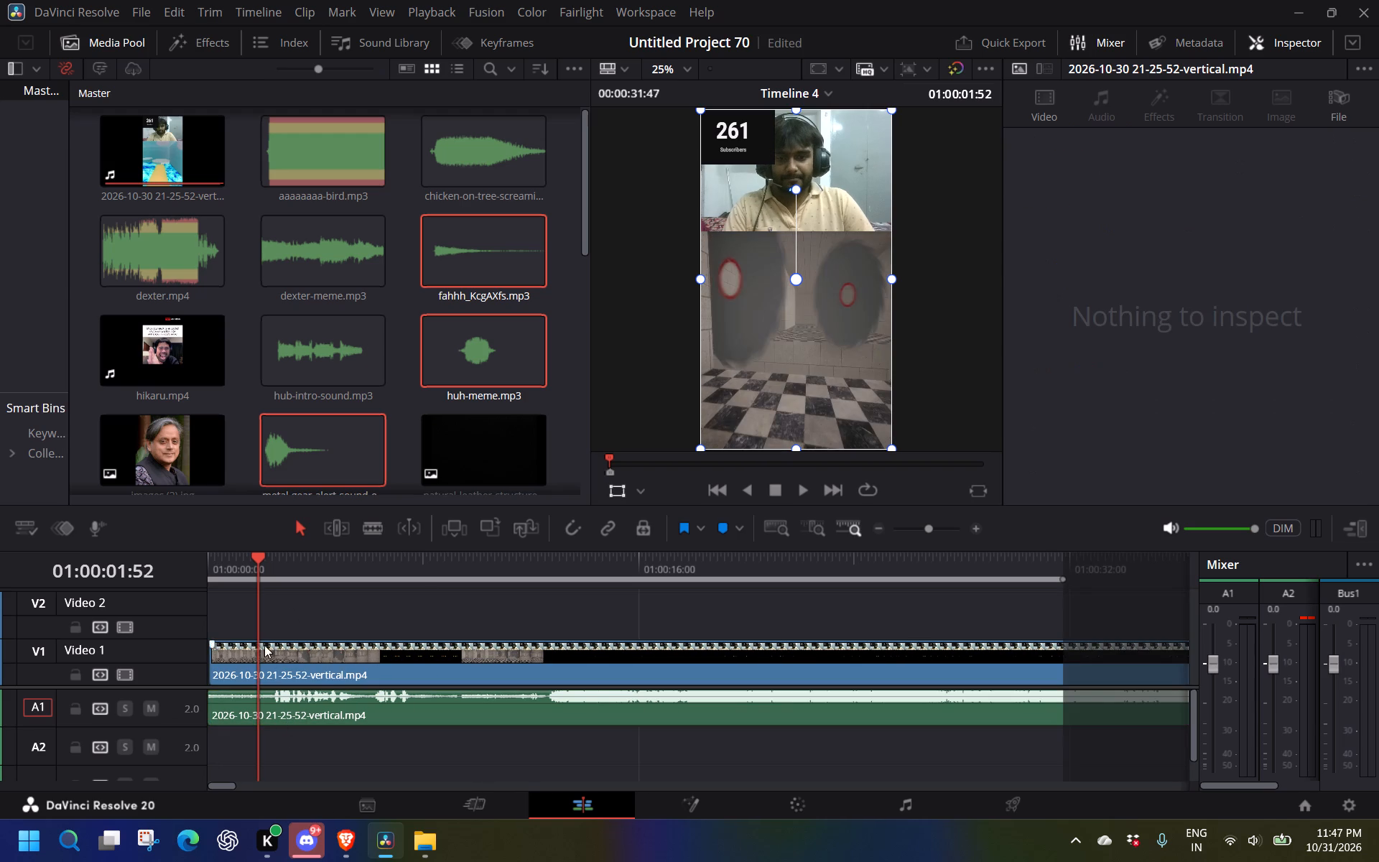
# Play the trimmed recording from the timeline start to about 01:00:06:53 to review the new opening.
pyautogui.moveTo(255, 565); pyautogui.dragTo(145, 578)
pyautogui.press('space')
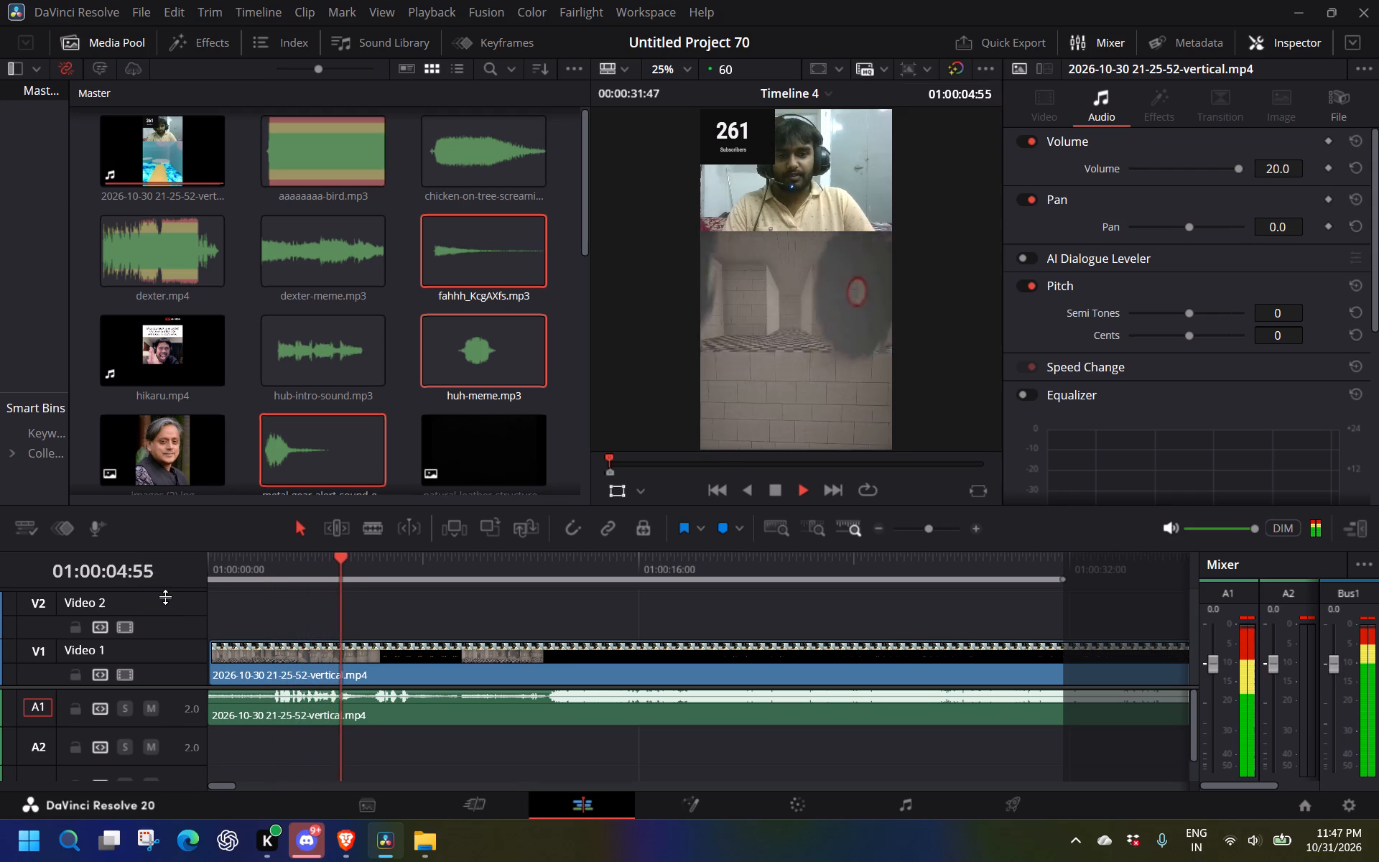
pyautogui.press('space')
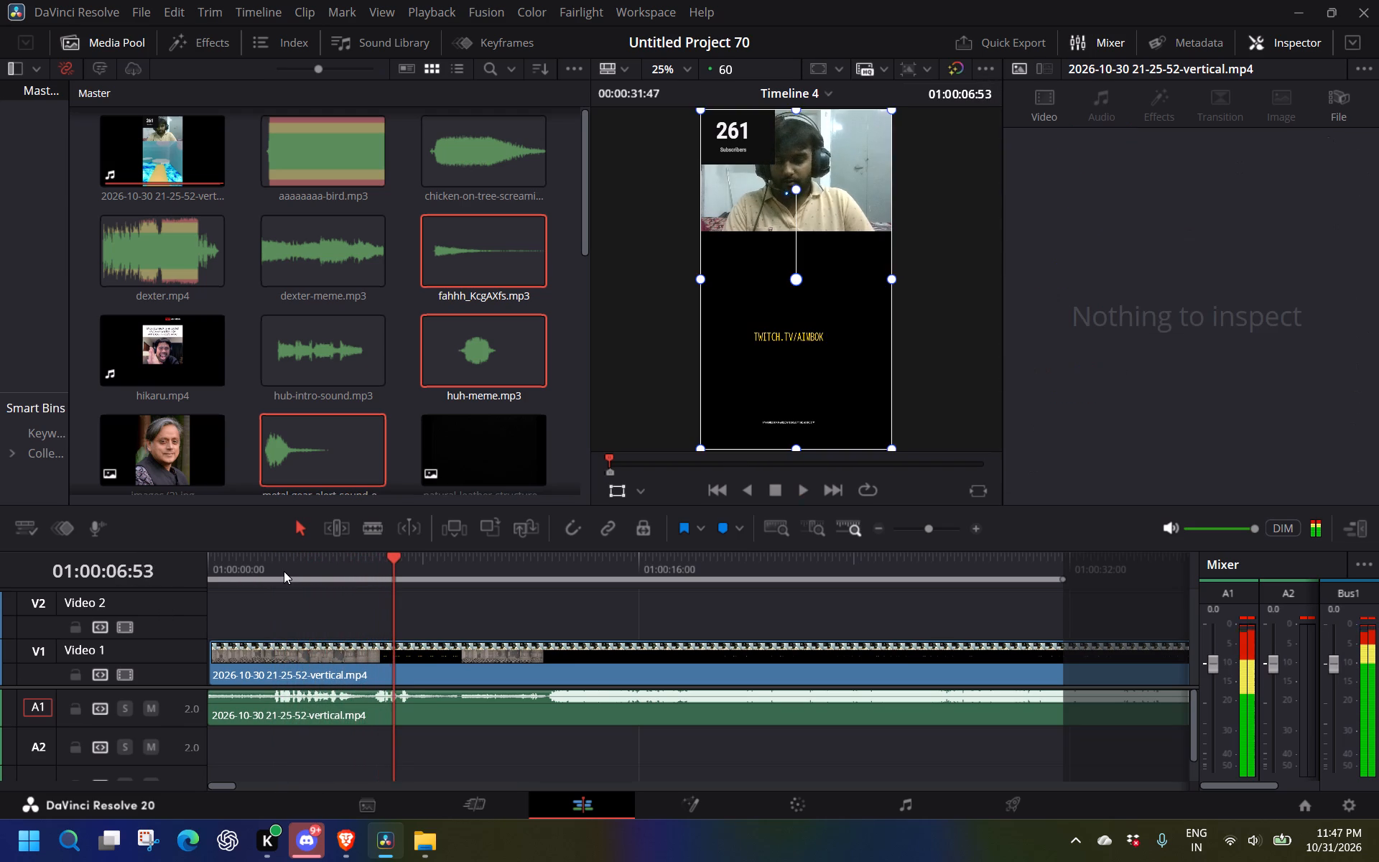
# Place fahhh_KcgAXfs.mp3 on A2 starting at about 01:00:06 and play the section back.
pyautogui.moveTo(485, 235); pyautogui.dragTo(518, 255)
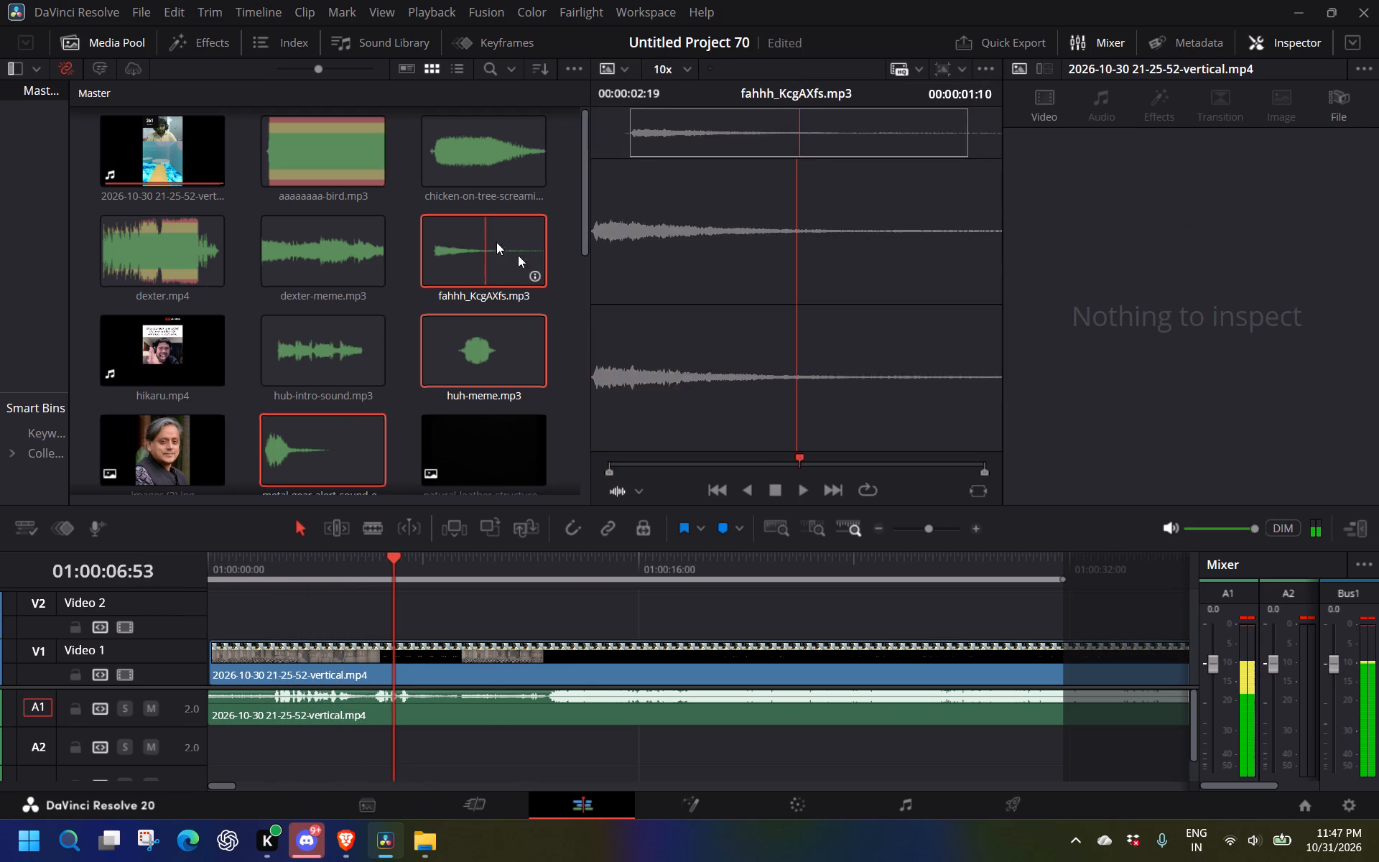
pyautogui.moveTo(518, 255); pyautogui.dragTo(419, 294)
pyautogui.click(494, 249)
pyautogui.moveTo(481, 251); pyautogui.dragTo(497, 688)
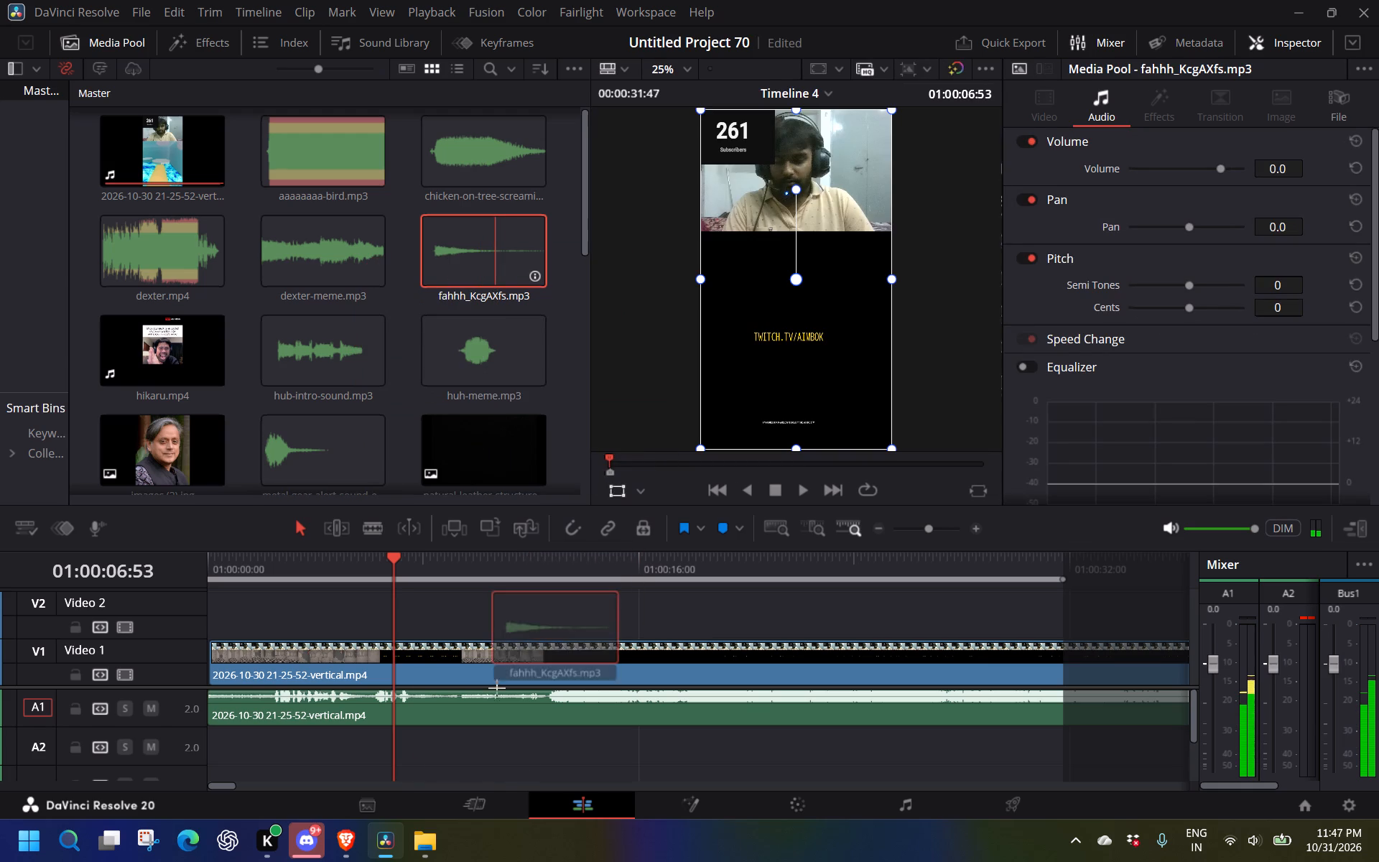
pyautogui.moveTo(497, 688); pyautogui.dragTo(373, 740)
pyautogui.click(351, 561)
pyautogui.press('space')
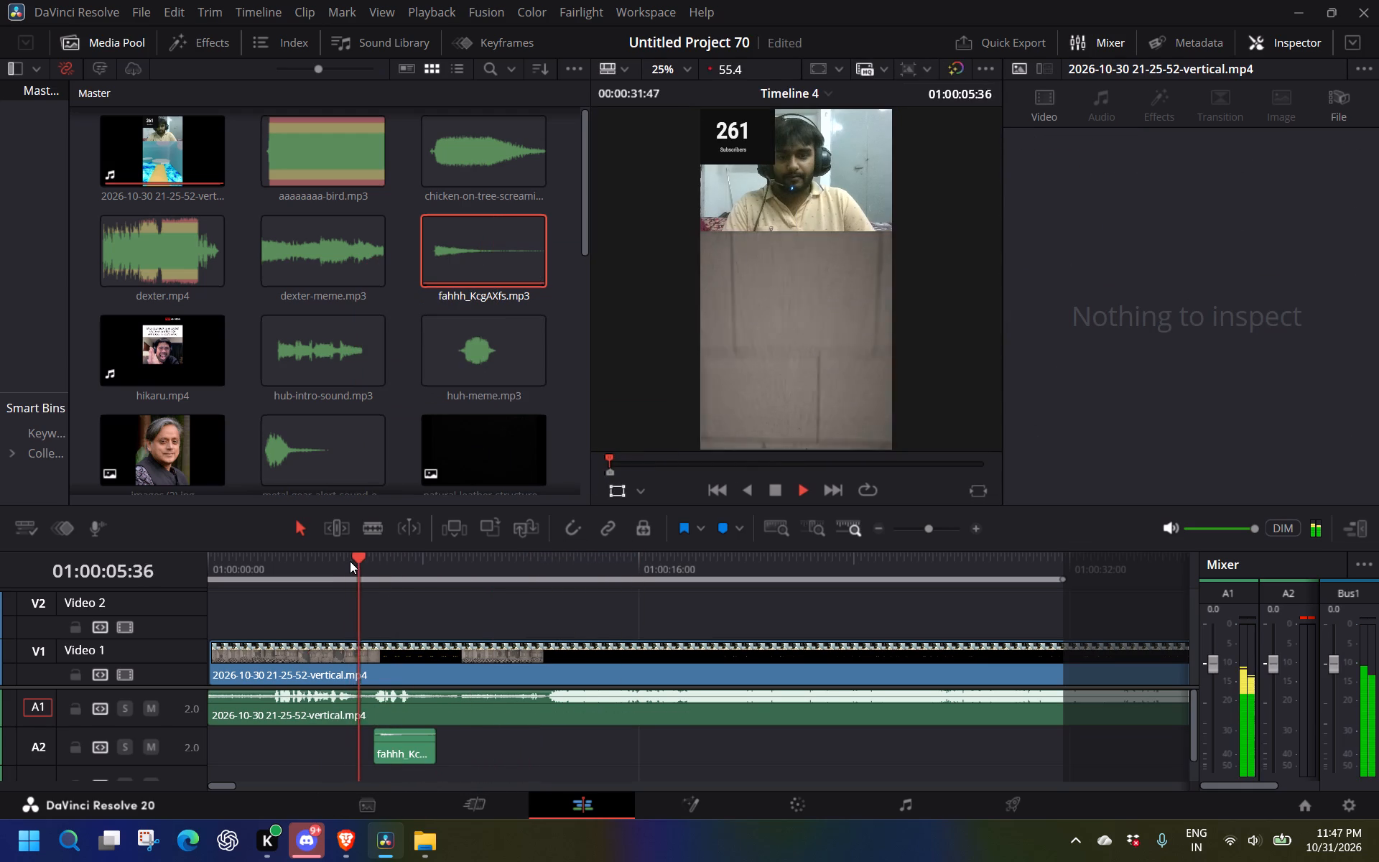
pyautogui.press('space')
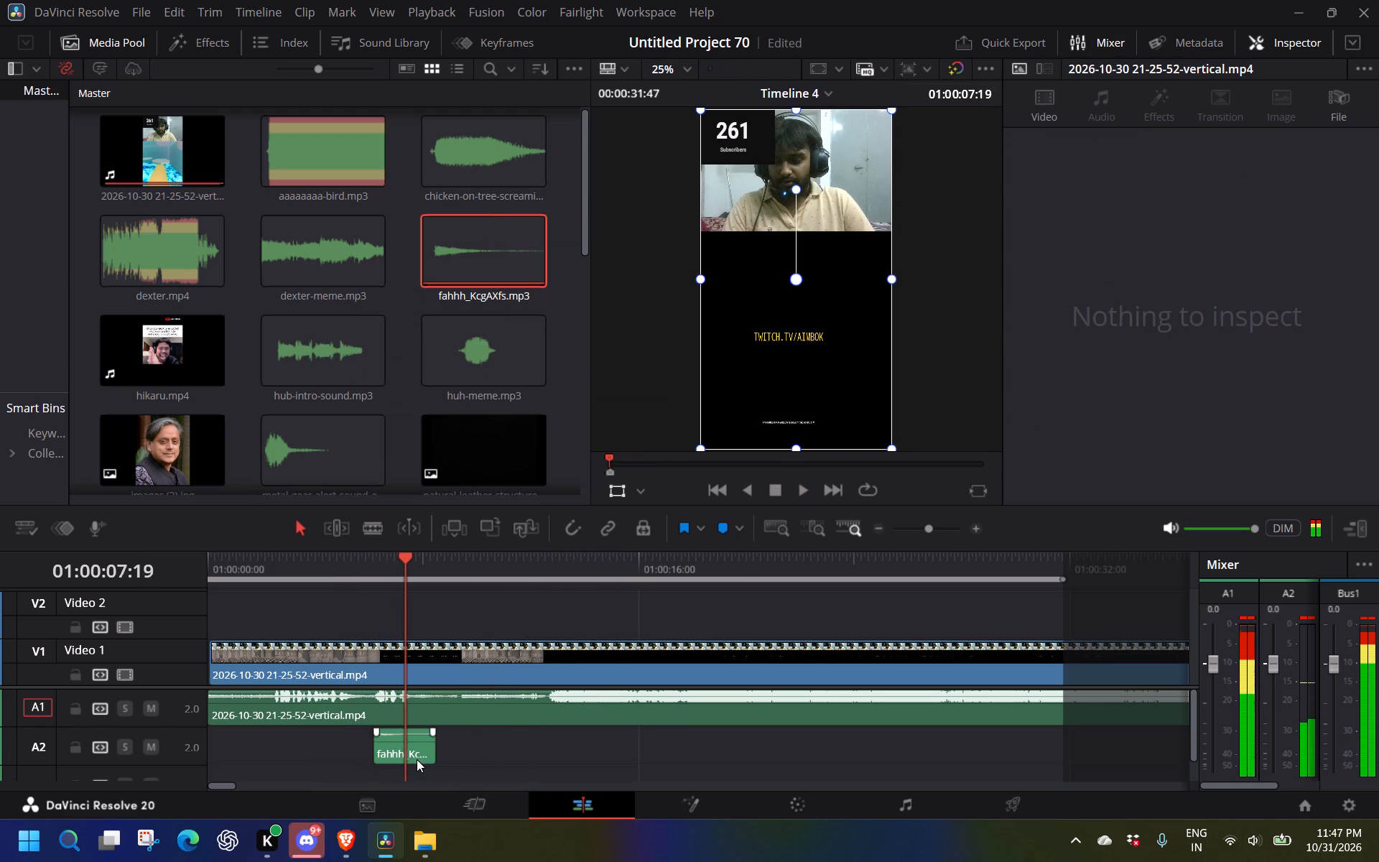
# Raise the volume of the fahhh_KcgAXfs.mp3 clip on A2 to 19.1 and play the section back.
pyautogui.click(417, 759)
pyautogui.moveTo(1222, 168); pyautogui.dragTo(1235, 157)
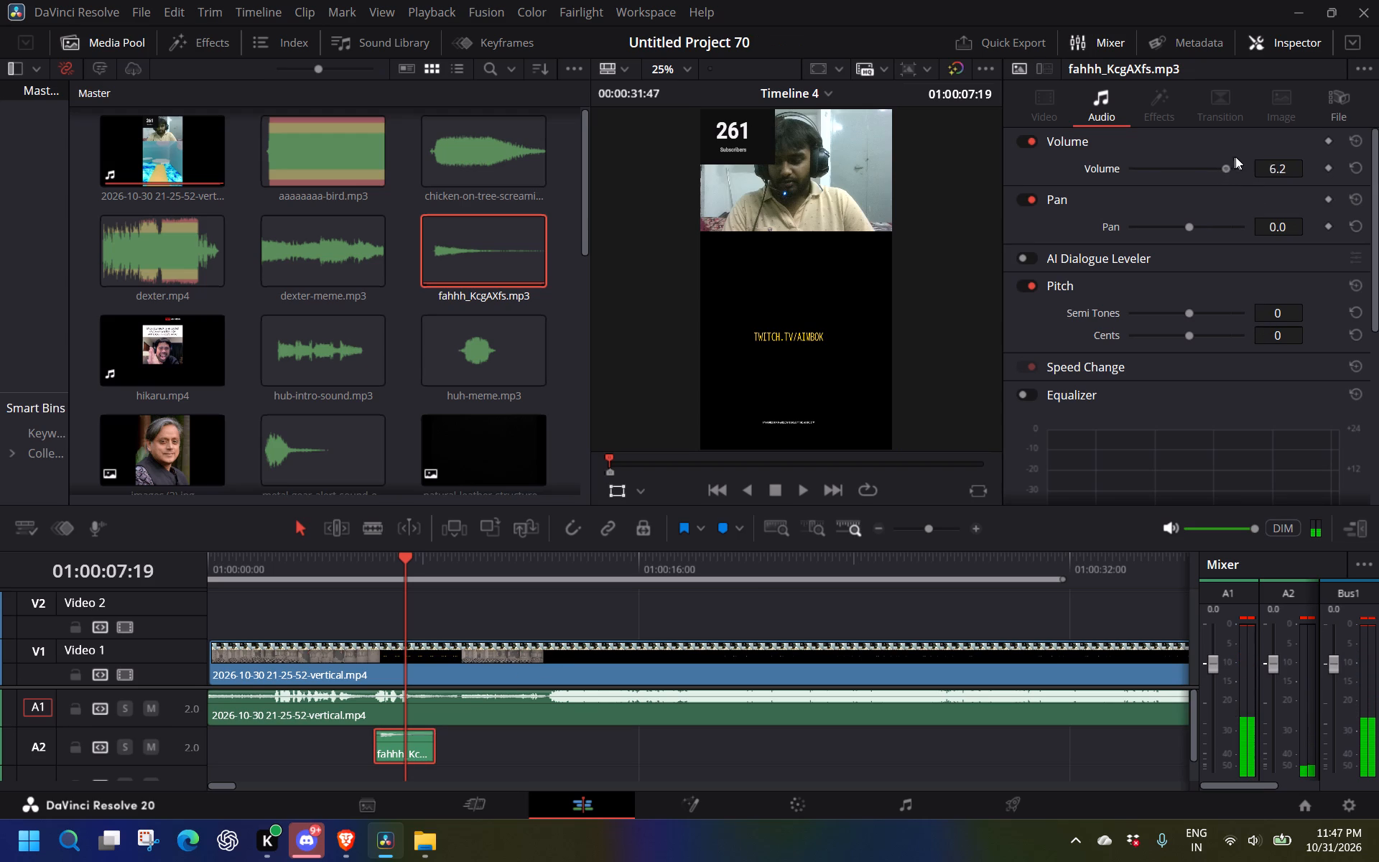
pyautogui.moveTo(1235, 157); pyautogui.dragTo(1238, 157)
pyautogui.click(372, 569)
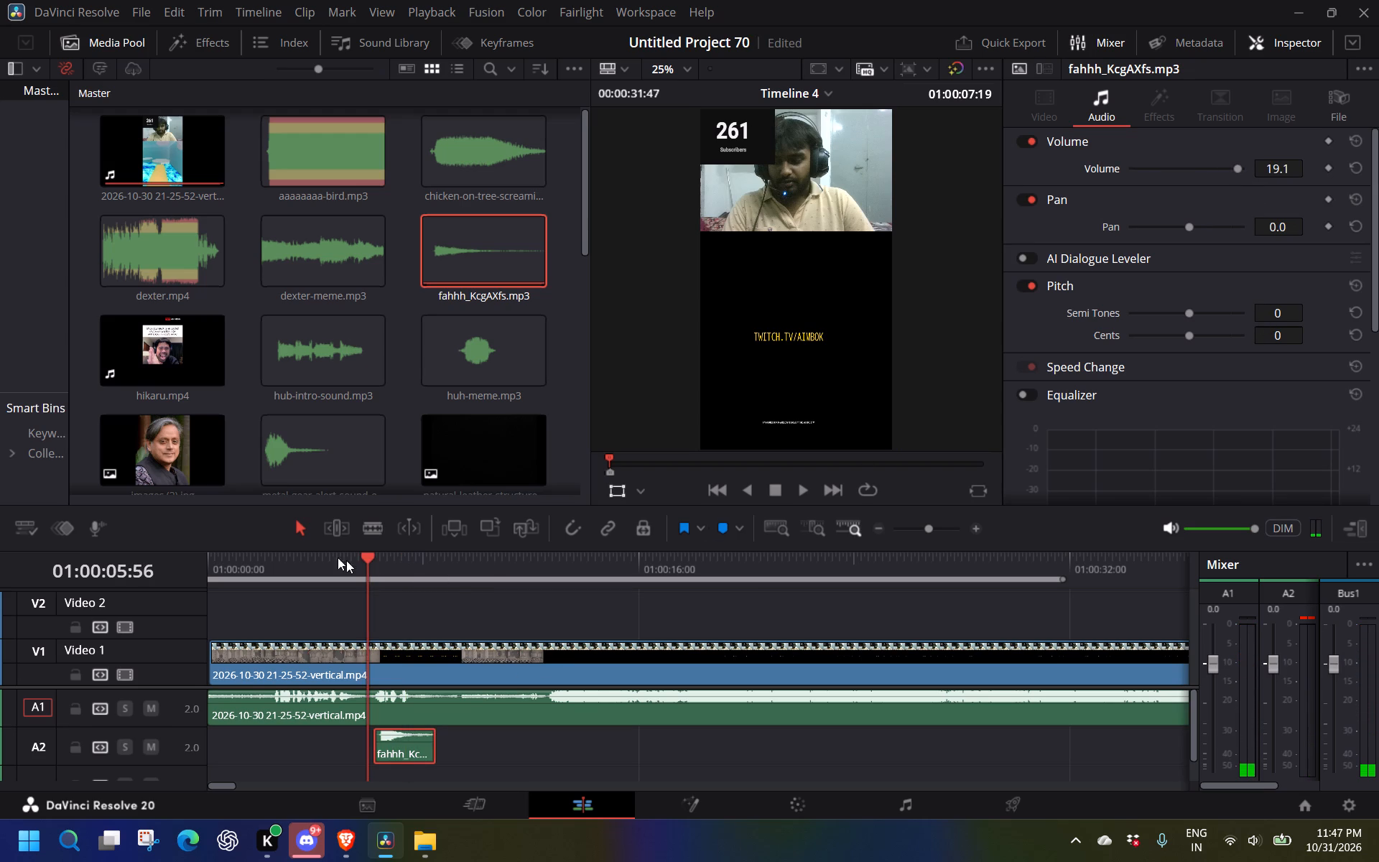
pyautogui.press('space')
pyautogui.press('space')
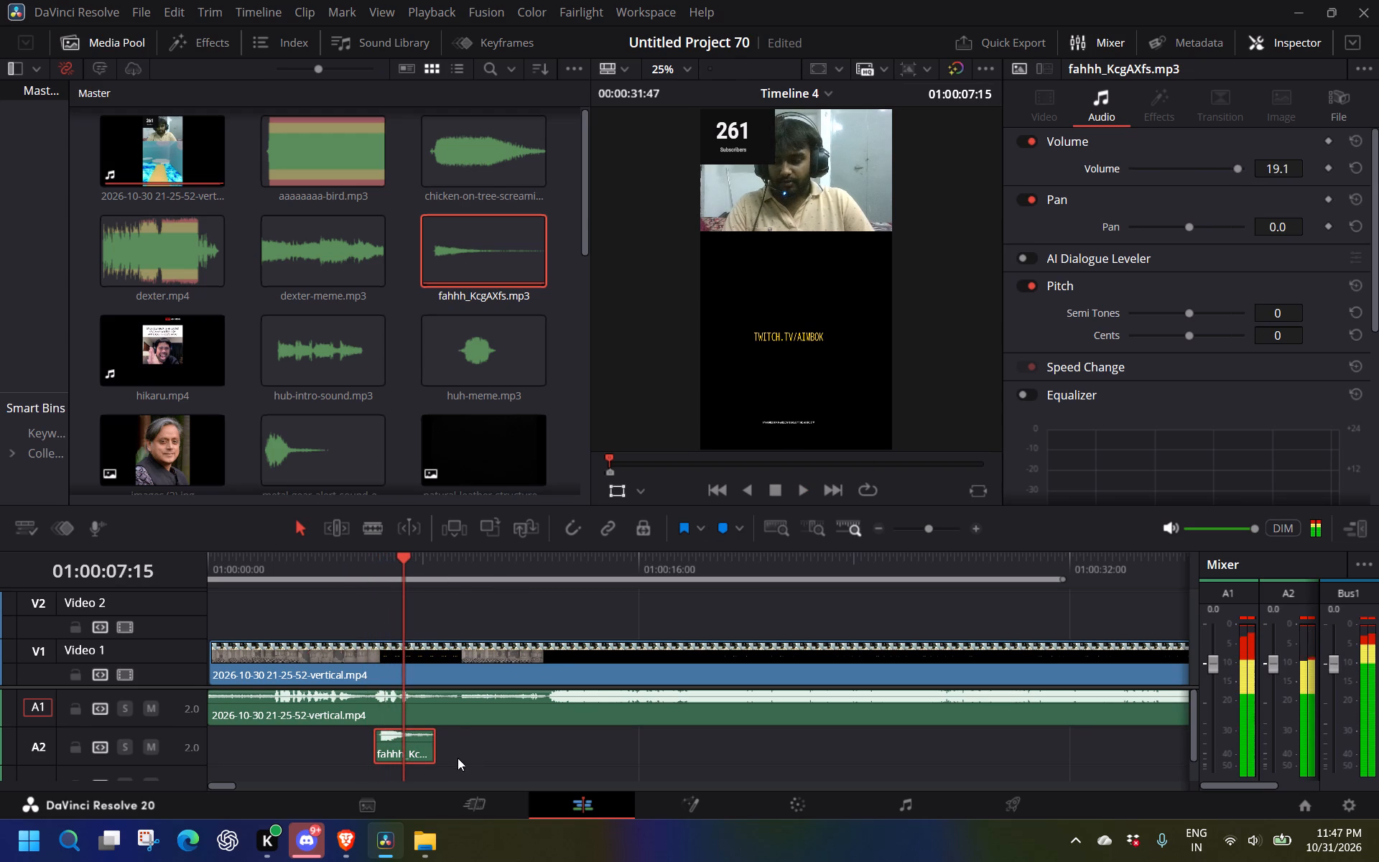
# Move the fahhh_KcgAXfs.mp3 clip on A2 about a quarter second earlier and check its timing in playback.
pyautogui.click(424, 754)
pyautogui.click(417, 749)
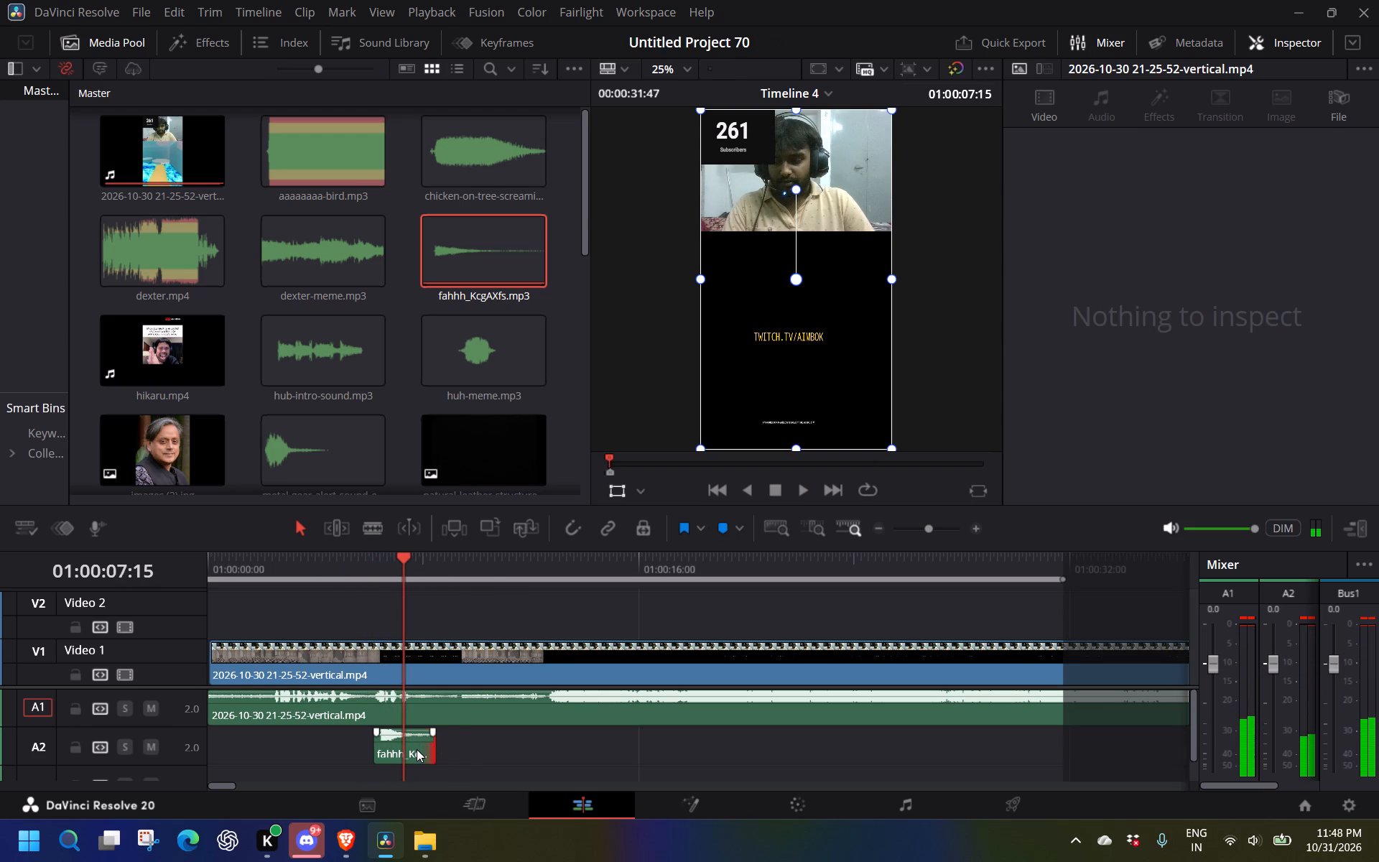
pyautogui.moveTo(417, 749); pyautogui.dragTo(410, 746)
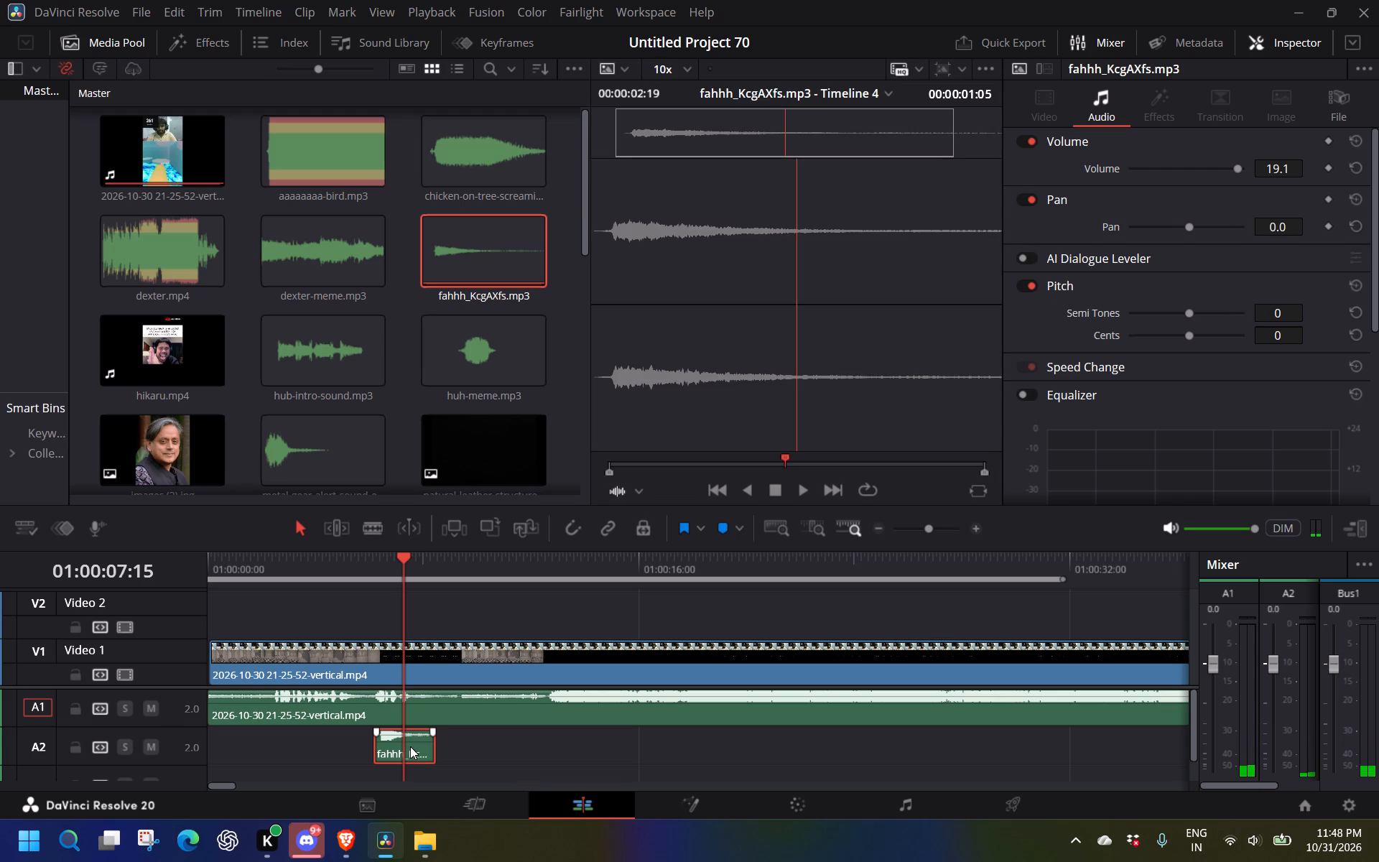
pyautogui.moveTo(410, 746); pyautogui.dragTo(392, 751)
pyautogui.moveTo(392, 751); pyautogui.dragTo(360, 751)
pyautogui.click(328, 745)
pyautogui.moveTo(391, 746); pyautogui.dragTo(384, 749)
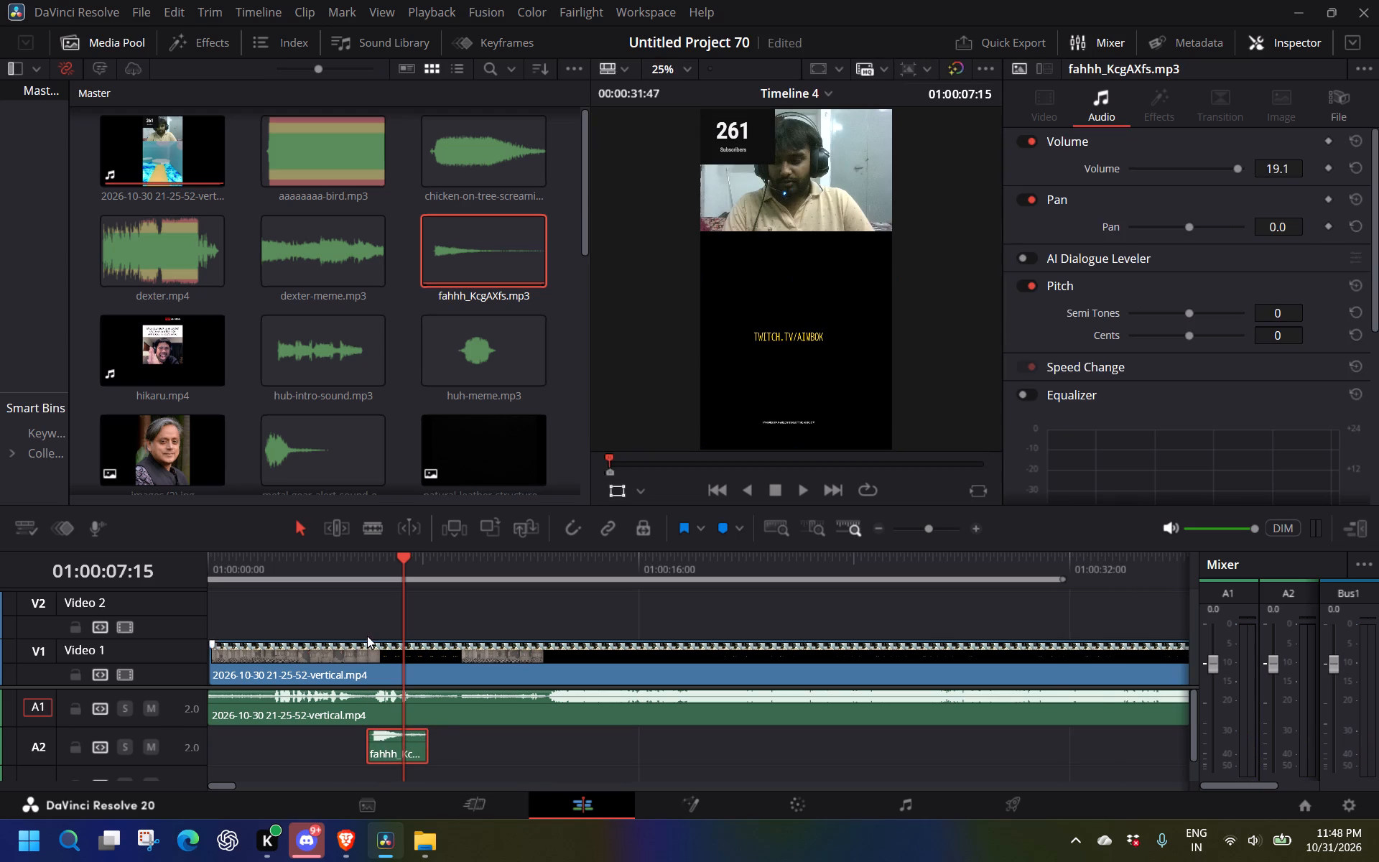
pyautogui.click(359, 567)
pyautogui.click(325, 564)
pyautogui.press('space')
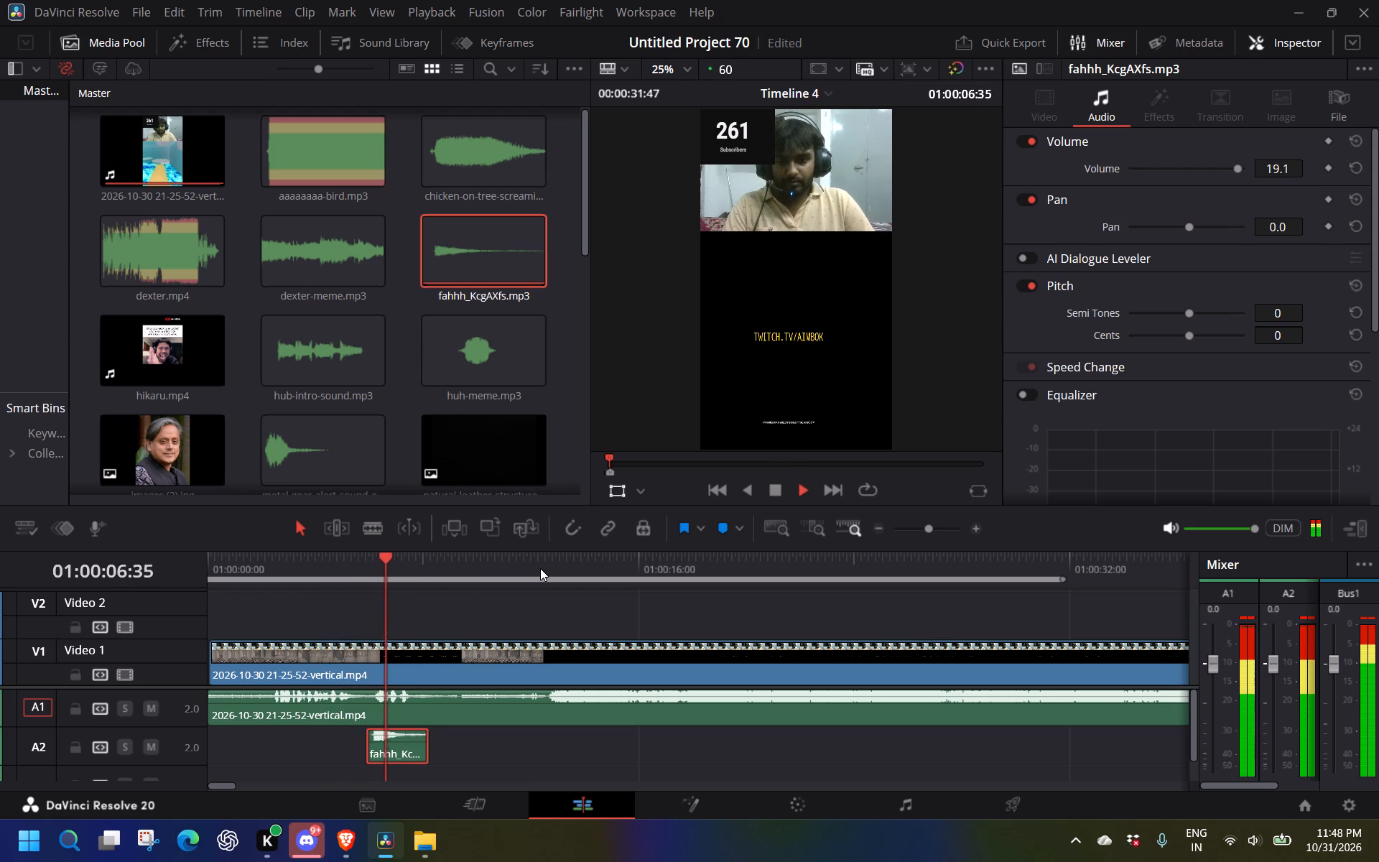
pyautogui.press('space')
# Move the fahhh clip on A2 another quarter second or so earlier and play on through the recording, replaying from about 01:00:10:28.
pyautogui.moveTo(386, 751); pyautogui.dragTo(382, 749)
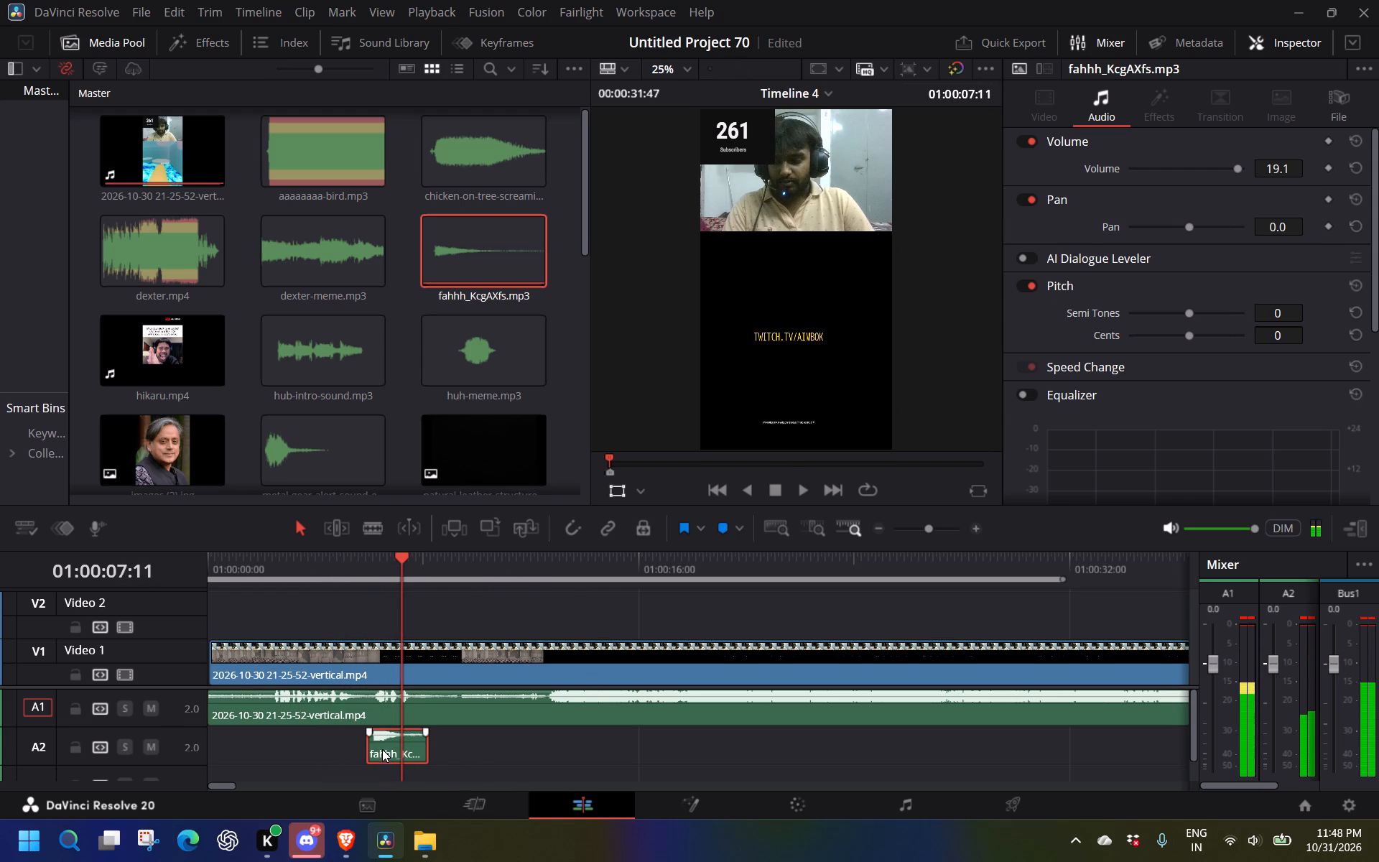
pyautogui.moveTo(382, 749); pyautogui.dragTo(378, 744)
pyautogui.click(341, 563)
pyautogui.press('space')
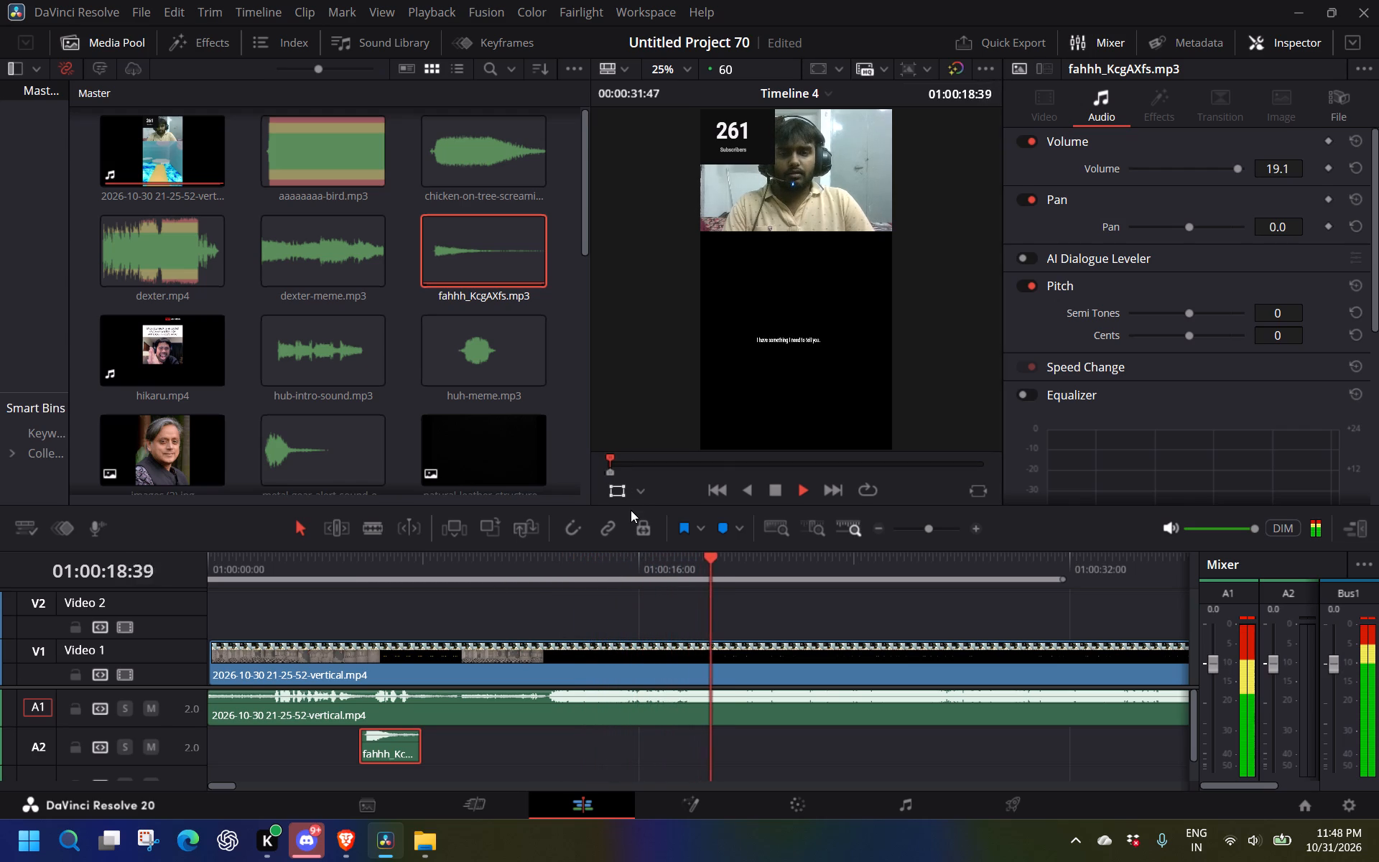
pyautogui.click(539, 560)
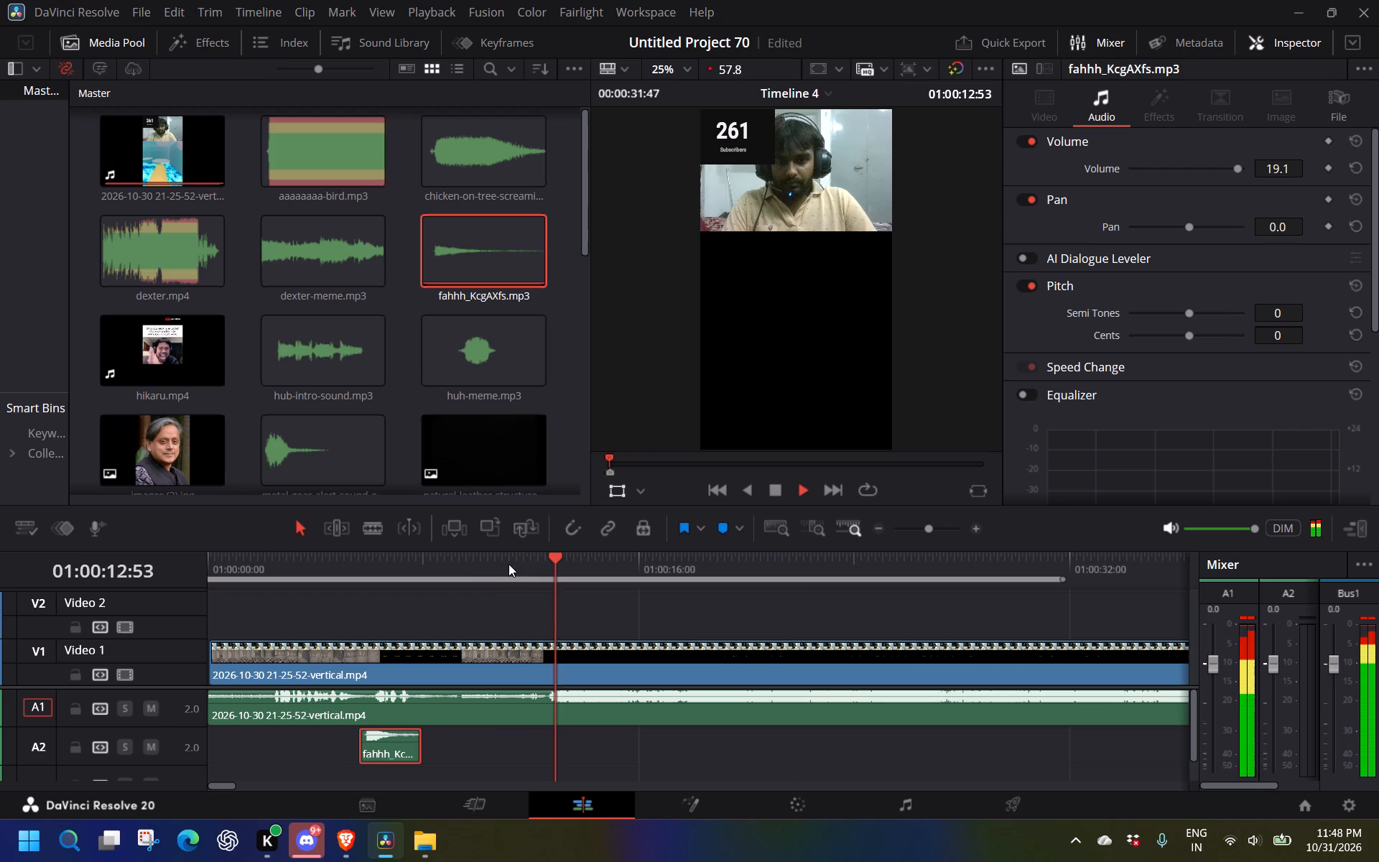
pyautogui.click(490, 569)
pyautogui.press('space')
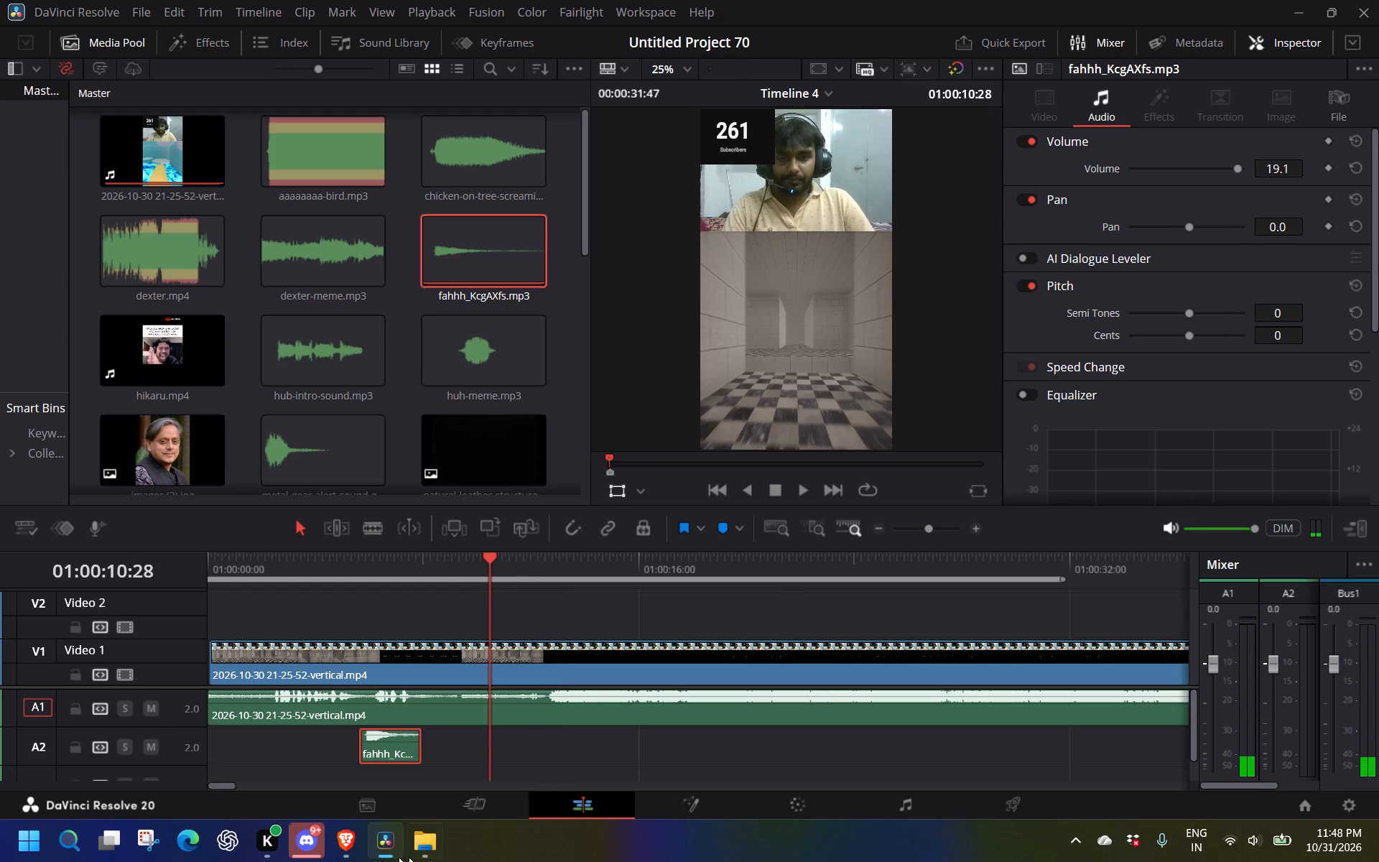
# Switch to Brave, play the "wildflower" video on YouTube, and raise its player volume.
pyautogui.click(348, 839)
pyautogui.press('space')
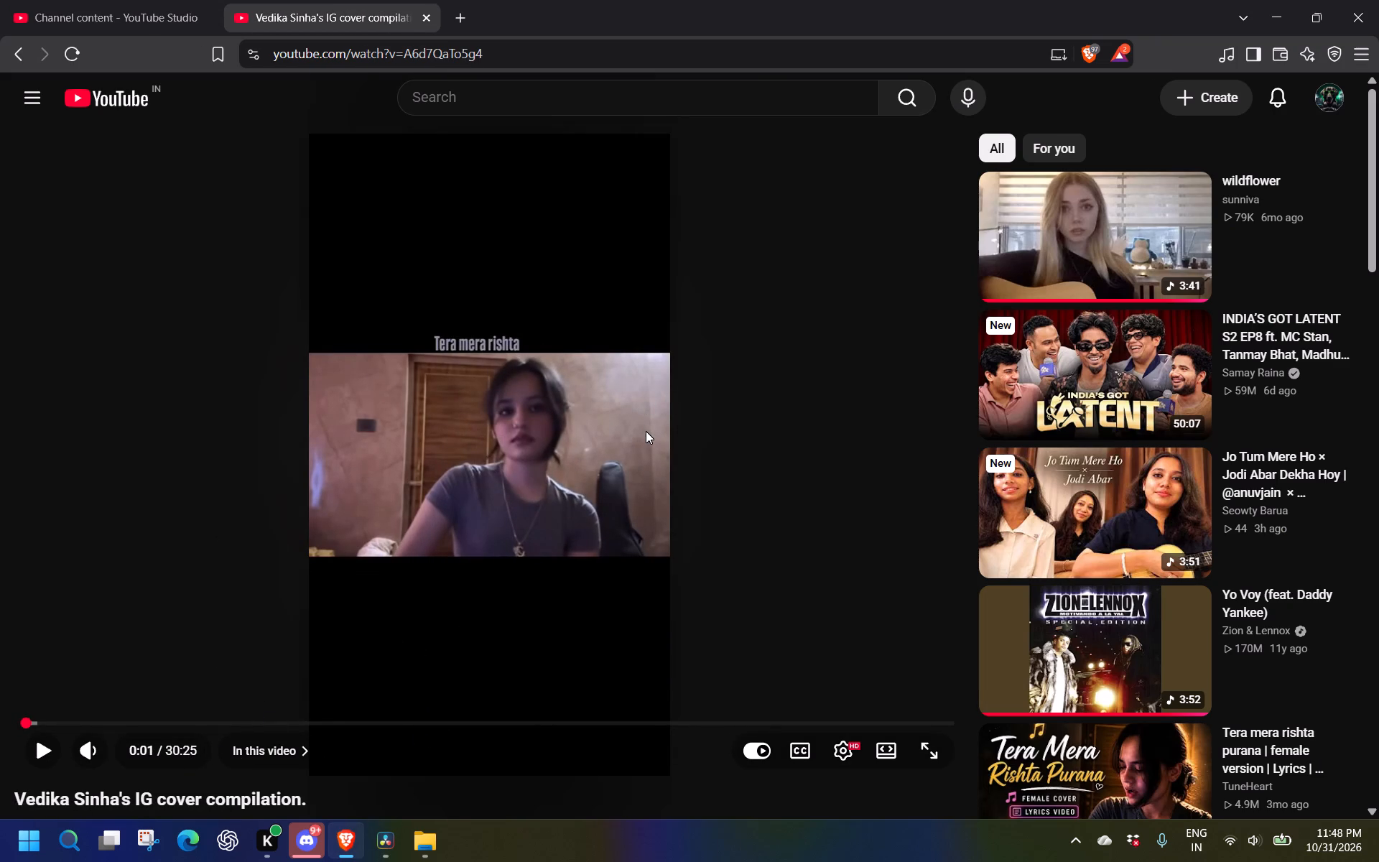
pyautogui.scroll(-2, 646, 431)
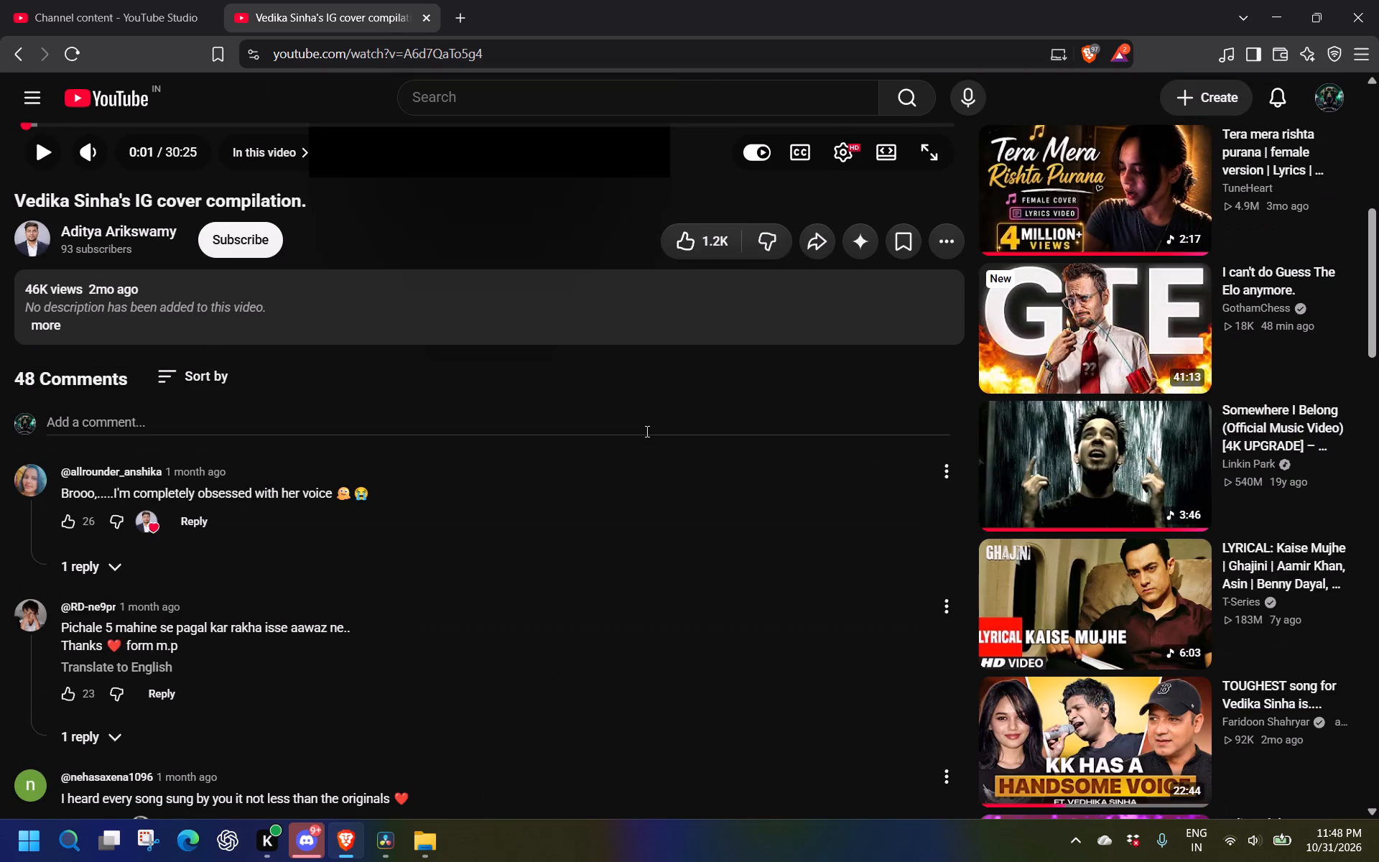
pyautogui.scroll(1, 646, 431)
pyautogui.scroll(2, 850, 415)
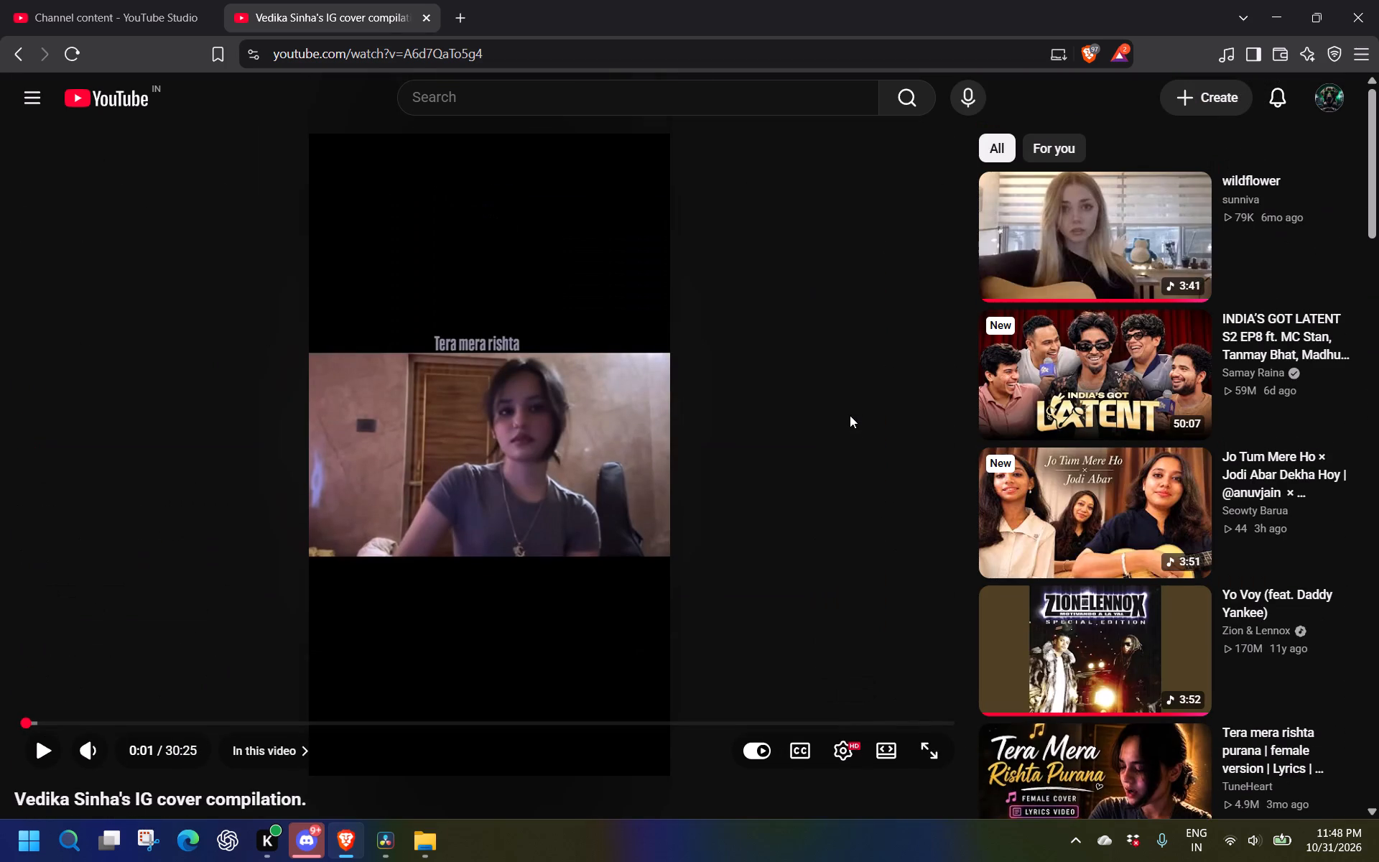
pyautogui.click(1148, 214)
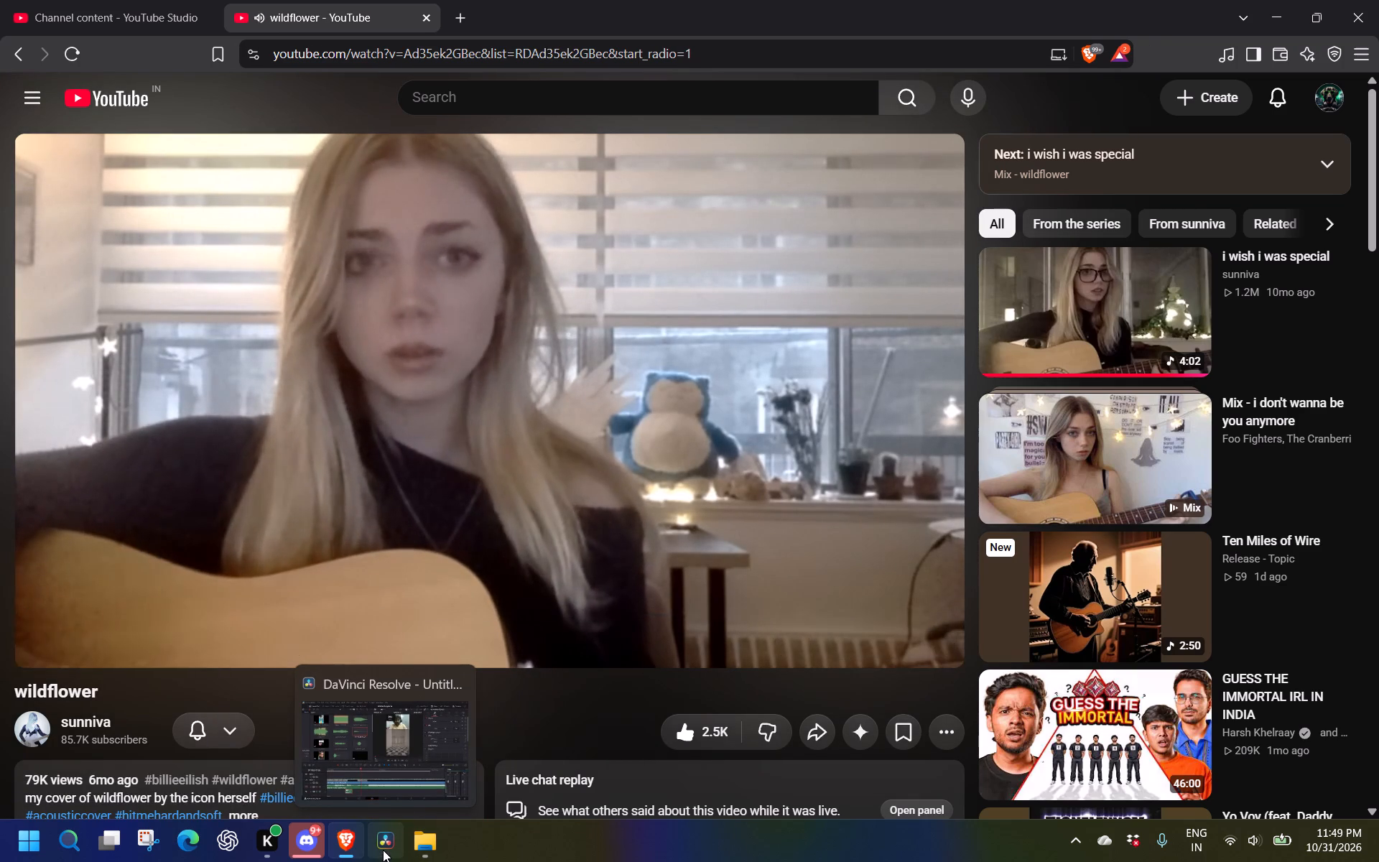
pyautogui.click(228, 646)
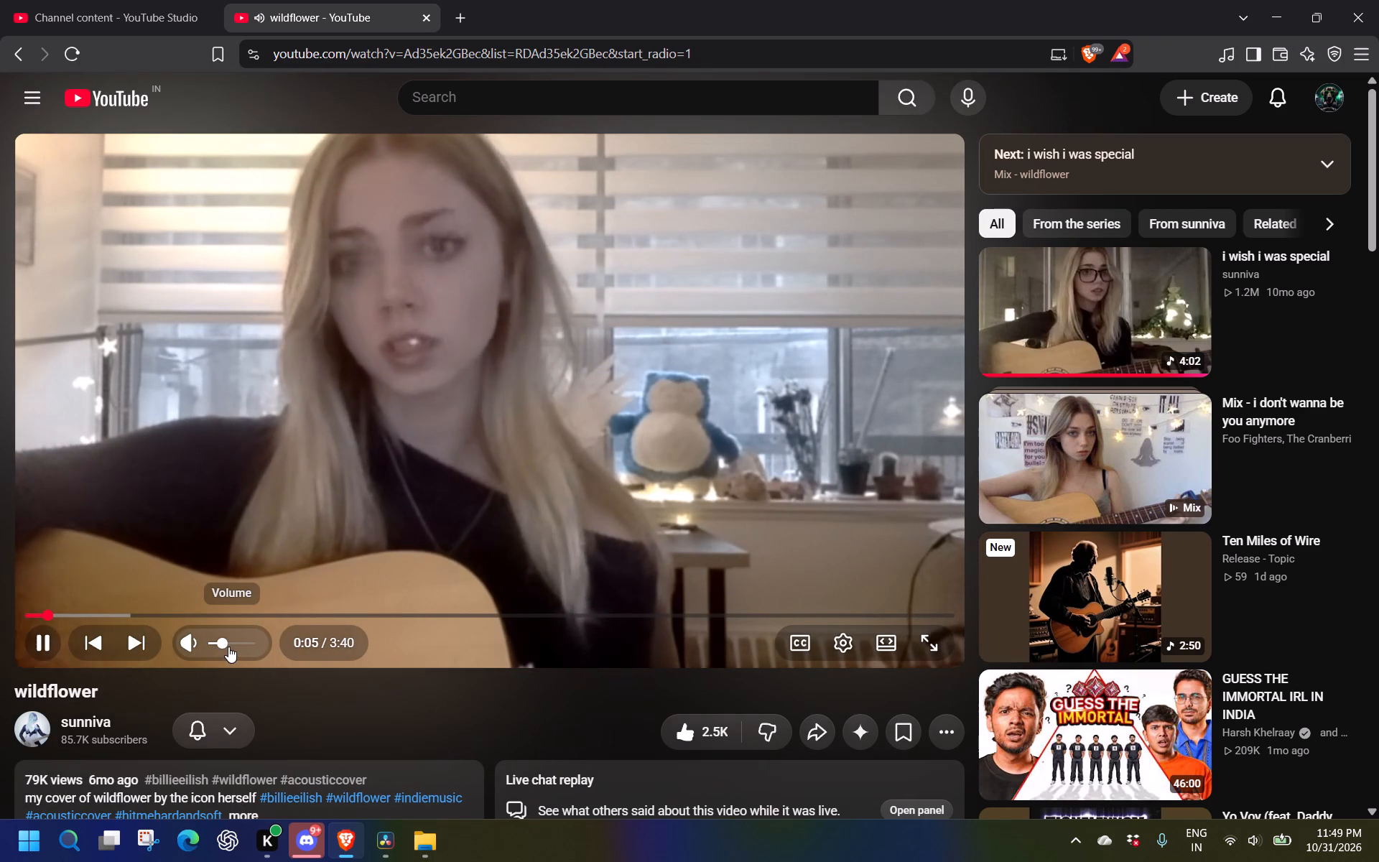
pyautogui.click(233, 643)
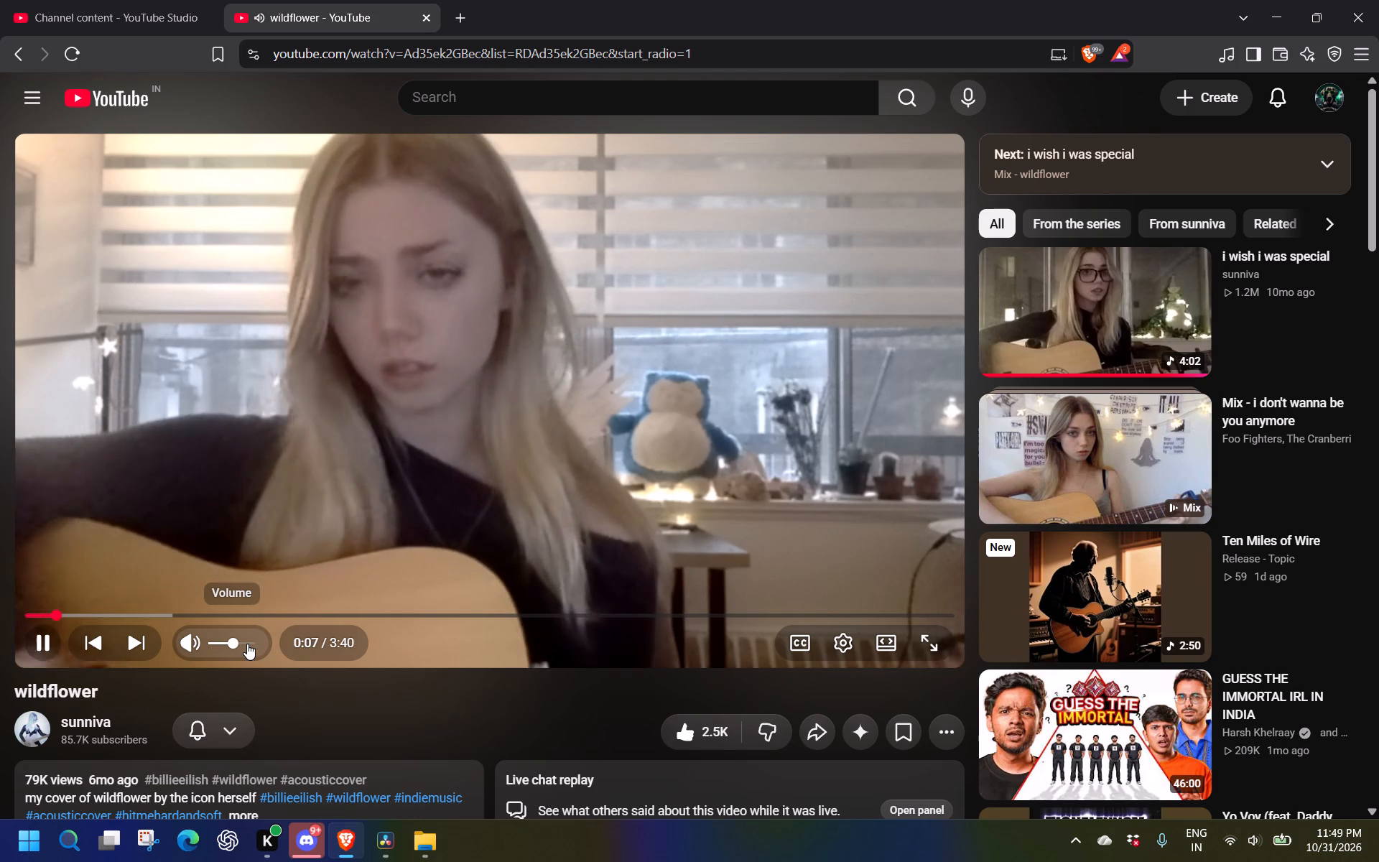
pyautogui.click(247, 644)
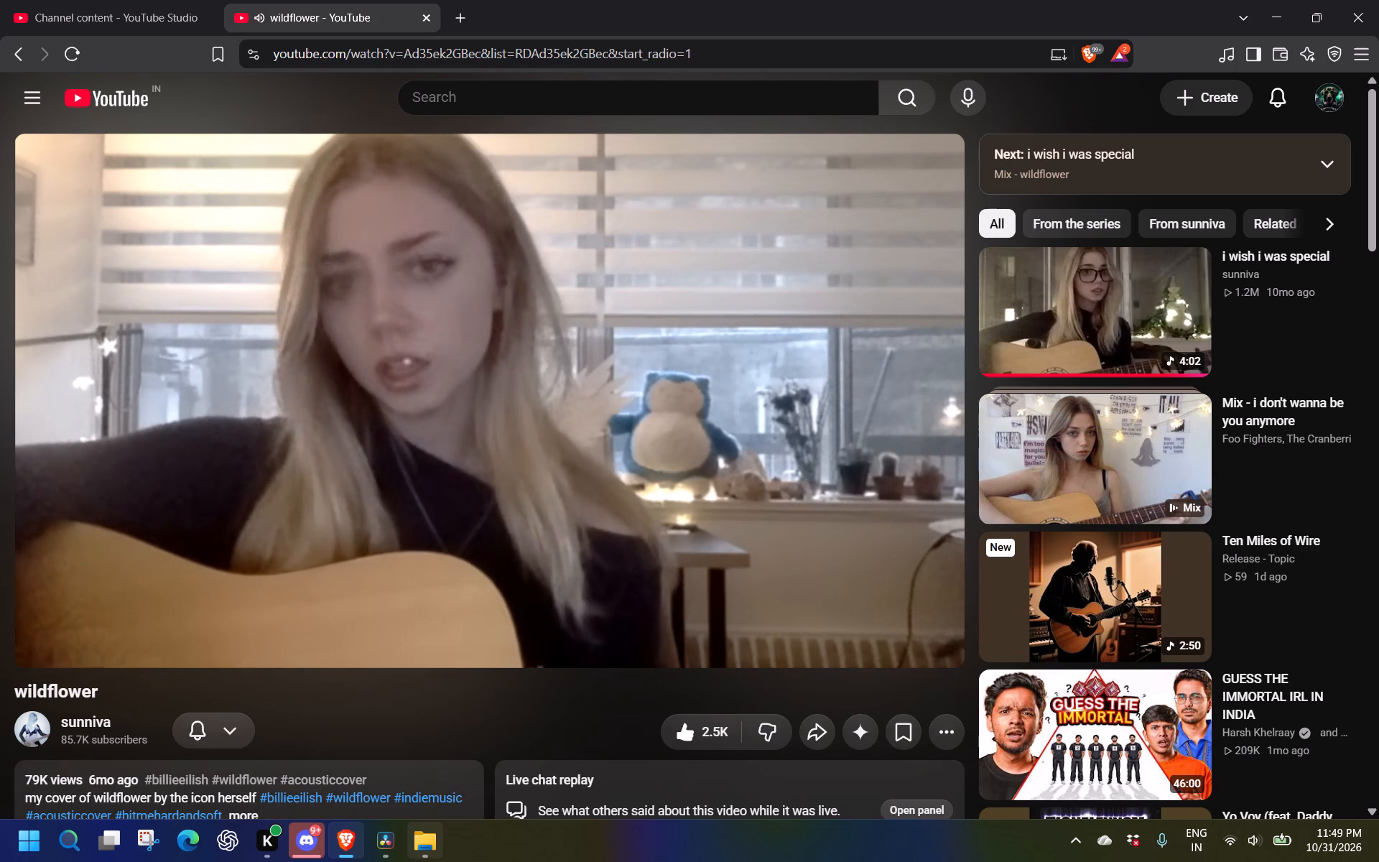
# Switch back to DaVinci Resolve, play to 01:00:12:46, and split the gameplay recording there on A1 and V1.
pyautogui.click(390, 848)
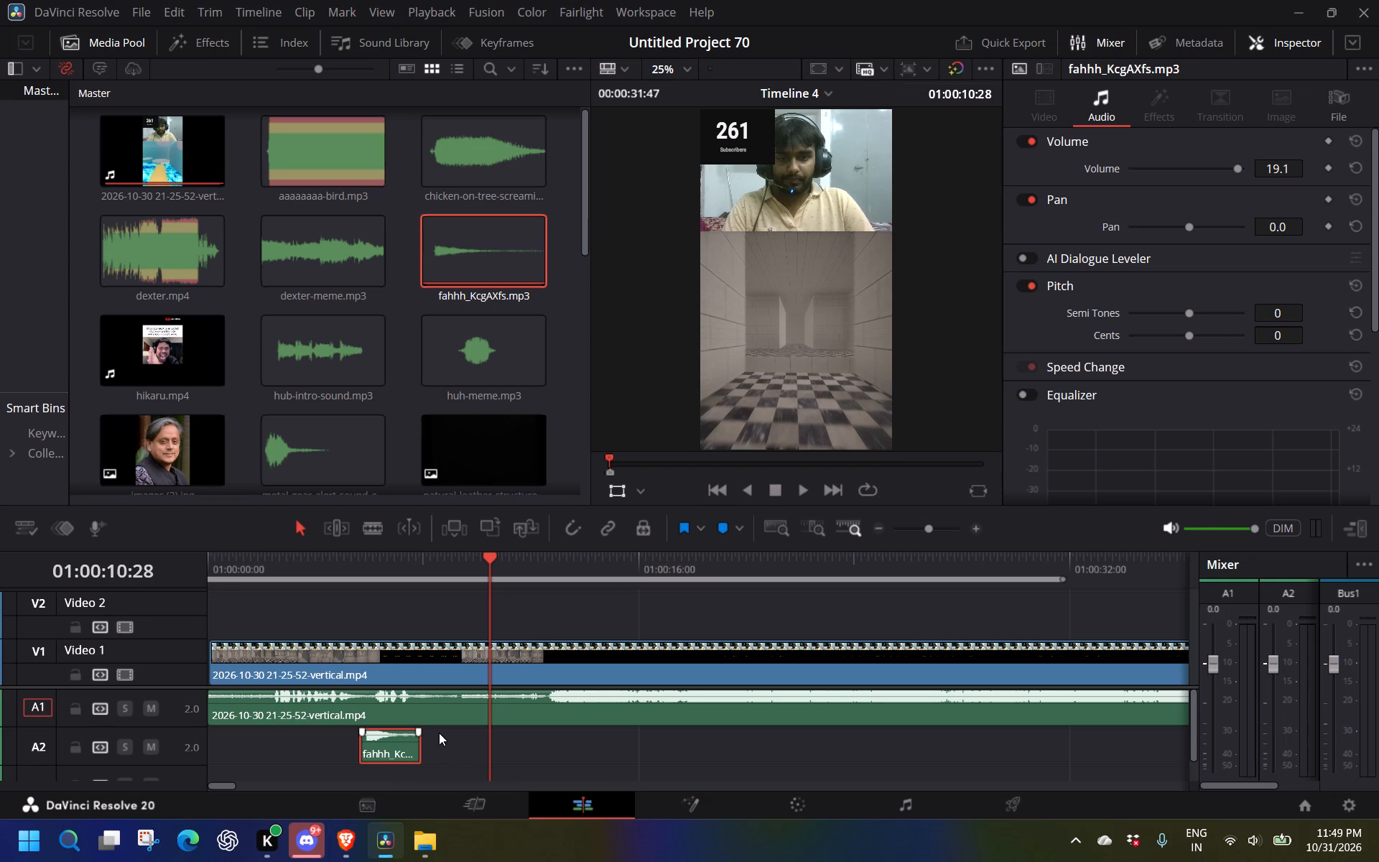
pyautogui.press('space')
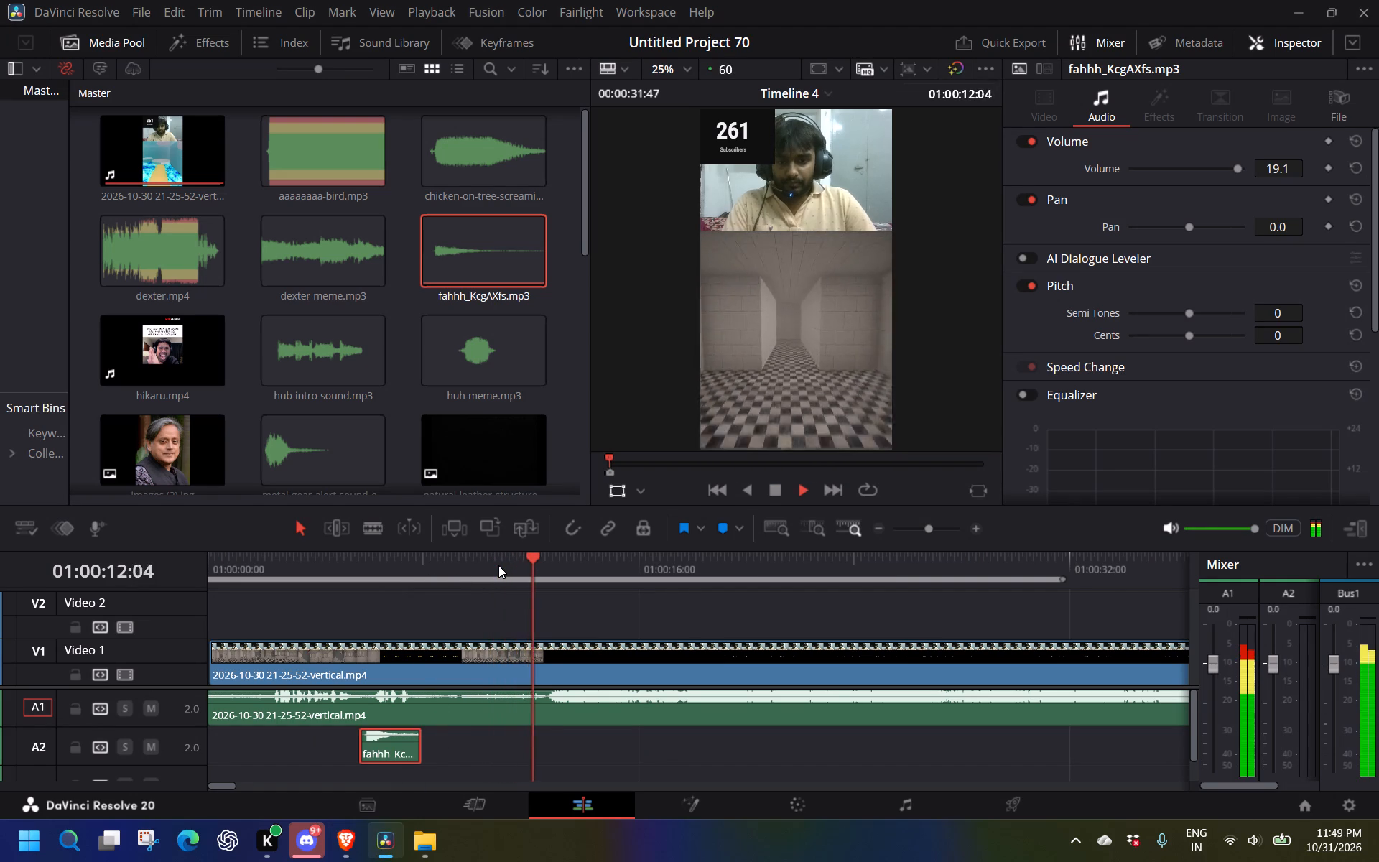
pyautogui.press('space')
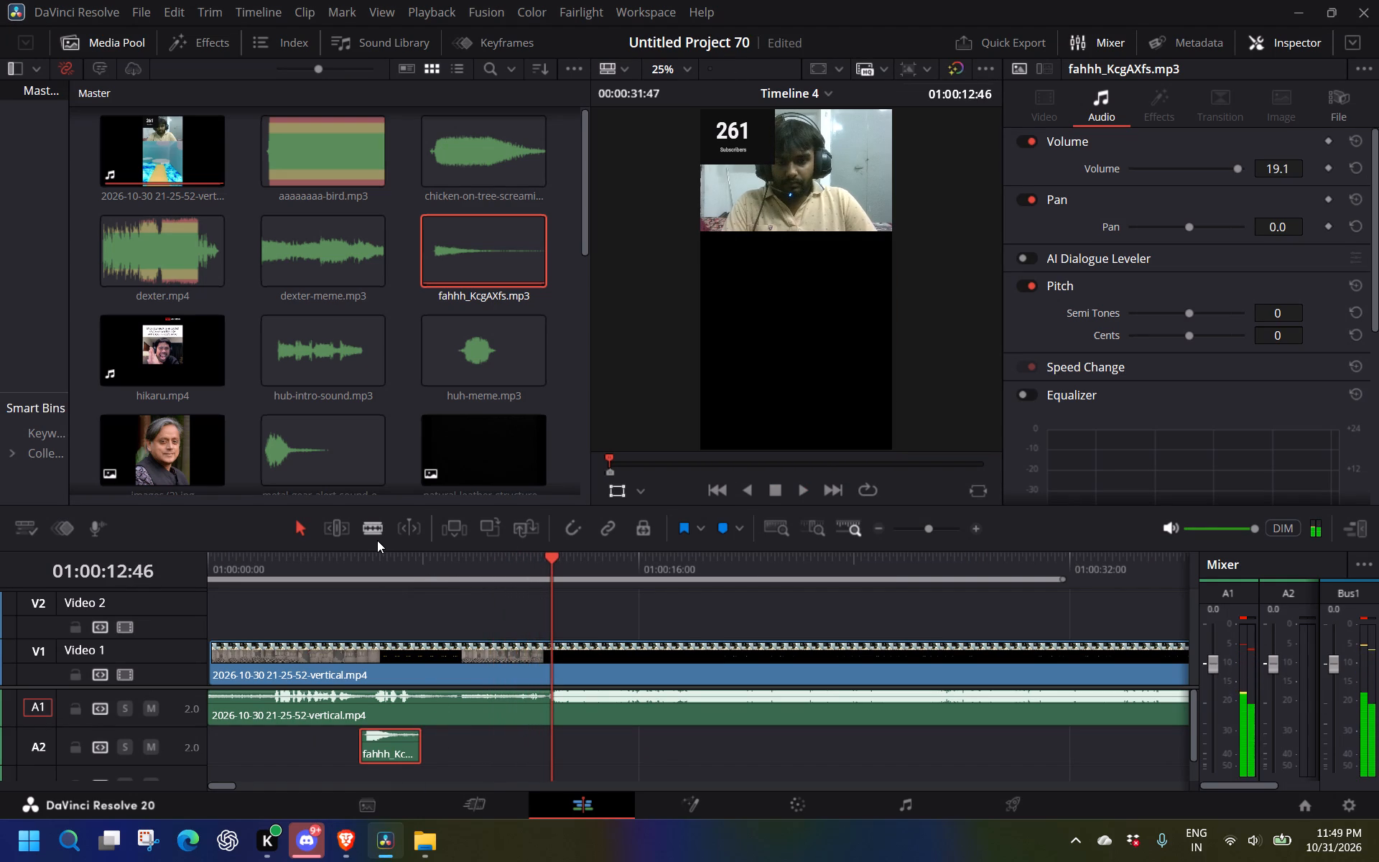
pyautogui.click(377, 537)
pyautogui.click(550, 724)
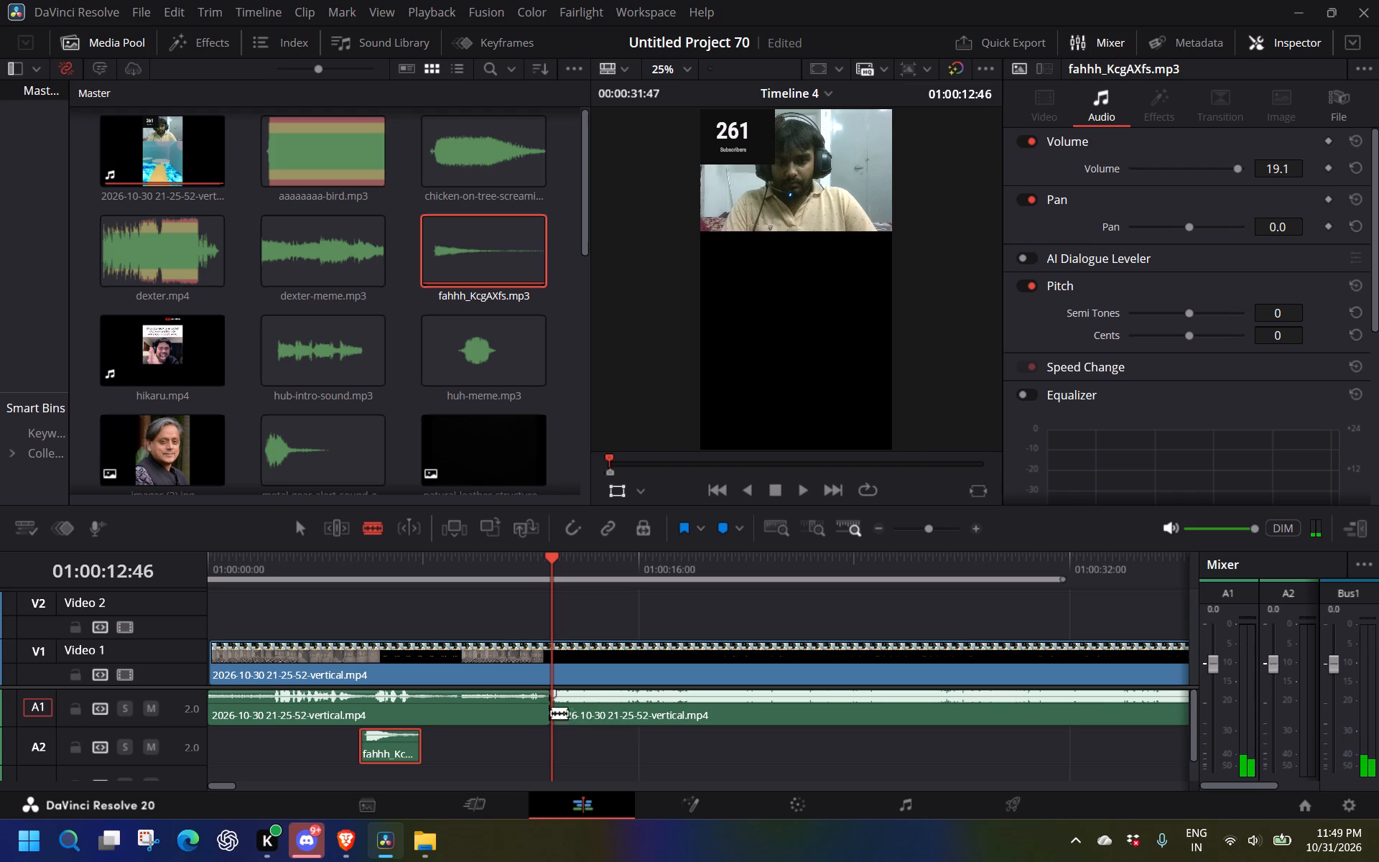
pyautogui.click(548, 668)
# Scrub and play through the dark message section after 01:00:12:46 to find where the gameplay resumes.
pyautogui.moveTo(572, 557); pyautogui.dragTo(582, 552)
pyautogui.moveTo(624, 550); pyautogui.dragTo(628, 550)
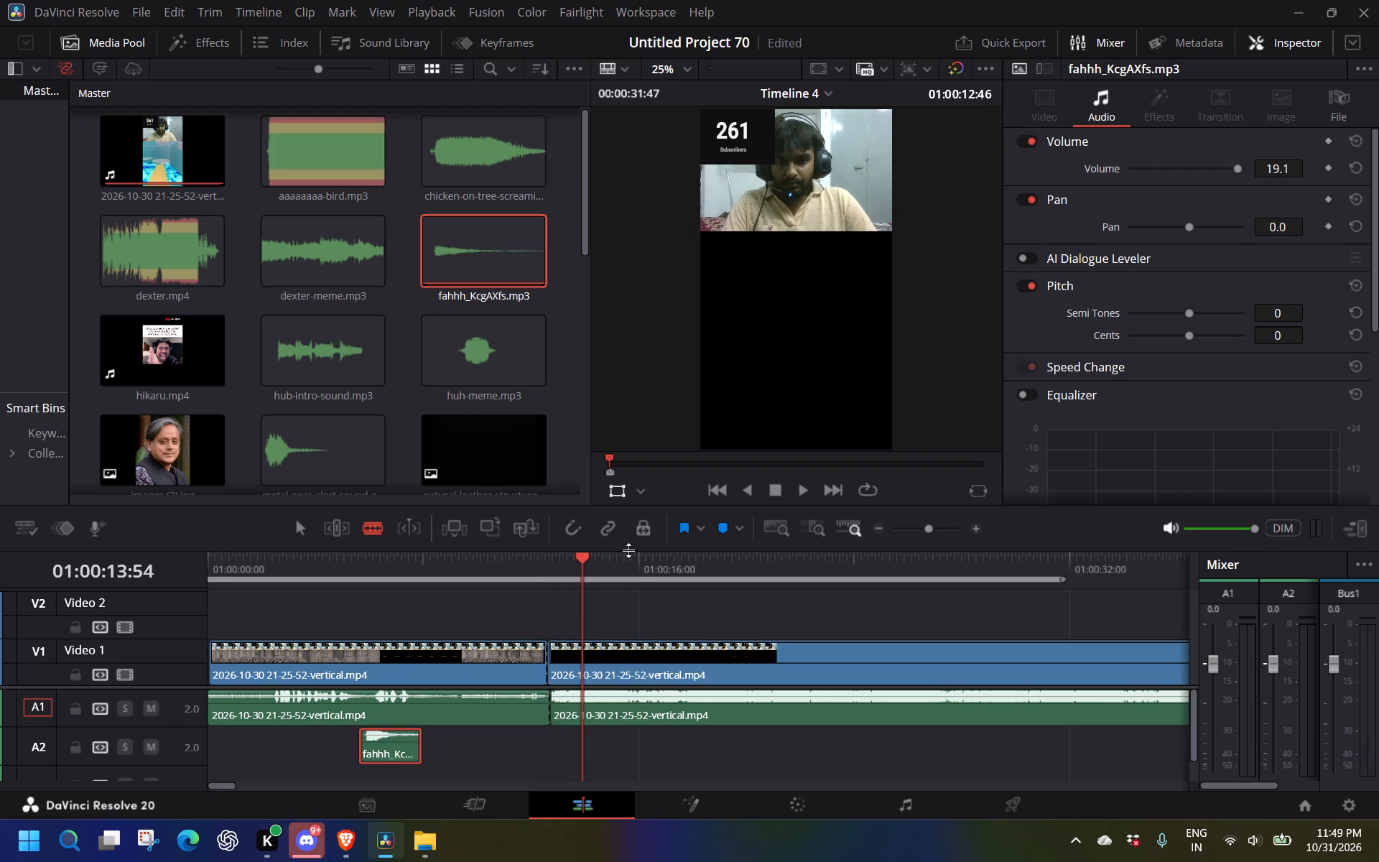
pyautogui.moveTo(628, 550); pyautogui.dragTo(643, 553)
pyautogui.moveTo(656, 553); pyautogui.dragTo(697, 557)
pyautogui.moveTo(692, 569); pyautogui.dragTo(714, 567)
pyautogui.moveTo(729, 565); pyautogui.dragTo(758, 565)
pyautogui.moveTo(783, 565); pyautogui.dragTo(812, 567)
pyautogui.moveTo(833, 572); pyautogui.dragTo(856, 574)
pyautogui.moveTo(876, 574); pyautogui.dragTo(906, 574)
pyautogui.click(923, 570)
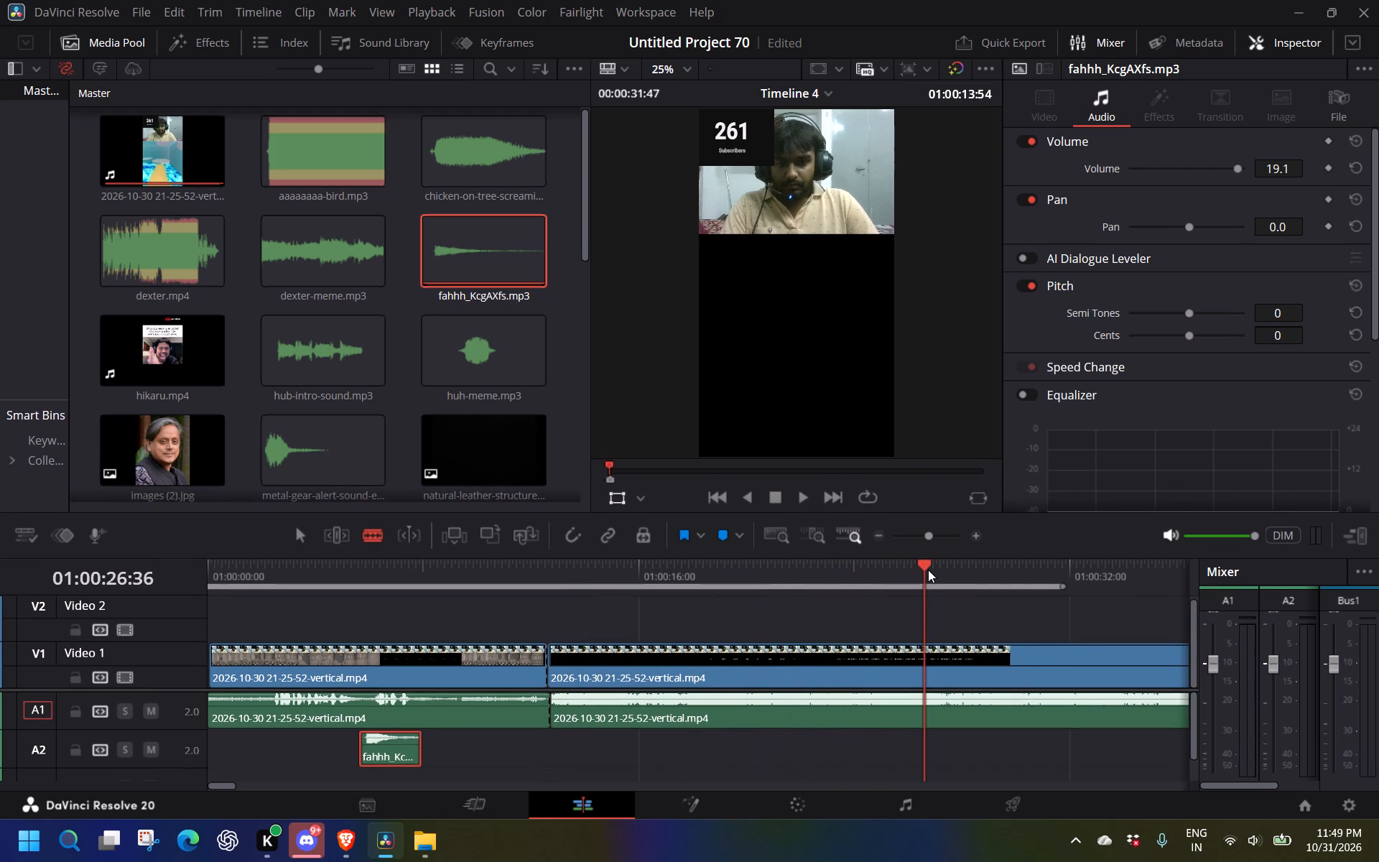
pyautogui.hscroll(-1, 924, 570)
pyautogui.click(924, 570)
pyautogui.press('space')
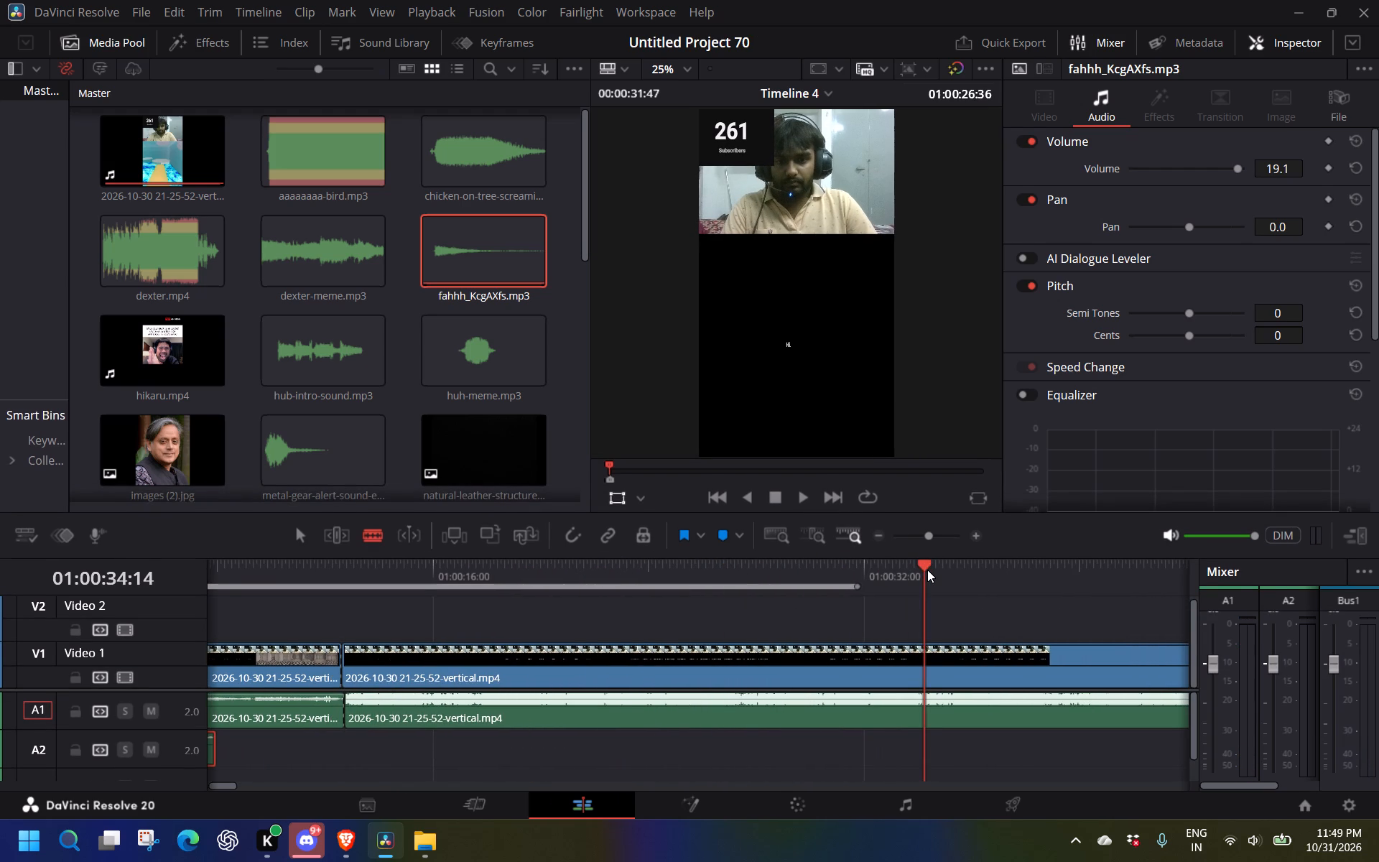
pyautogui.hscroll(-1, 927, 570)
pyautogui.click(923, 570)
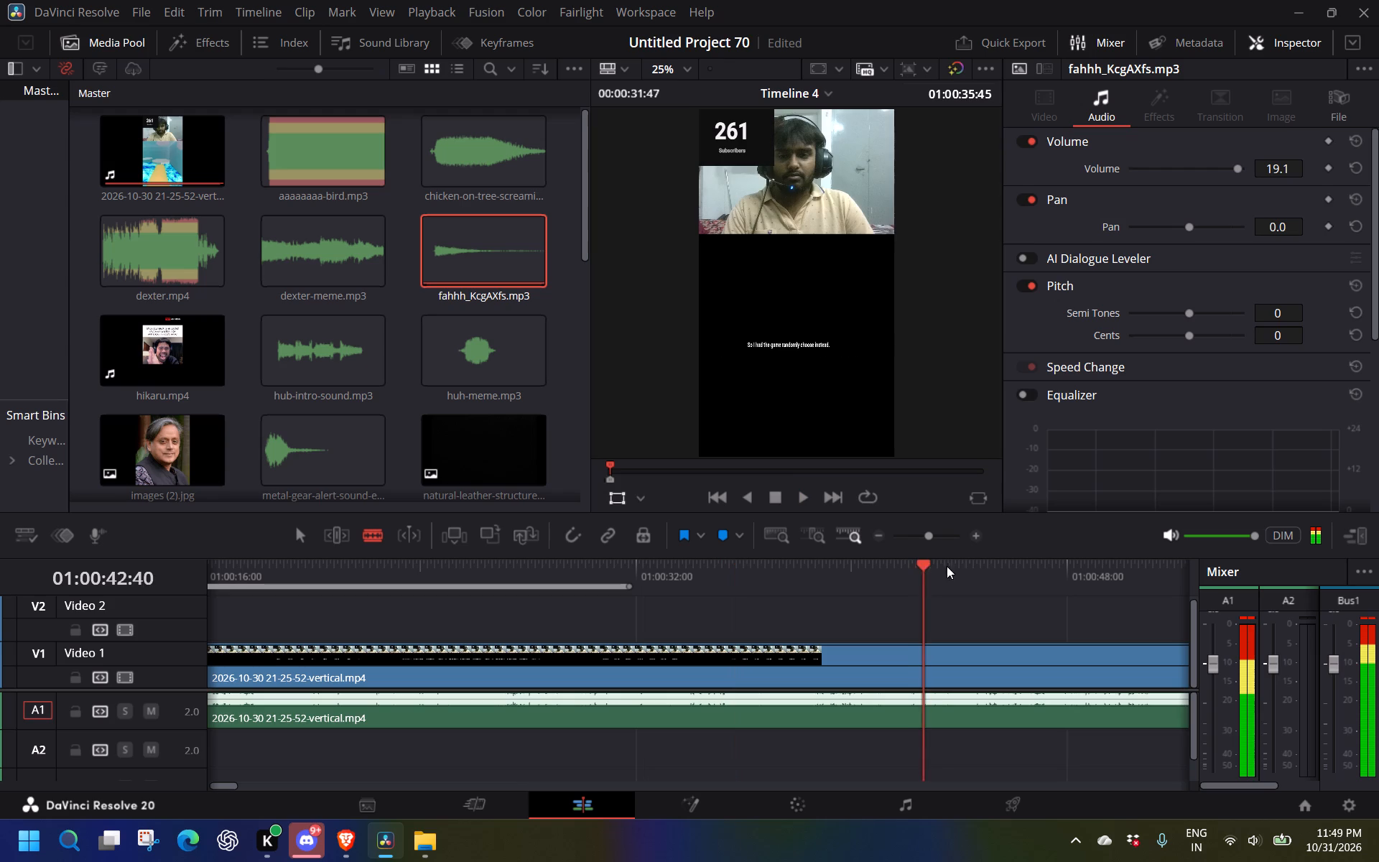
pyautogui.moveTo(987, 571); pyautogui.dragTo(1013, 571)
pyautogui.tripleClick(878, 534)
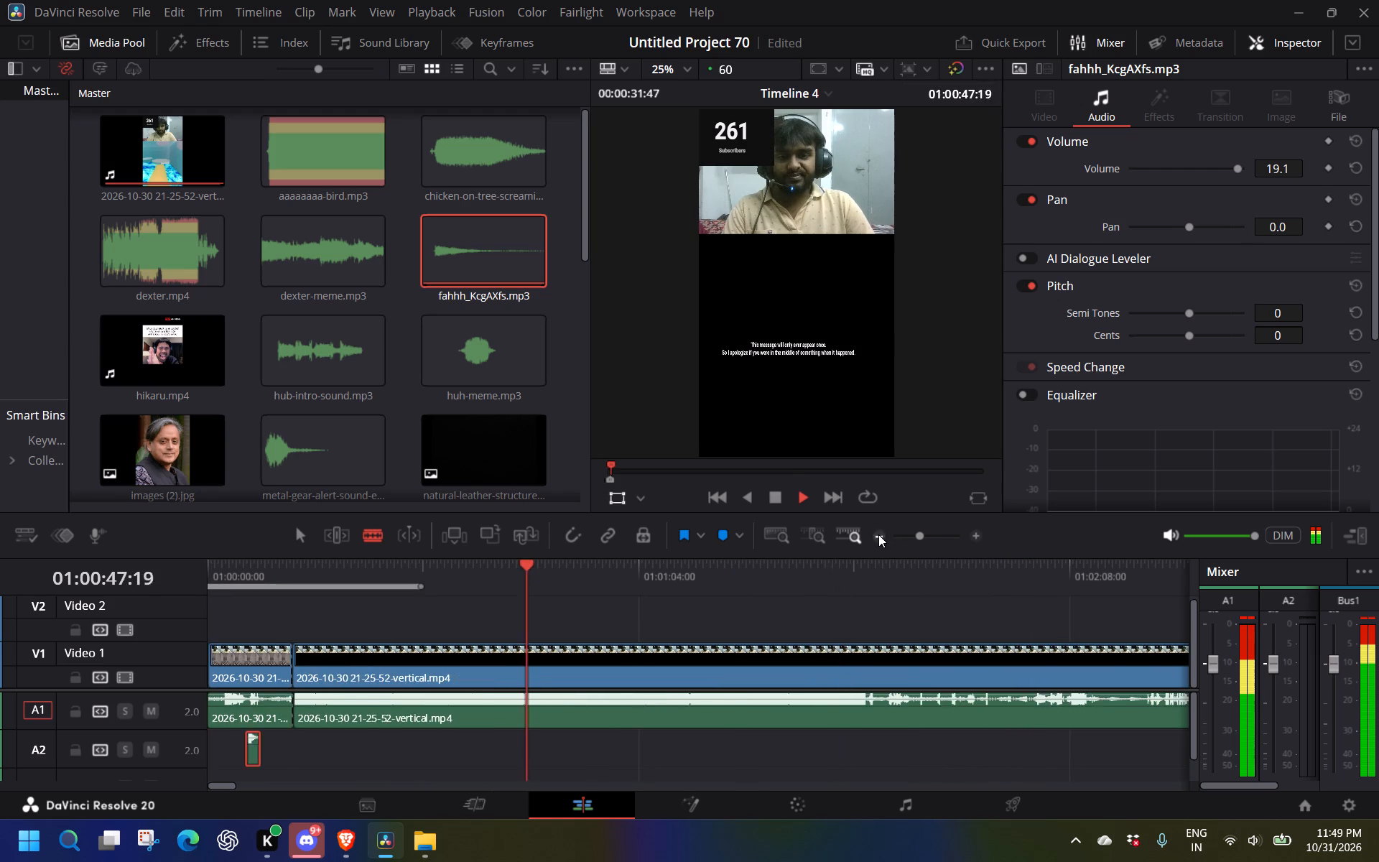
pyautogui.click(511, 565)
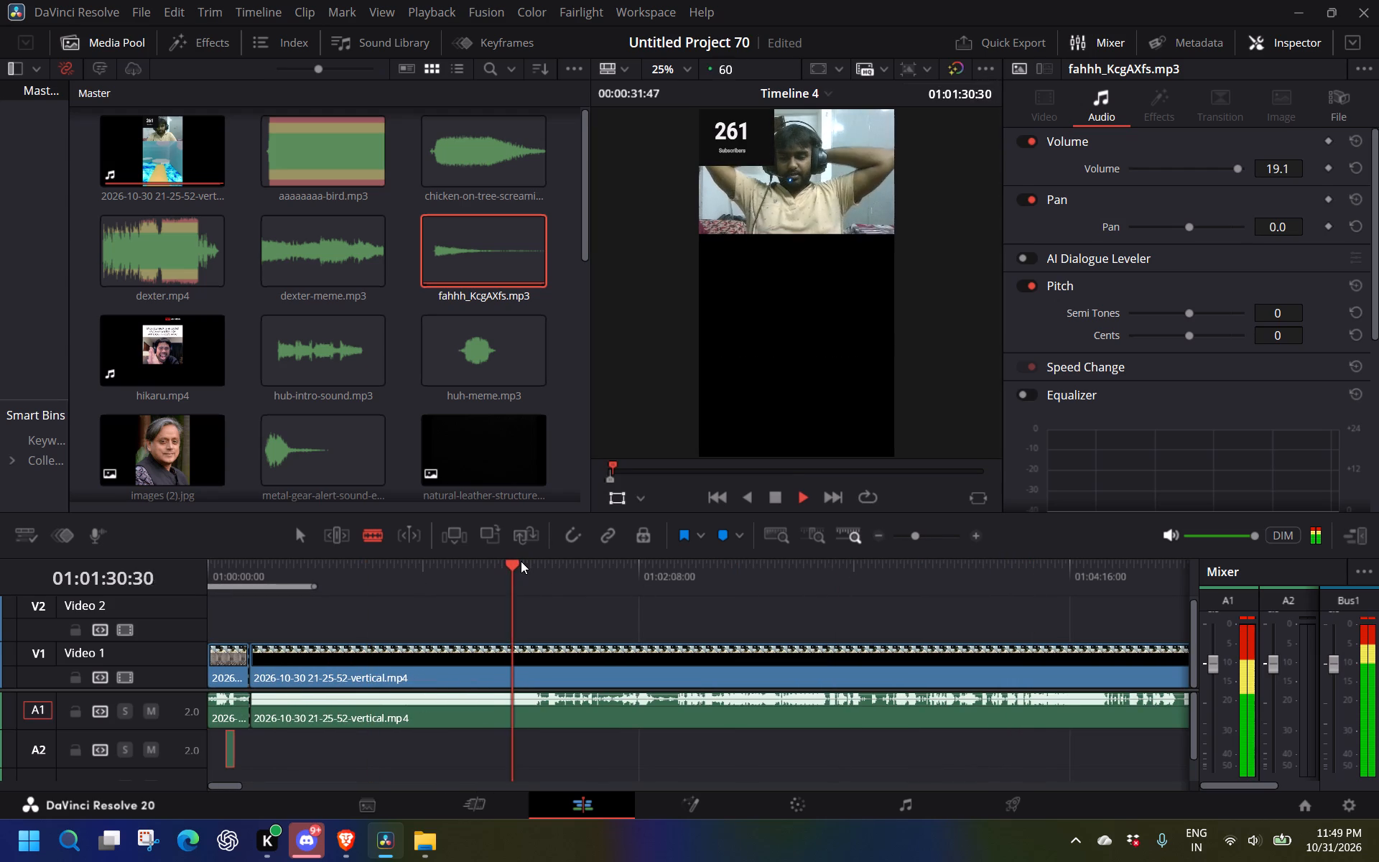
pyautogui.press('space')
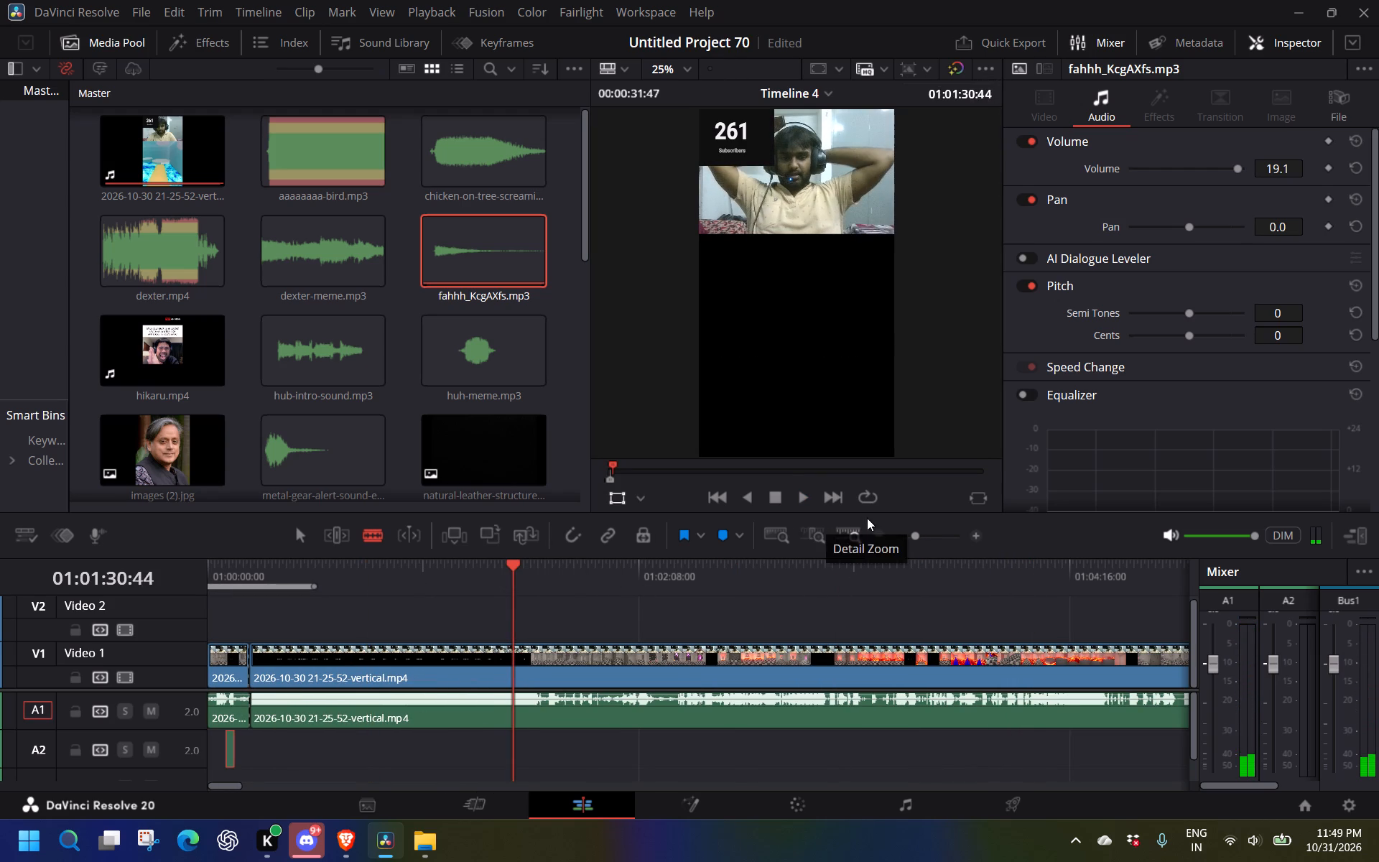
# Locate the end of the dark message section and split the gameplay recording on A1 and V1 at about 01:01:37:52.
pyautogui.click(980, 537)
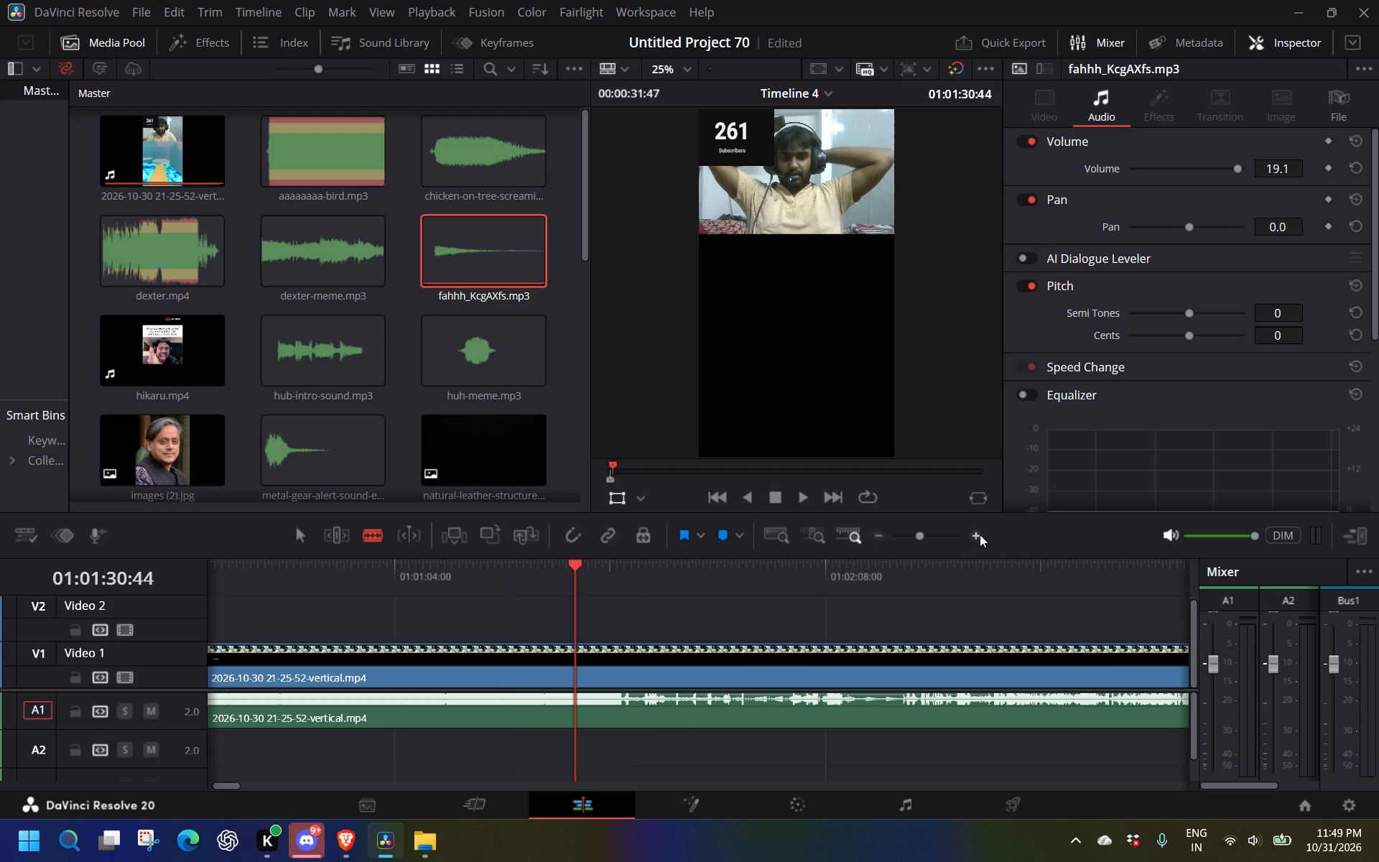
pyautogui.click(672, 568)
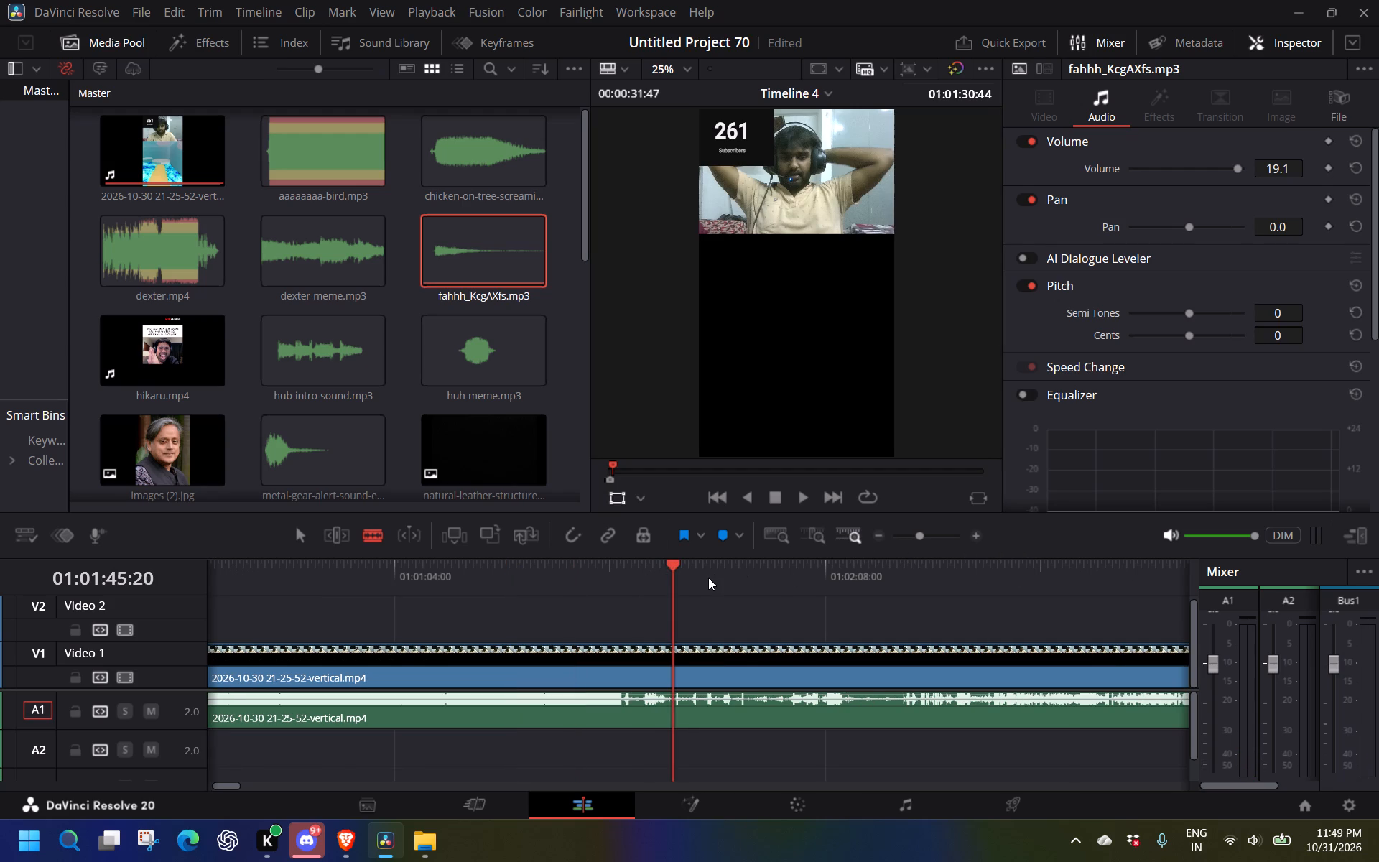
pyautogui.press('space')
pyautogui.press('space')
pyautogui.click(626, 560)
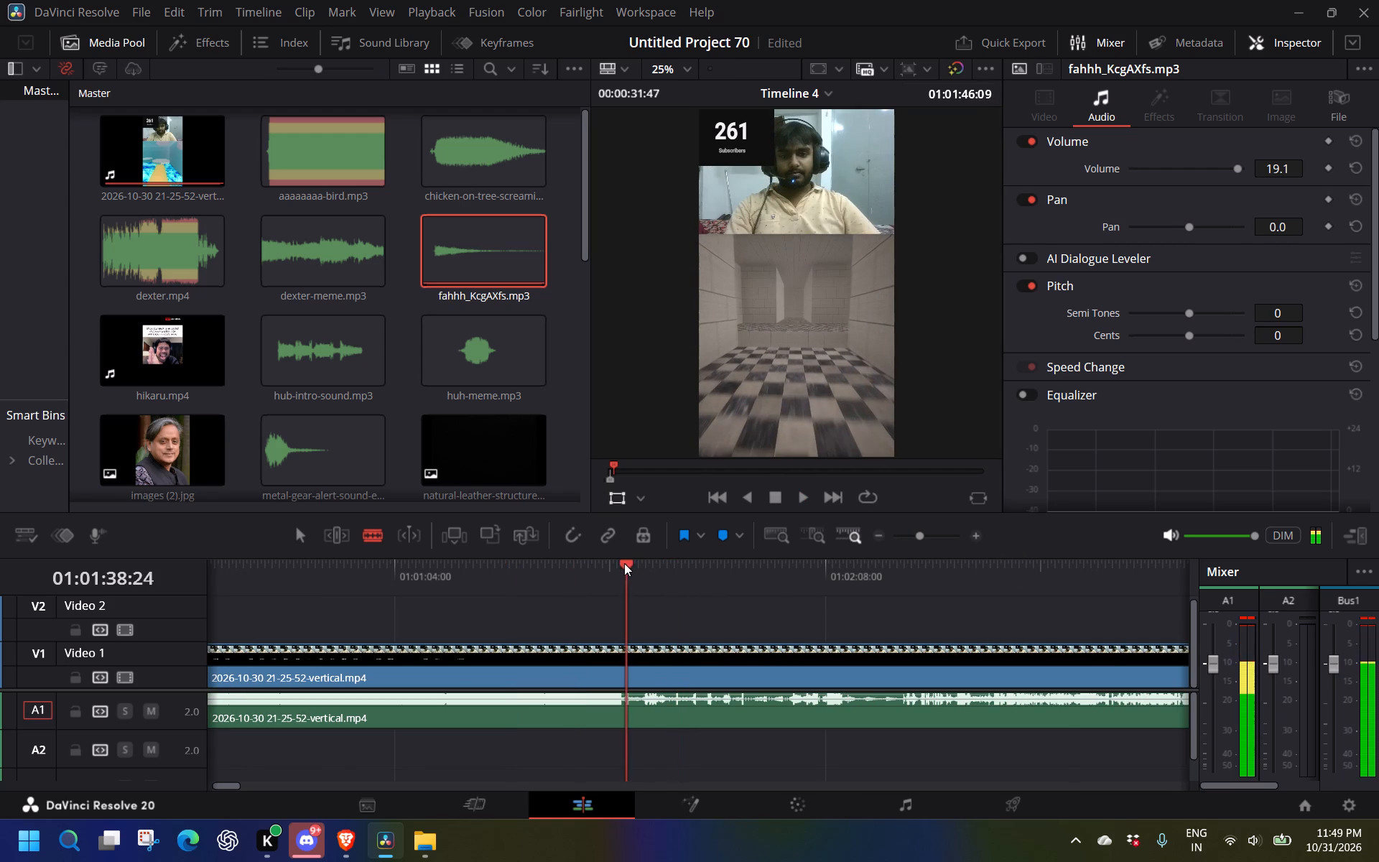
pyautogui.click(611, 565)
pyautogui.click(364, 539)
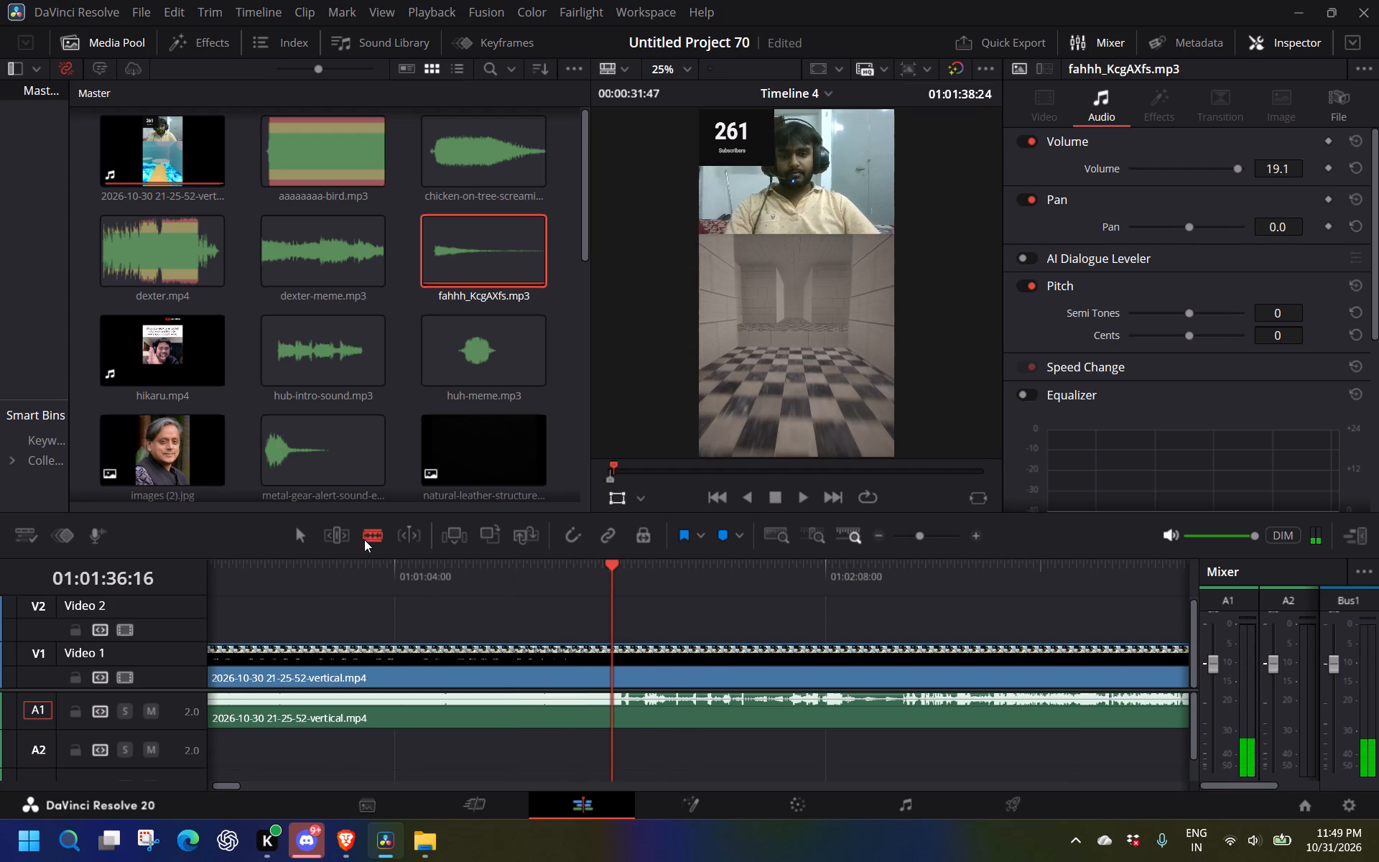
pyautogui.click(623, 711)
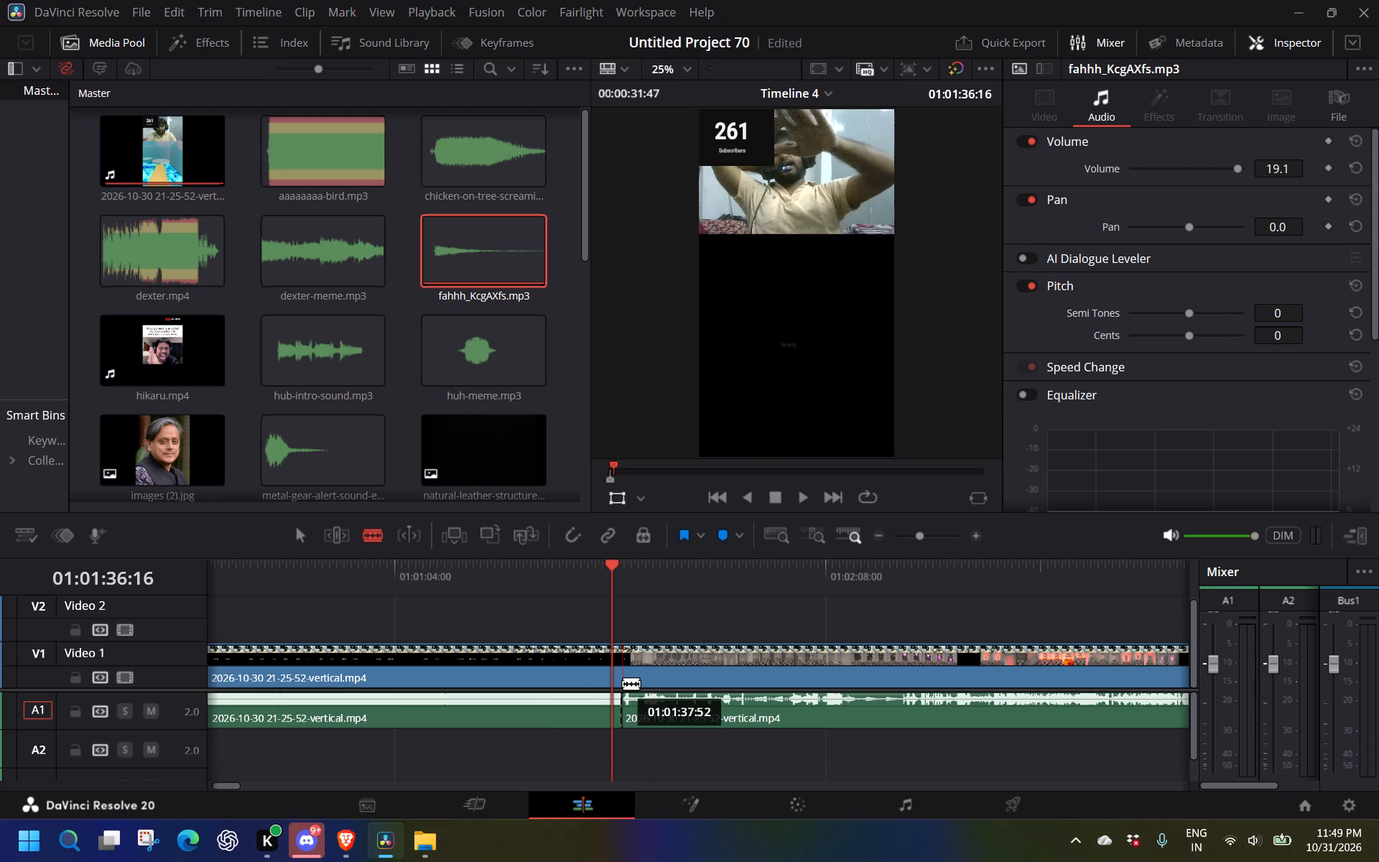
pyautogui.click(623, 683)
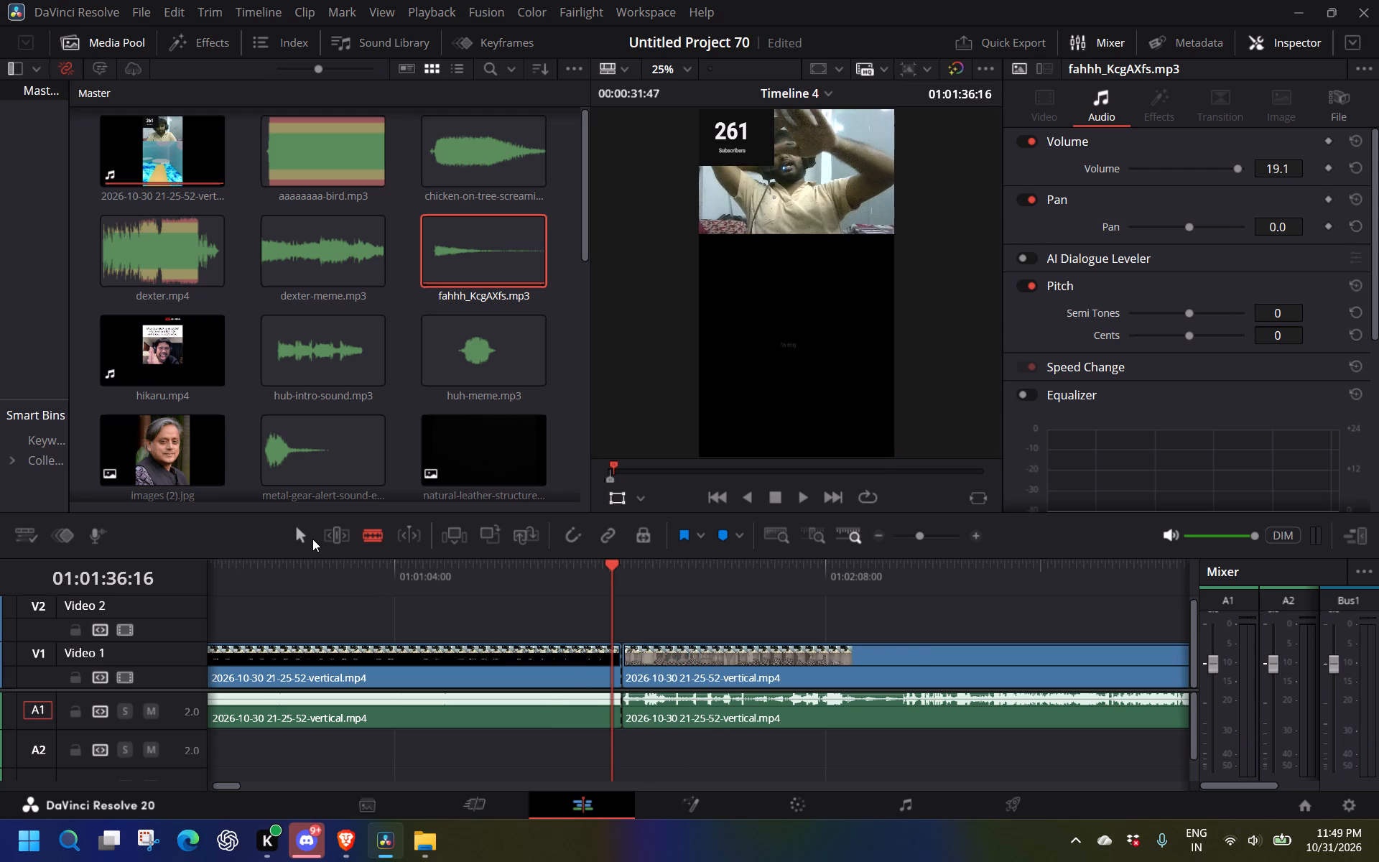
# Cut the dark message piece, between the two splits, out of V1 and A1.
pyautogui.click(312, 539)
pyautogui.moveTo(342, 632); pyautogui.dragTo(391, 713)
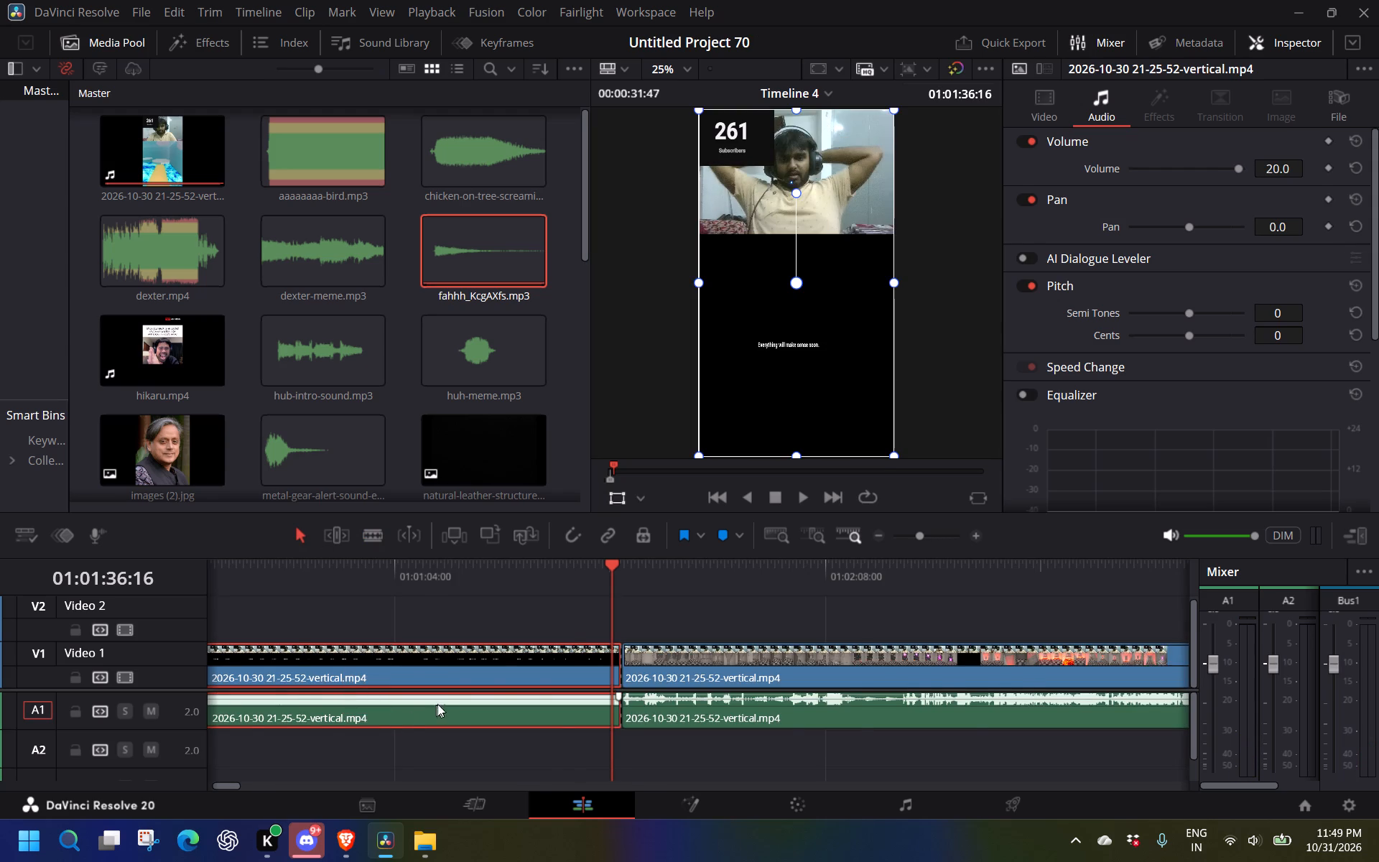
pyautogui.hscroll(3, 442, 700)
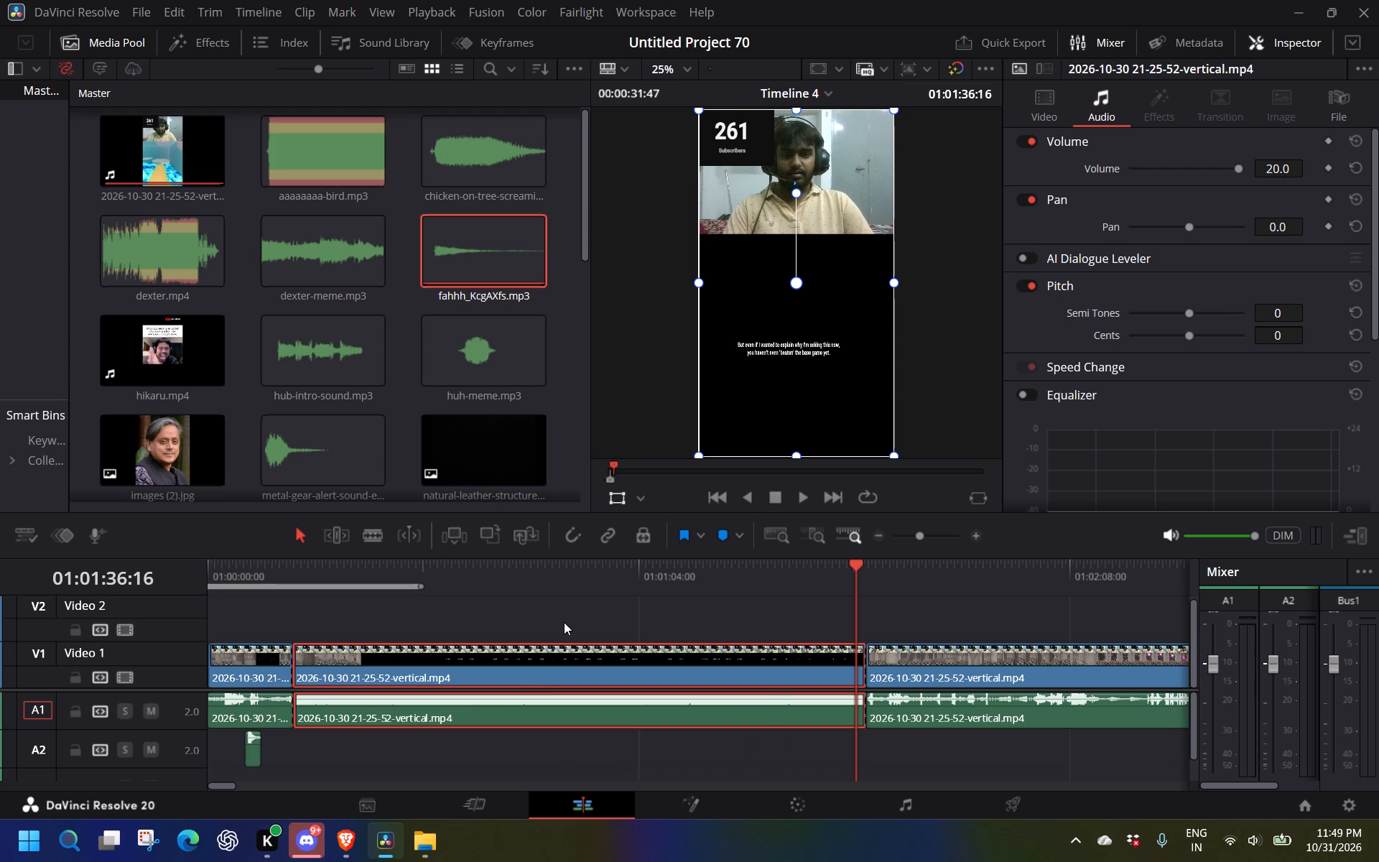
pyautogui.hotkey('ctrl', 'x')
# Close the gap by moving the remaining gameplay recording on V1 and A1 about 1 minute 25 seconds earlier, against the first piece.
pyautogui.hotkey('alt', 'y')
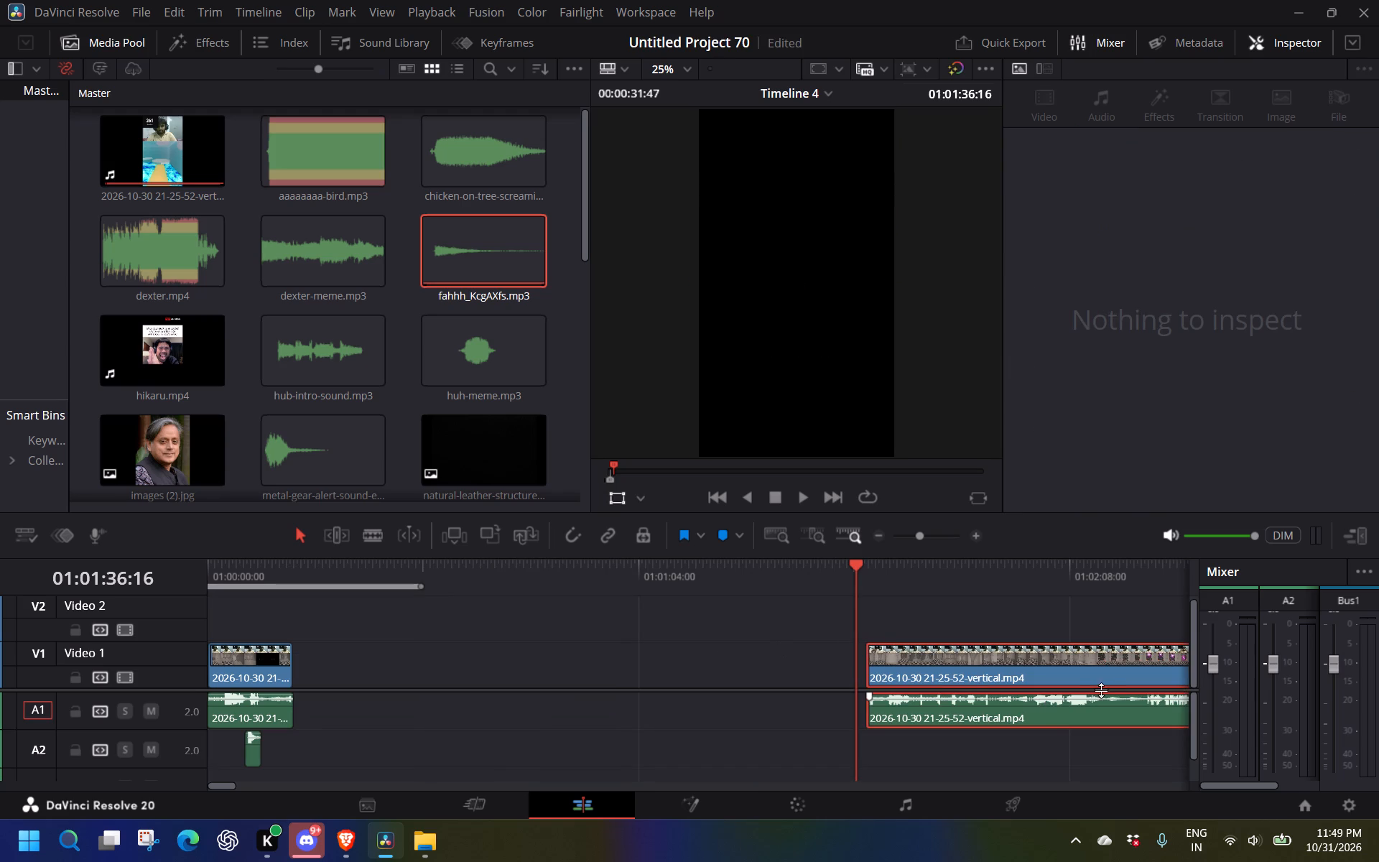
pyautogui.moveTo(1059, 664); pyautogui.dragTo(581, 647)
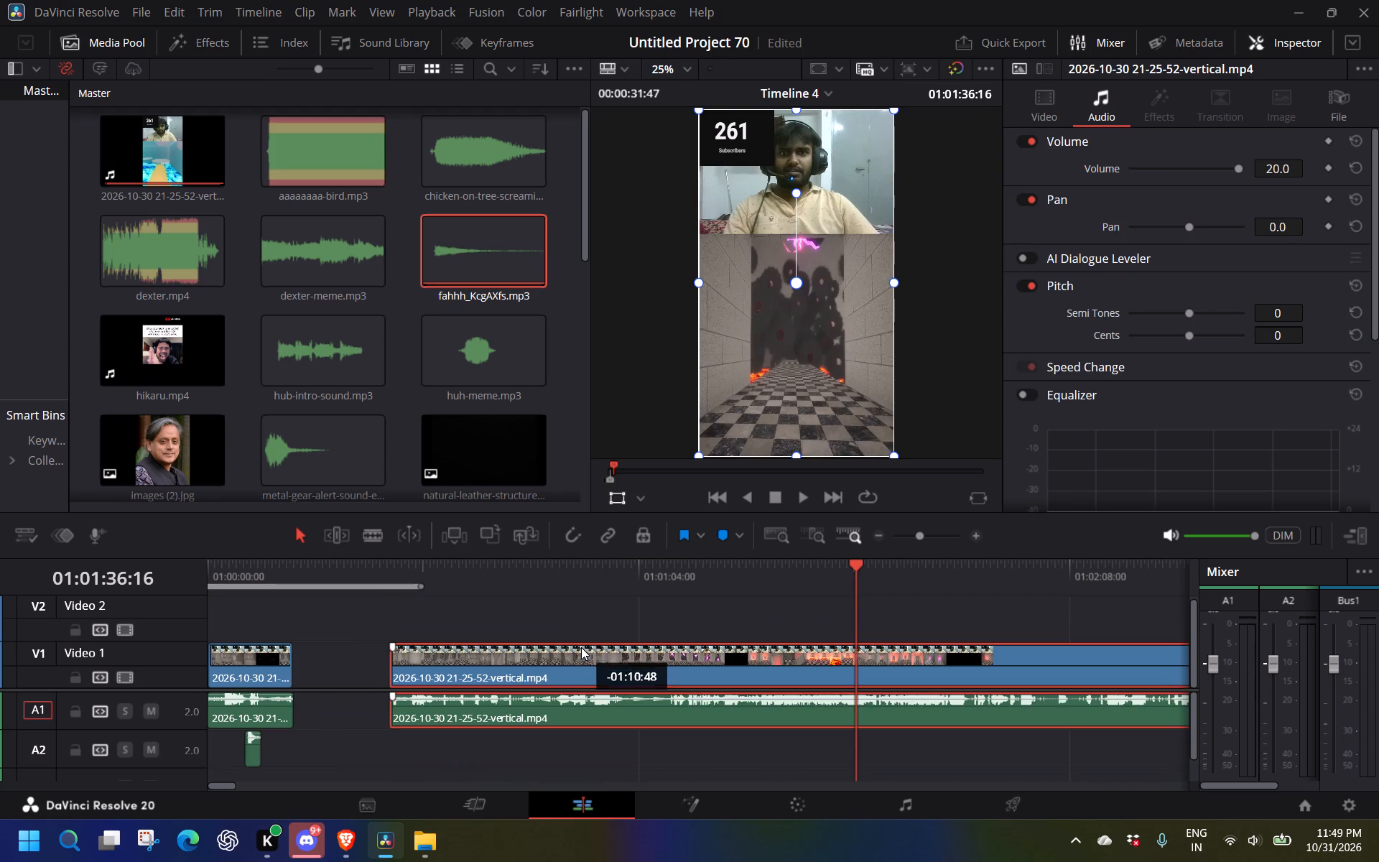
pyautogui.moveTo(581, 647); pyautogui.dragTo(488, 644)
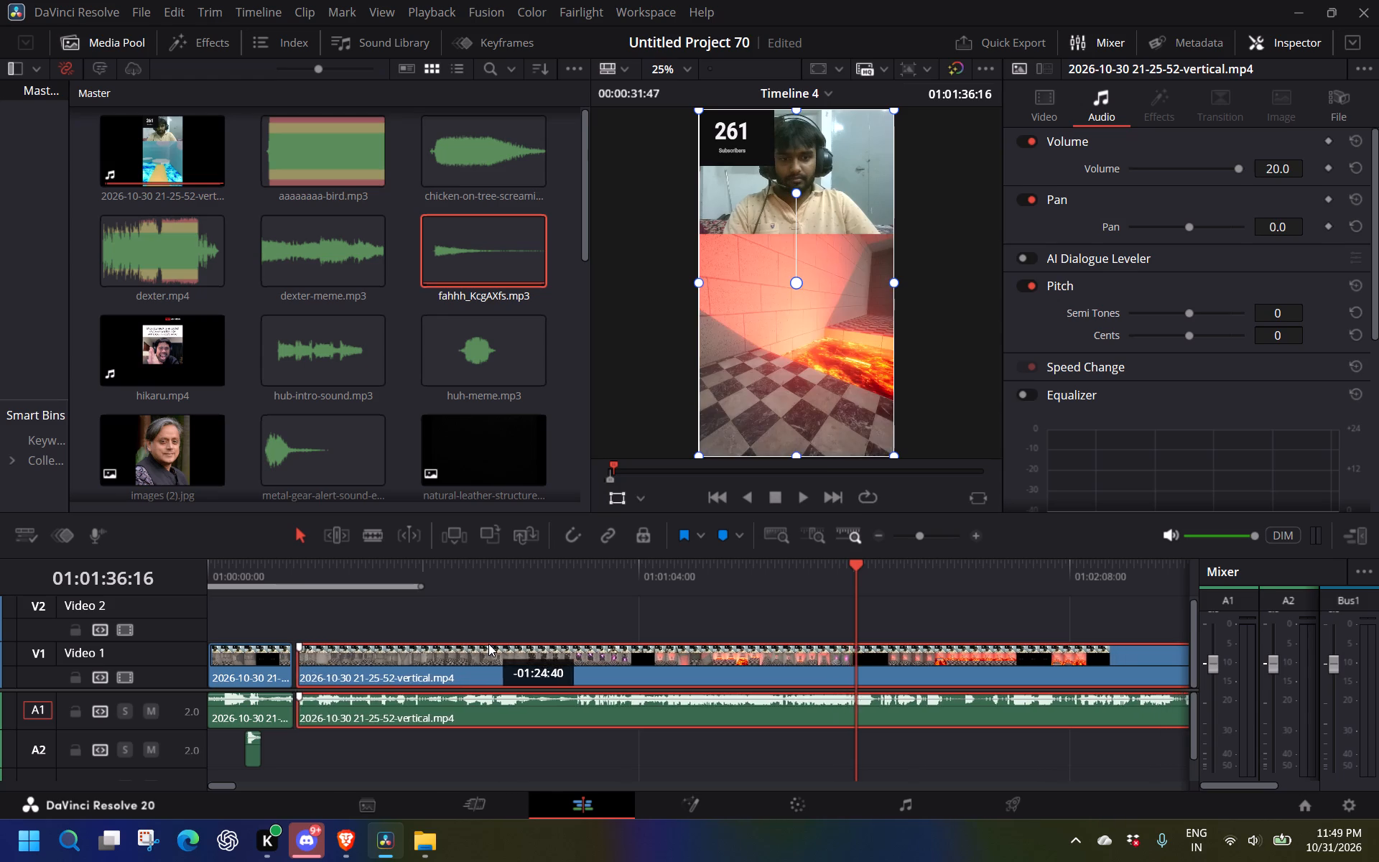
pyautogui.moveTo(488, 644); pyautogui.dragTo(482, 645)
pyautogui.click(447, 747)
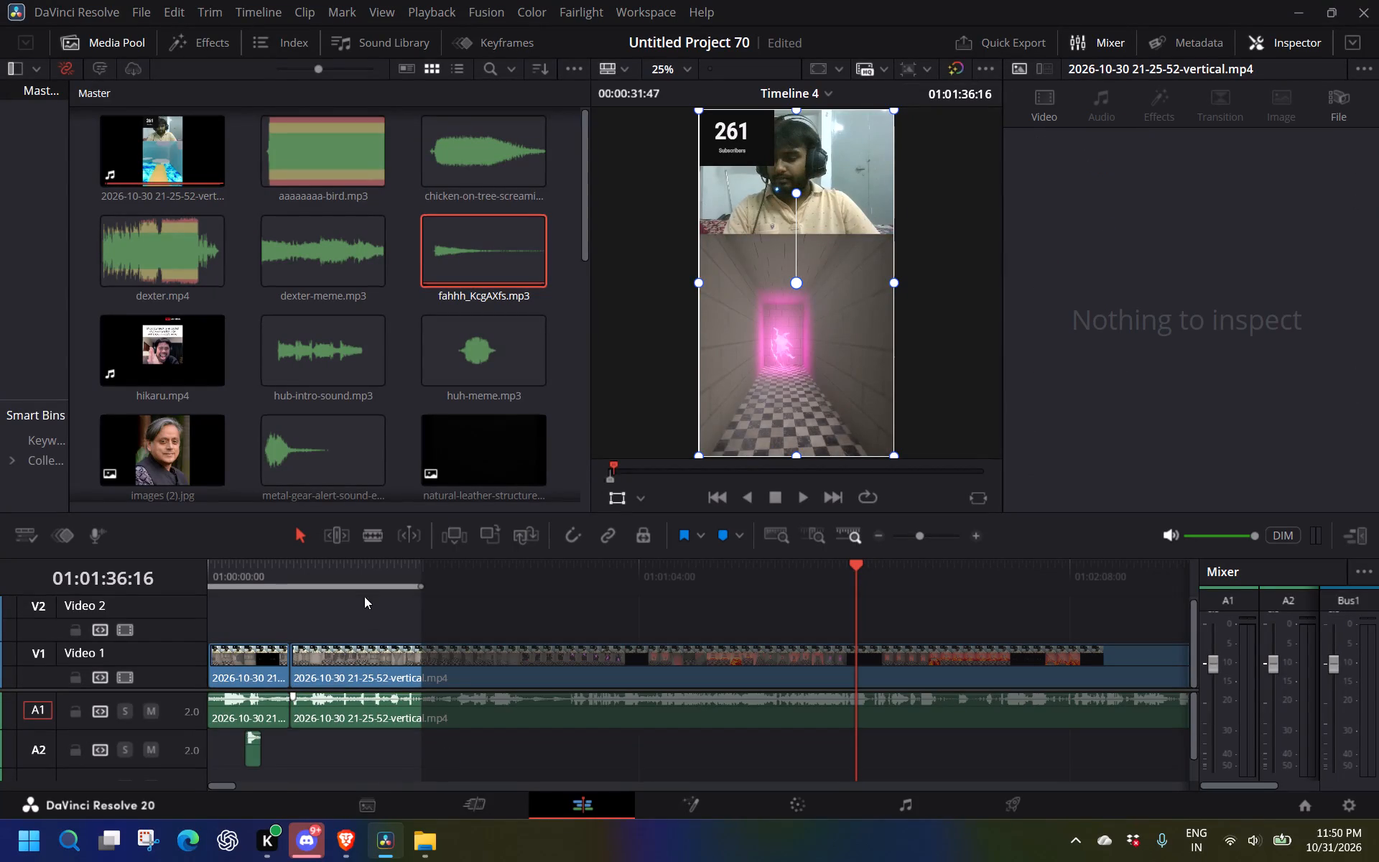
# Extend the timeline's in/out range to a duration of 00:02:10:32.
pyautogui.moveTo(422, 587); pyautogui.dragTo(739, 605)
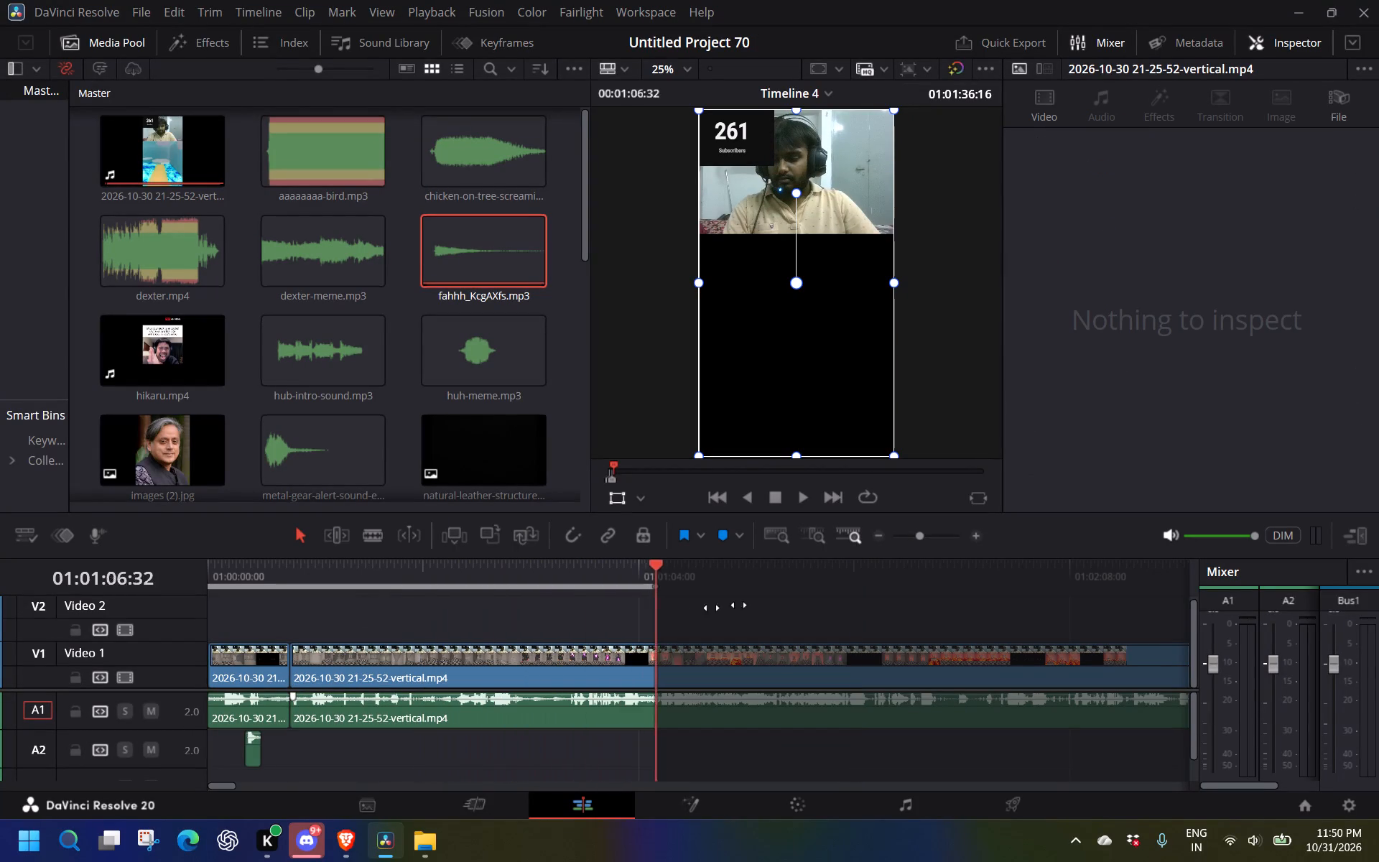
pyautogui.moveTo(739, 605); pyautogui.dragTo(1087, 608)
# Return the playhead to the start of Timeline 4 at 01:00:00:00.
pyautogui.click(248, 564)
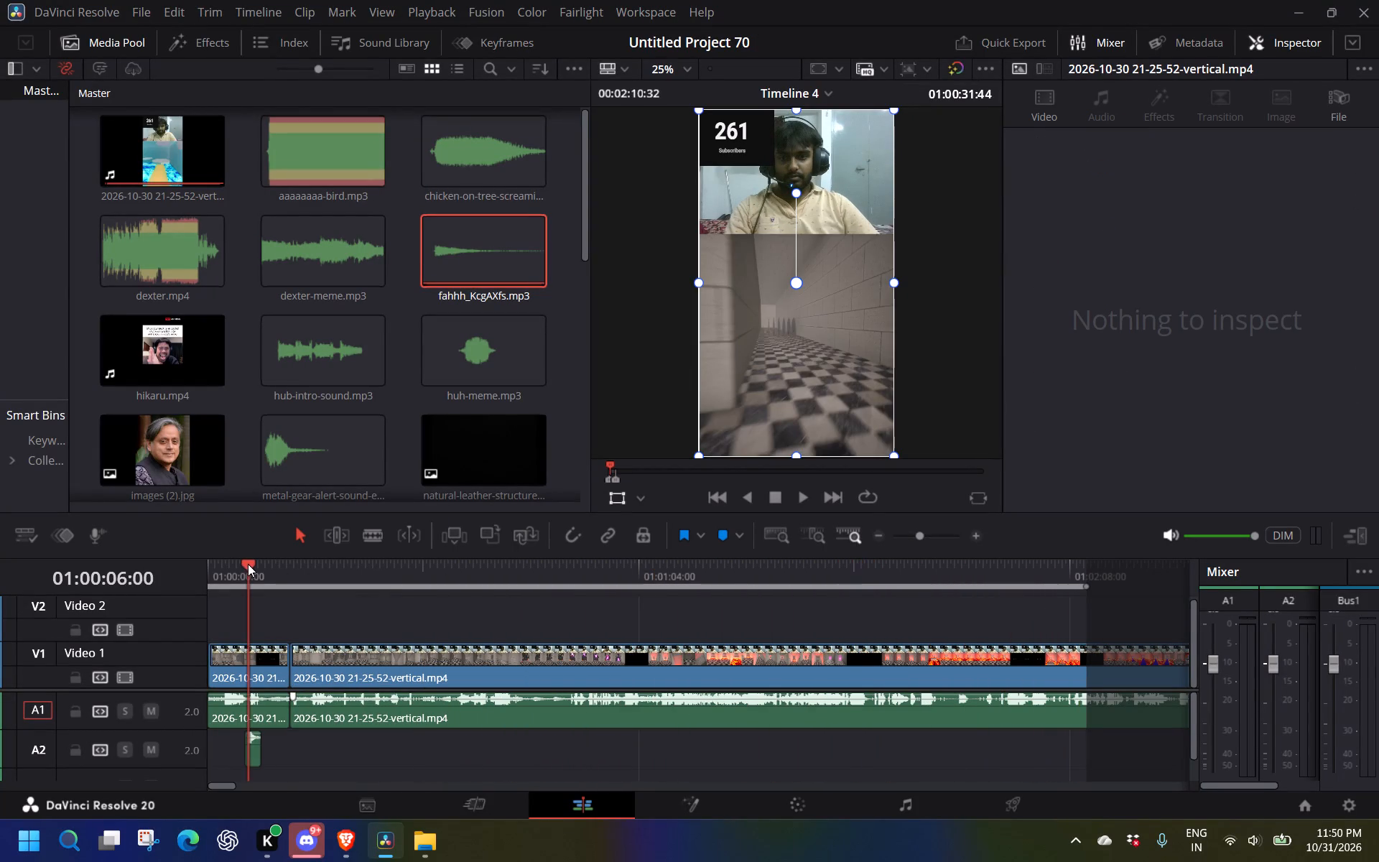
pyautogui.moveTo(248, 564); pyautogui.dragTo(180, 570)
pyautogui.moveTo(247, 558); pyautogui.dragTo(239, 560)
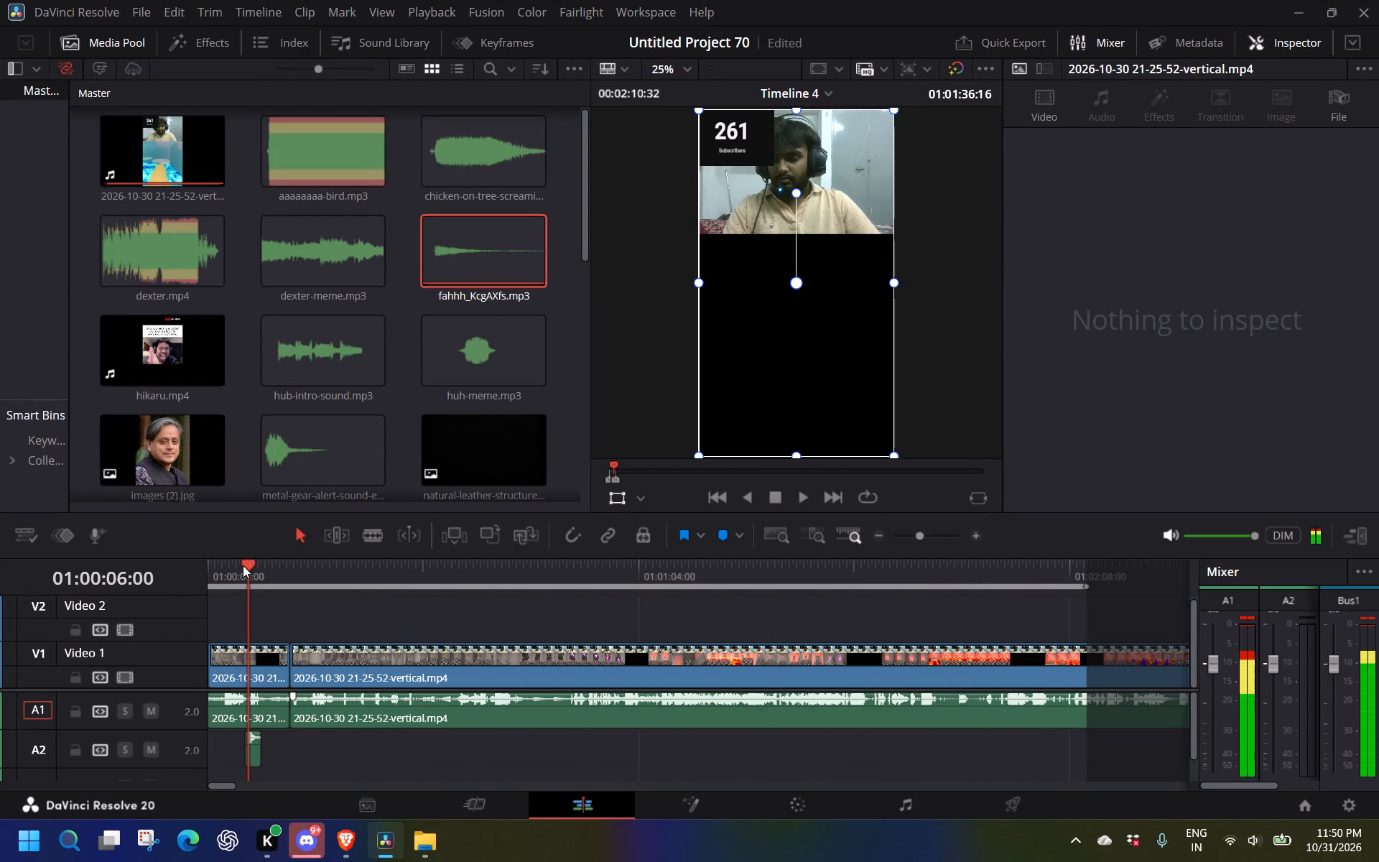
pyautogui.moveTo(243, 565); pyautogui.dragTo(202, 566)
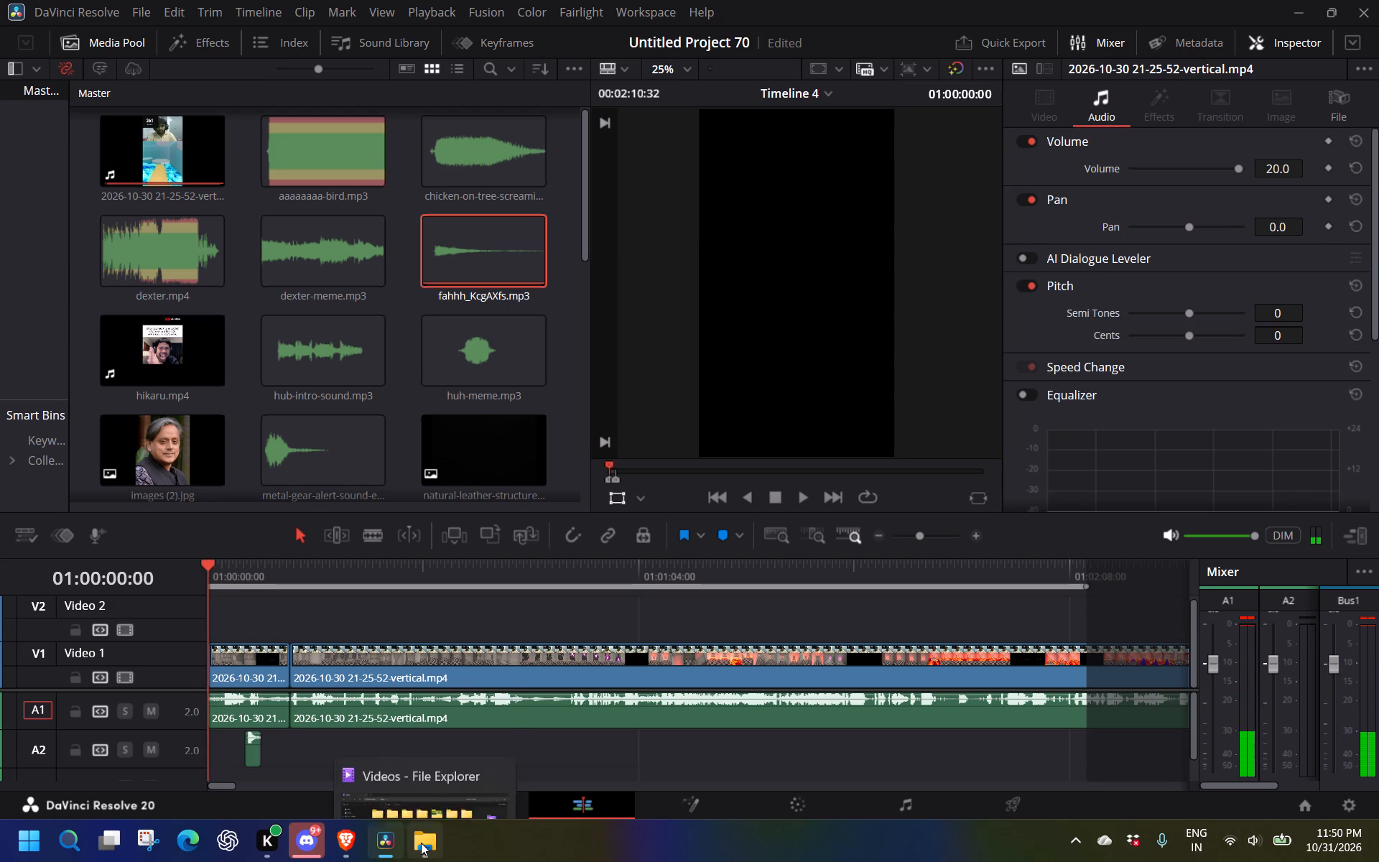
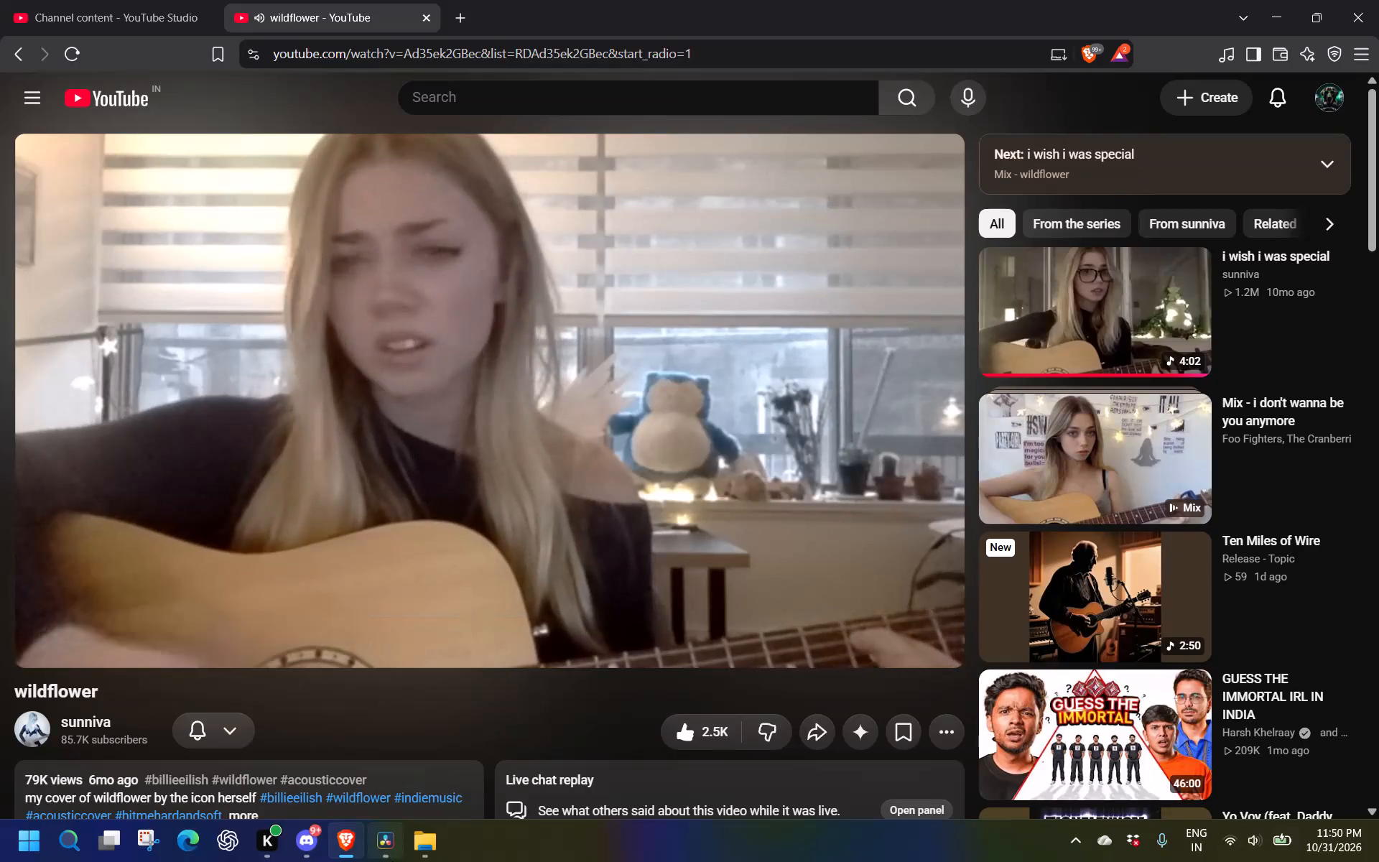
# Switch to DaVinci Resolve, play the opening, and place images (2).jpg on Video 2 about 5 seconds into the timeline.
pyautogui.click(392, 861)
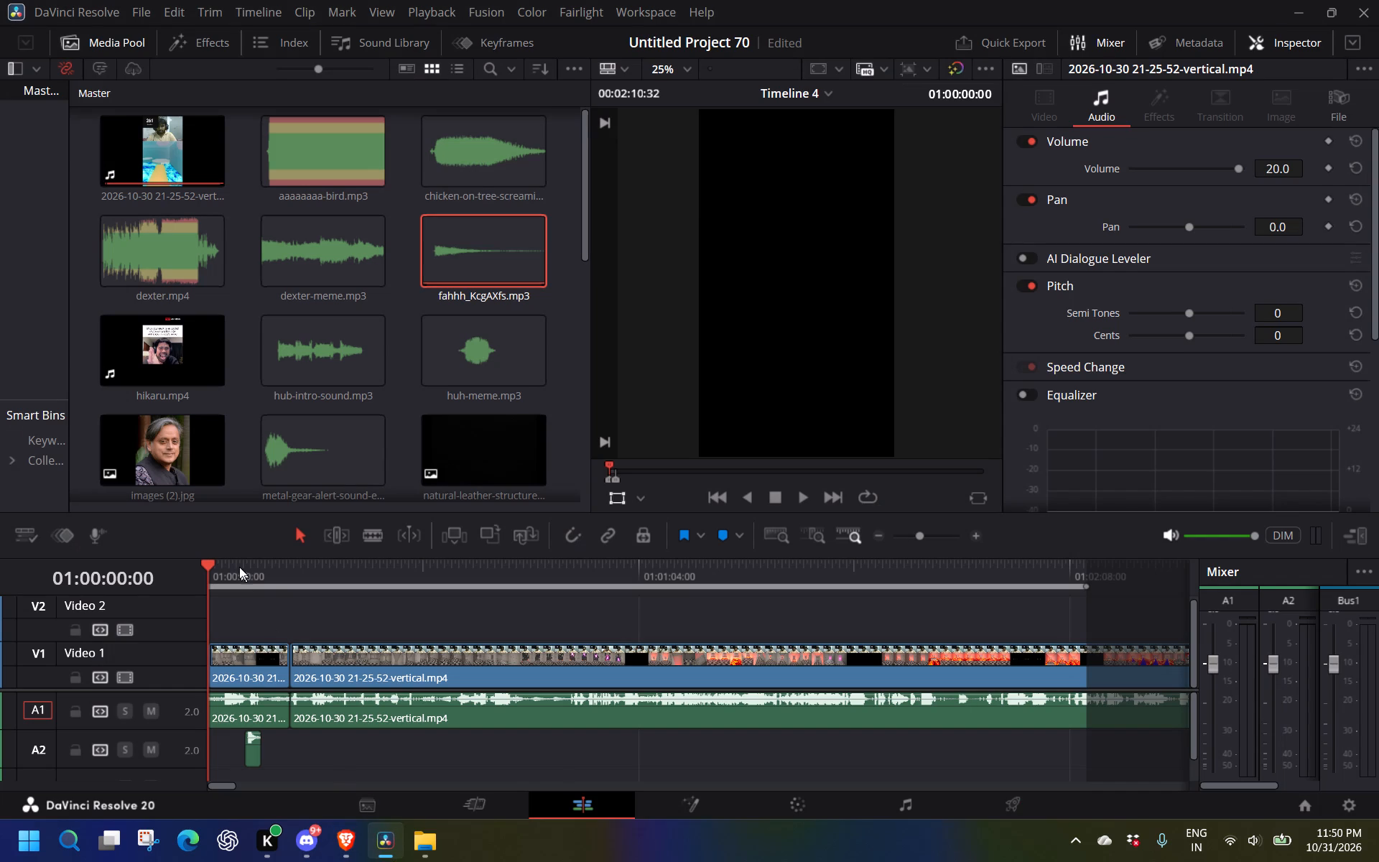
pyautogui.press('space')
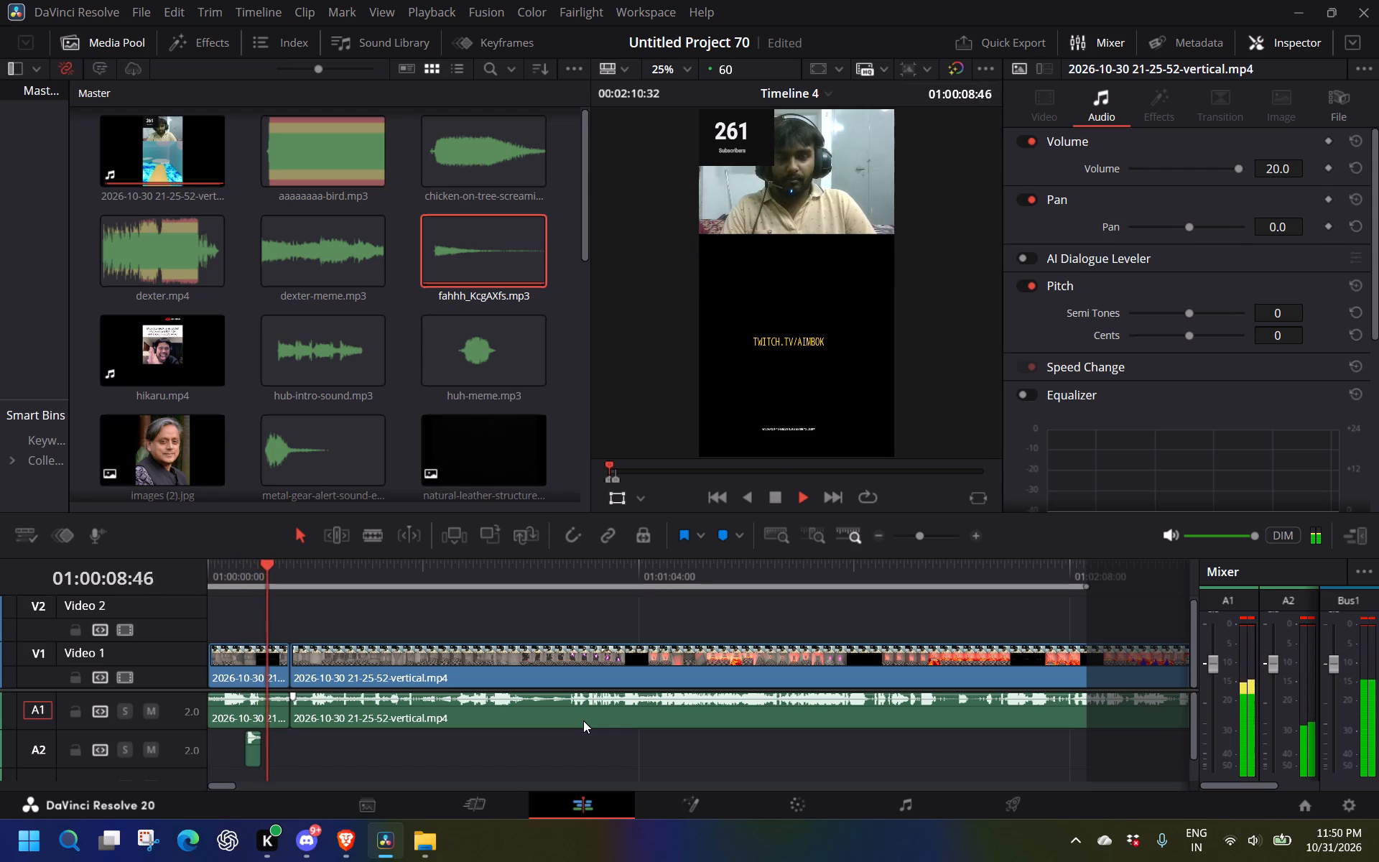
pyautogui.press('space')
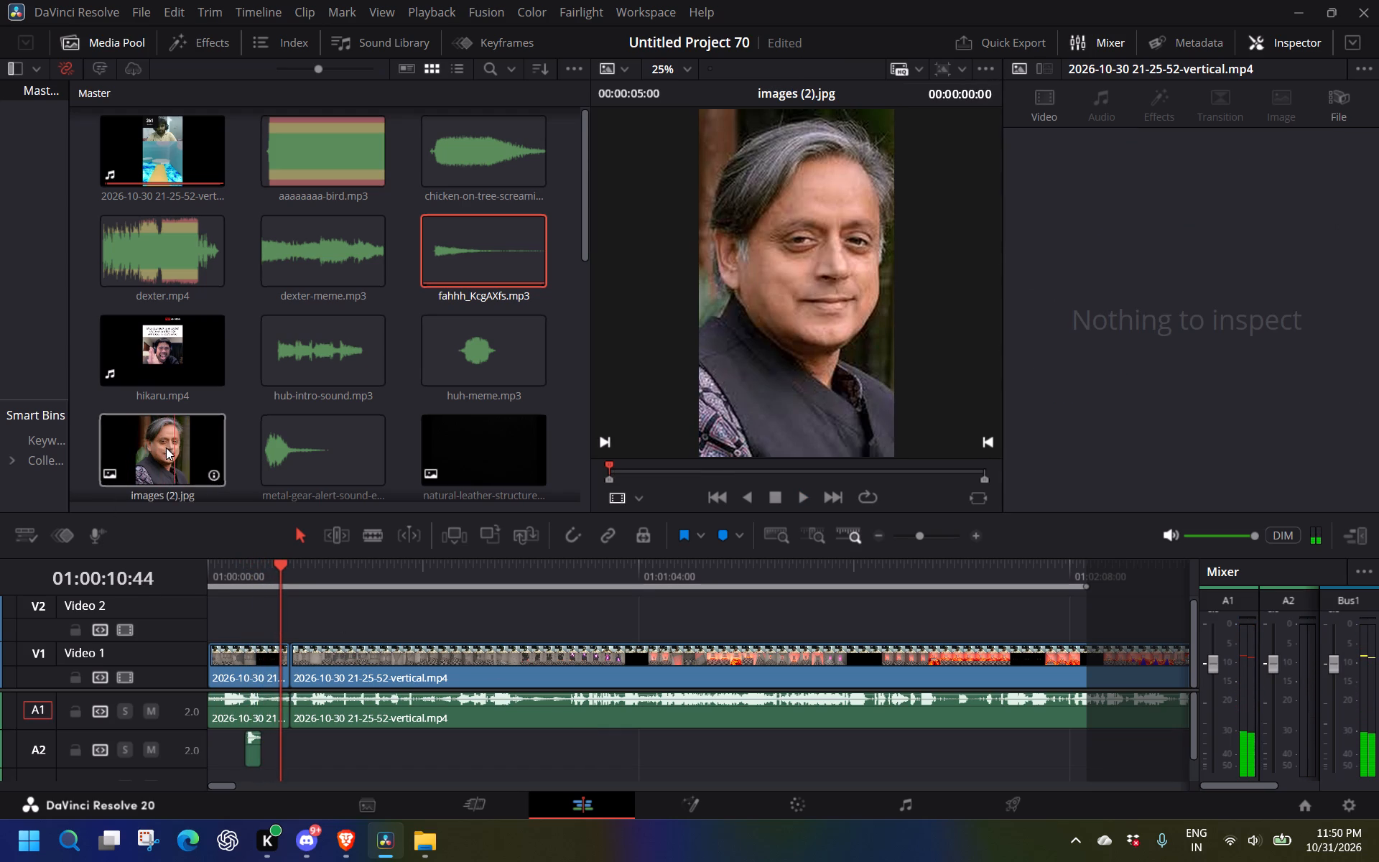
pyautogui.moveTo(177, 450); pyautogui.dragTo(300, 582)
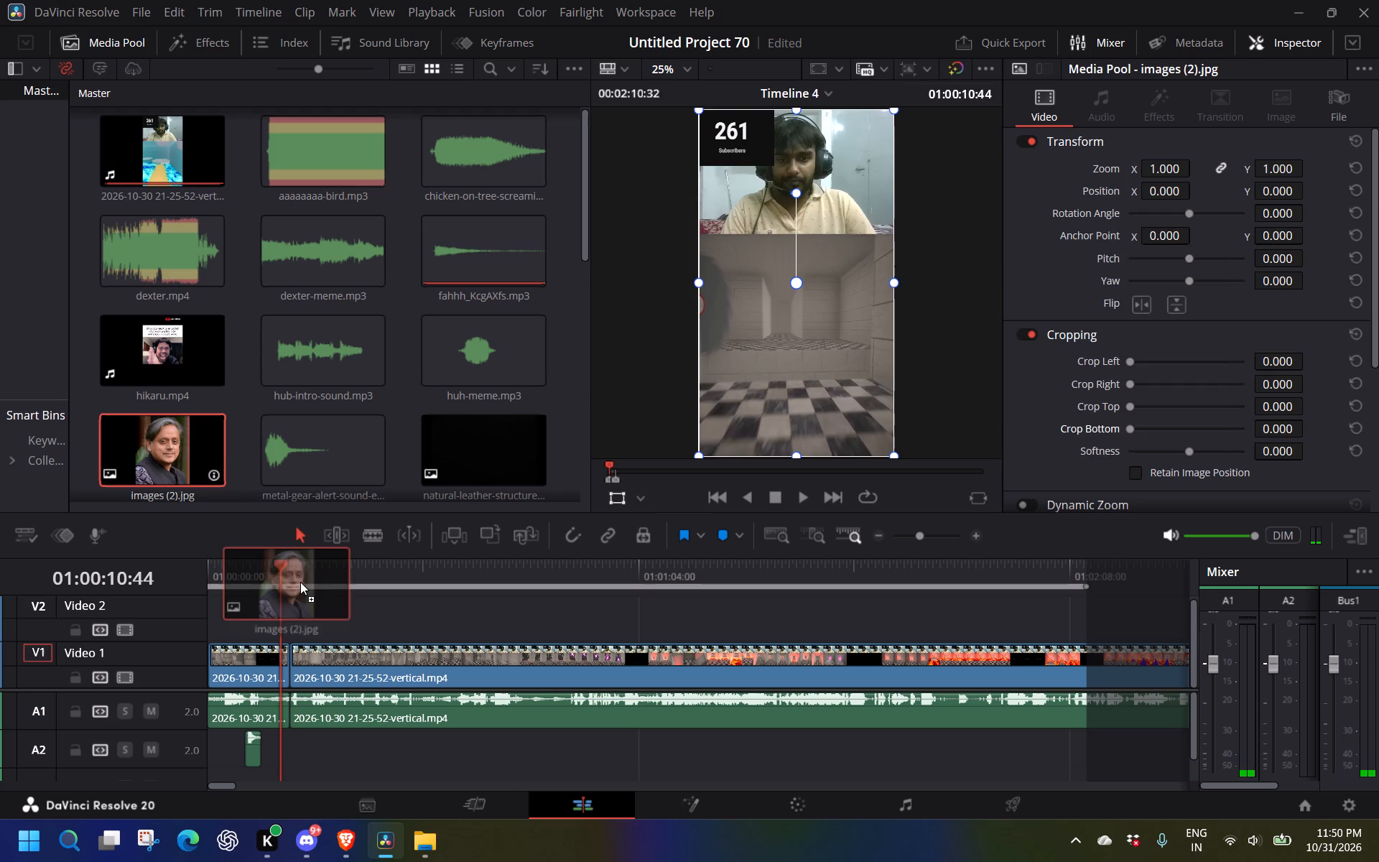
pyautogui.moveTo(300, 582); pyautogui.dragTo(256, 624)
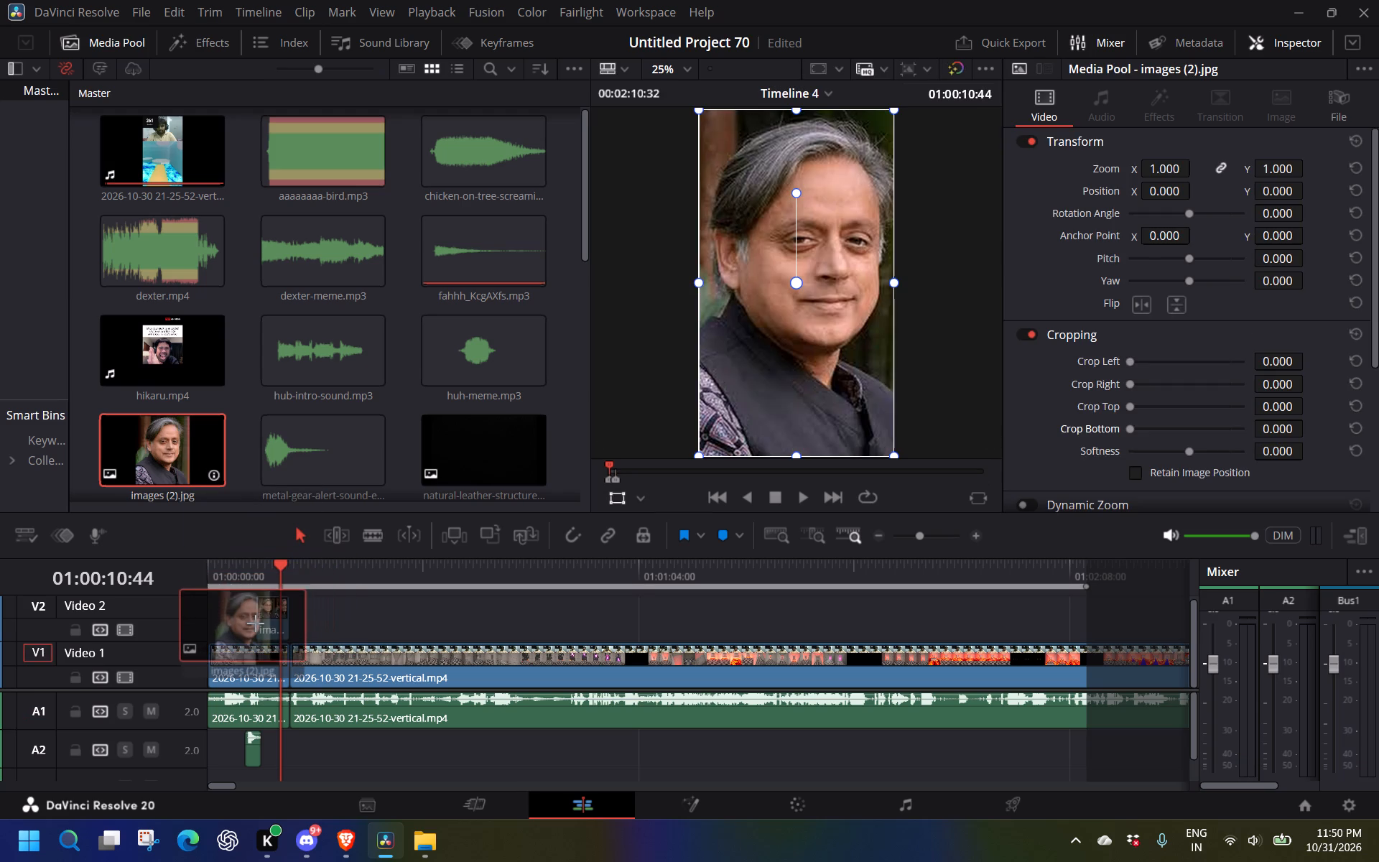
pyautogui.moveTo(256, 624); pyautogui.dragTo(254, 625)
pyautogui.moveTo(270, 616); pyautogui.dragTo(256, 614)
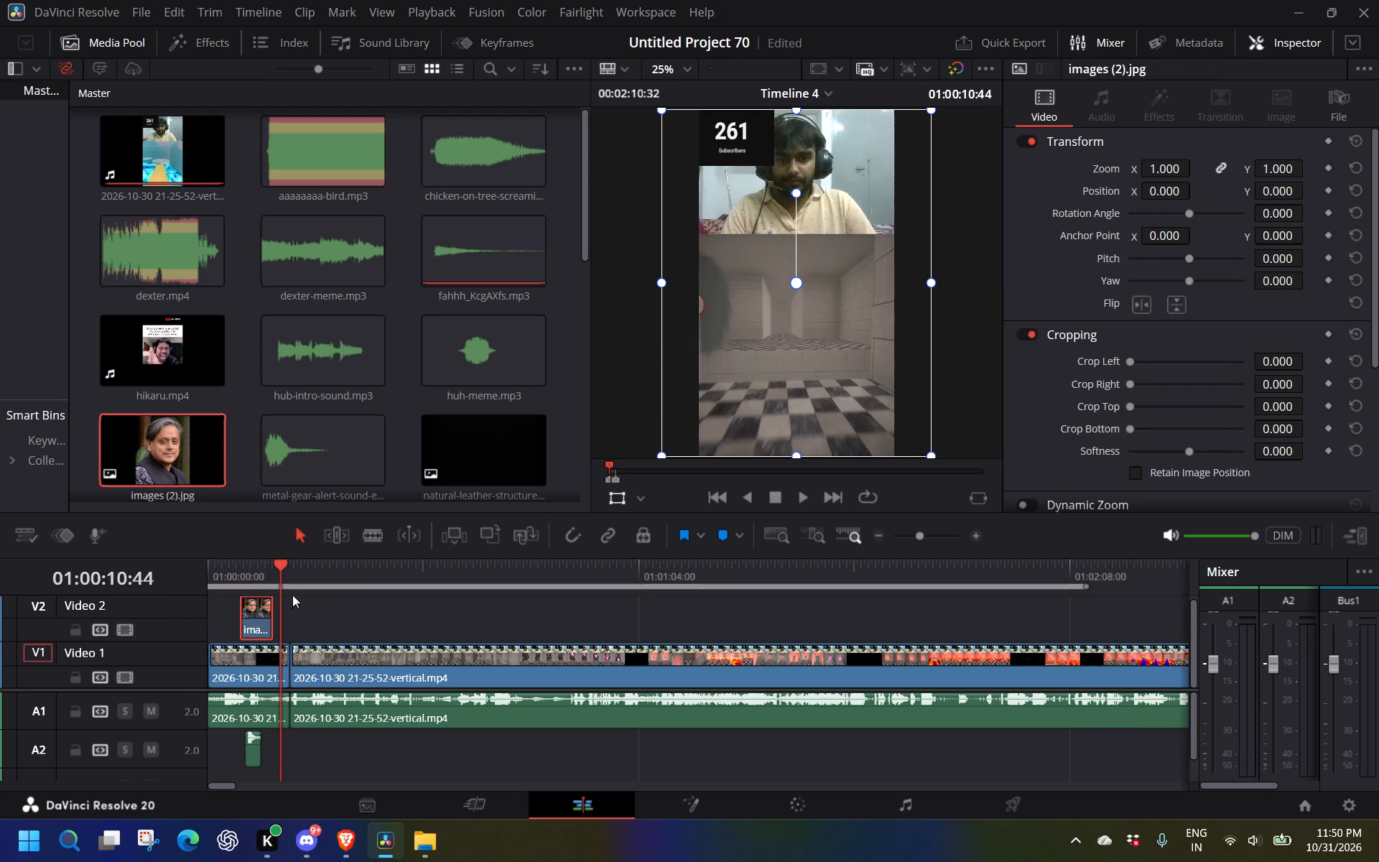
# Scale the Video 2 image down to 0.425 zoom and move it to Y -228.217, centred below the webcam picture.
pyautogui.click(238, 567)
pyautogui.click(271, 567)
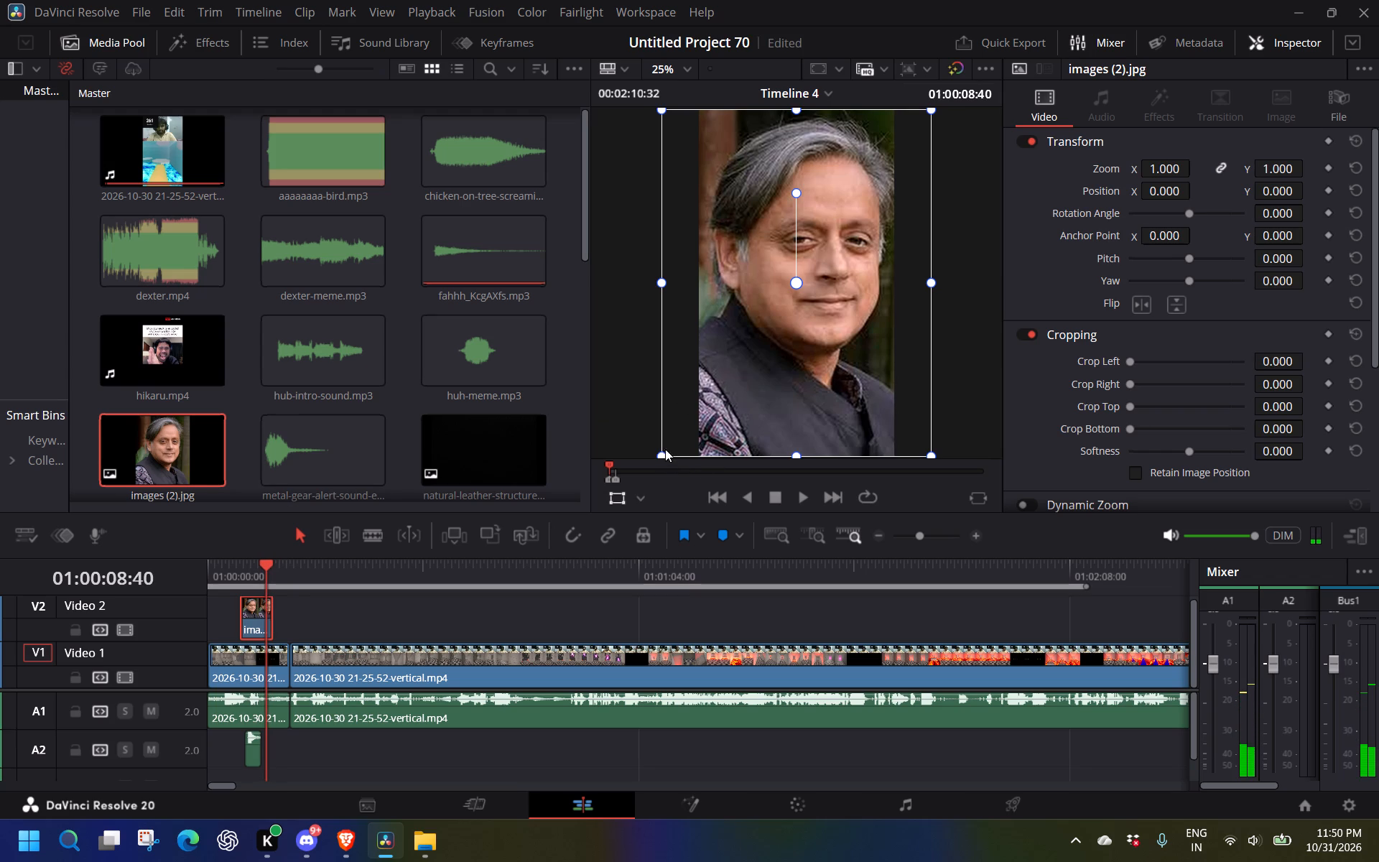
pyautogui.moveTo(659, 453); pyautogui.dragTo(712, 369)
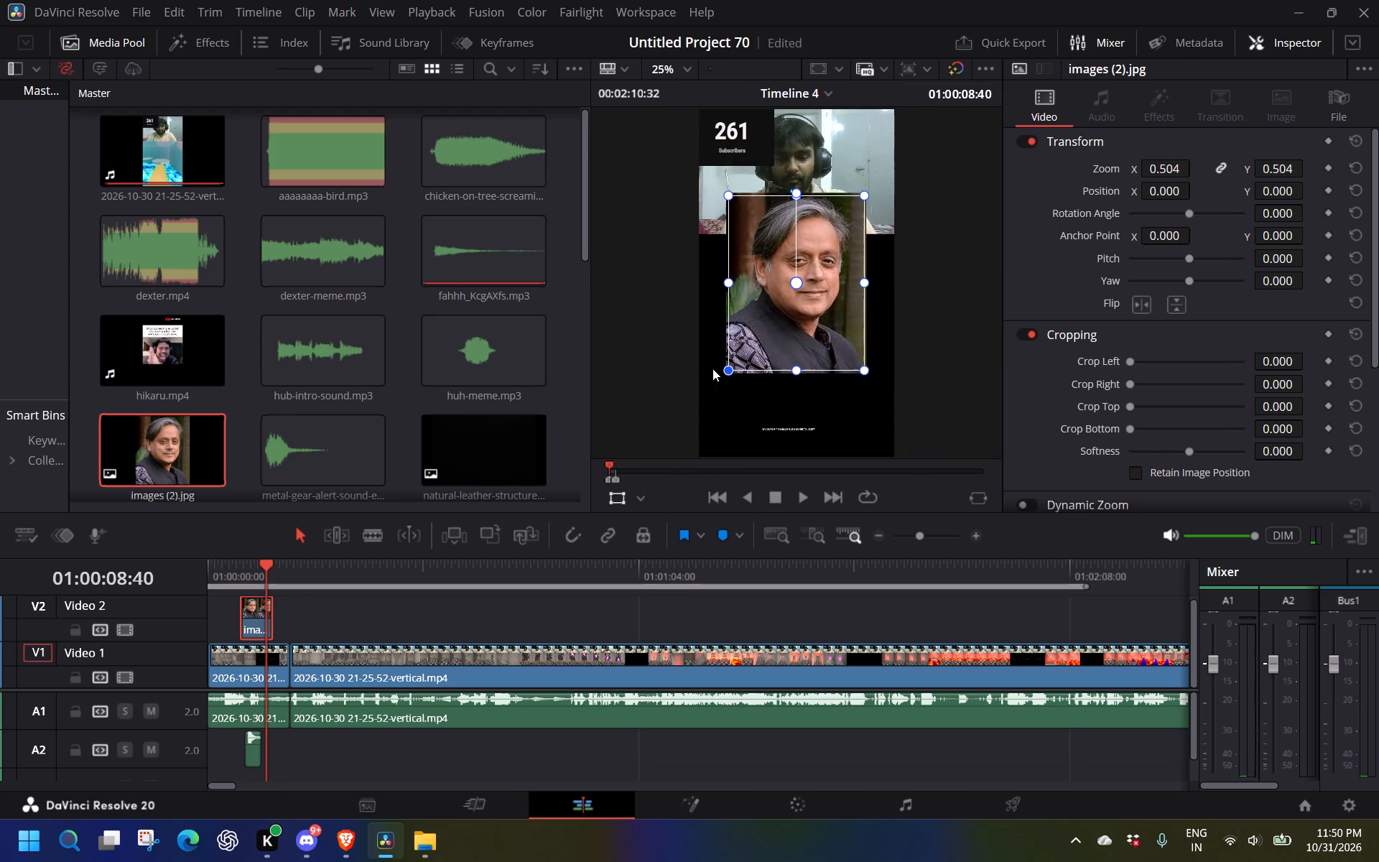
pyautogui.moveTo(712, 369); pyautogui.dragTo(712, 386)
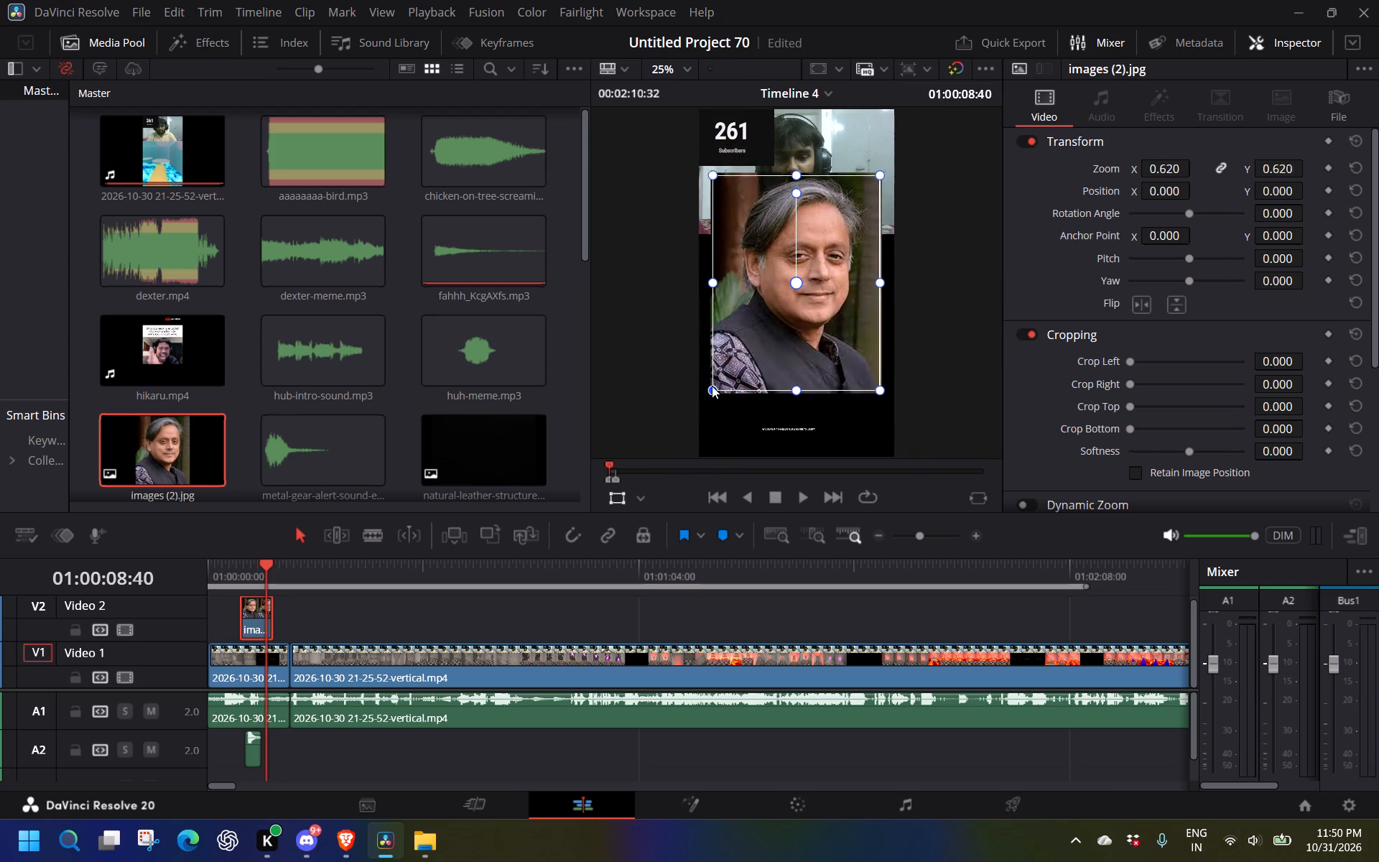
pyautogui.moveTo(712, 386); pyautogui.dragTo(738, 355)
pyautogui.moveTo(776, 328); pyautogui.dragTo(763, 369)
pyautogui.moveTo(772, 378); pyautogui.dragTo(786, 377)
# Play the opening and reposition the image on Video 2 so it starts about 6 seconds in, over the fahhh sound.
pyautogui.moveTo(231, 574); pyautogui.dragTo(228, 574)
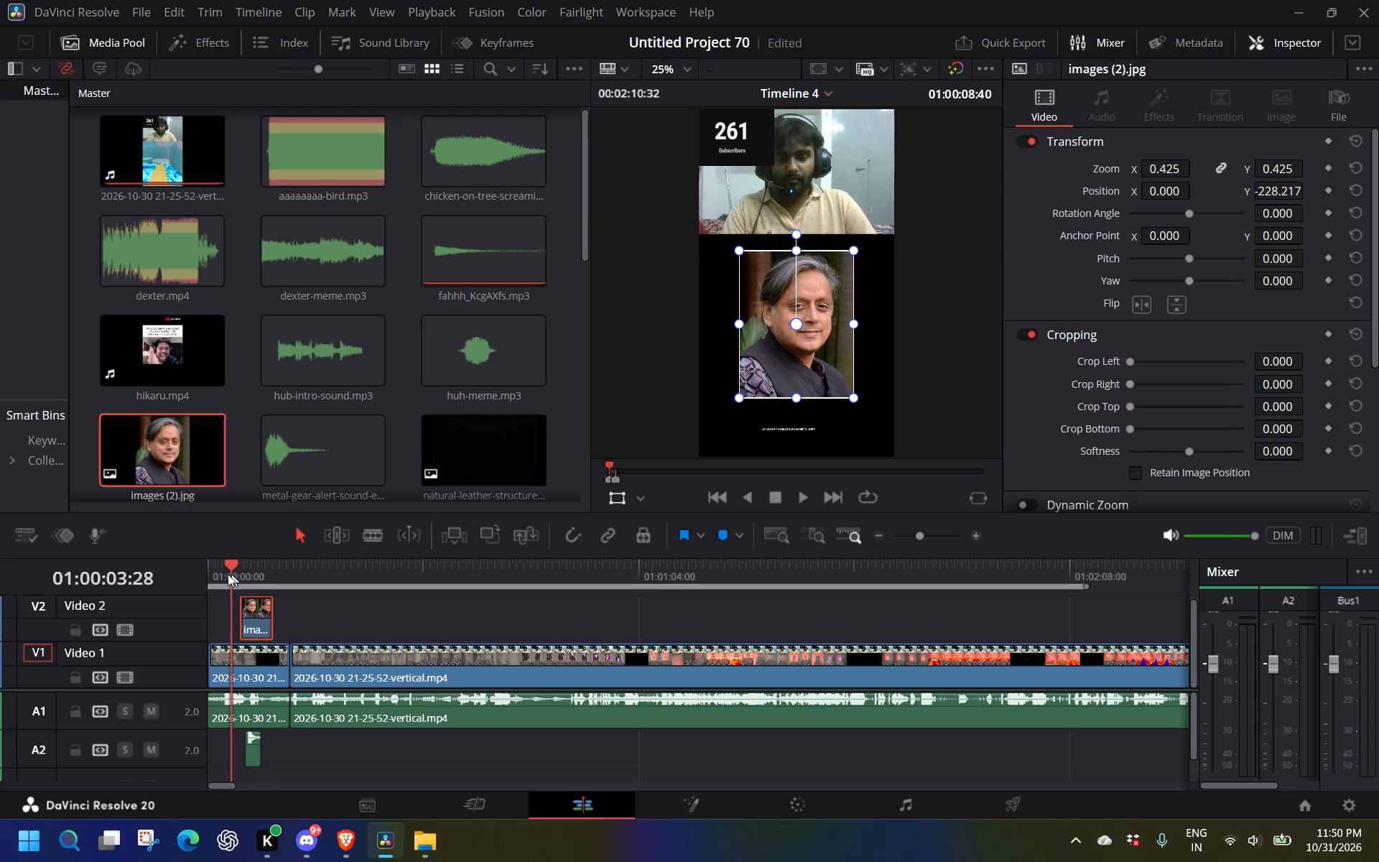
pyautogui.moveTo(228, 574); pyautogui.dragTo(192, 578)
pyautogui.press('space')
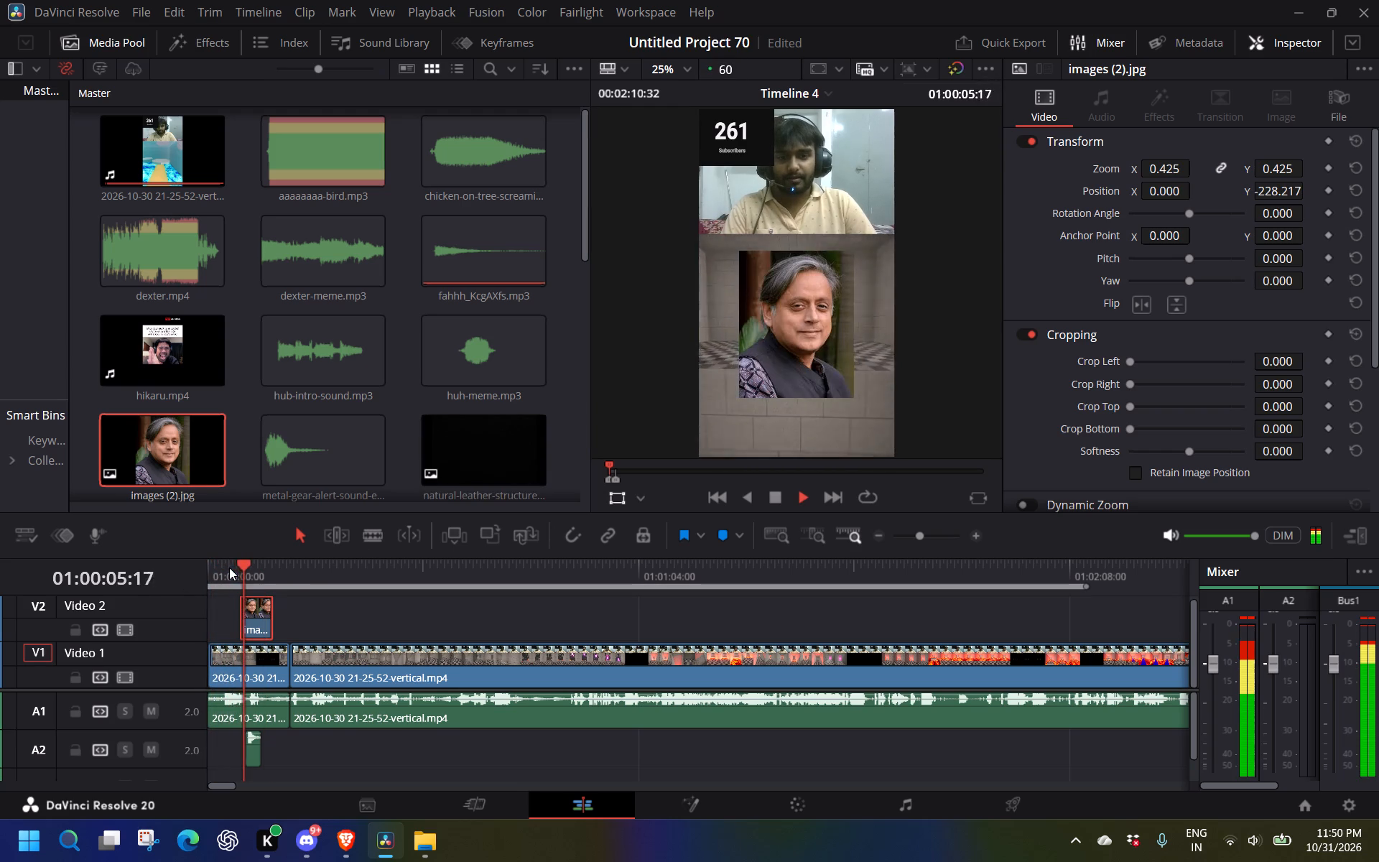
pyautogui.press('space')
pyautogui.moveTo(258, 622); pyautogui.dragTo(273, 624)
pyautogui.press('space')
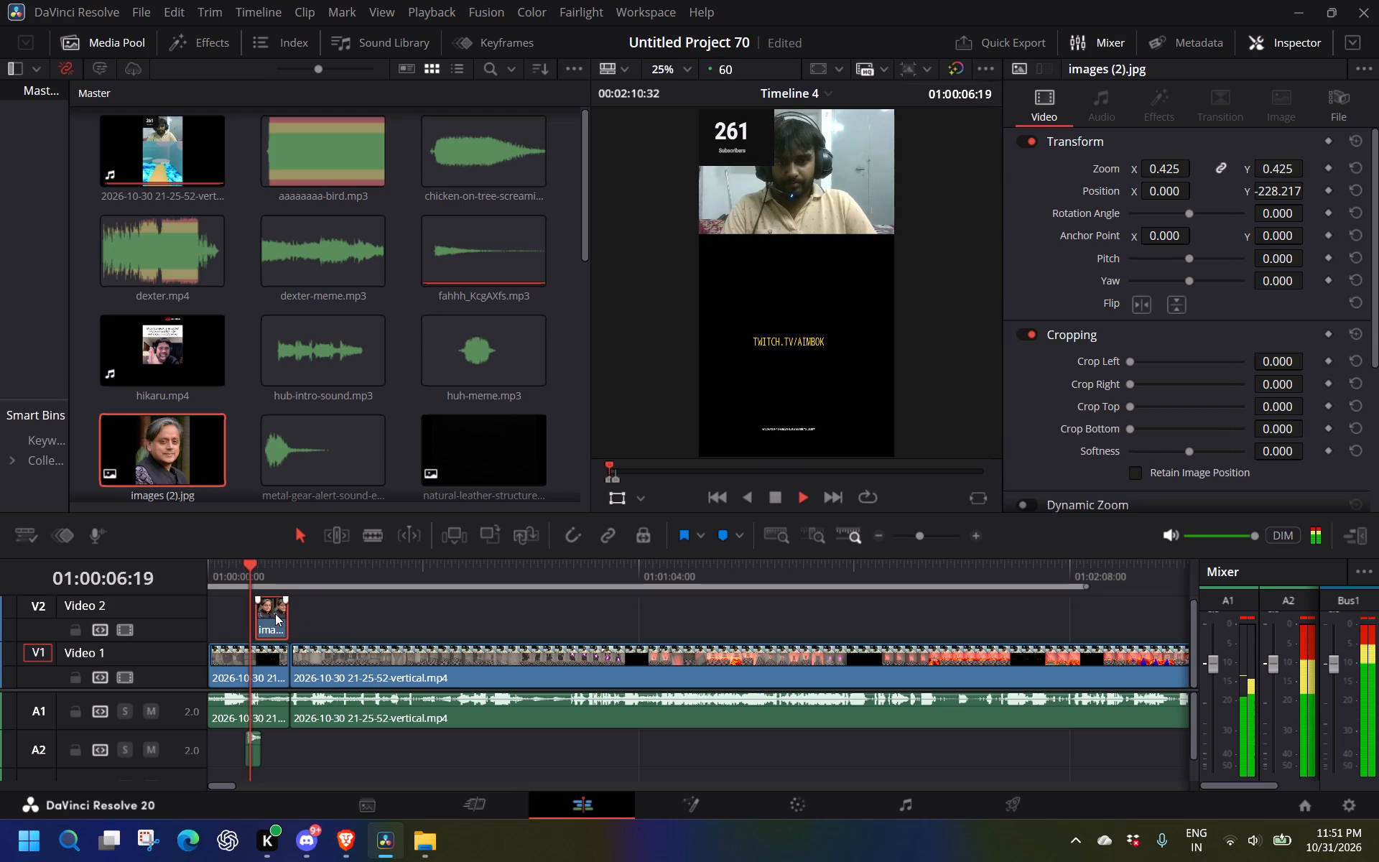
pyautogui.press('space')
pyautogui.click(276, 614)
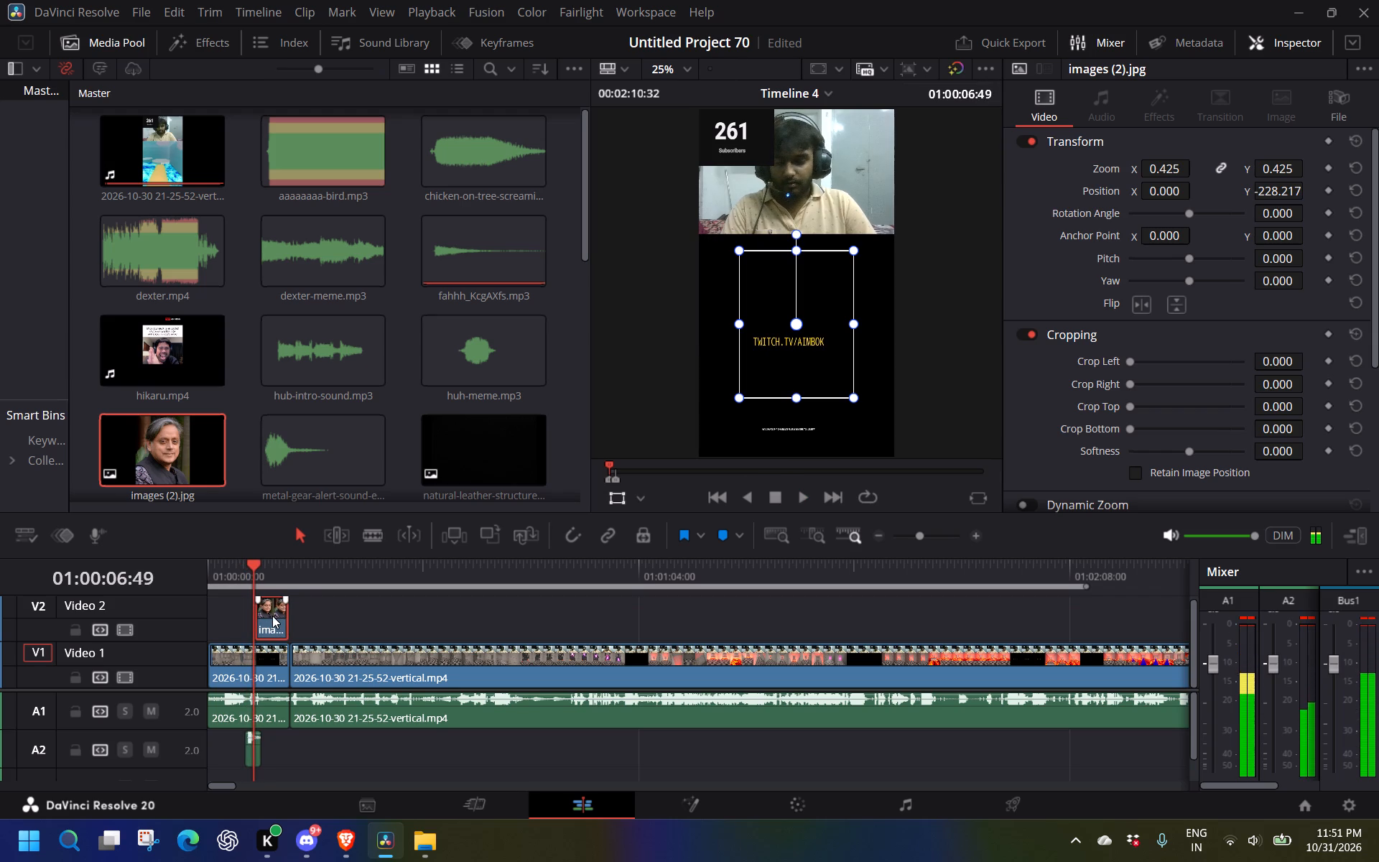
pyautogui.tripleClick(979, 537)
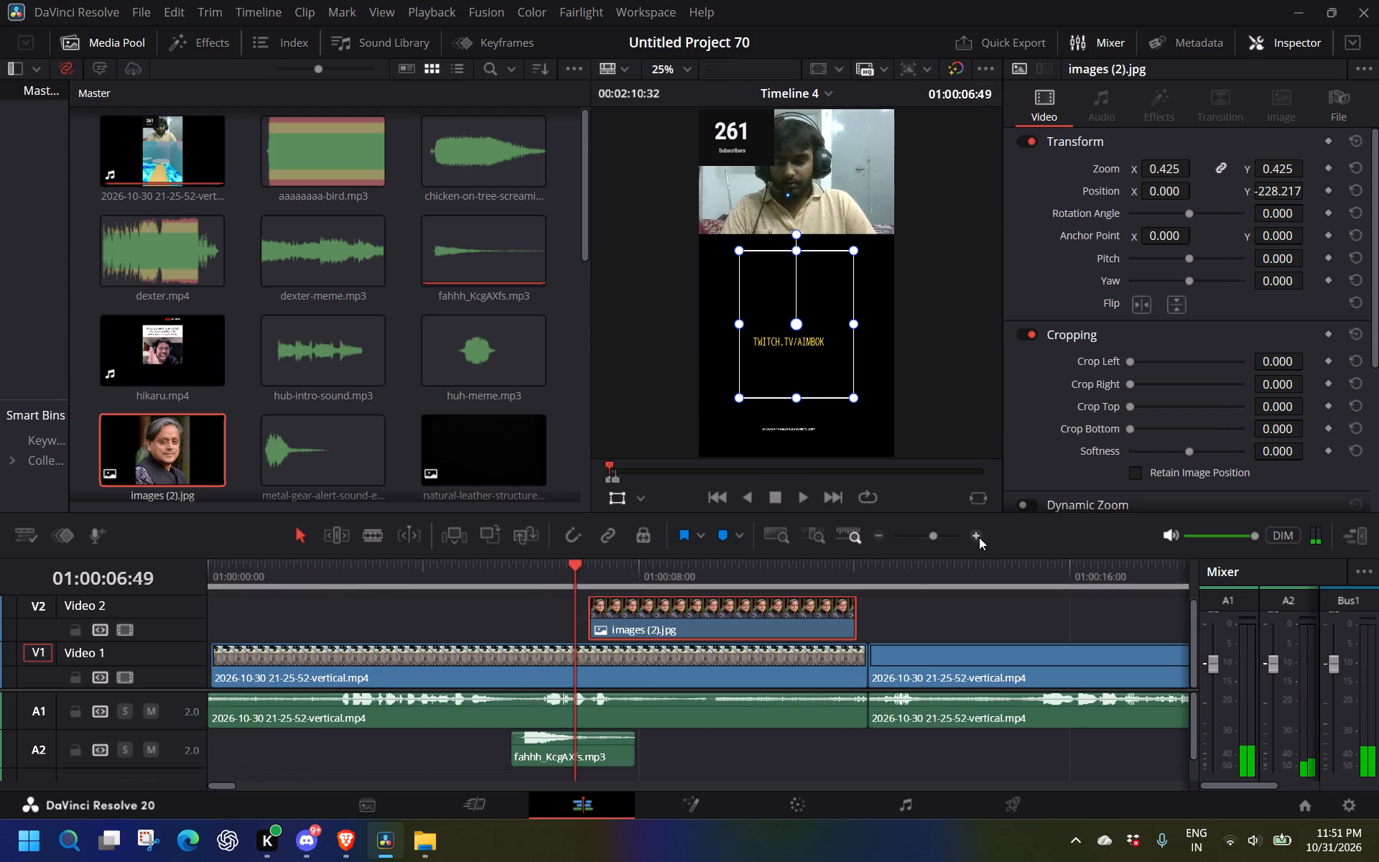
pyautogui.moveTo(666, 629); pyautogui.dragTo(624, 624)
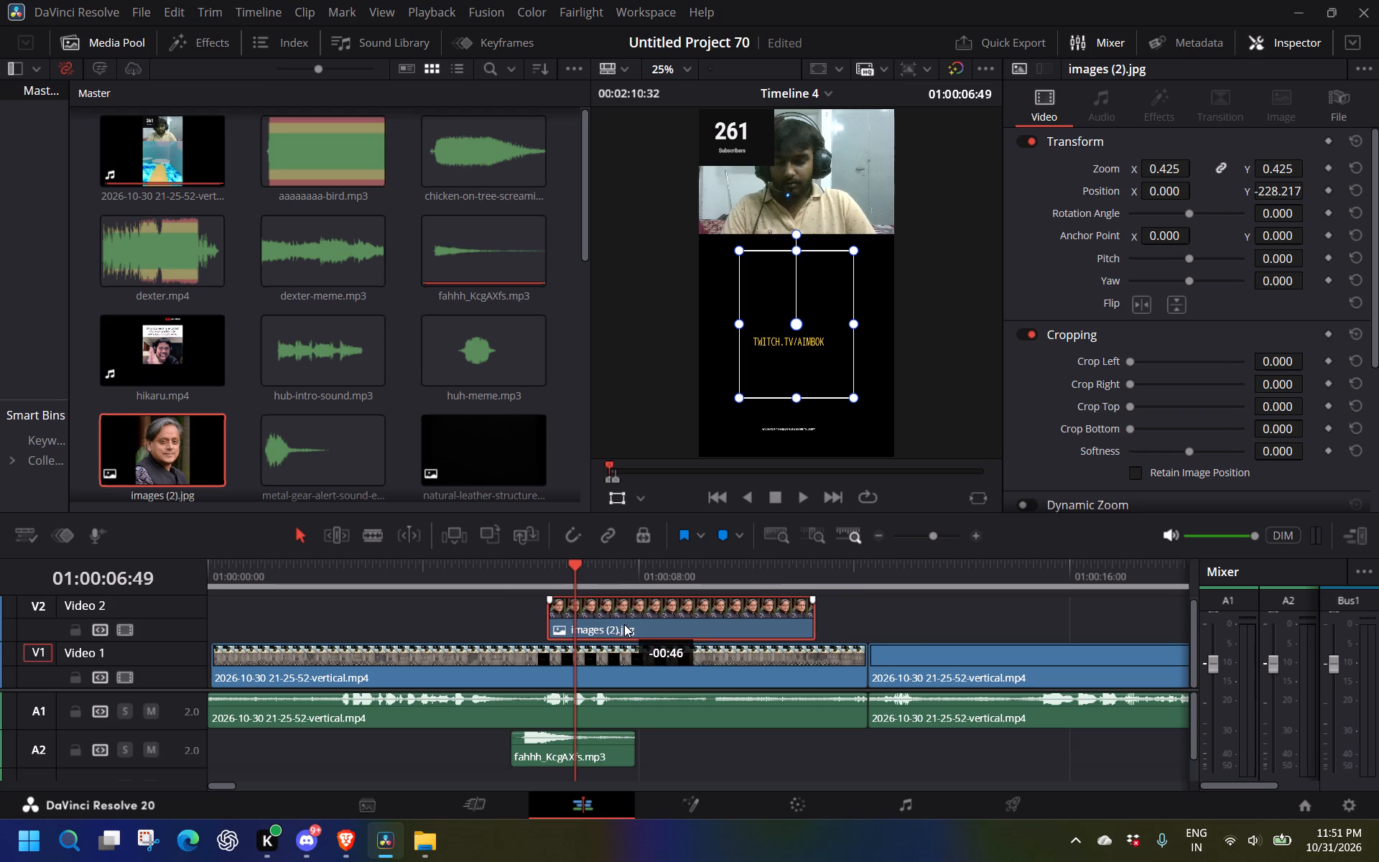
pyautogui.moveTo(624, 624); pyautogui.dragTo(604, 624)
# Trim the end of the Video 2 image so it lasts about 1.5 seconds, and play that section back.
pyautogui.moveTo(796, 620); pyautogui.dragTo(604, 625)
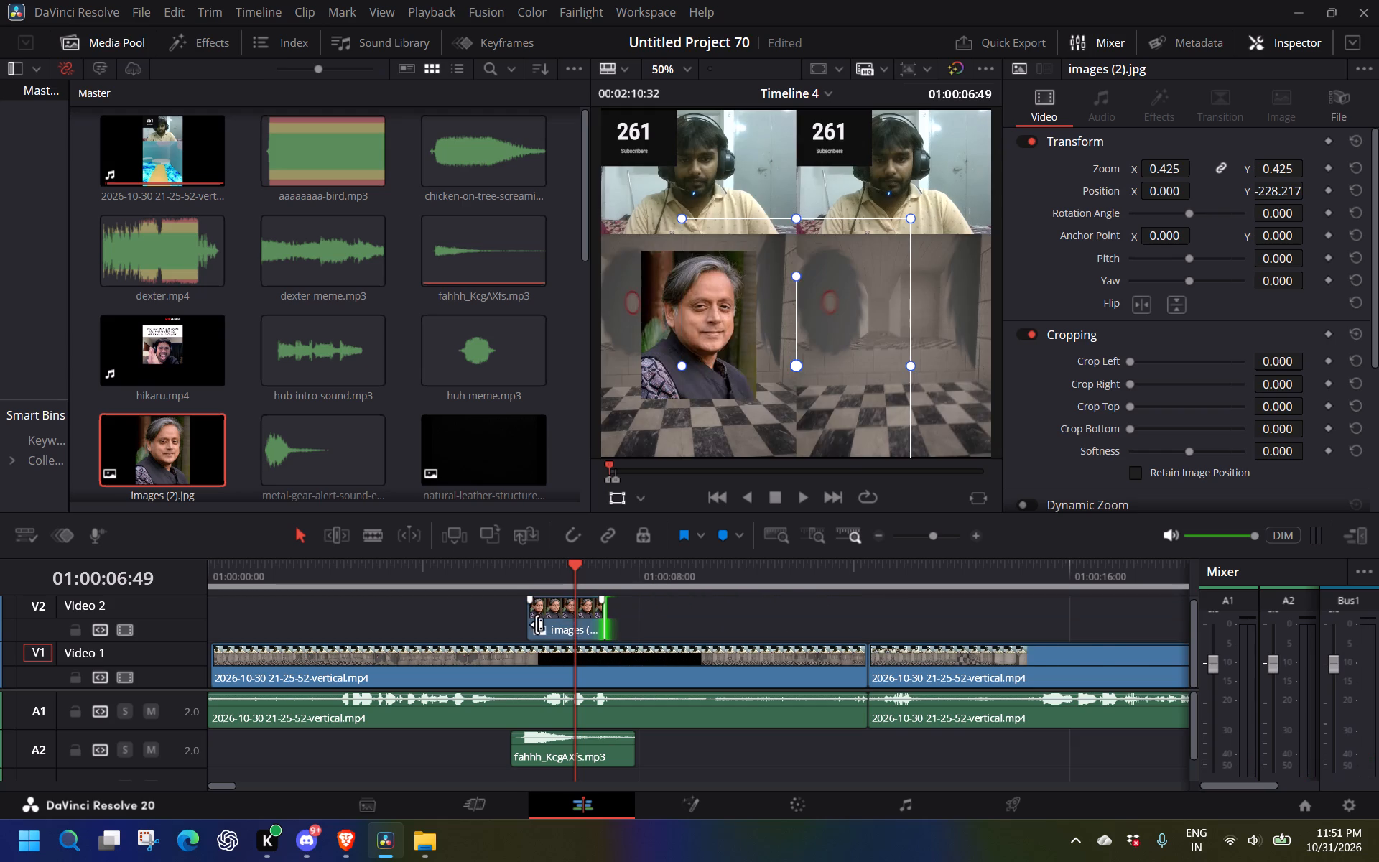
pyautogui.click(463, 573)
pyautogui.press('space')
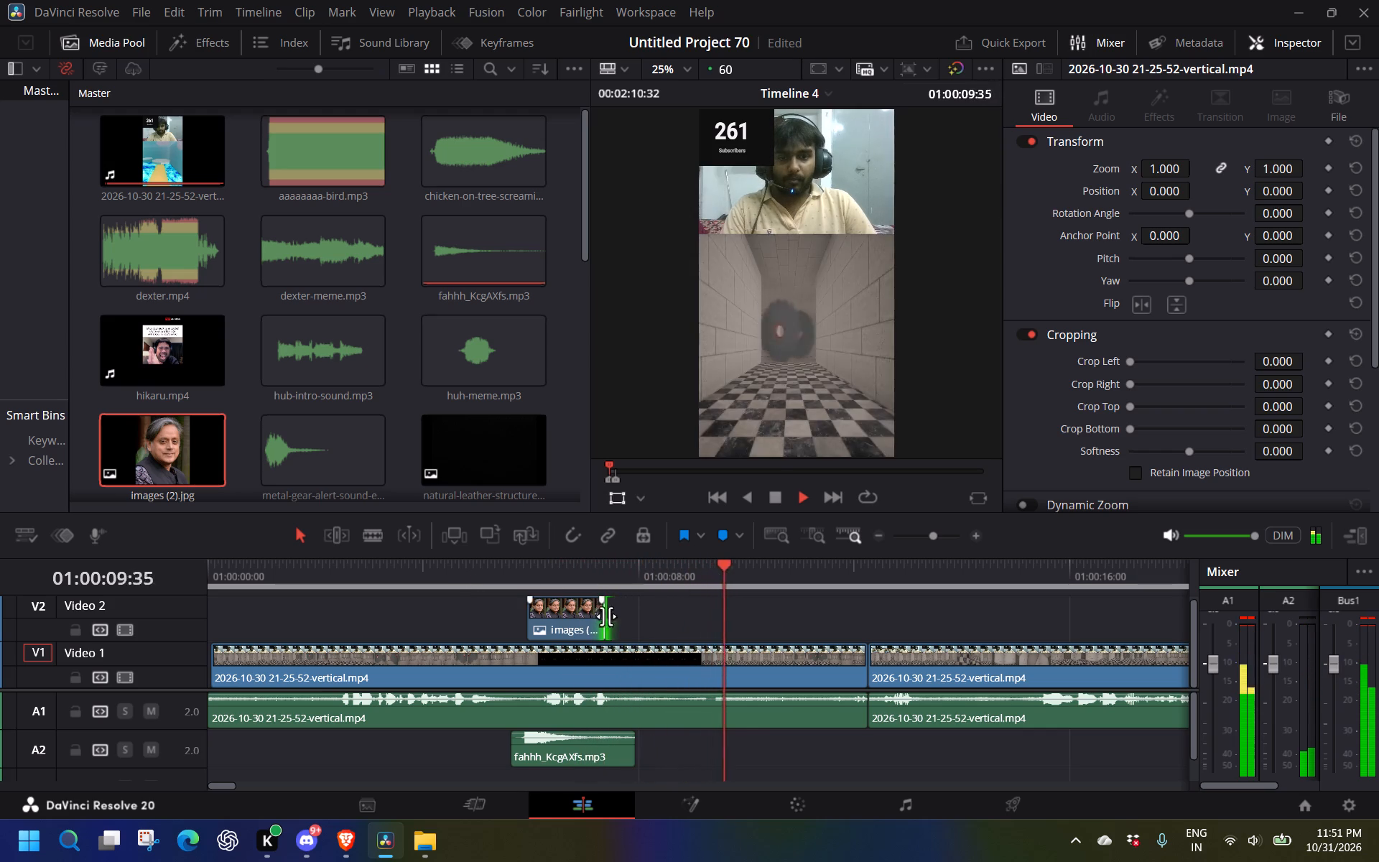
pyautogui.click(386, 578)
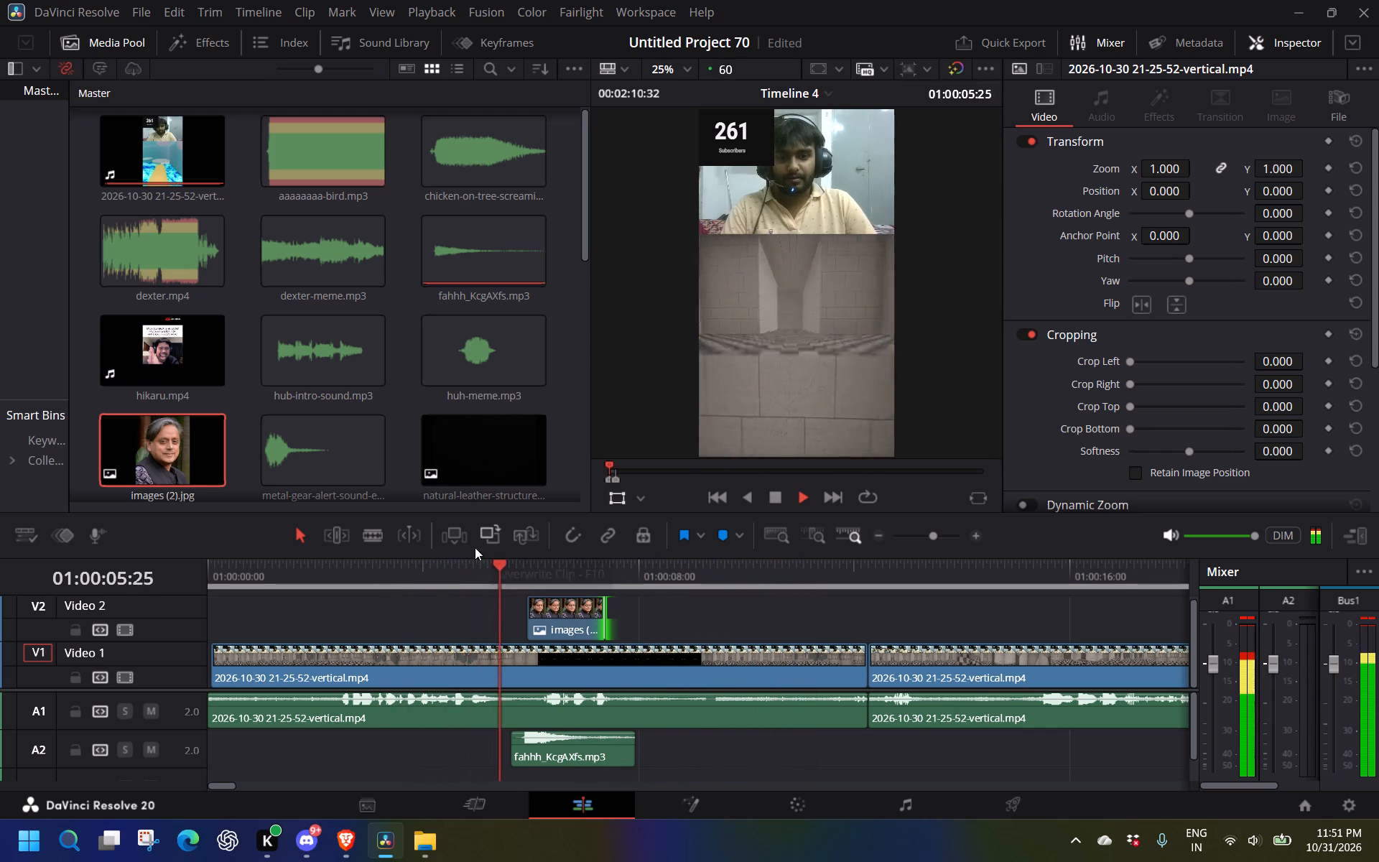
pyautogui.press('space')
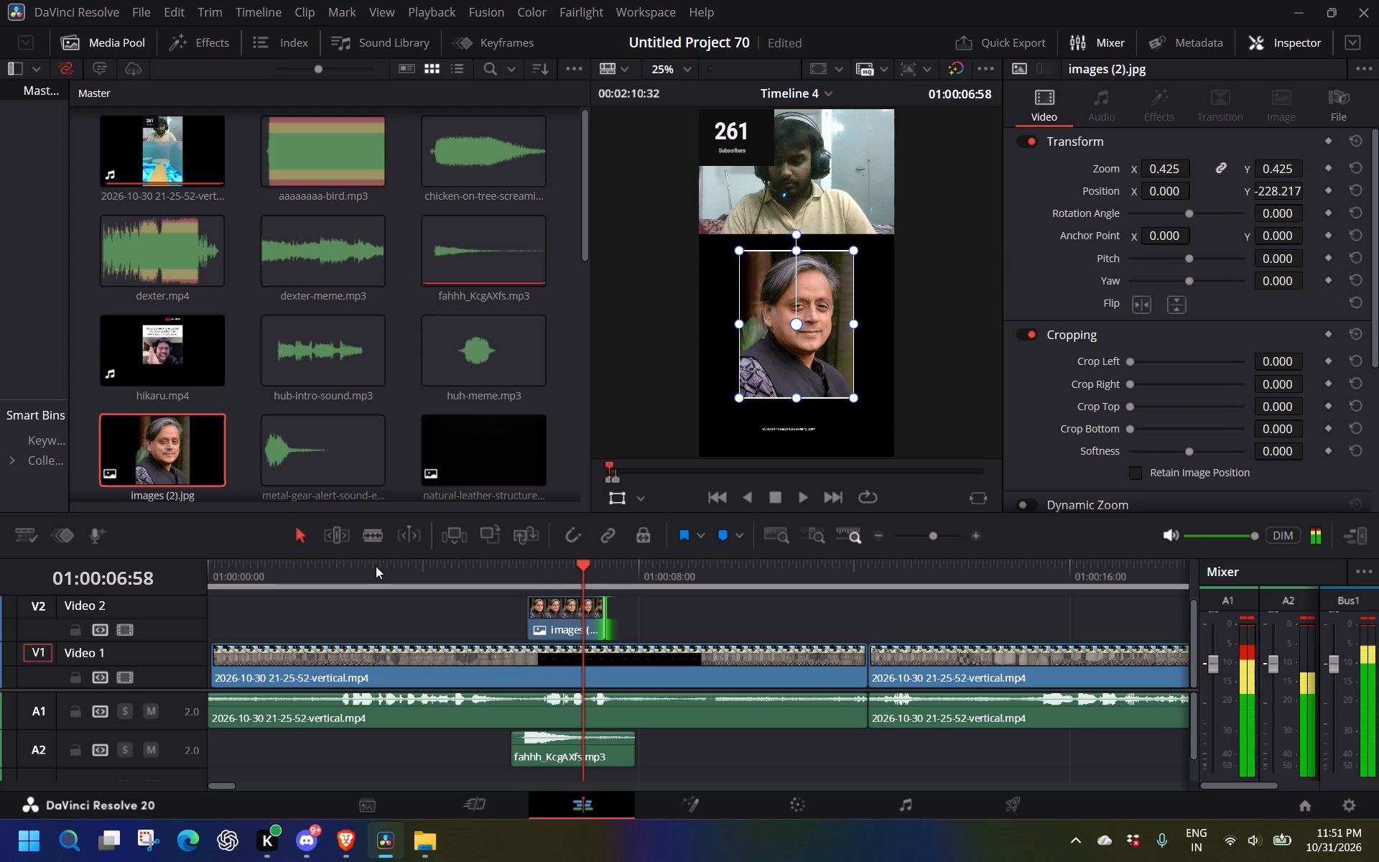
pyautogui.press('space')
pyautogui.press('space')
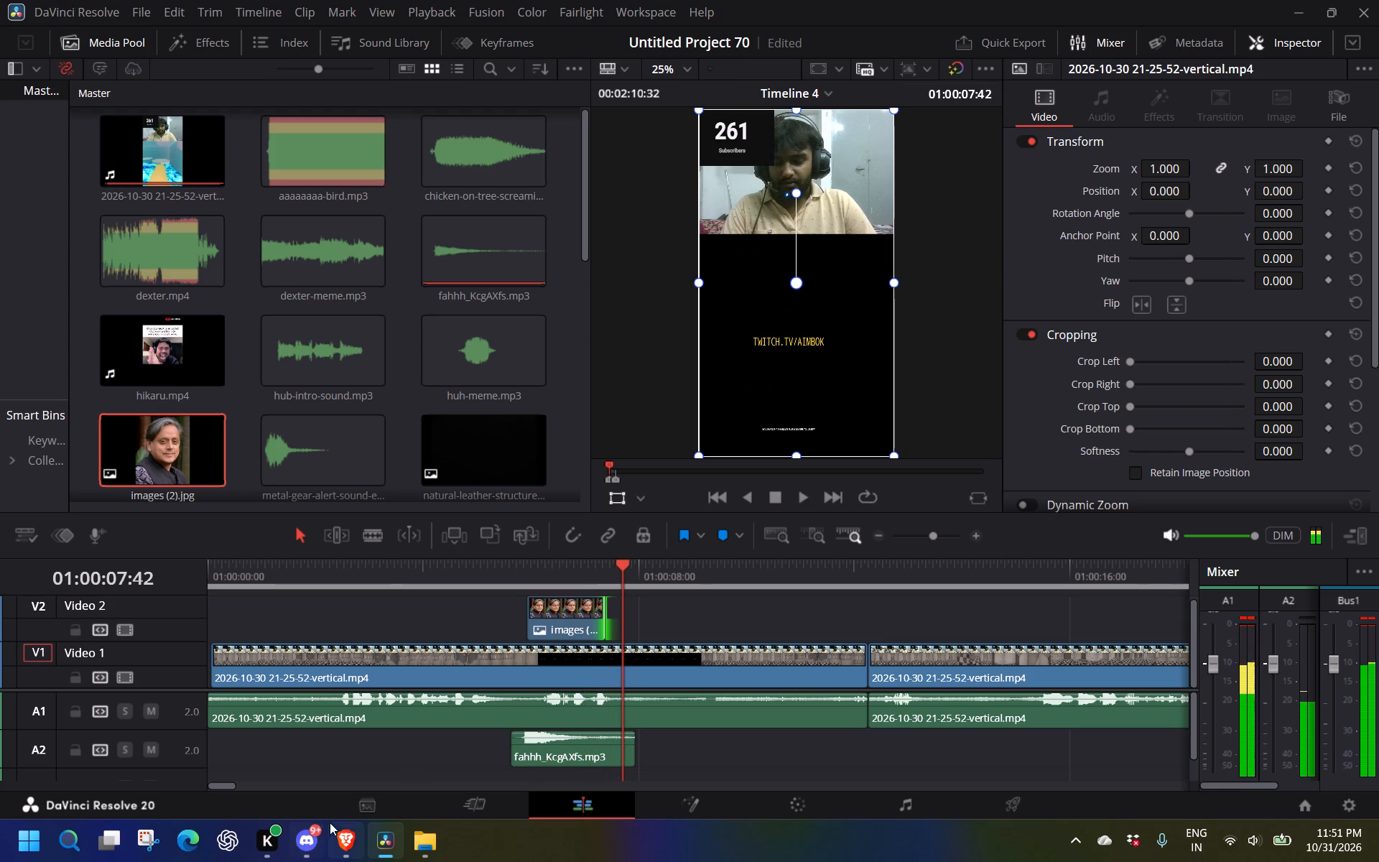
# Switch to the Brave browser and open a new tab.
pyautogui.click(342, 835)
pyautogui.click(470, 11)
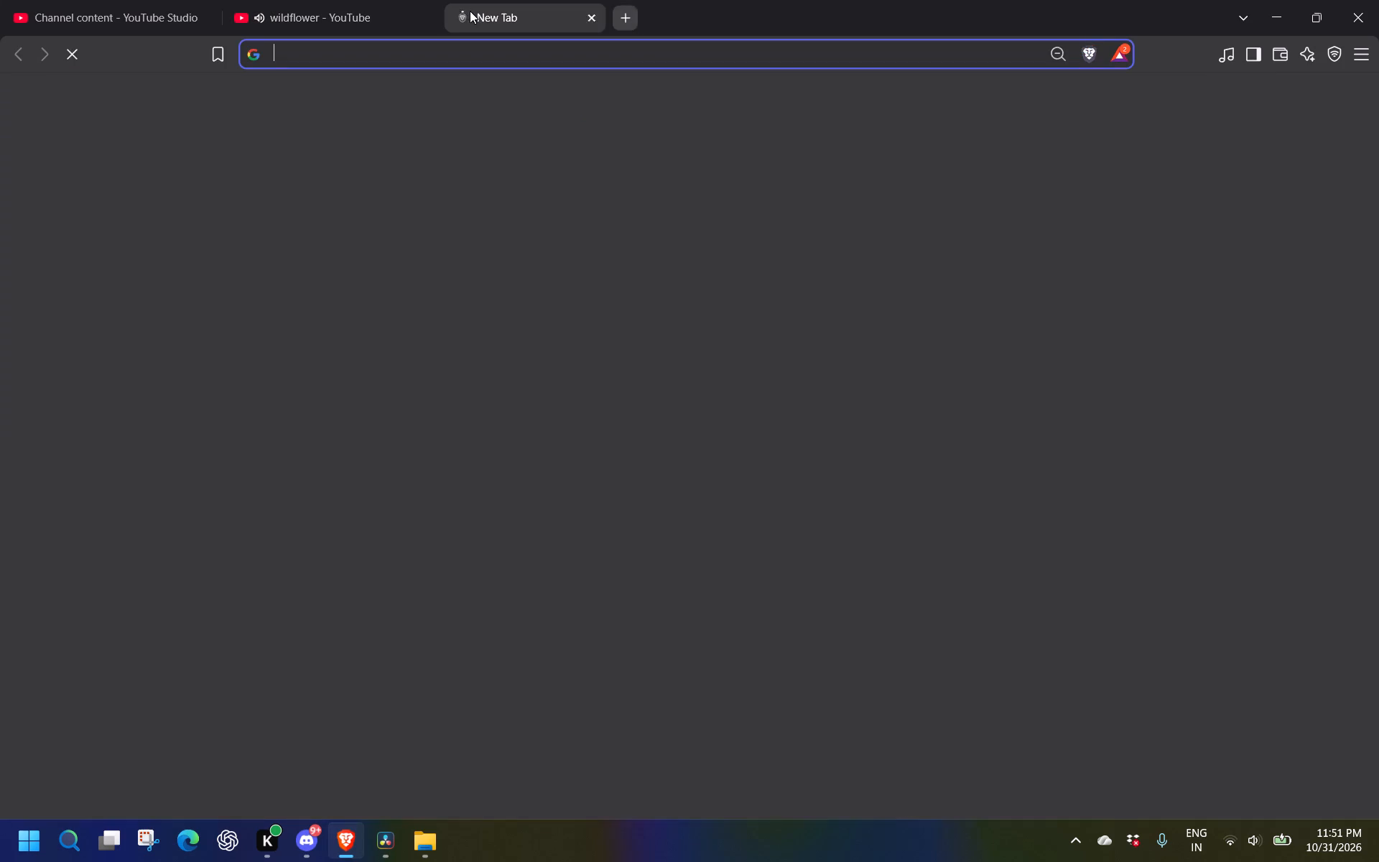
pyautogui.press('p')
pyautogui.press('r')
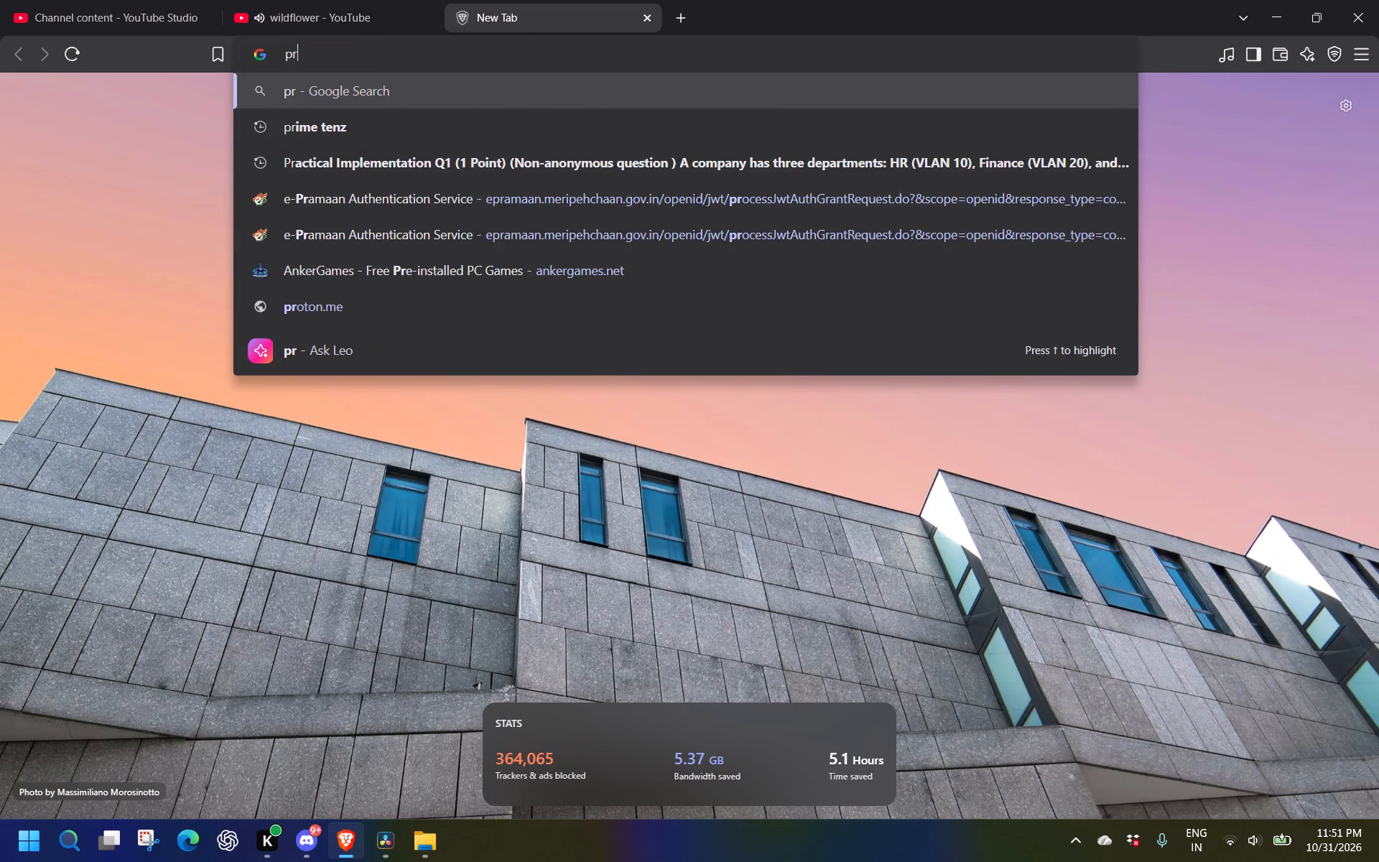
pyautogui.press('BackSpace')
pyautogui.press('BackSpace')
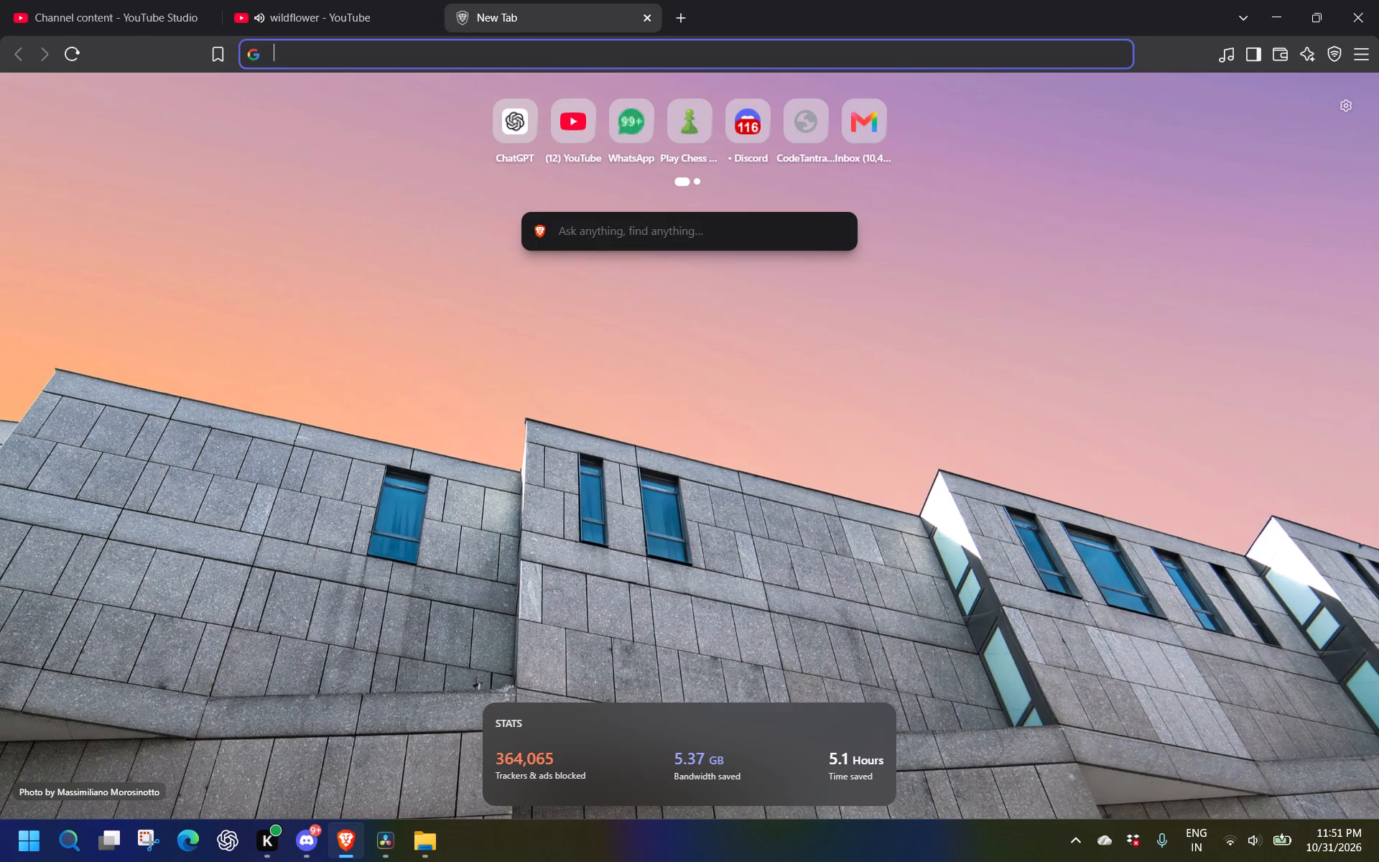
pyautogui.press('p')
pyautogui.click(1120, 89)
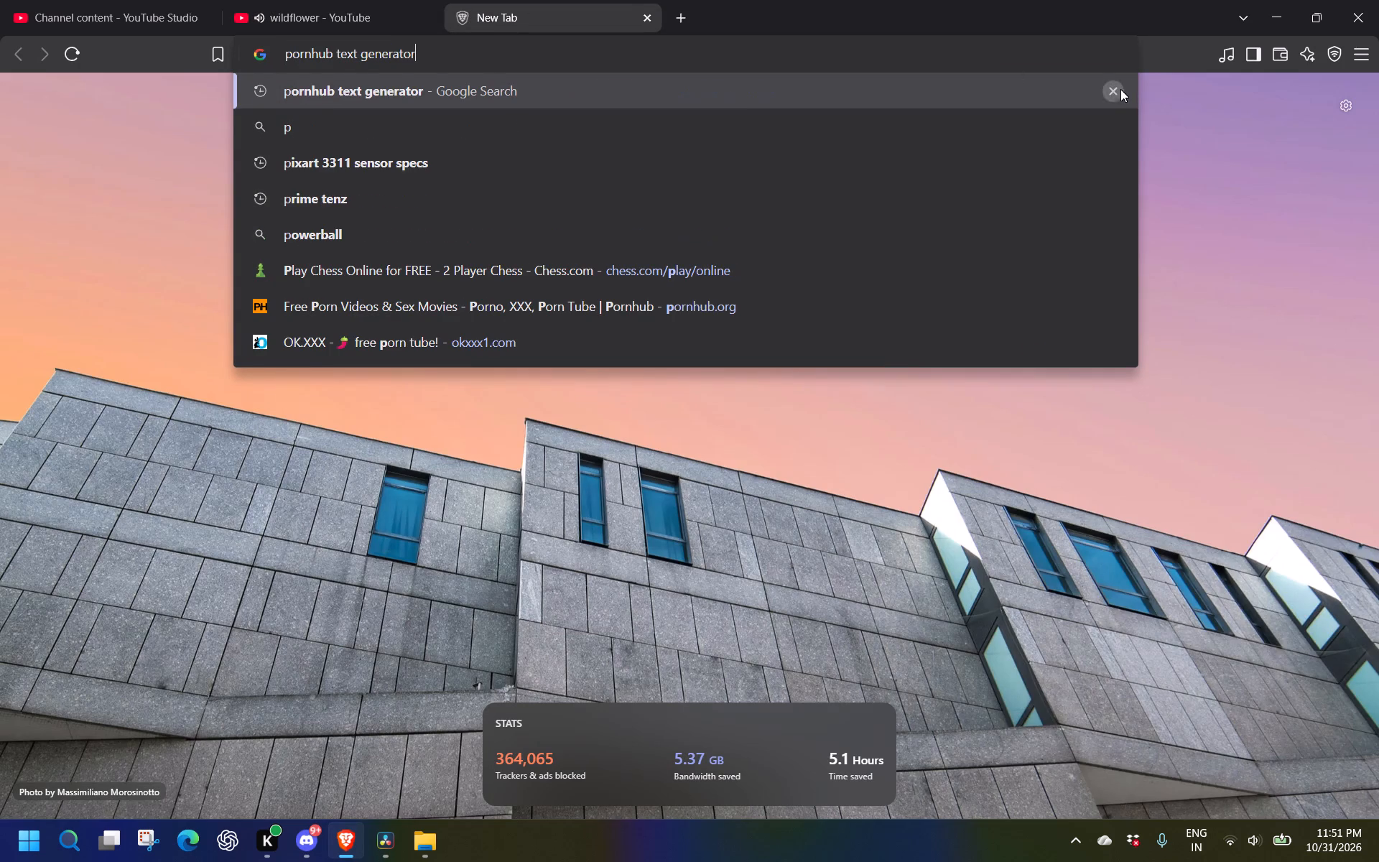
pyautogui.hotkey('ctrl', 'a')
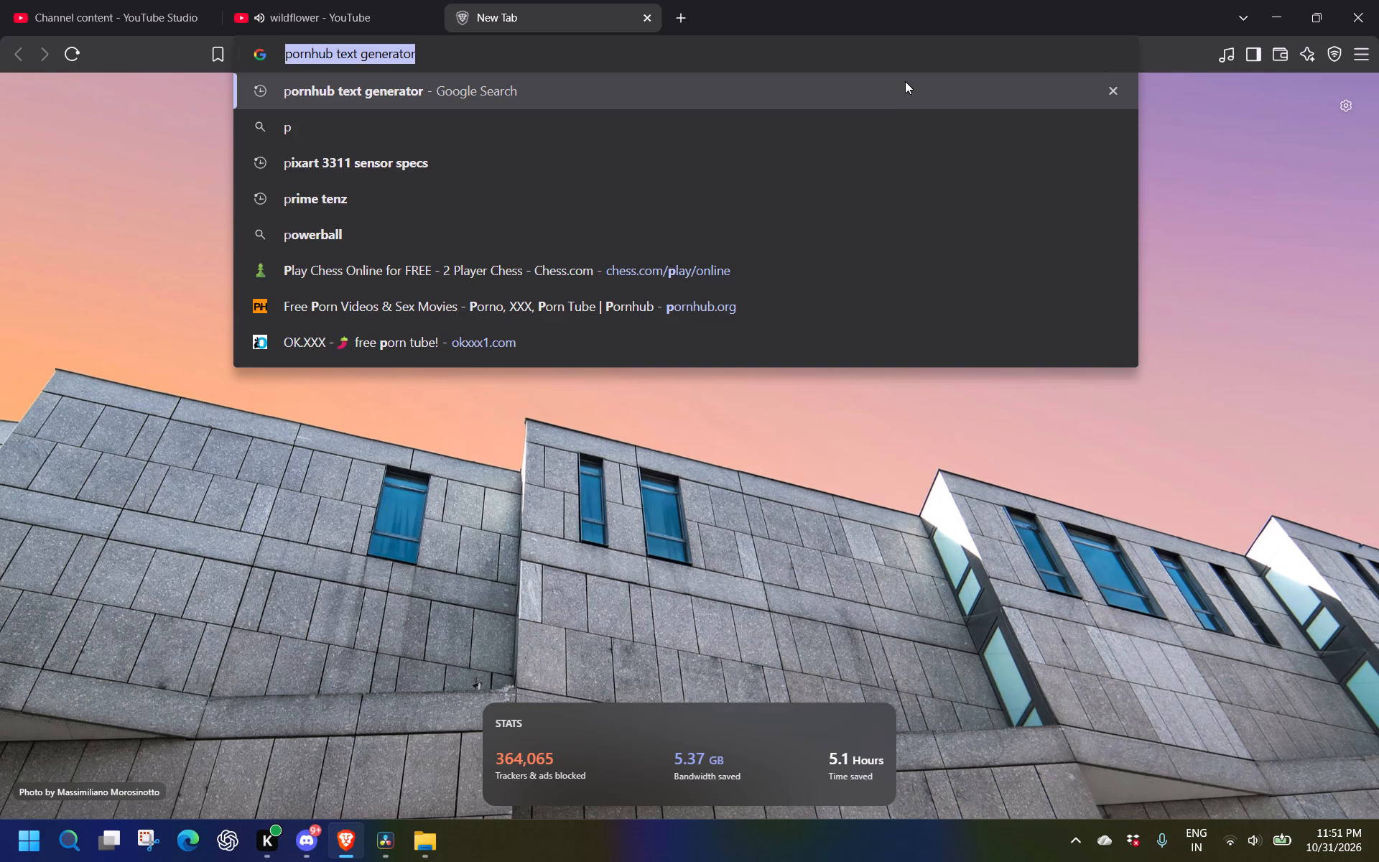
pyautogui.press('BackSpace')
# Search Google Images for "prince of persia funny meme".
pyautogui.write('prince of persia funny meme')
pyautogui.press('Return')
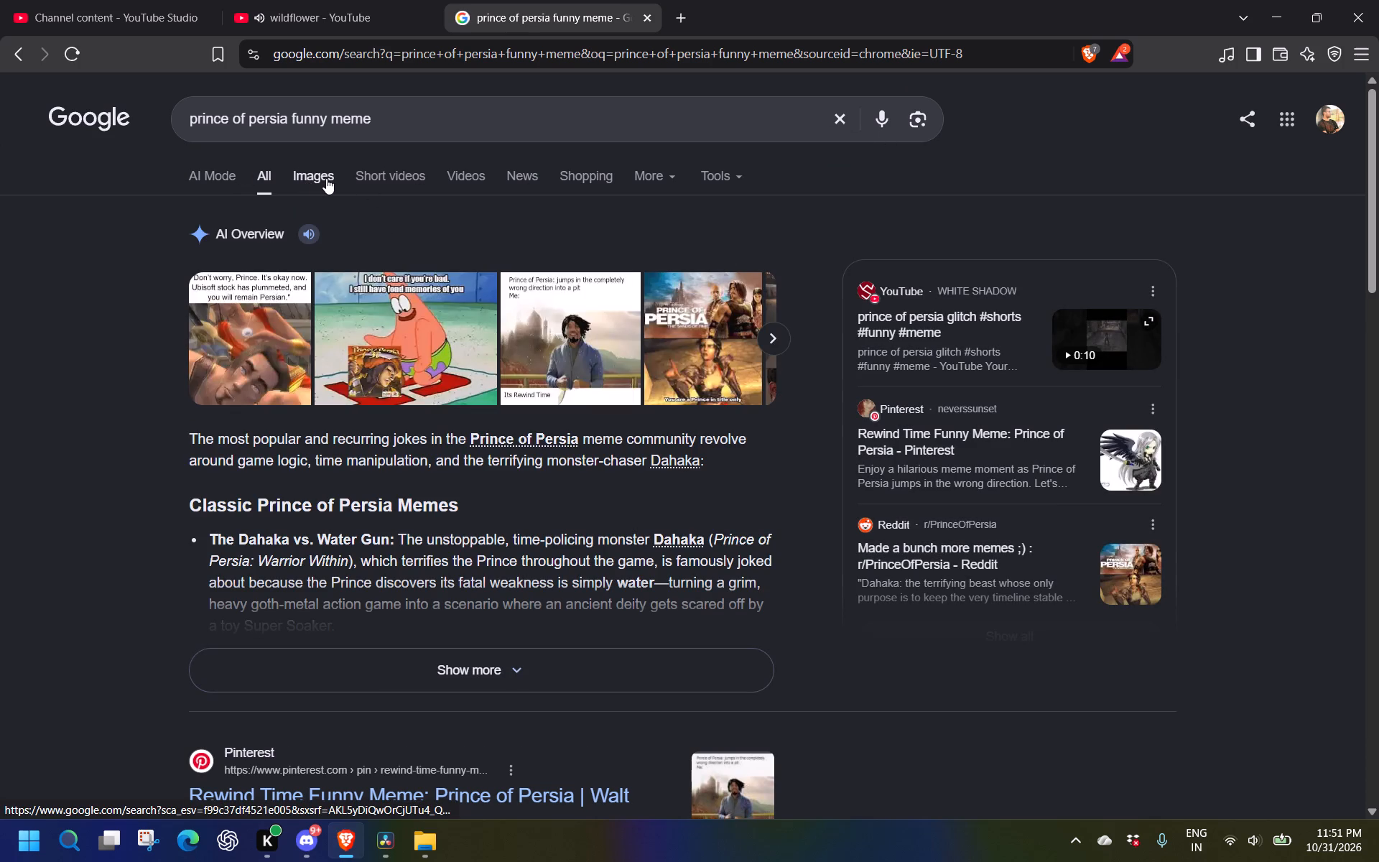
pyautogui.click(326, 178)
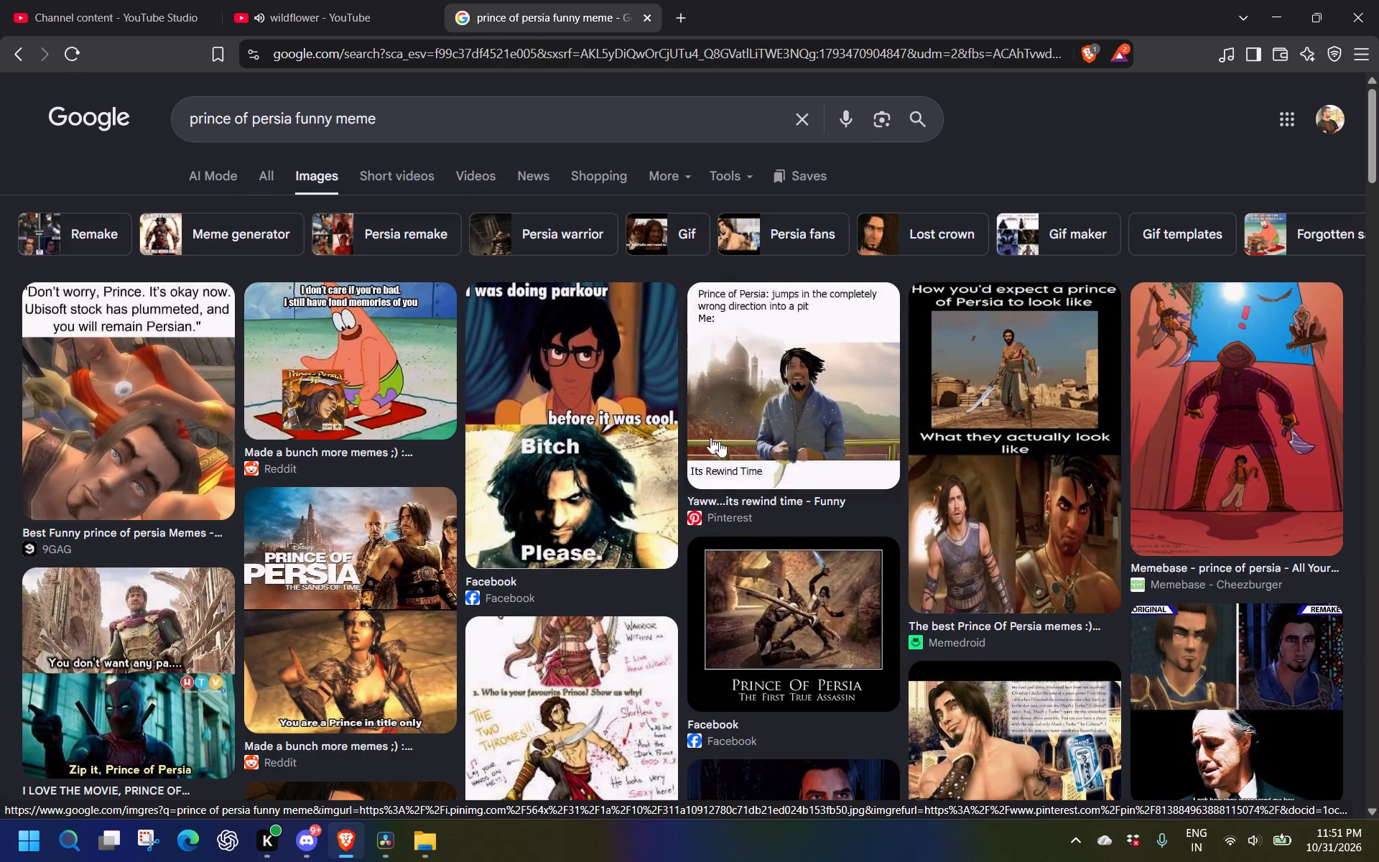
# Look through the image results for a Prince of Persia meme picture suitable for the short.
pyautogui.scroll(-1, 919, 468)
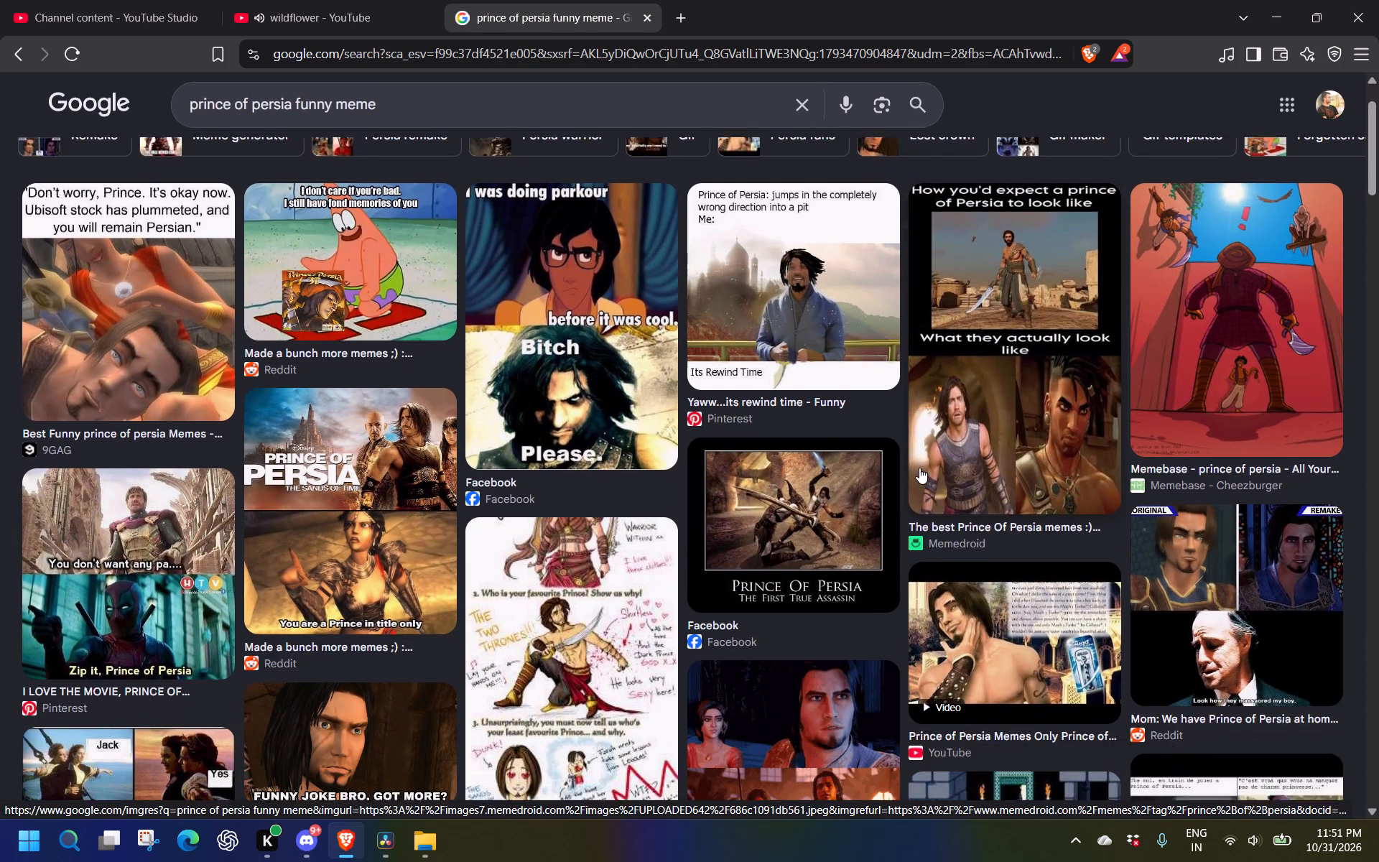
pyautogui.scroll(-6, 919, 468)
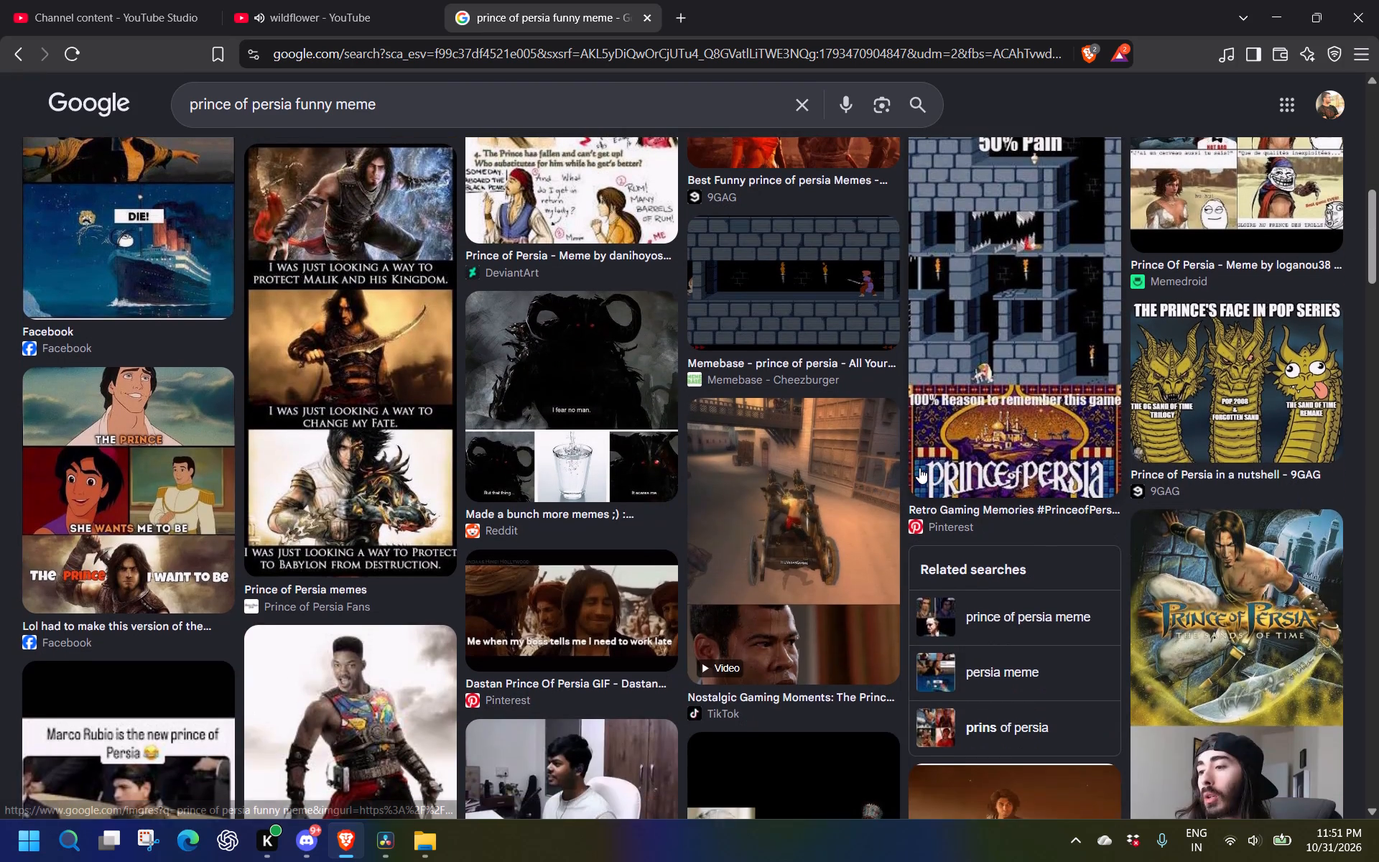
pyautogui.scroll(3, 919, 468)
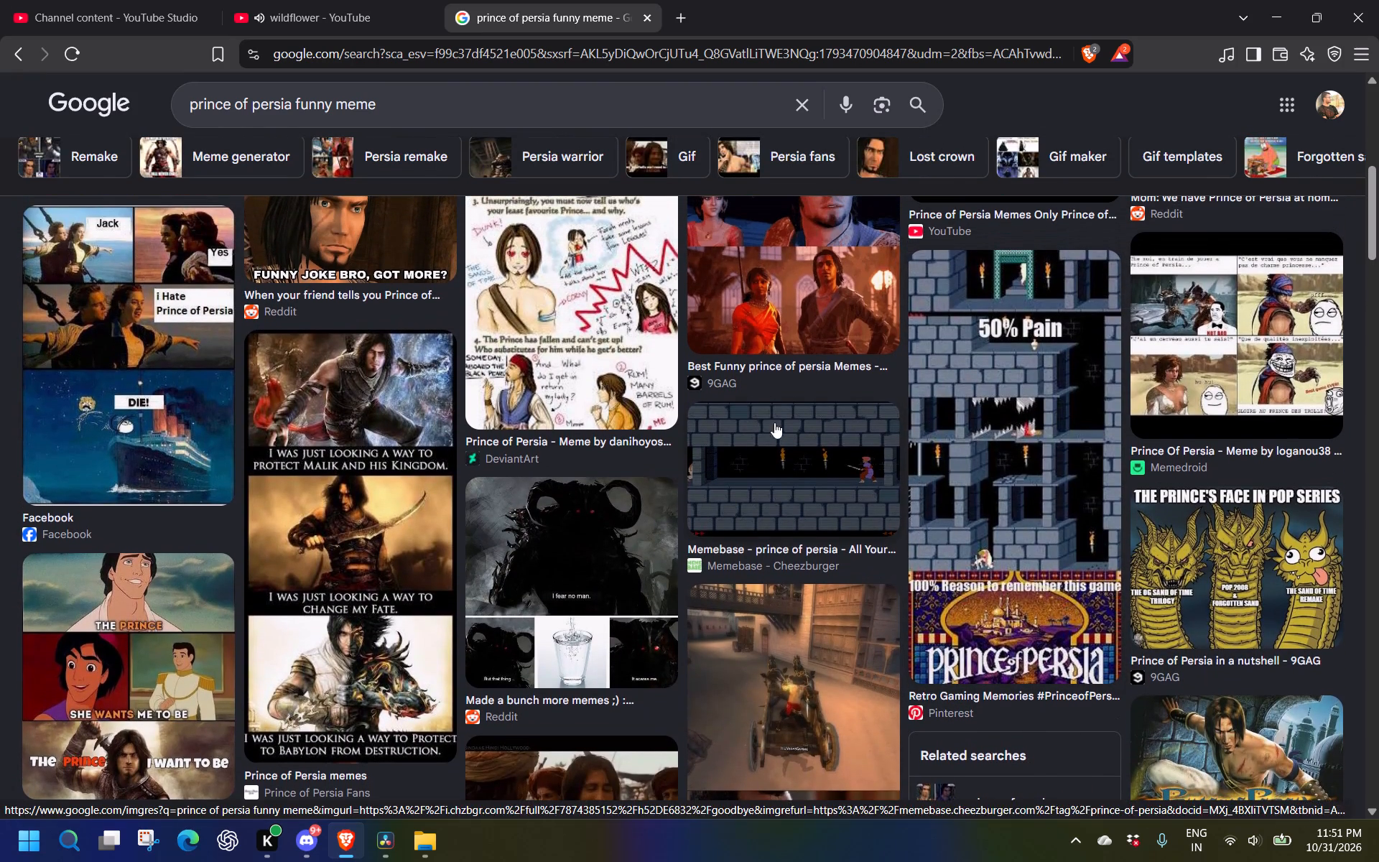
pyautogui.scroll(-2, 346, 243)
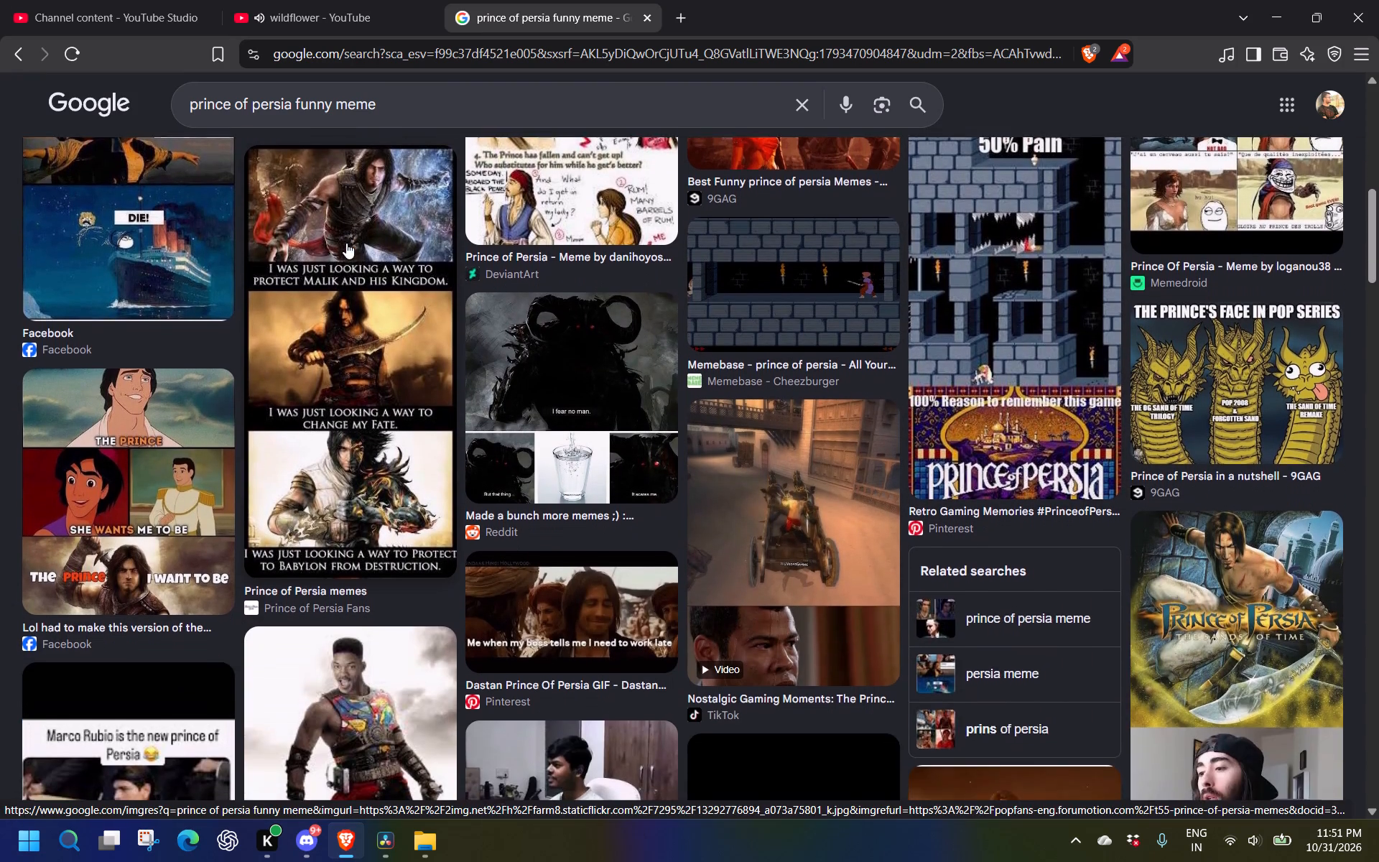
pyautogui.scroll(-7, 346, 243)
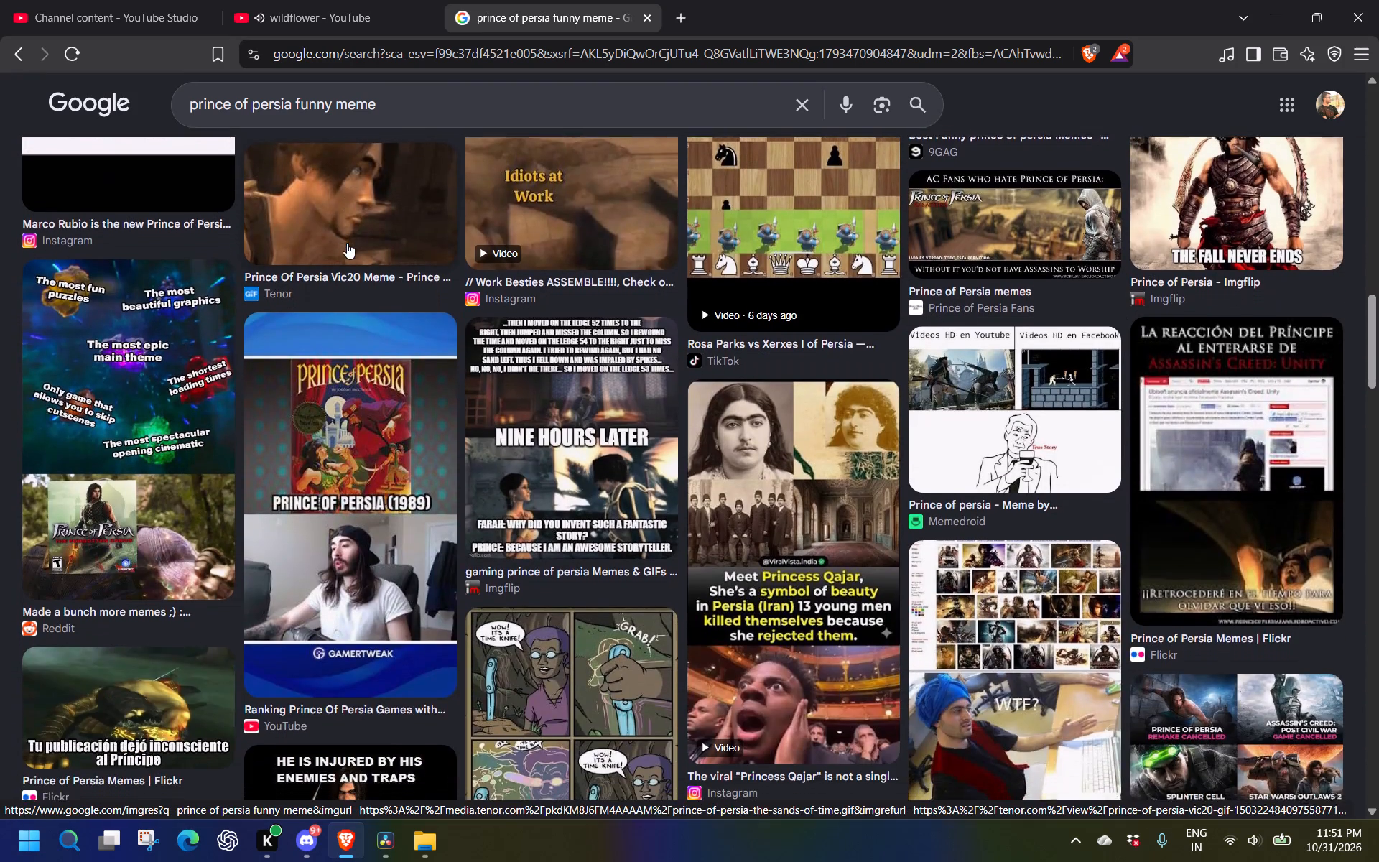
pyautogui.scroll(-9, 347, 243)
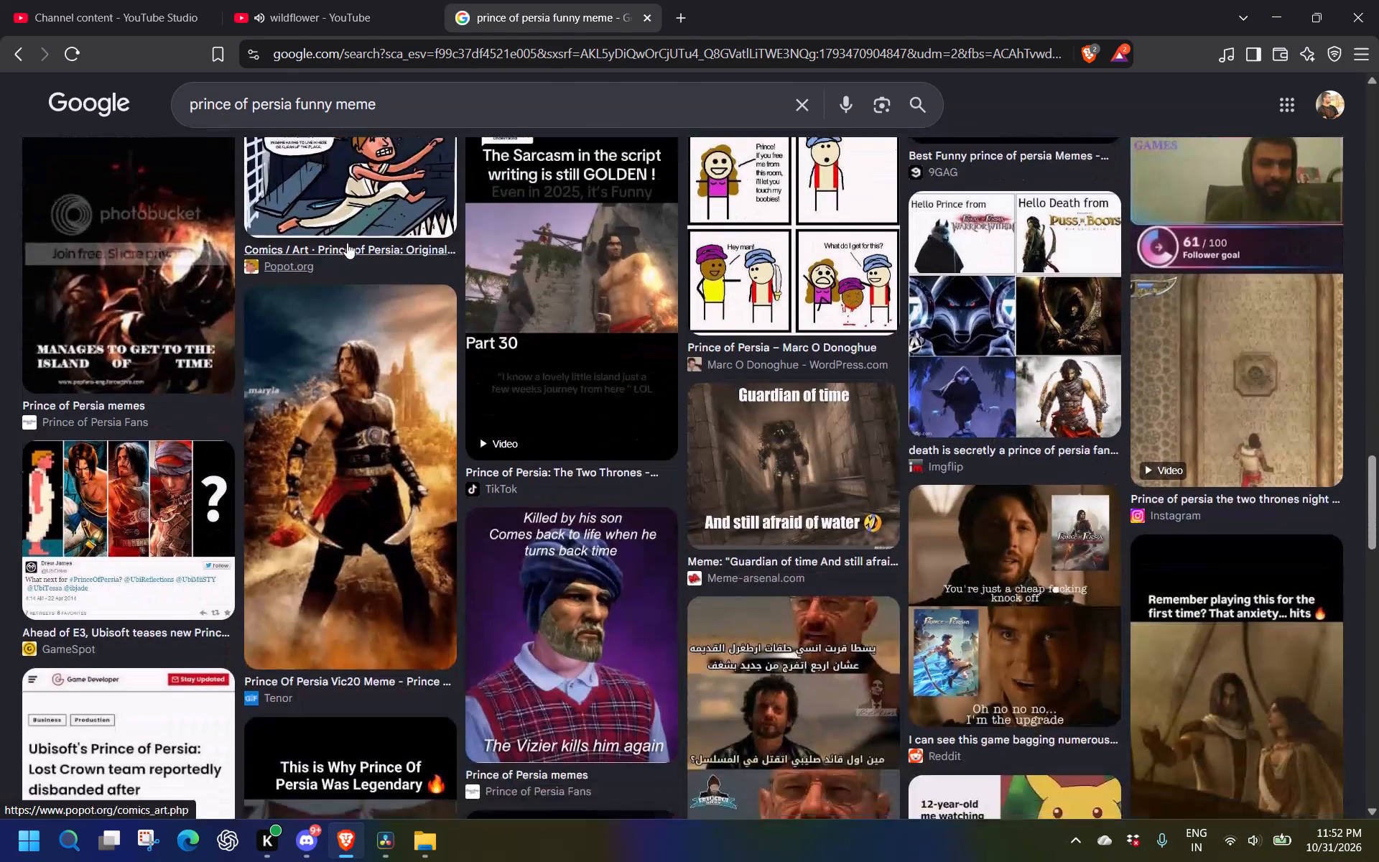
pyautogui.scroll(-5, 347, 243)
pyautogui.scroll(8, 347, 243)
pyautogui.scroll(6, 360, 126)
# Change the image search to "prince of persia funny png" and run it.
pyautogui.click(391, 113)
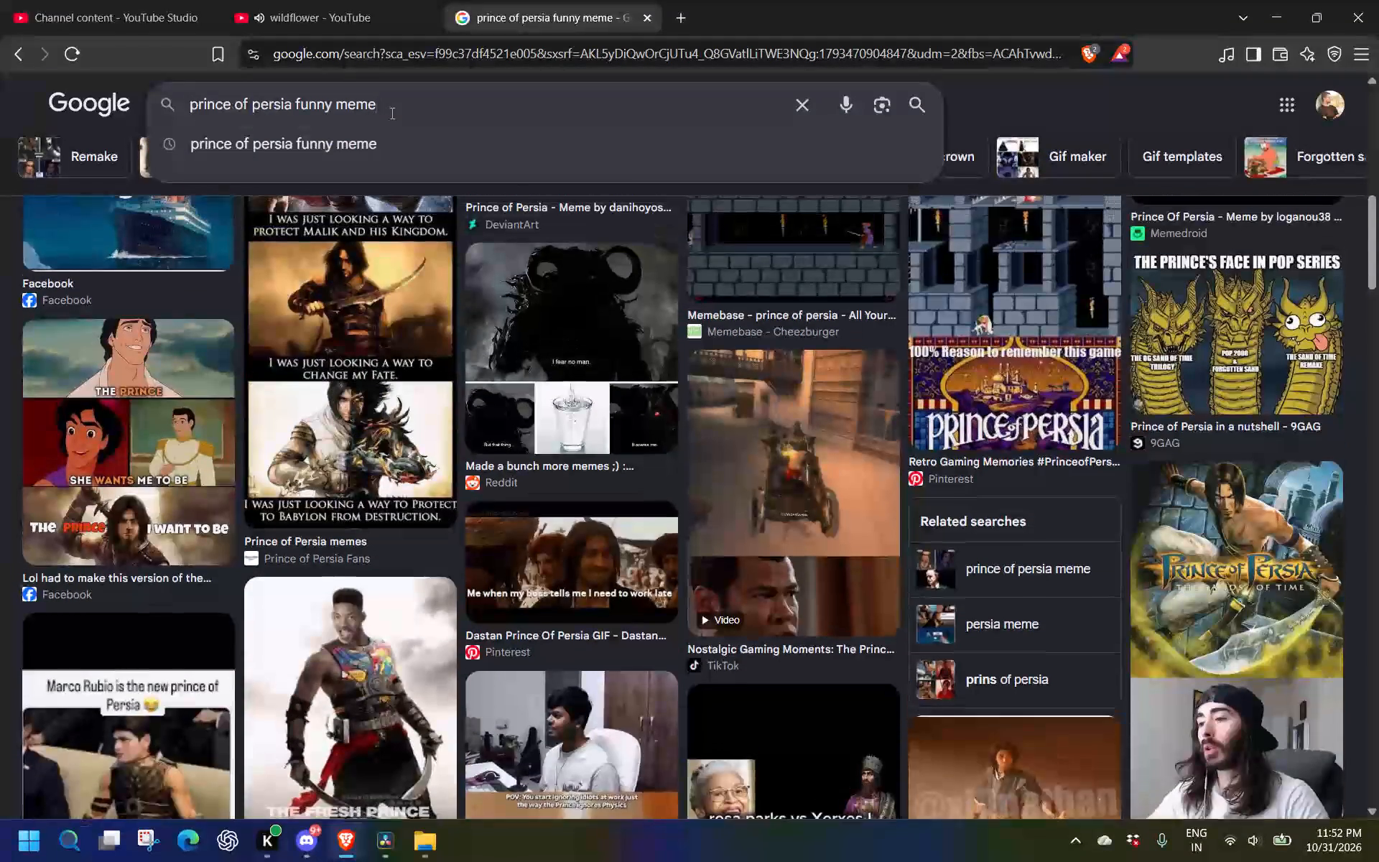
pyautogui.press('BackSpace')
pyautogui.press('BackSpace')
pyautogui.press('BackSpace')
pyautogui.press('BackSpace')
pyautogui.write('png')
pyautogui.press('Return')
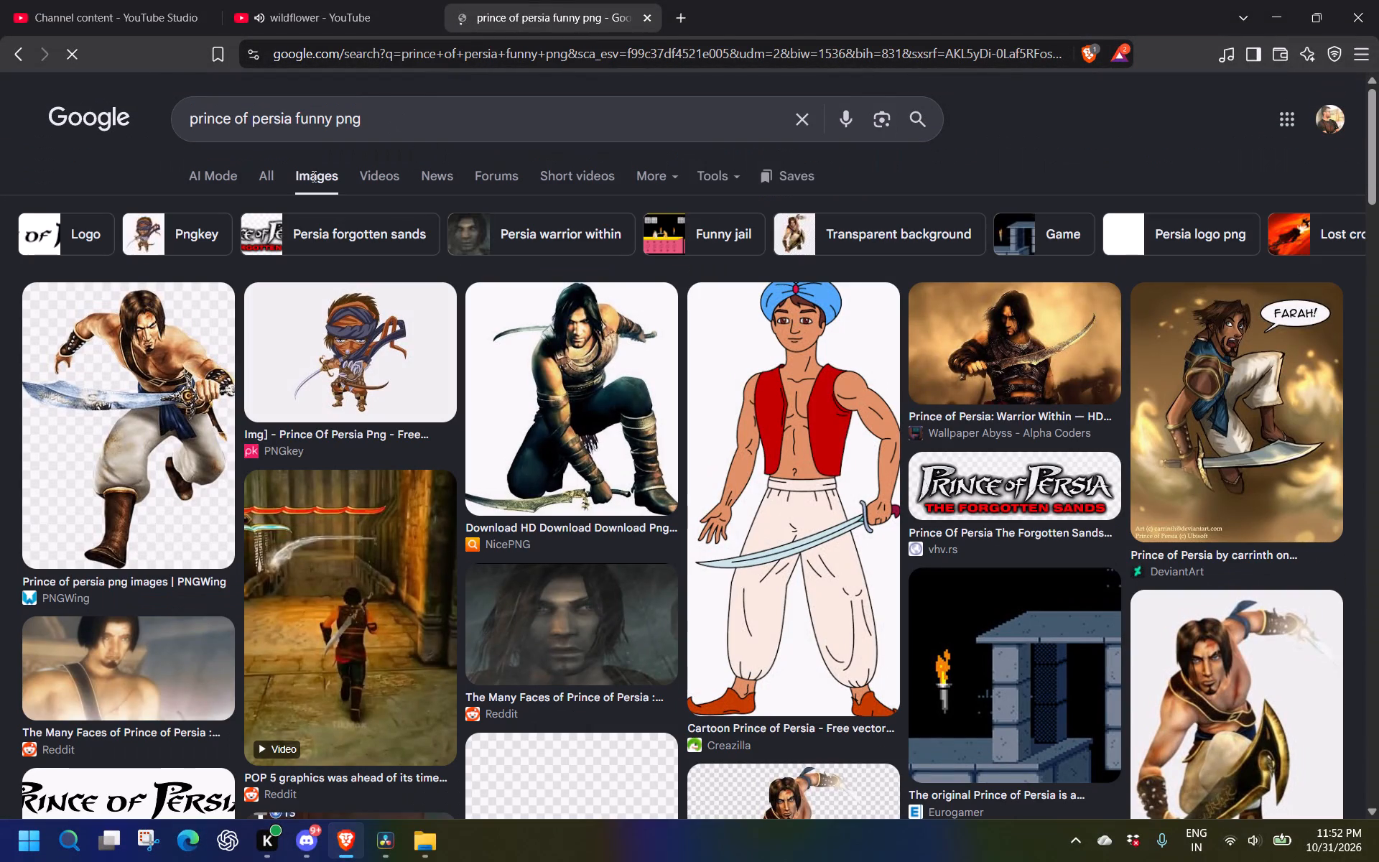
# Look through the "prince of persia funny png" results for a picture suitable for the short.
pyautogui.scroll(-3, 725, 506)
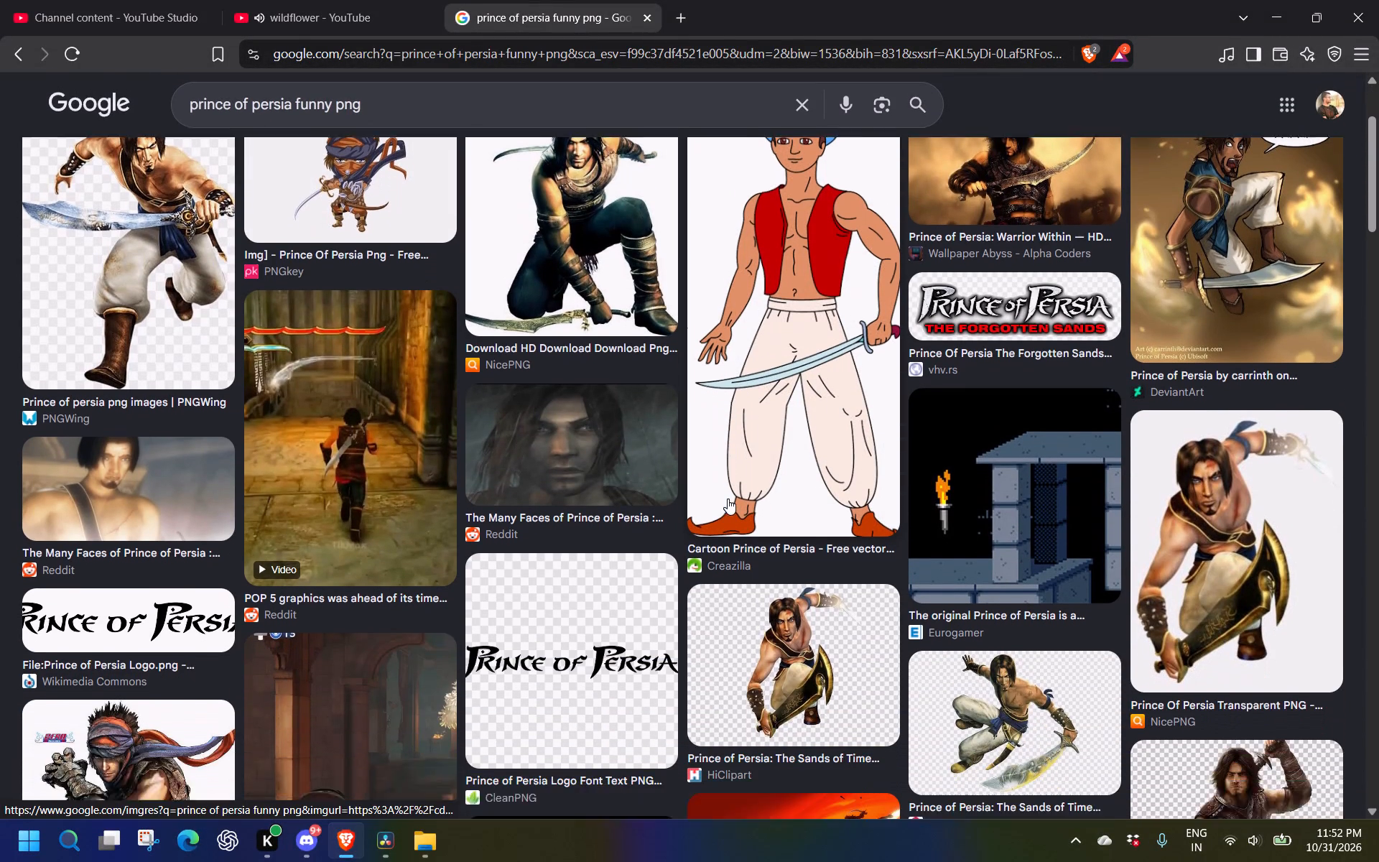
pyautogui.scroll(-1, 728, 499)
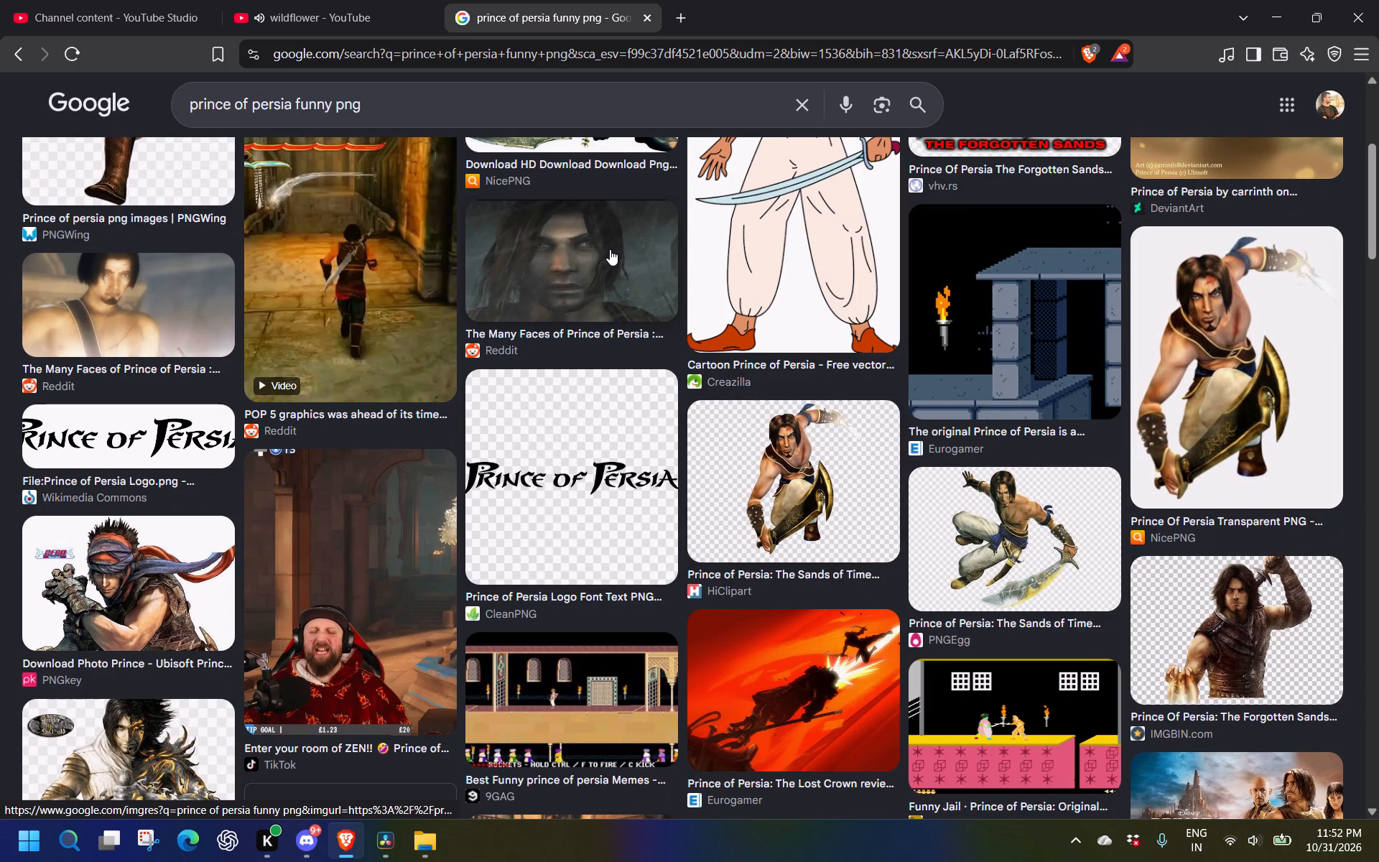
pyautogui.scroll(3, 333, 187)
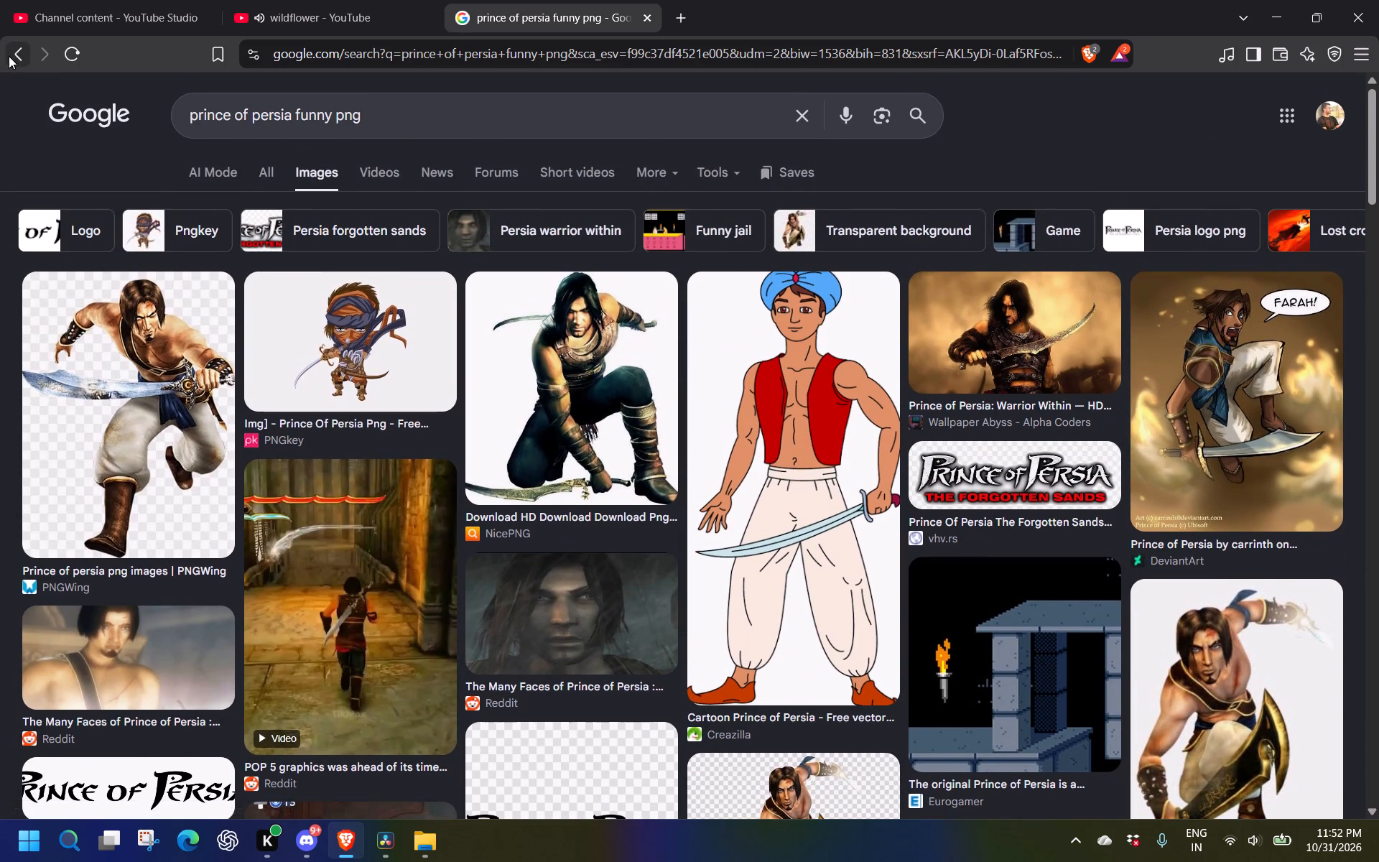
# Return to the "prince of persia funny meme" results and save the "Funny joke bro, got more?" image to Downloads.
pyautogui.click(9, 56)
pyautogui.scroll(2, 335, 366)
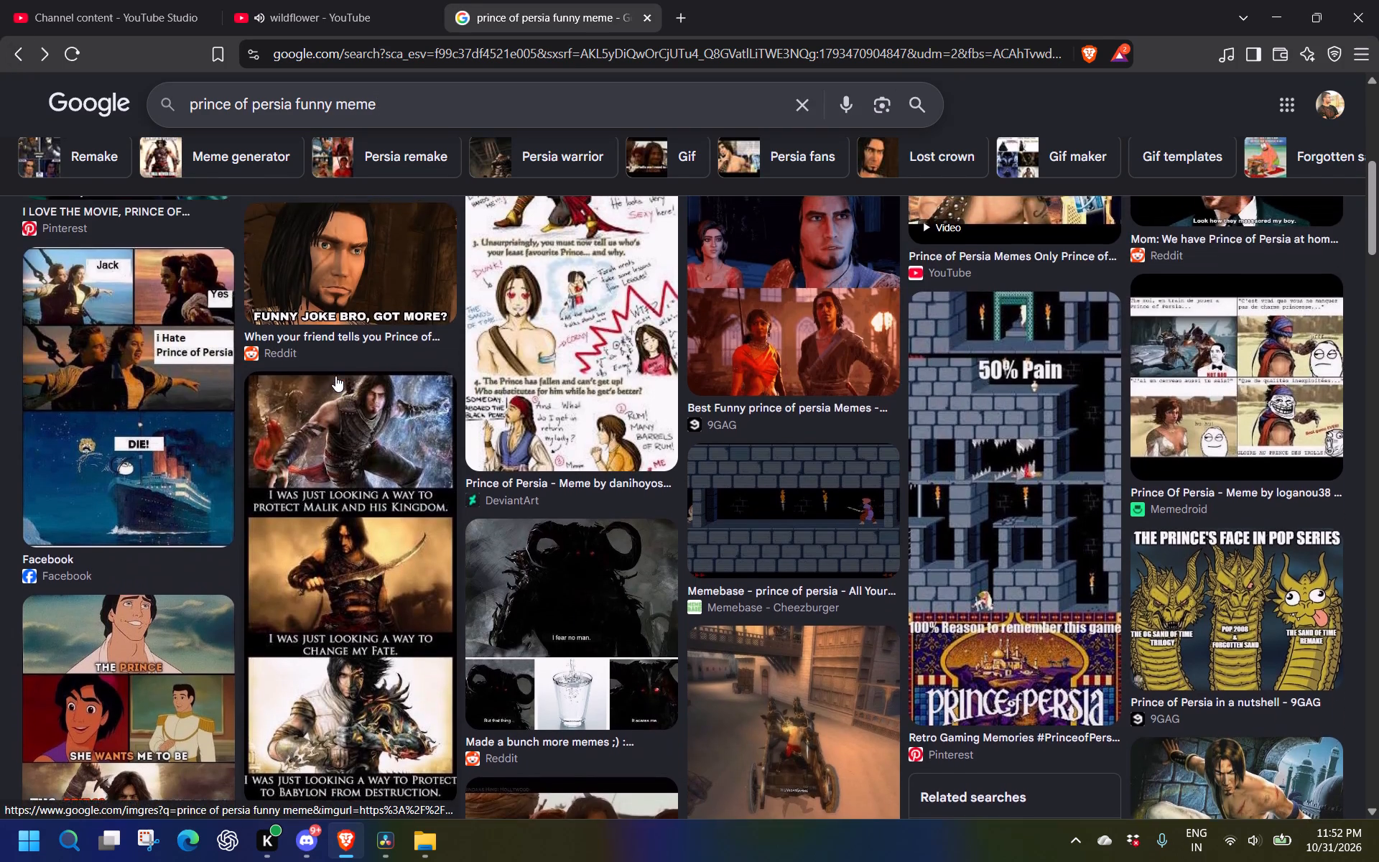
pyautogui.scroll(1, 337, 377)
pyautogui.click(345, 469)
pyautogui.rightClick(1130, 327)
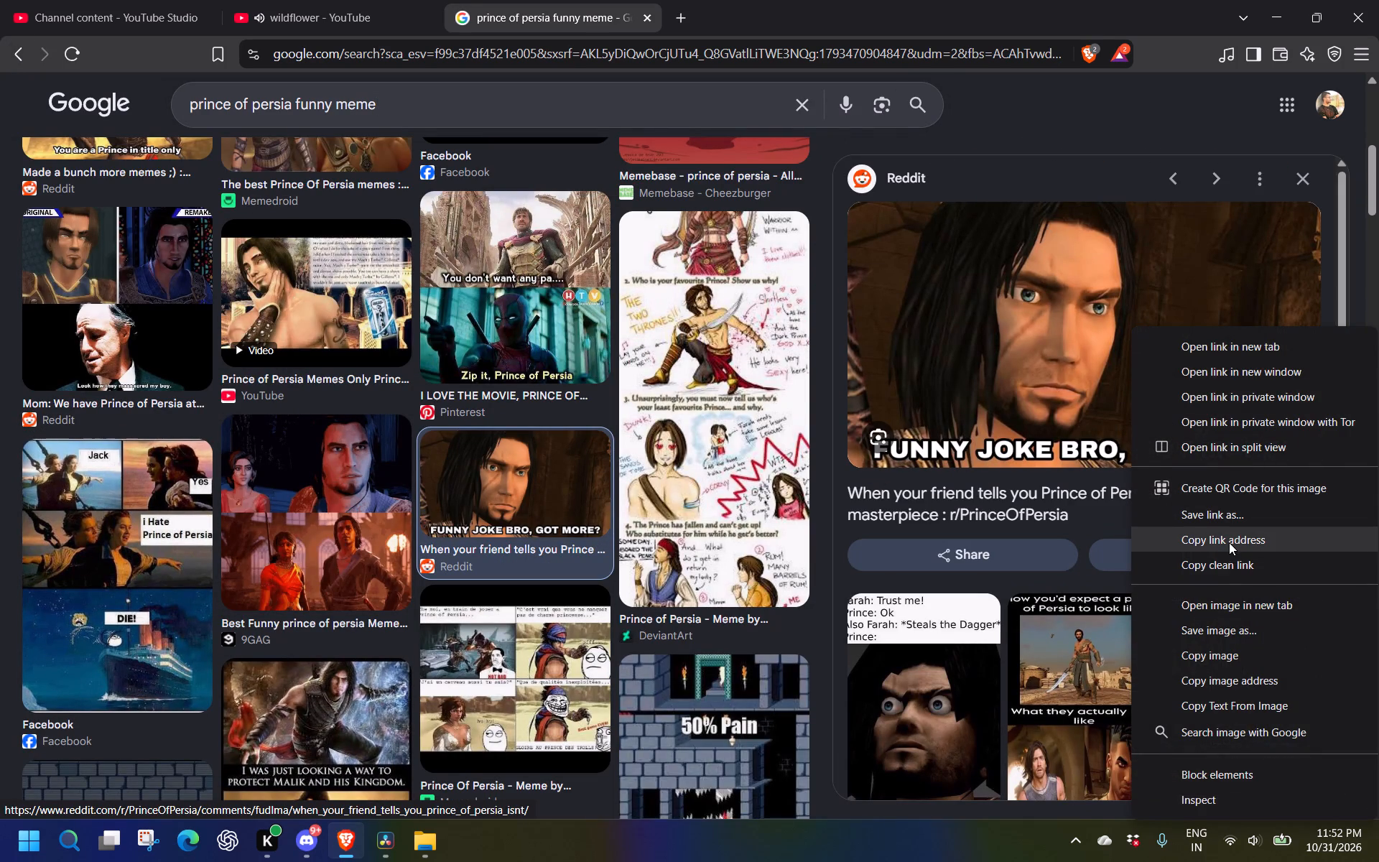
pyautogui.click(1227, 626)
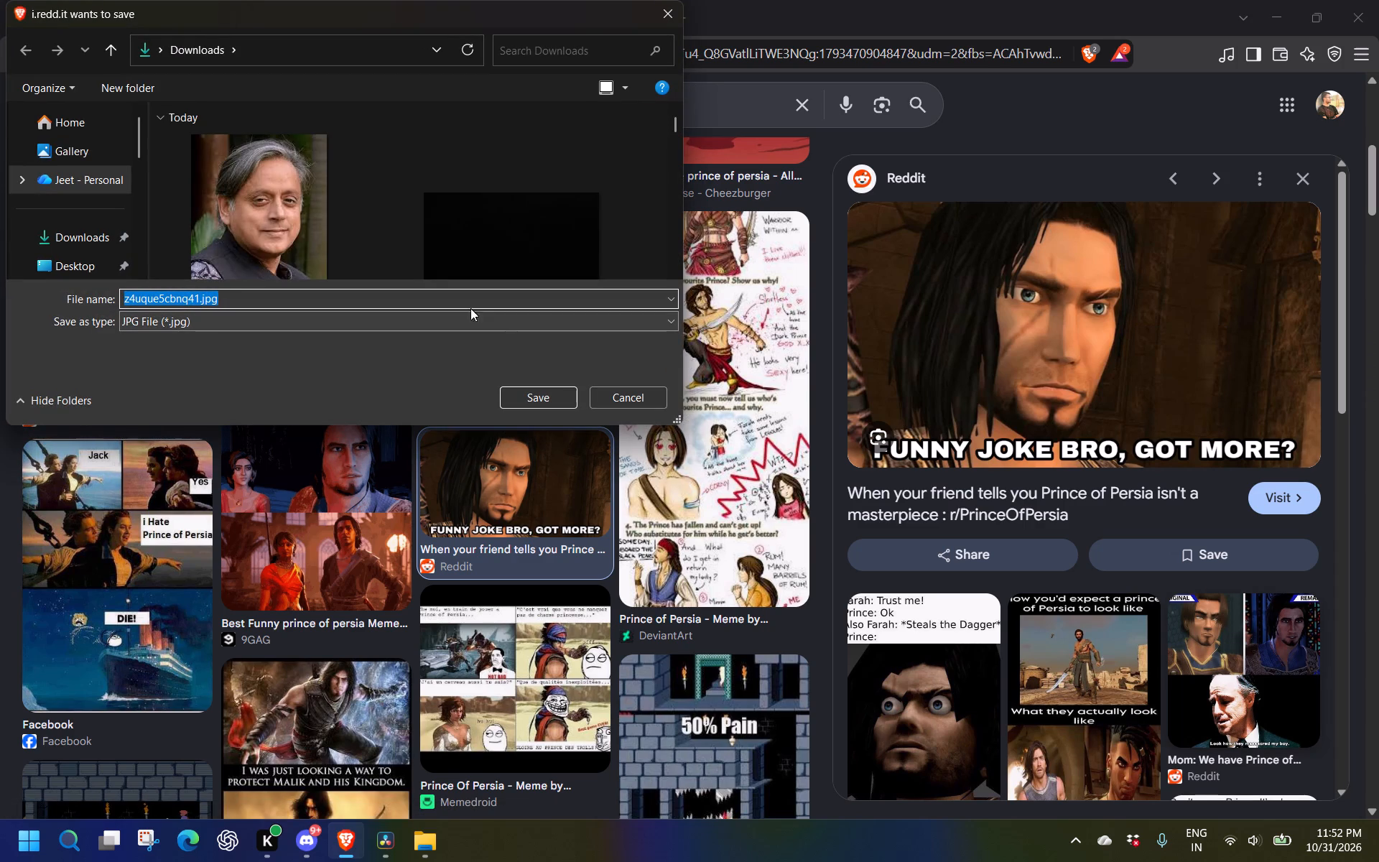
pyautogui.click(521, 399)
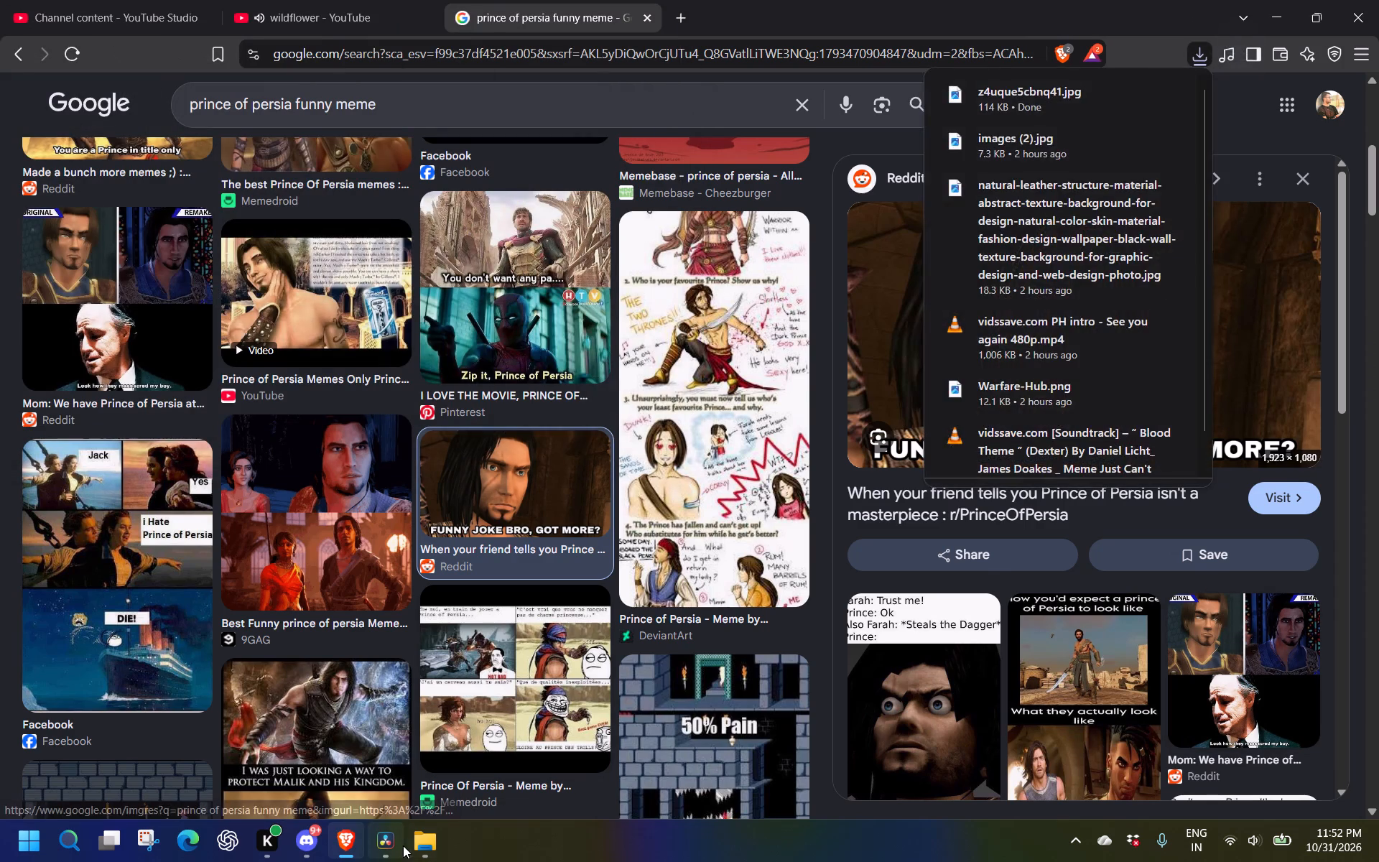
# Switch to DaVinci Resolve and import z4uque5cbnq41.jpg from Downloads into the media pool.
pyautogui.click(391, 848)
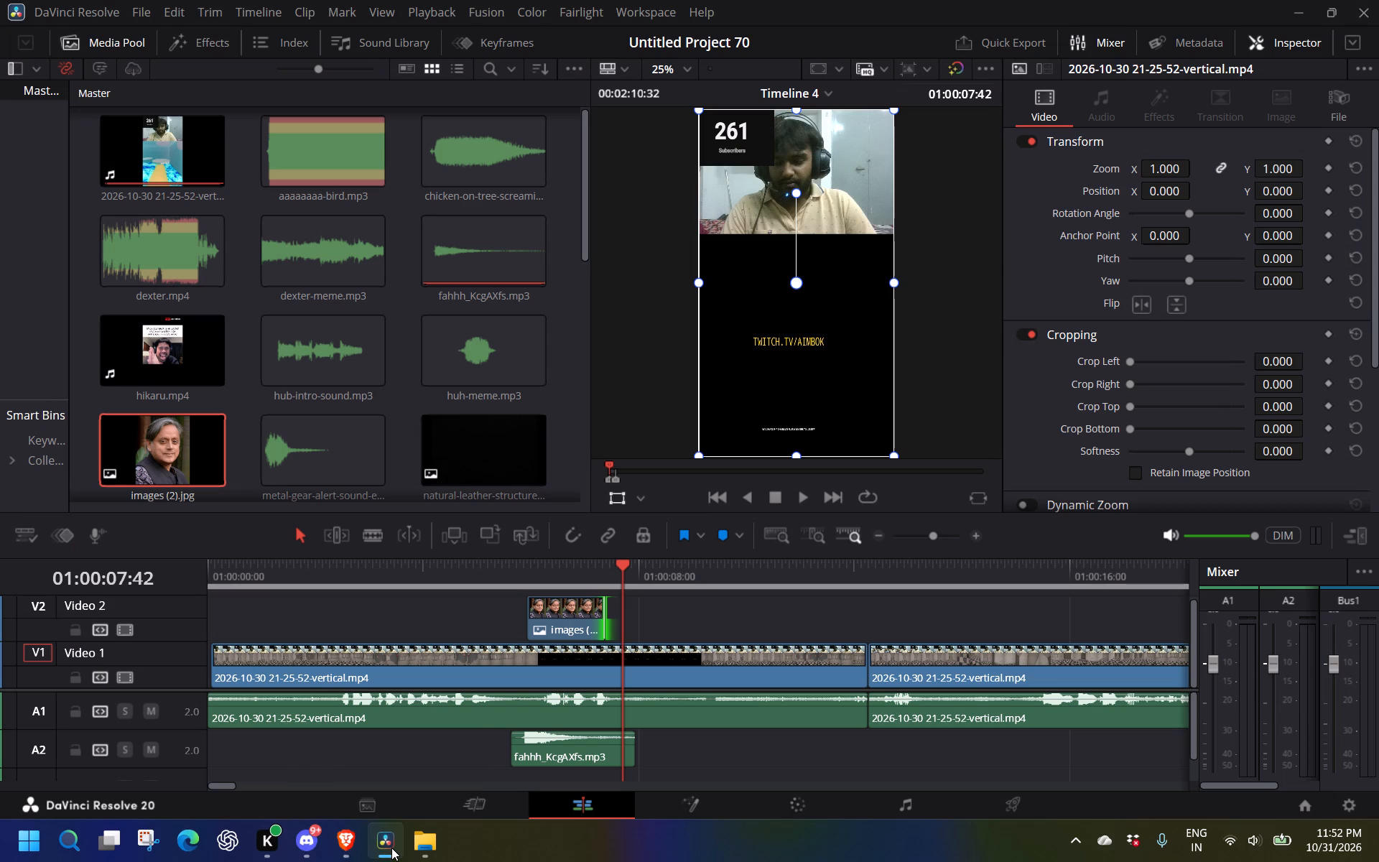
pyautogui.hotkey('ctrl', 'i')
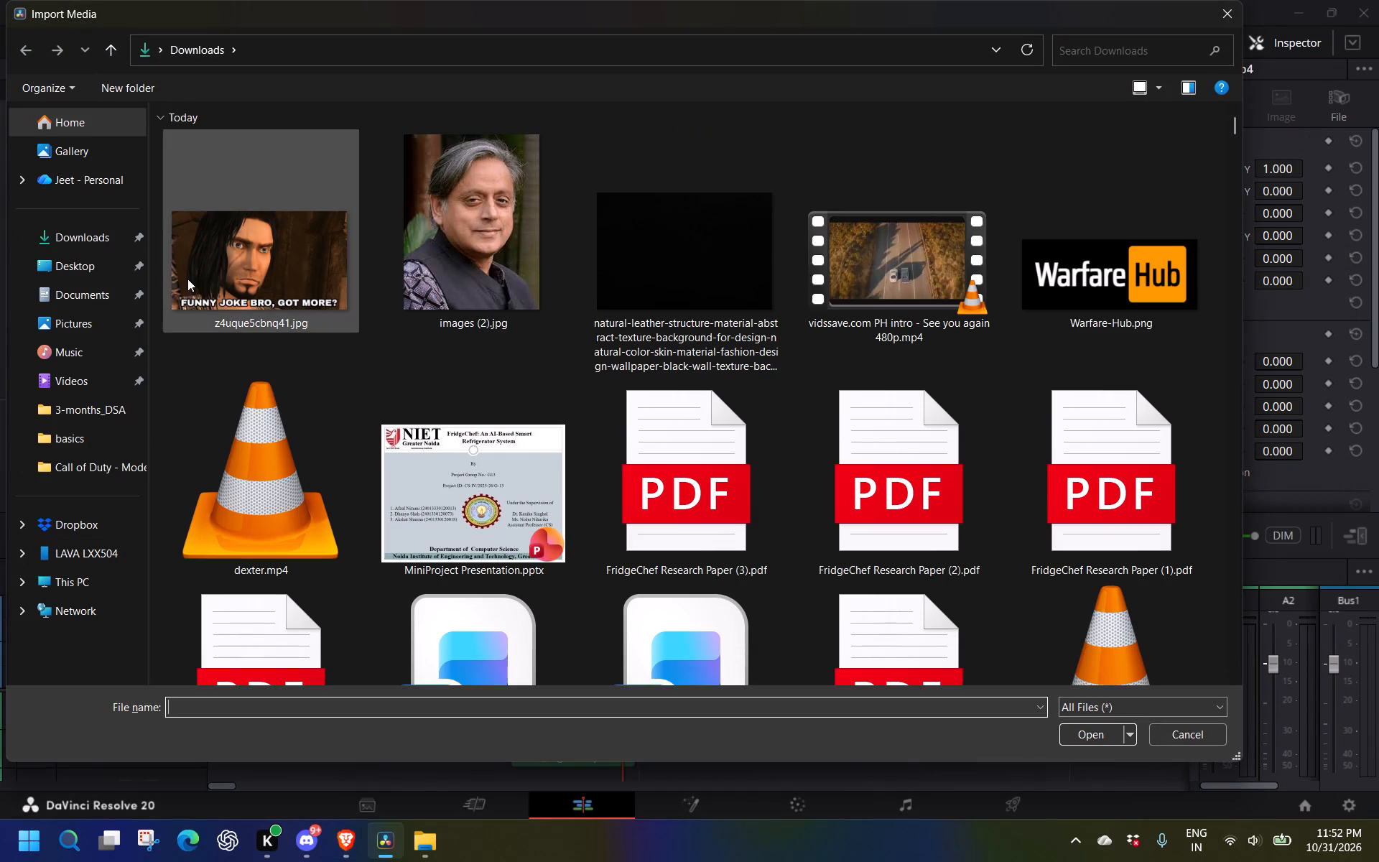
pyautogui.click(195, 275)
pyautogui.click(1082, 735)
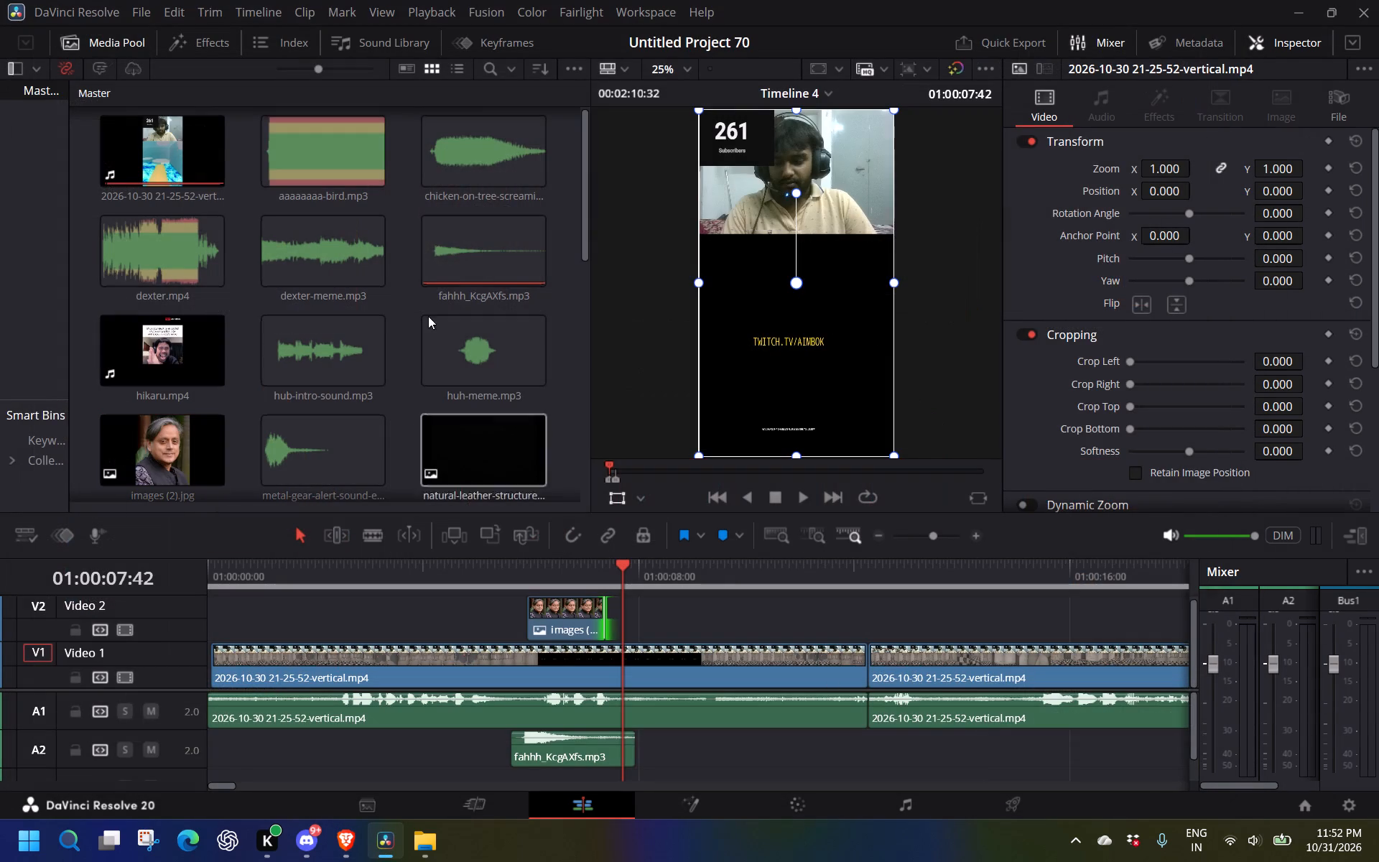
# Place z4uque5cbnq41.jpg on Video 2 over the images (2).jpg clip and trim its end to the playhead at 01:00:07:42.
pyautogui.moveTo(585, 215); pyautogui.dragTo(572, 445)
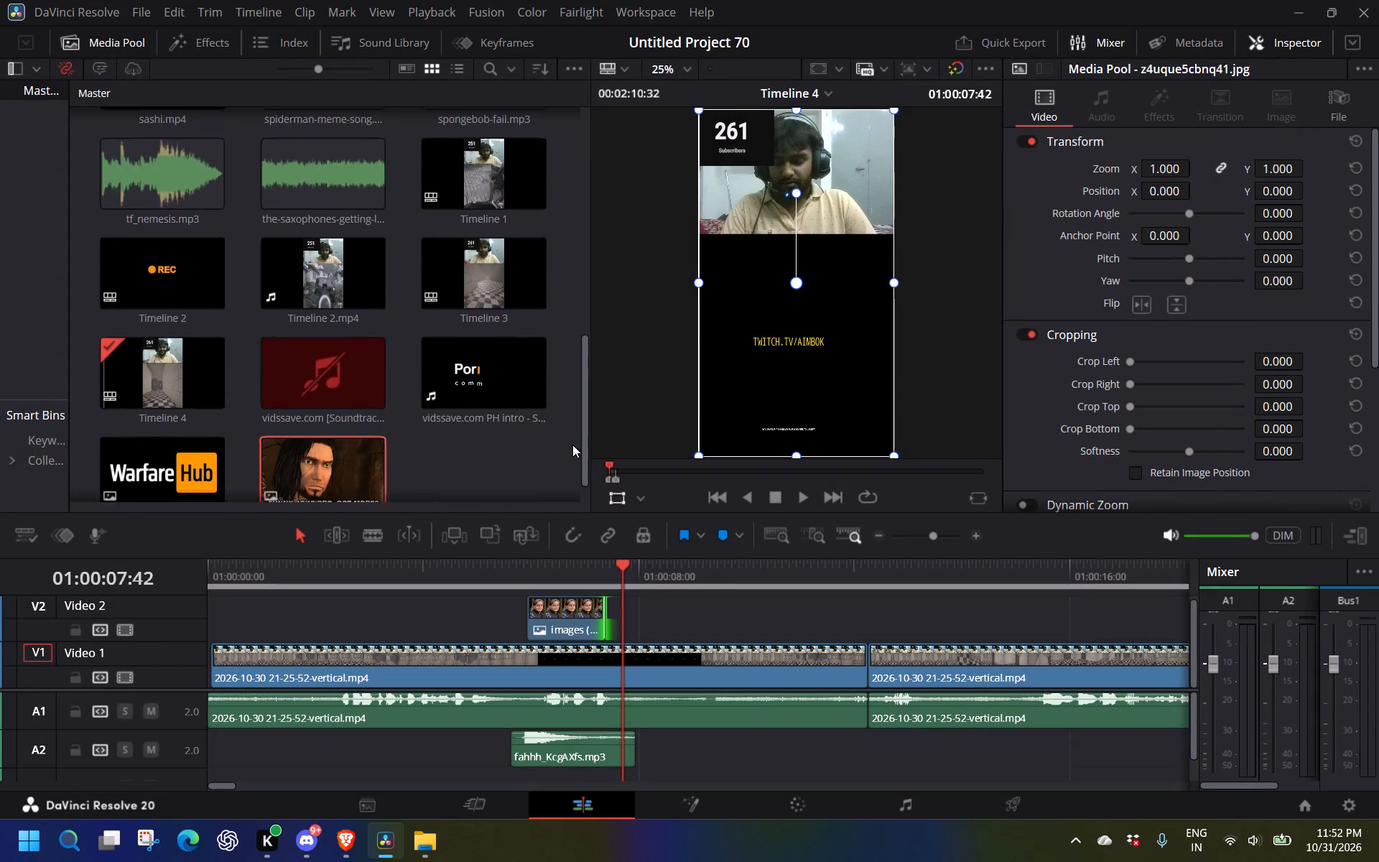
pyautogui.moveTo(572, 445); pyautogui.dragTo(566, 488)
pyautogui.moveTo(336, 452); pyautogui.dragTo(493, 532)
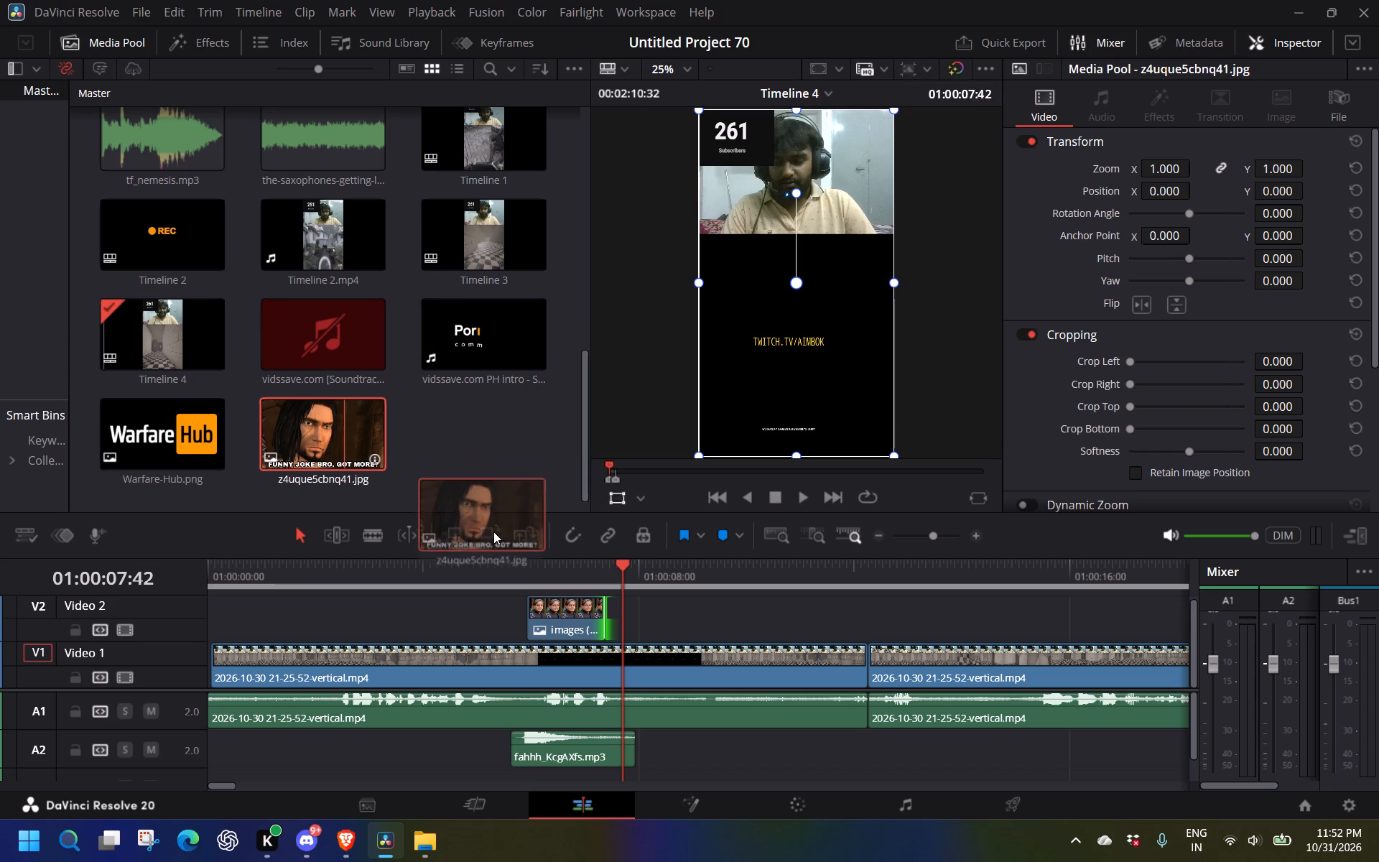
pyautogui.moveTo(493, 532); pyautogui.dragTo(558, 616)
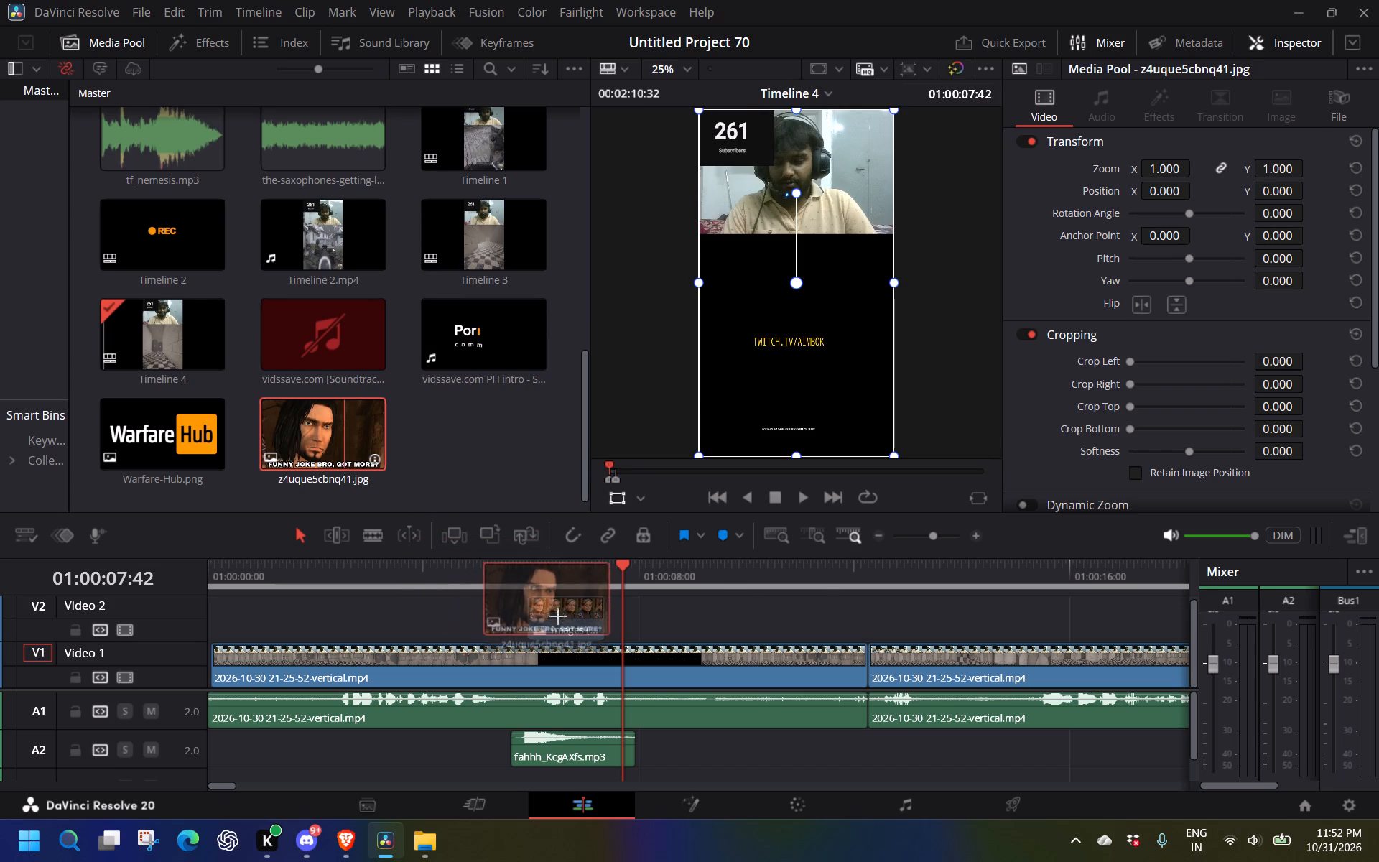
pyautogui.moveTo(558, 616); pyautogui.dragTo(523, 624)
pyautogui.moveTo(789, 620); pyautogui.dragTo(618, 617)
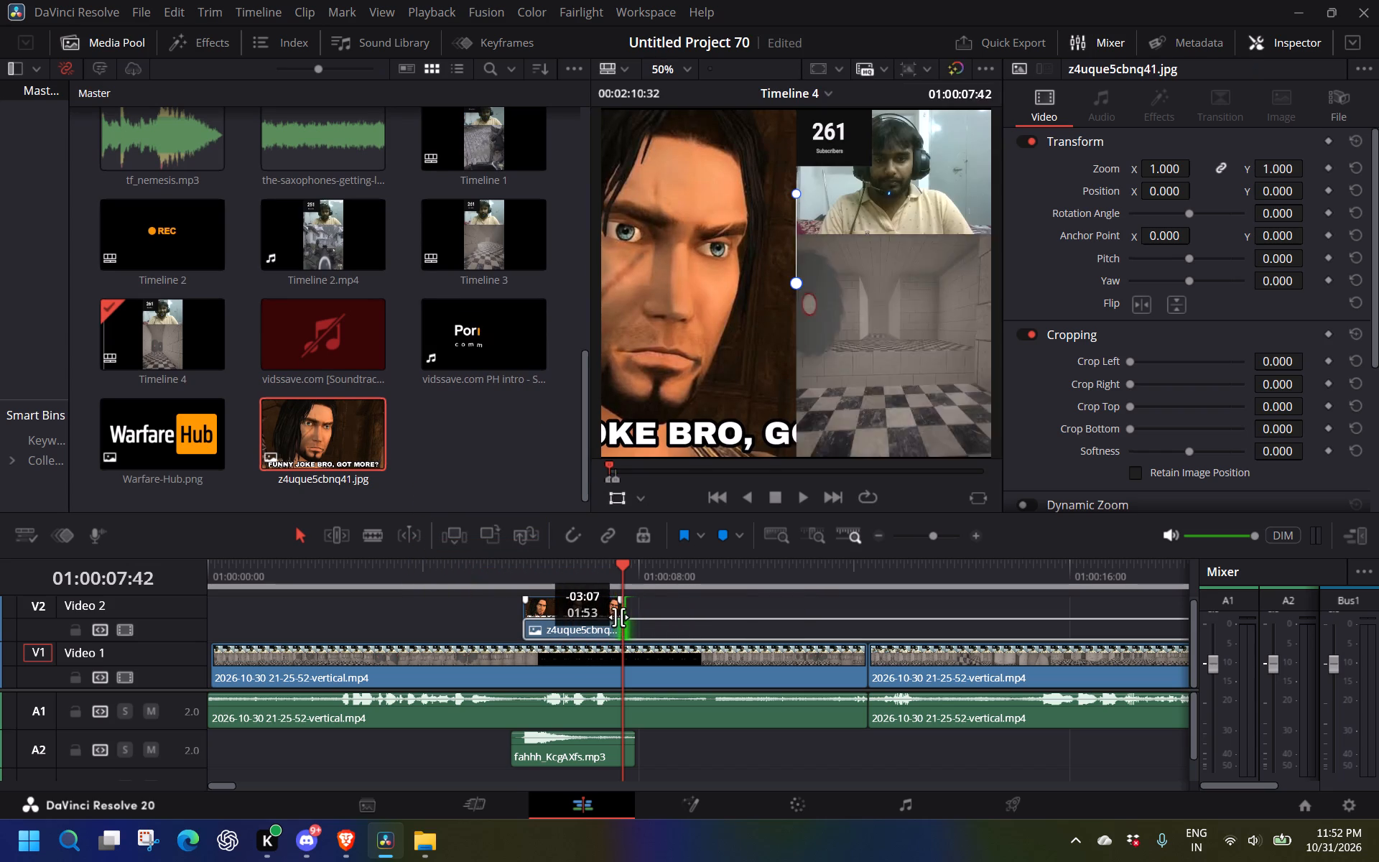
pyautogui.moveTo(618, 617); pyautogui.dragTo(623, 623)
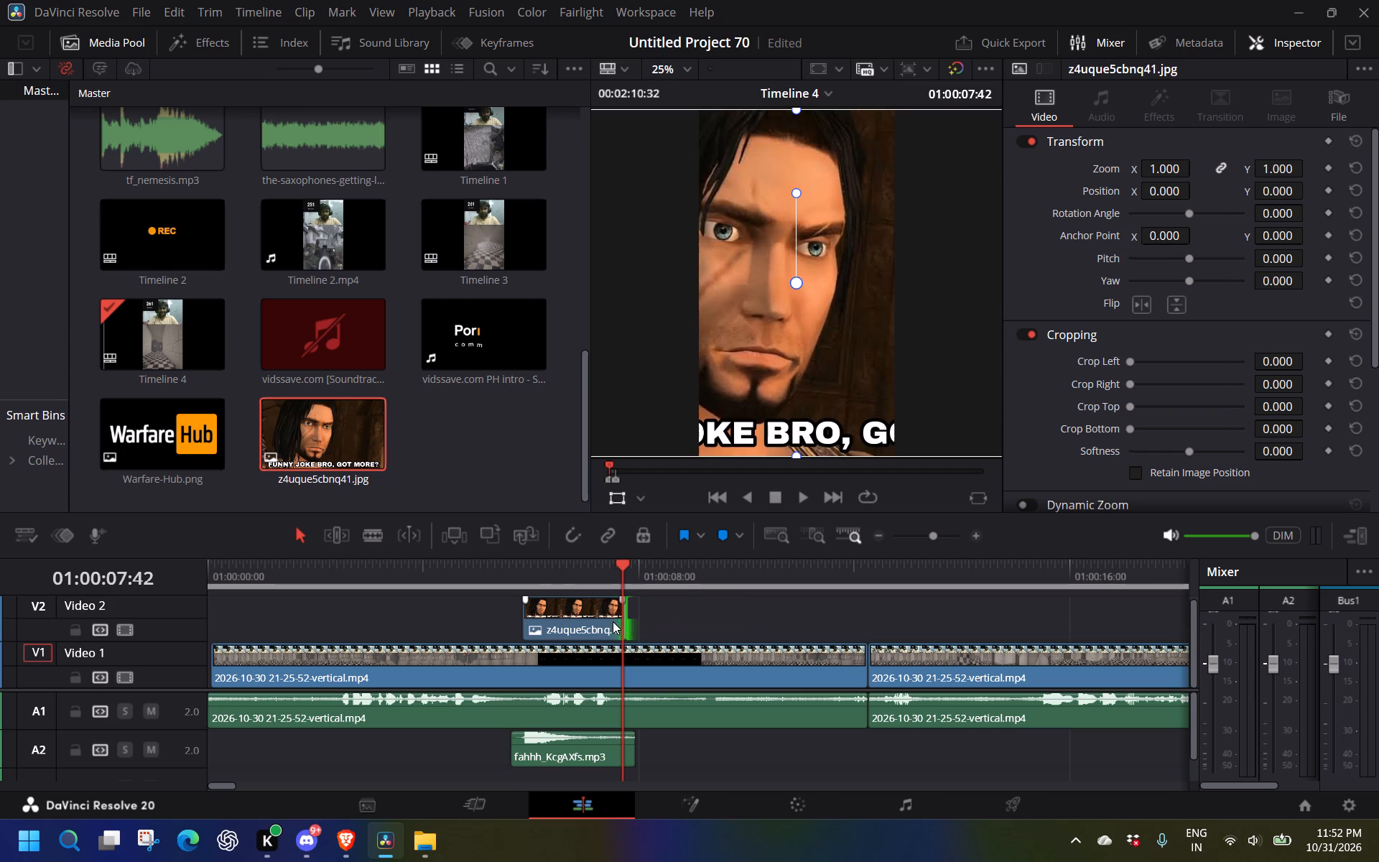
# Shrink the Prince of Persia image to about 0.258 by 0.521 zoom and centre it below the webcam, at about X 3, Y -268.
pyautogui.click(591, 621)
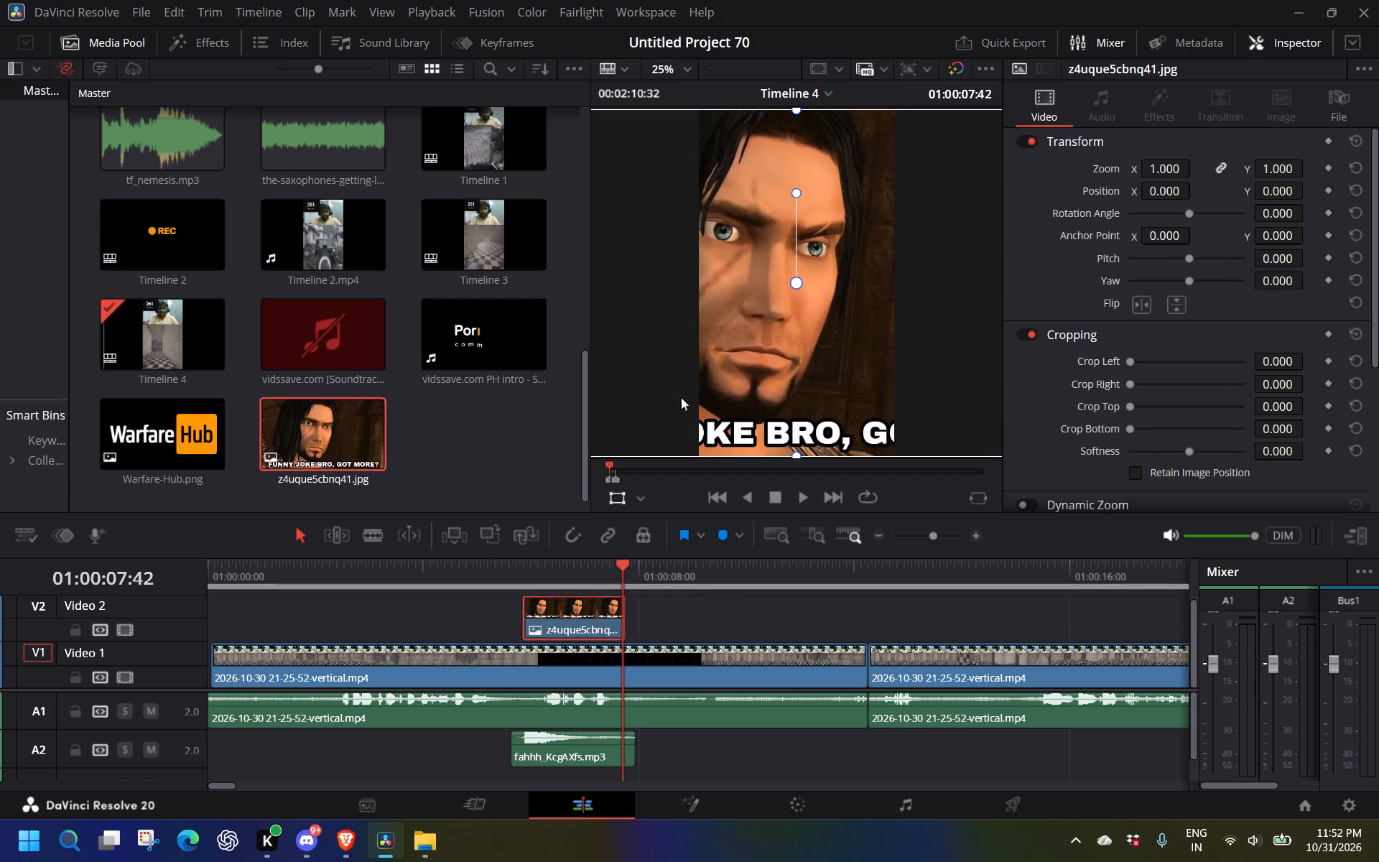
pyautogui.moveTo(681, 397); pyautogui.dragTo(842, 380)
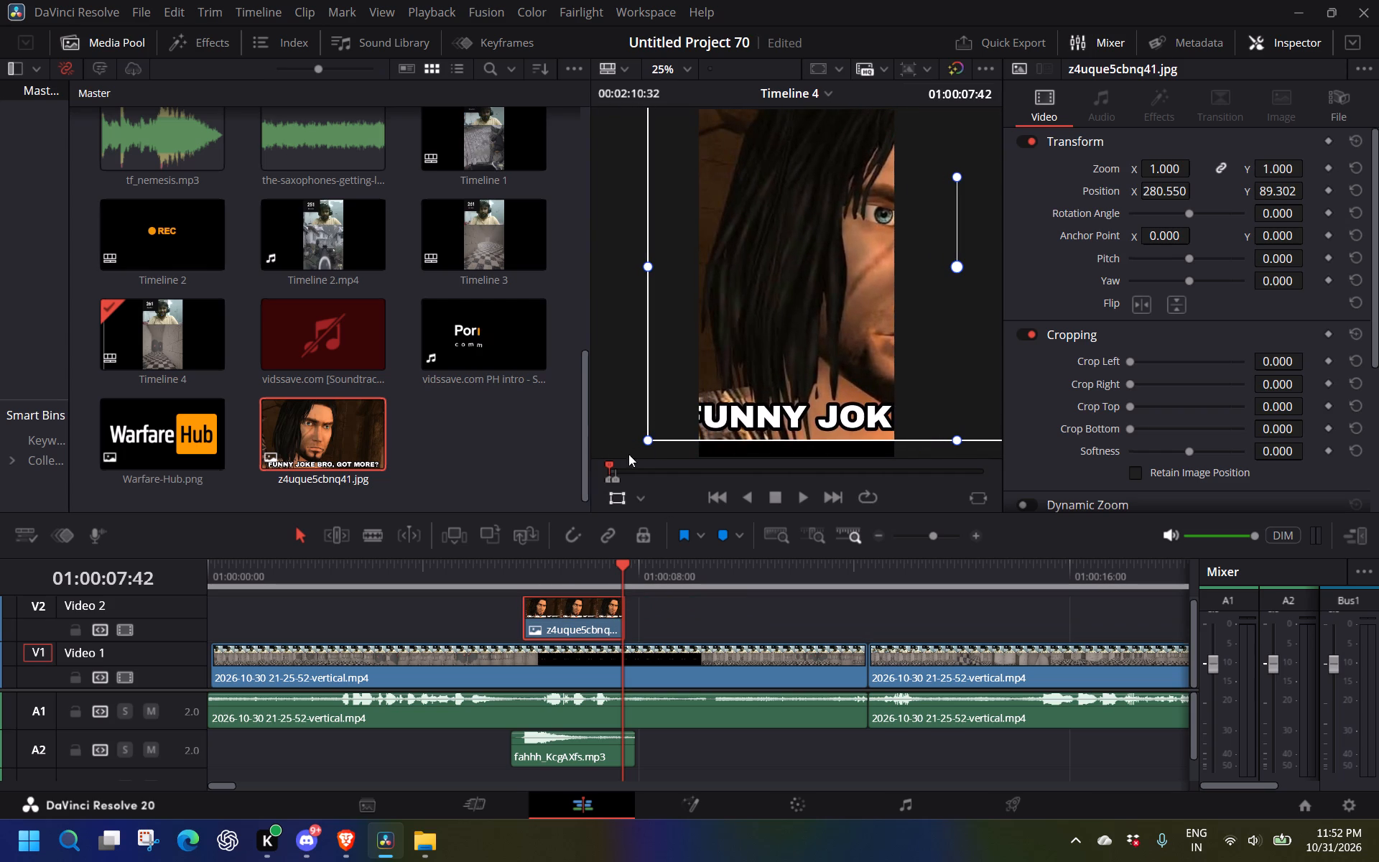
pyautogui.keyDown('shift'); pyautogui.moveTo(649, 439); pyautogui.dragTo(728, 412); pyautogui.keyUp('shift')
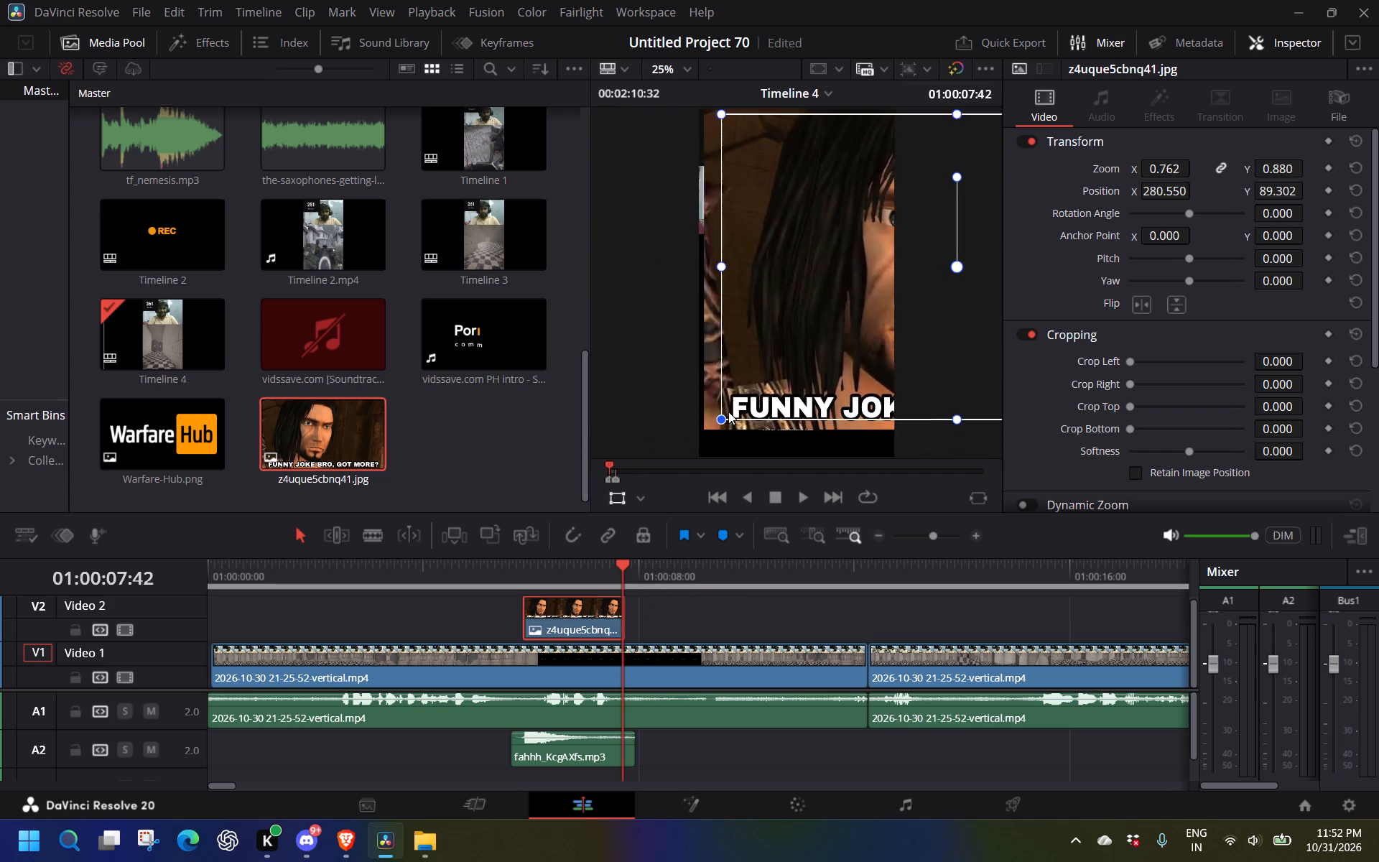
pyautogui.keyDown('shift'); pyautogui.moveTo(728, 412); pyautogui.dragTo(834, 374); pyautogui.keyUp('shift')
pyautogui.keyDown('shift'); pyautogui.moveTo(886, 333); pyautogui.dragTo(751, 300); pyautogui.keyUp('shift')
pyautogui.moveTo(882, 287); pyautogui.dragTo(834, 277)
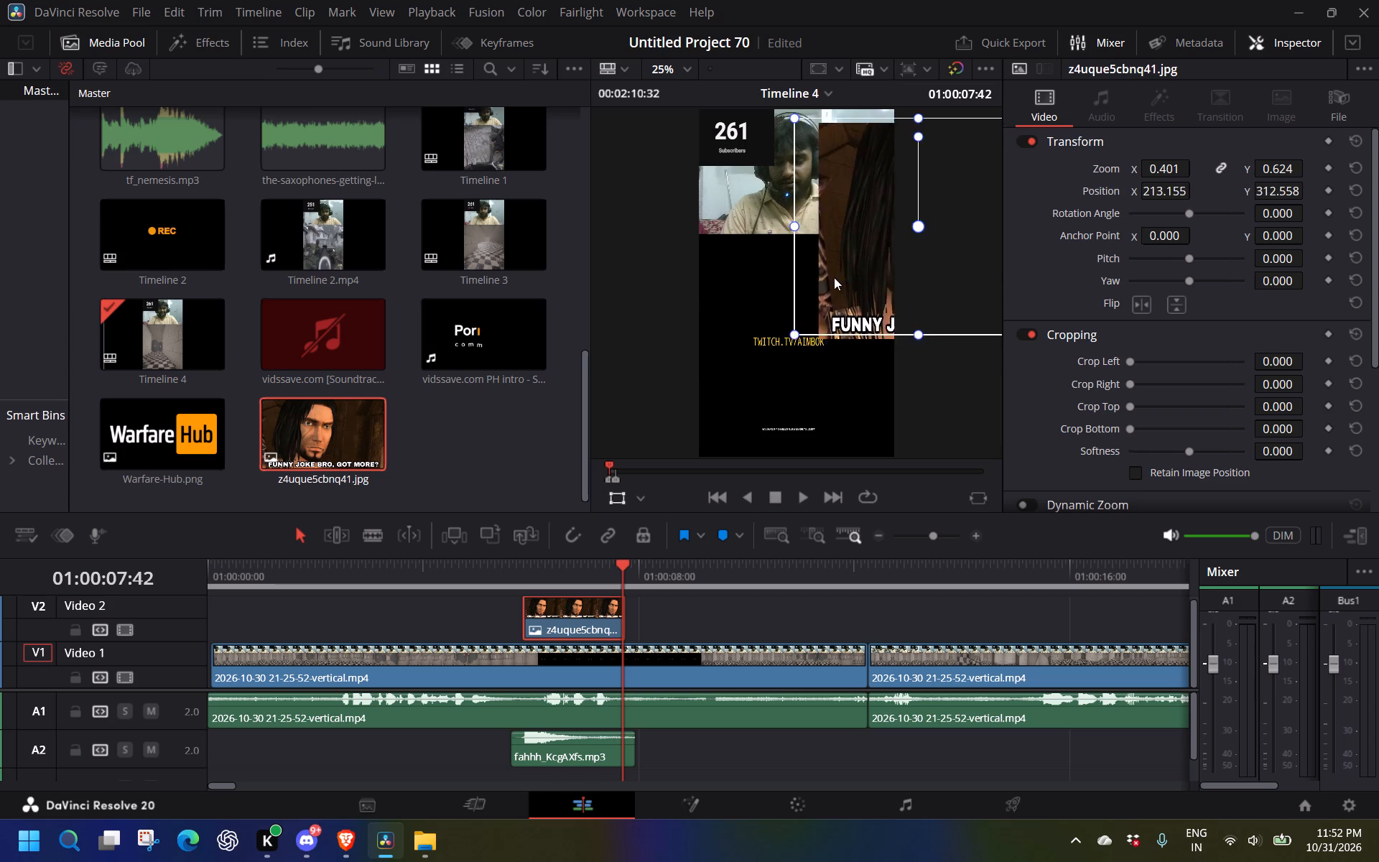
pyautogui.moveTo(834, 277); pyautogui.dragTo(721, 295)
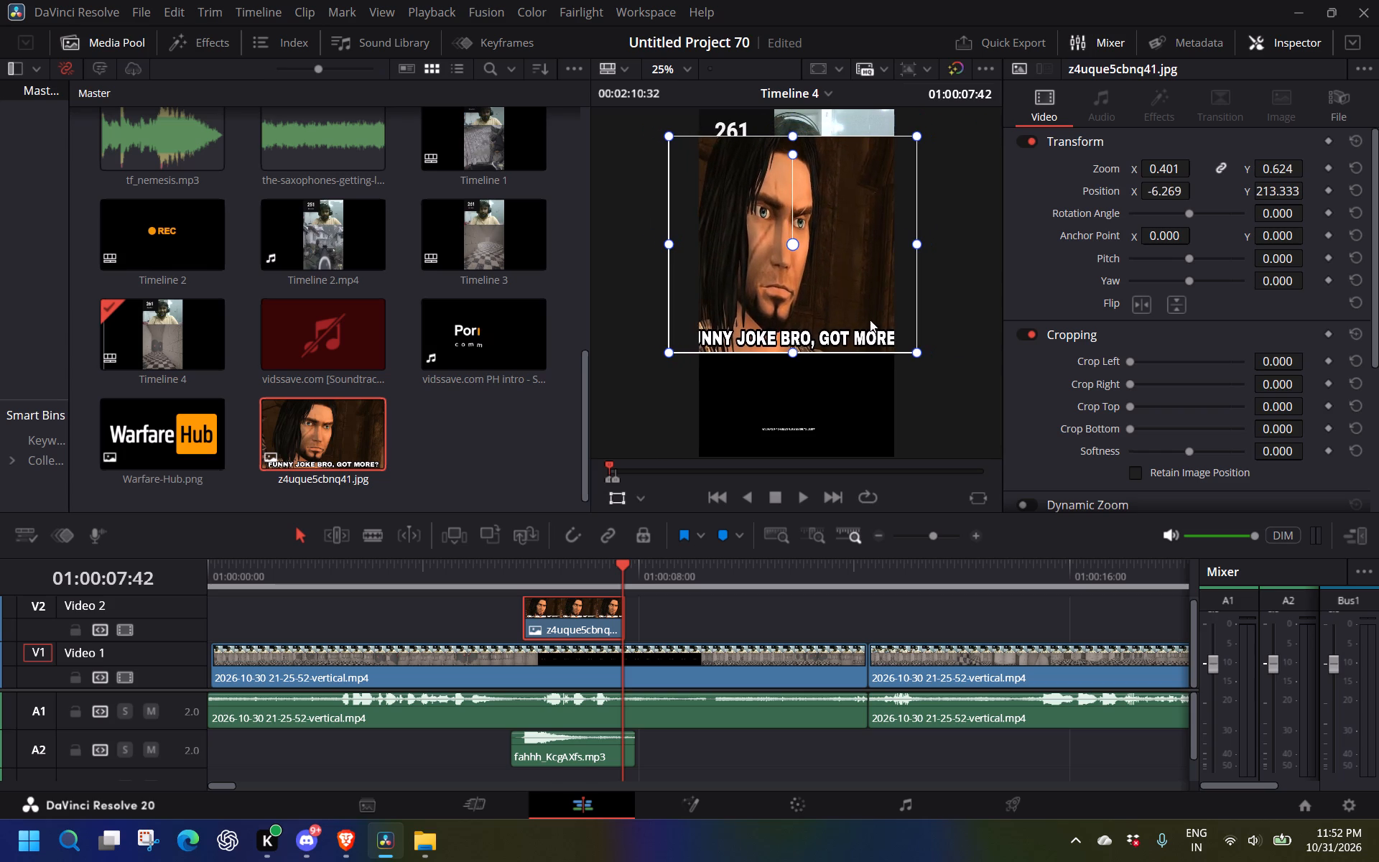
pyautogui.keyDown('shift'); pyautogui.moveTo(914, 348); pyautogui.dragTo(873, 330); pyautogui.keyUp('shift')
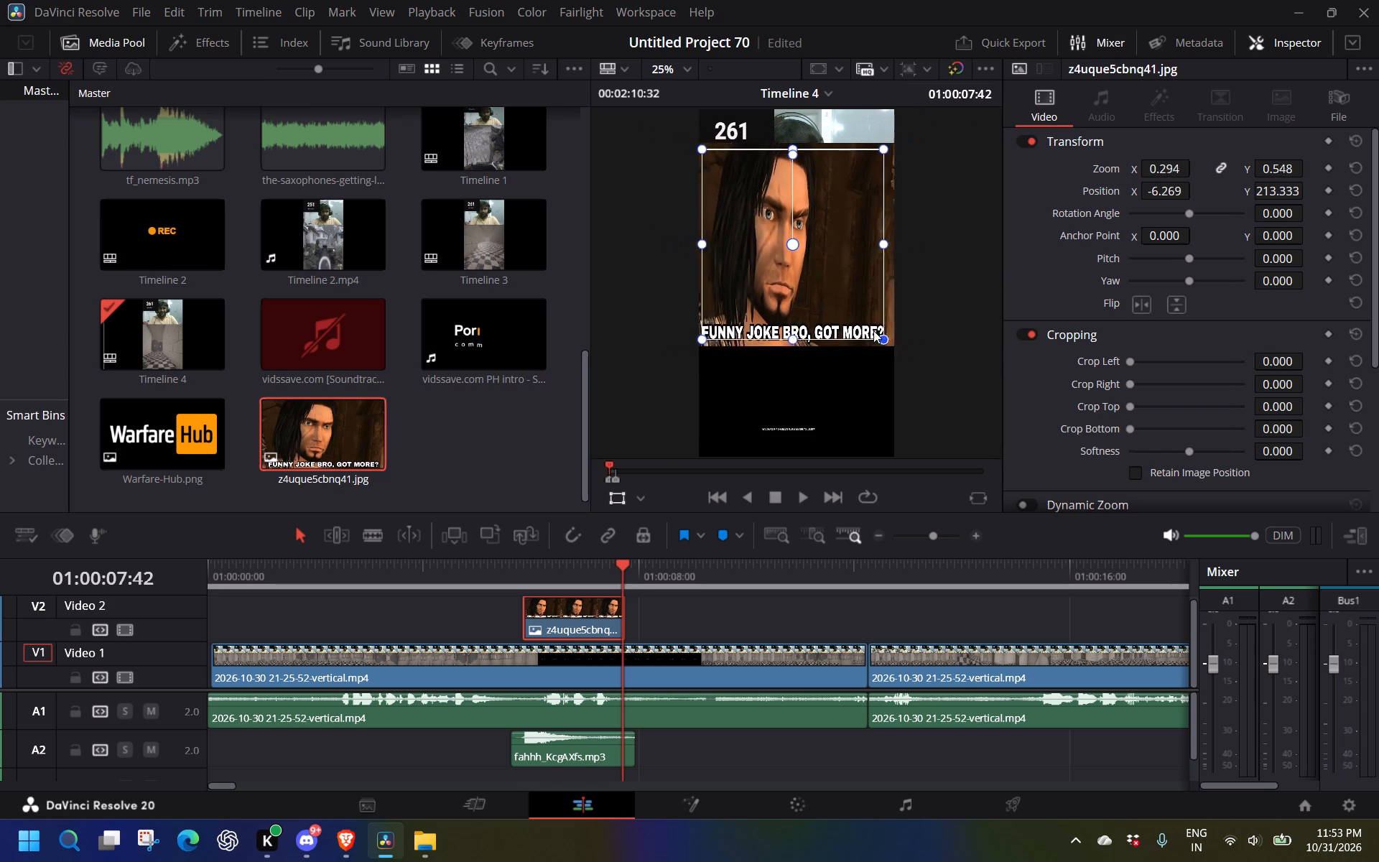
pyautogui.keyDown('shift'); pyautogui.moveTo(873, 330); pyautogui.dragTo(870, 330); pyautogui.keyUp('shift')
pyautogui.keyDown('shift'); pyautogui.moveTo(837, 281); pyautogui.dragTo(833, 325); pyautogui.keyUp('shift')
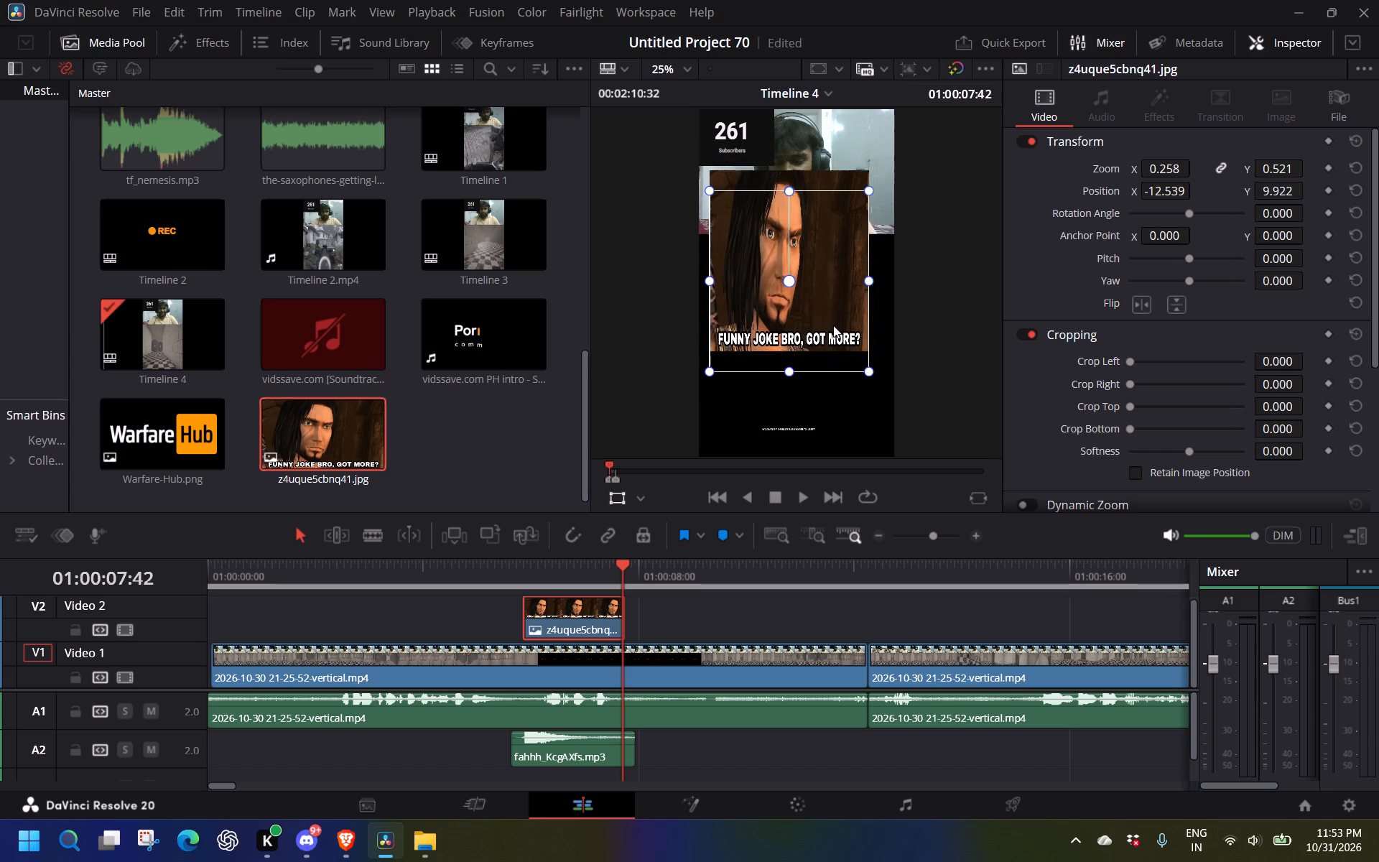
pyautogui.keyDown('shift'); pyautogui.moveTo(833, 325); pyautogui.dragTo(842, 368); pyautogui.keyUp('shift')
pyautogui.click(908, 348)
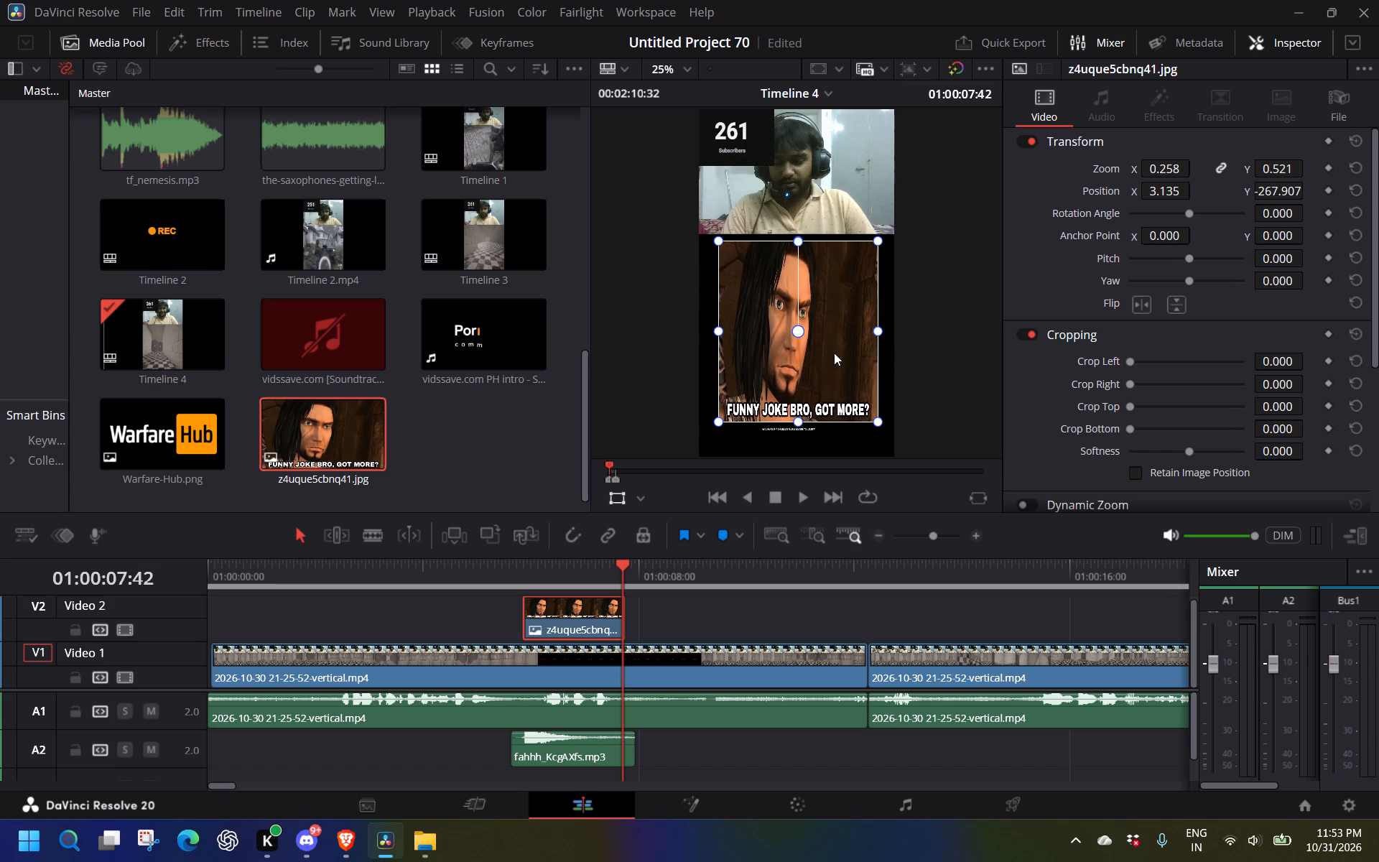
# Play back the Prince of Persia meme section and extend the image's end to about the end of the fahhh sound clip.
pyautogui.click(464, 580)
pyautogui.press('space')
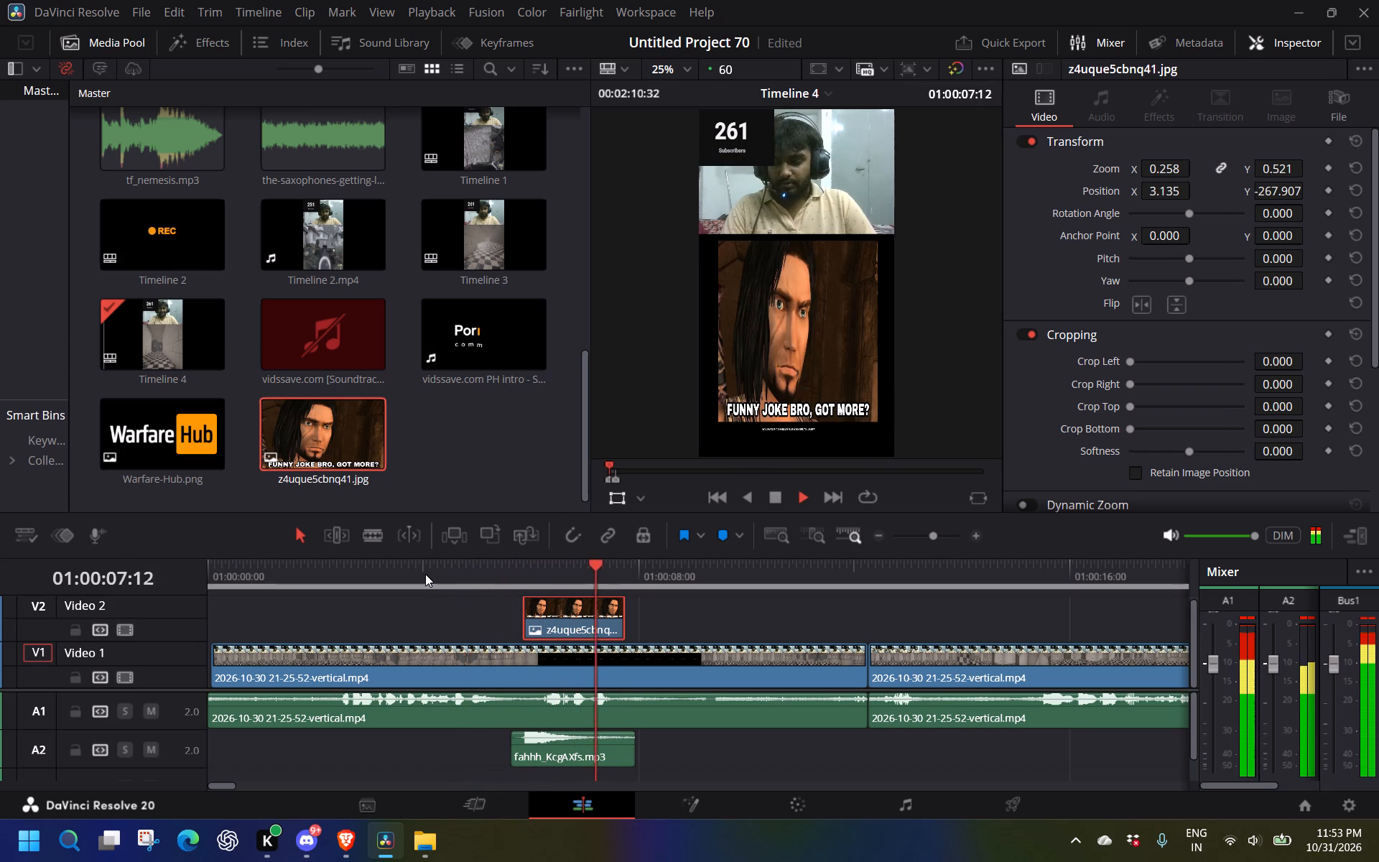
pyautogui.click(545, 565)
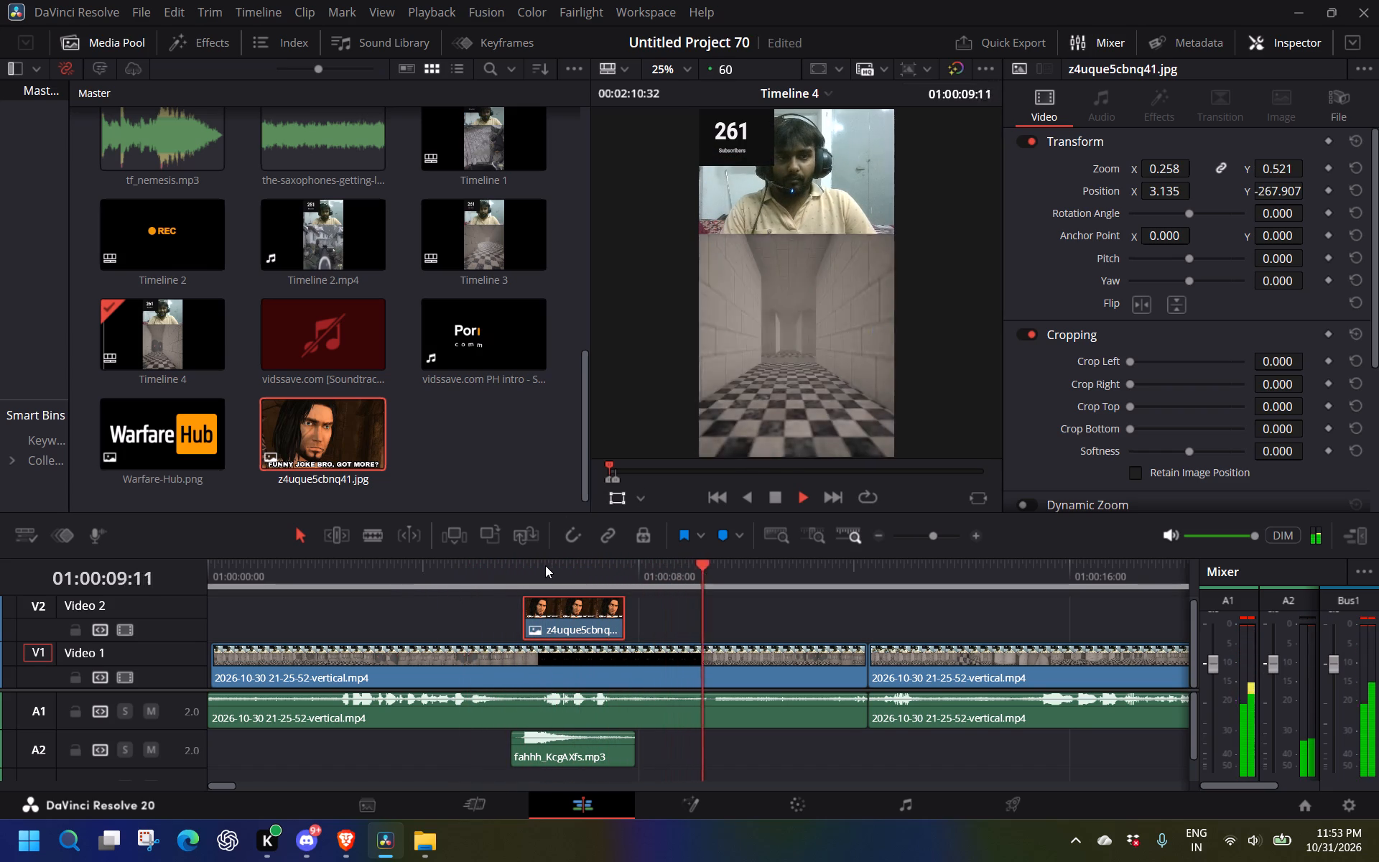
pyautogui.press('space')
pyautogui.press('space')
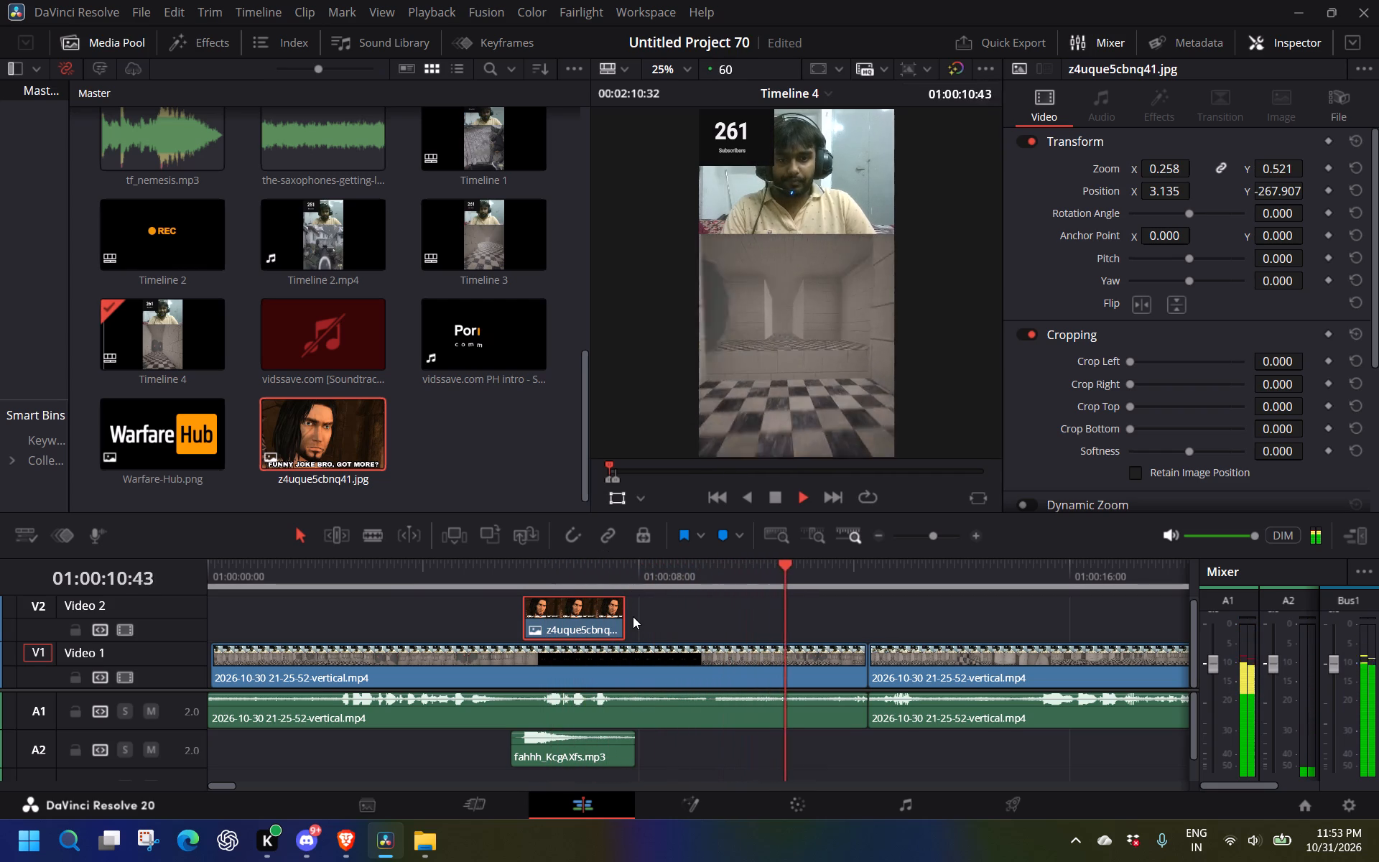
pyautogui.click(412, 562)
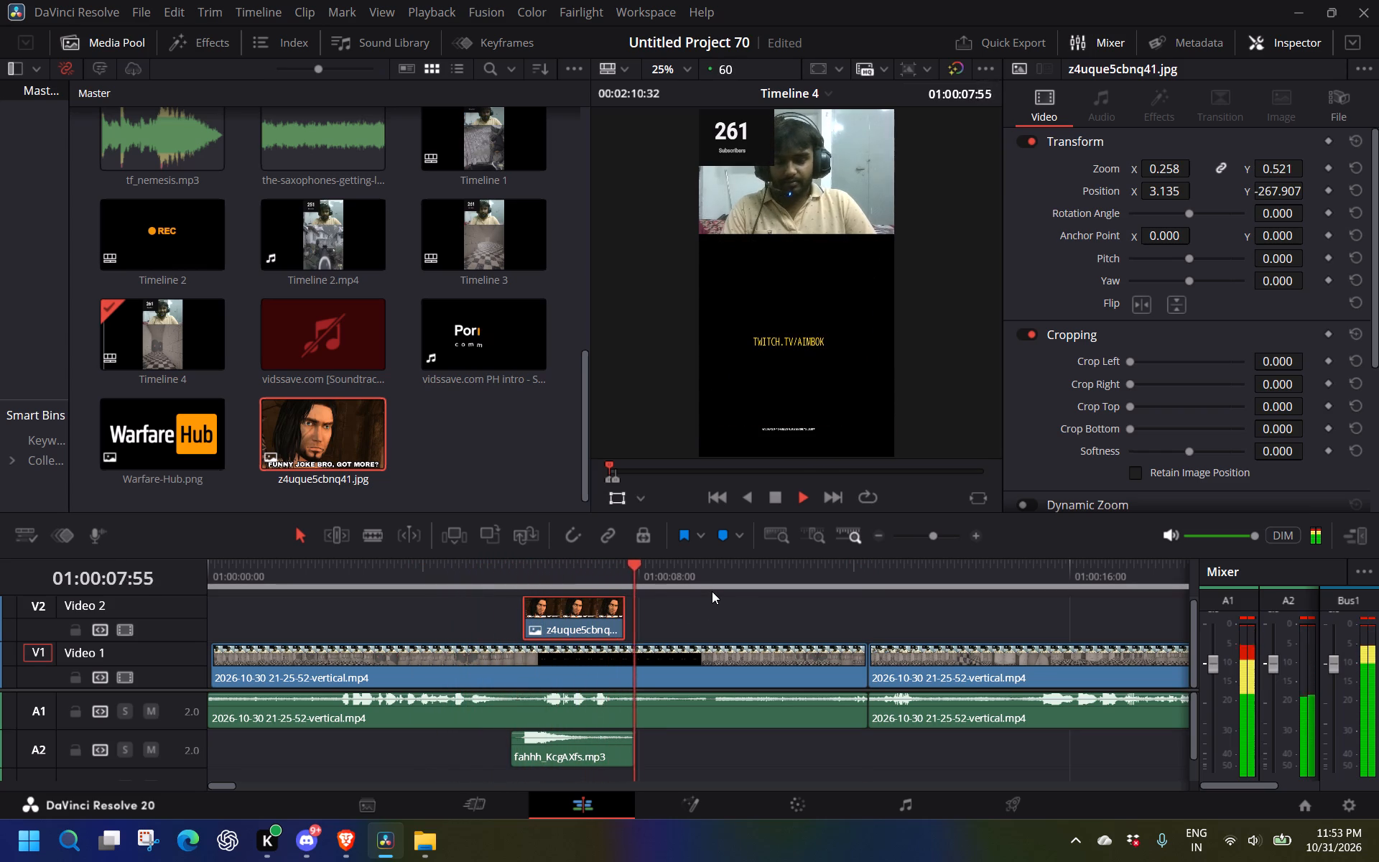
pyautogui.press('space')
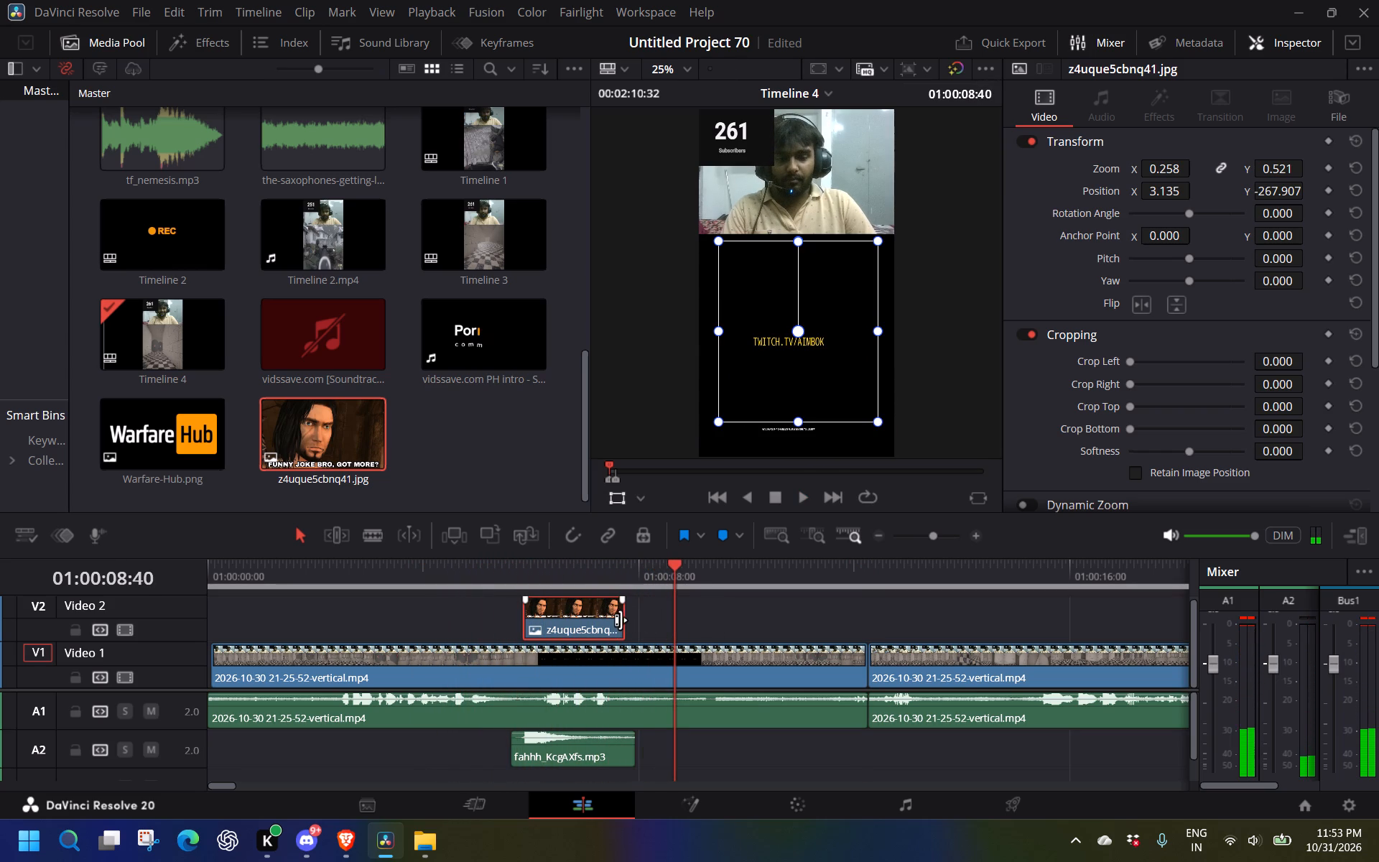
pyautogui.moveTo(624, 625); pyautogui.dragTo(632, 628)
# Play on through the recording to find the next cut point and split its video and audio at 01:00:27:23.
pyautogui.click(595, 573)
pyautogui.press('space')
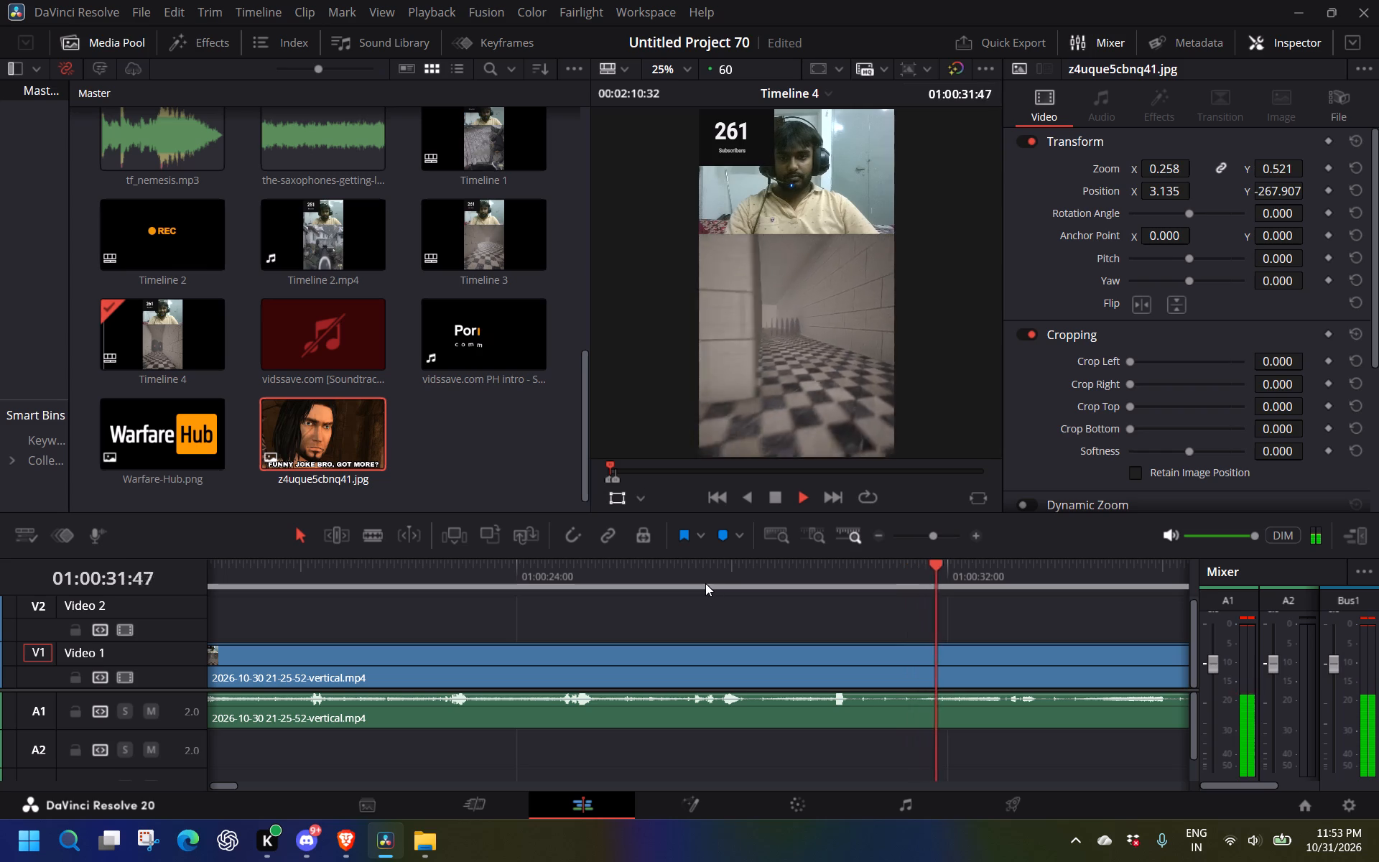
pyautogui.click(719, 562)
pyautogui.click(679, 562)
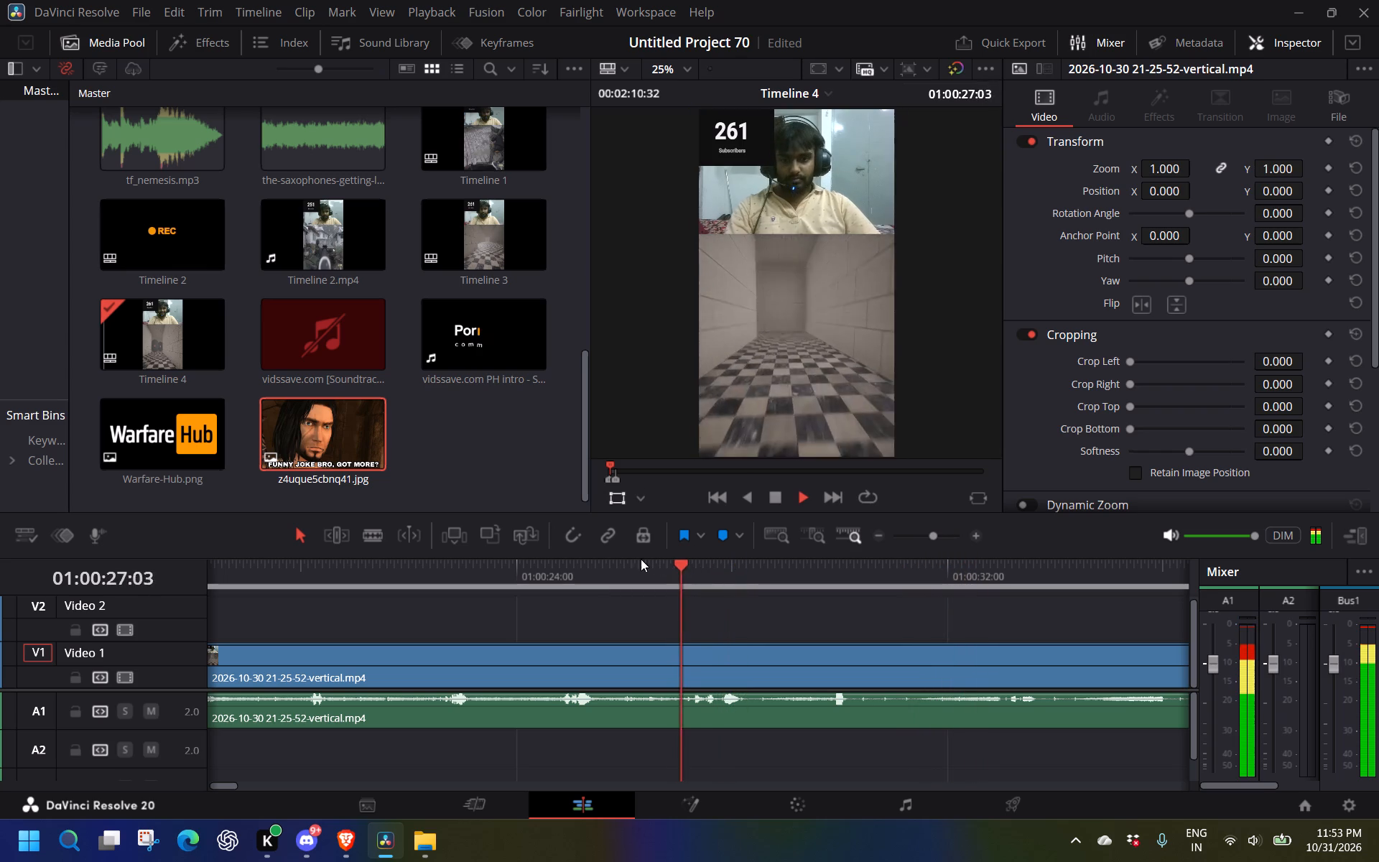
pyautogui.click(680, 565)
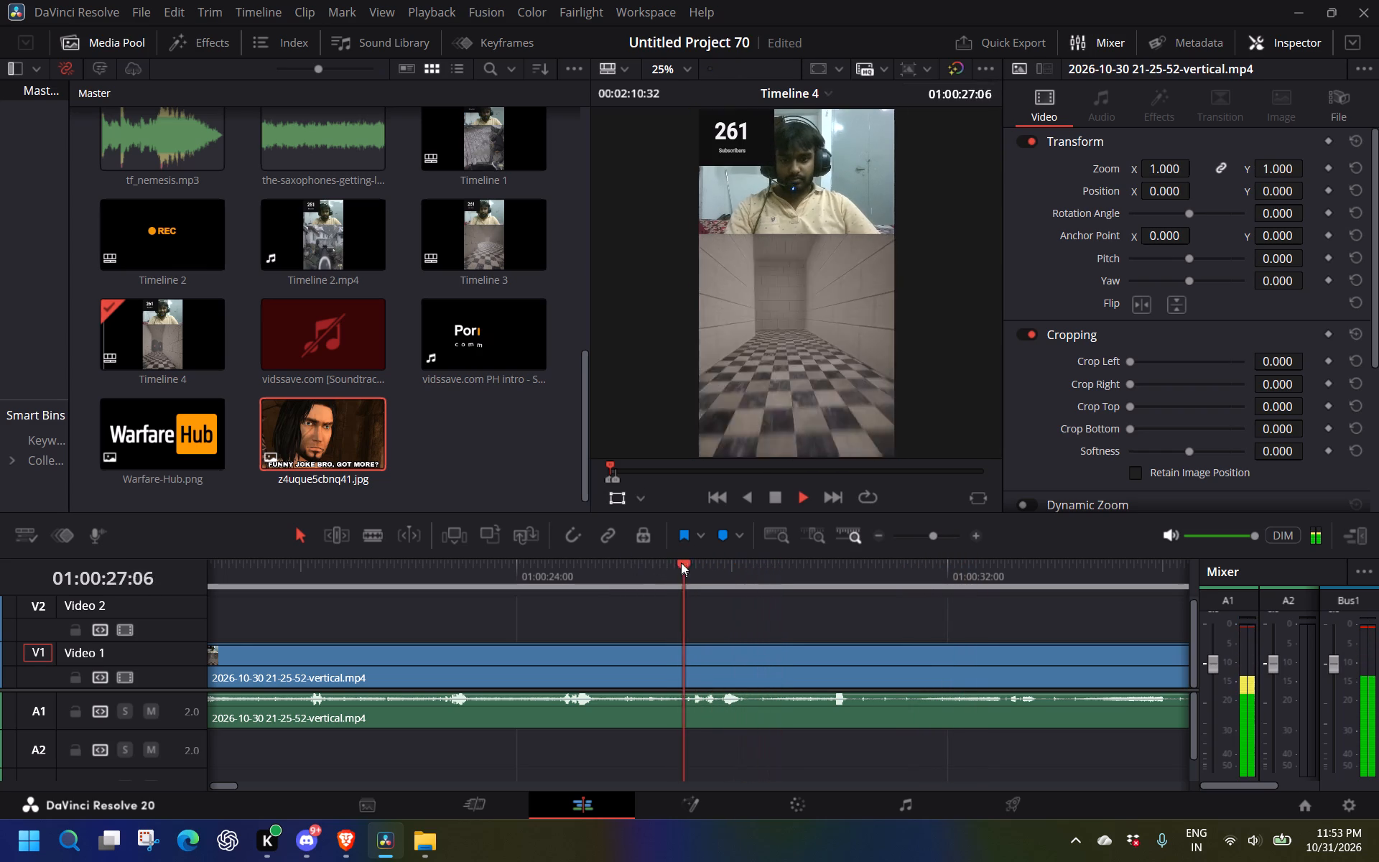
pyautogui.press('space')
pyautogui.click(374, 542)
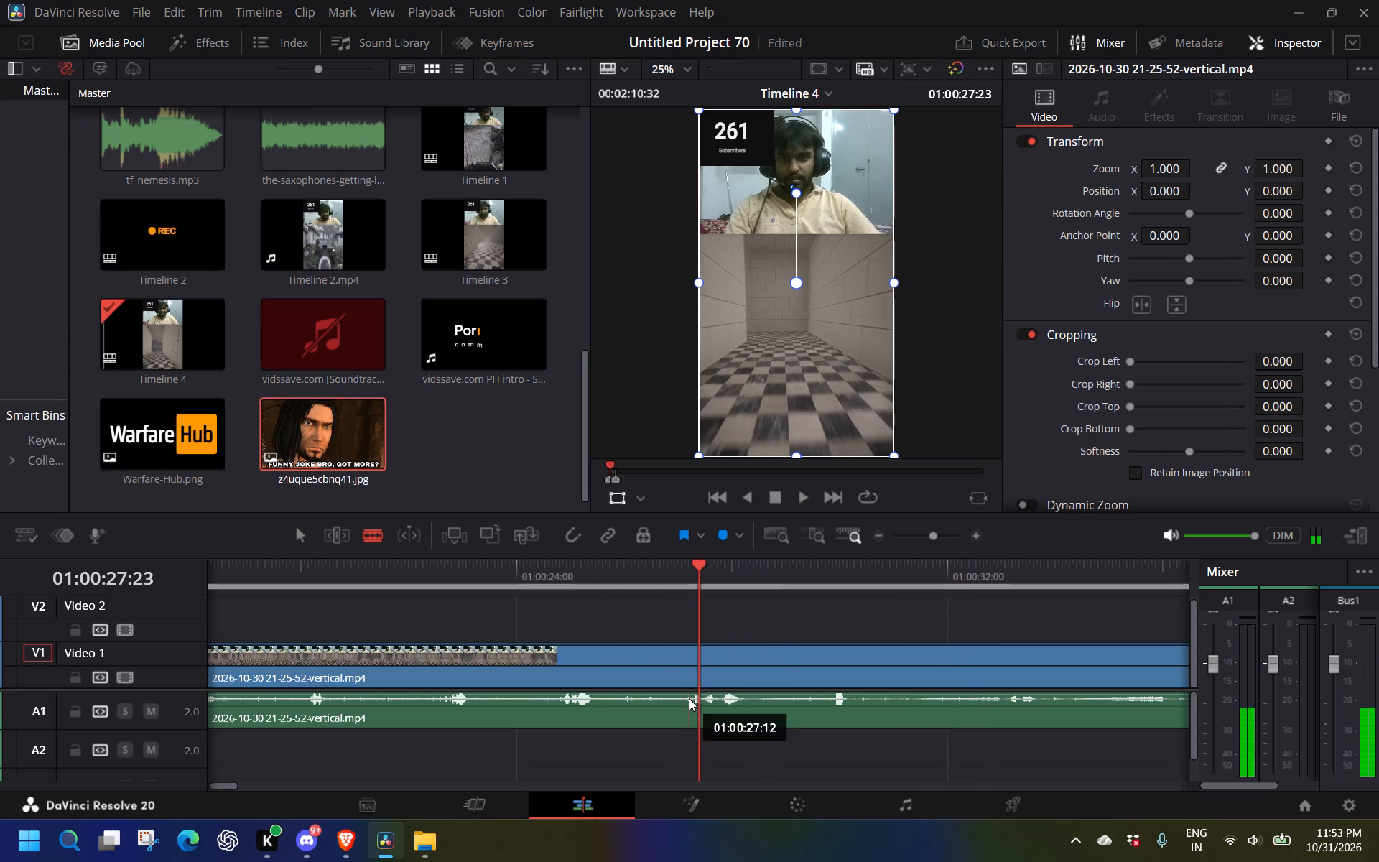
pyautogui.click(700, 710)
pyautogui.click(700, 684)
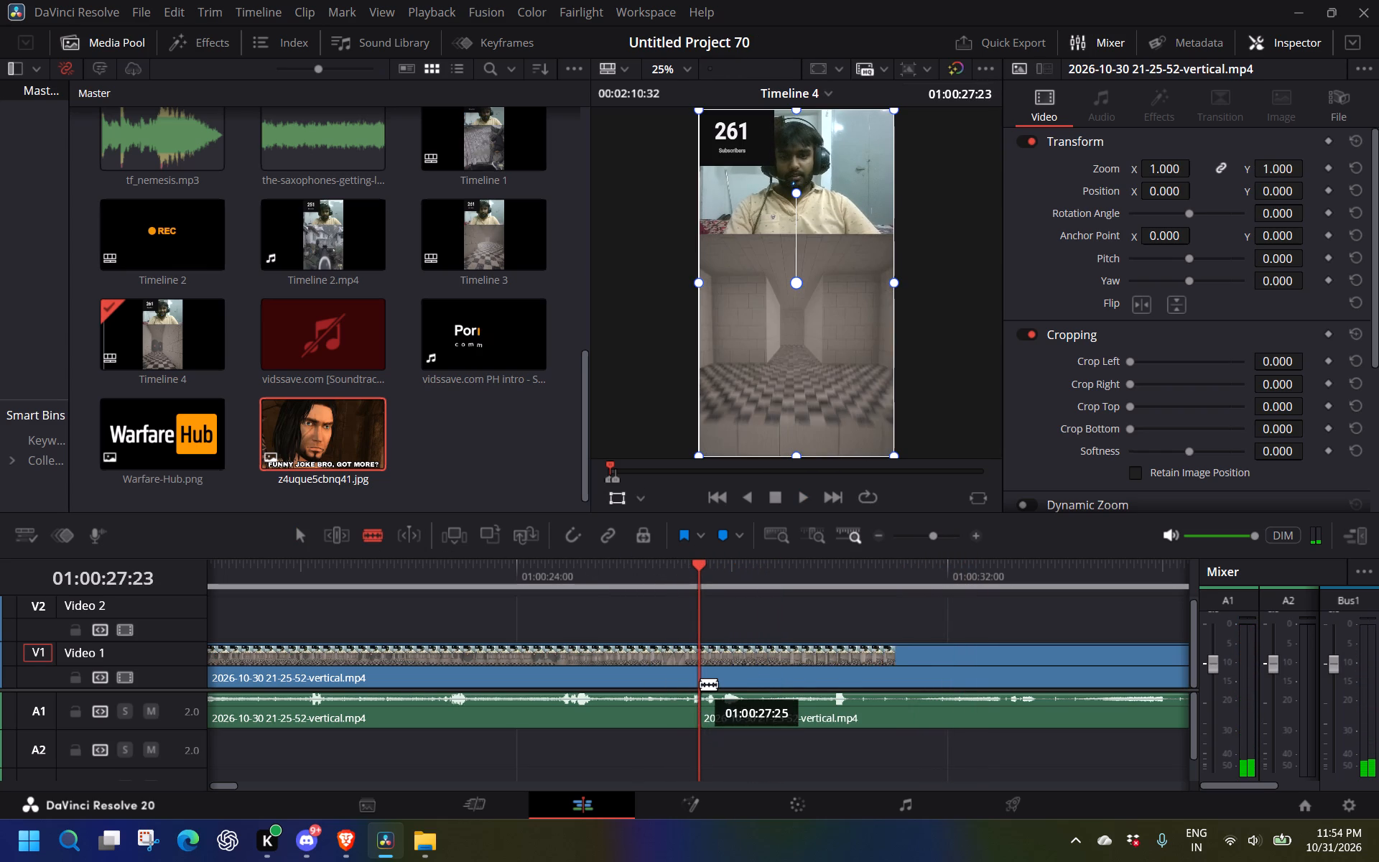
pyautogui.hscroll(2, 608, 733)
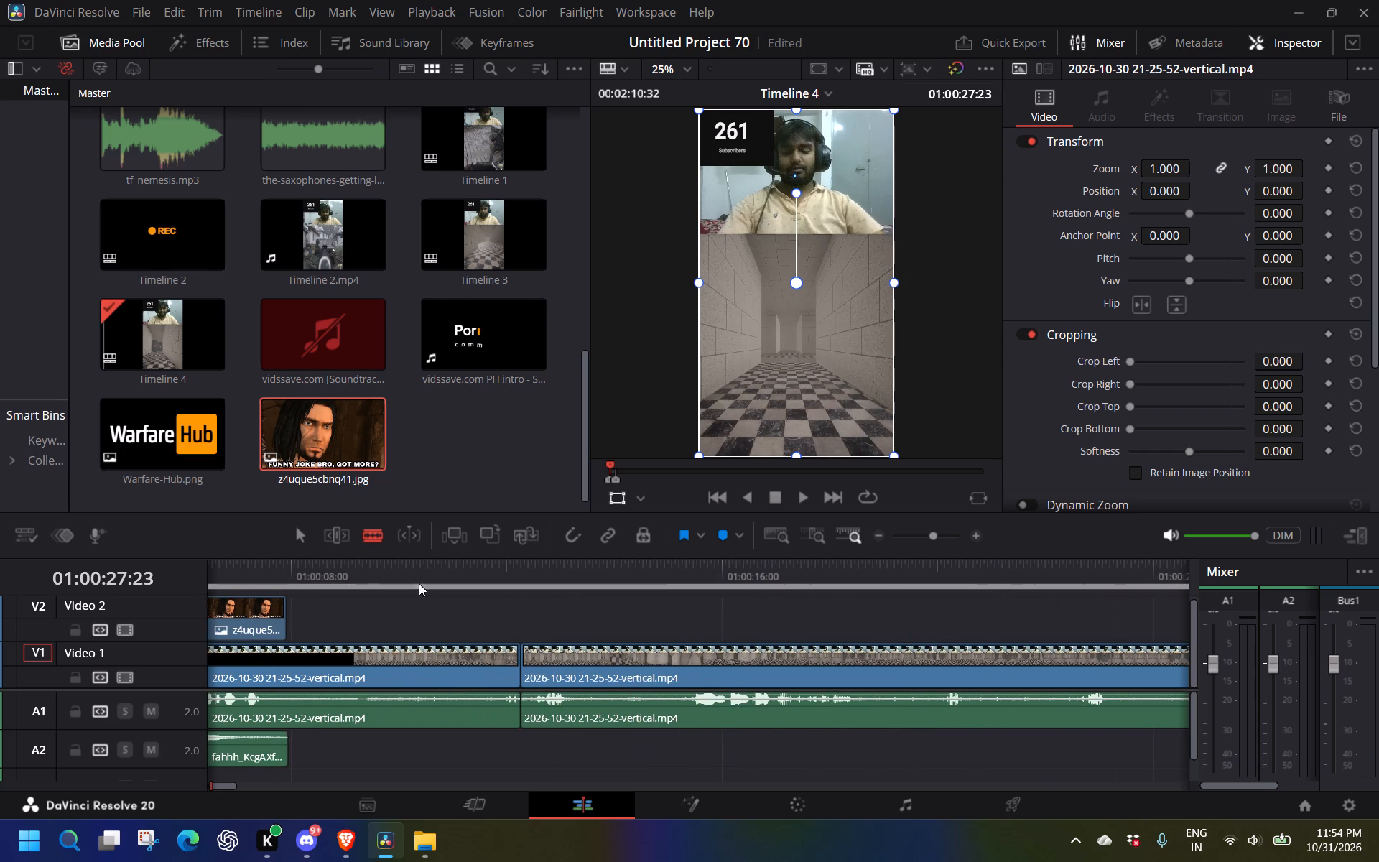
pyautogui.click(304, 537)
pyautogui.moveTo(607, 618); pyautogui.dragTo(610, 618)
# Remove the recording's video and audio section between the first part and the split at 01:00:27:23.
pyautogui.moveTo(610, 618); pyautogui.dragTo(684, 753)
pyautogui.hotkey('ctrl', 'x')
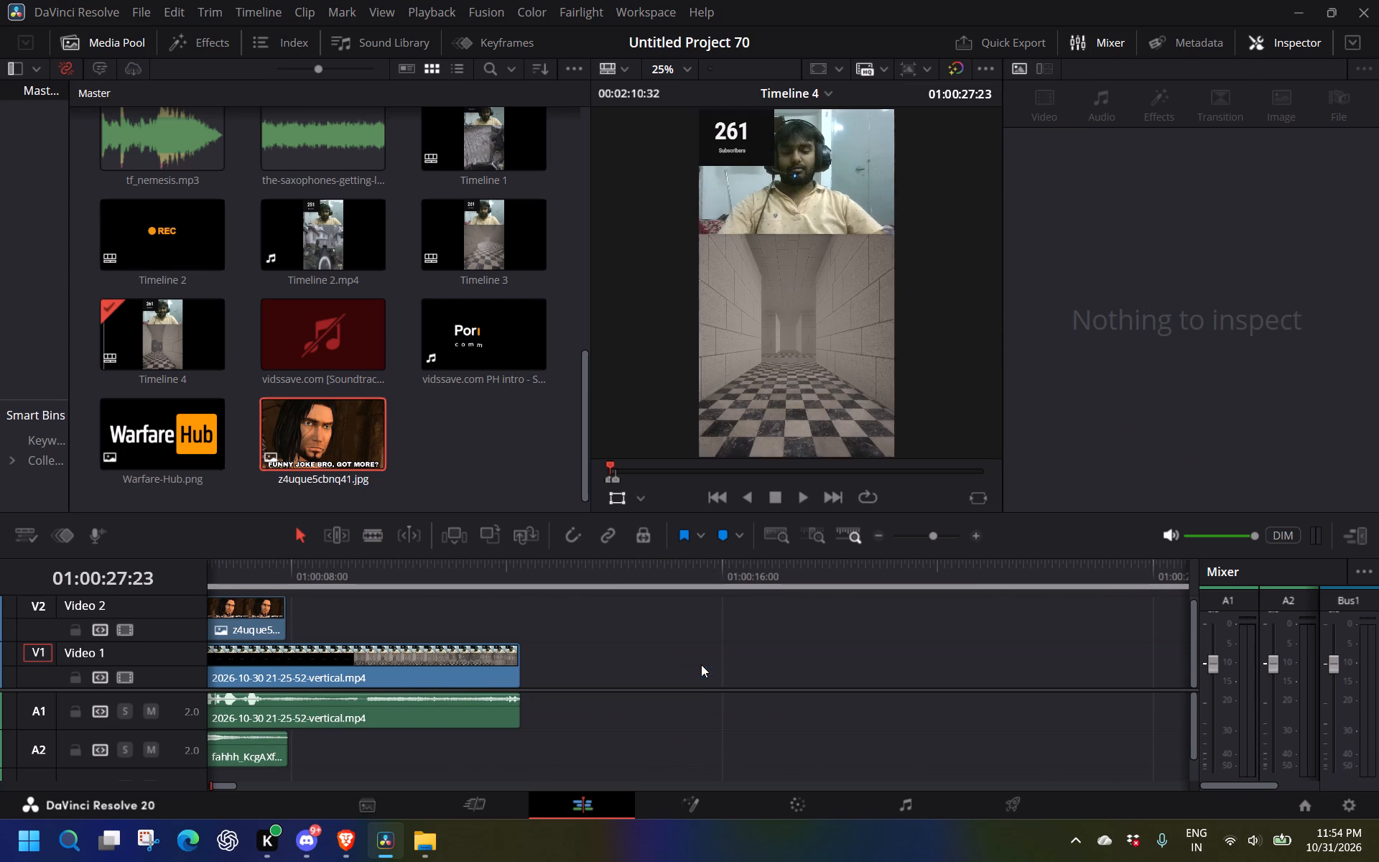
# Move the remaining recording back against the end of the first part to close the gap, and play back across the join.
pyautogui.hotkey('alt', 'y')
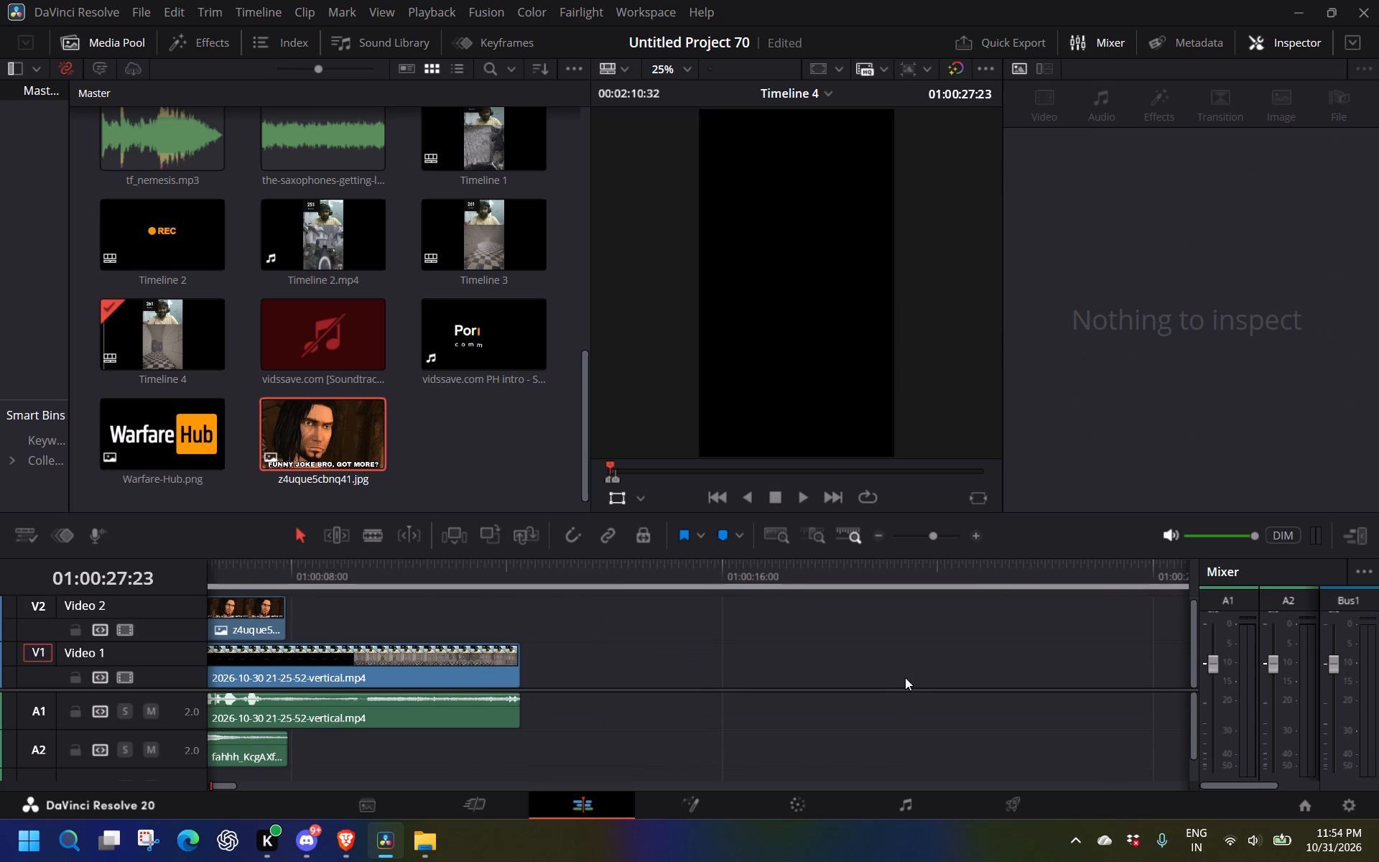
pyautogui.hscroll(-1, 906, 691)
pyautogui.moveTo(892, 671); pyautogui.dragTo(488, 664)
pyautogui.hscroll(1, 593, 669)
pyautogui.moveTo(1014, 672); pyautogui.dragTo(673, 667)
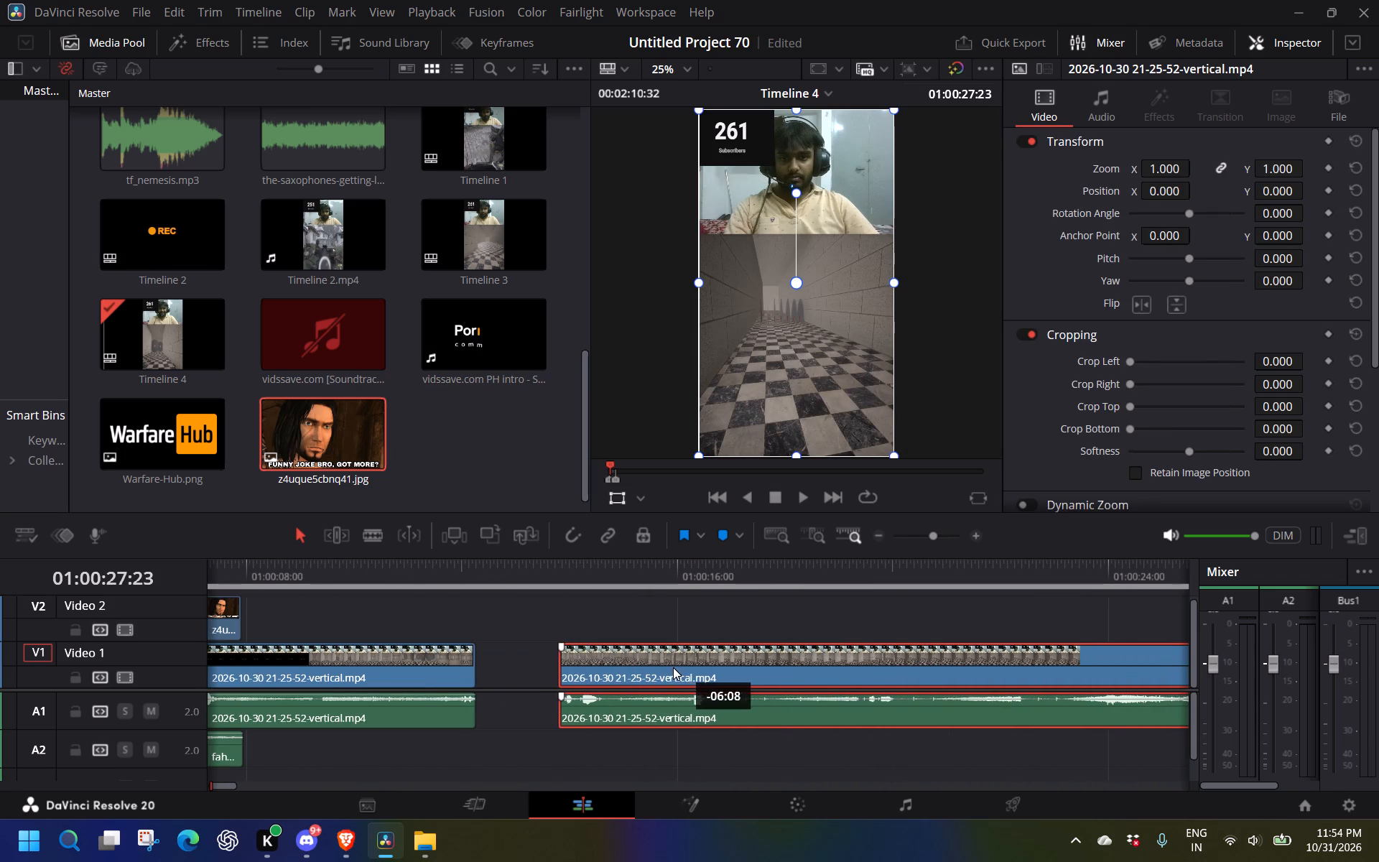
pyautogui.moveTo(673, 667); pyautogui.dragTo(598, 665)
pyautogui.click(518, 619)
pyautogui.click(458, 567)
pyautogui.press('space')
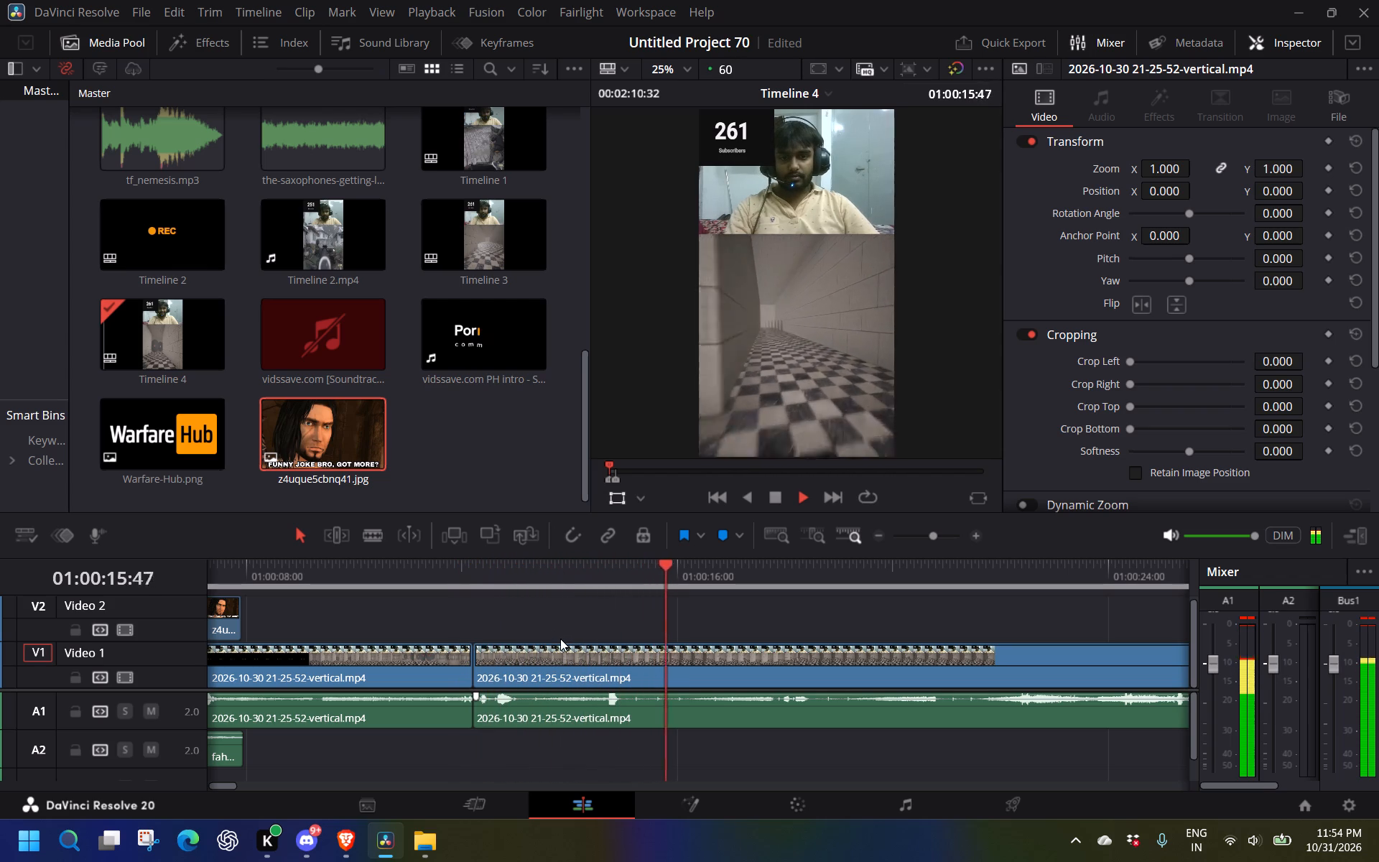
pyautogui.press('space')
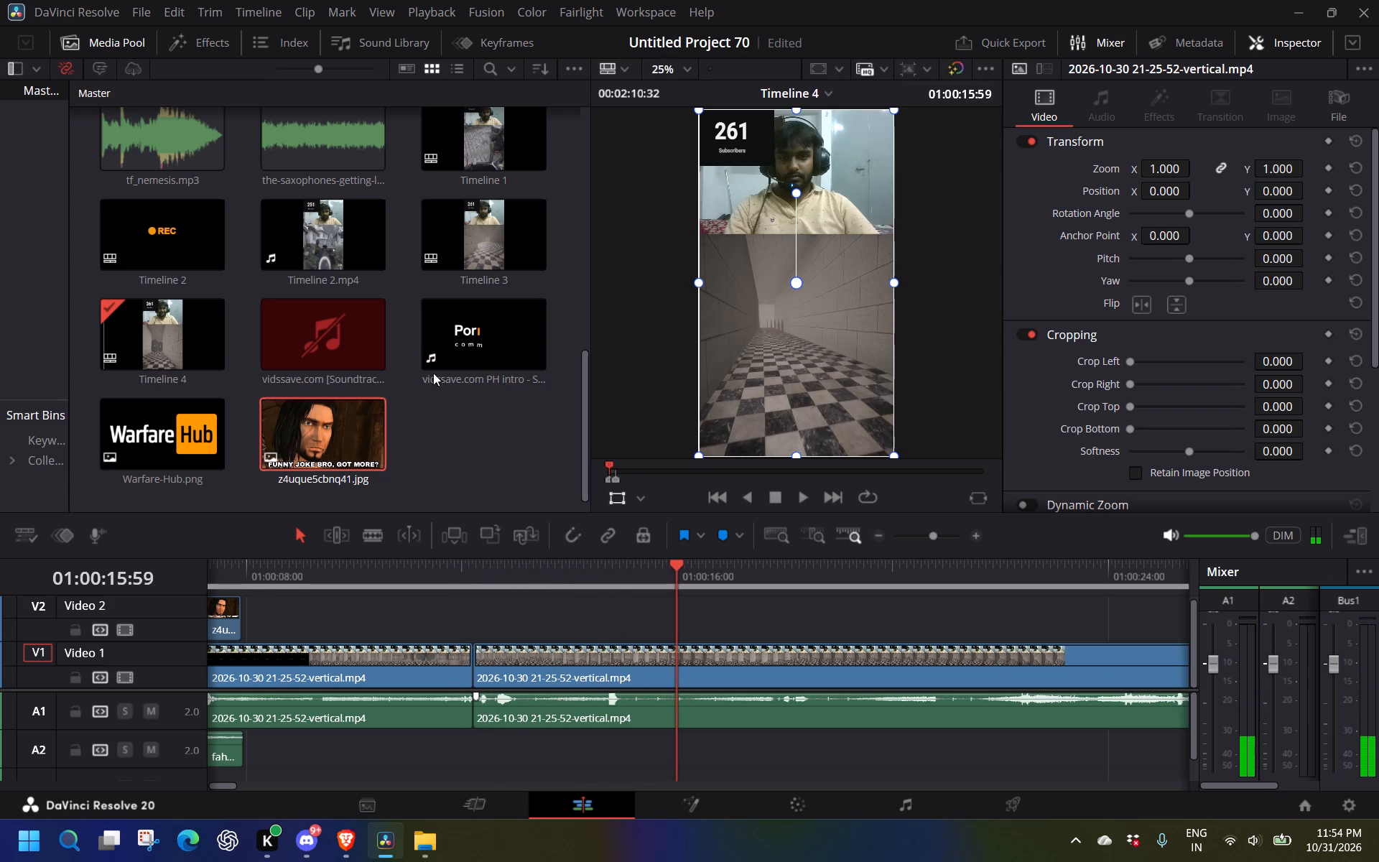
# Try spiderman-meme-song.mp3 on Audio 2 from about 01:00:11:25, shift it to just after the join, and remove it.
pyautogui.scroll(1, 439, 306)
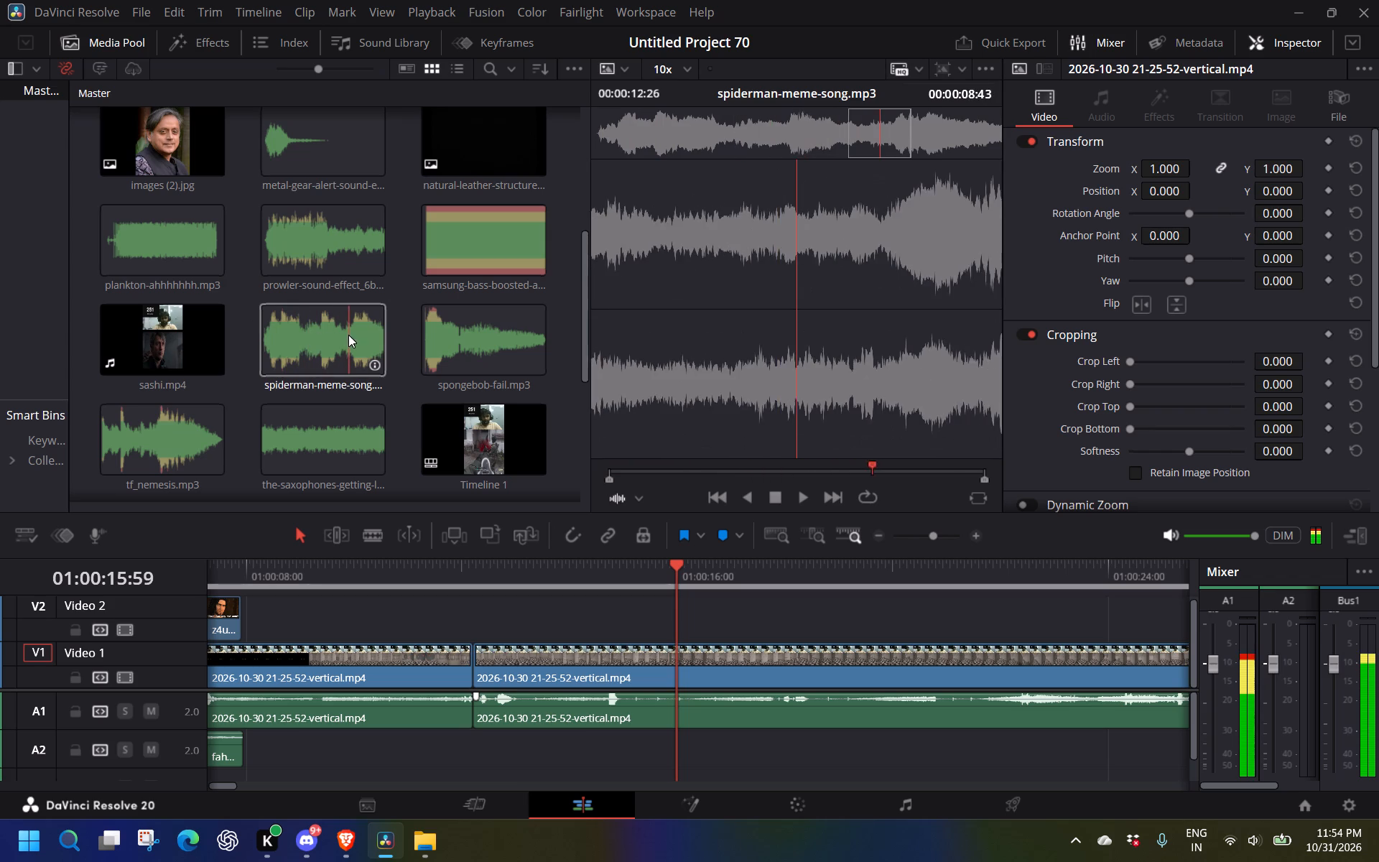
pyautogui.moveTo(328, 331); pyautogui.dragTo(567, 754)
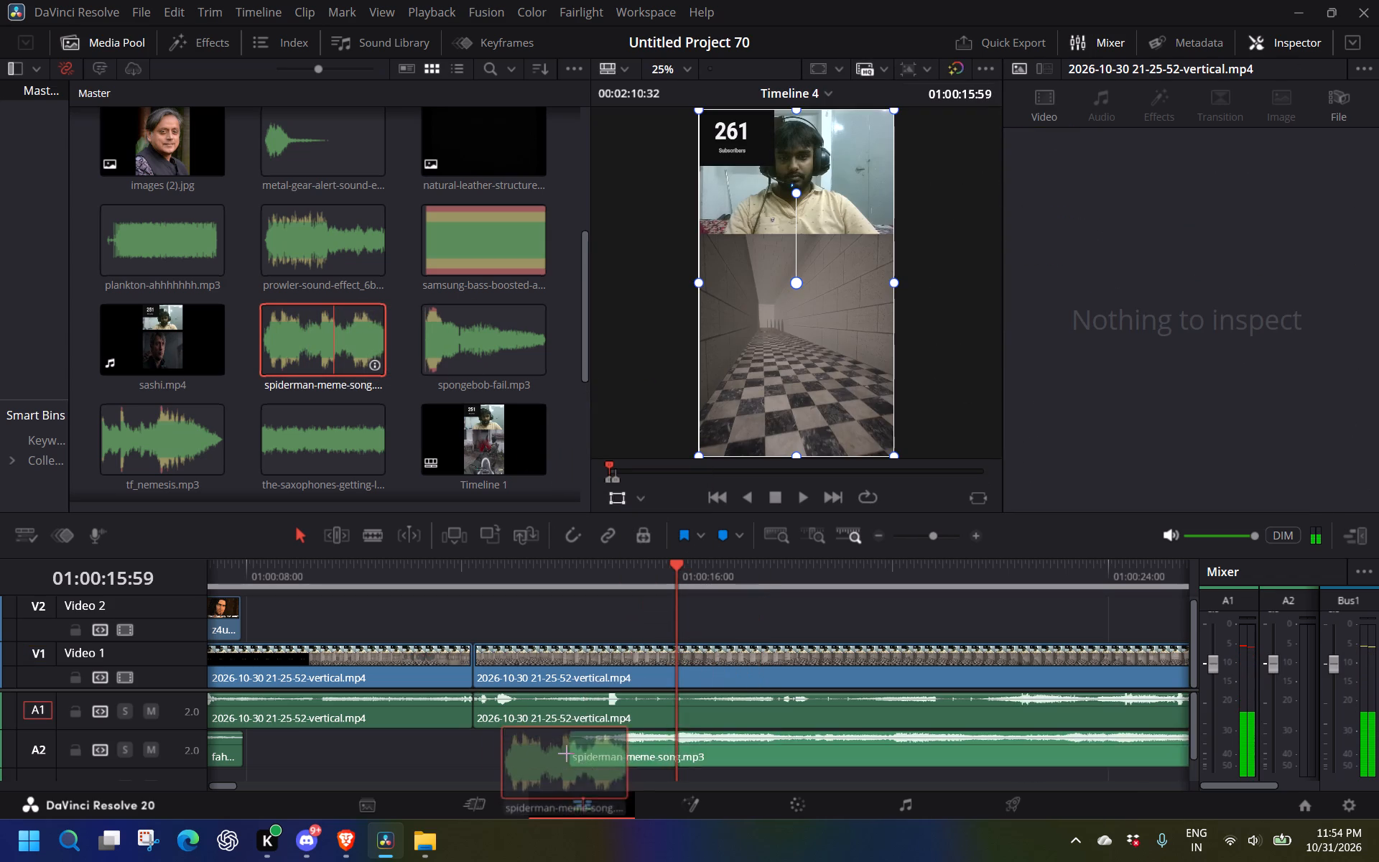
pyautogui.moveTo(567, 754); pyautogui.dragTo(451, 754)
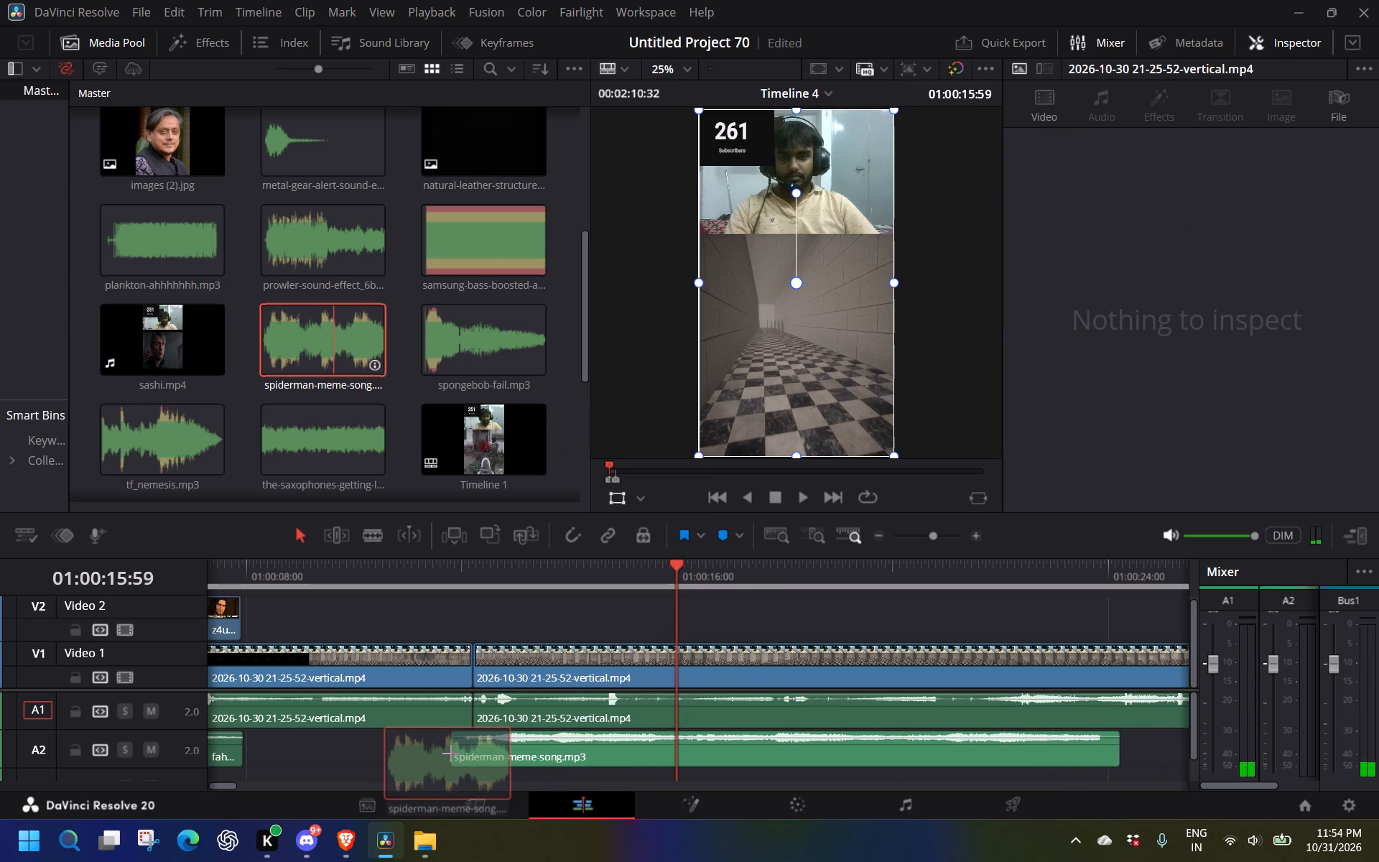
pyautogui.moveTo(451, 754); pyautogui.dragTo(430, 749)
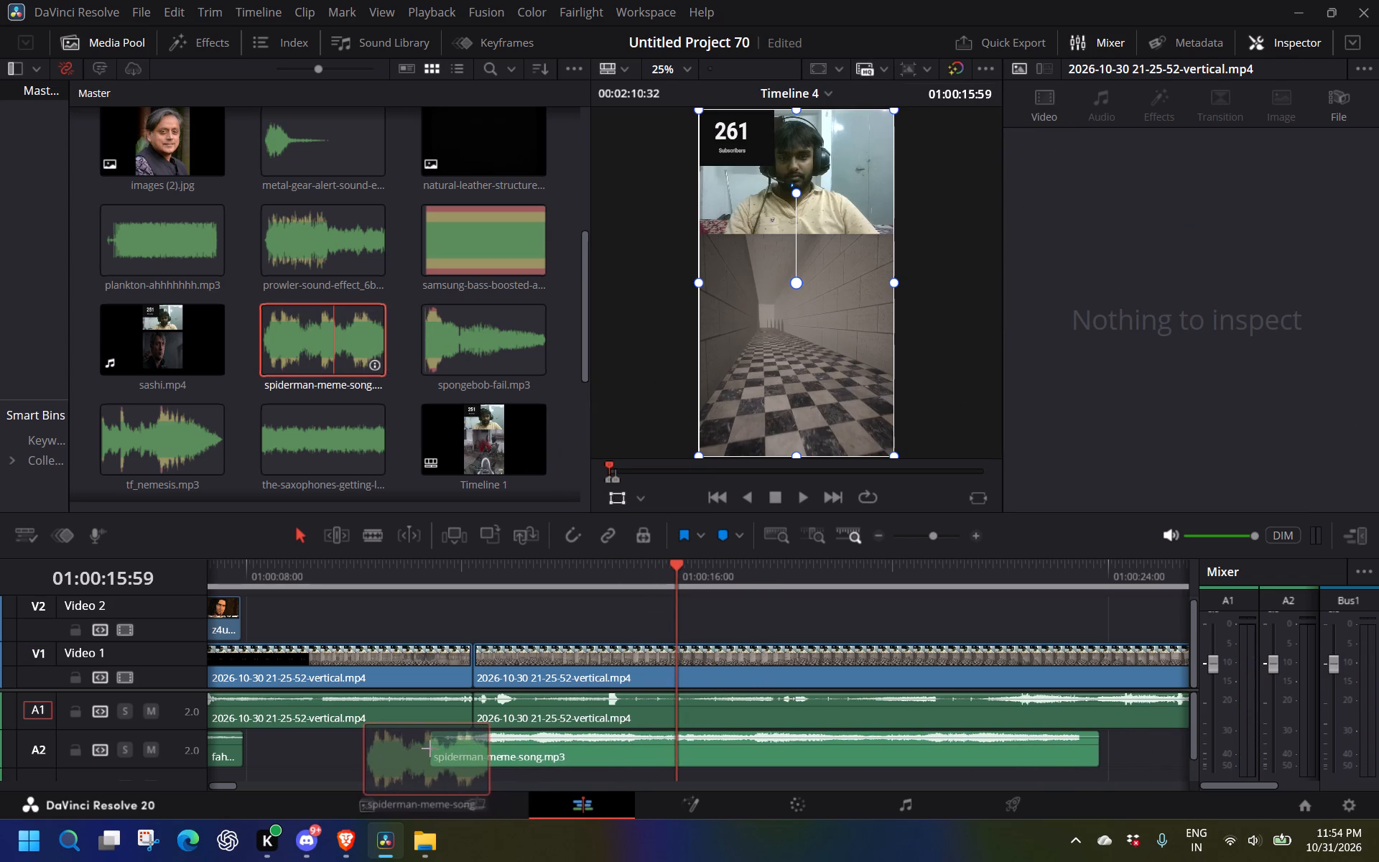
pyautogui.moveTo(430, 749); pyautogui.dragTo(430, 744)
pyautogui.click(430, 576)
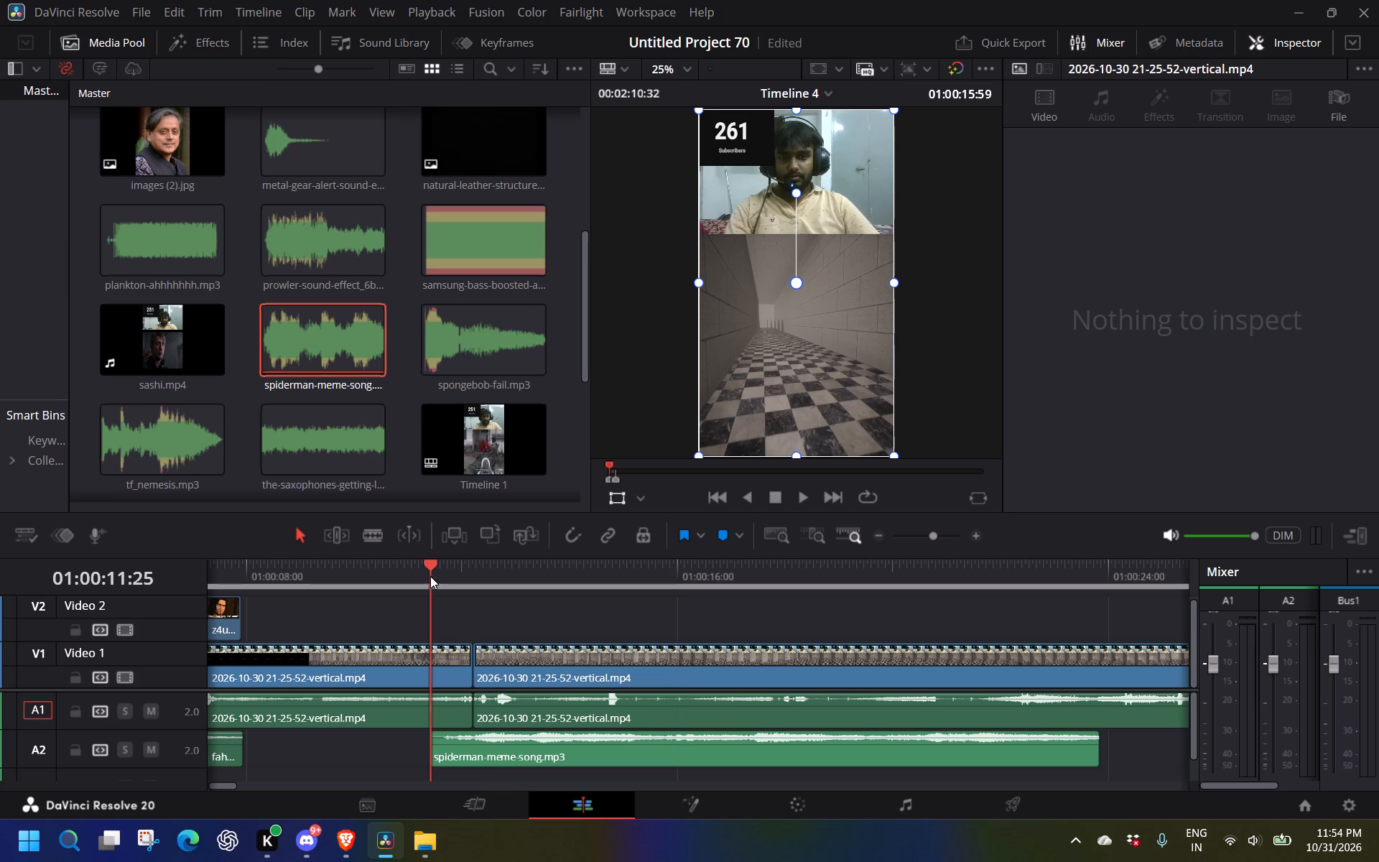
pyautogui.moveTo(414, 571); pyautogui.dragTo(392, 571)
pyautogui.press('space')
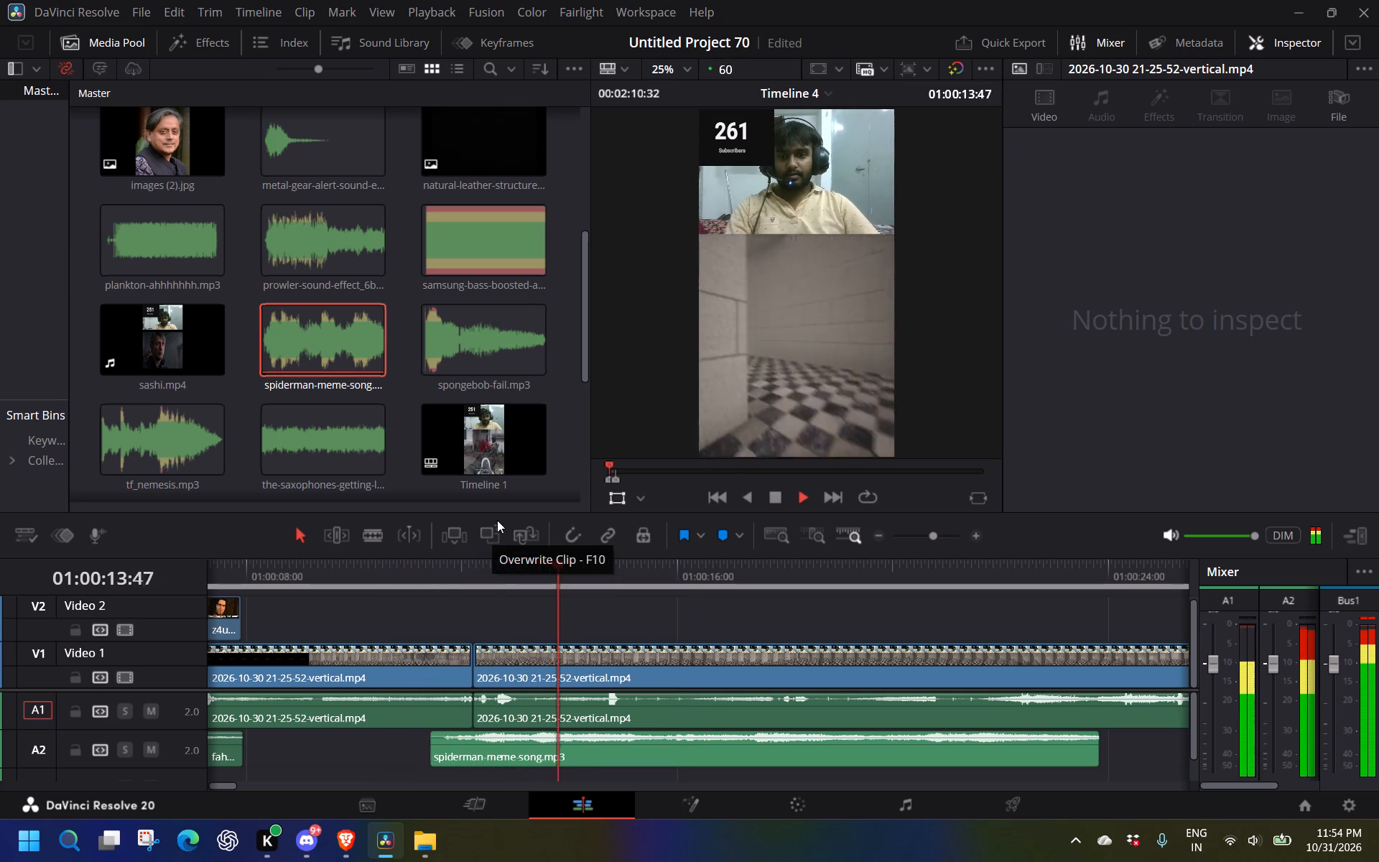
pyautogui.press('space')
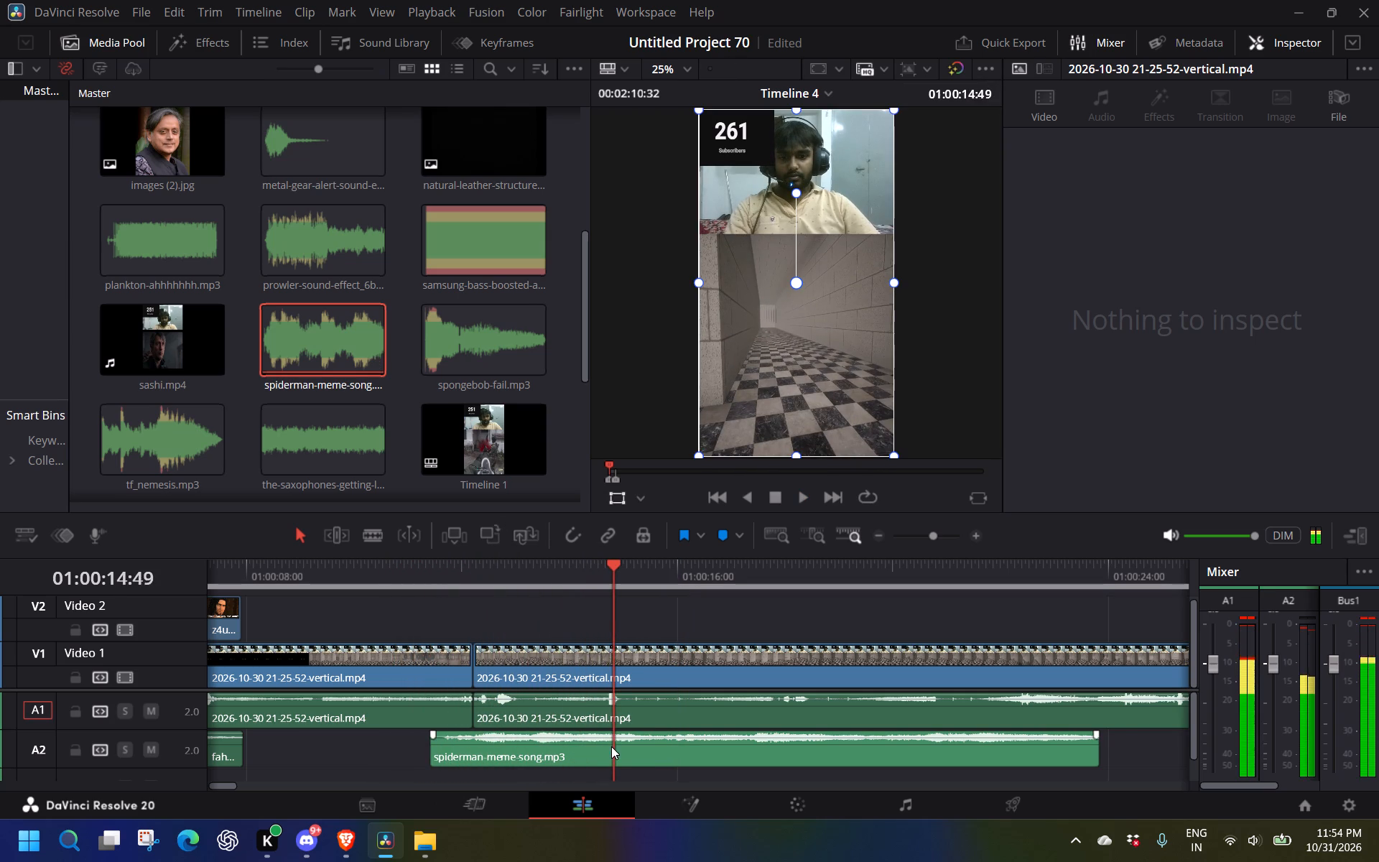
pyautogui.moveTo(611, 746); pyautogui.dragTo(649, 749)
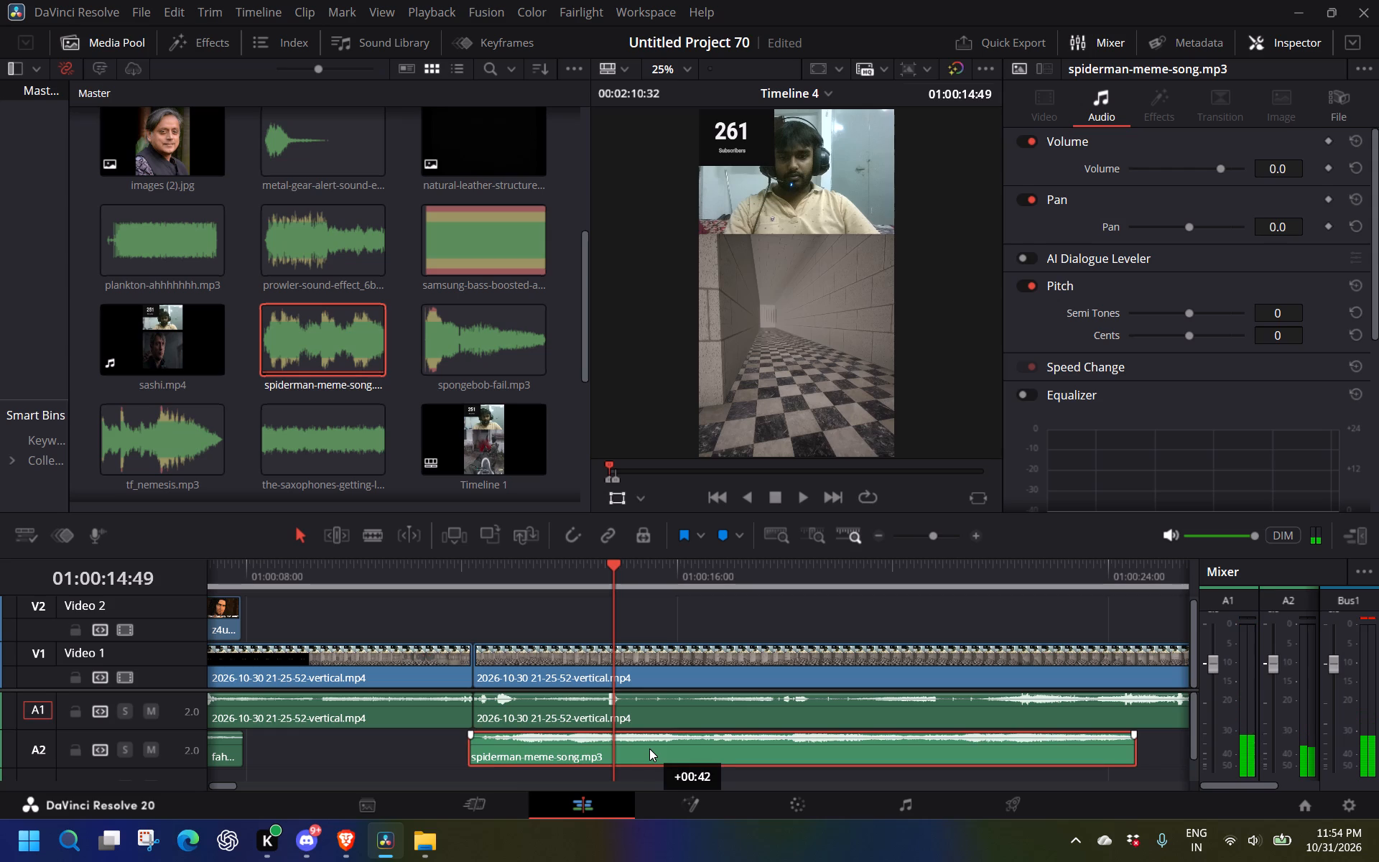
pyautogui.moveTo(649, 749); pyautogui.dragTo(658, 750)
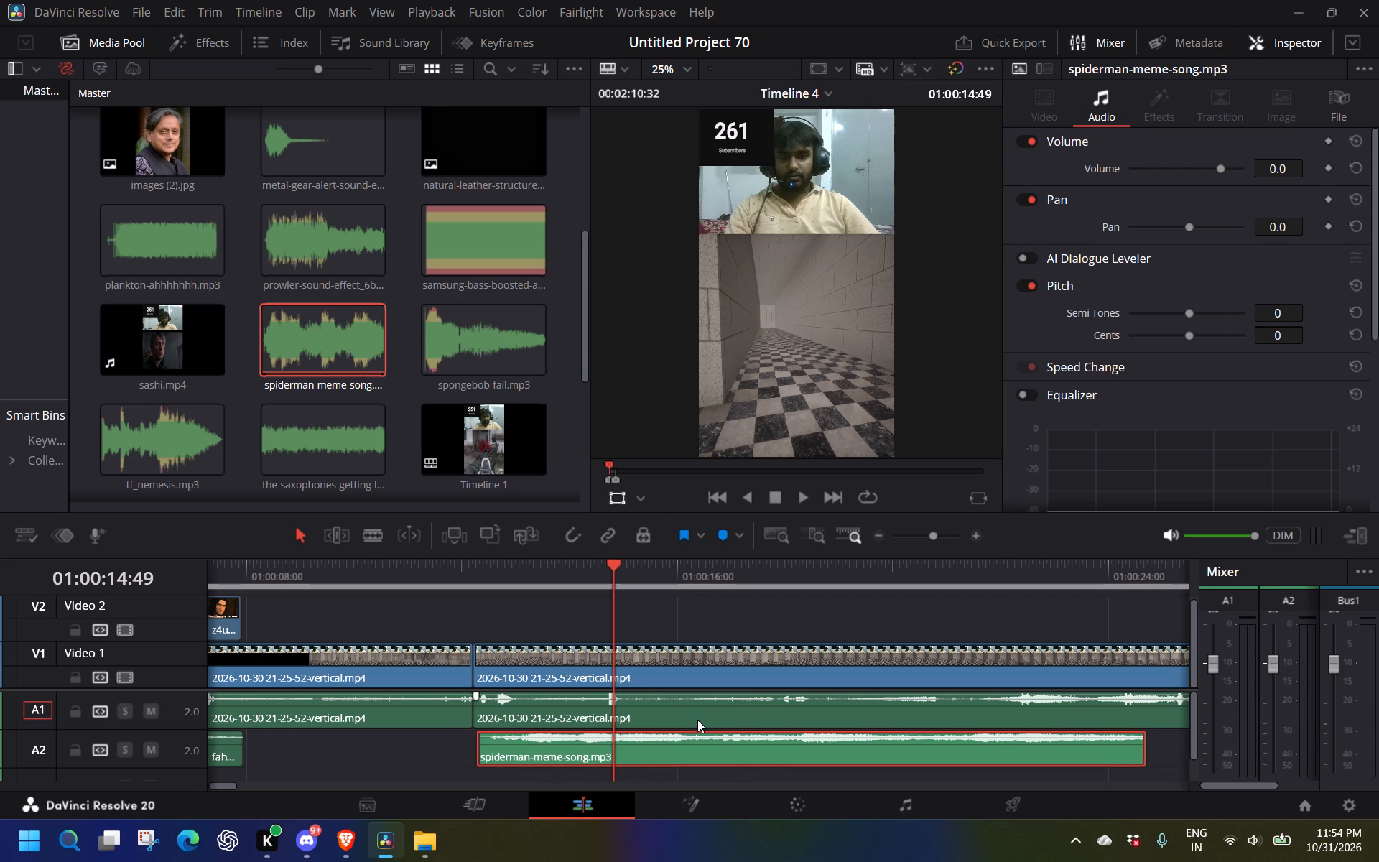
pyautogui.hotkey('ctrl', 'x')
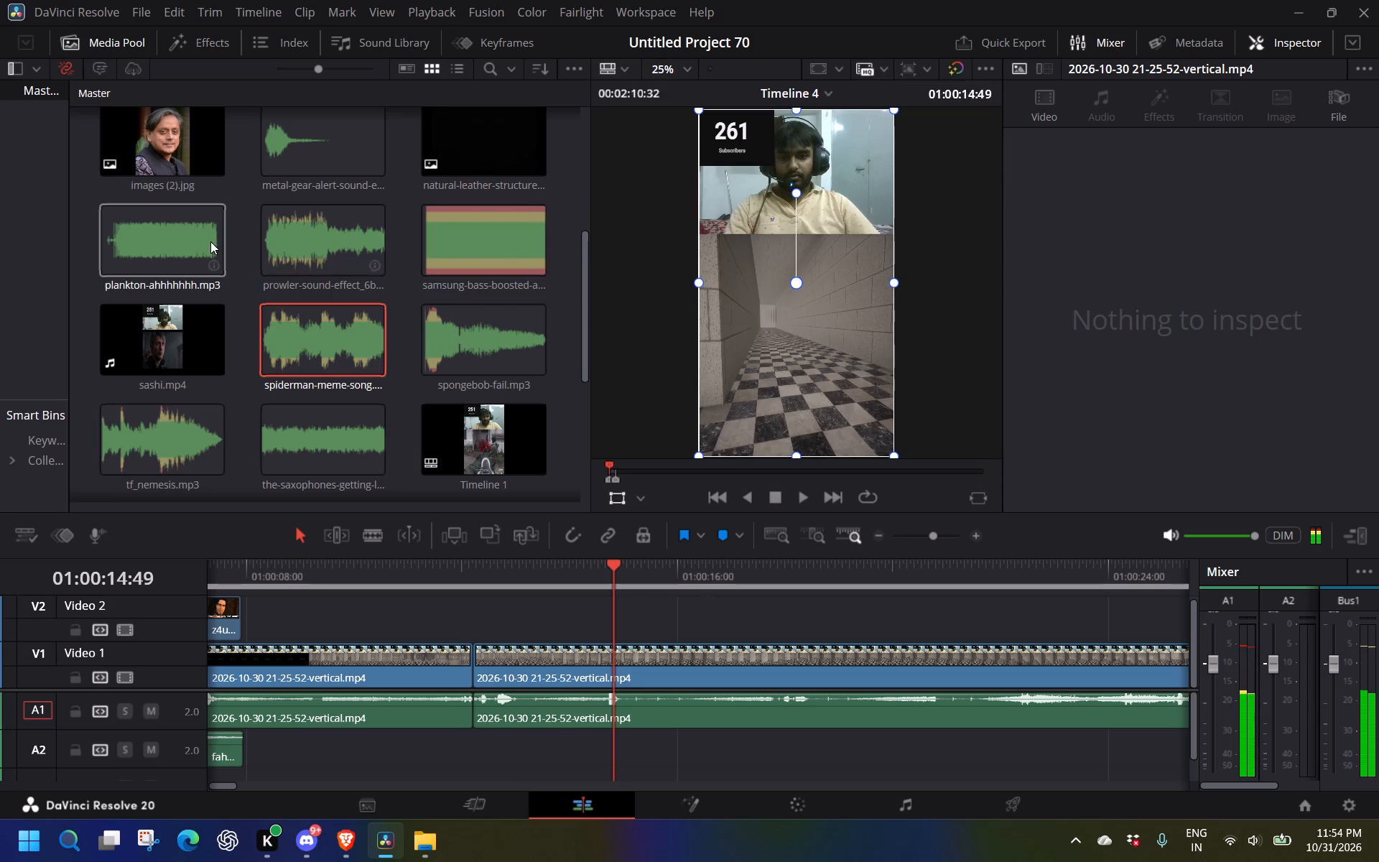
# Place samsung-bass-boosted-alarm.mp3 on Audio 2 after the join, adjust its start to about 01:00:14:12, and play it back.
pyautogui.moveTo(447, 249); pyautogui.dragTo(484, 767)
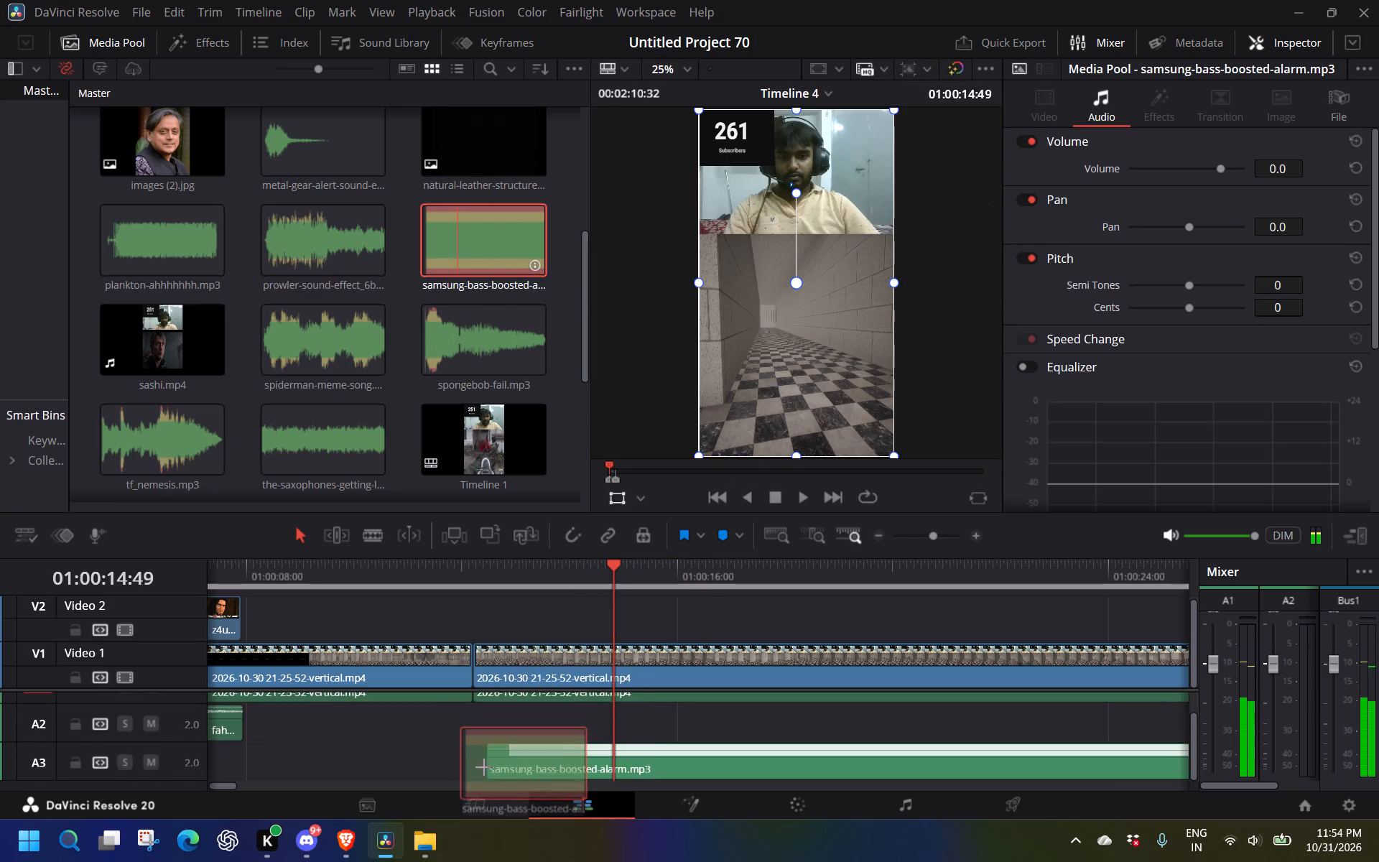
pyautogui.moveTo(484, 767); pyautogui.dragTo(472, 727)
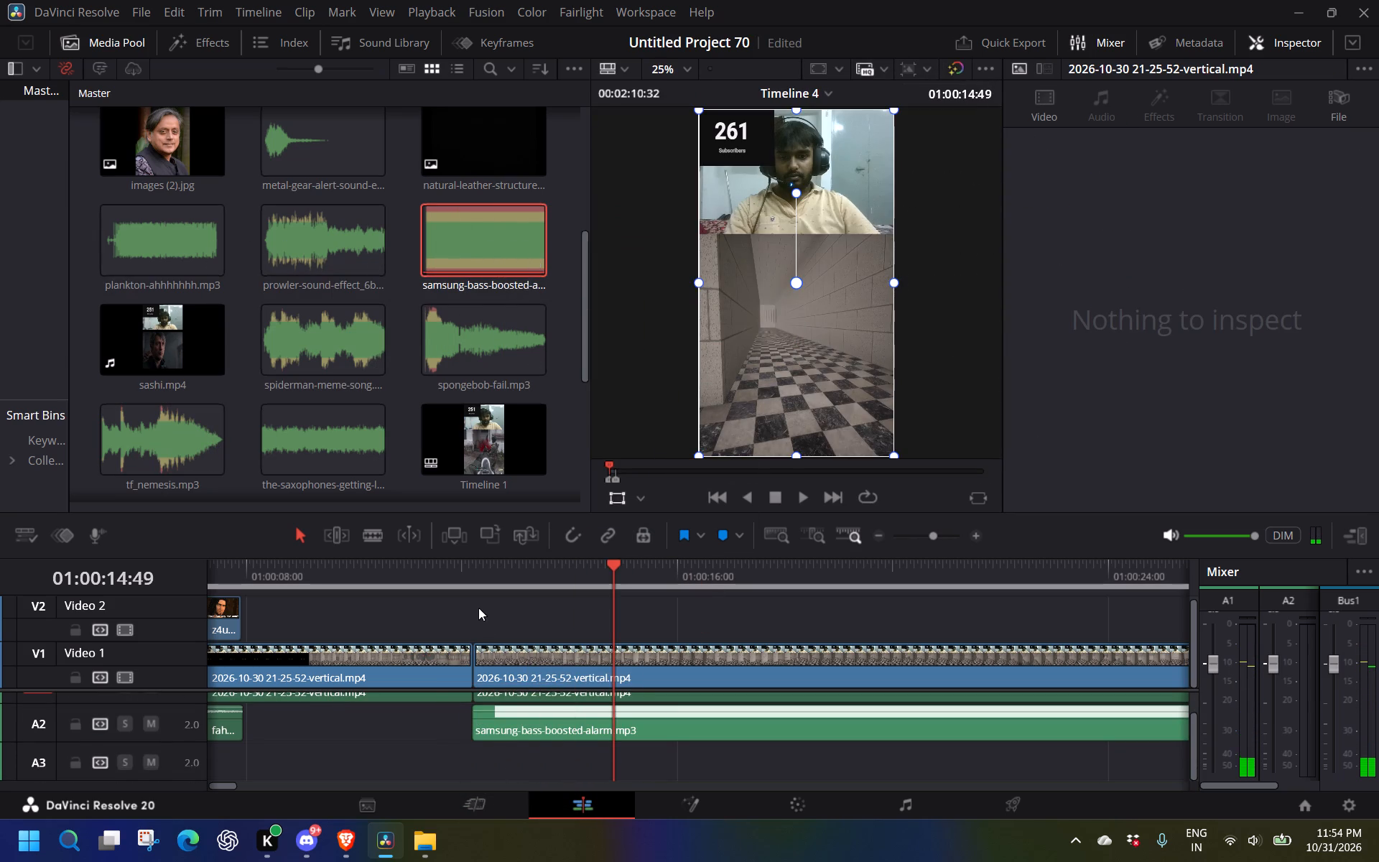
pyautogui.click(435, 569)
pyautogui.press('space')
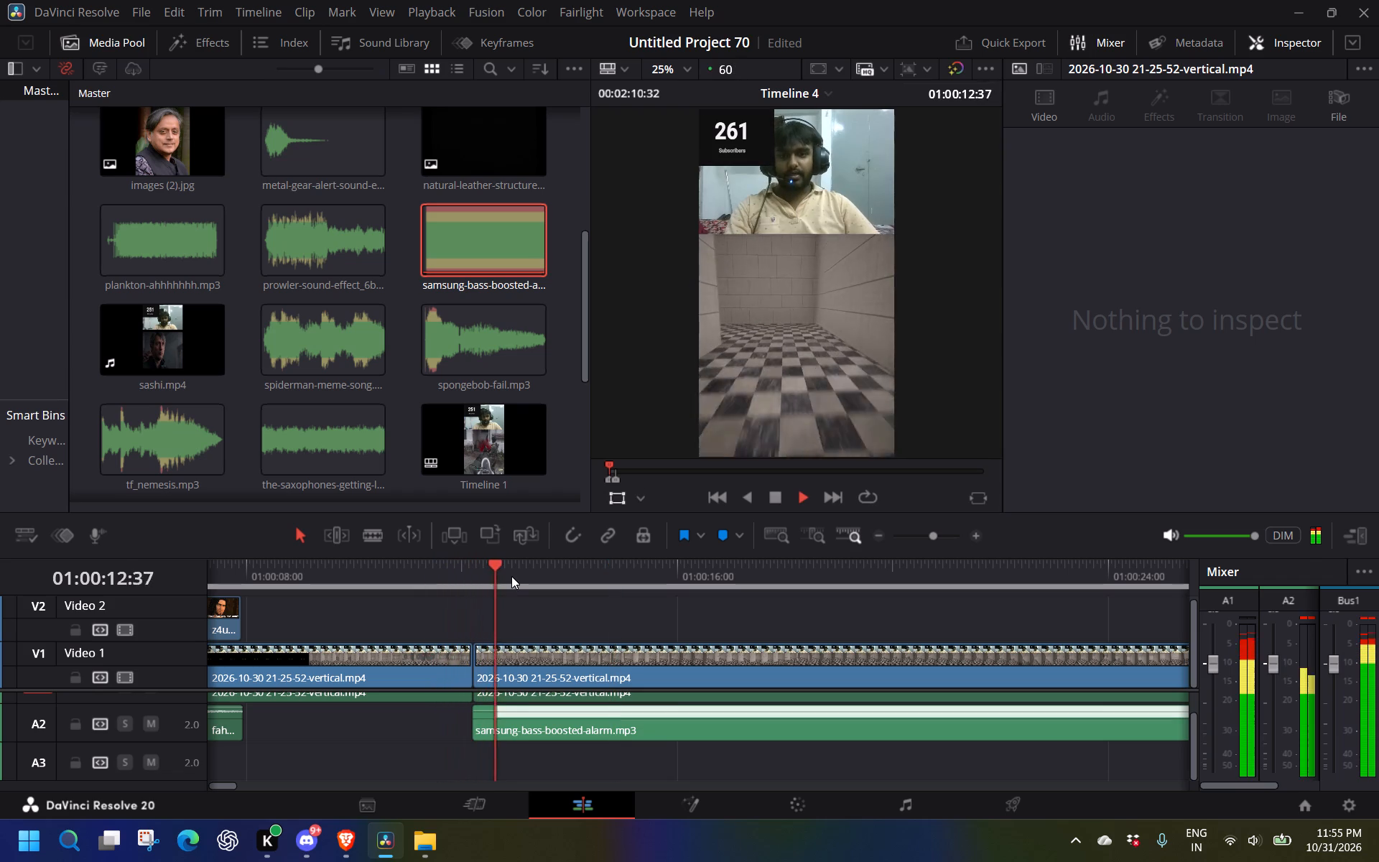
pyautogui.press('space')
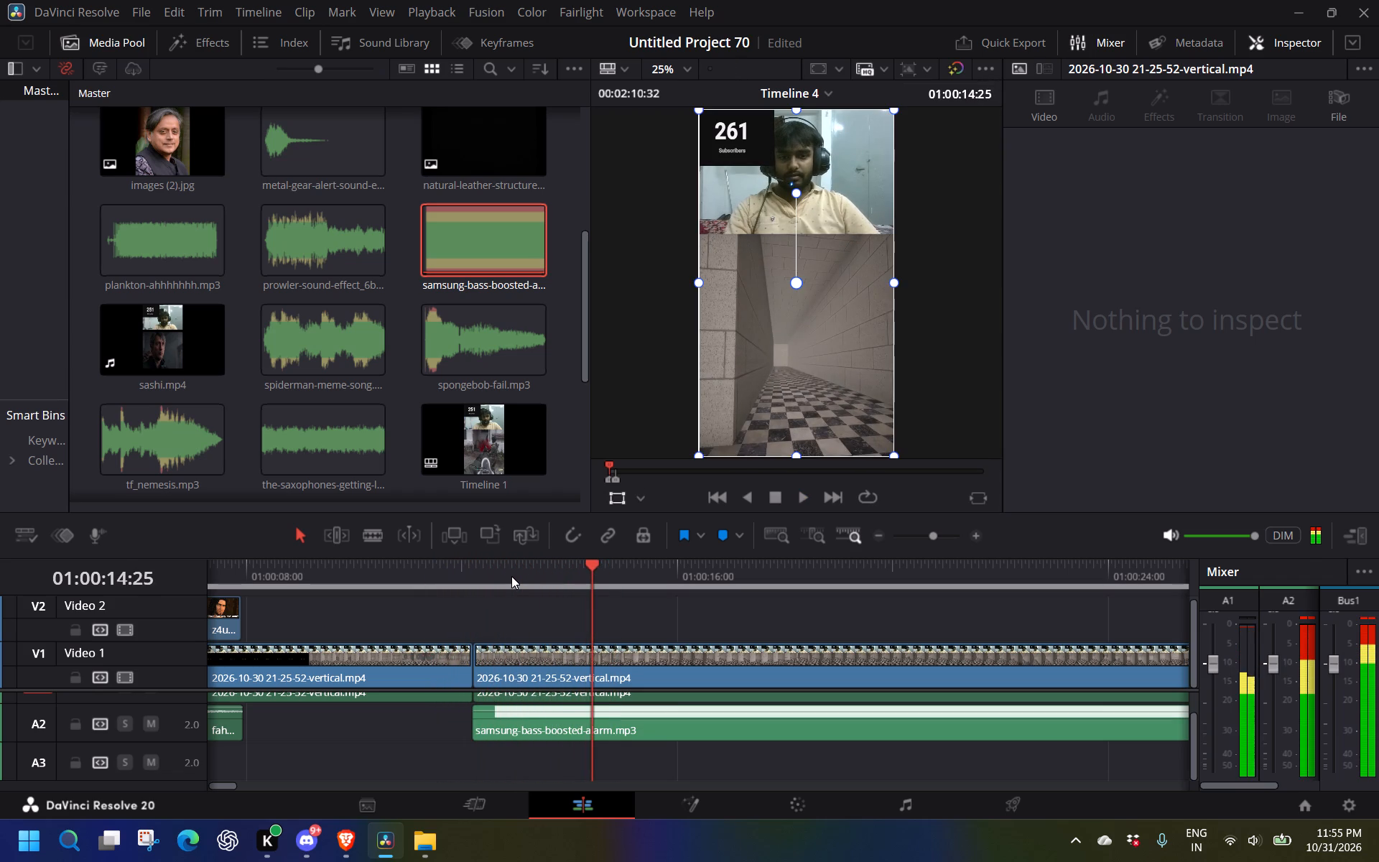
pyautogui.moveTo(631, 732); pyautogui.dragTo(715, 728)
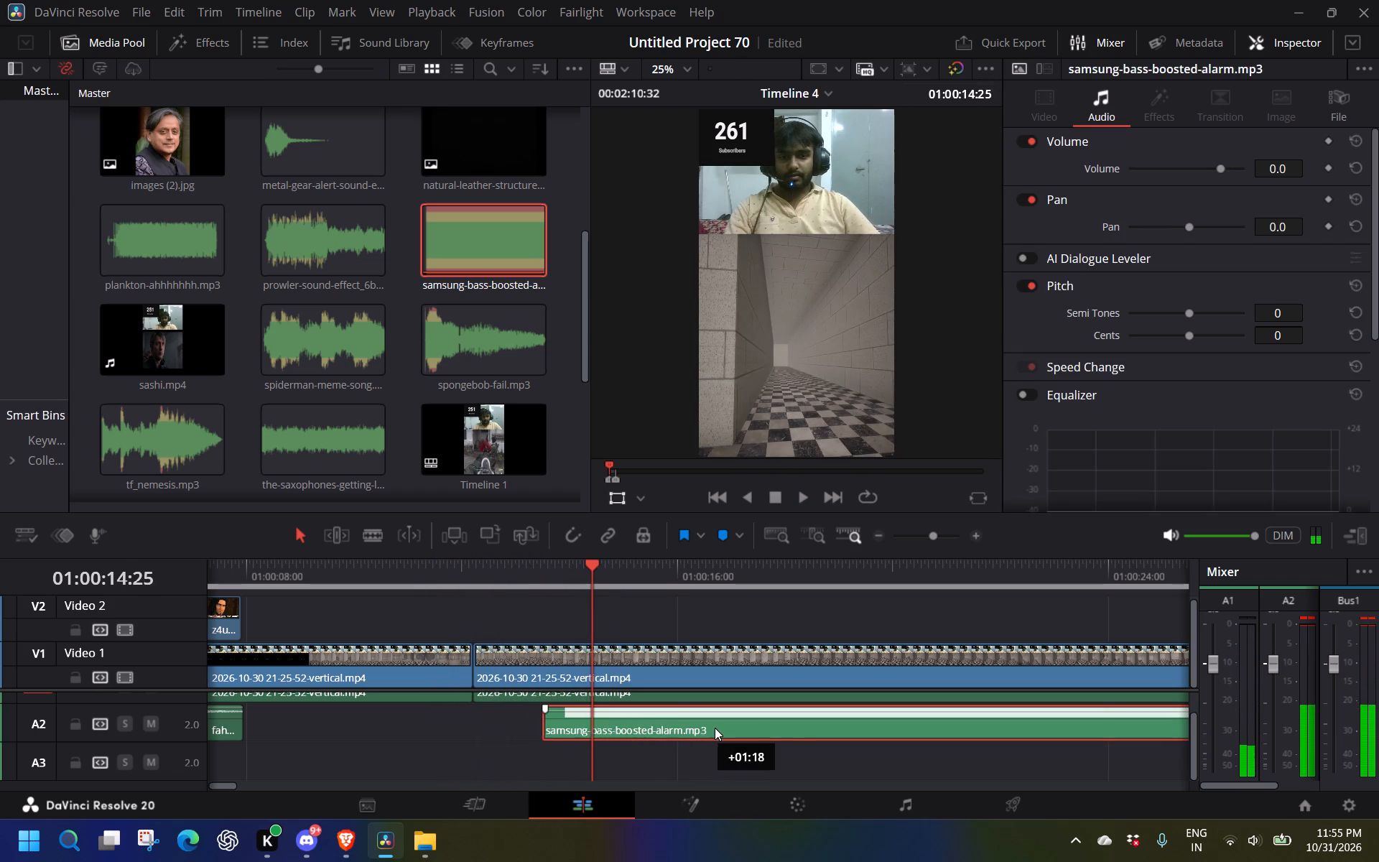
pyautogui.moveTo(715, 728); pyautogui.dragTo(738, 726)
pyautogui.click(501, 570)
pyautogui.press('space')
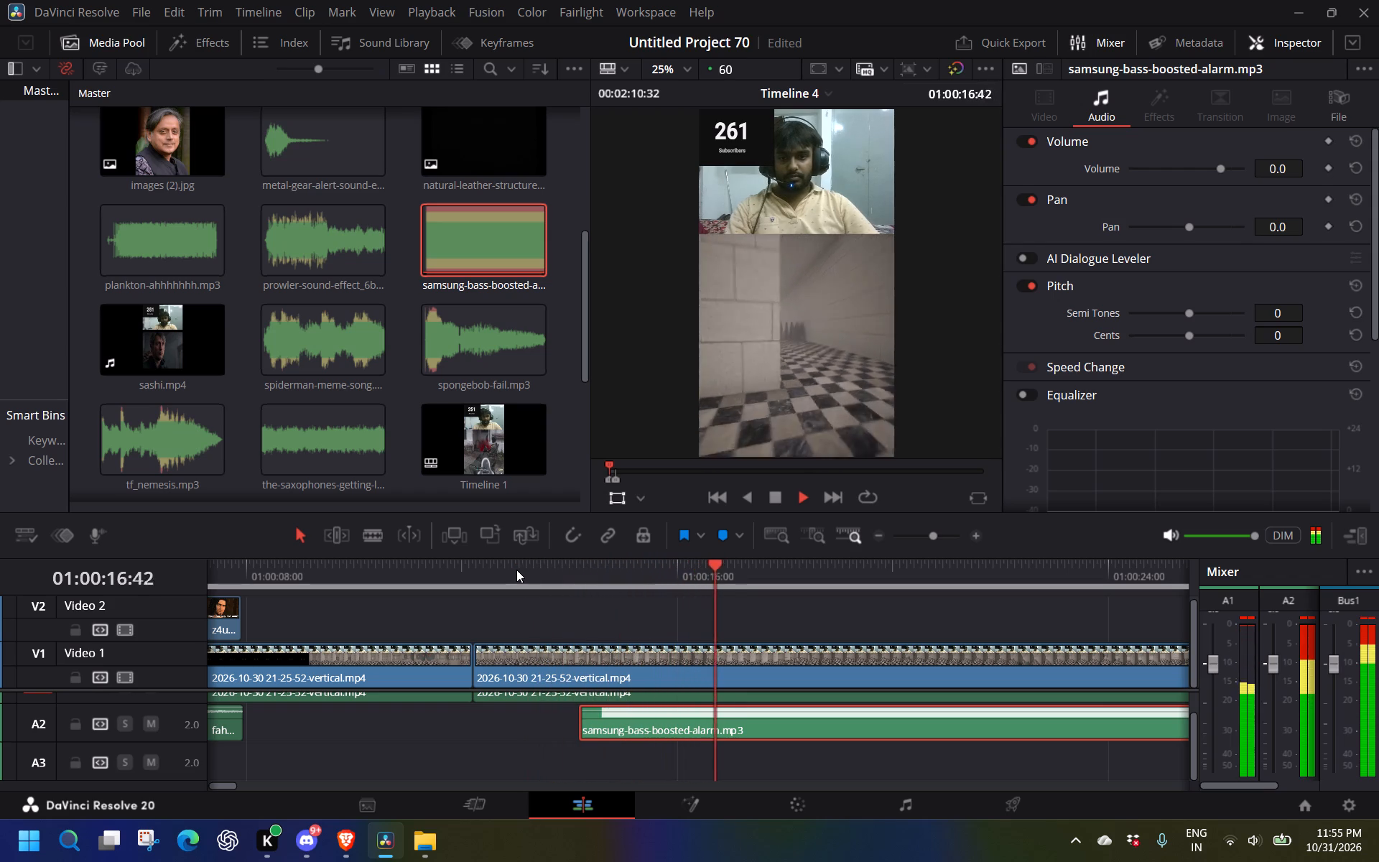
pyautogui.press('space')
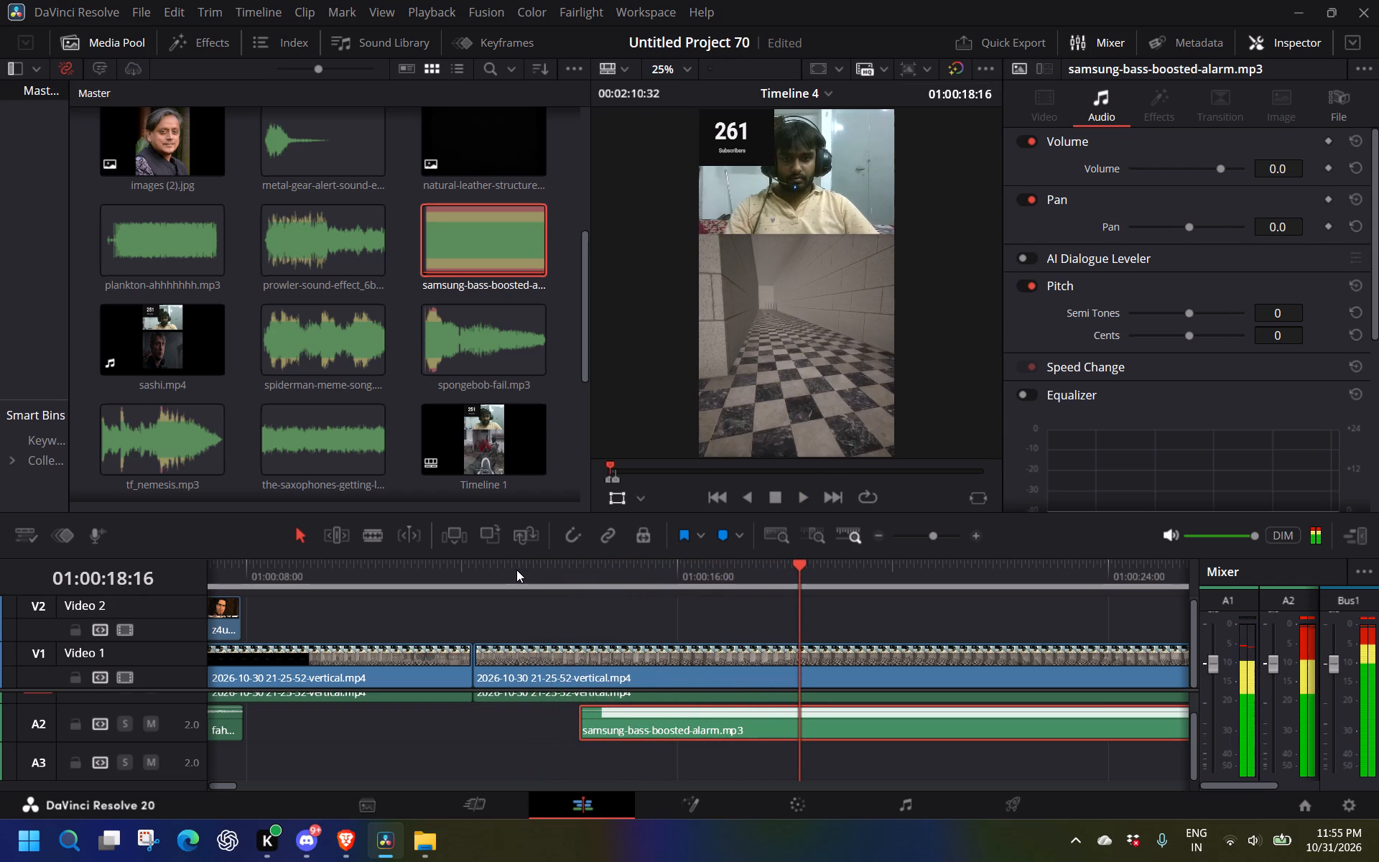
# Split the alarm sound at about 01:00:17:50, remove the part after the cut, and play back the shortened sound.
pyautogui.click(646, 573)
pyautogui.press('space')
pyautogui.press('space')
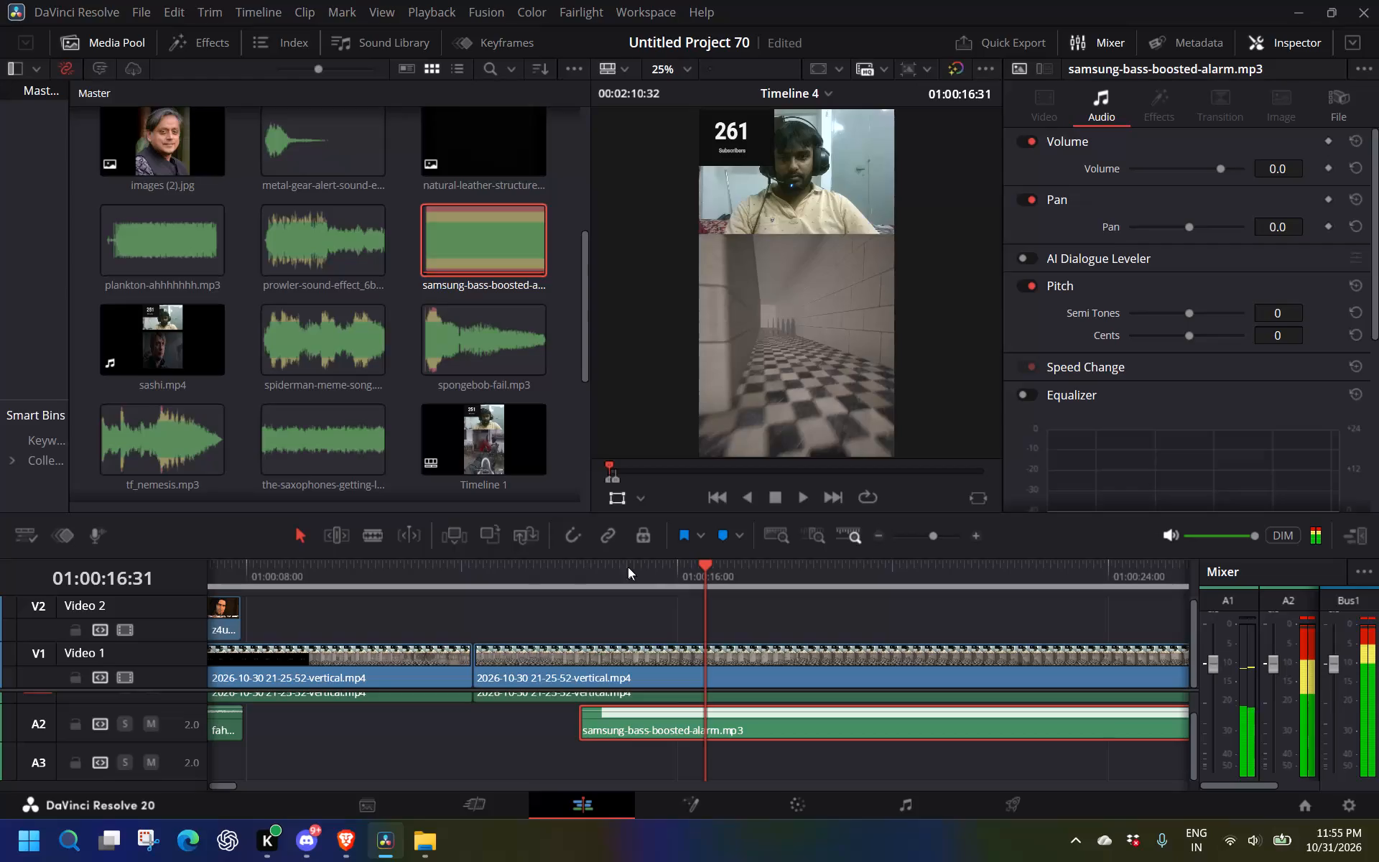
pyautogui.click(381, 538)
pyautogui.press('space')
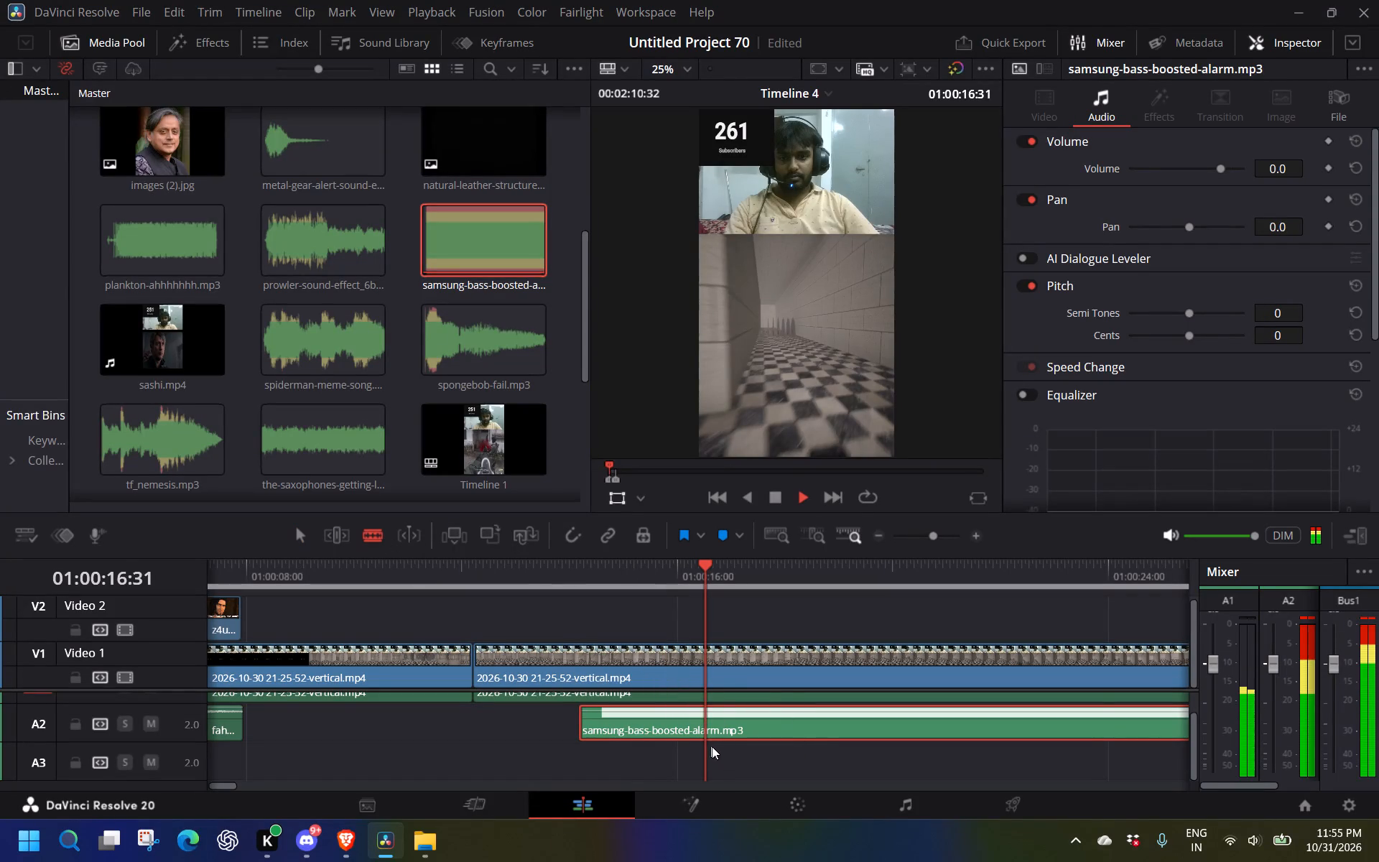
pyautogui.press('space')
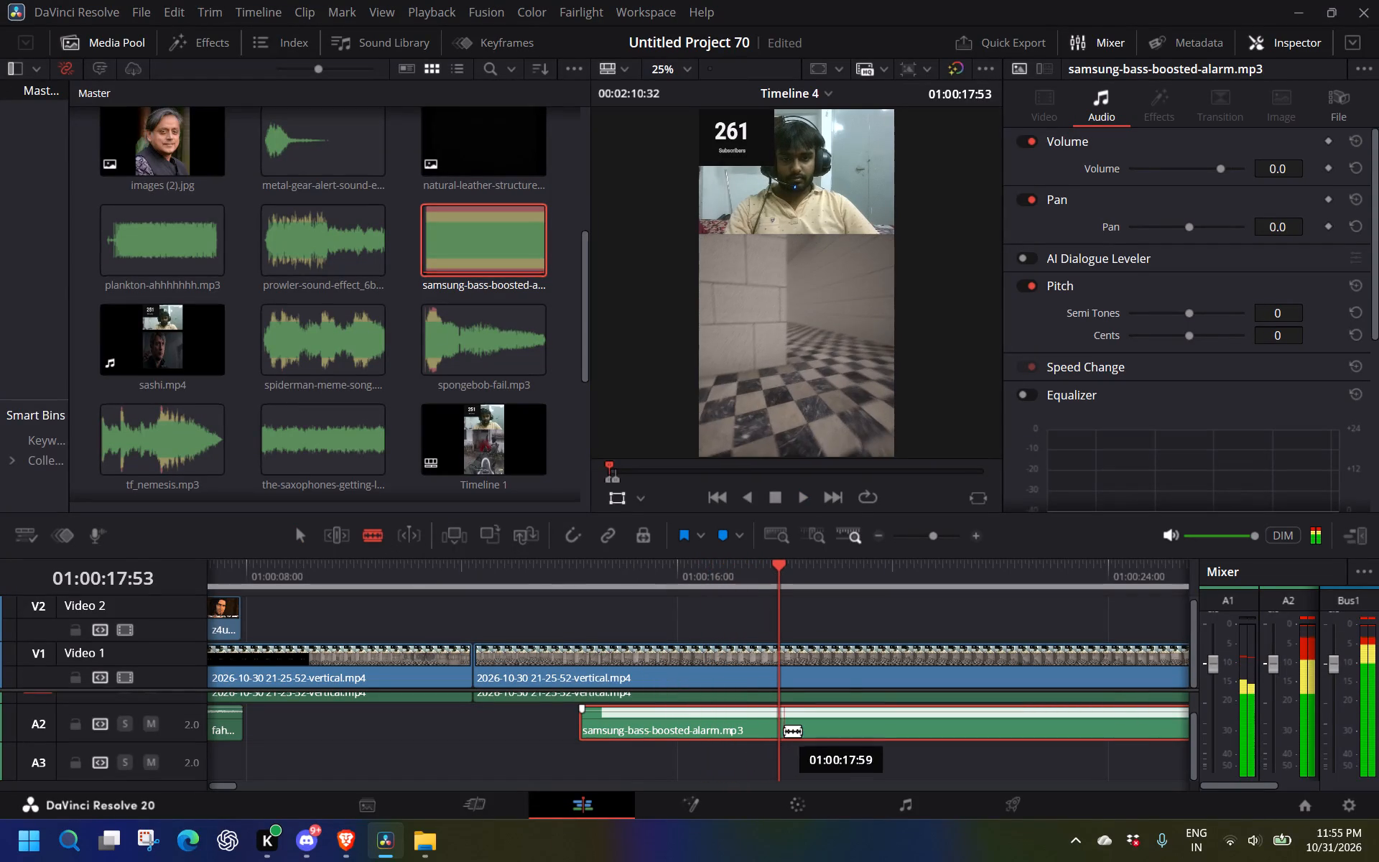
pyautogui.click(776, 728)
pyautogui.click(297, 531)
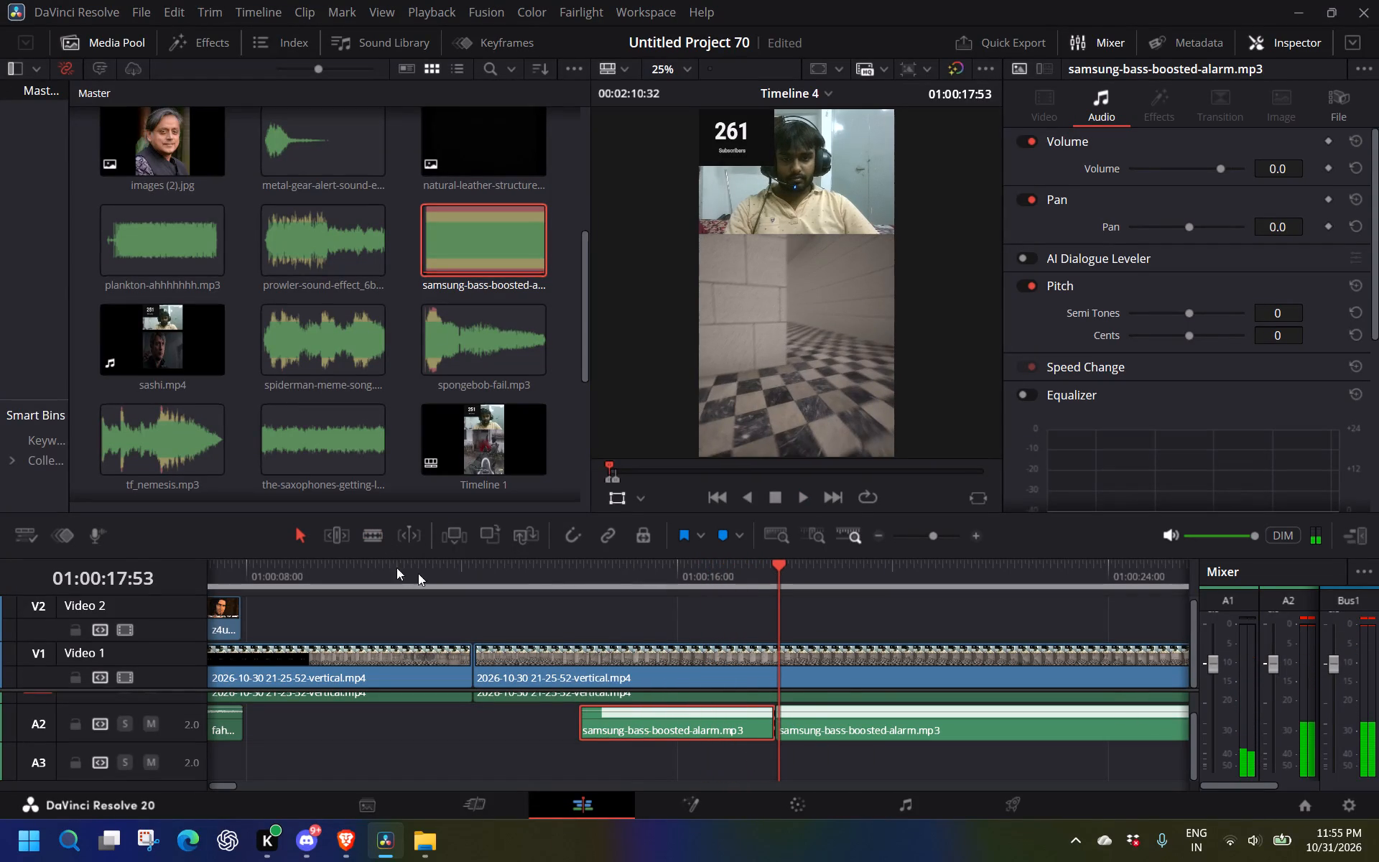
pyautogui.click(814, 727)
pyautogui.hotkey('ctrl', 'x')
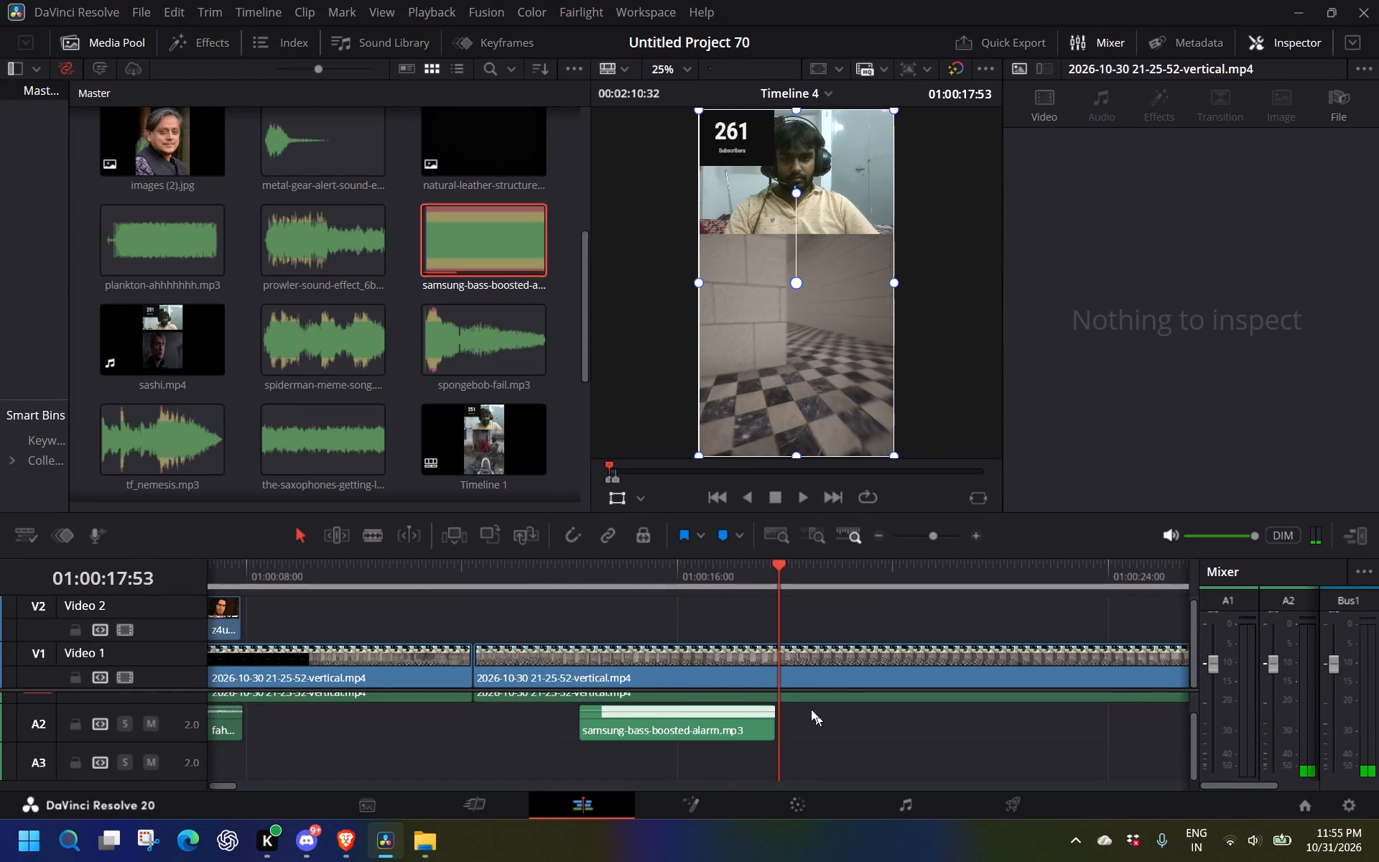
pyautogui.click(639, 565)
pyautogui.press('space')
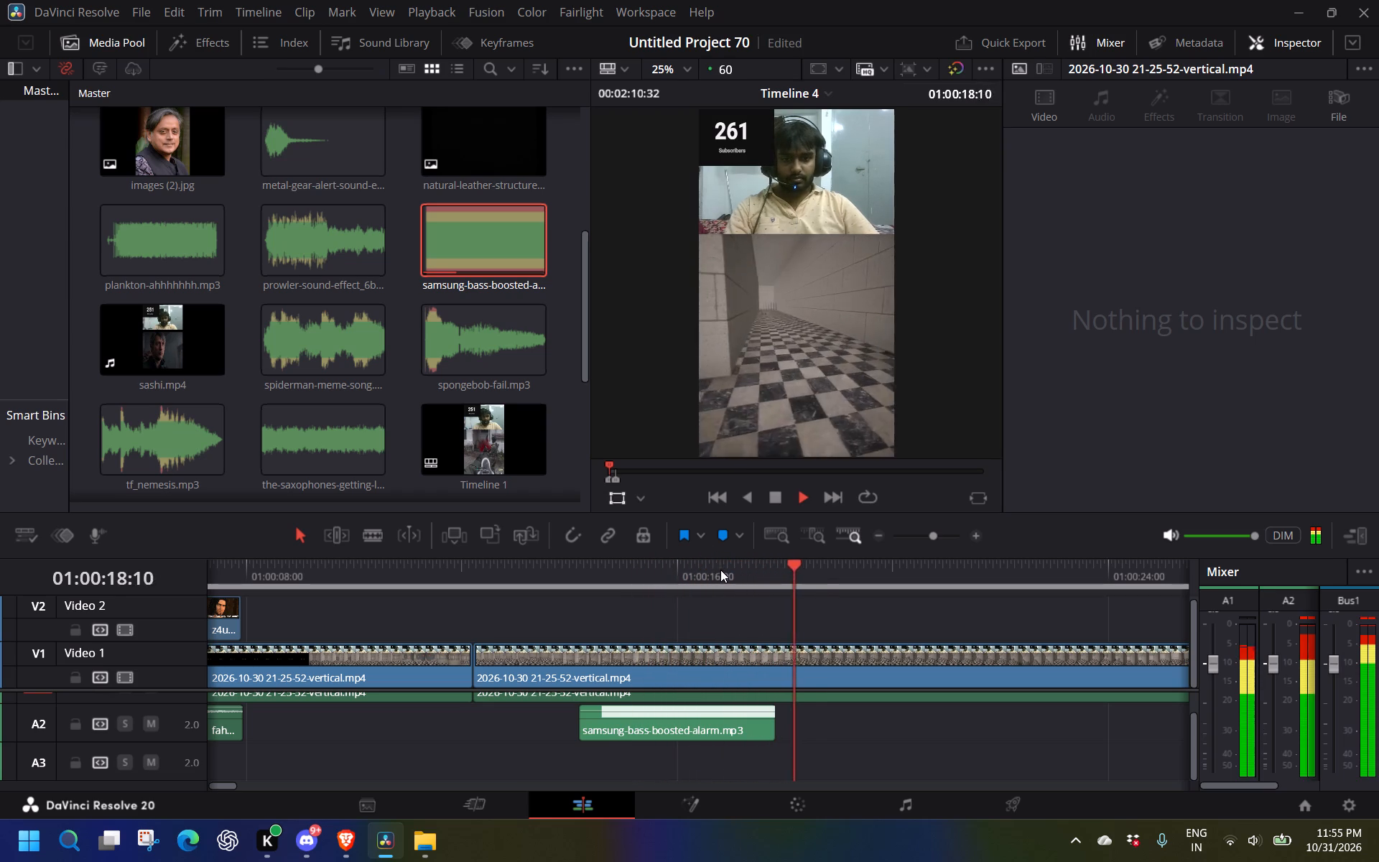
pyautogui.press('space')
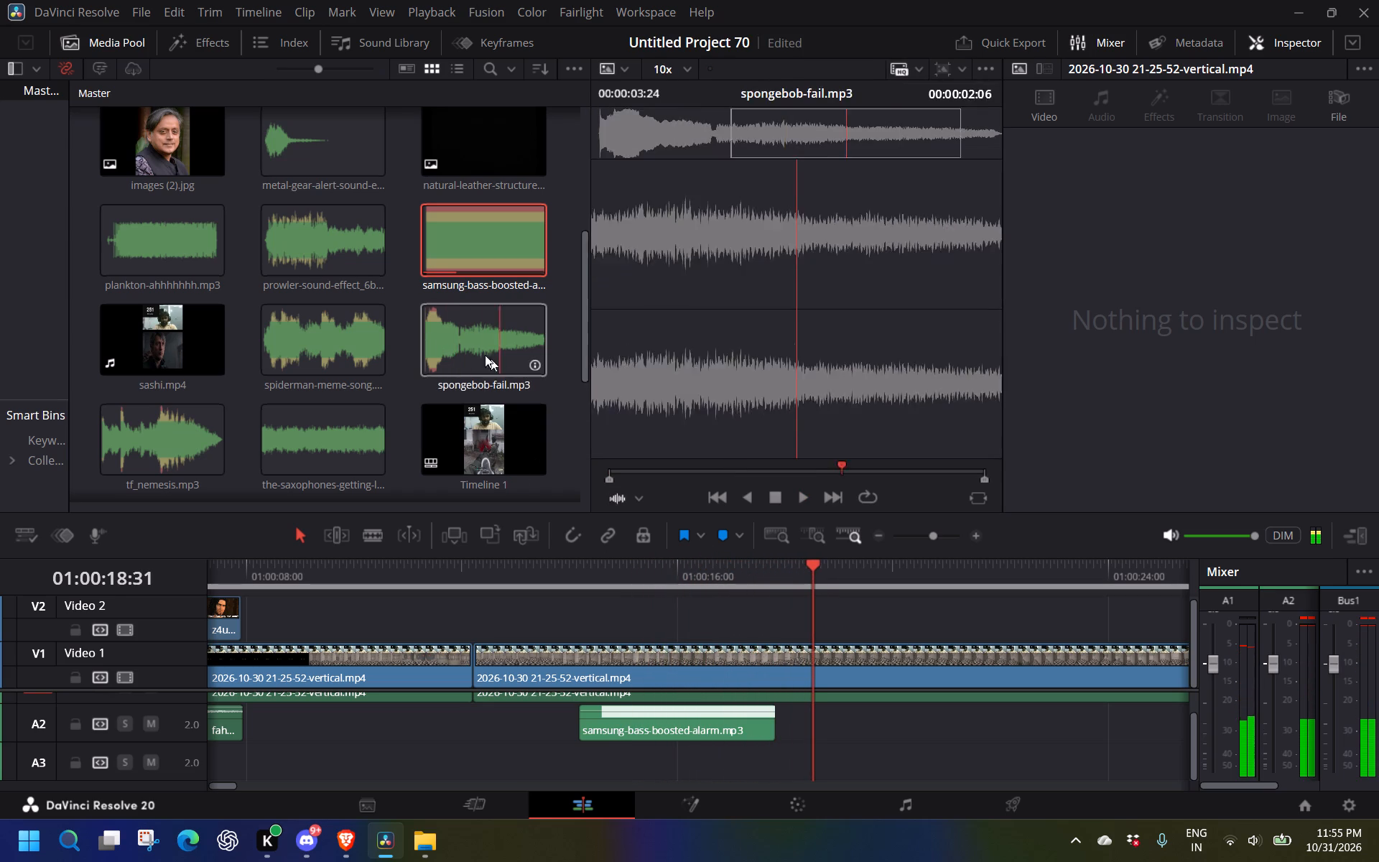
# Place the metal-gear-alert sound effect on Audio 3, starting just before the alarm sound at about 01:00:14:03.
pyautogui.scroll(1, 328, 255)
pyautogui.scroll(1, 325, 312)
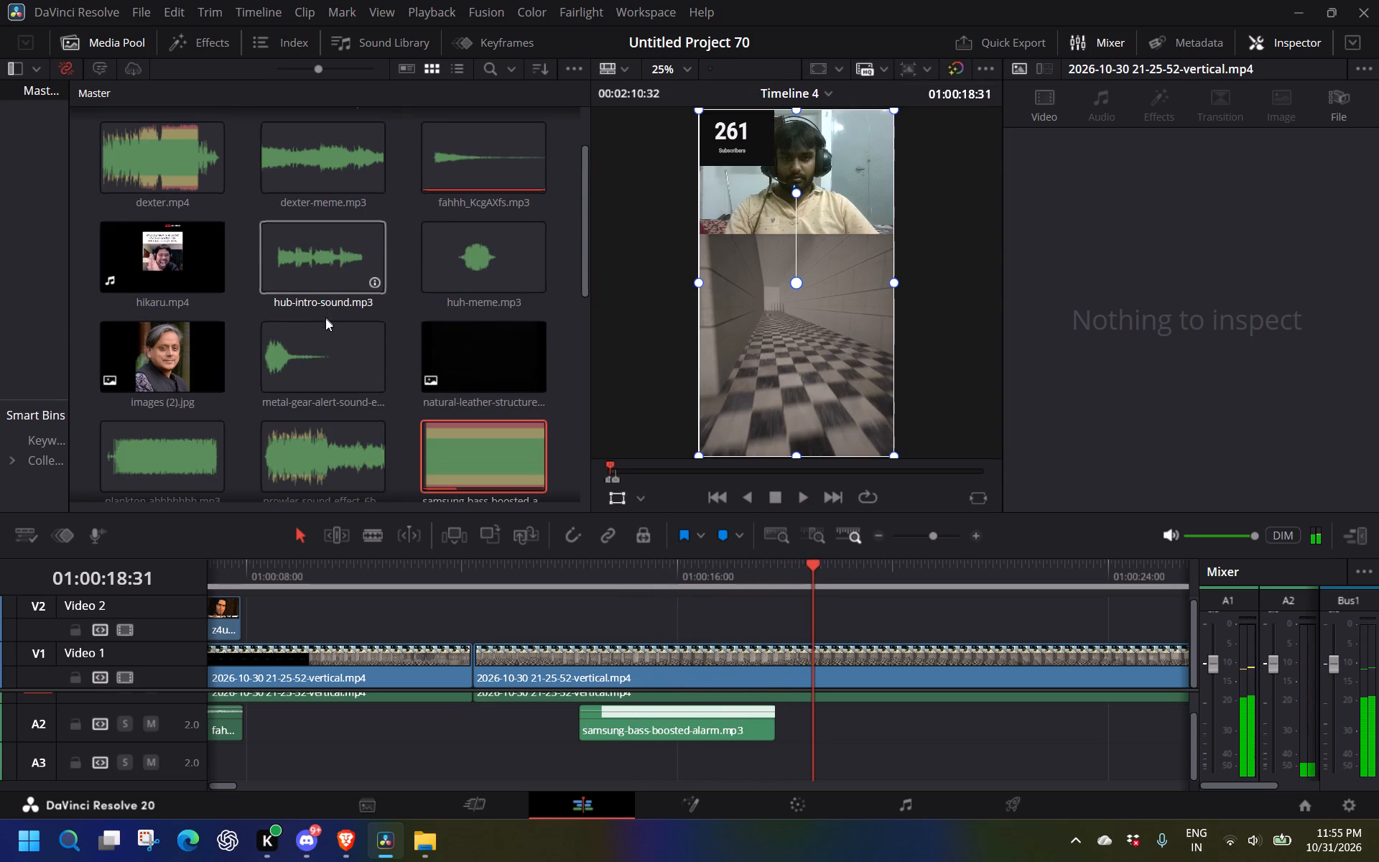
pyautogui.scroll(2, 325, 318)
pyautogui.moveTo(307, 317); pyautogui.dragTo(475, 746)
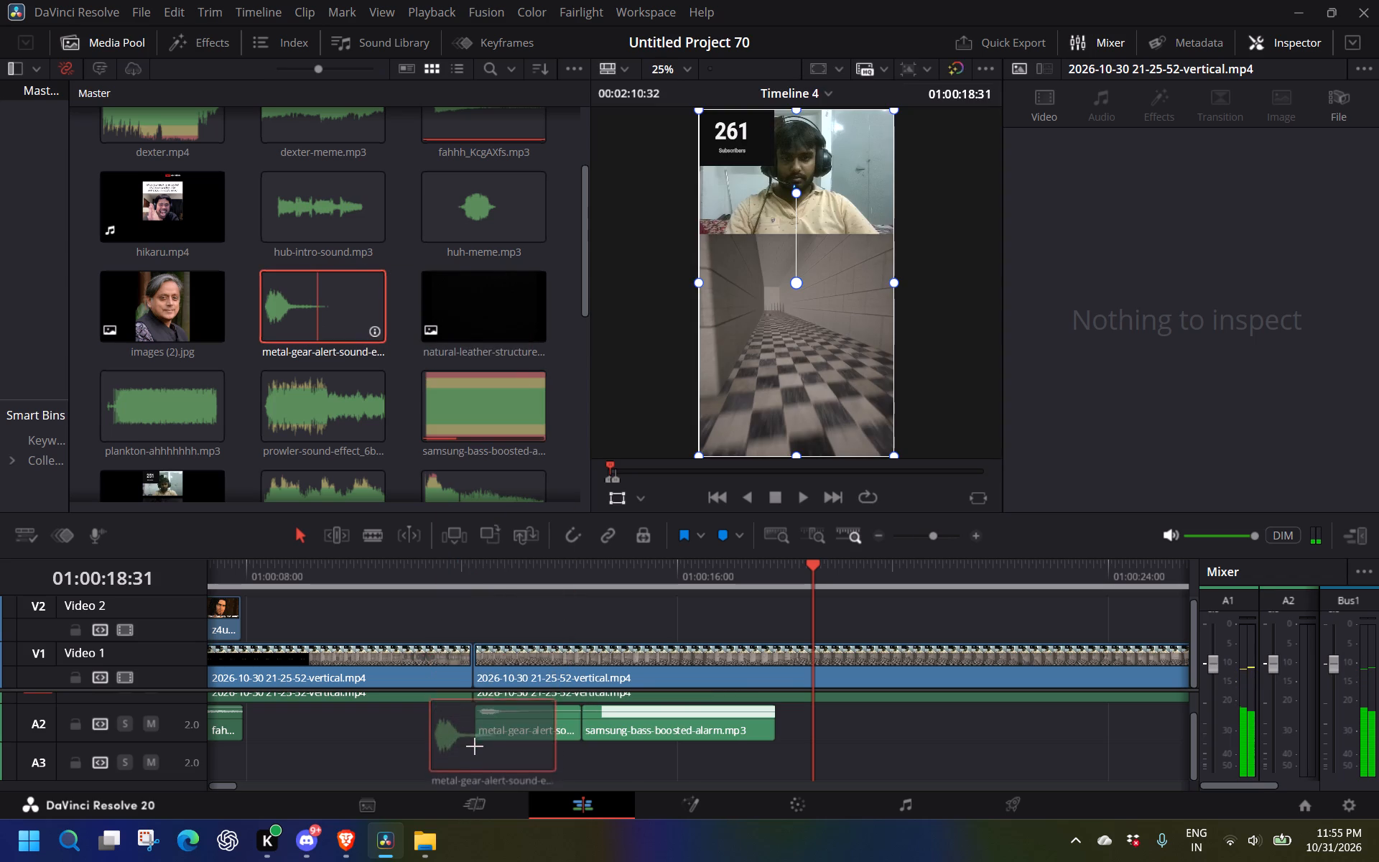
pyautogui.moveTo(475, 746); pyautogui.dragTo(570, 743)
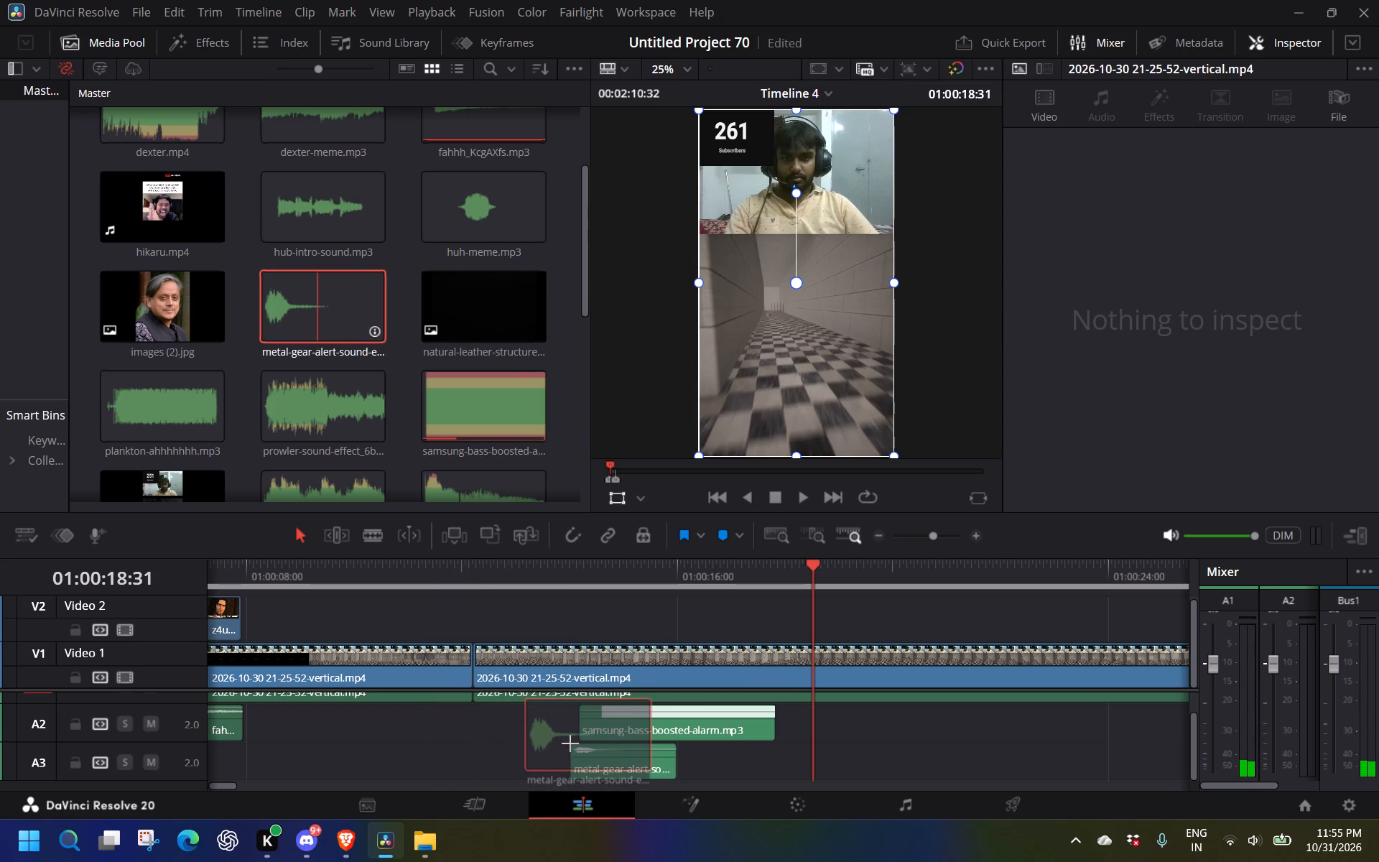
pyautogui.moveTo(570, 743); pyautogui.dragTo(572, 743)
# Raise the metal-gear-alert clip's volume to 30.0 and play back the section from just after the join.
pyautogui.click(589, 772)
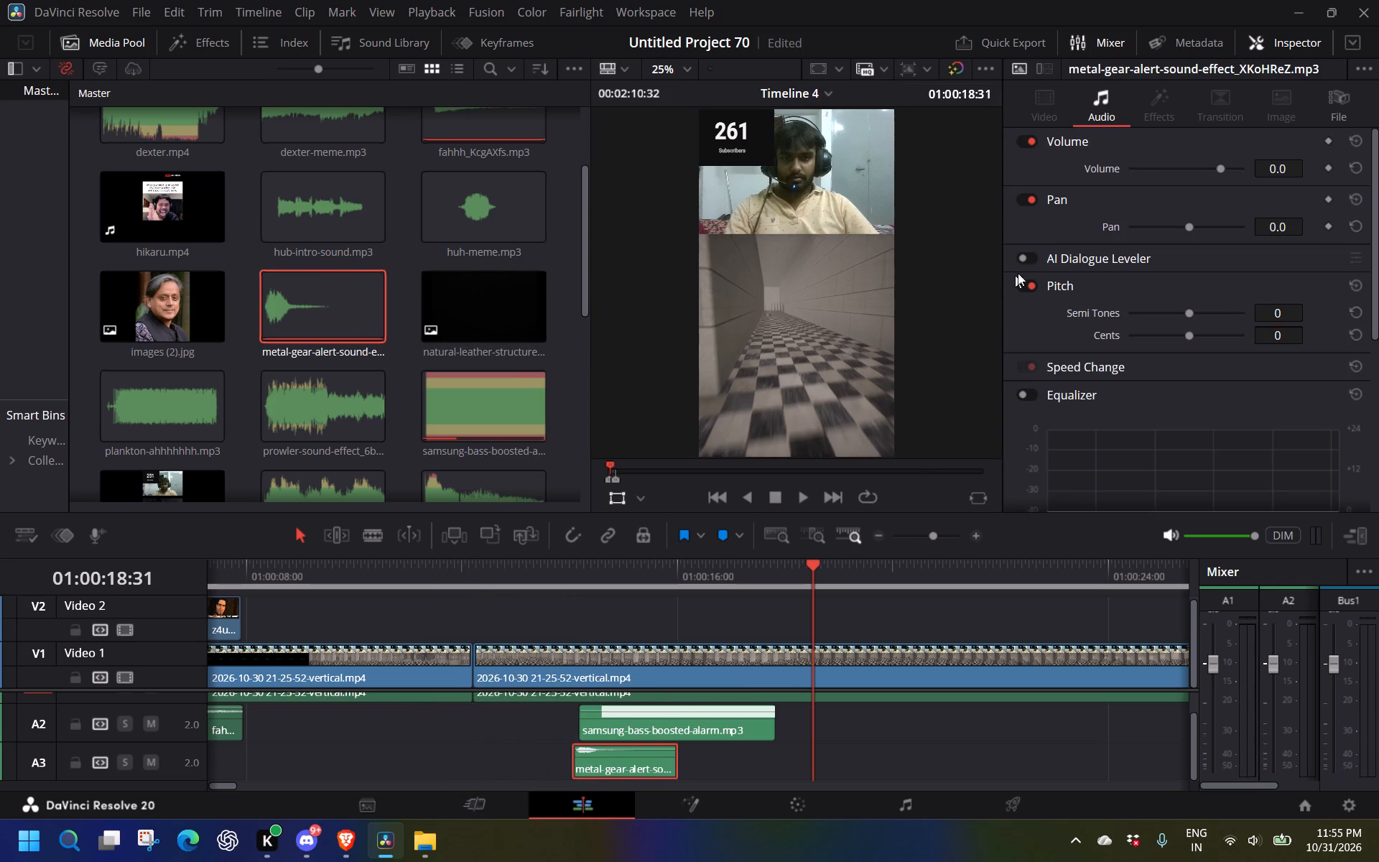
pyautogui.moveTo(1219, 167); pyautogui.dragTo(1260, 164)
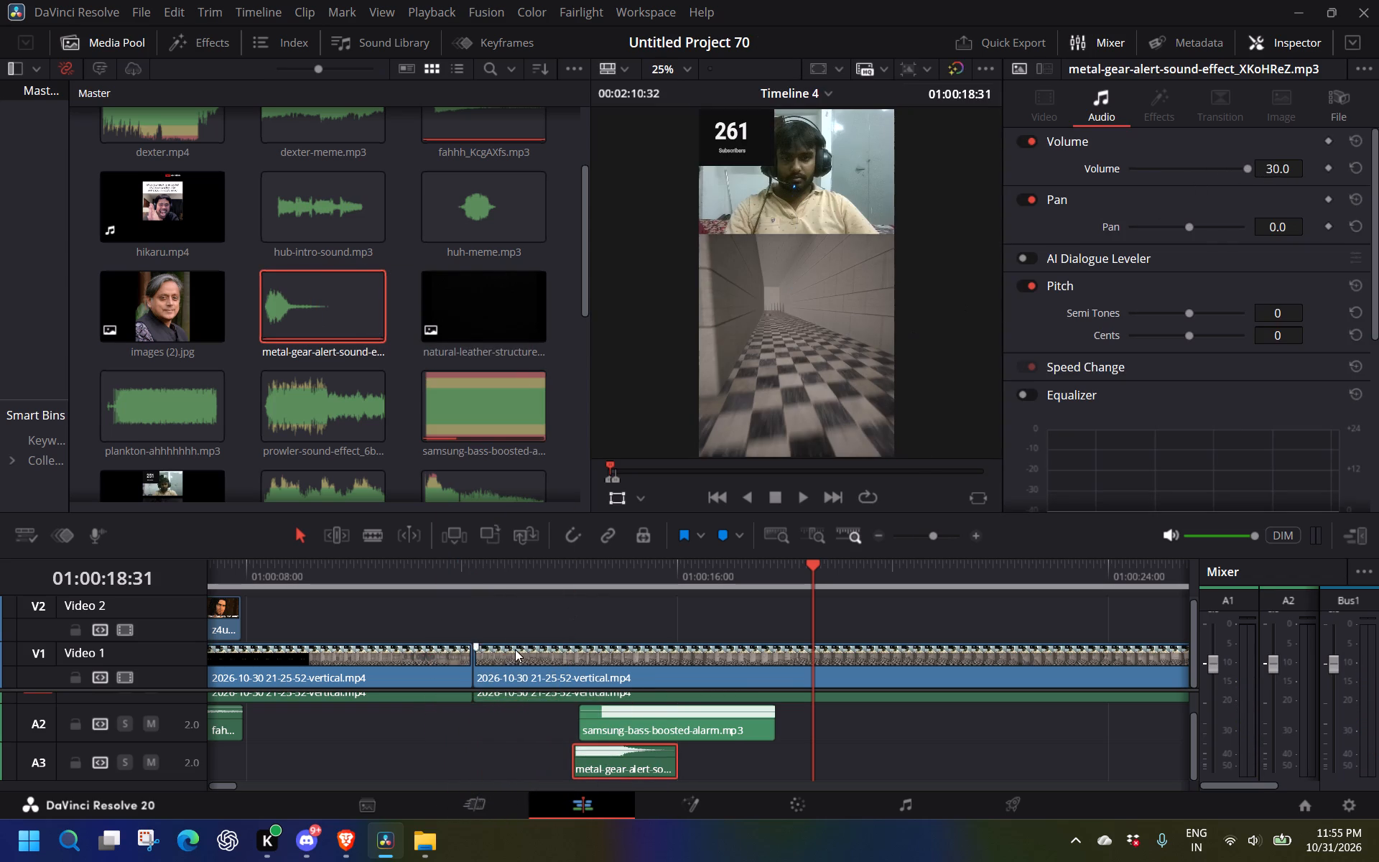
pyautogui.click(486, 559)
pyautogui.press('space')
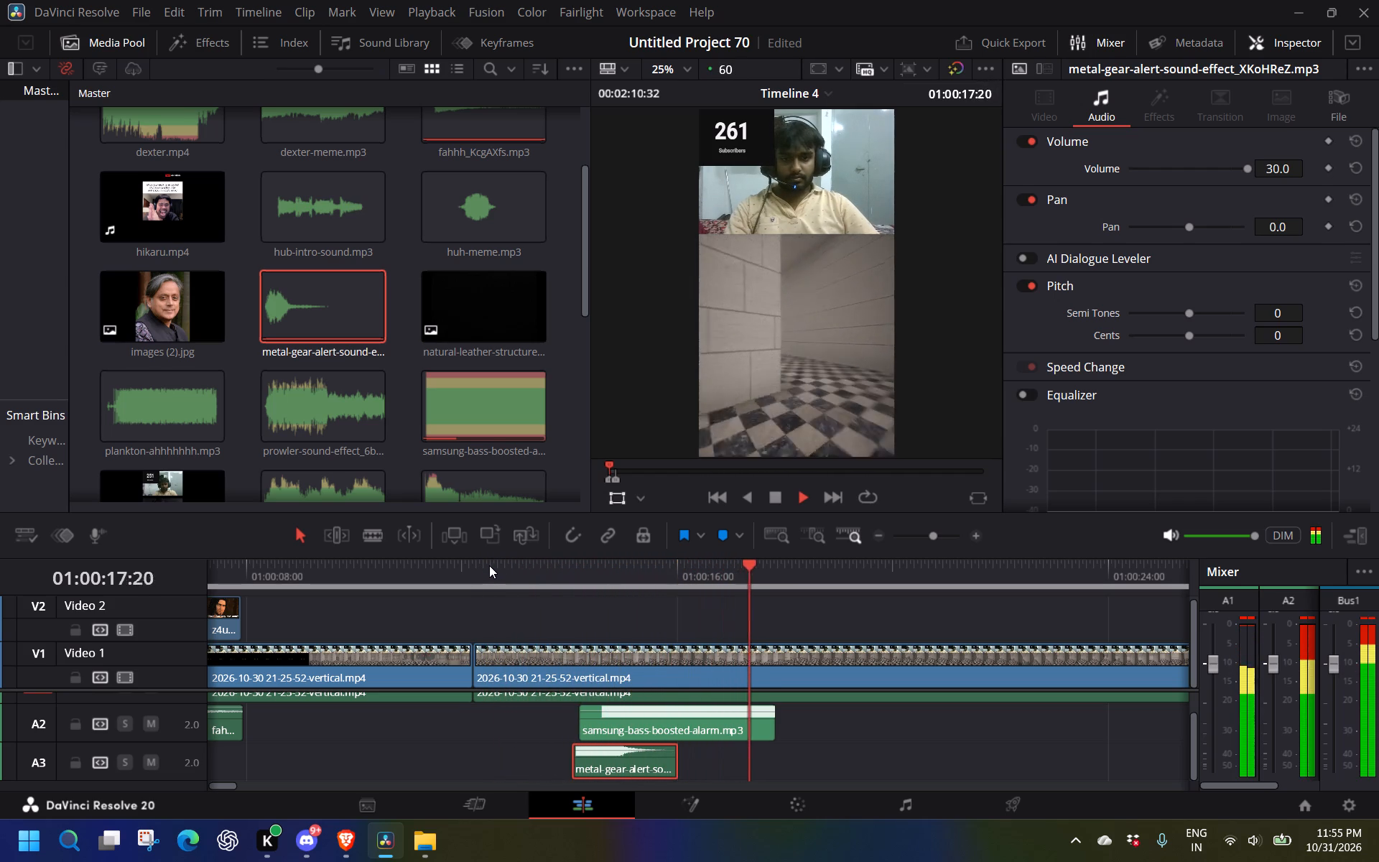
# Disable the samsung-bass-boosted-alarm.mp3 clip on Audio 2 and play back the section from just before it.
pyautogui.press('space')
pyautogui.click(741, 726)
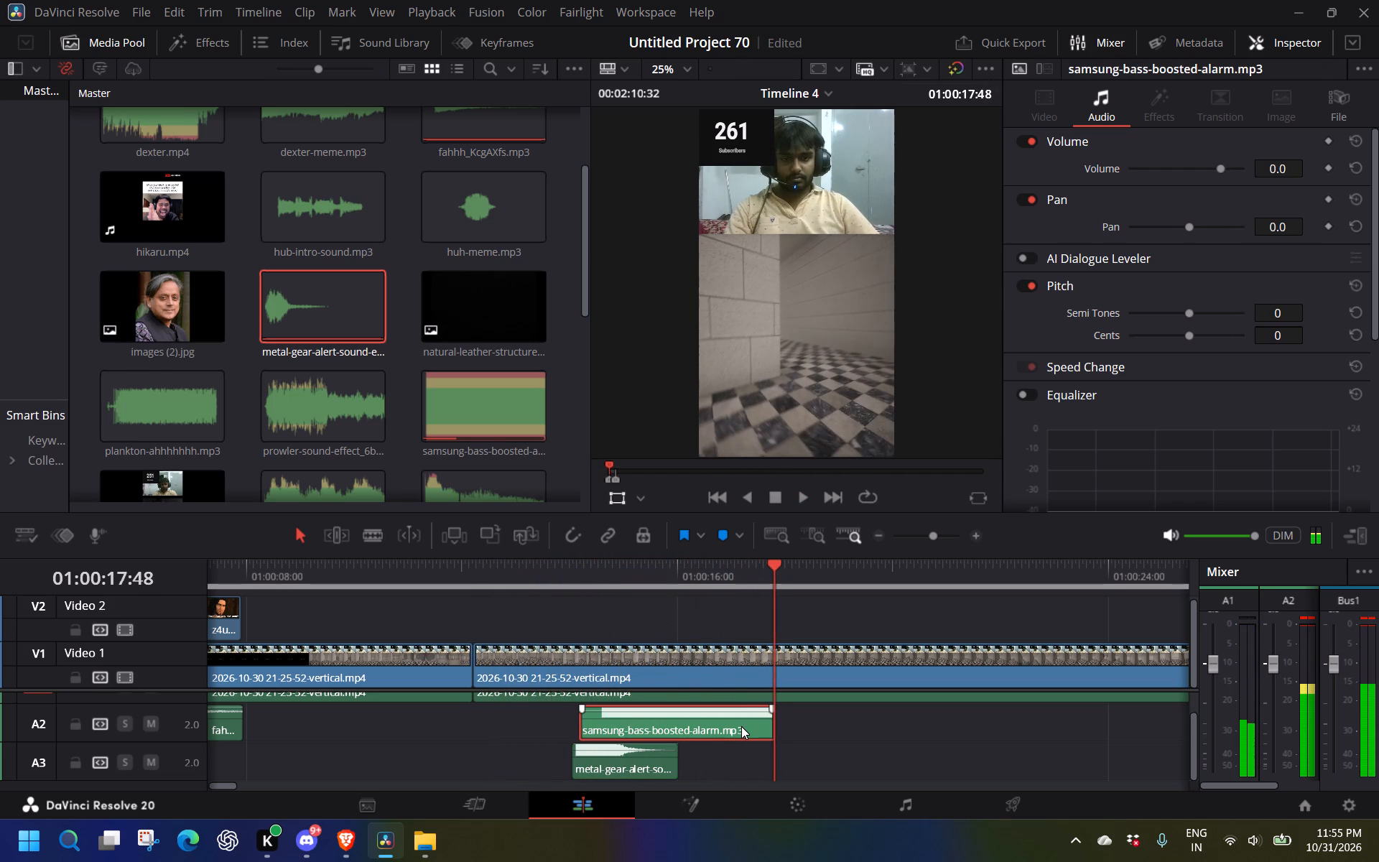
pyautogui.press('d')
pyautogui.press('space')
pyautogui.click(593, 573)
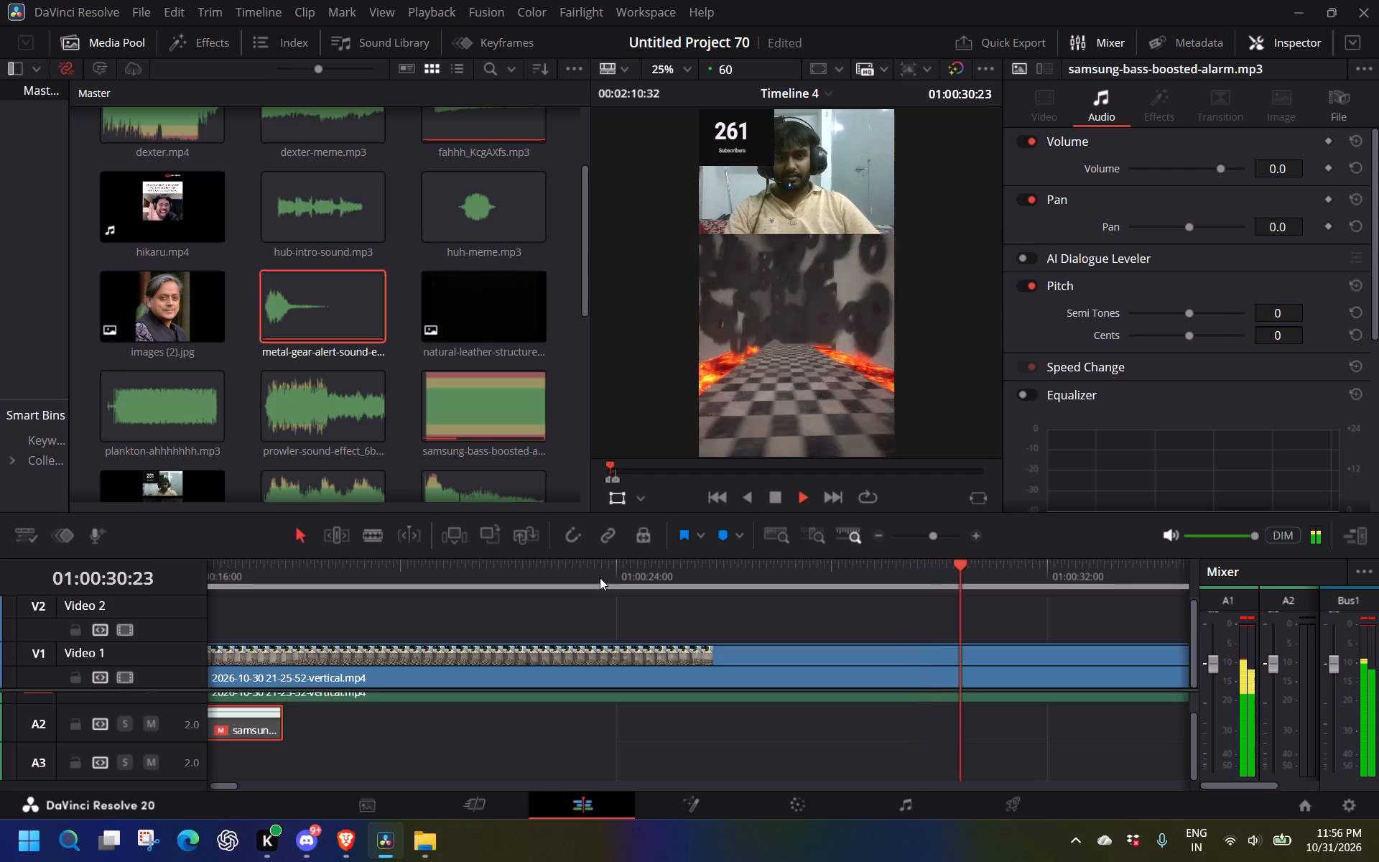
pyautogui.press('space')
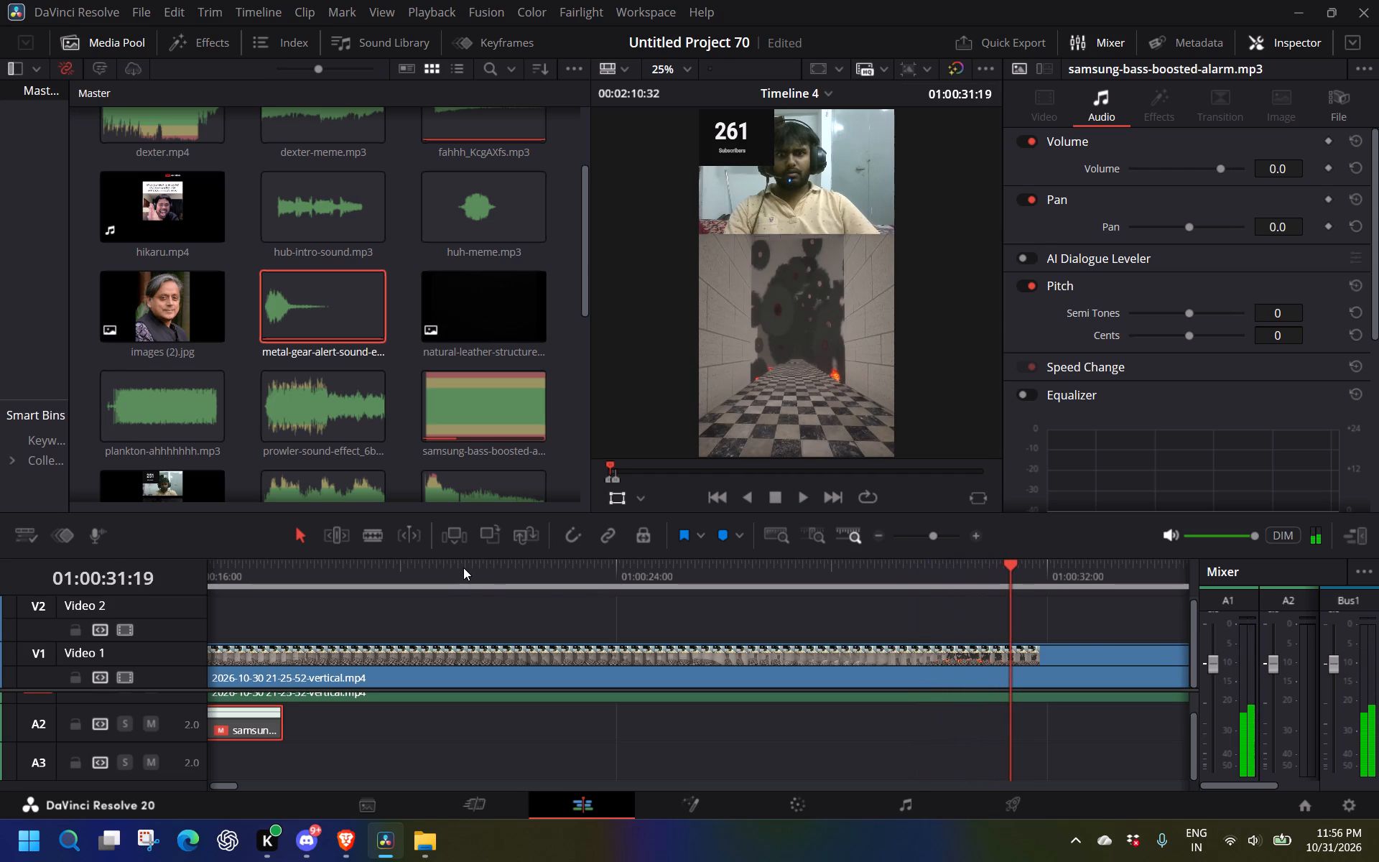
# Play back the footage from just before the alarm clip's end and stop at 01:00:25:25.
pyautogui.click(457, 565)
pyautogui.moveTo(389, 570); pyautogui.dragTo(368, 574)
pyautogui.moveTo(357, 576); pyautogui.dragTo(338, 579)
pyautogui.moveTo(322, 583); pyautogui.dragTo(306, 586)
pyautogui.click(303, 586)
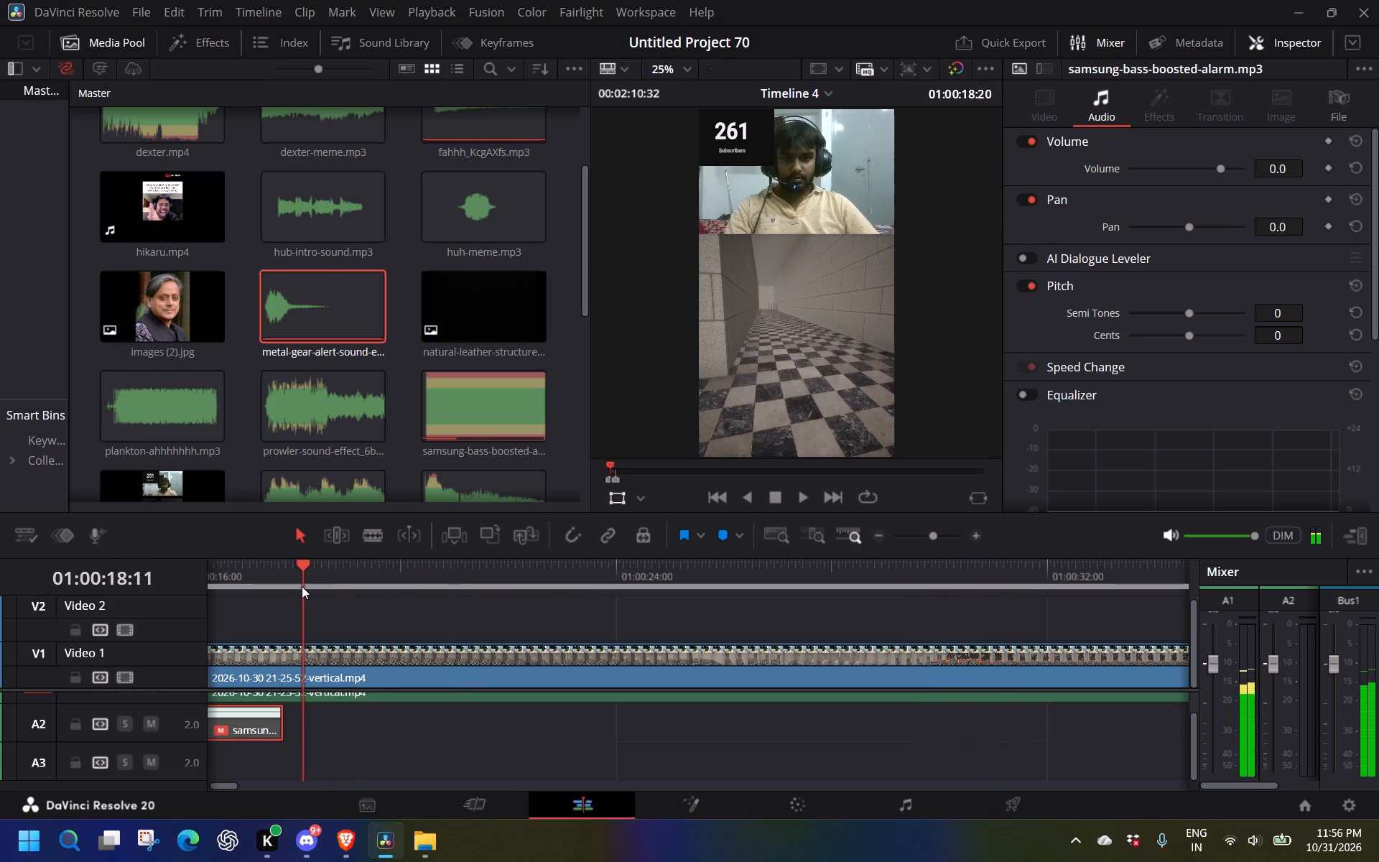
pyautogui.click(291, 589)
pyautogui.click(275, 589)
pyautogui.press('space')
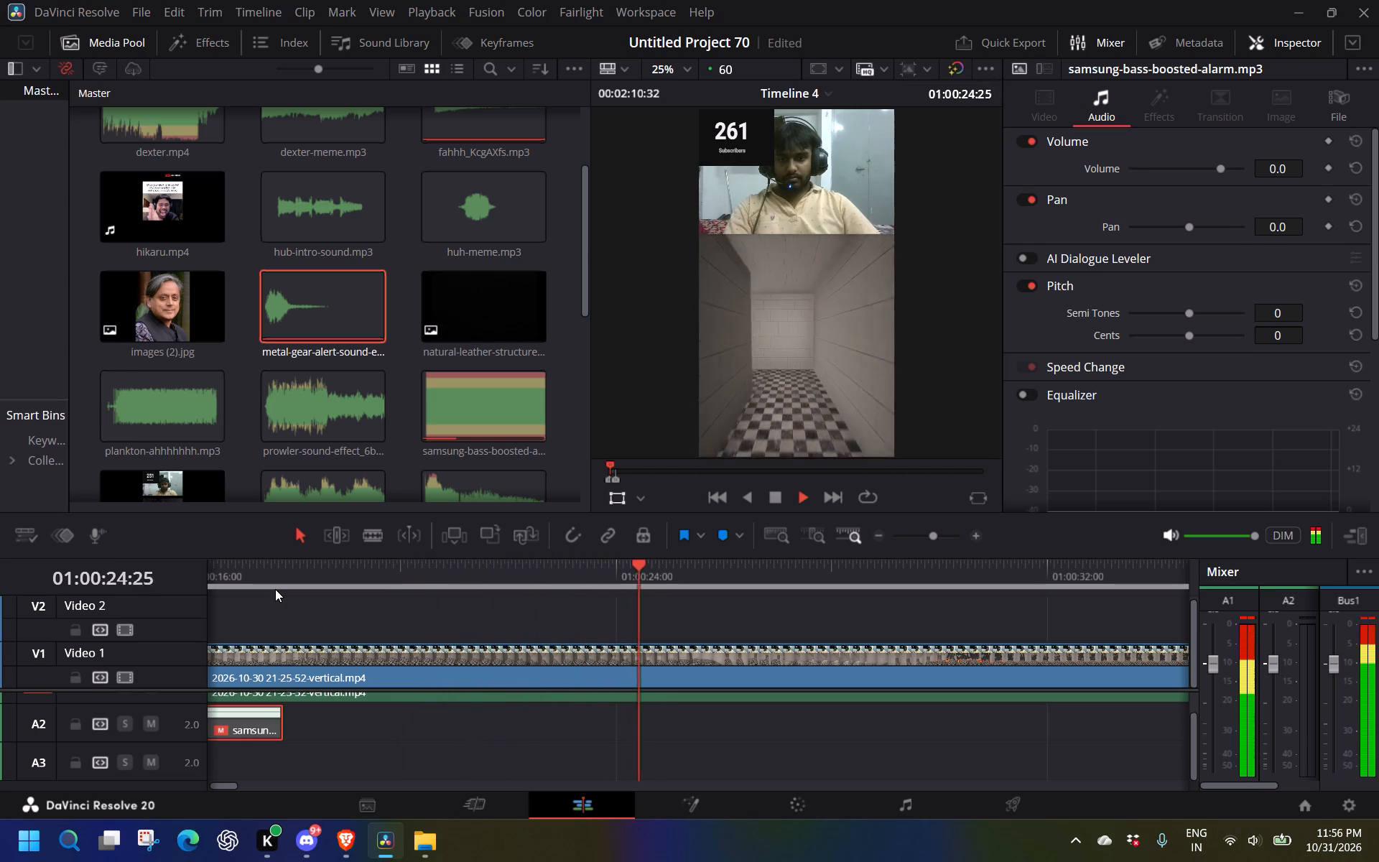
pyautogui.press('space')
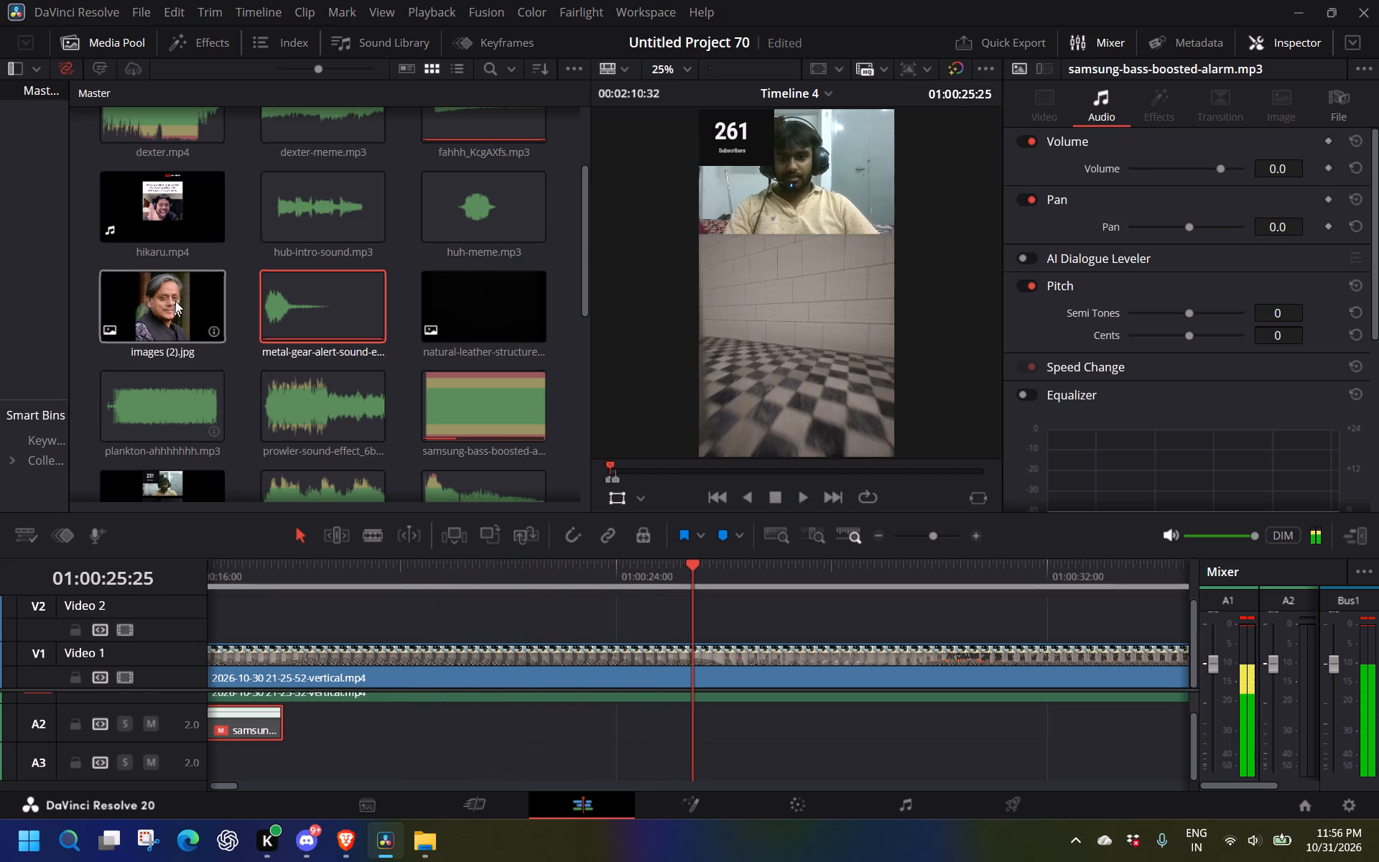
# Place hikaru.mp4 on Video 2 with its audio on Audio 2, starting at 01:00:25:25.
pyautogui.hscroll(4, 462, 635)
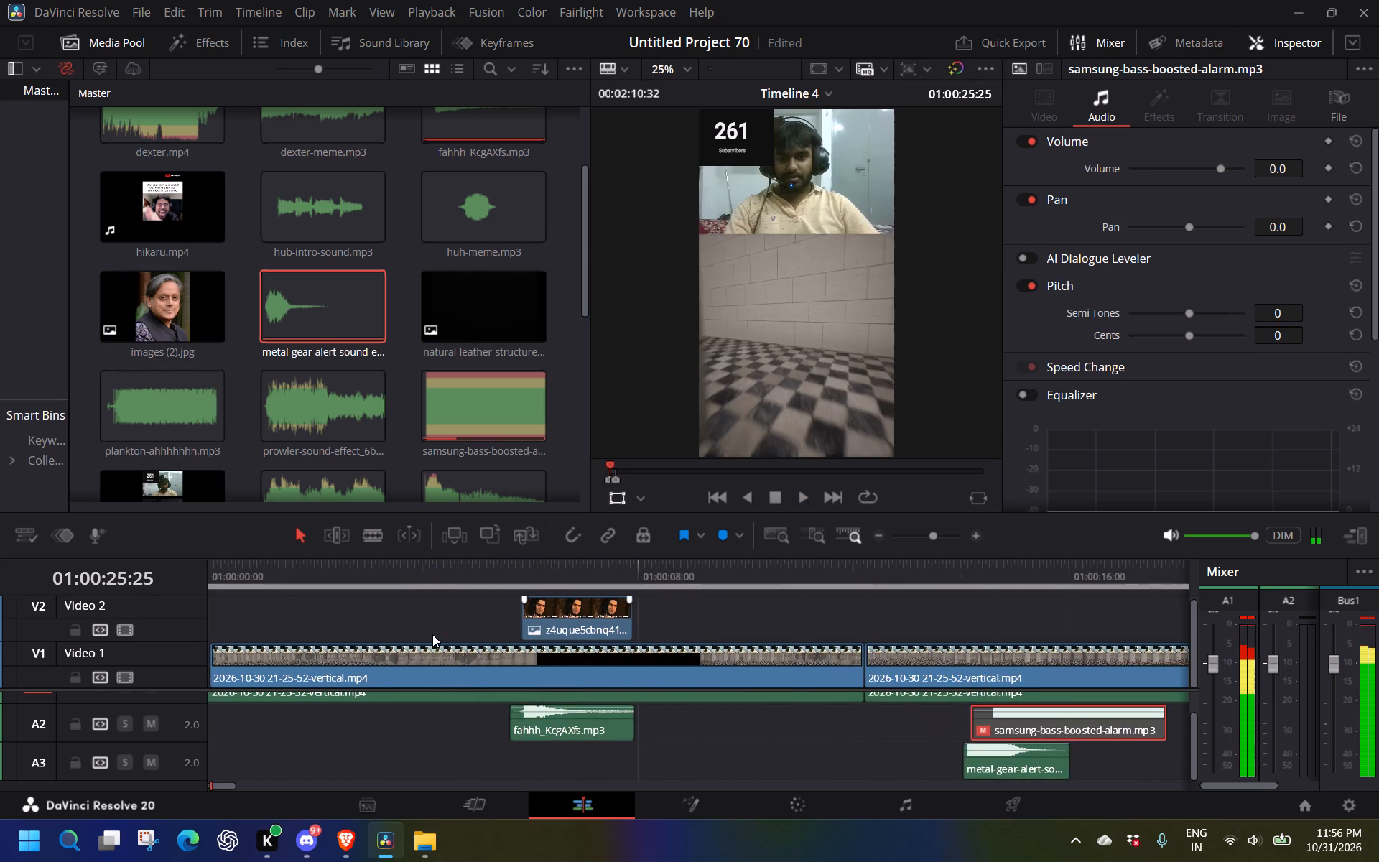
pyautogui.hscroll(4, 432, 634)
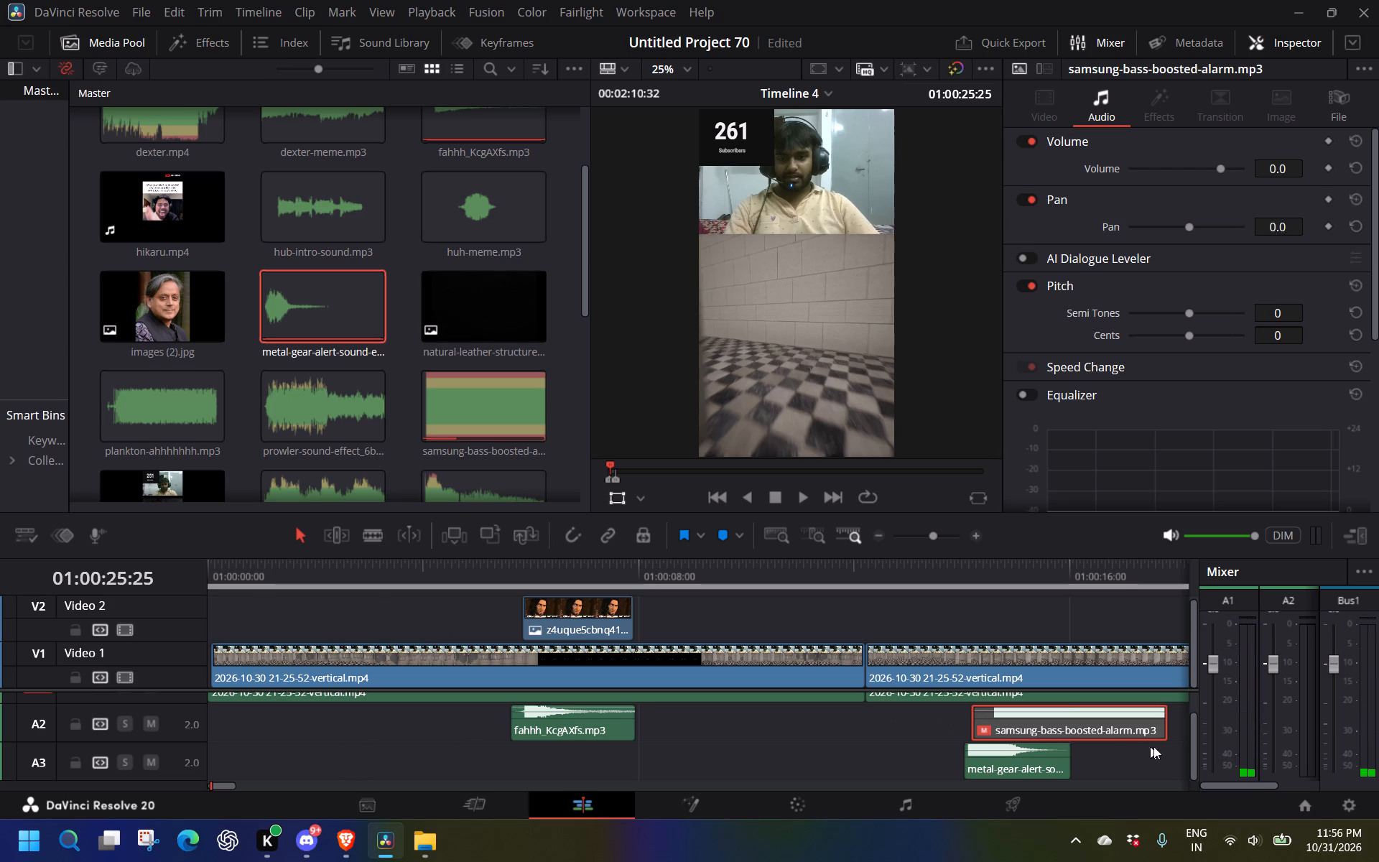
pyautogui.moveTo(1192, 752); pyautogui.dragTo(1192, 692)
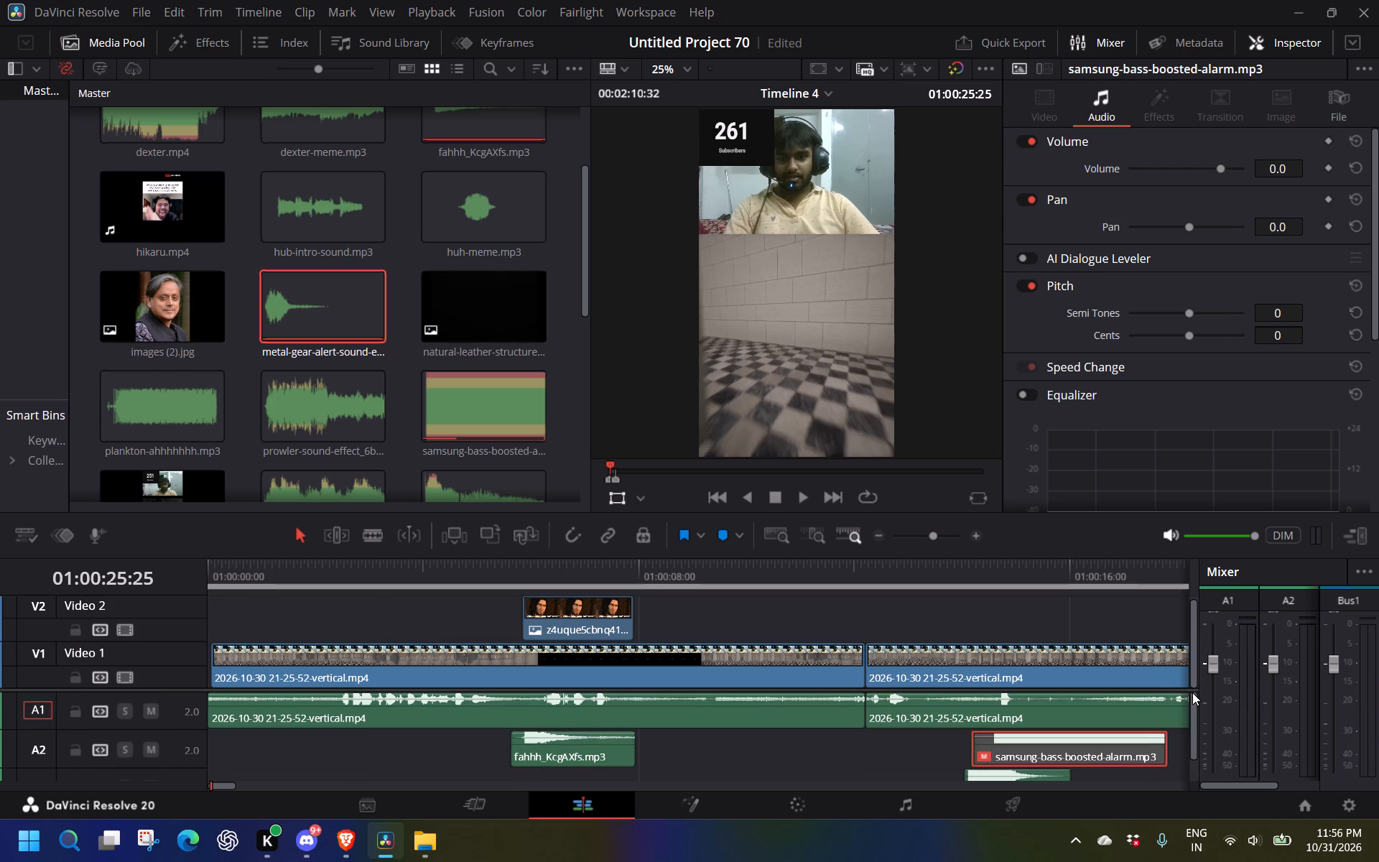
pyautogui.moveTo(1192, 692); pyautogui.dragTo(1192, 688)
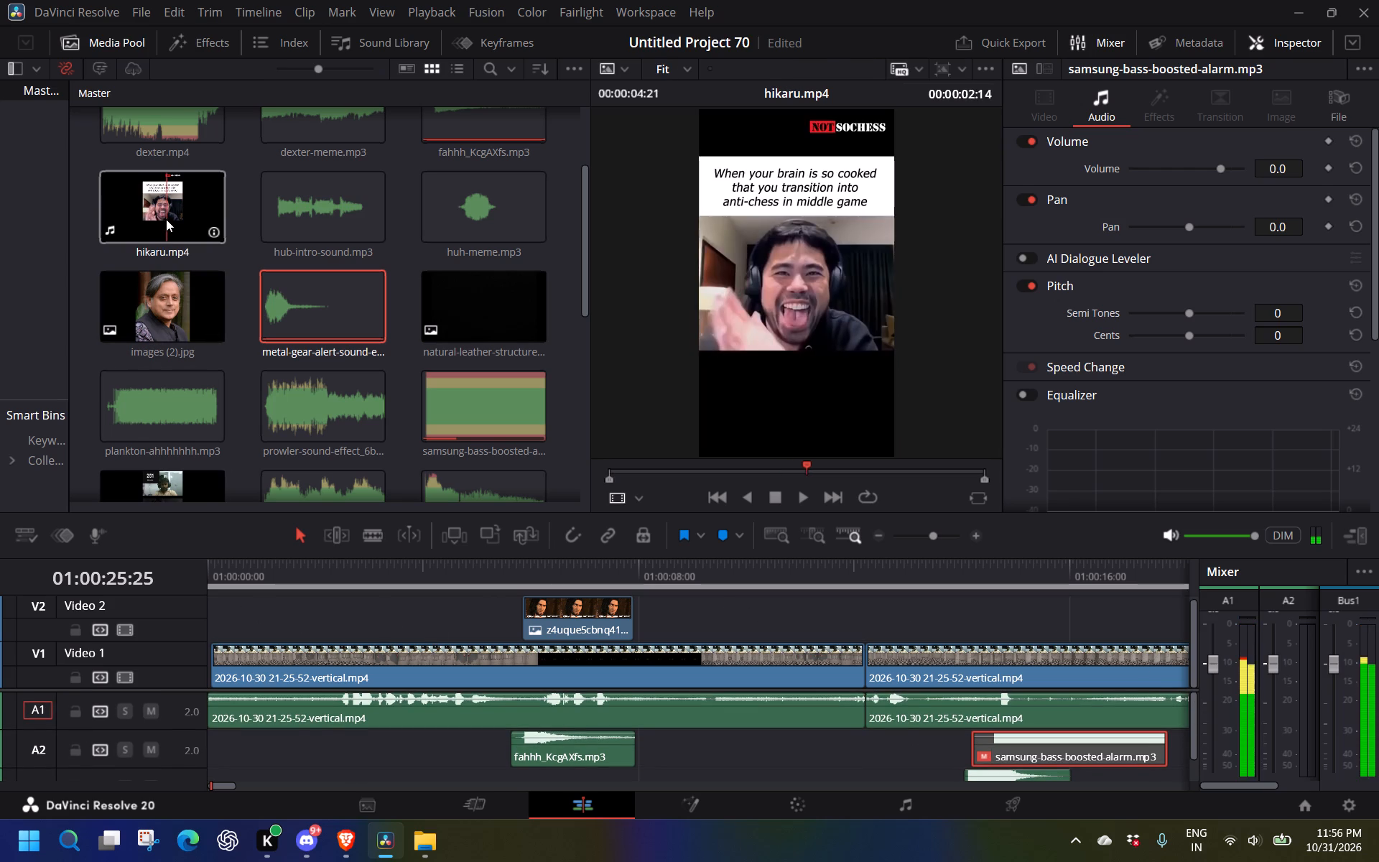
pyautogui.moveTo(166, 219); pyautogui.dragTo(1057, 607)
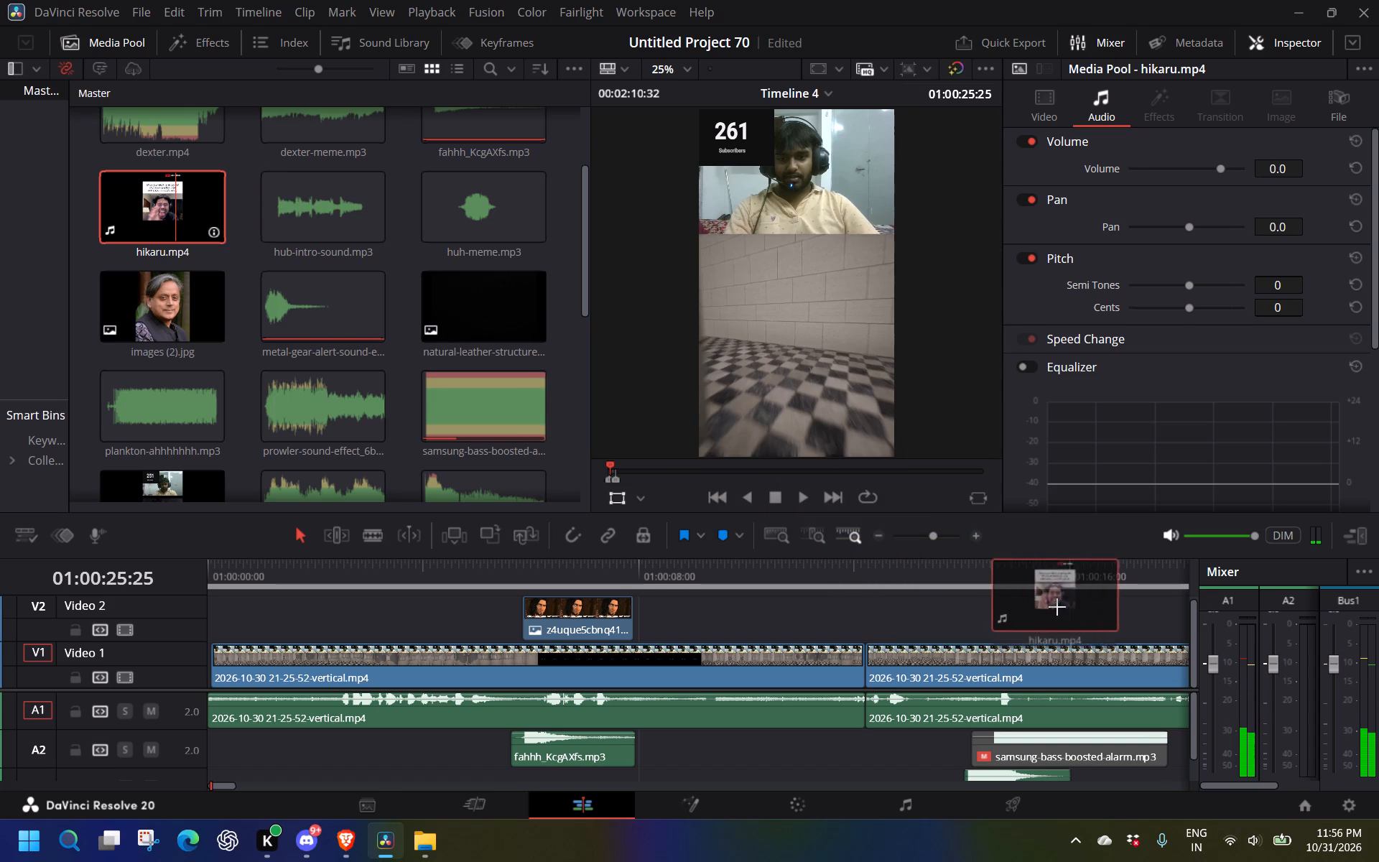
pyautogui.moveTo(1057, 607); pyautogui.dragTo(1157, 640)
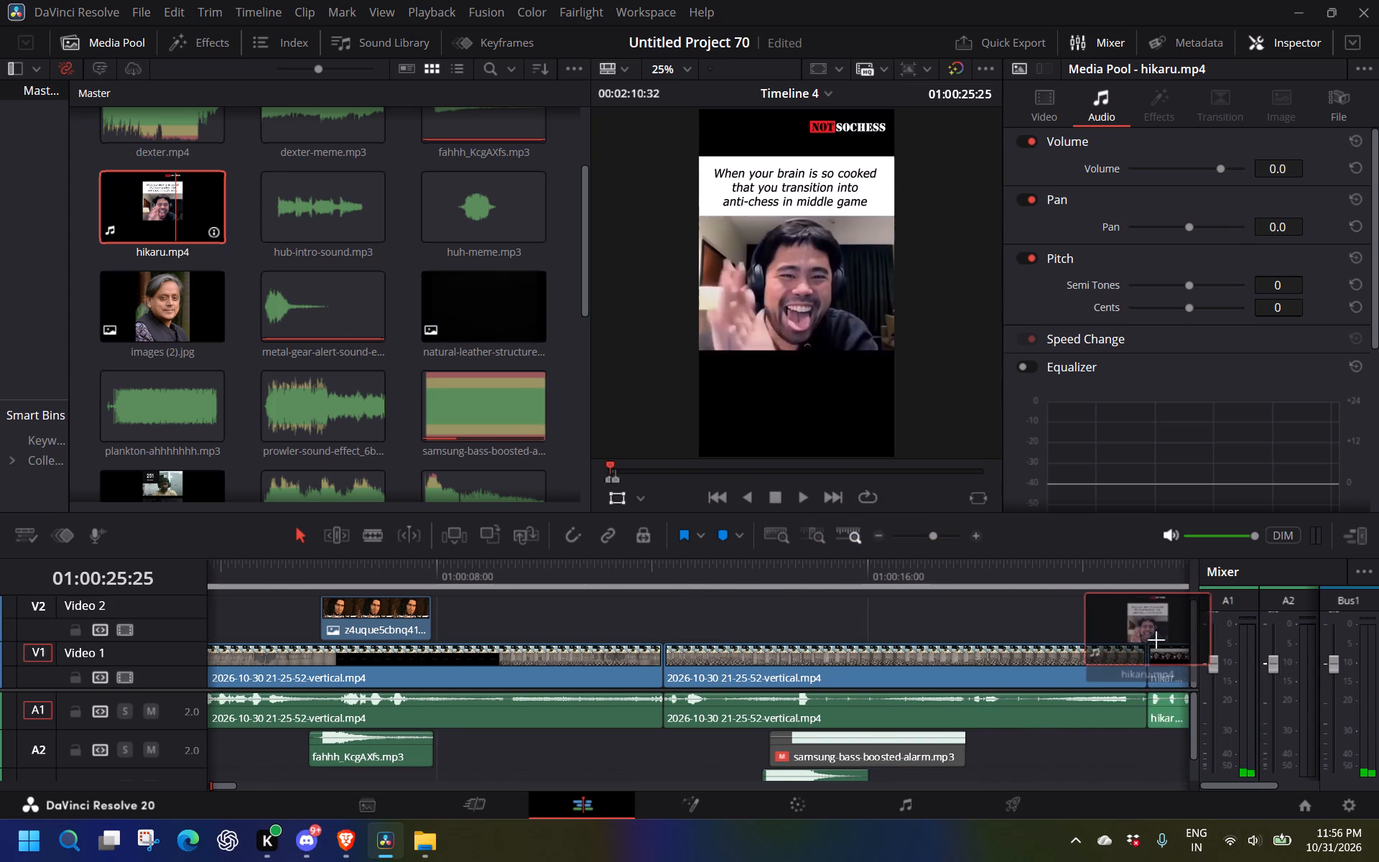
pyautogui.moveTo(1157, 640); pyautogui.dragTo(684, 626)
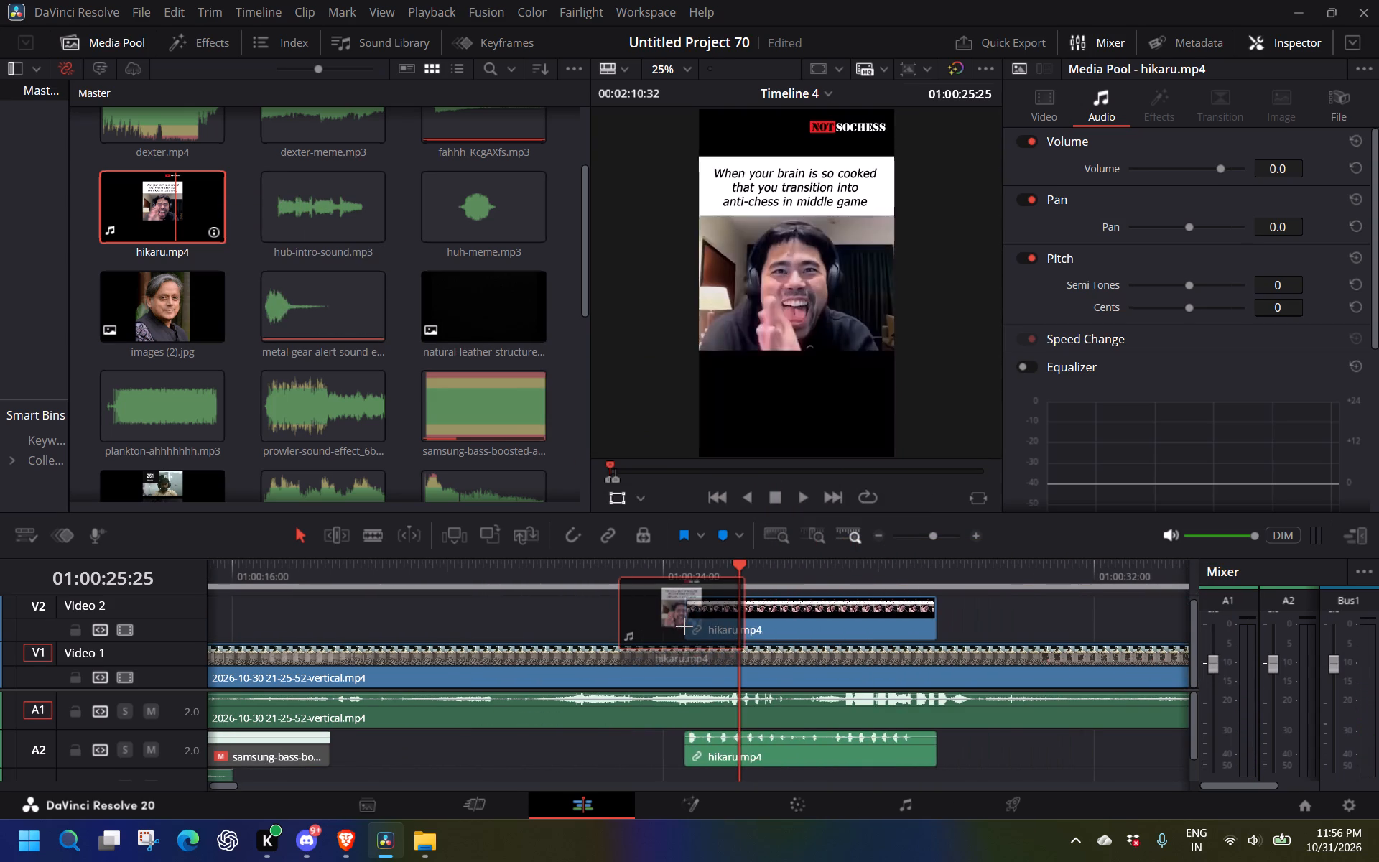
pyautogui.moveTo(684, 626); pyautogui.dragTo(748, 629)
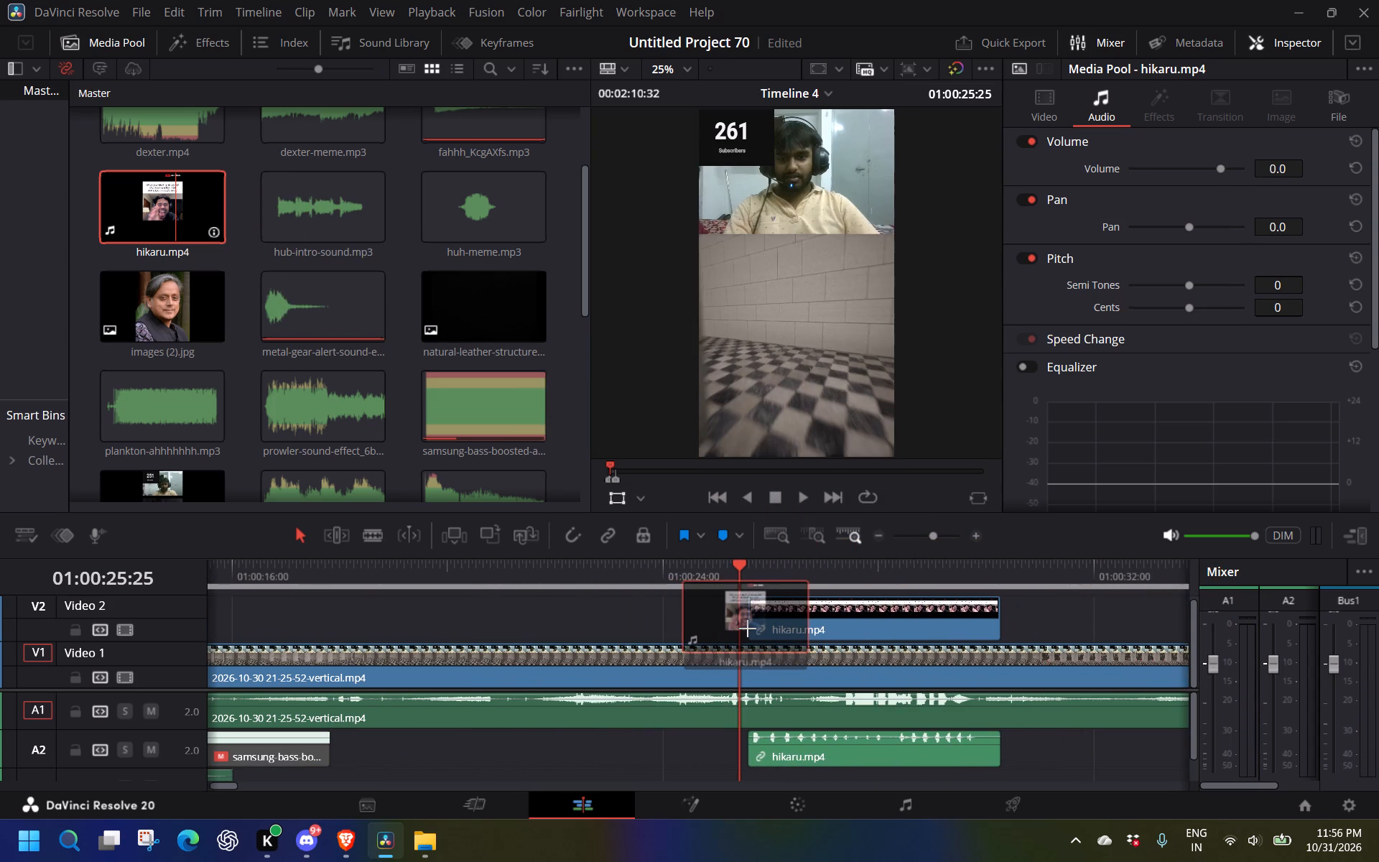
pyautogui.moveTo(748, 629); pyautogui.dragTo(739, 629)
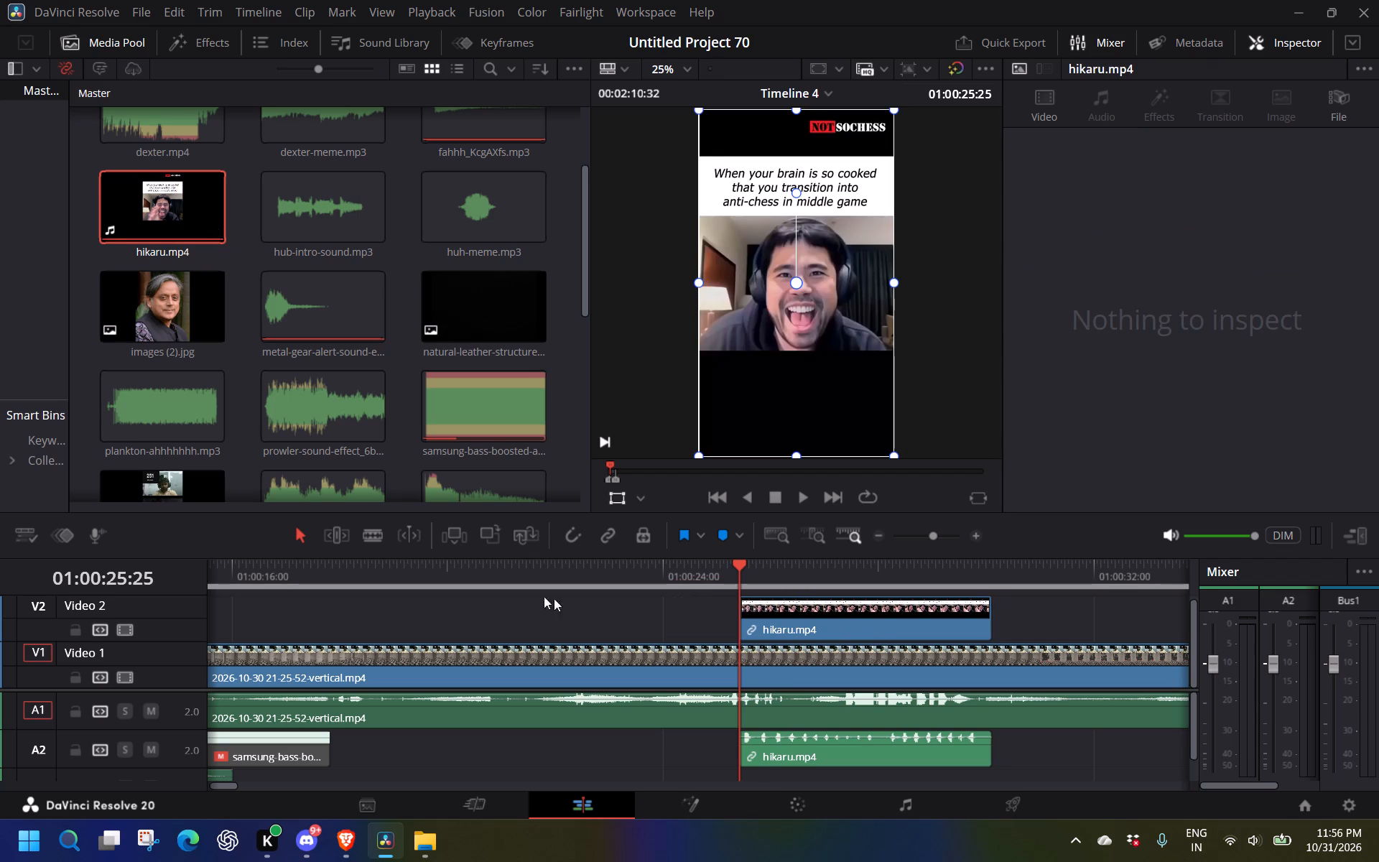
# Trim the ends of the hikaru.mp4 video and audio to about half a second, and play back the insert.
pyautogui.click(817, 619)
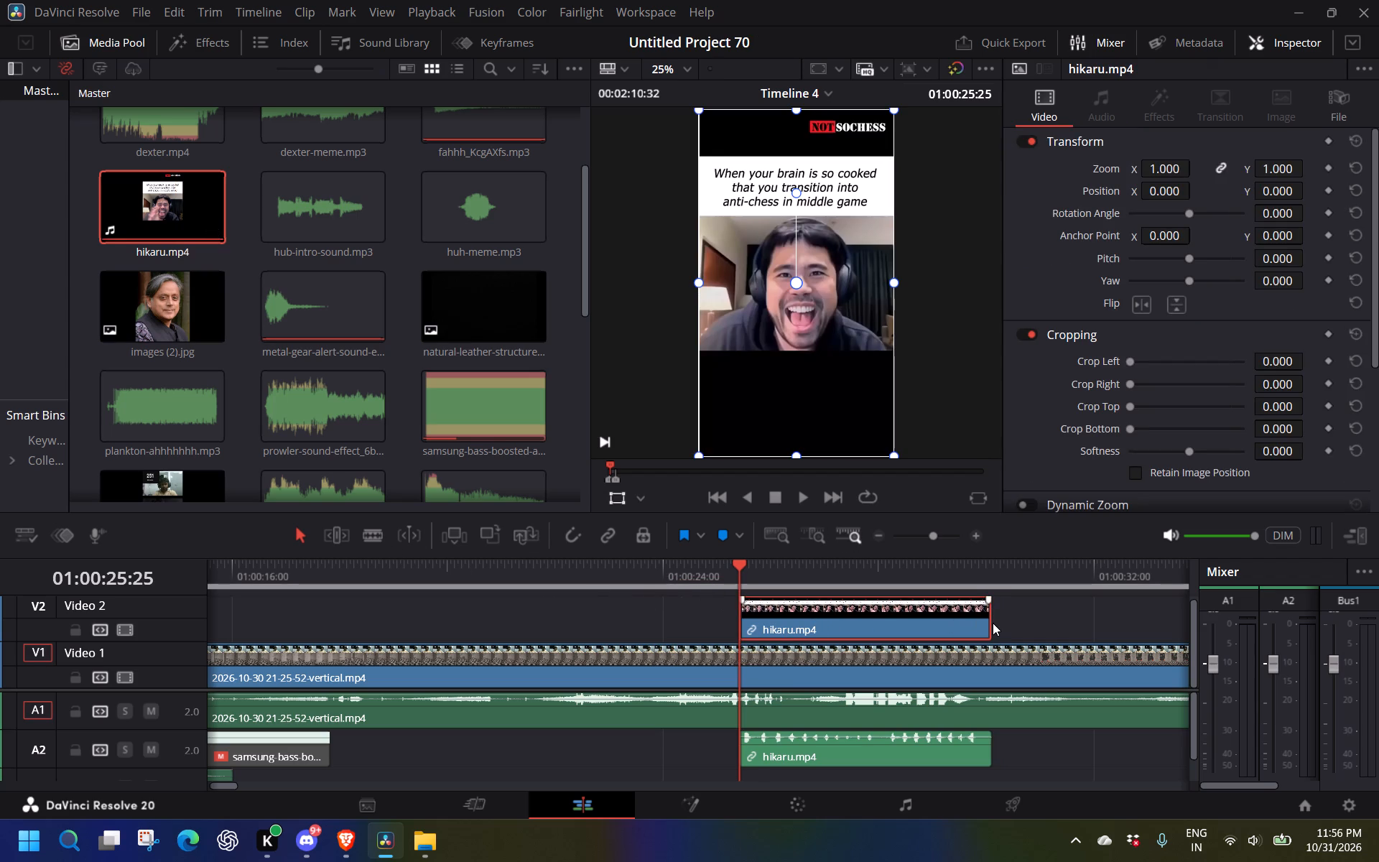
pyautogui.moveTo(990, 623); pyautogui.dragTo(789, 620)
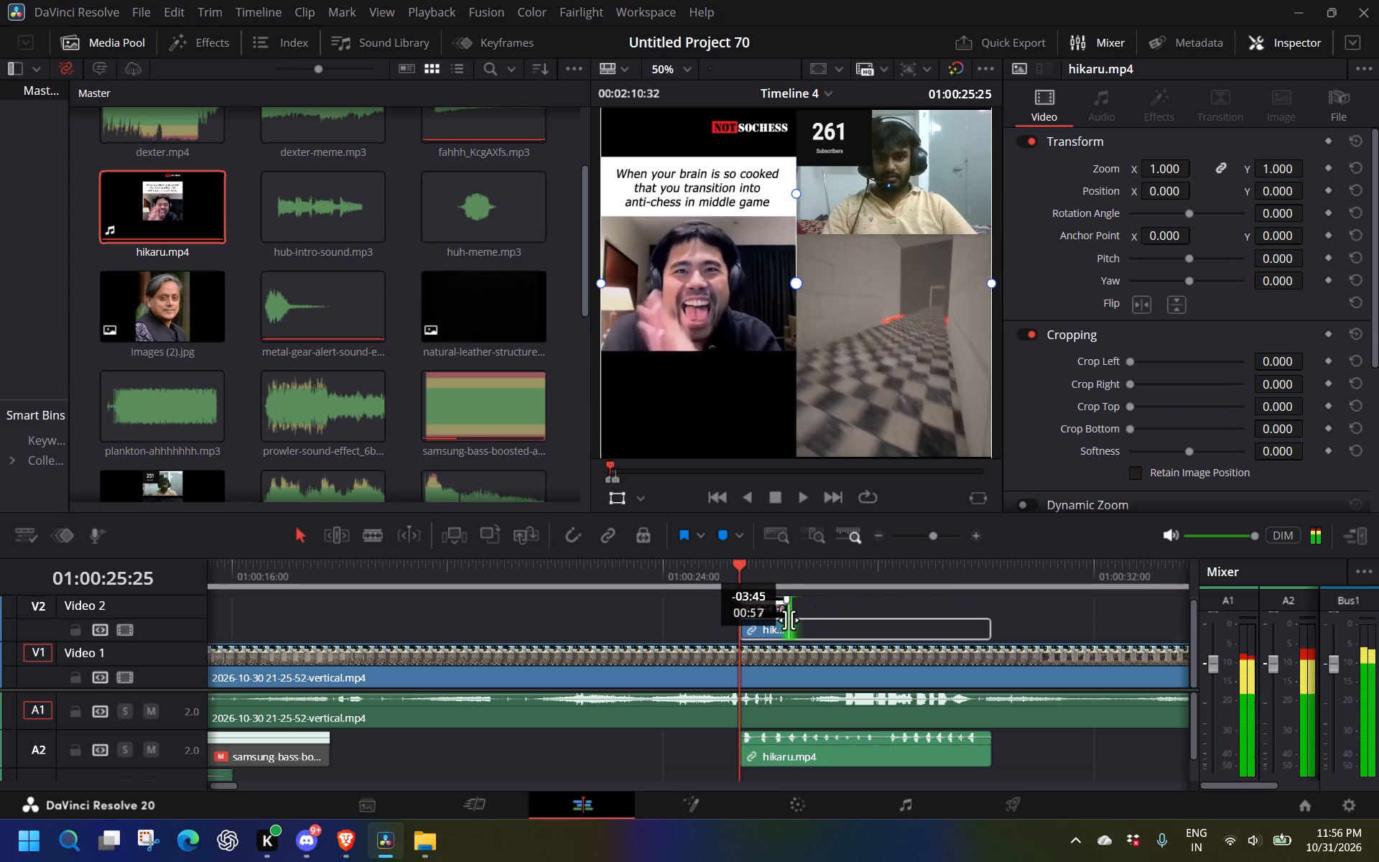
pyautogui.moveTo(789, 620); pyautogui.dragTo(766, 624)
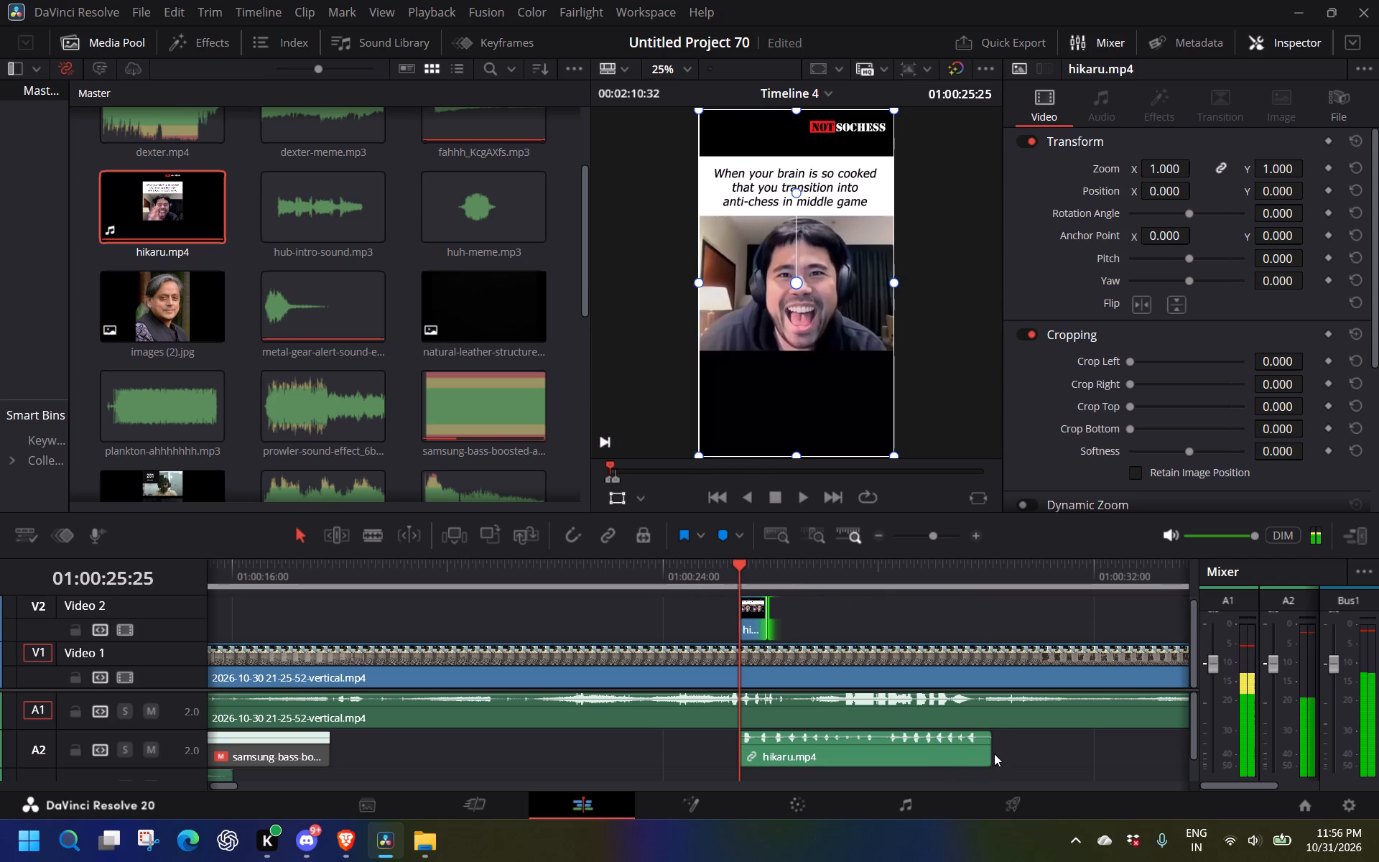
pyautogui.moveTo(991, 751); pyautogui.dragTo(773, 743)
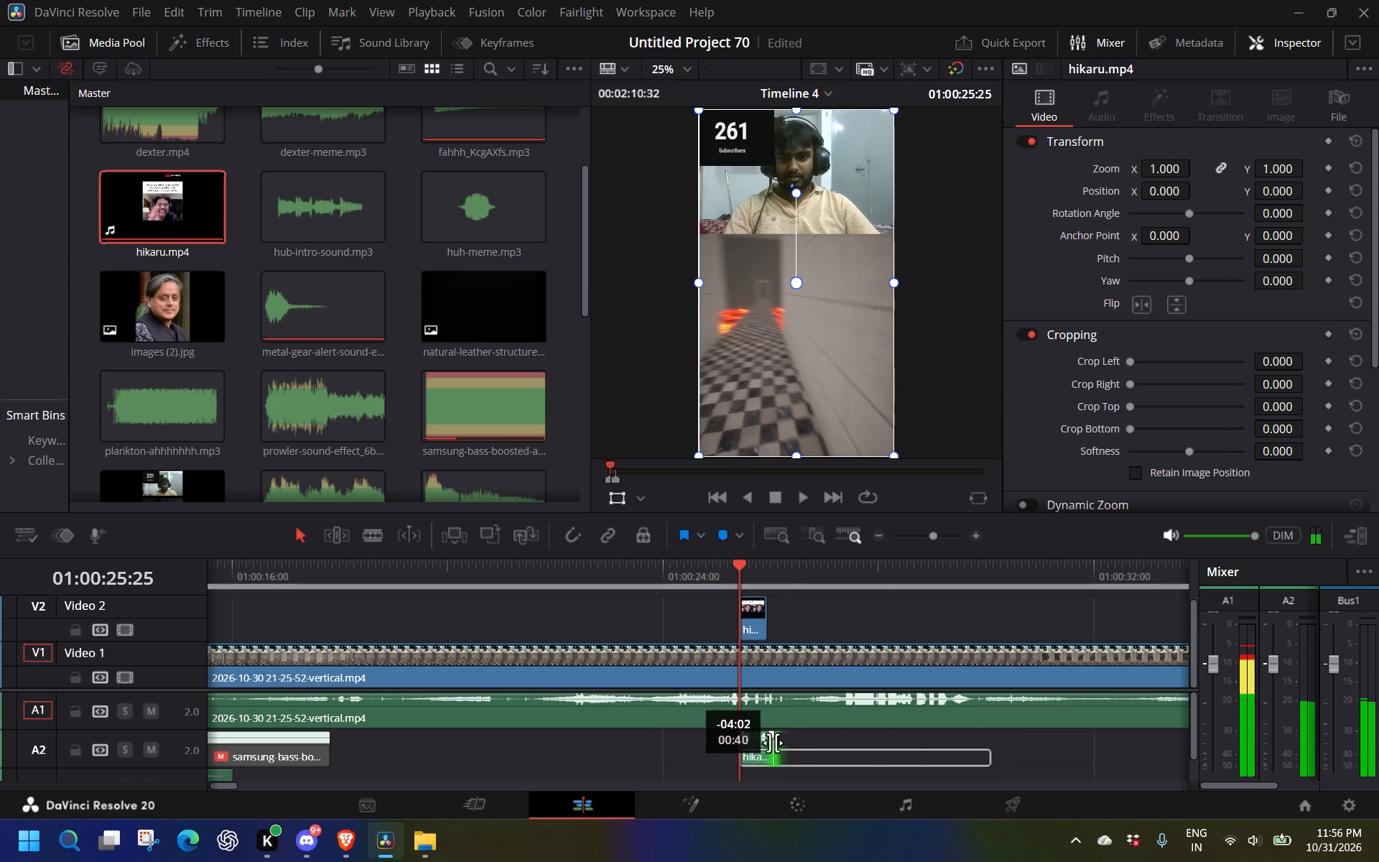
pyautogui.moveTo(773, 743); pyautogui.dragTo(770, 743)
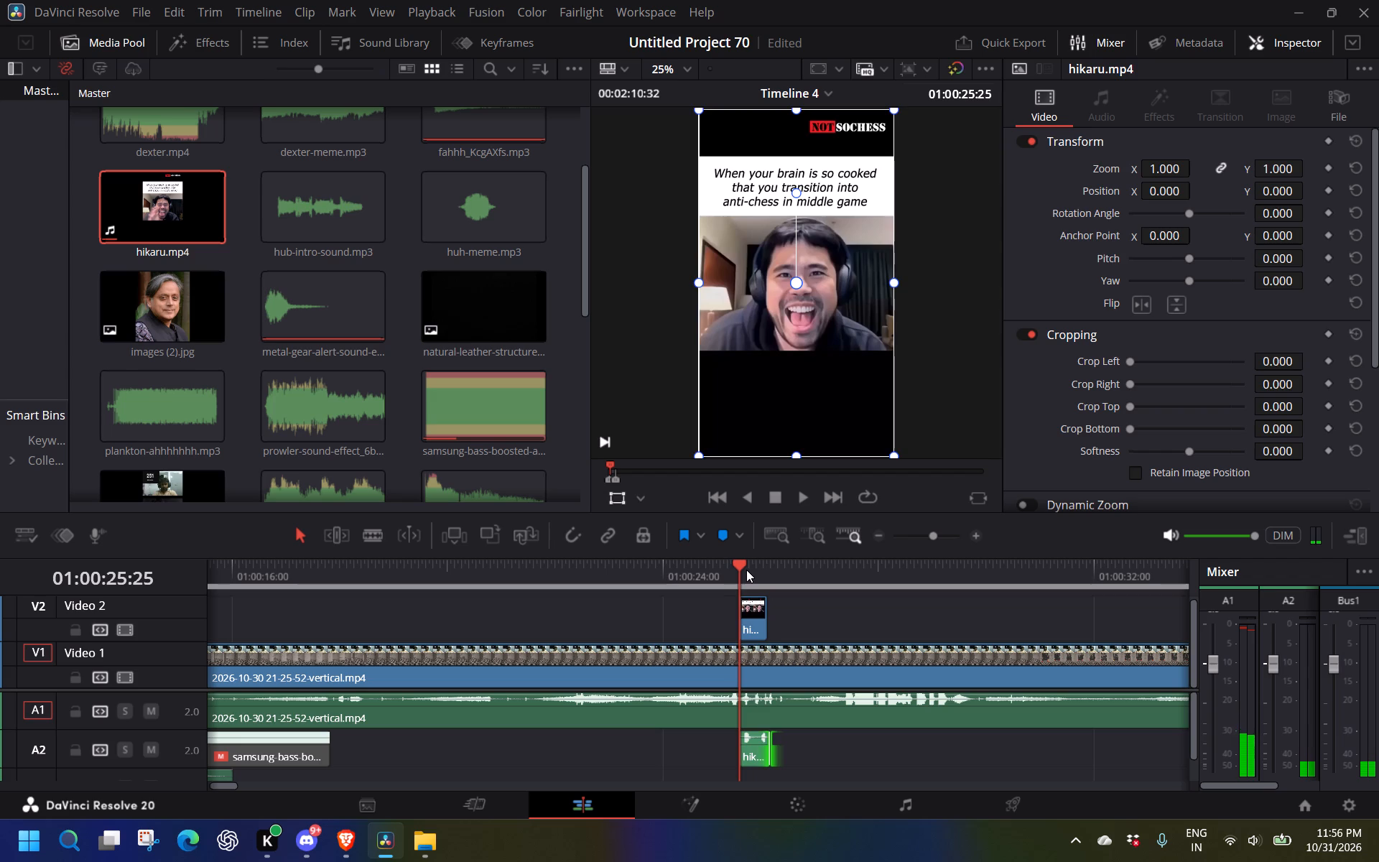
pyautogui.press('space')
pyautogui.press('space')
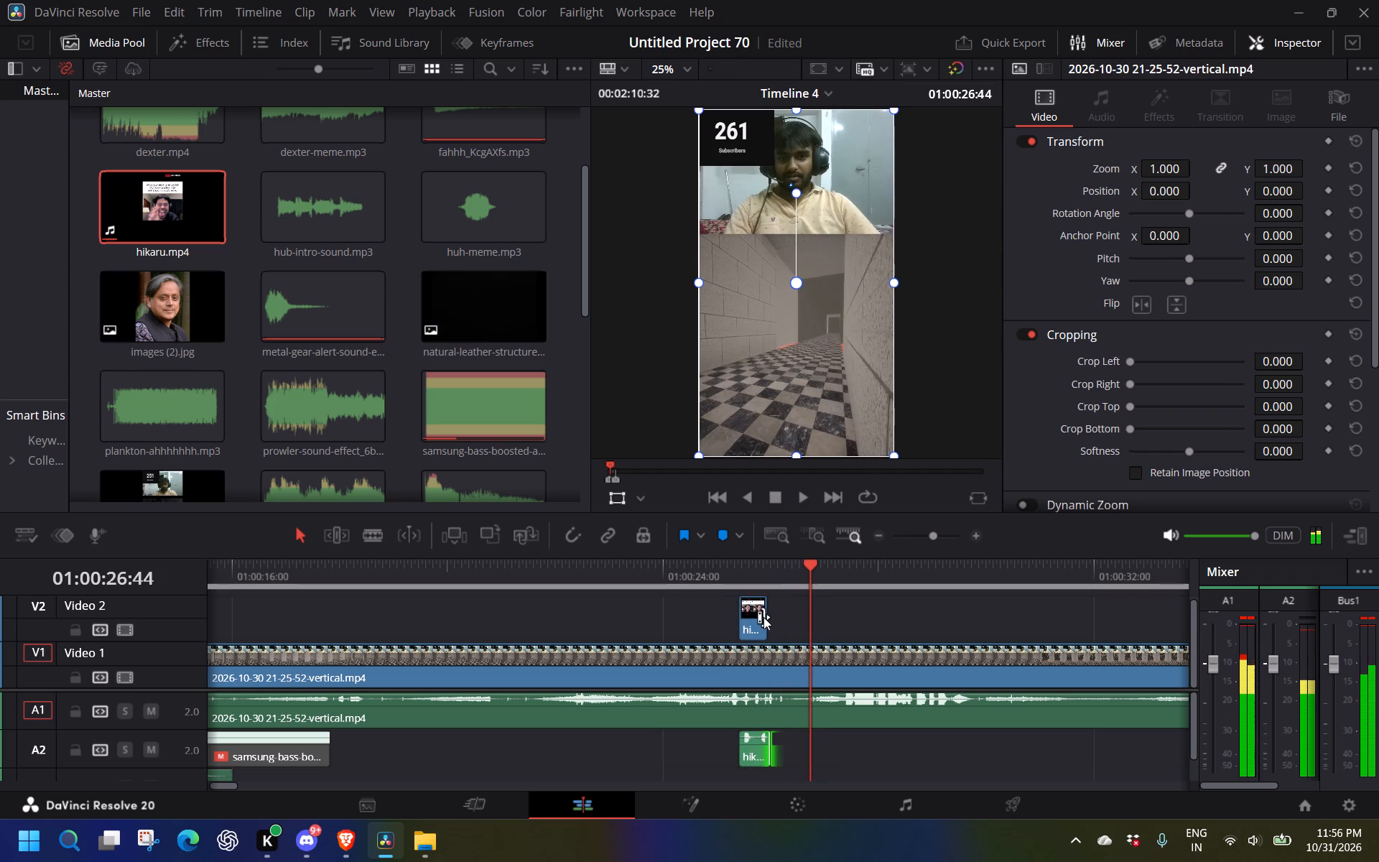
pyautogui.click(759, 621)
pyautogui.click(651, 578)
pyautogui.press('space')
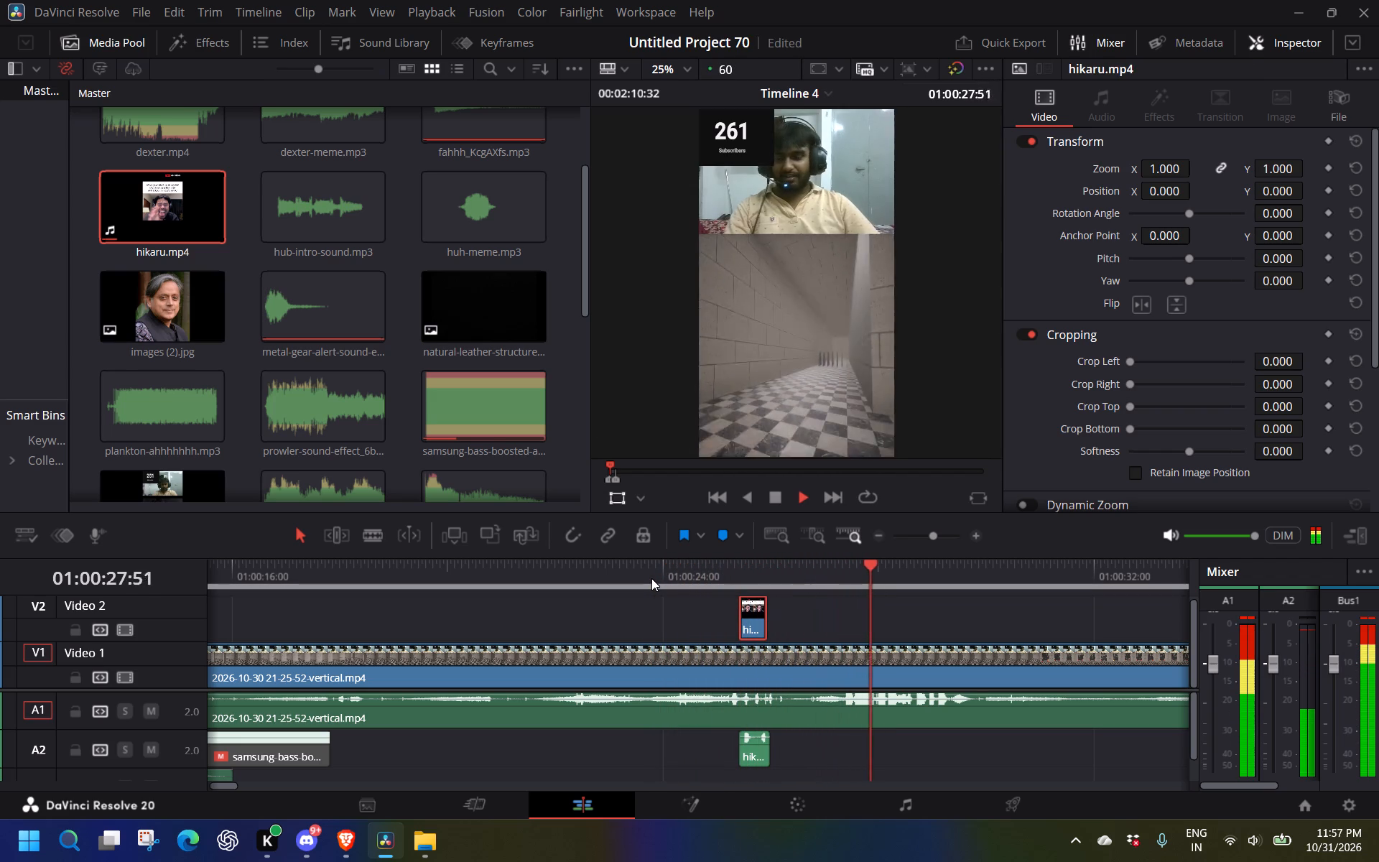
pyautogui.click(697, 570)
pyautogui.press('space')
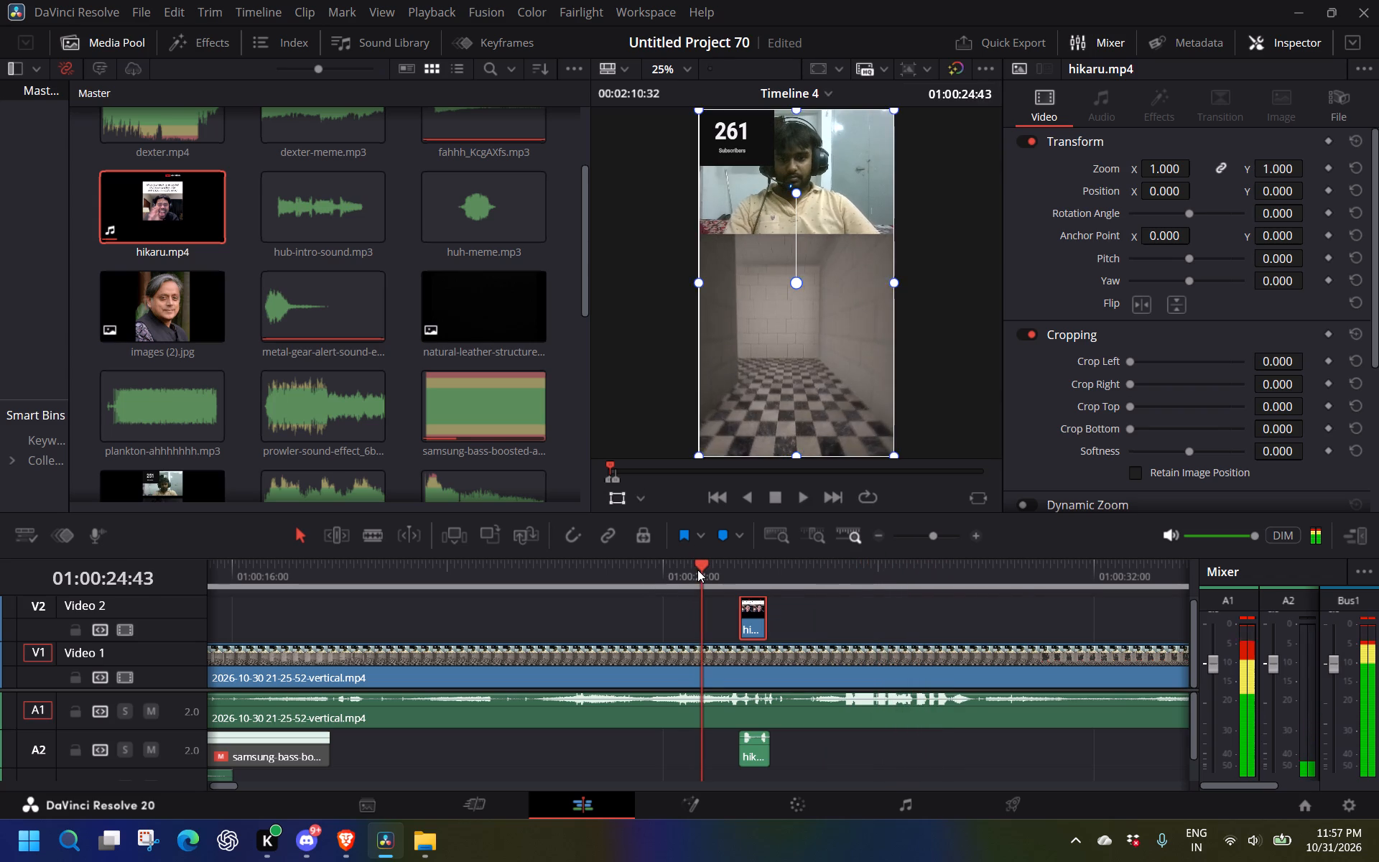
pyautogui.press('space')
pyautogui.press('space')
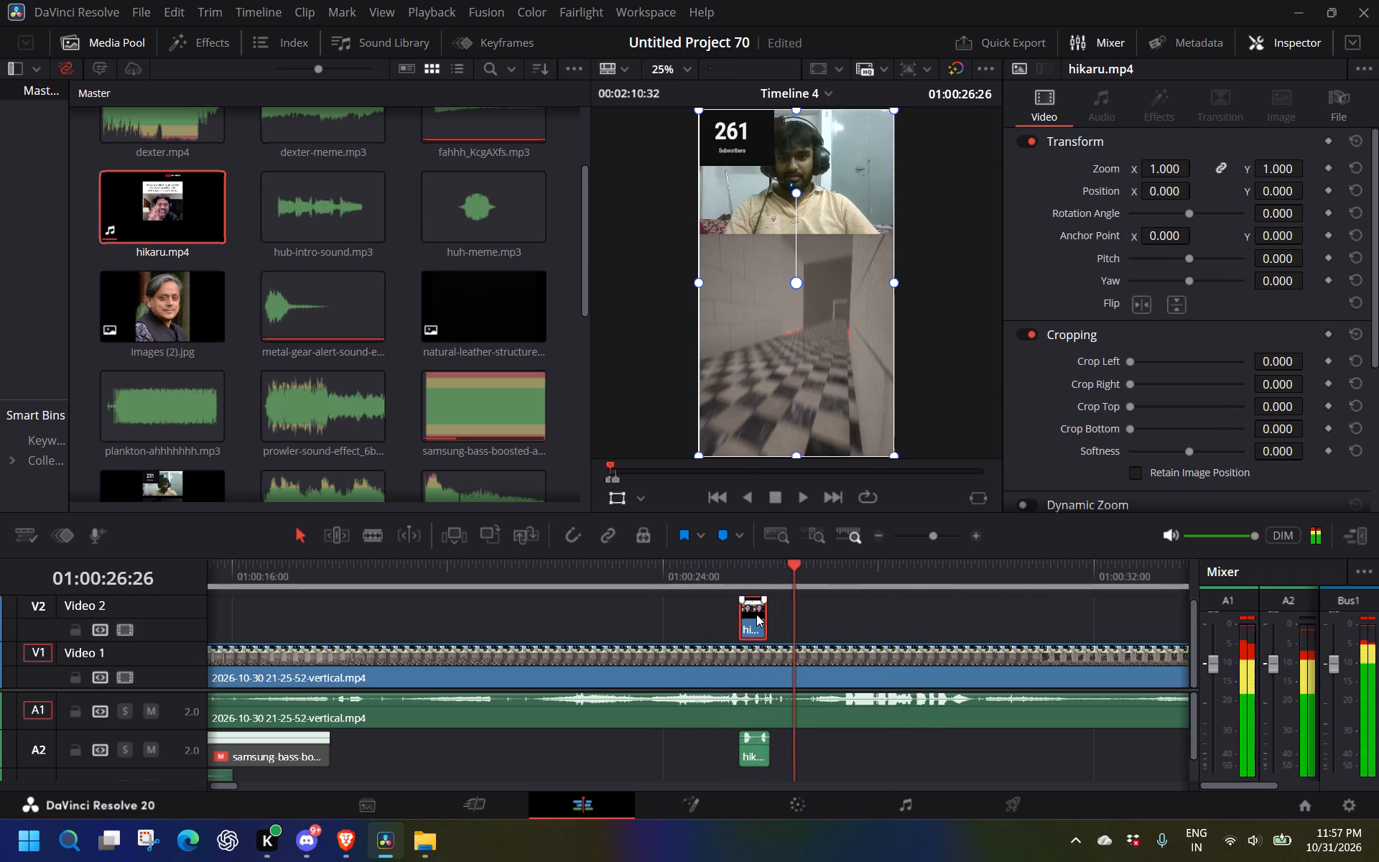
# Extend the hikaru.mp4 video and audio to a matching length of about 50 frames, and play back from about 01:00:24:06.
pyautogui.moveTo(766, 618); pyautogui.dragTo(774, 620)
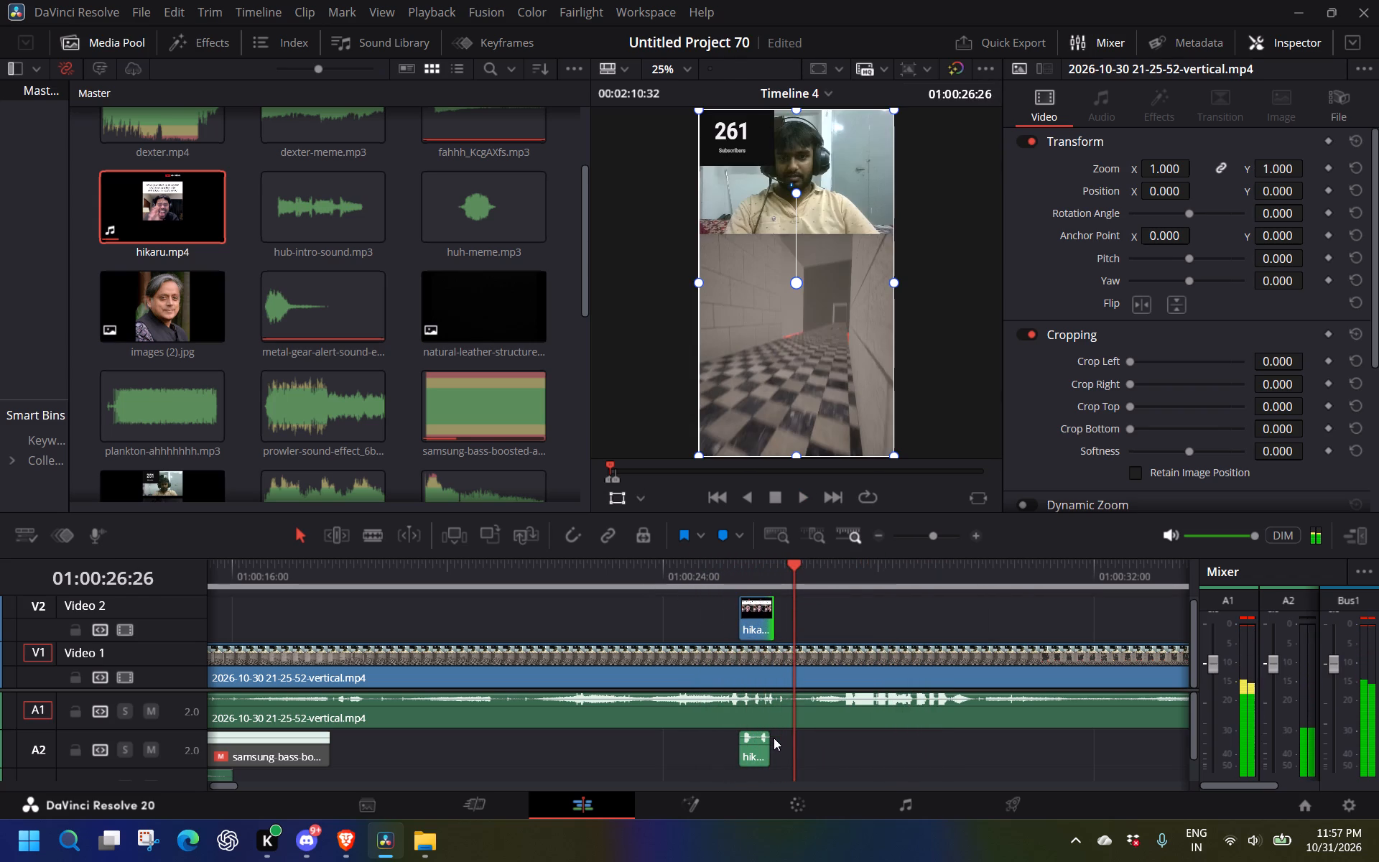
pyautogui.moveTo(770, 747); pyautogui.dragTo(778, 751)
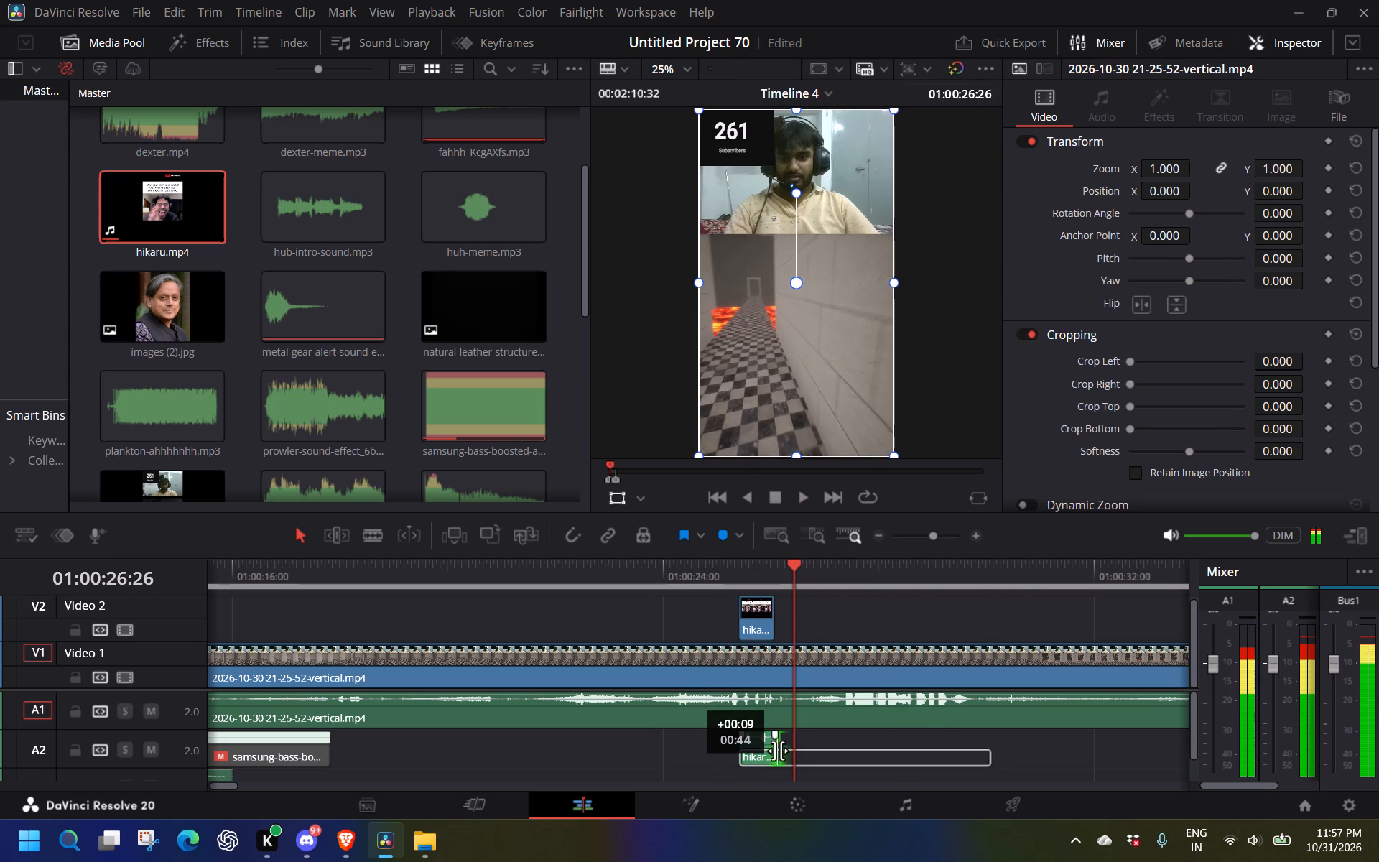
pyautogui.moveTo(778, 751); pyautogui.dragTo(784, 751)
pyautogui.moveTo(772, 627); pyautogui.dragTo(779, 624)
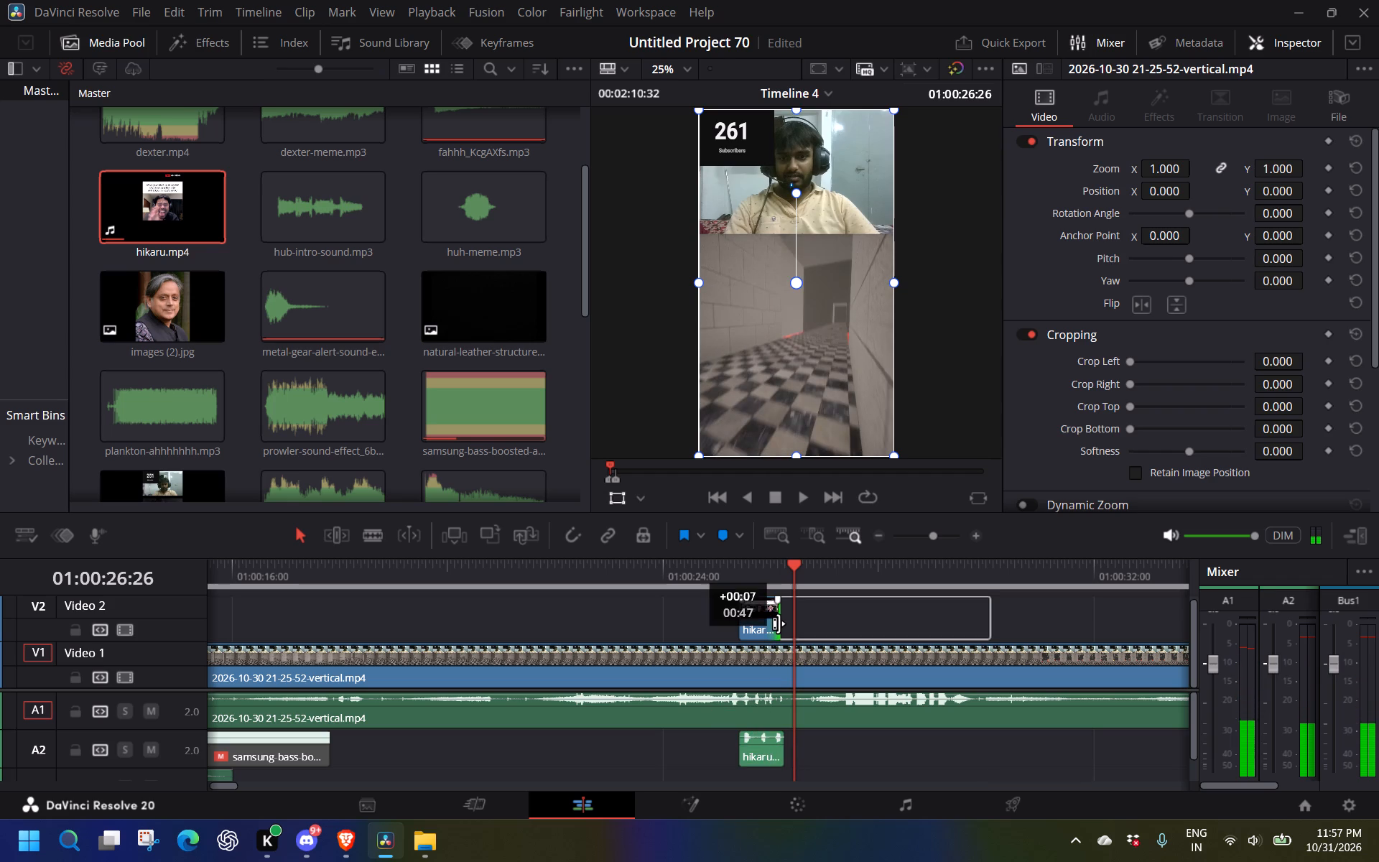
pyautogui.moveTo(779, 624); pyautogui.dragTo(782, 622)
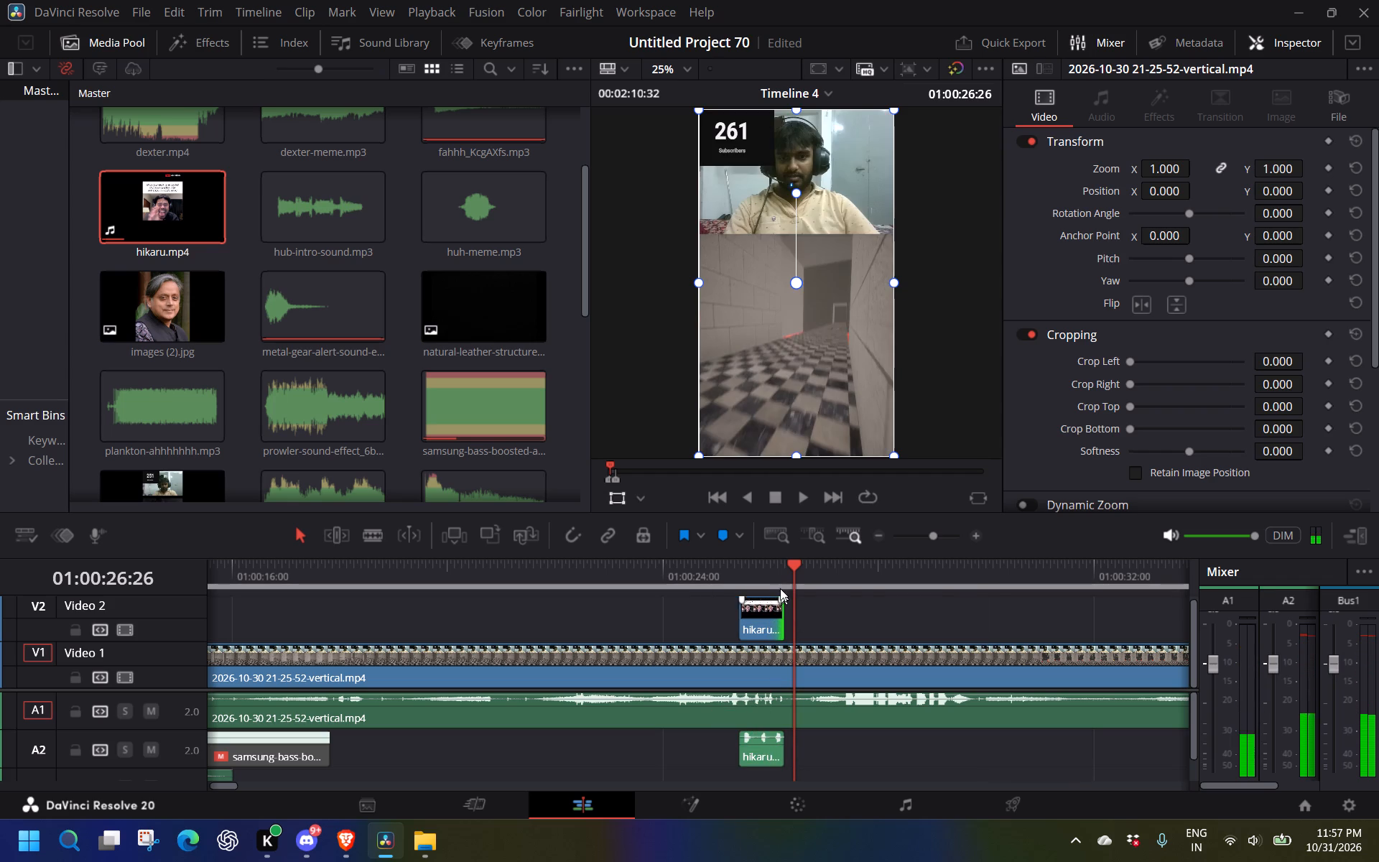
pyautogui.click(776, 567)
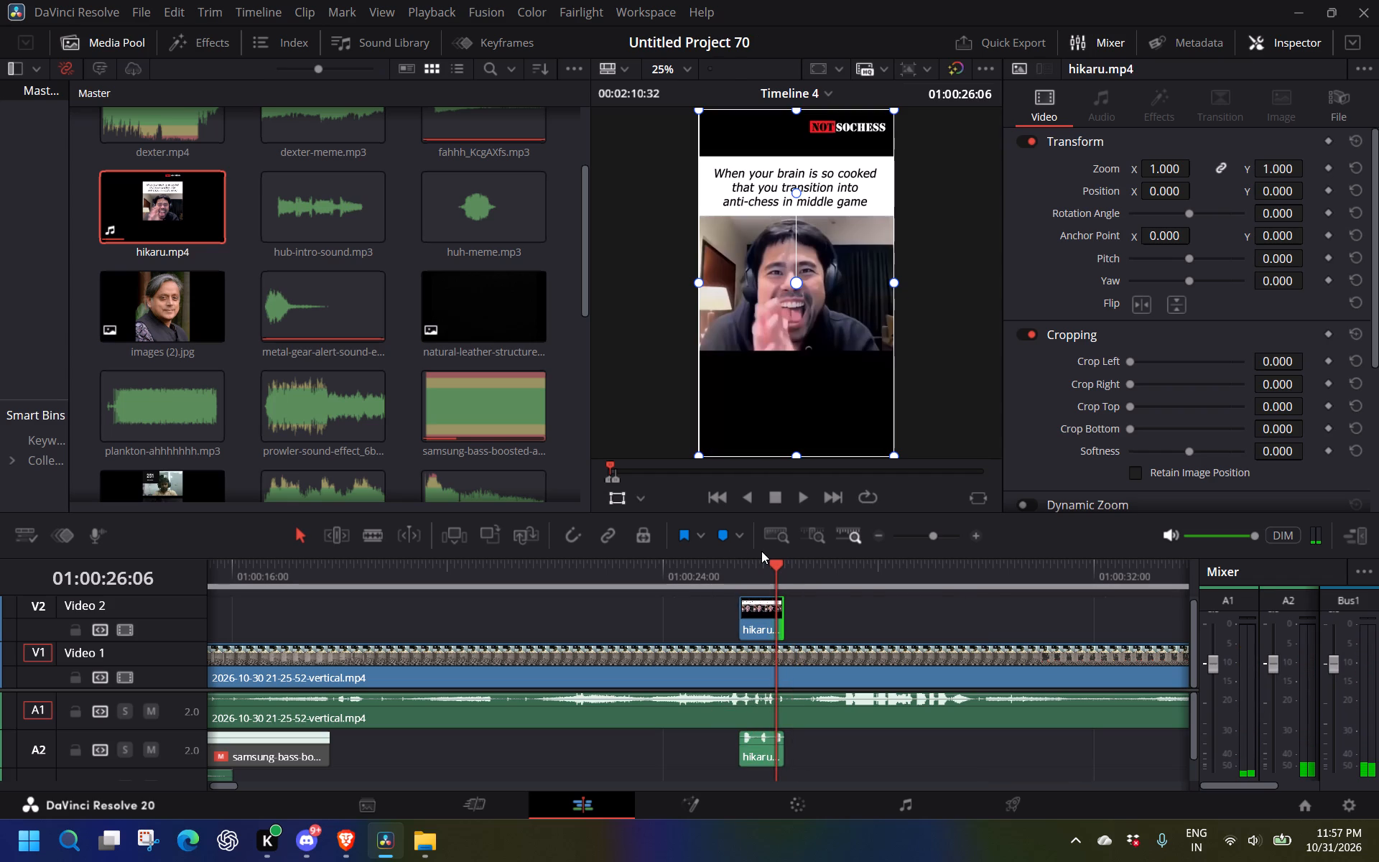
pyautogui.click(726, 564)
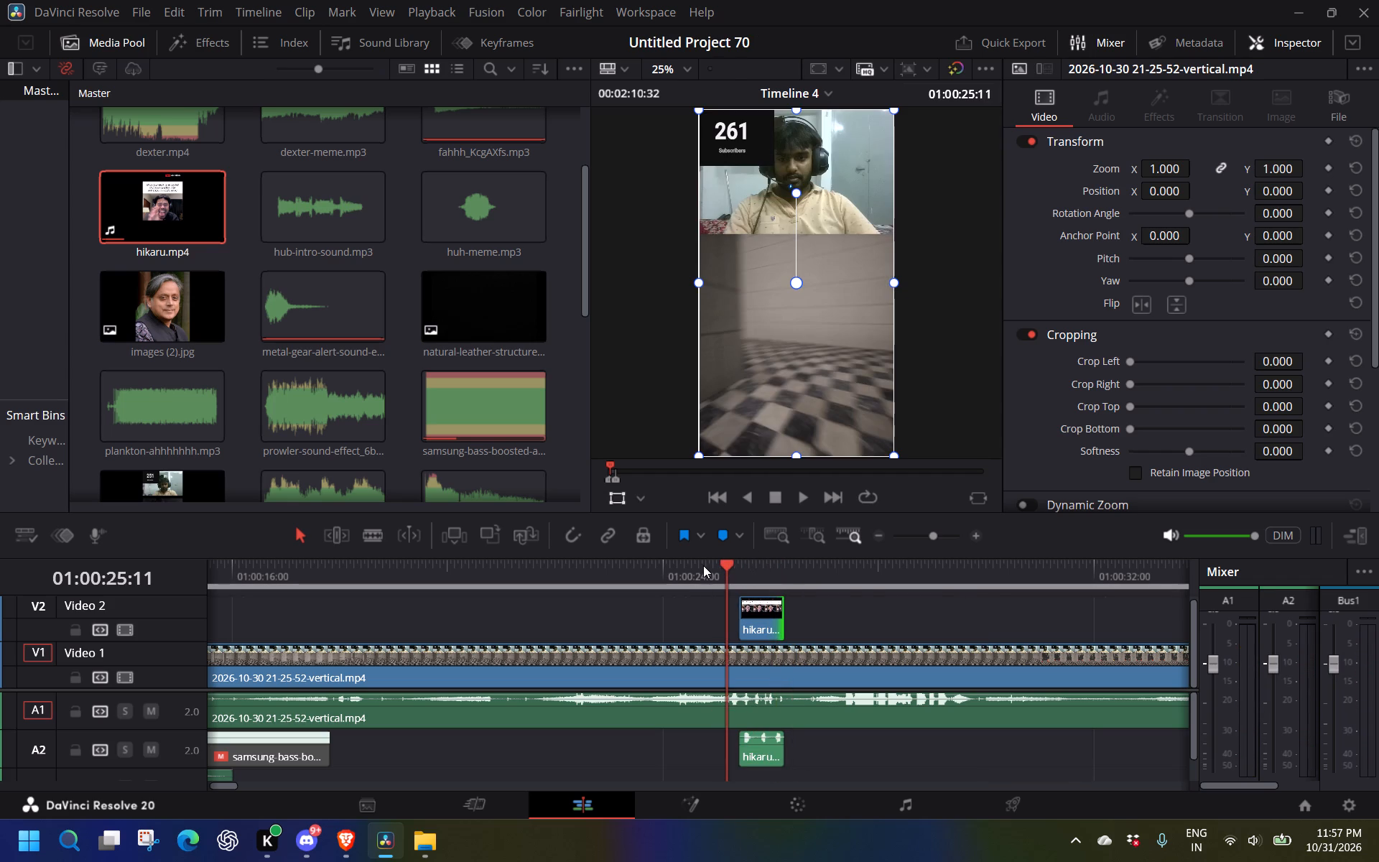
pyautogui.click(703, 565)
pyautogui.click(668, 573)
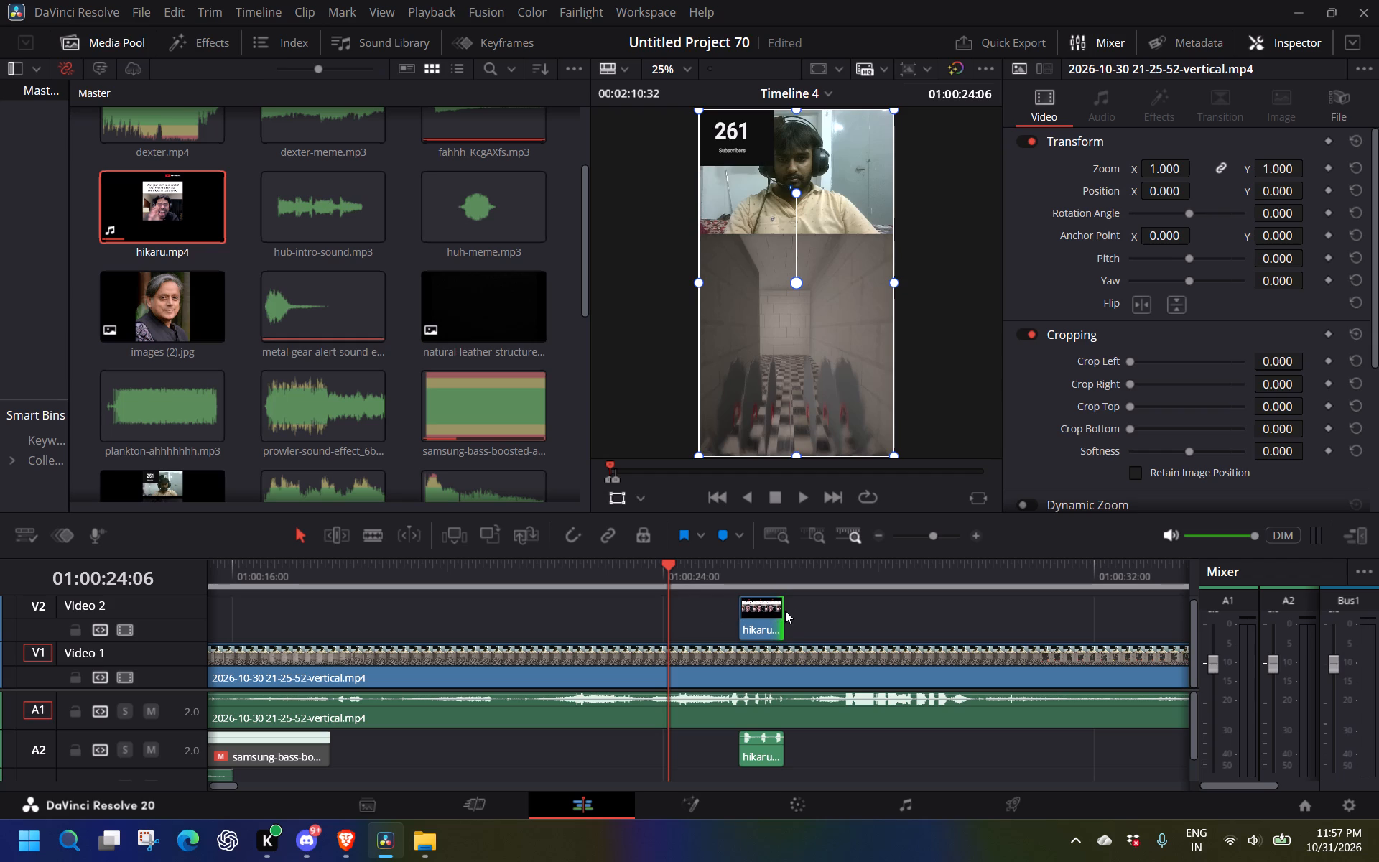
pyautogui.press('space')
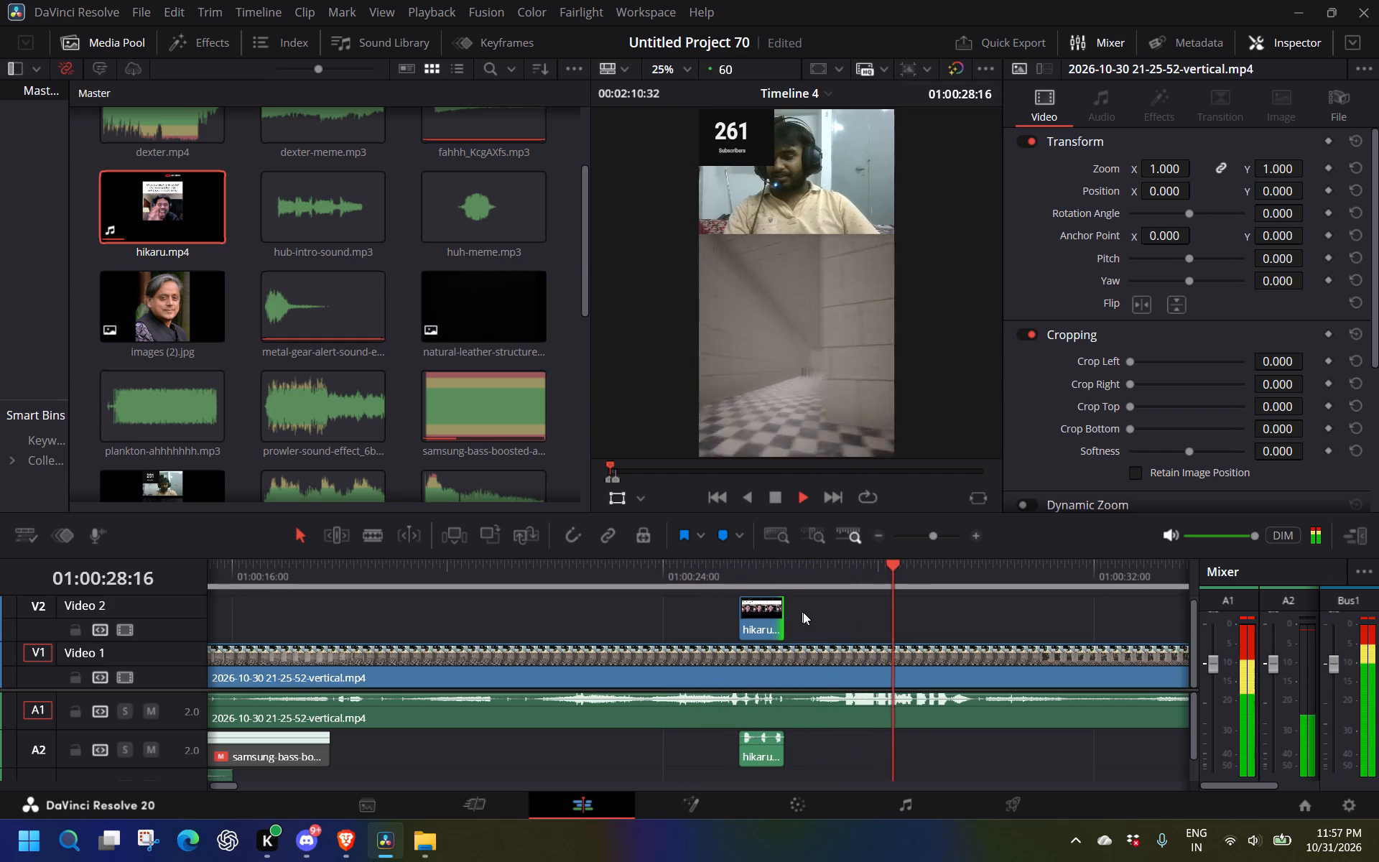
# Crop the hikaru.mp4 clip on Video 2 by 615.6 at the top and 542.3 at the bottom, and play back through 01:00:31:09.
pyautogui.click(738, 567)
pyautogui.press('space')
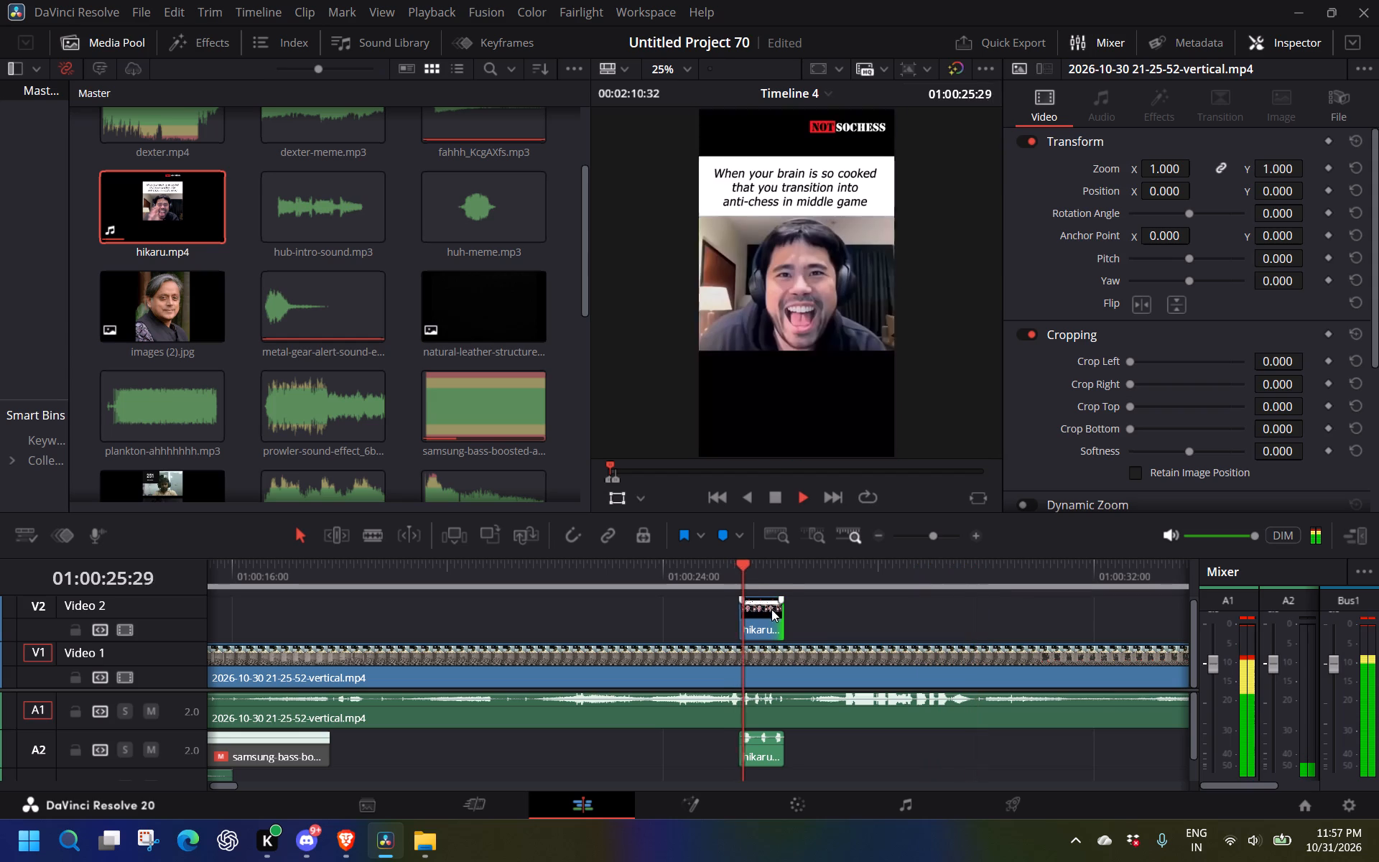
pyautogui.click(773, 620)
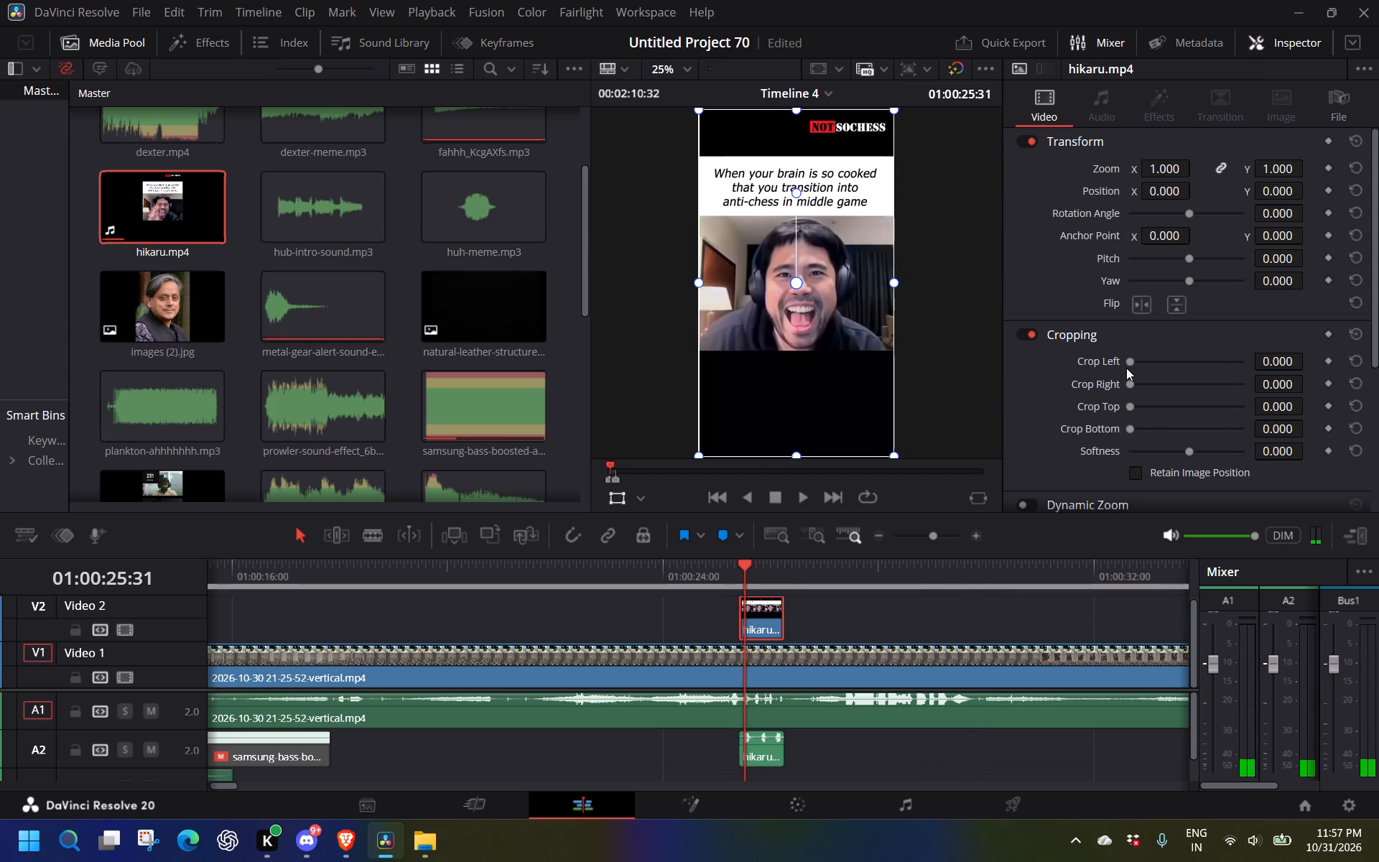
pyautogui.moveTo(1130, 409); pyautogui.dragTo(1146, 412)
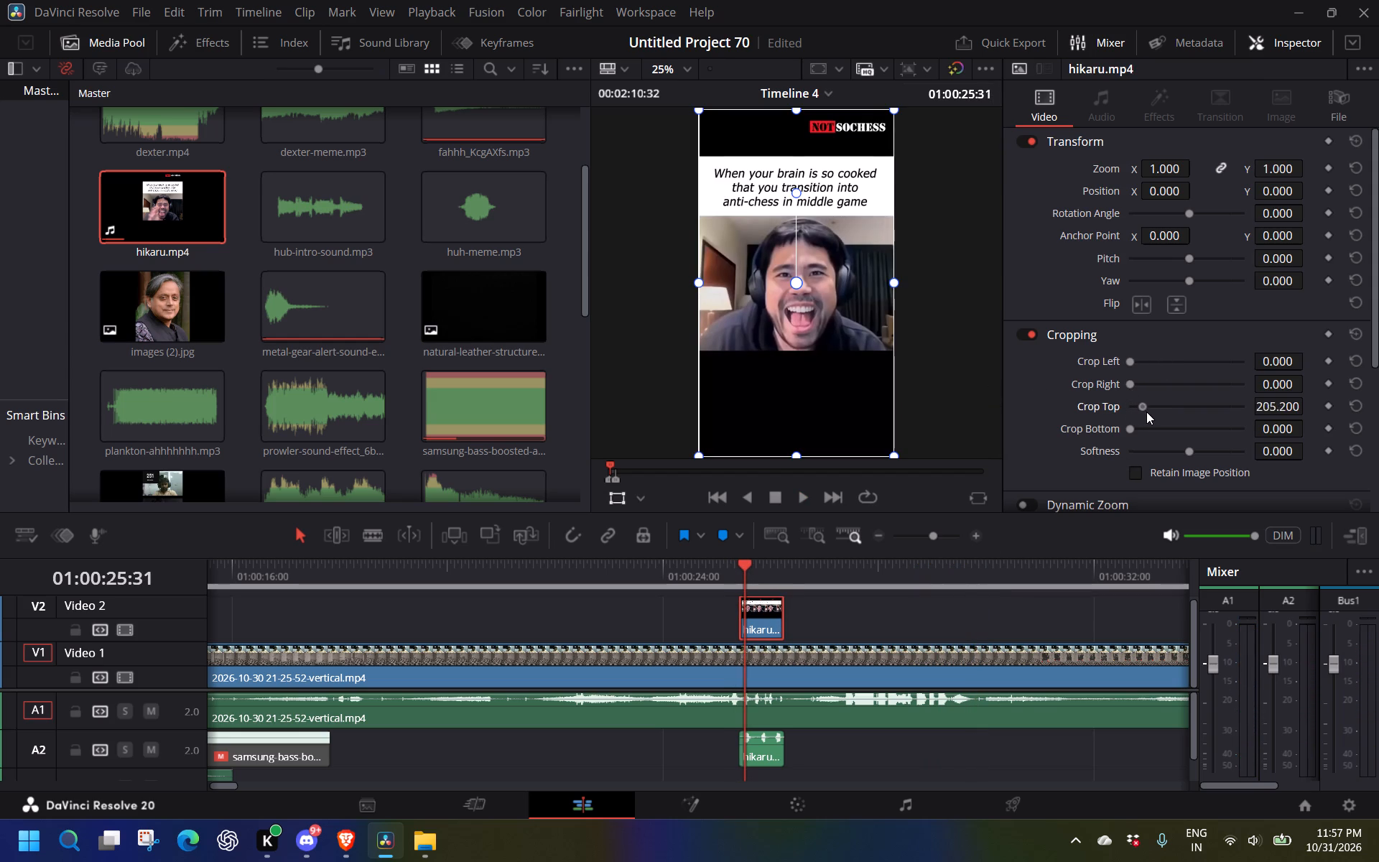
pyautogui.moveTo(1146, 412); pyautogui.dragTo(1167, 414)
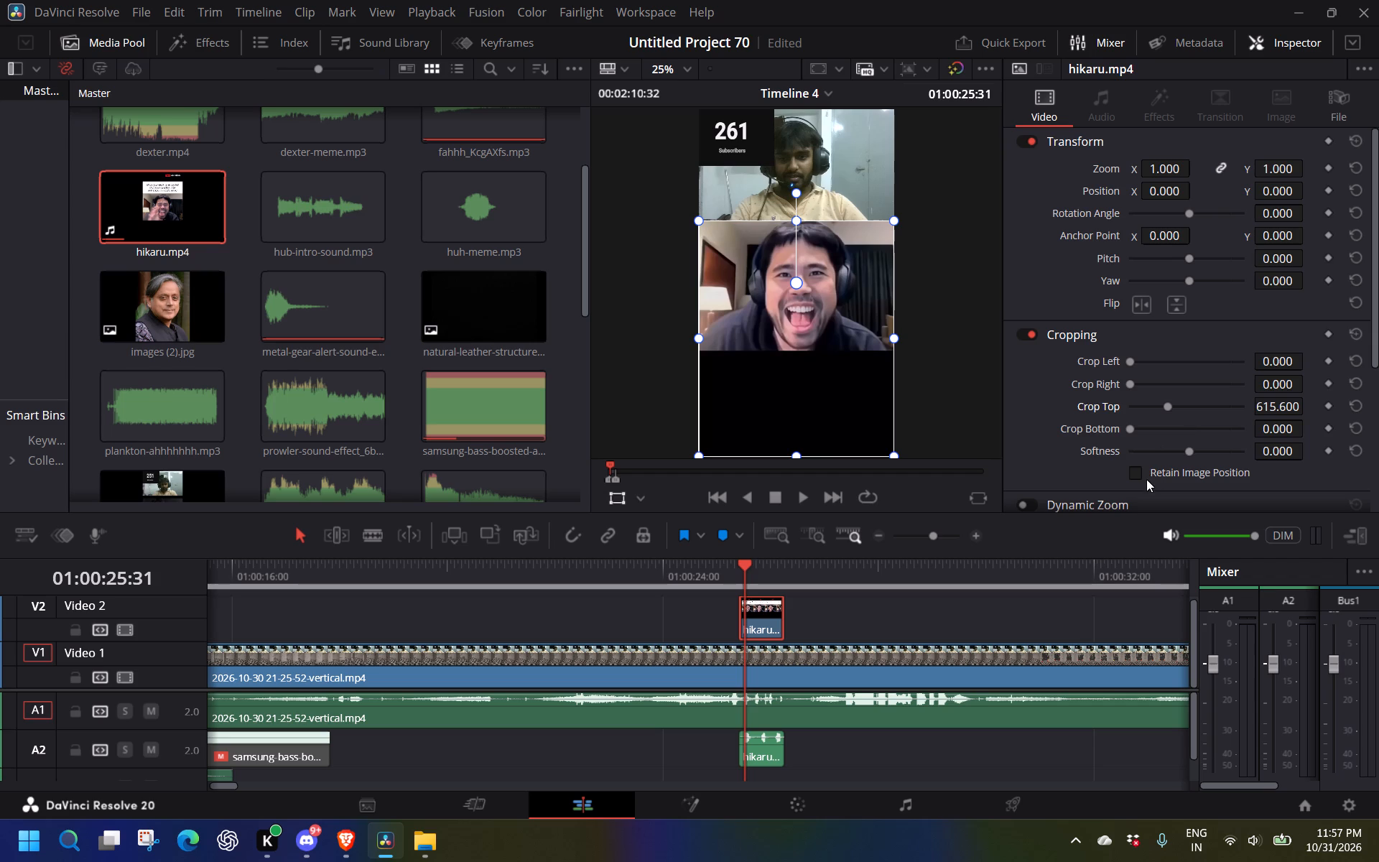
pyautogui.moveTo(1128, 430); pyautogui.dragTo(1163, 432)
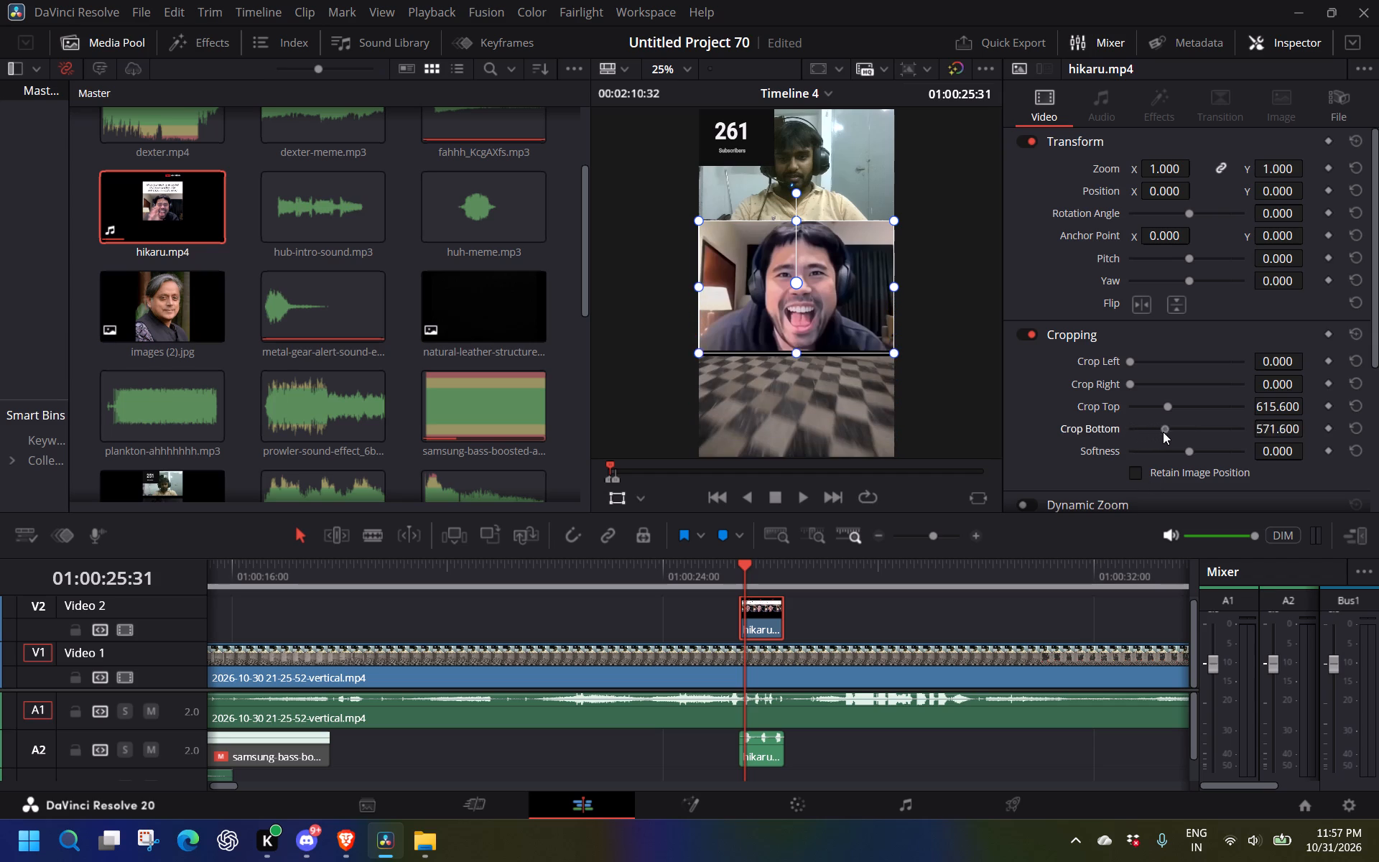
pyautogui.moveTo(1163, 432); pyautogui.dragTo(1161, 436)
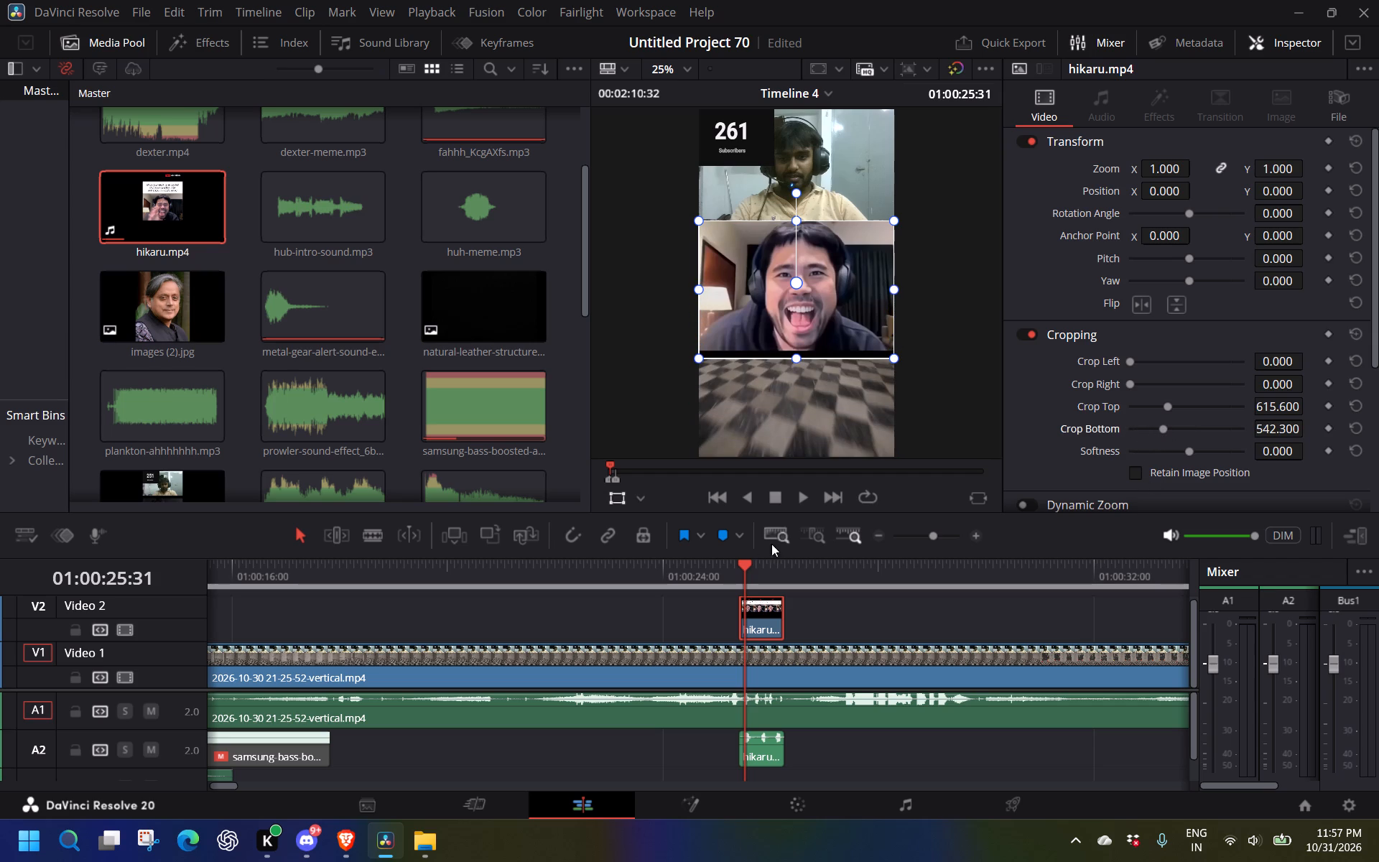
pyautogui.click(684, 562)
pyautogui.press('space')
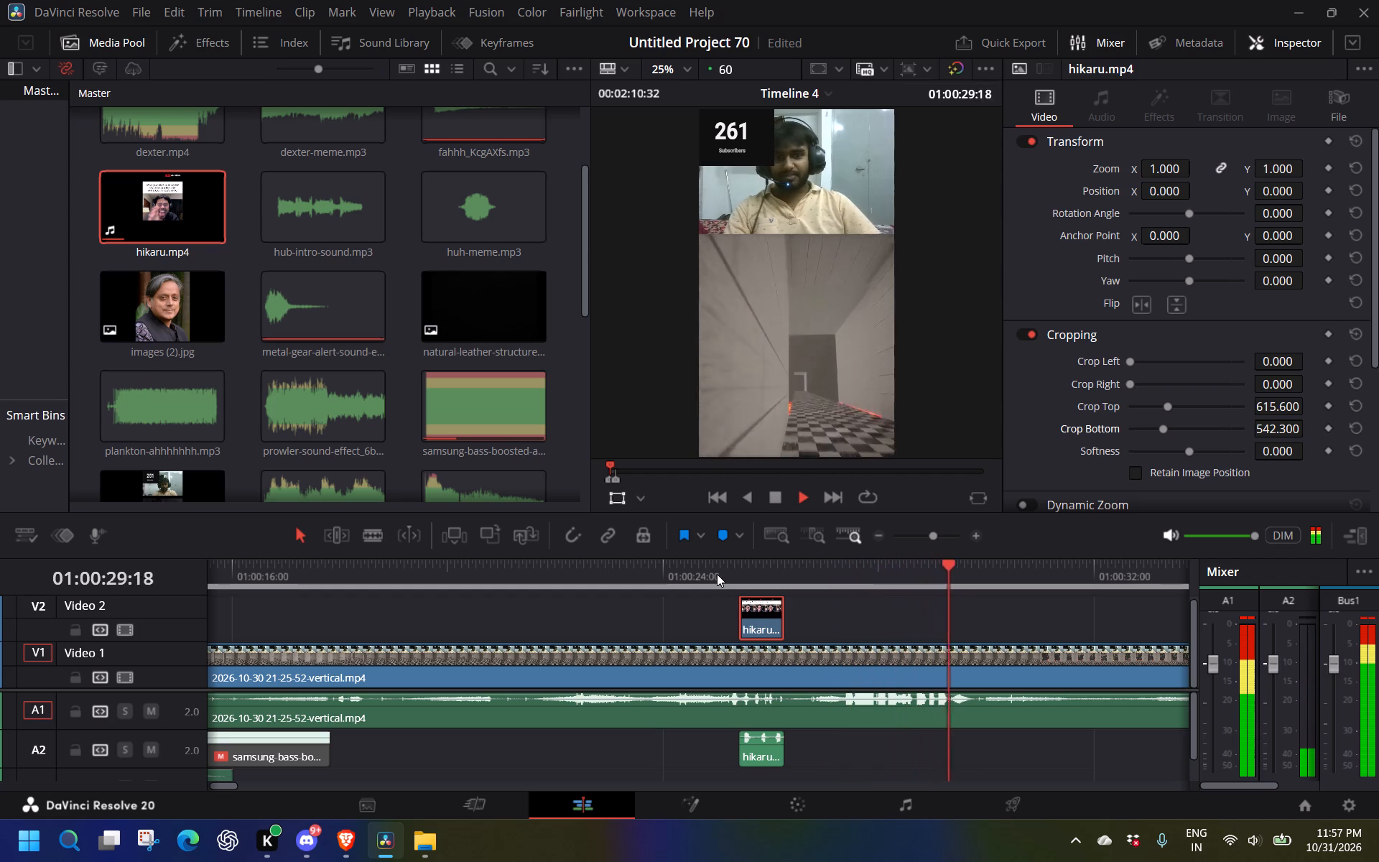
pyautogui.press('space')
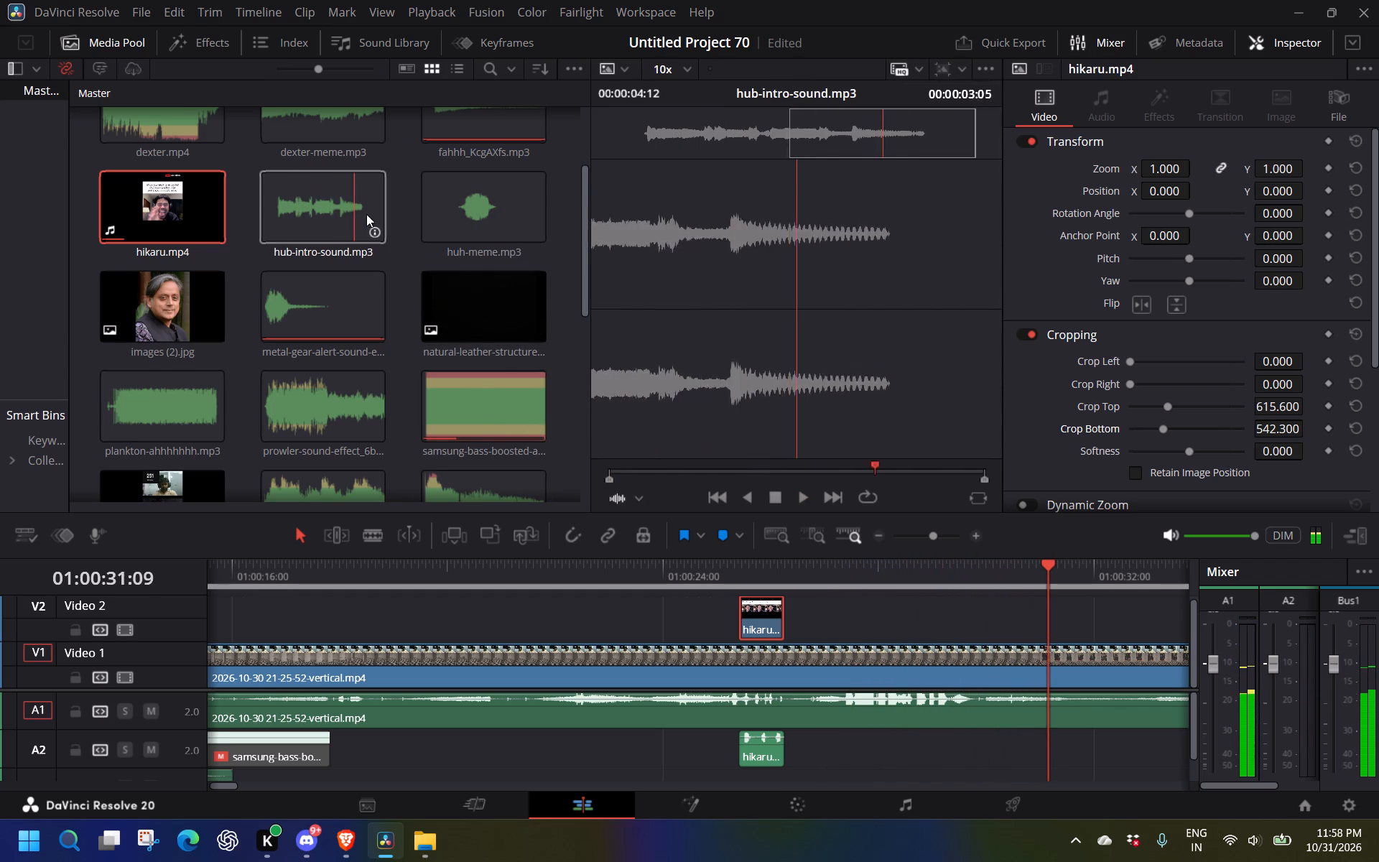
# Place chicken-on-tree-screaming.mp3 on Audio 2 starting at about 01:00:27:40, and play back up to 01:00:28:38.
pyautogui.scroll(1, 411, 206)
pyautogui.scroll(1, 312, 223)
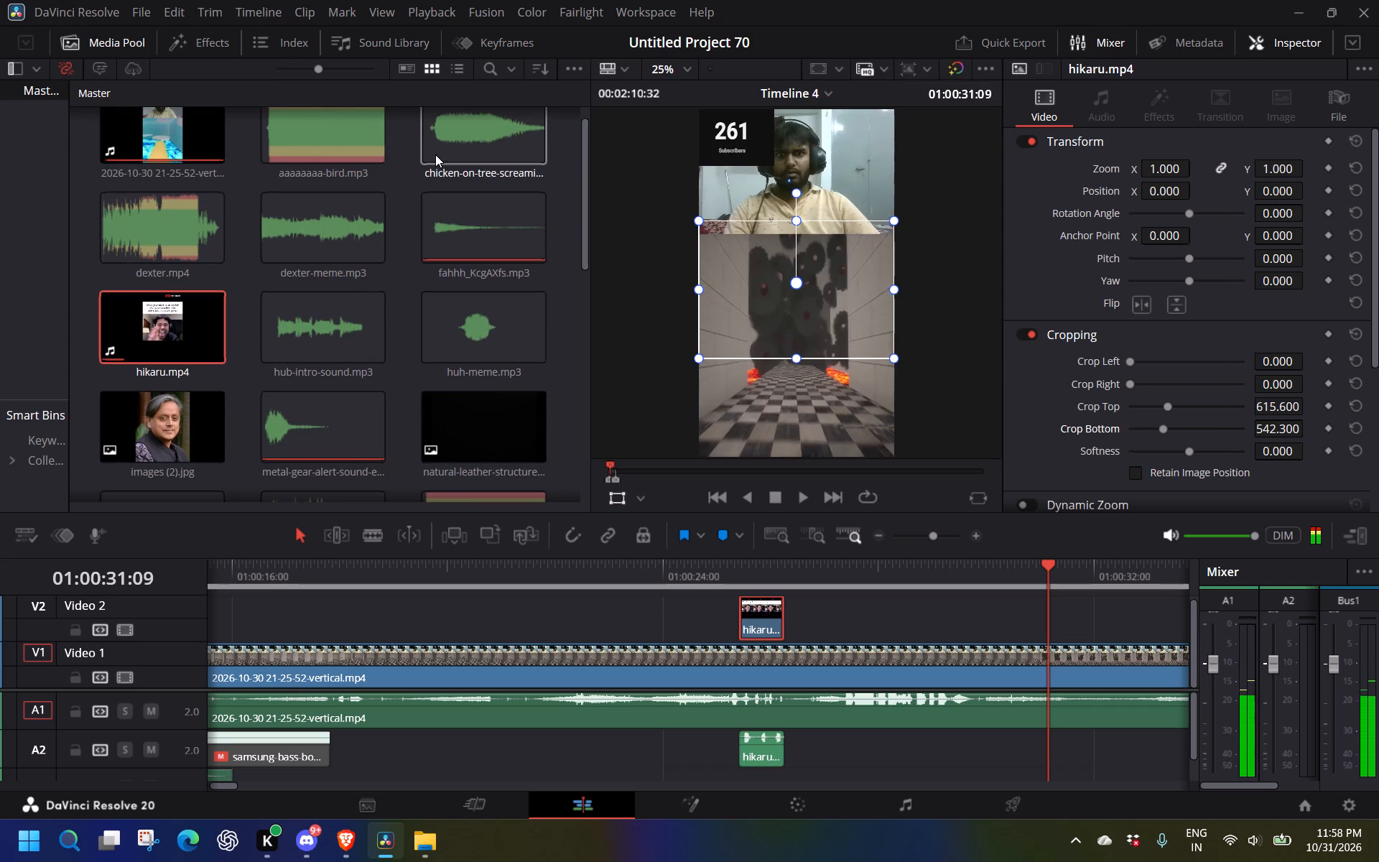
pyautogui.moveTo(471, 144); pyautogui.dragTo(756, 200)
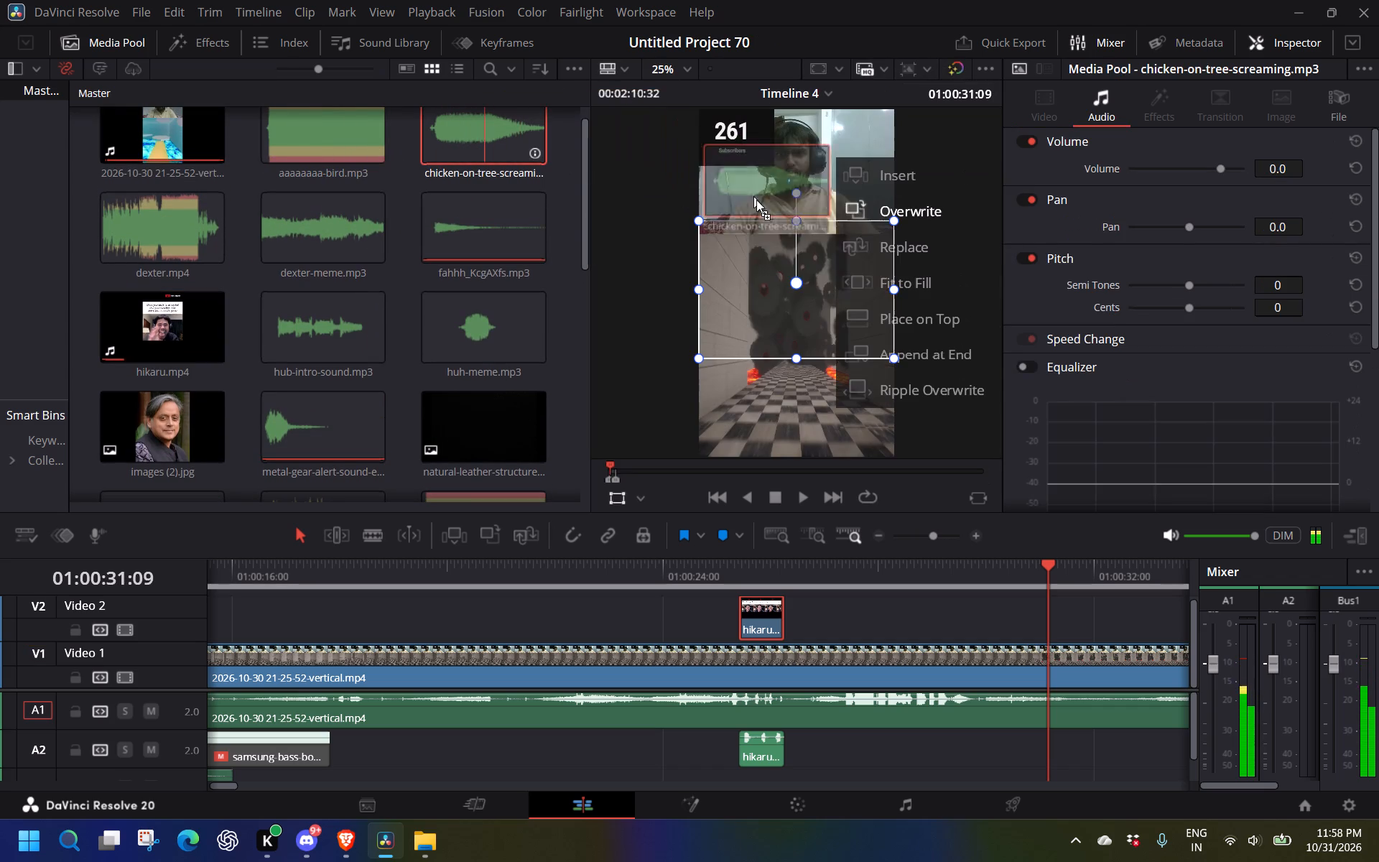
pyautogui.moveTo(756, 200); pyautogui.dragTo(876, 800)
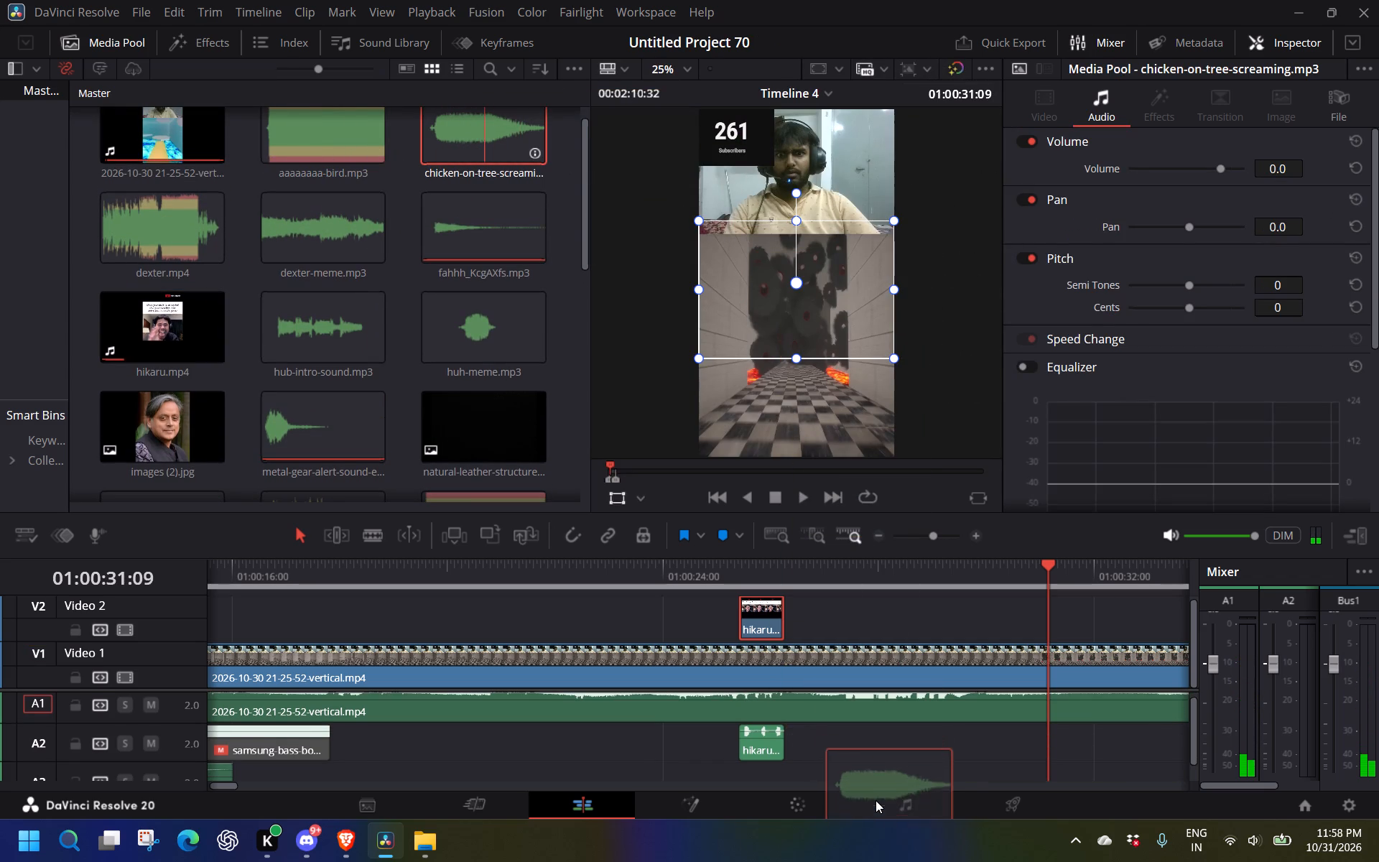
pyautogui.moveTo(876, 800); pyautogui.dragTo(861, 728)
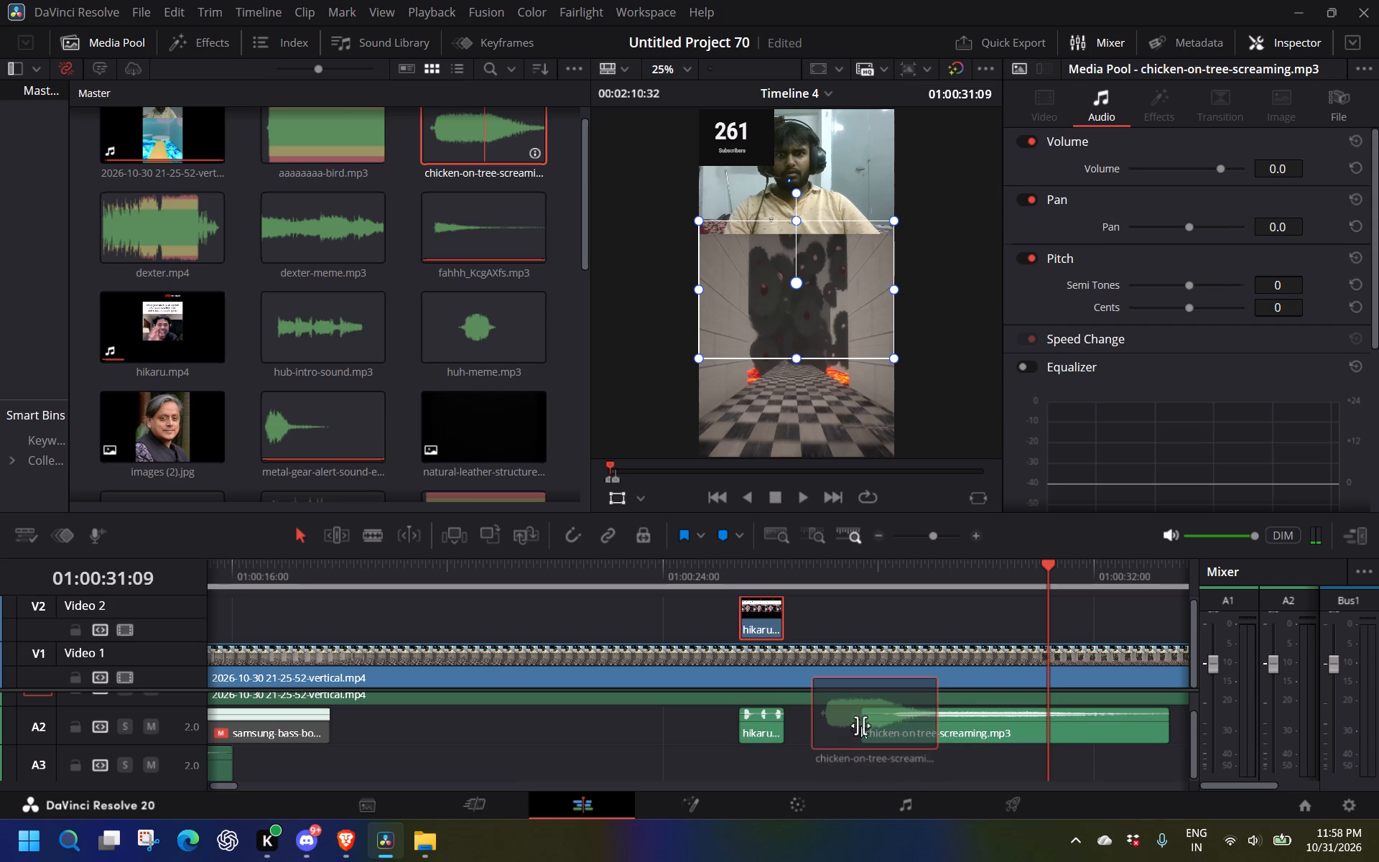
pyautogui.click(779, 573)
pyautogui.press('space')
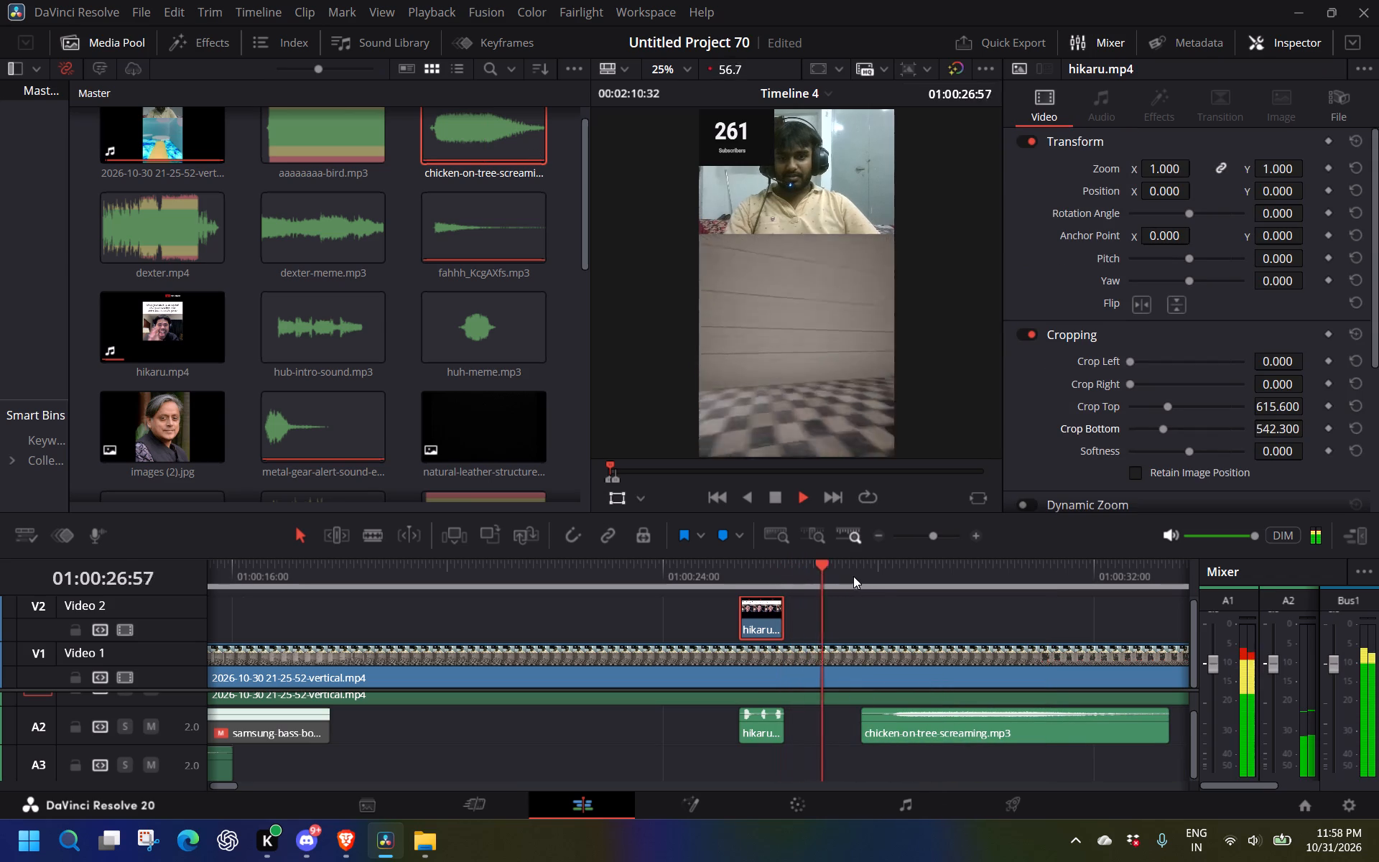
pyautogui.press('space')
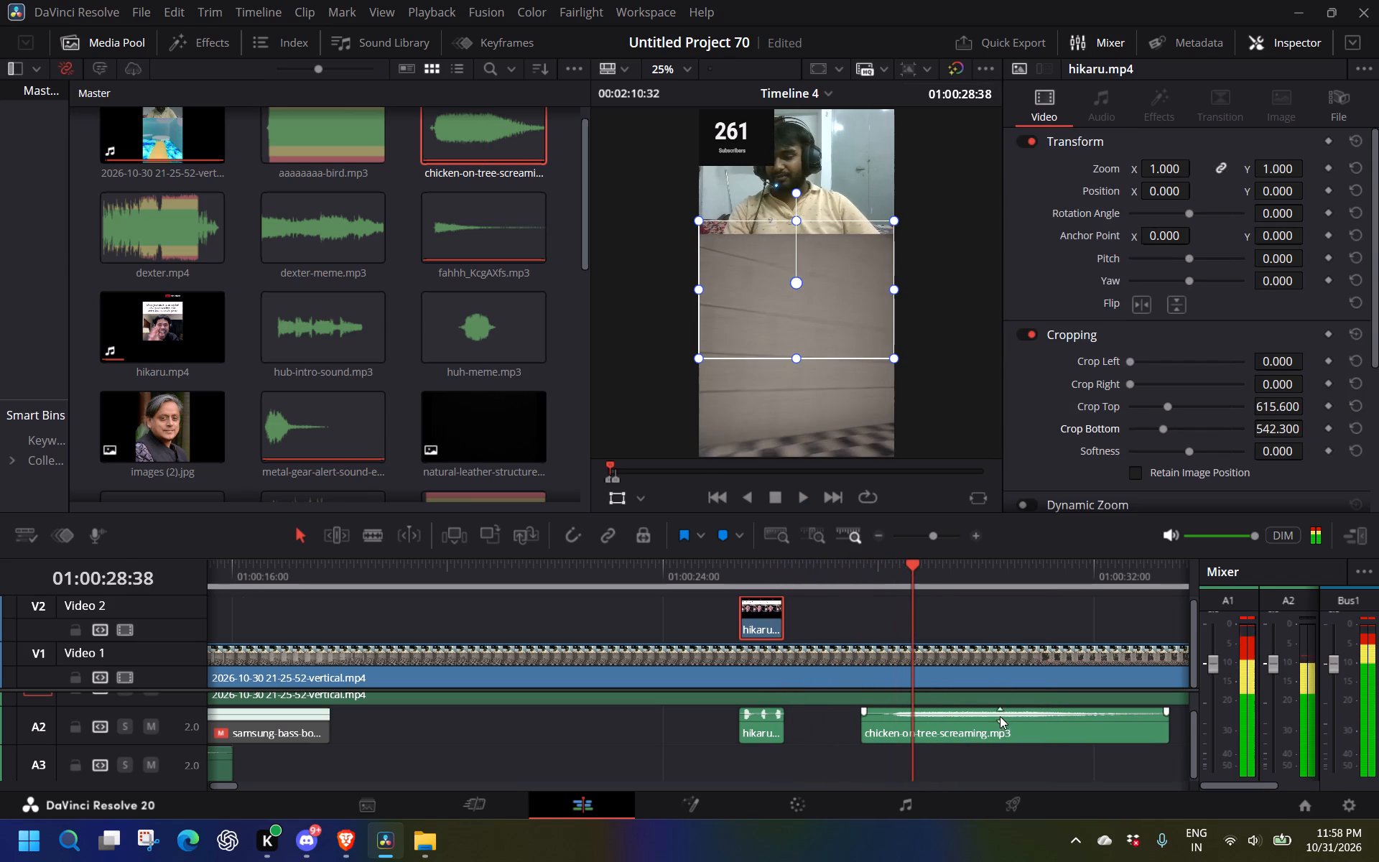
# Move the chicken-on-tree-screaming.mp3 clip to start at about 01:00:29:40, playing back to check its timing.
pyautogui.moveTo(1000, 725); pyautogui.dragTo(1133, 736)
pyautogui.press('space')
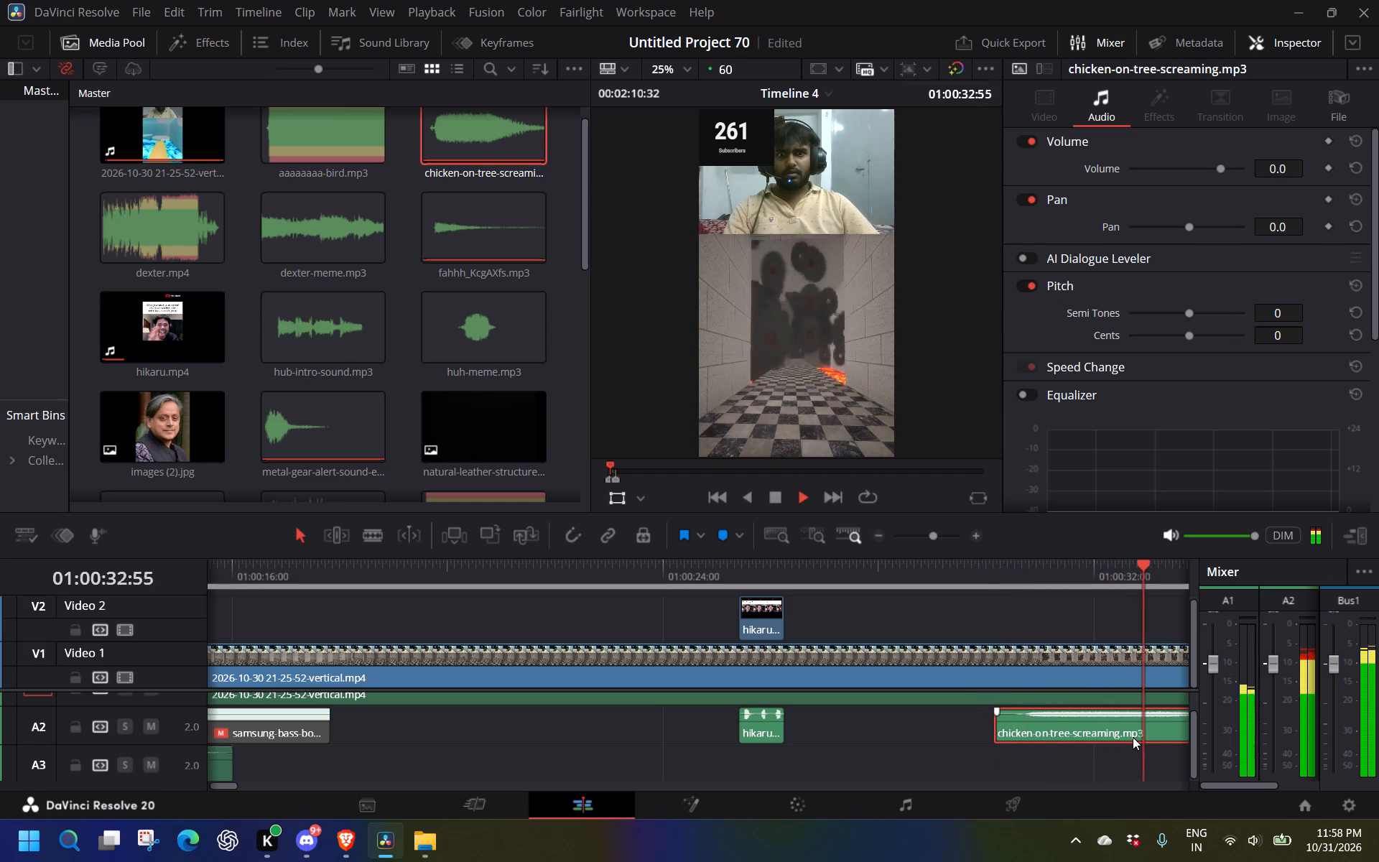
pyautogui.press('space')
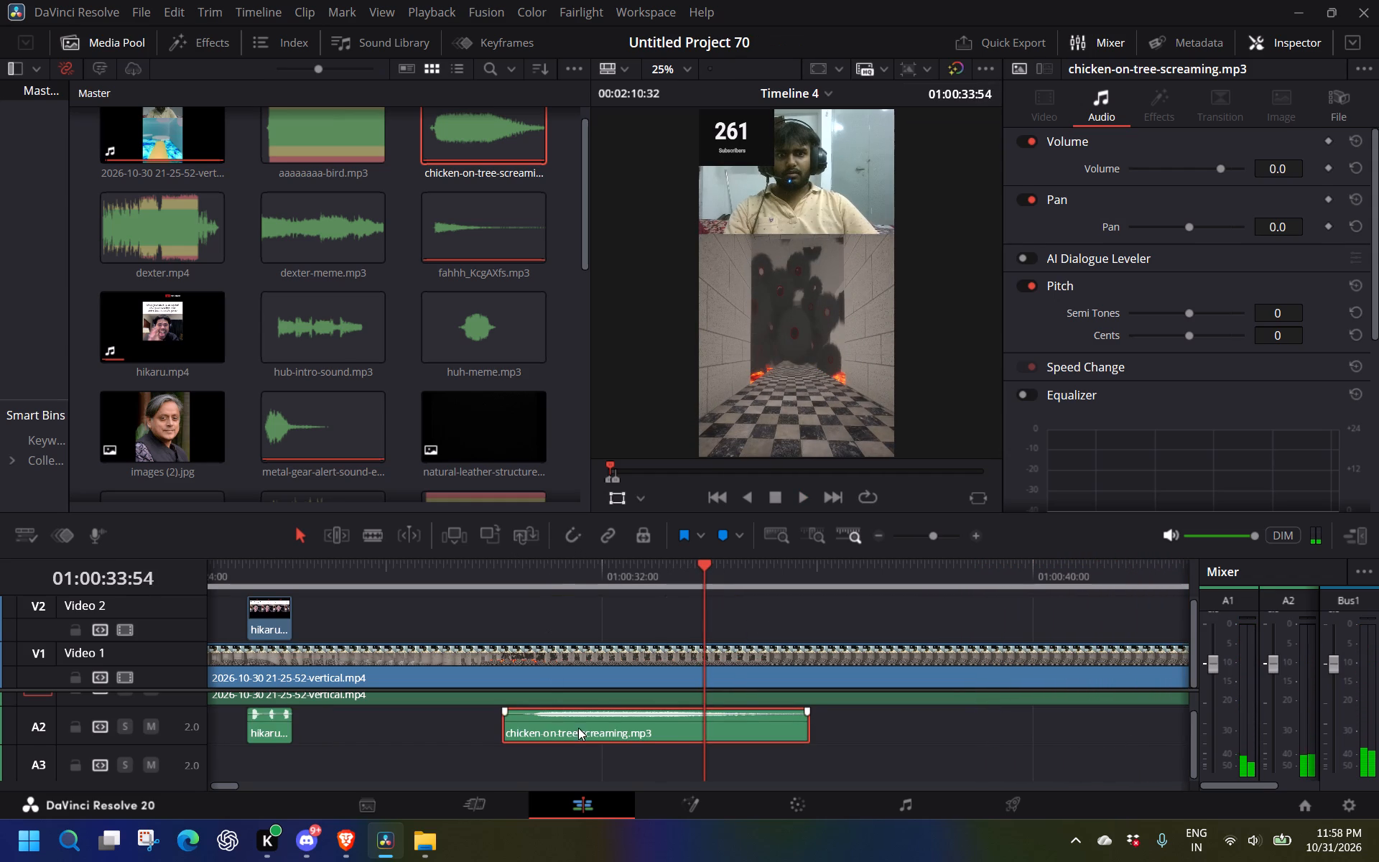
pyautogui.moveTo(580, 731); pyautogui.dragTo(556, 728)
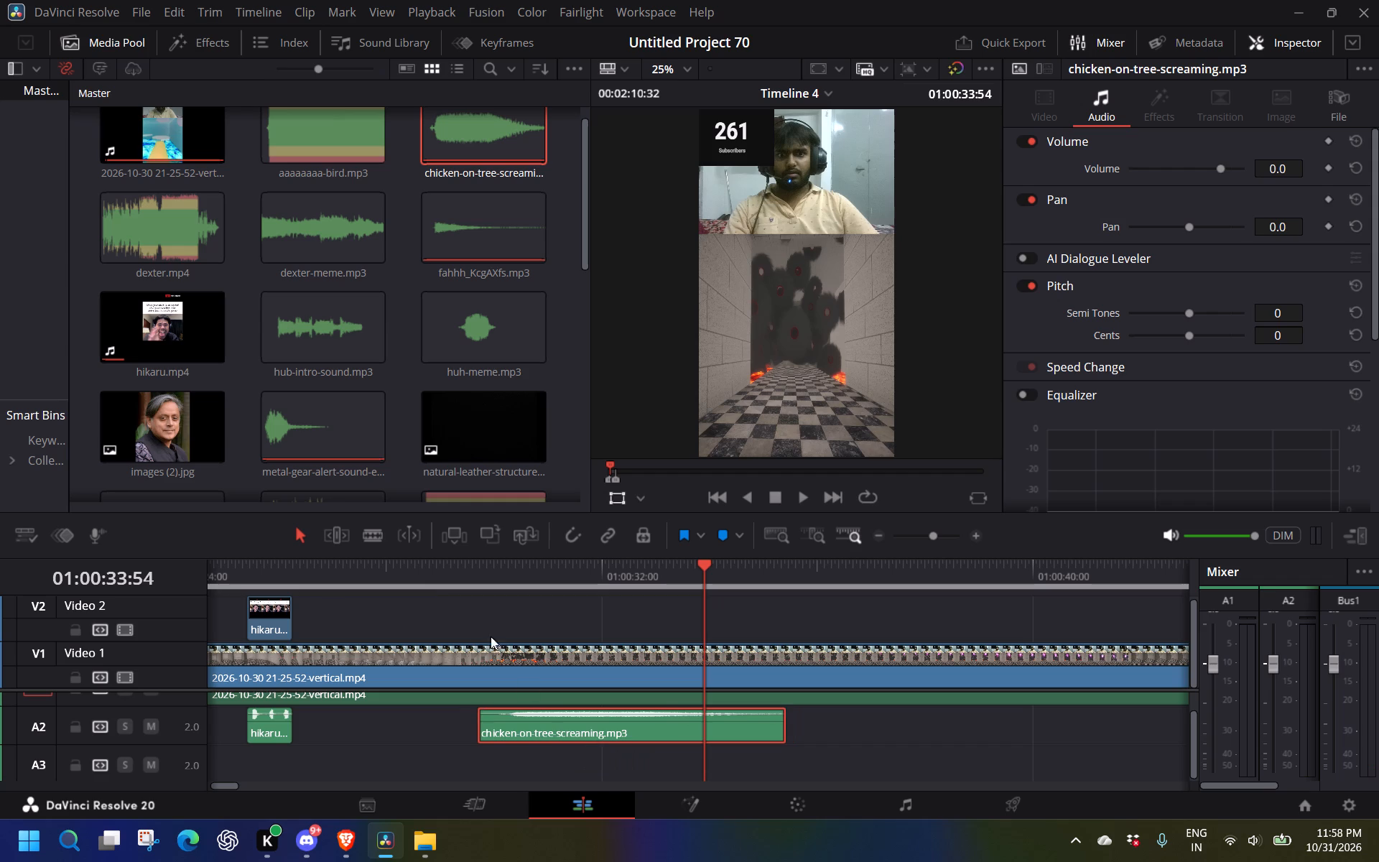
pyautogui.moveTo(411, 573); pyautogui.dragTo(351, 584)
pyautogui.press('space')
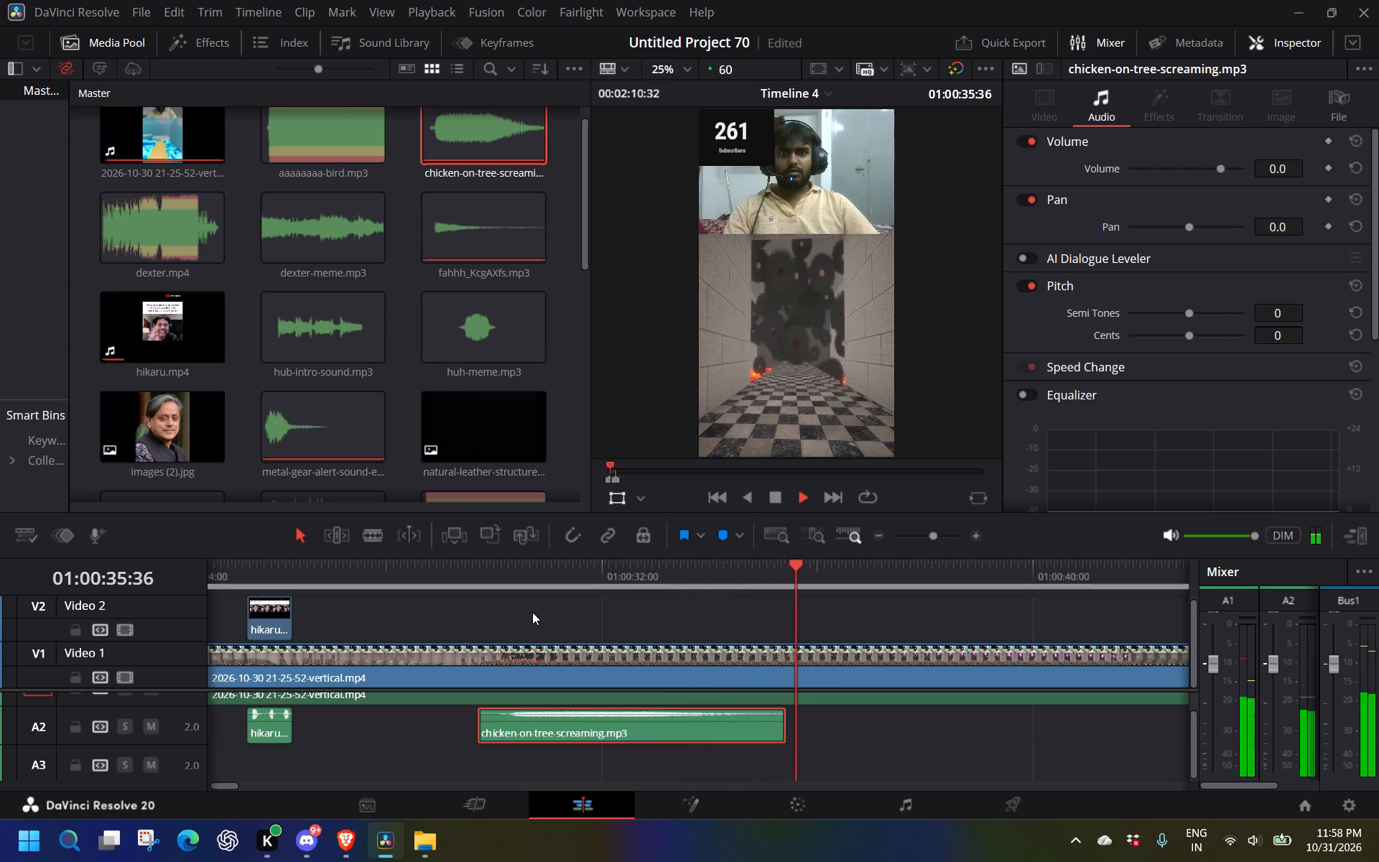
# Split the recording's video and audio on Video 1 and Audio 1 at the chicken scream's end, about 01:00:35:19.
pyautogui.click(777, 561)
pyautogui.press('space')
pyautogui.click(777, 561)
pyautogui.press('space')
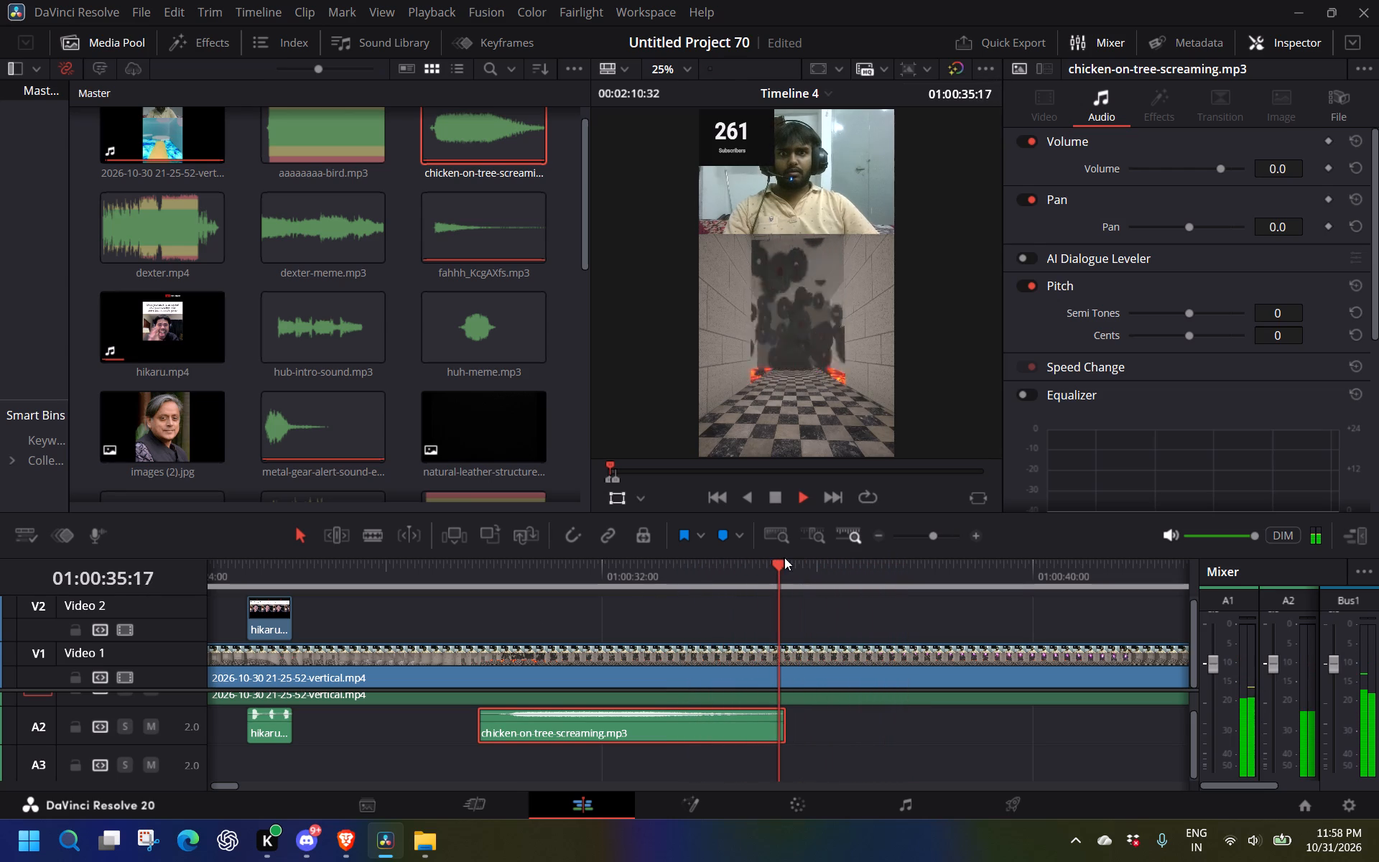
pyautogui.press('space')
pyautogui.click(381, 529)
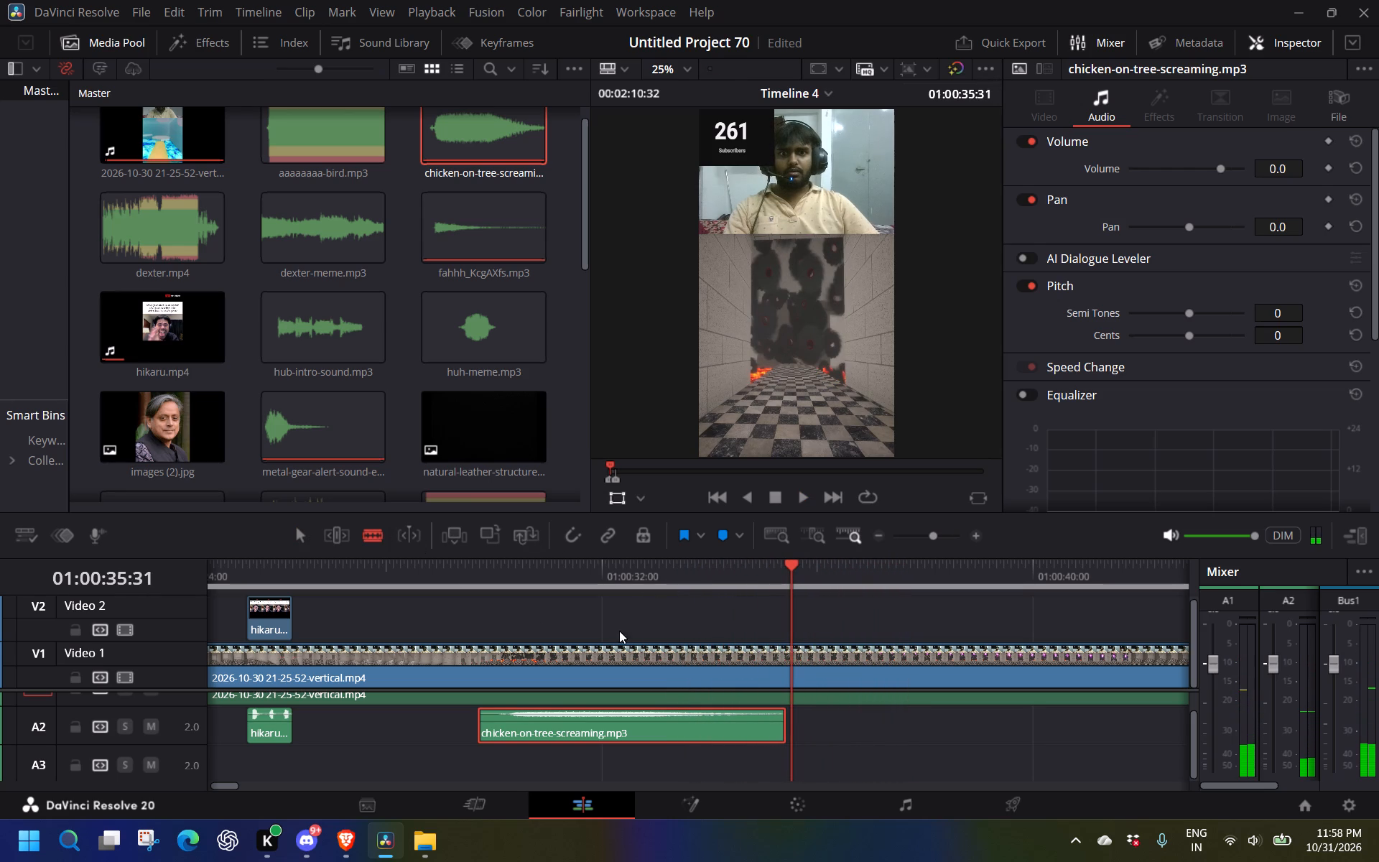
pyautogui.scroll(1, 804, 703)
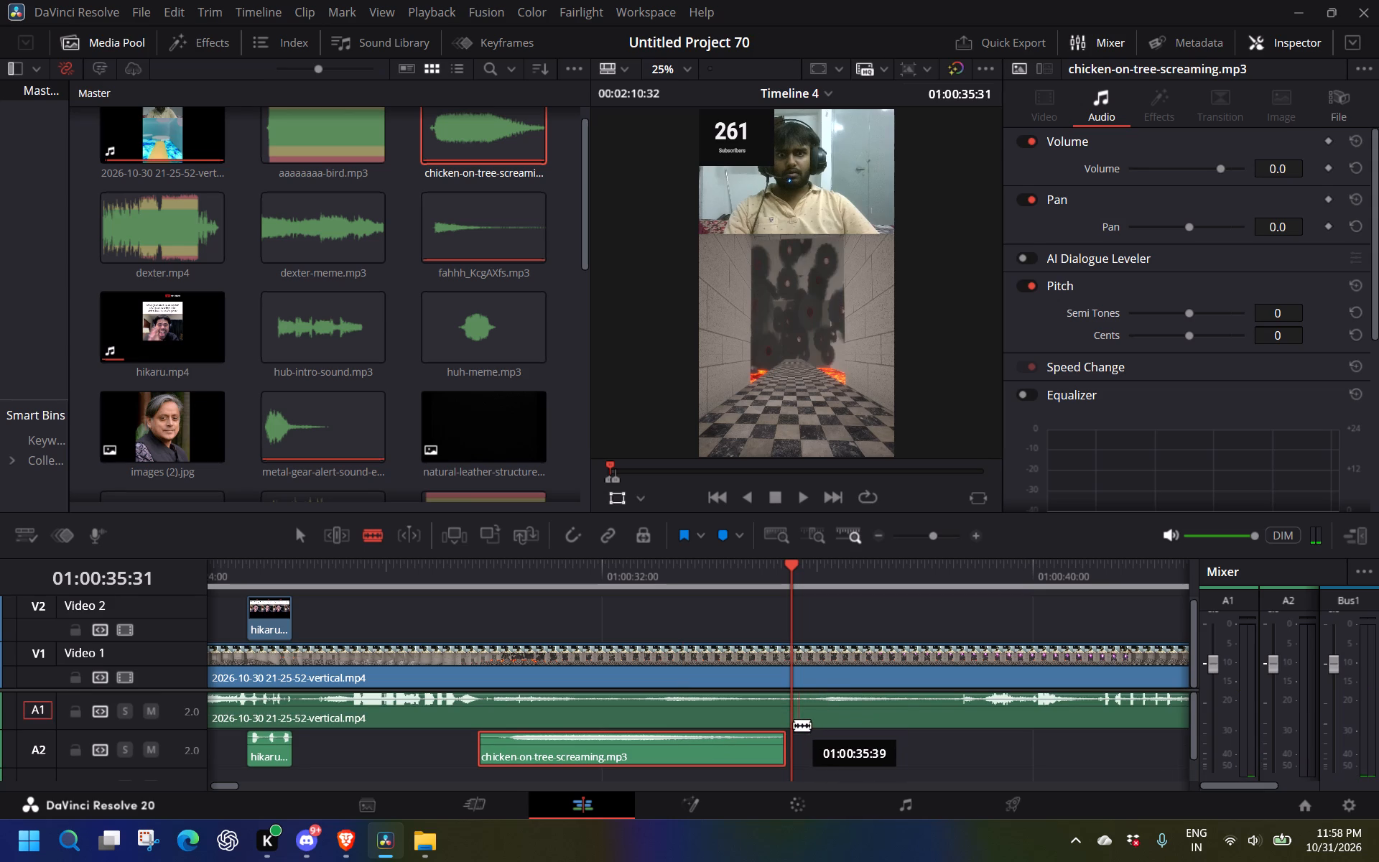
pyautogui.click(786, 723)
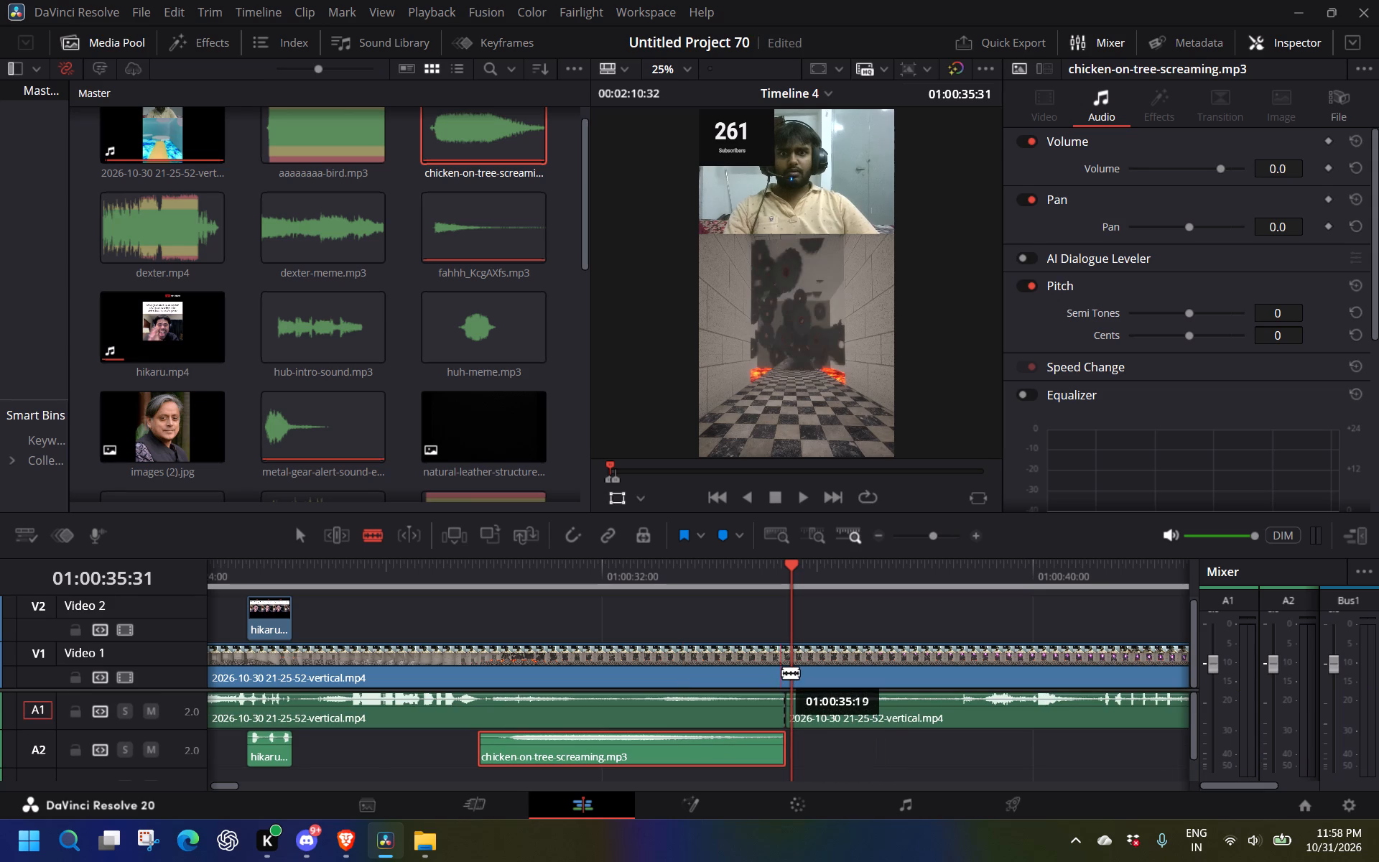
pyautogui.click(784, 671)
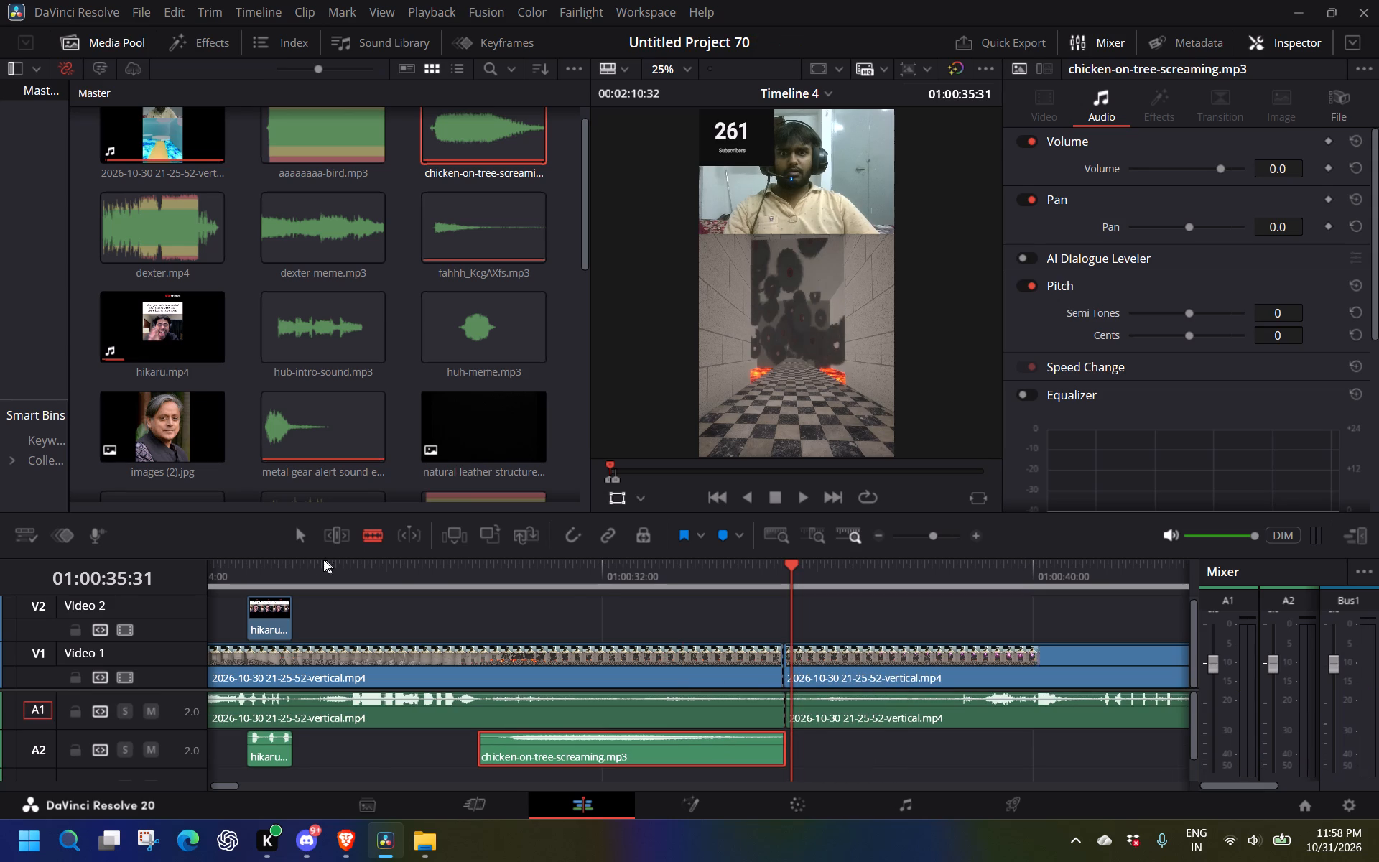
pyautogui.click(299, 537)
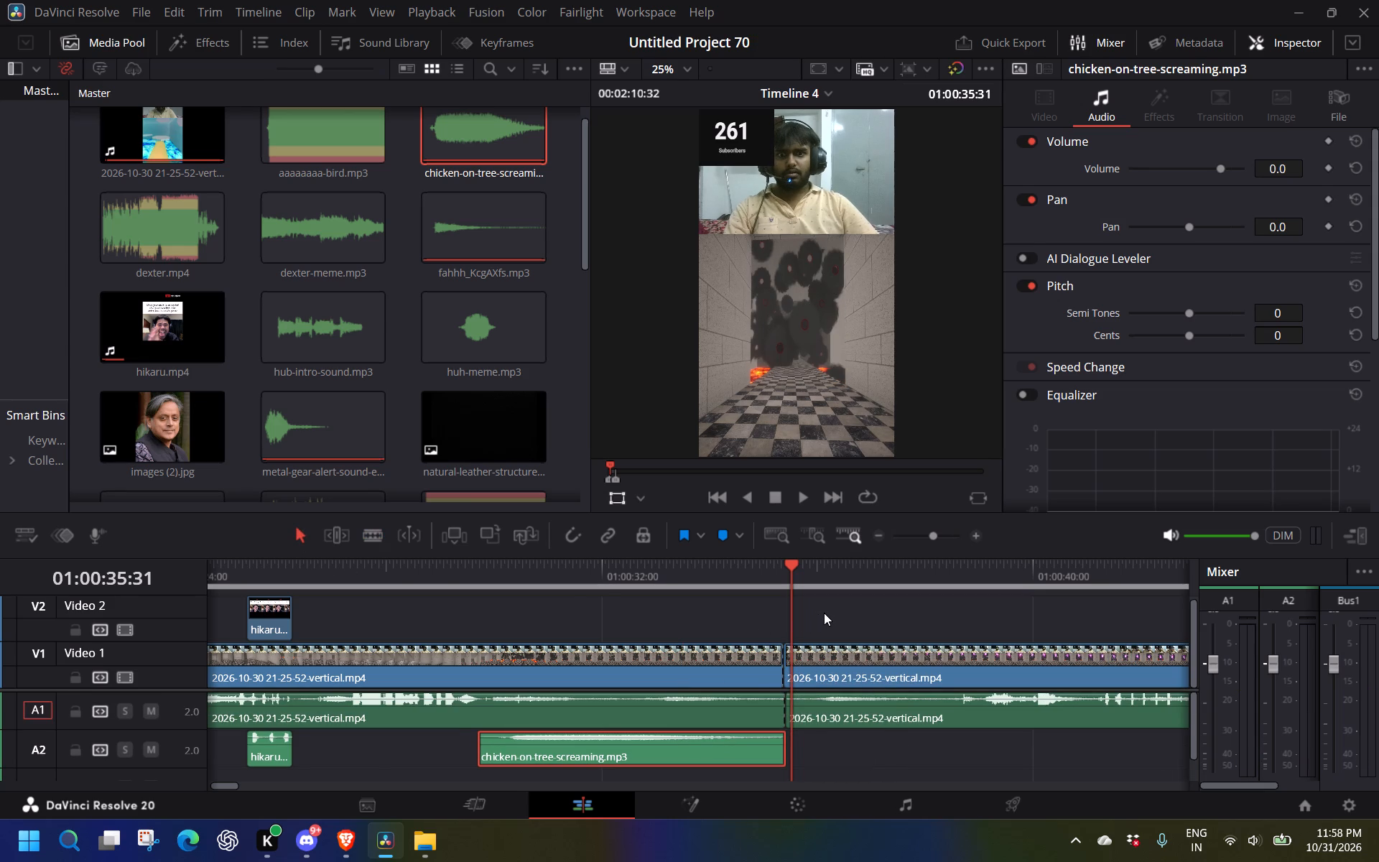
# Move the recording's video and audio after the cut about 1.4 seconds later, leaving a gap, and play back the chicken scream section.
pyautogui.moveTo(824, 613); pyautogui.dragTo(885, 726)
pyautogui.moveTo(923, 672); pyautogui.dragTo(997, 677)
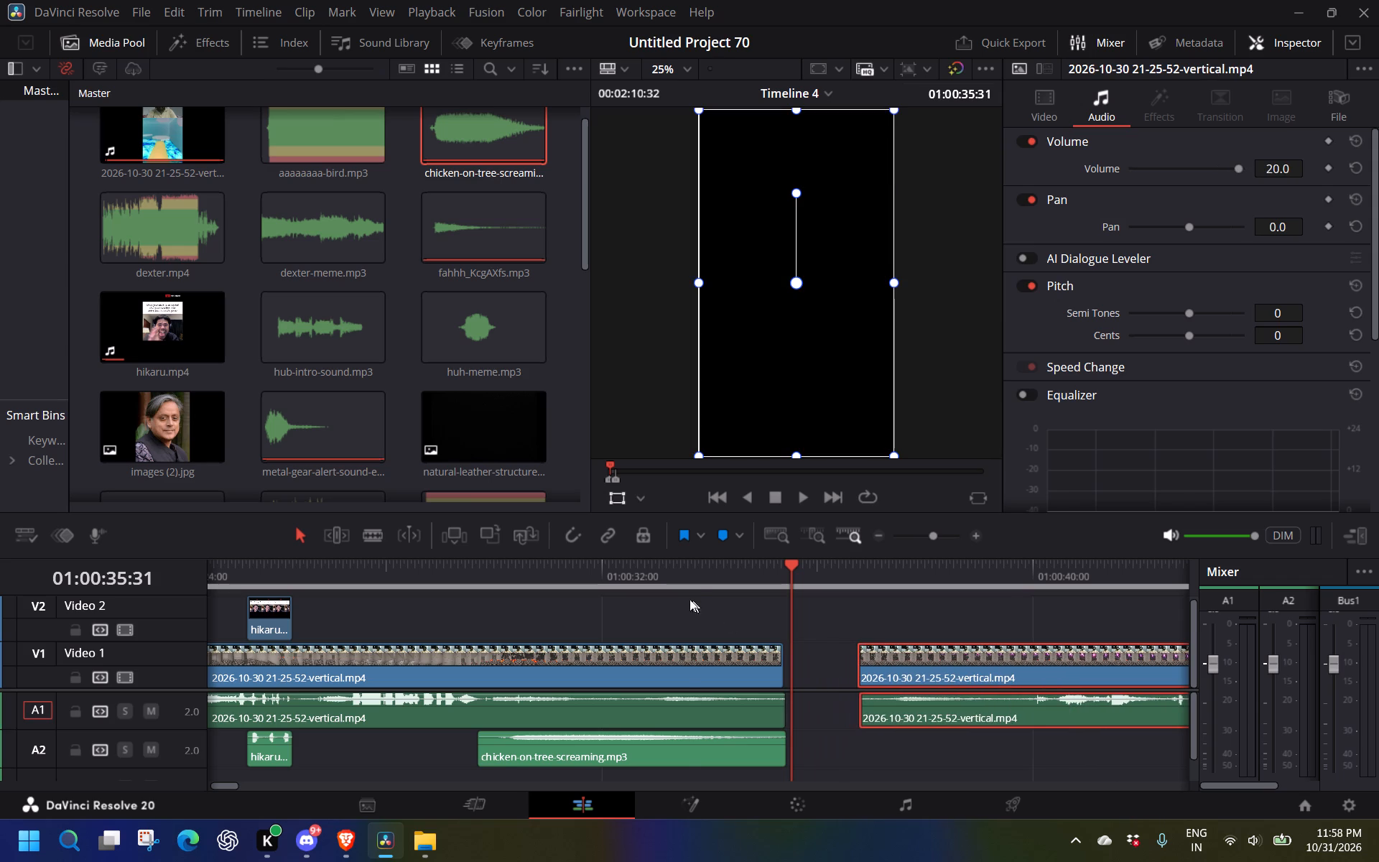
pyautogui.click(691, 577)
pyautogui.press('space')
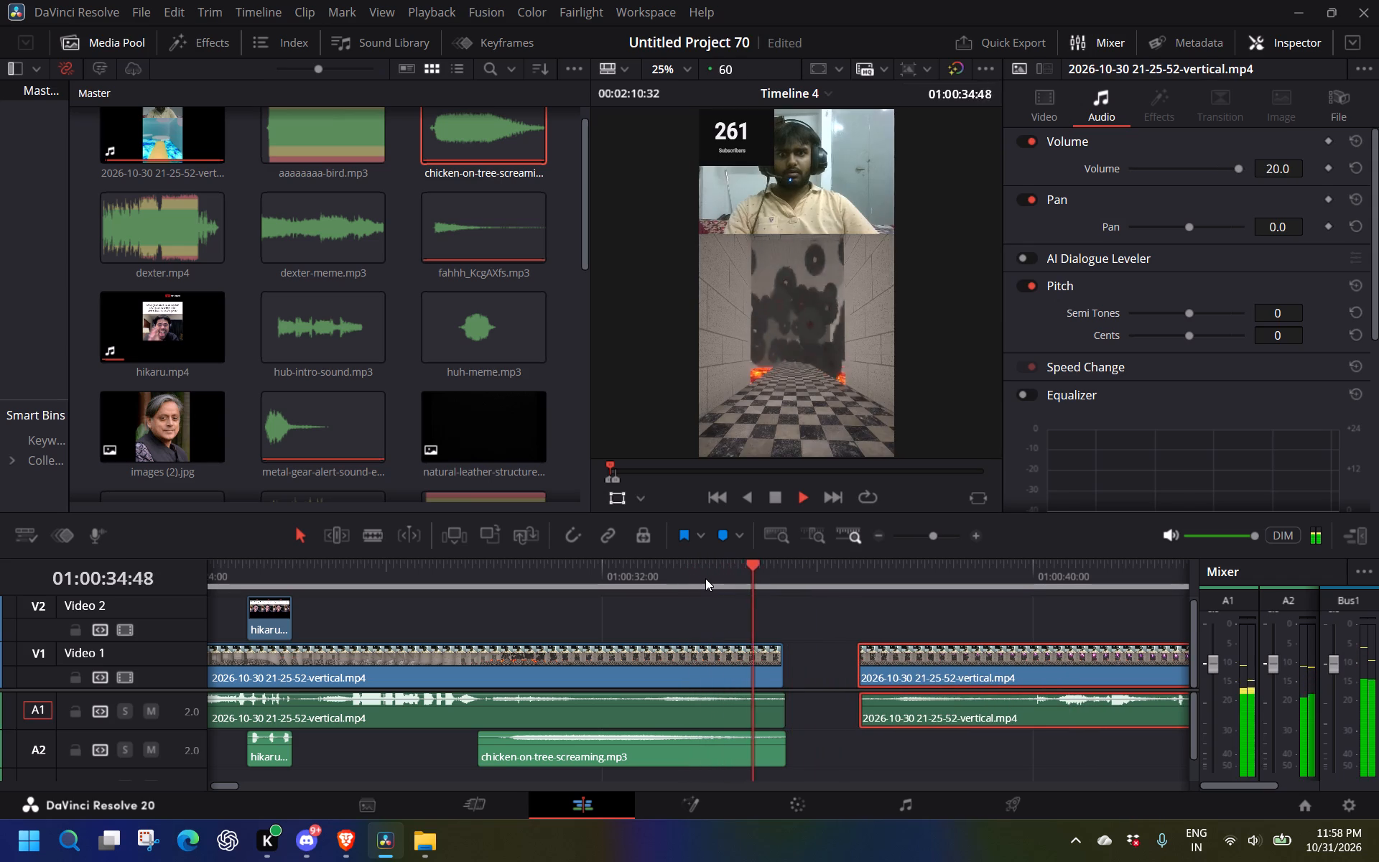
pyautogui.click(426, 578)
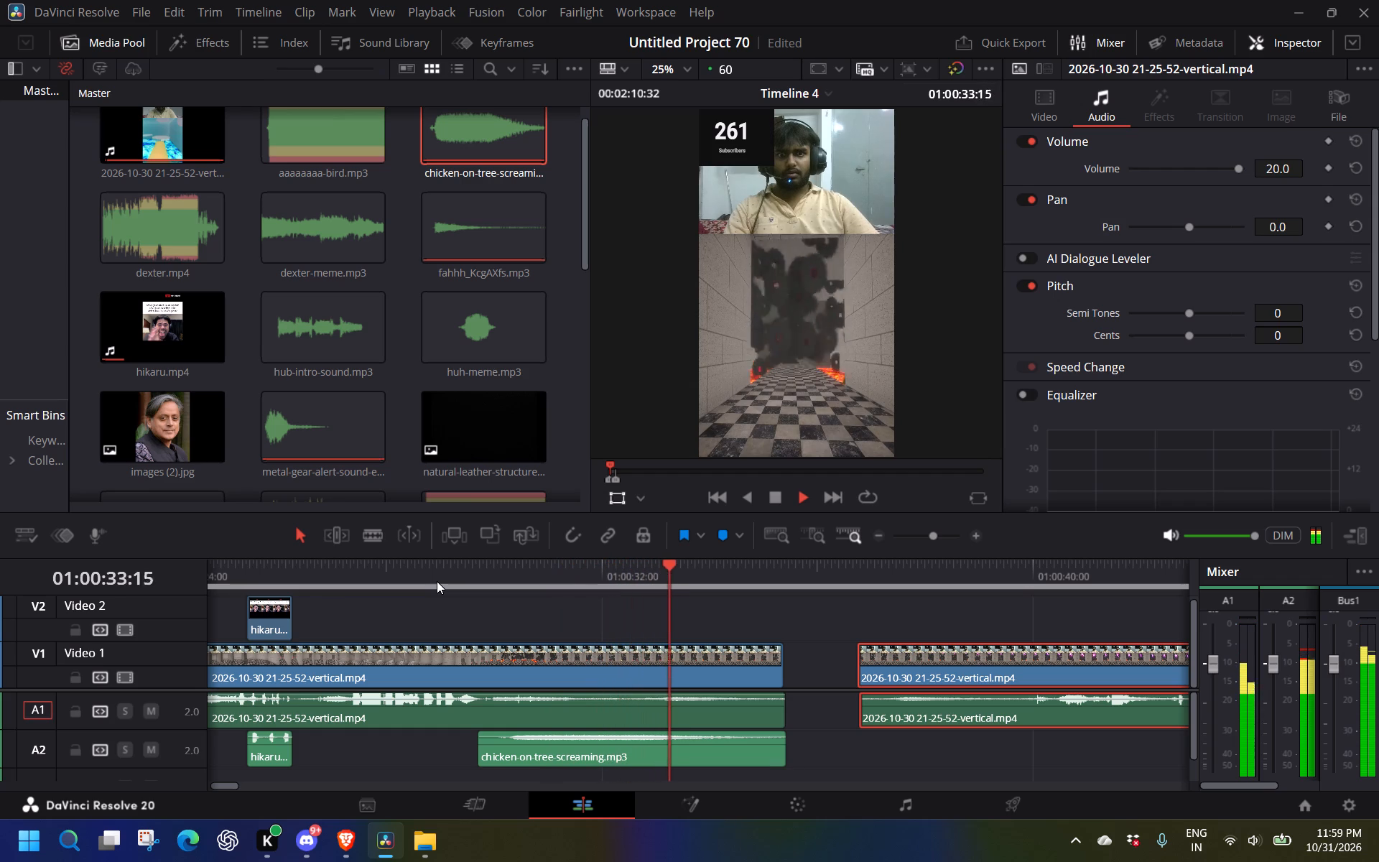
pyautogui.press('space')
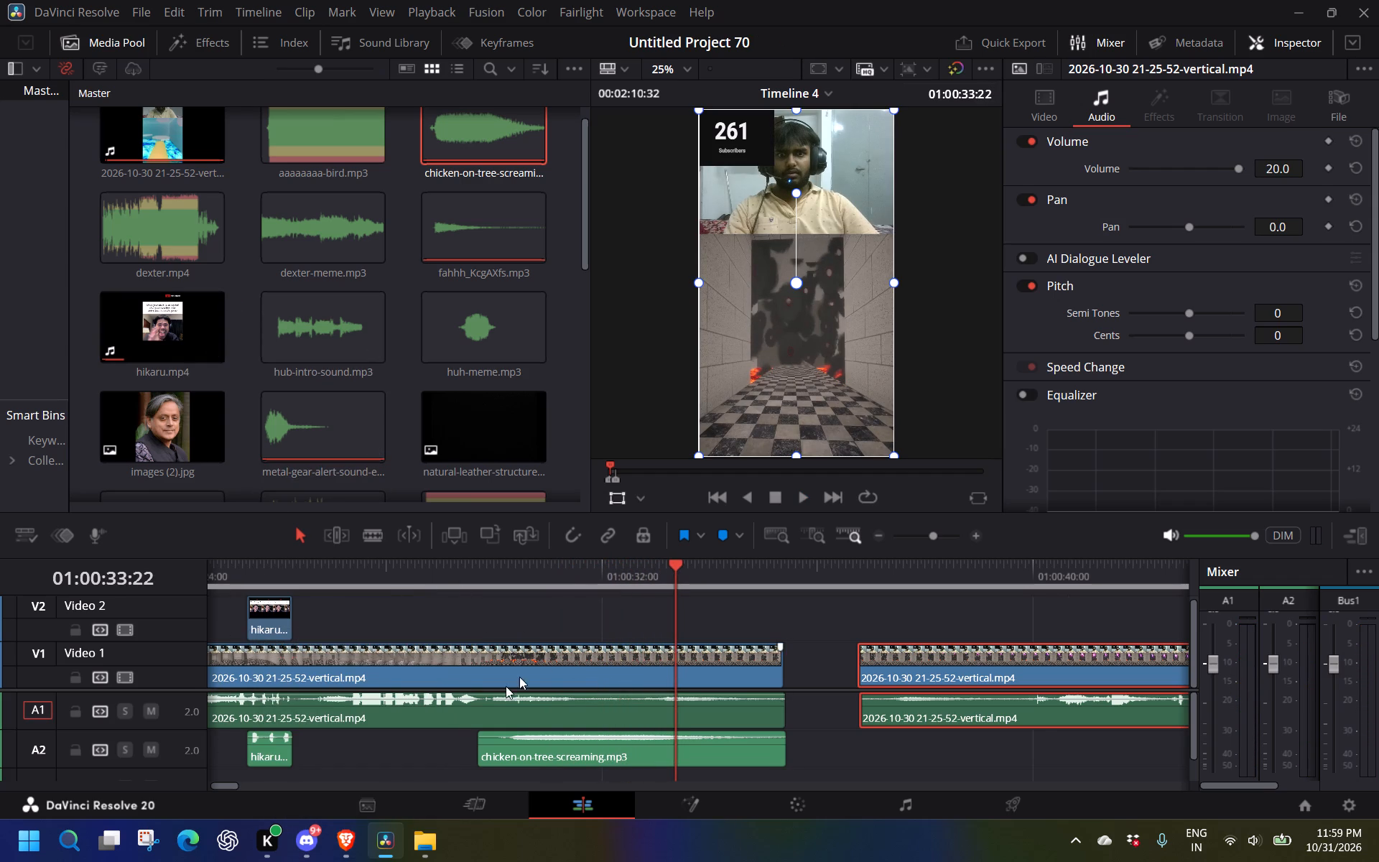
# Switch to the Brave browser and search Google Images for "subscribe".
pyautogui.click(337, 844)
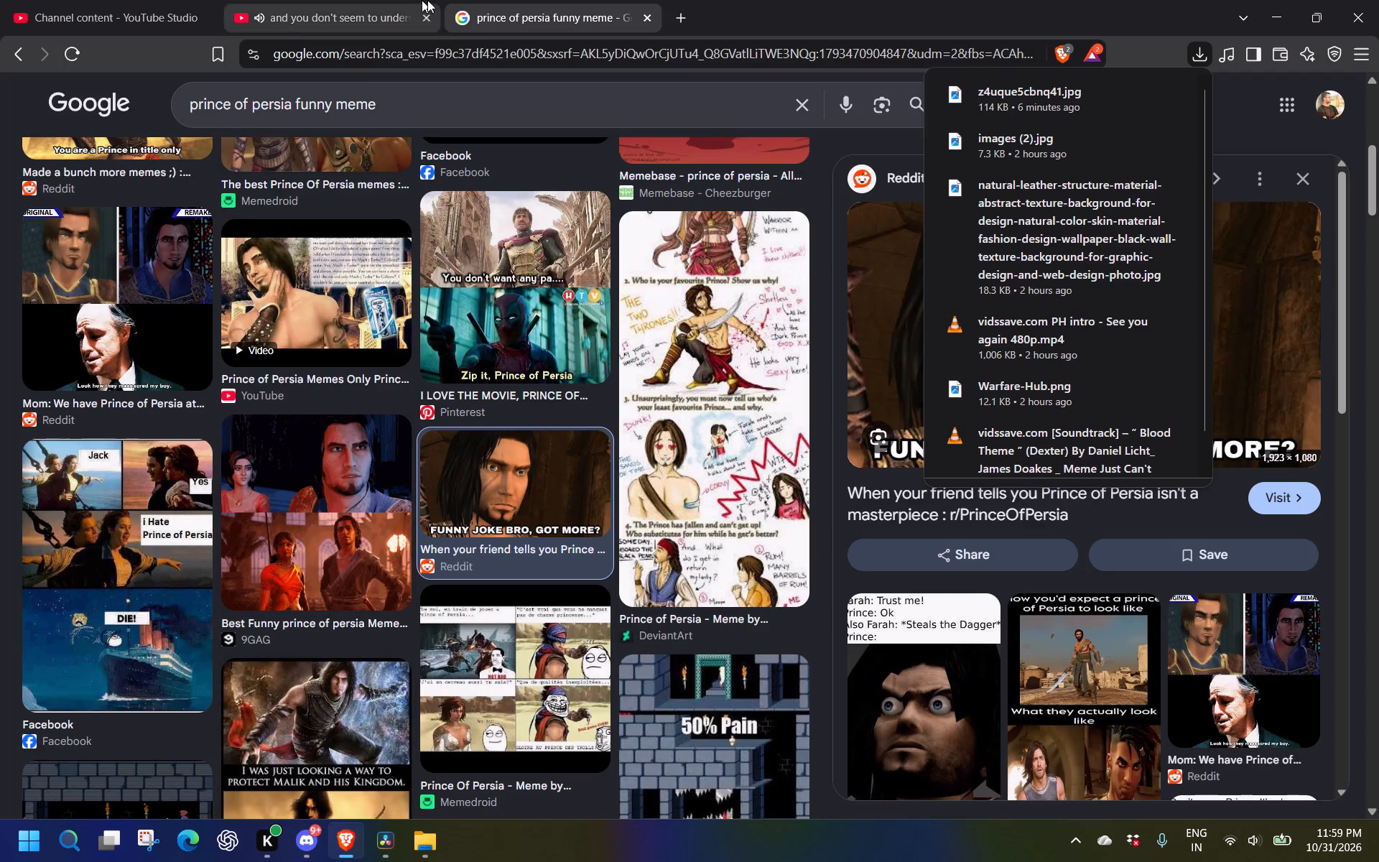
pyautogui.click(478, 55)
pyautogui.write('subscribe')
pyautogui.press('Return')
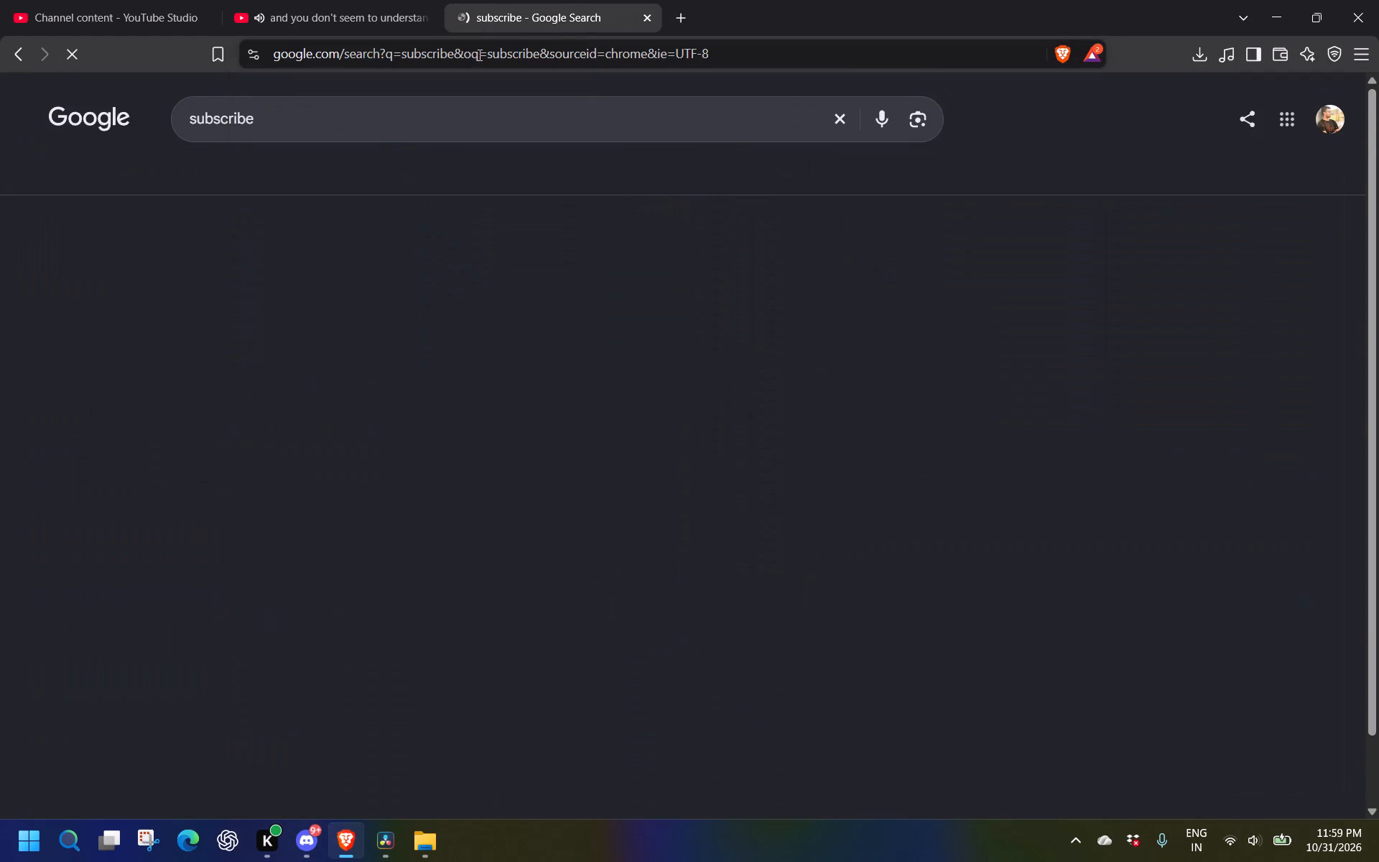
pyautogui.click(318, 173)
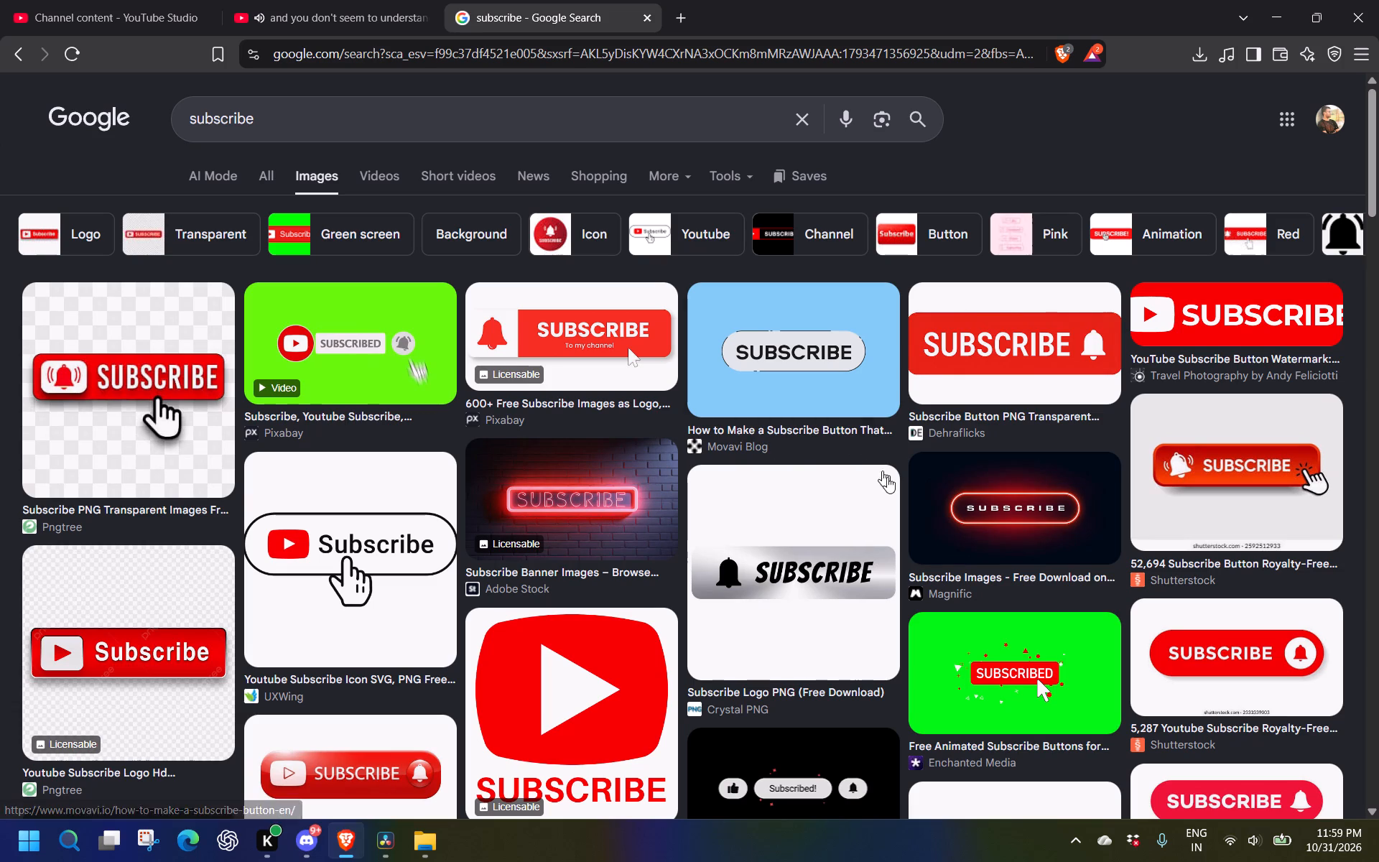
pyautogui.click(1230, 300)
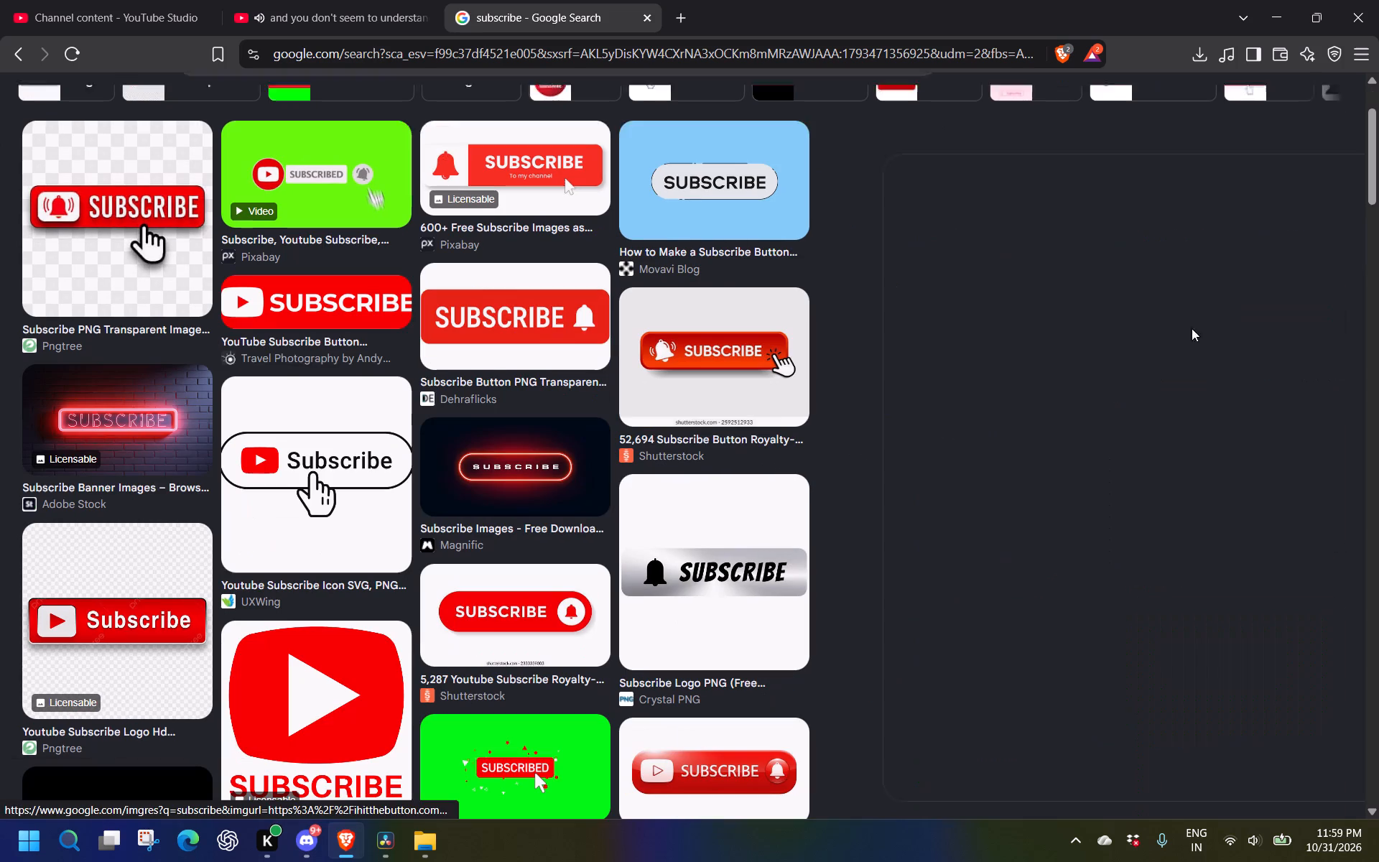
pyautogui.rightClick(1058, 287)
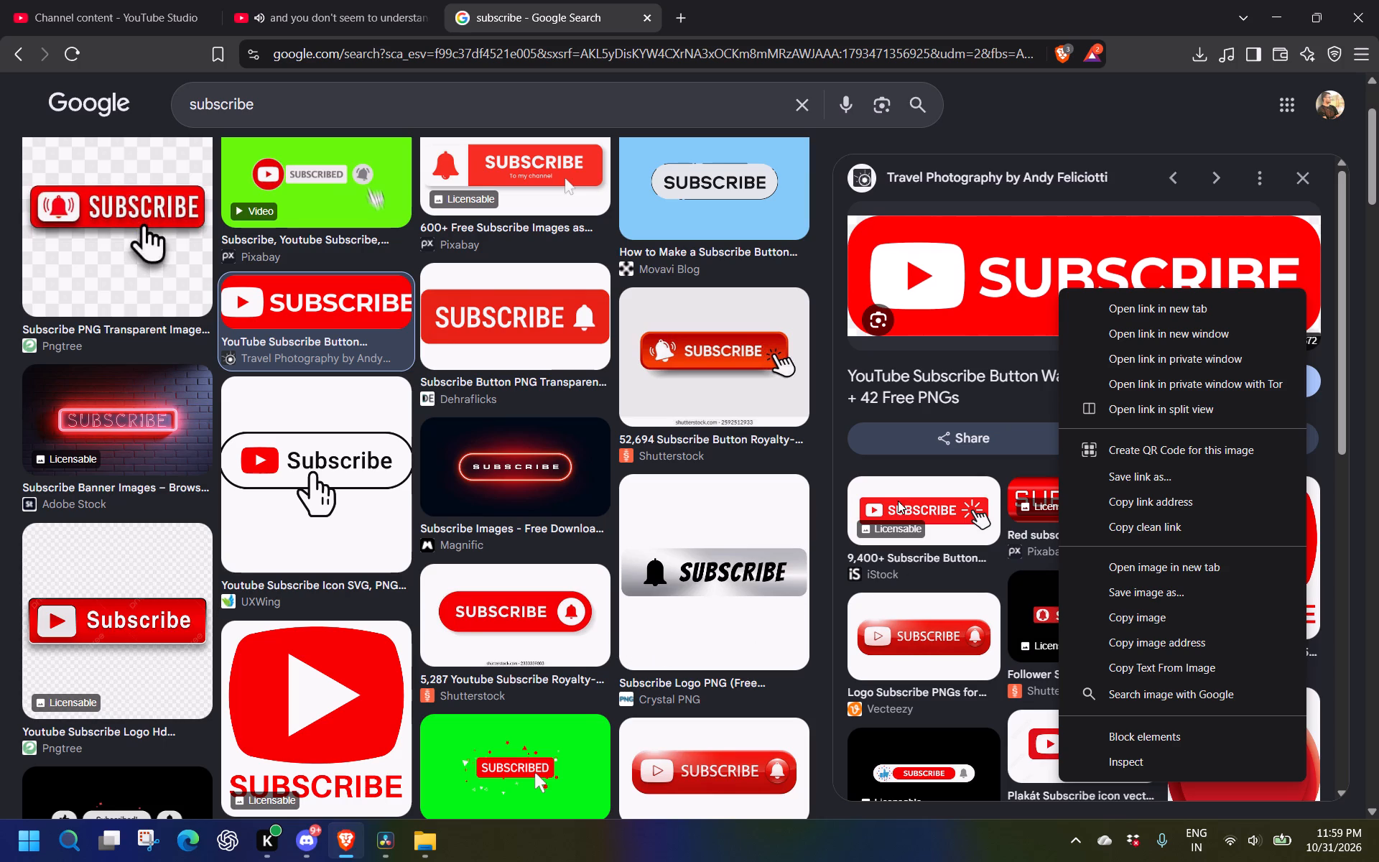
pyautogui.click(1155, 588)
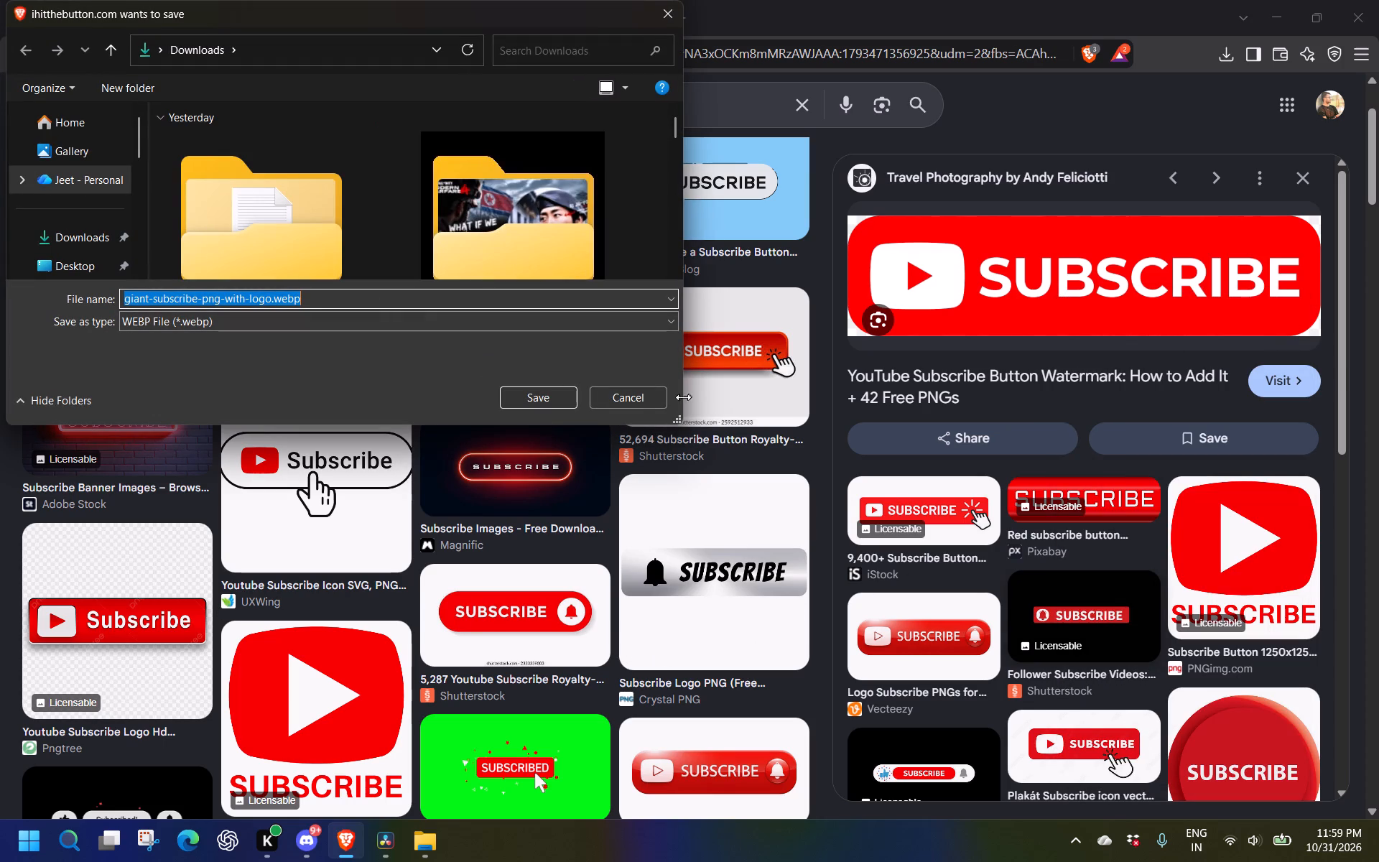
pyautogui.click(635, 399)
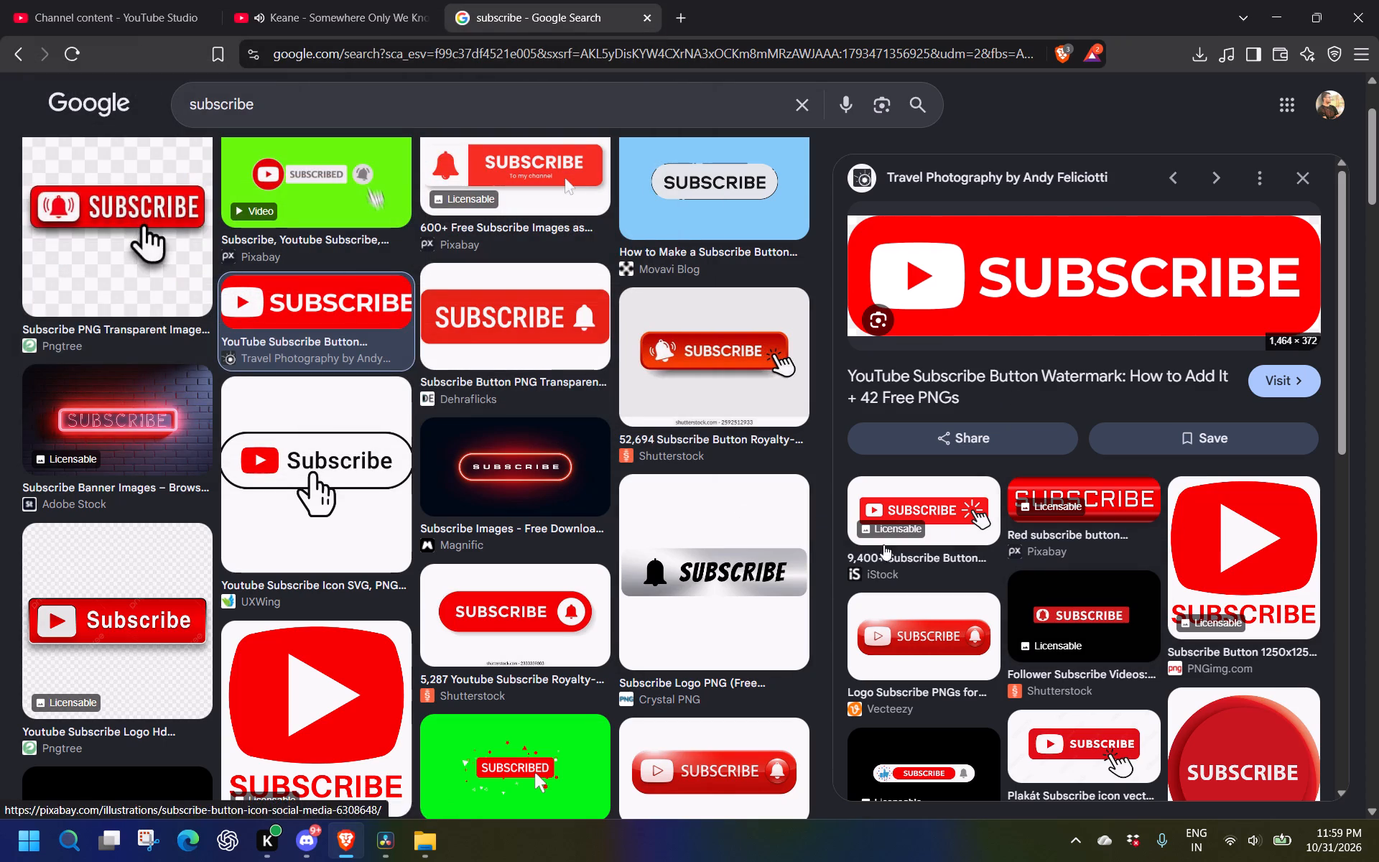
# Switch to the YouTube page playing Keane's "Somewhere Only We Know" and look through its comments and suggested videos.
pyautogui.click(335, 0)
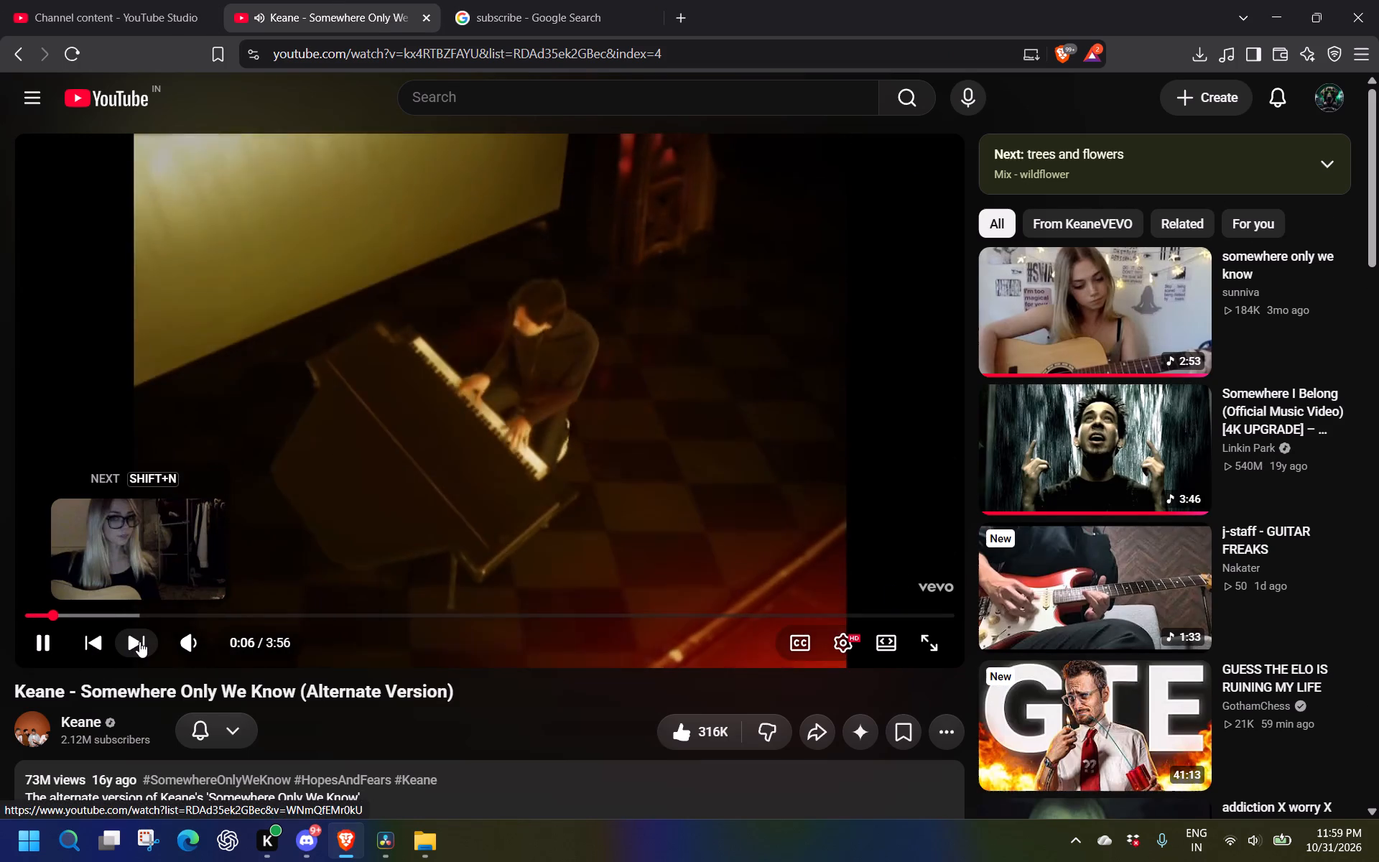
pyautogui.scroll(-2, 608, 595)
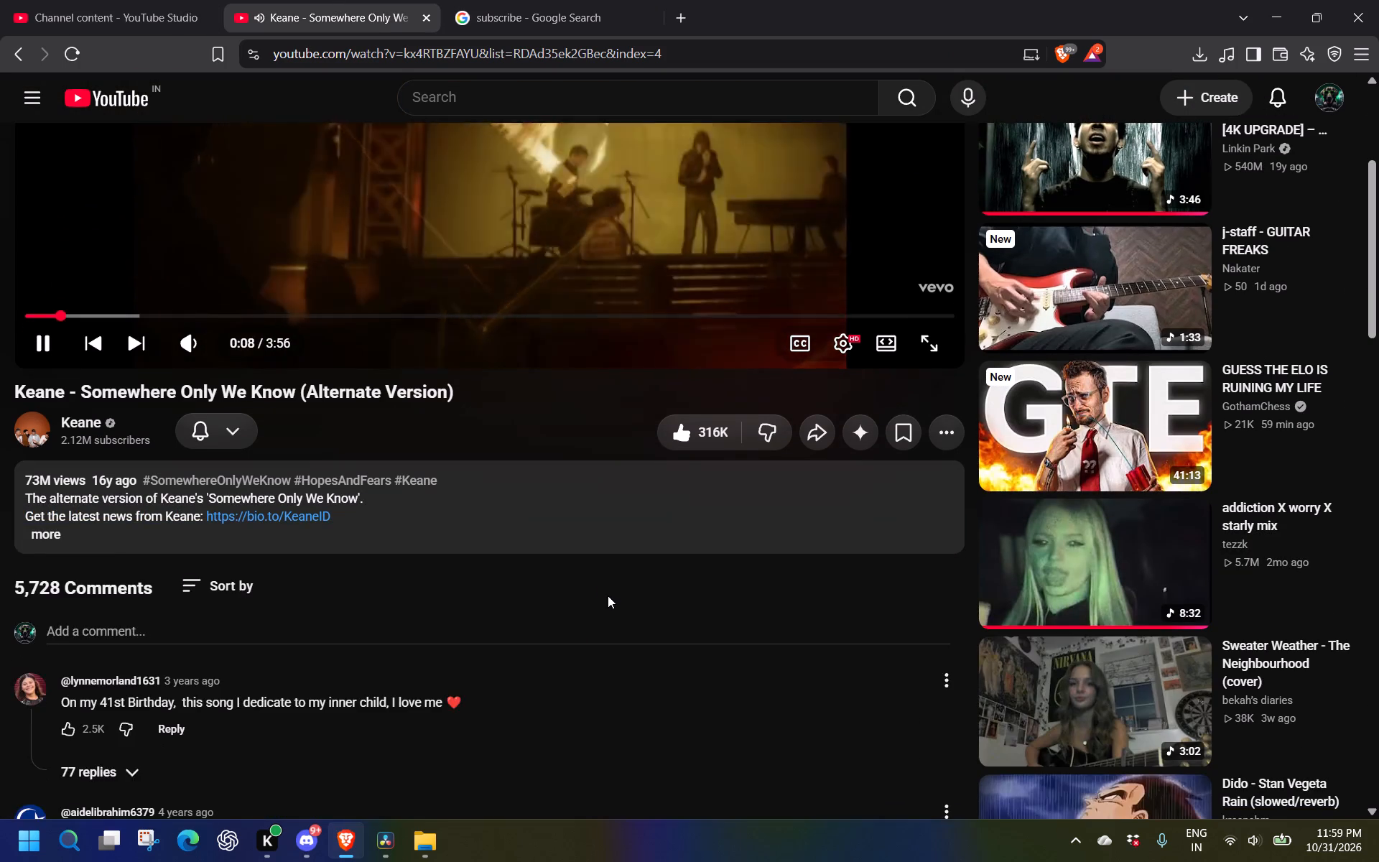
pyautogui.scroll(-1, 608, 595)
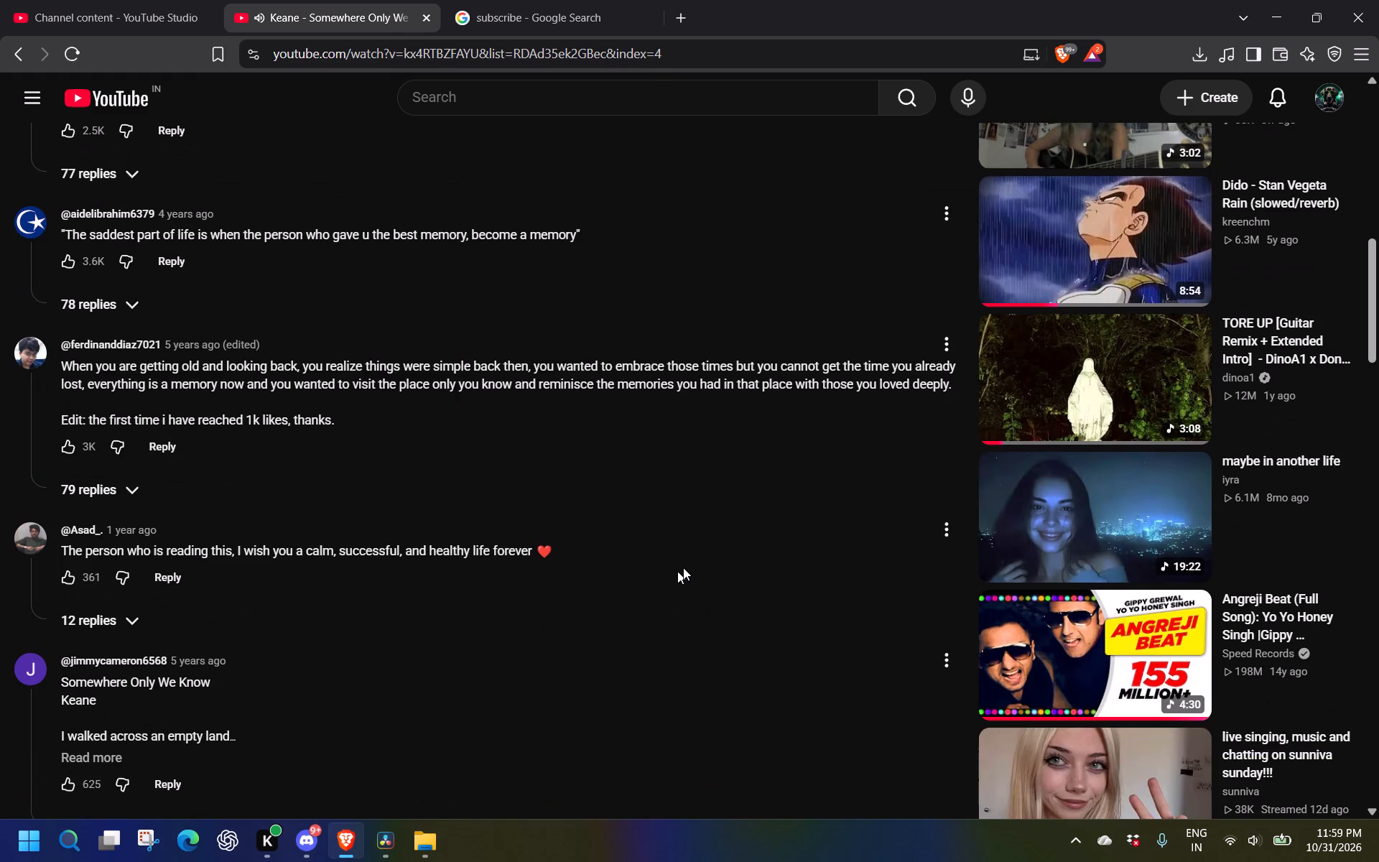
pyautogui.scroll(-1, 703, 567)
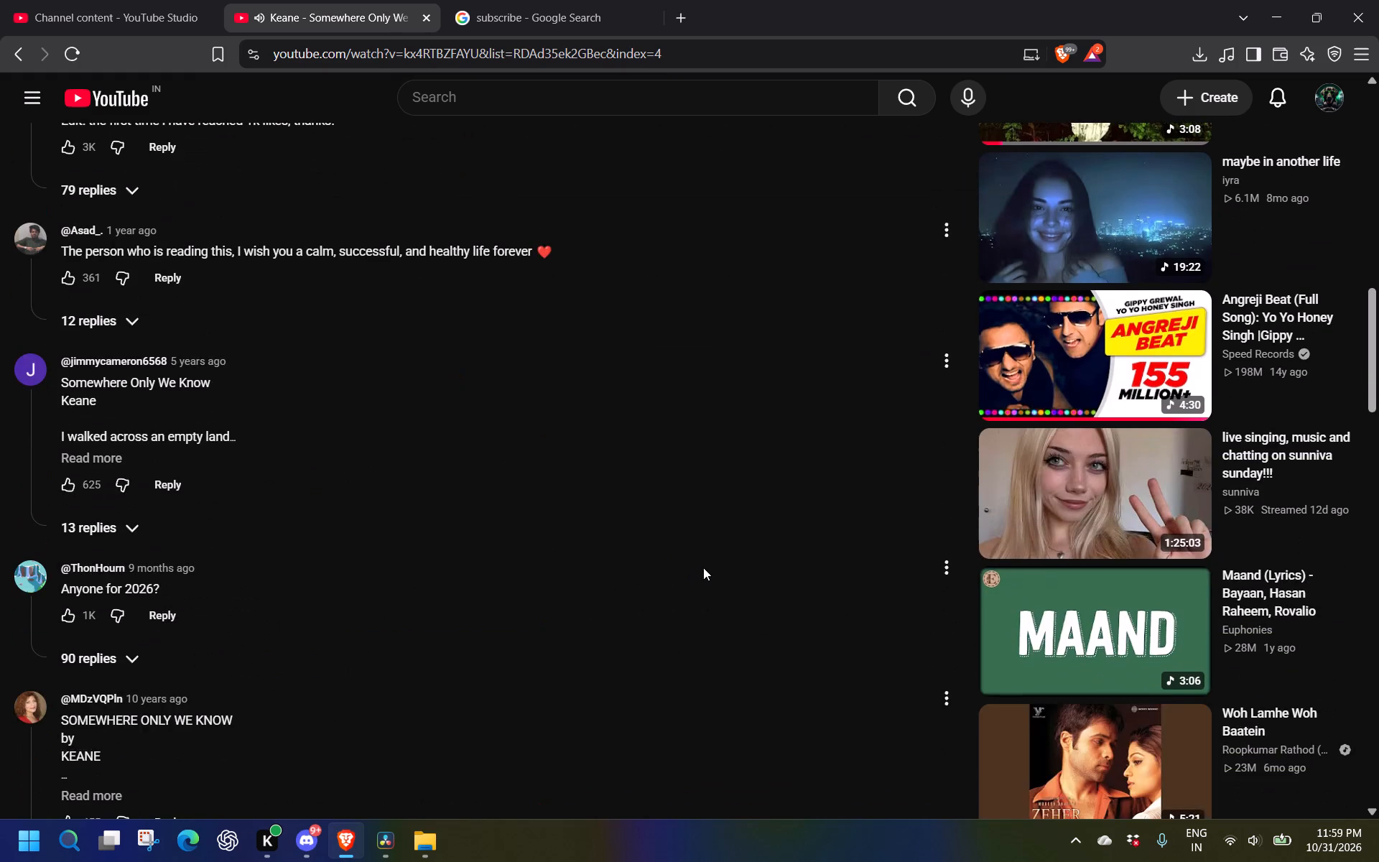
pyautogui.scroll(-3, 703, 567)
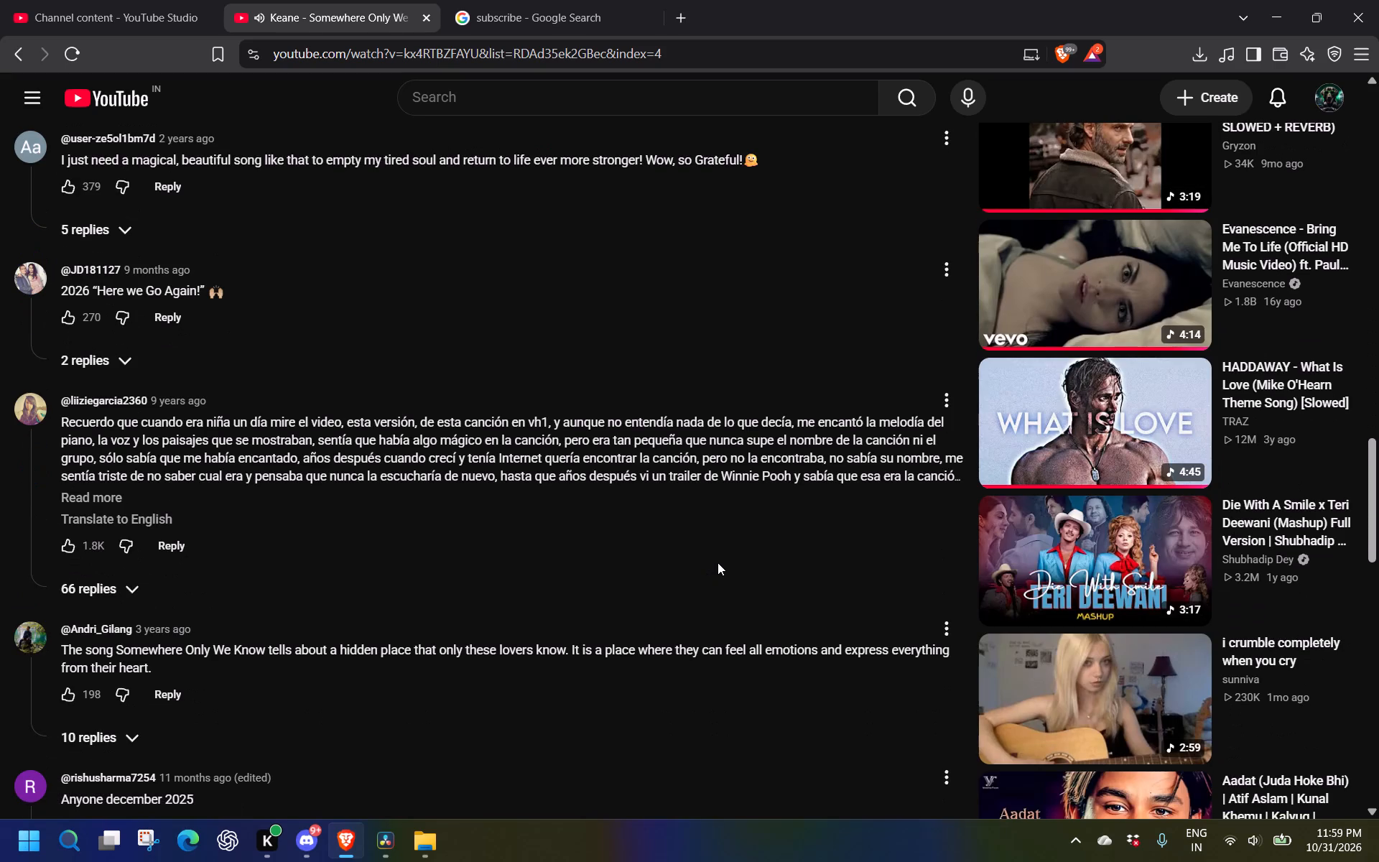
pyautogui.scroll(-3, 718, 562)
pyautogui.scroll(1, 718, 562)
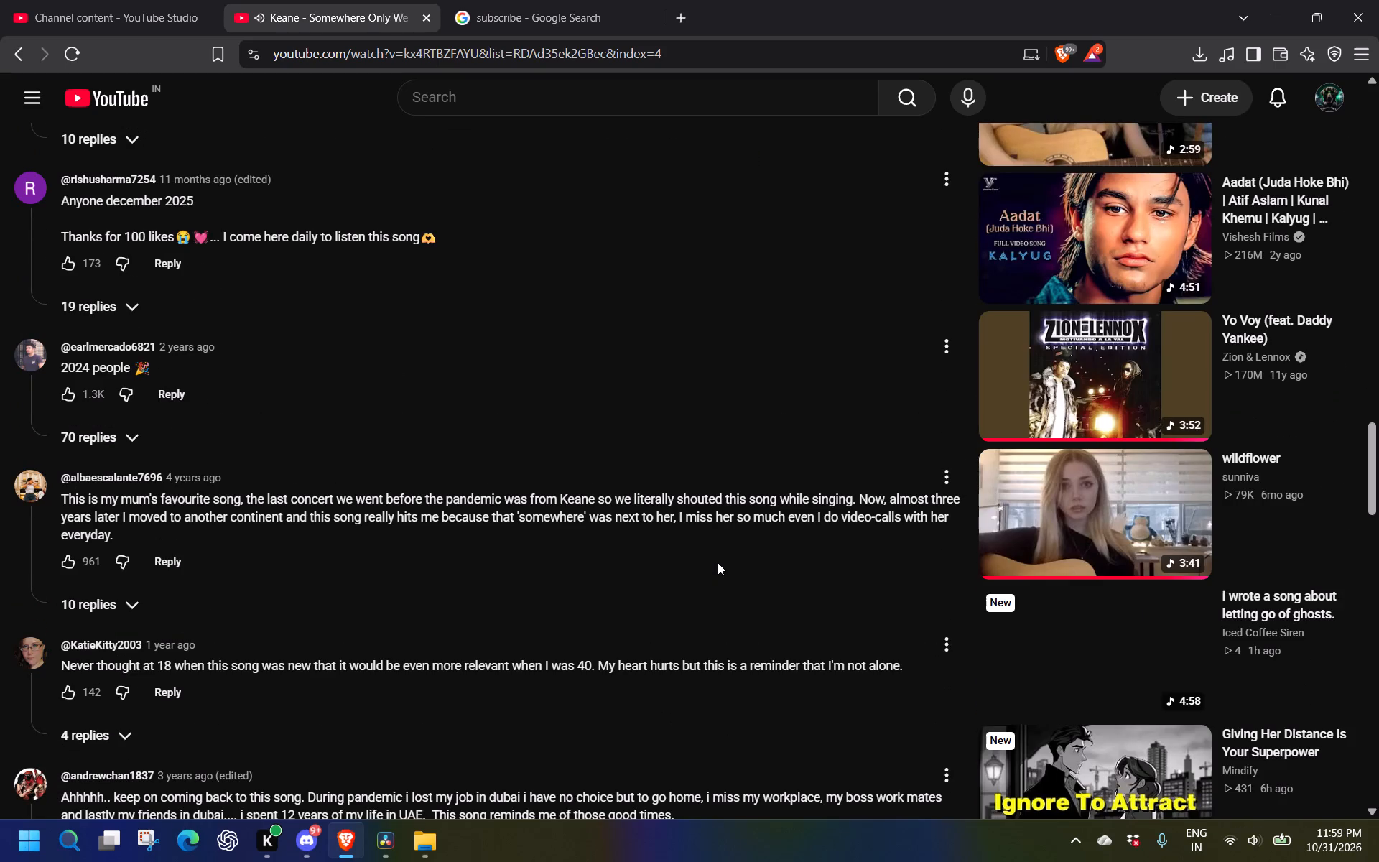
pyautogui.scroll(3, 718, 562)
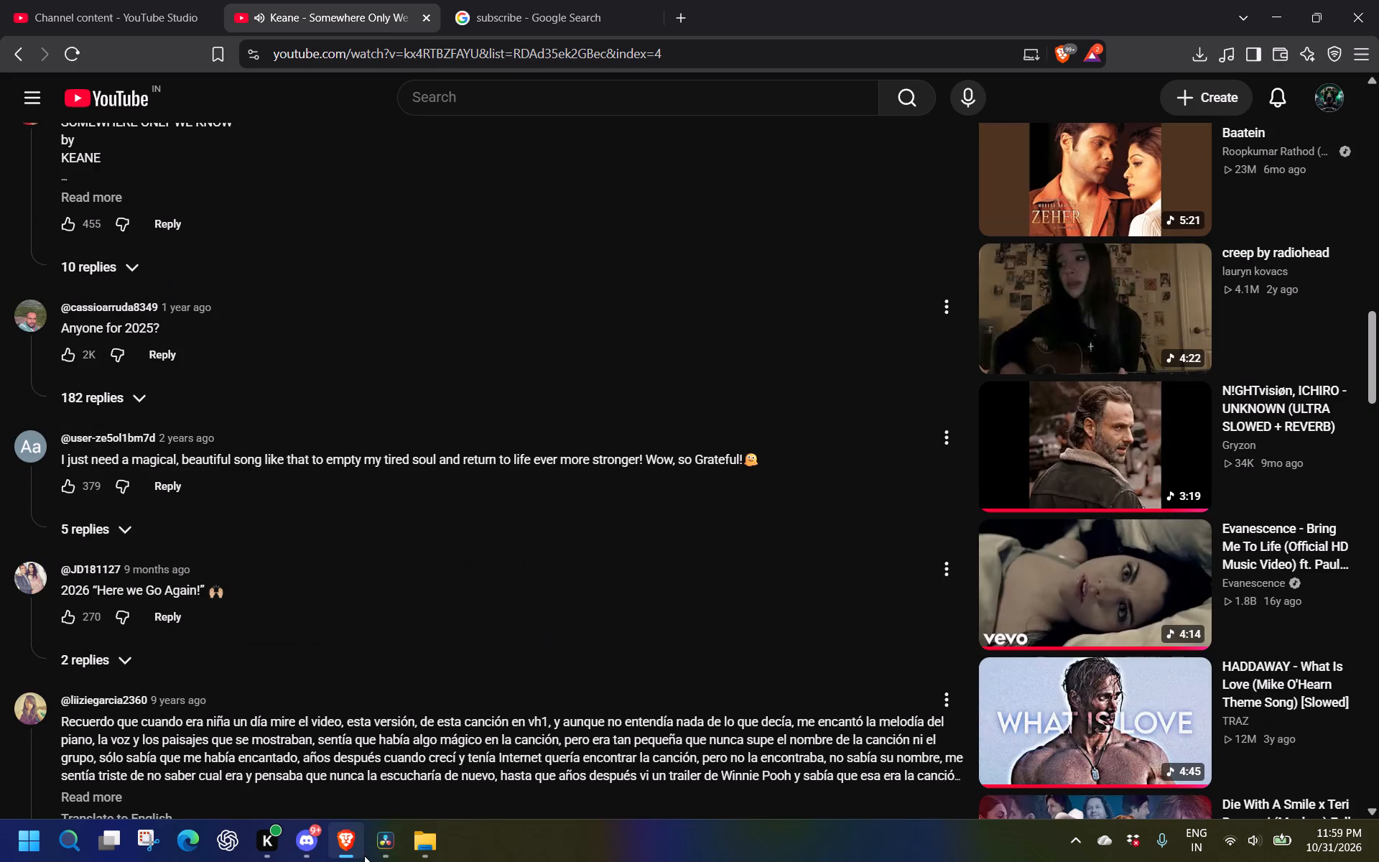
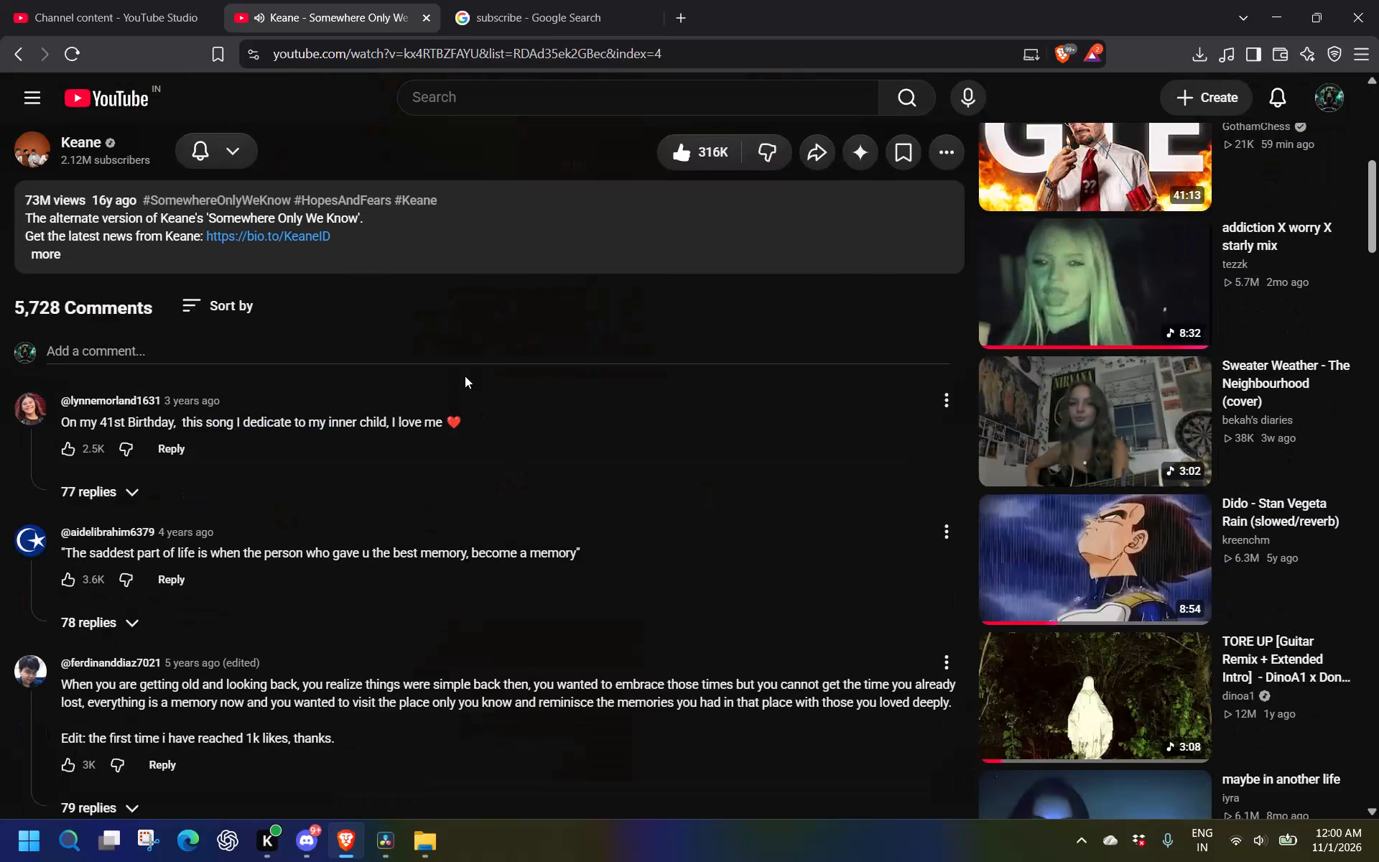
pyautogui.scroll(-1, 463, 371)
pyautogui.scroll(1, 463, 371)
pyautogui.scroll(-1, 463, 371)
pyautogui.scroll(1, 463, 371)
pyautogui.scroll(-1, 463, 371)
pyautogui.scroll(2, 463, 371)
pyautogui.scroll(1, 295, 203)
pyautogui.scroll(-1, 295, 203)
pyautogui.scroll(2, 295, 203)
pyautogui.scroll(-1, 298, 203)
# Go back through the previously watched YouTube videos to the "Sanam re" cover.
pyautogui.click(11, 57)
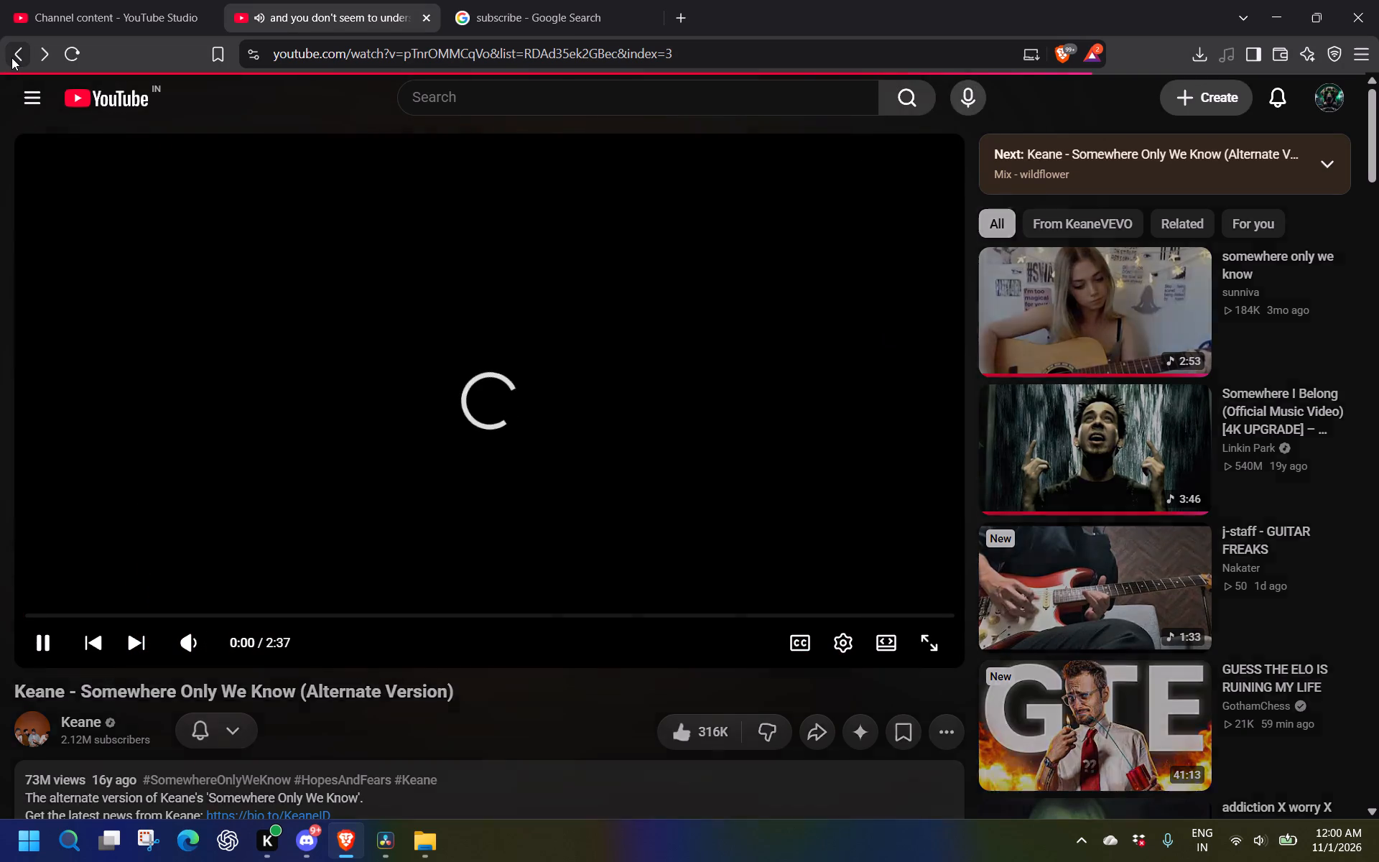
pyautogui.click(11, 57)
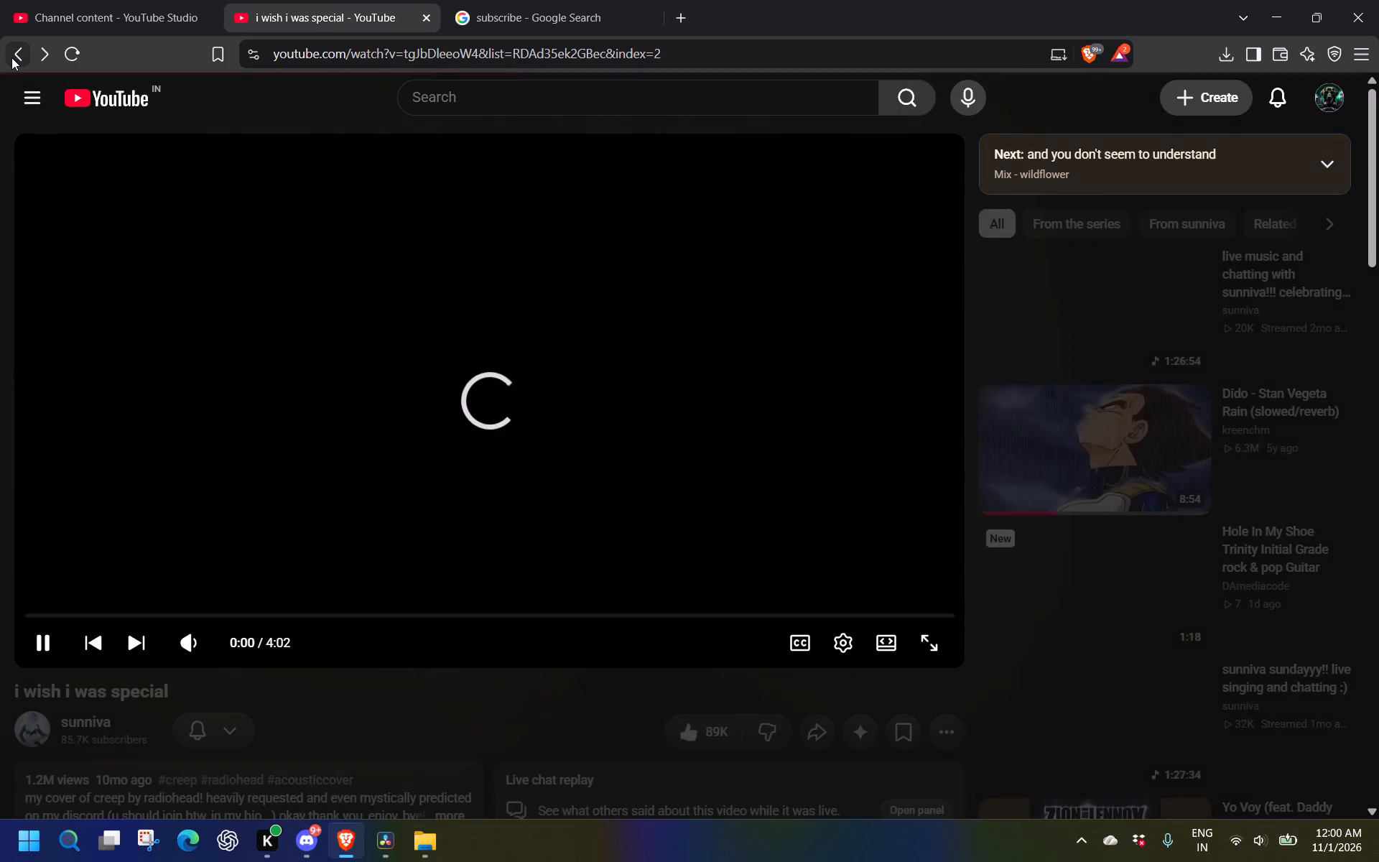
pyautogui.click(12, 55)
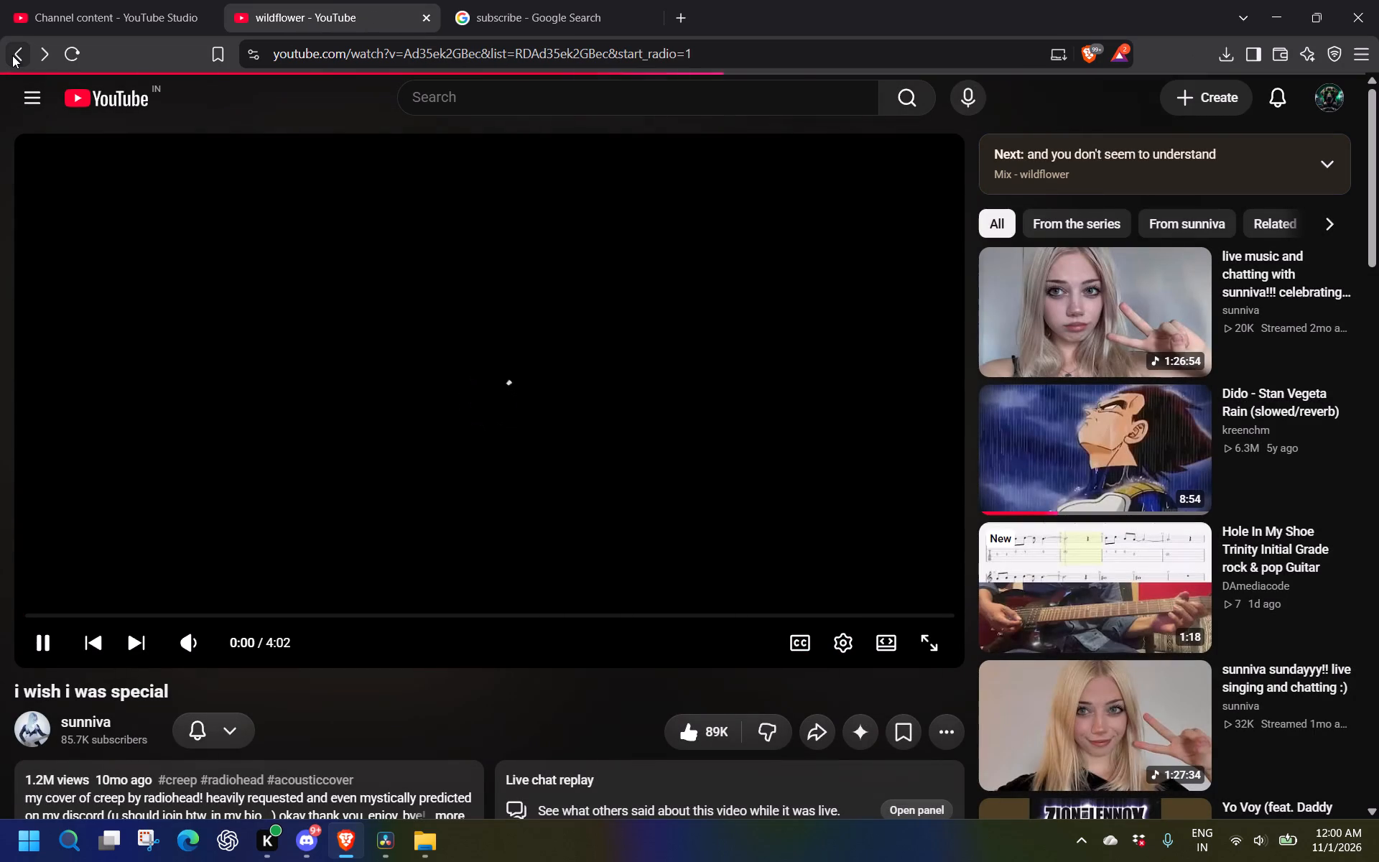
pyautogui.click(12, 55)
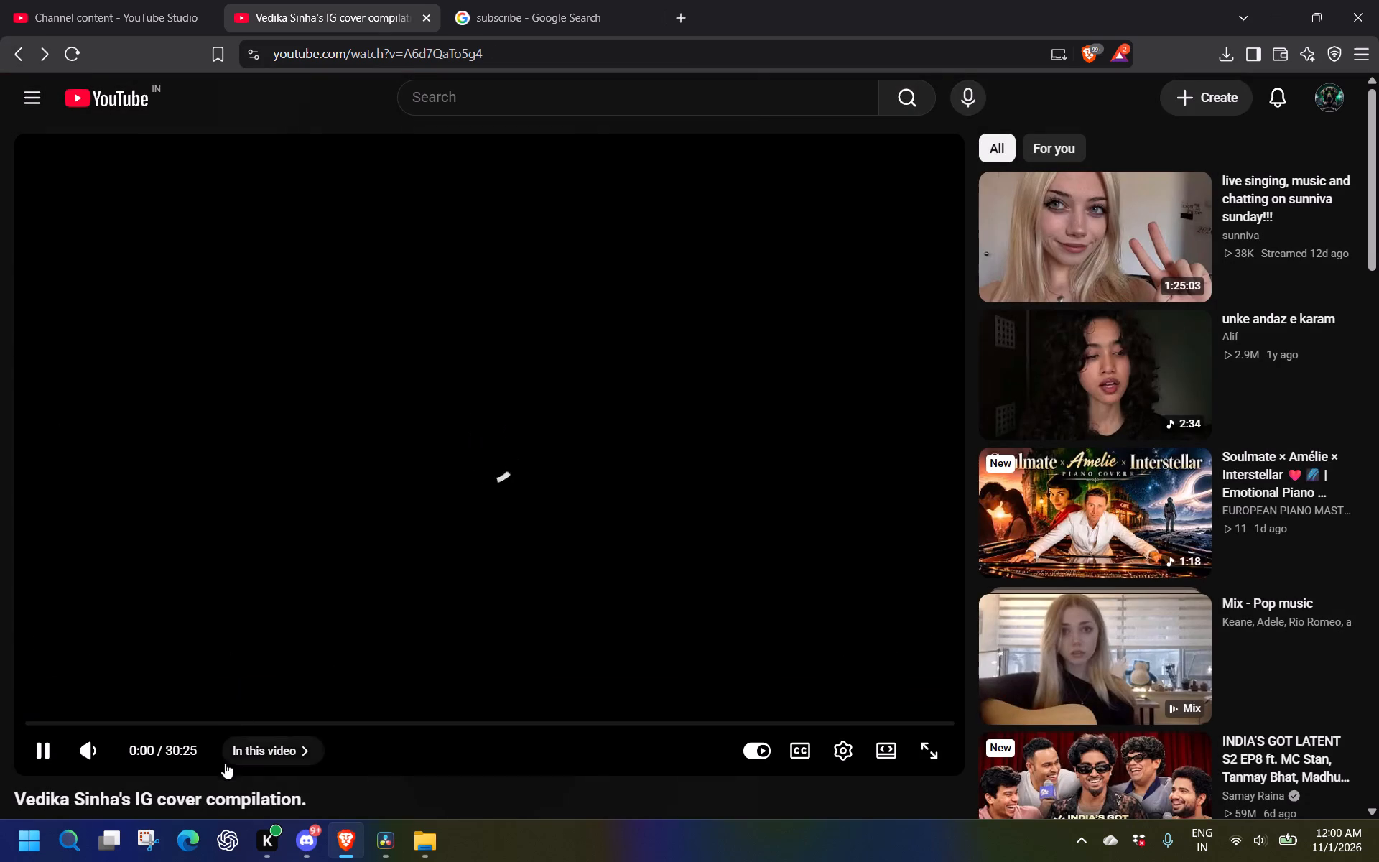
pyautogui.scroll(-1, 390, 718)
pyautogui.scroll(1, 390, 718)
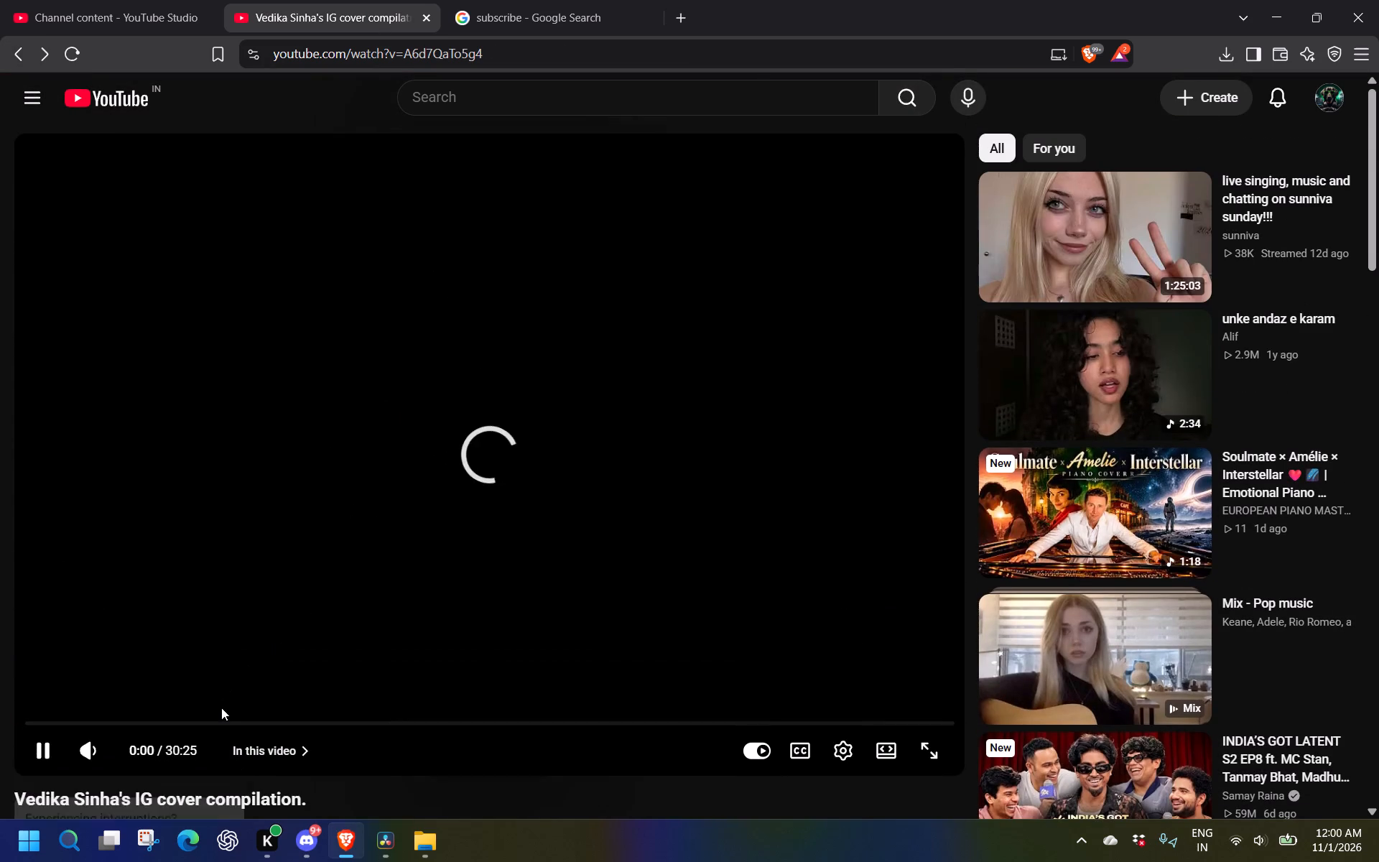
pyautogui.scroll(3, 221, 708)
pyautogui.scroll(-1, 221, 708)
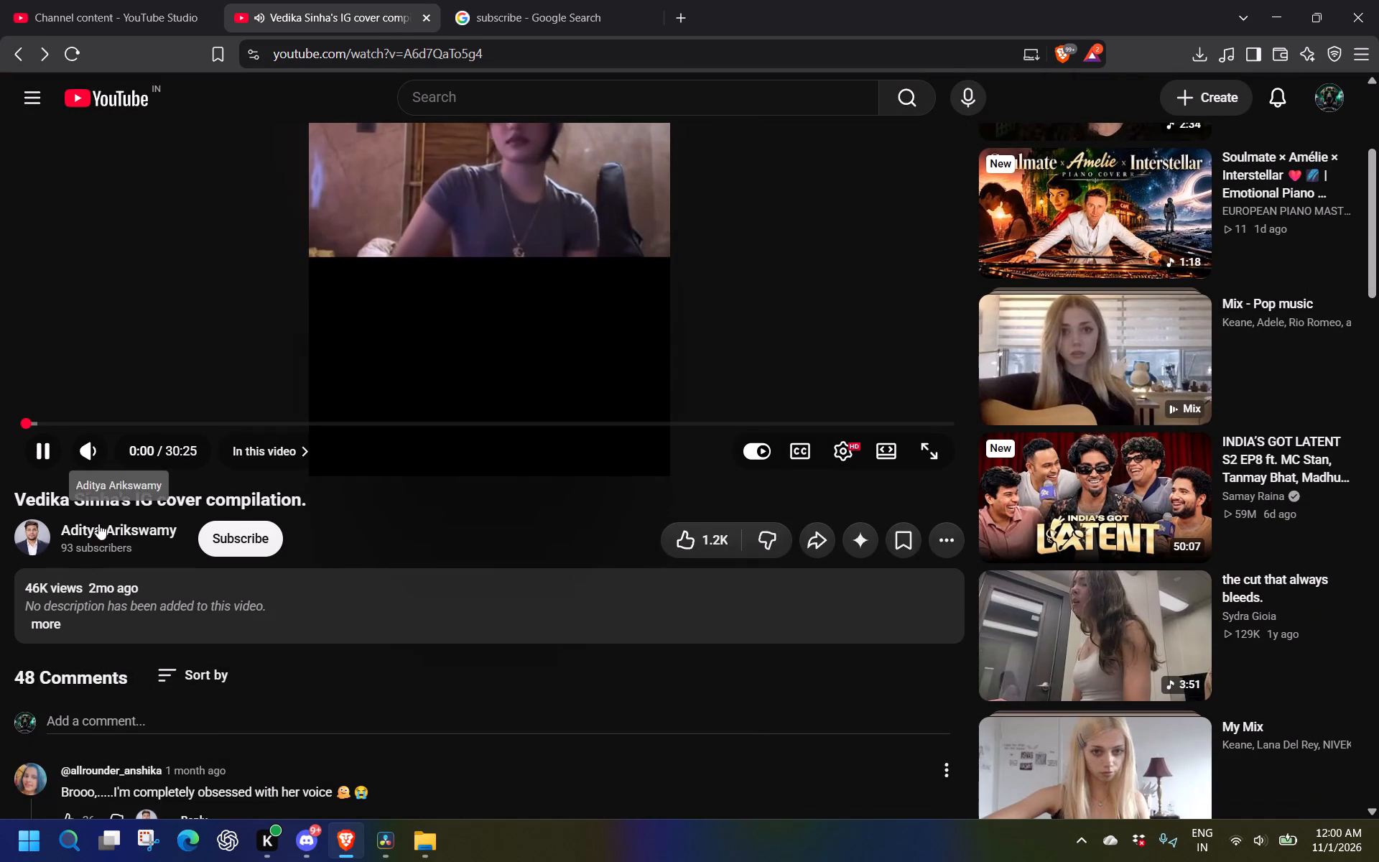
pyautogui.scroll(2, 660, 436)
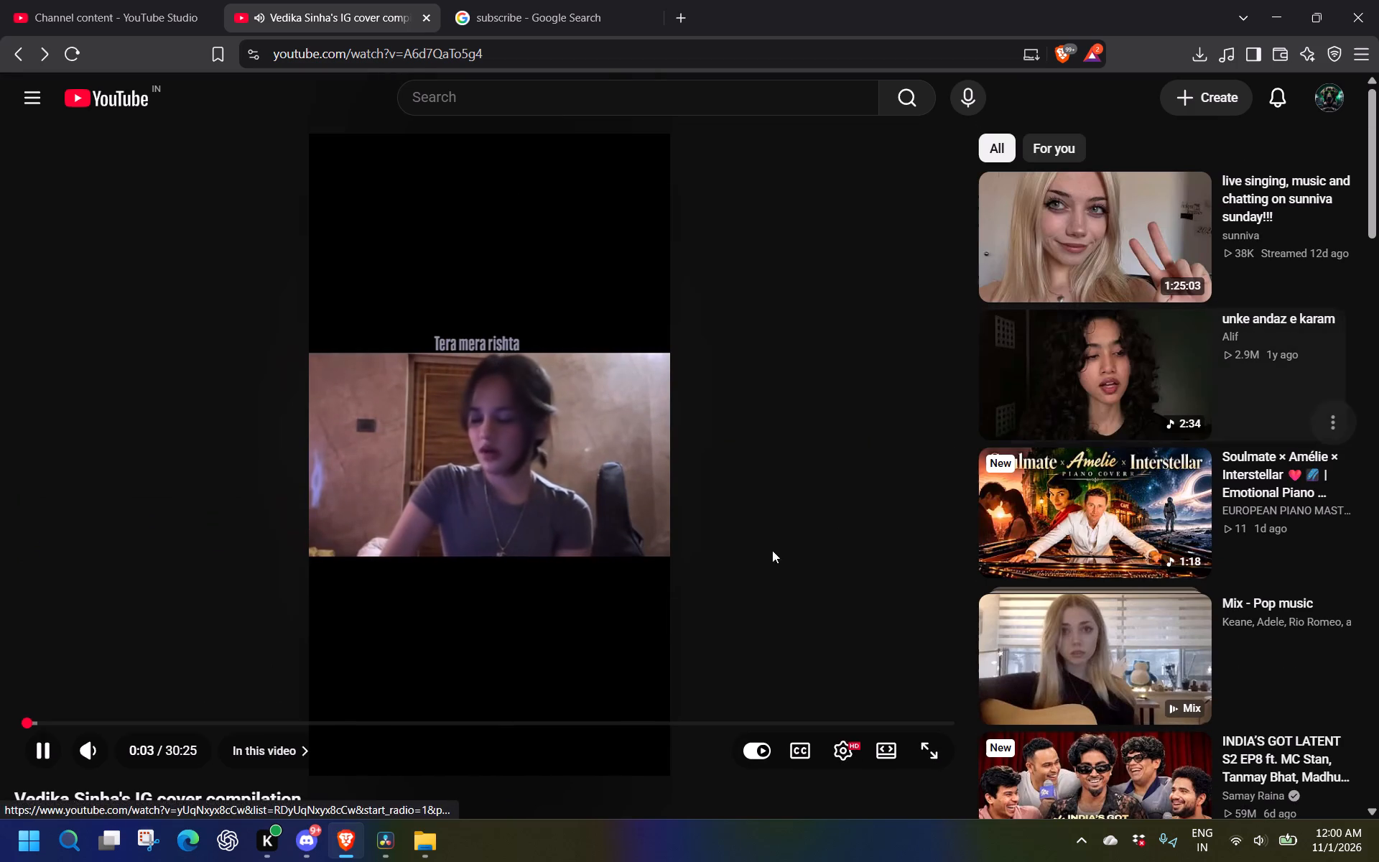
pyautogui.click(6, 50)
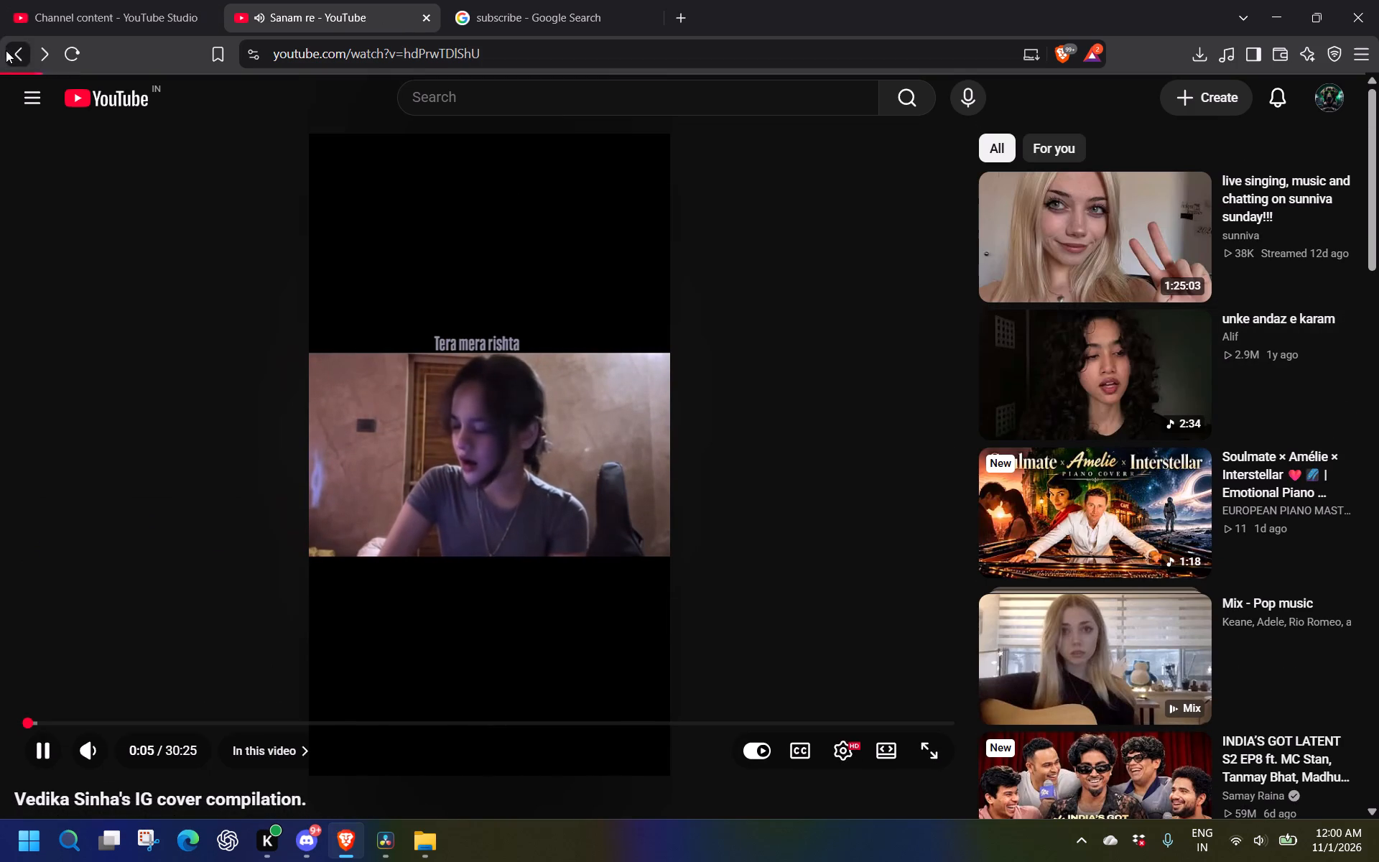
pyautogui.scroll(-1, 287, 672)
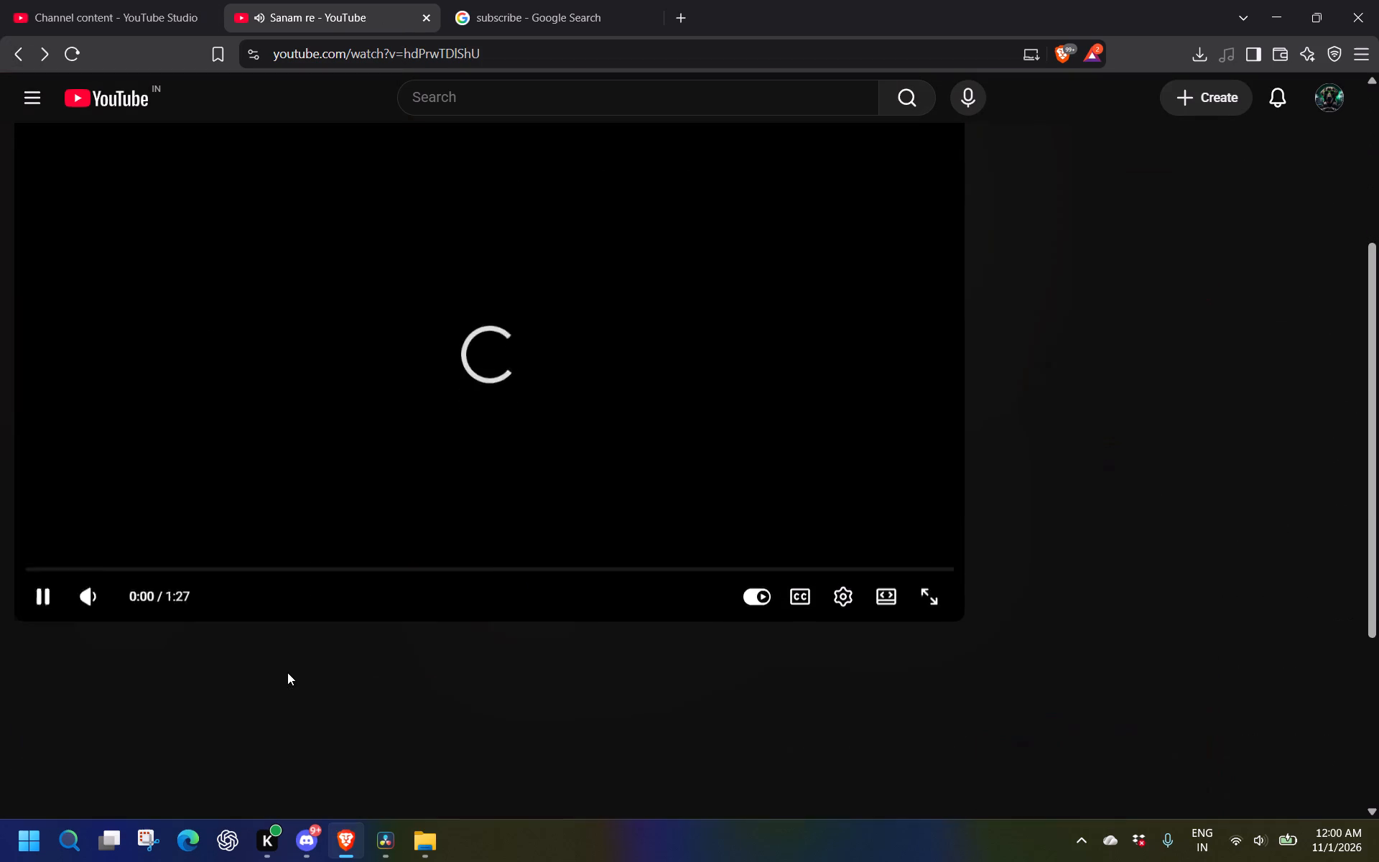
# Look through the videos on the Vedika Sinha channel and play "Toh phir aao".
pyautogui.click(77, 414)
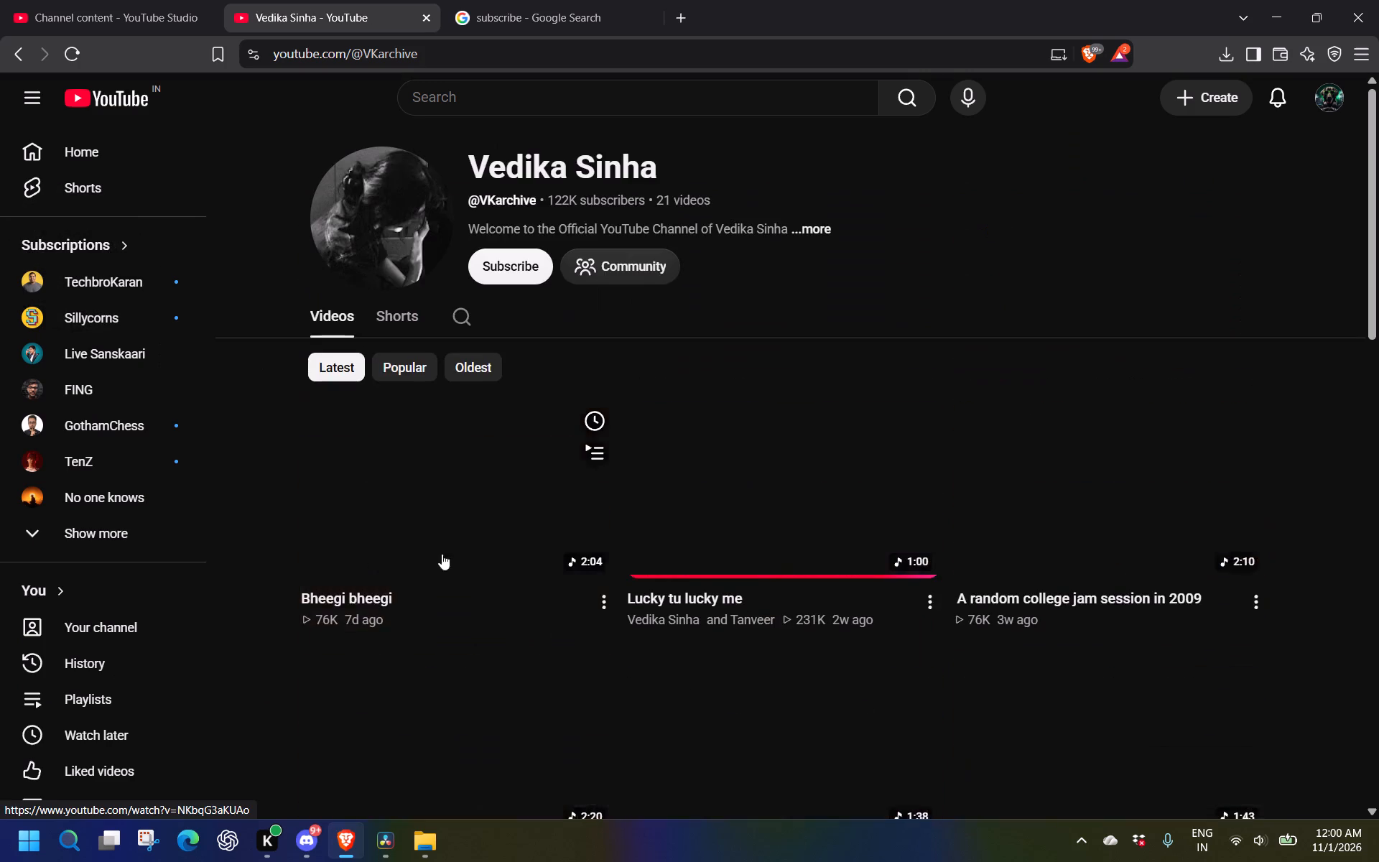
pyautogui.scroll(-1, 580, 569)
pyautogui.scroll(1, 580, 569)
pyautogui.scroll(-2, 580, 569)
pyautogui.scroll(3, 580, 569)
pyautogui.scroll(-2, 580, 569)
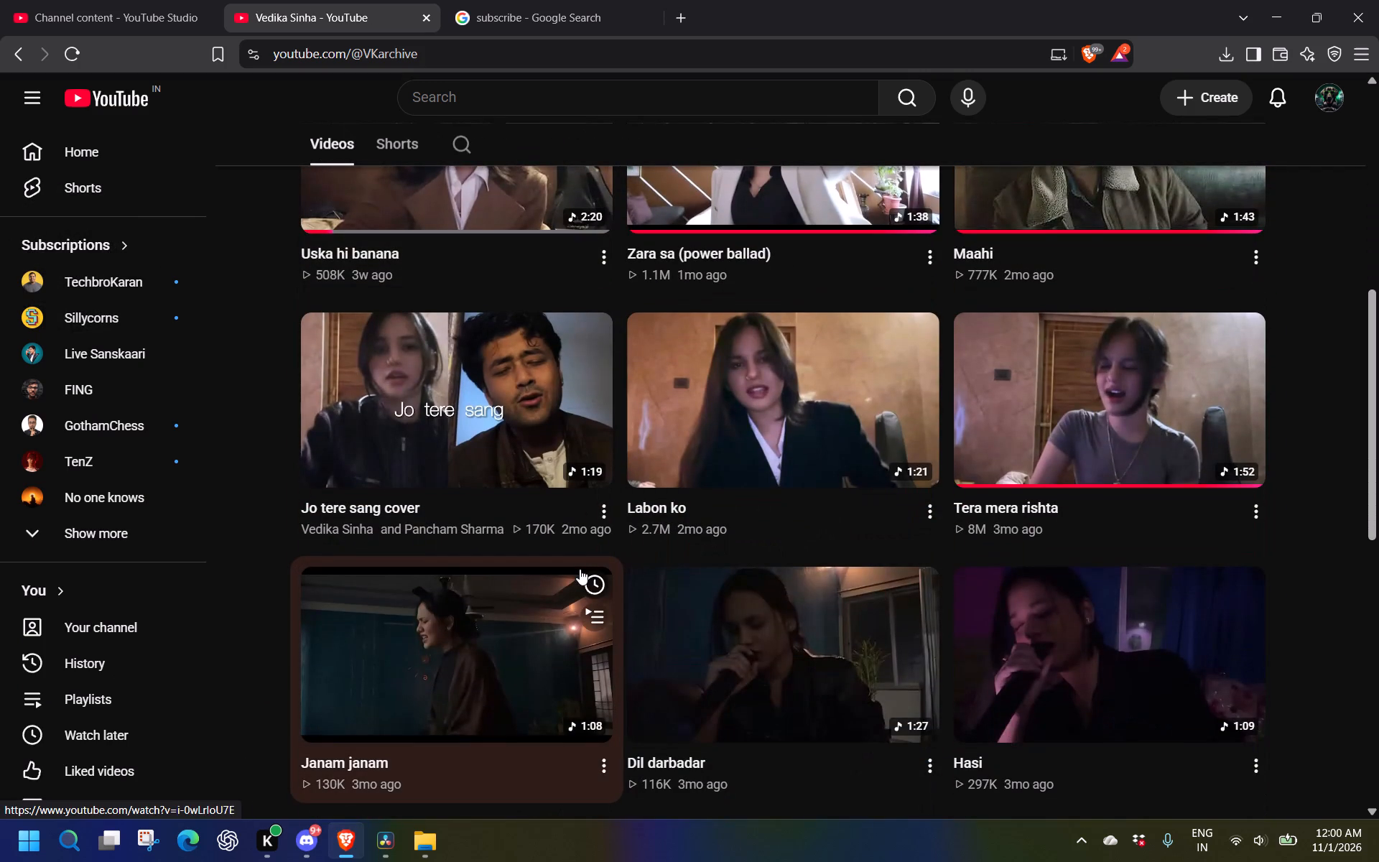
pyautogui.scroll(-1, 580, 569)
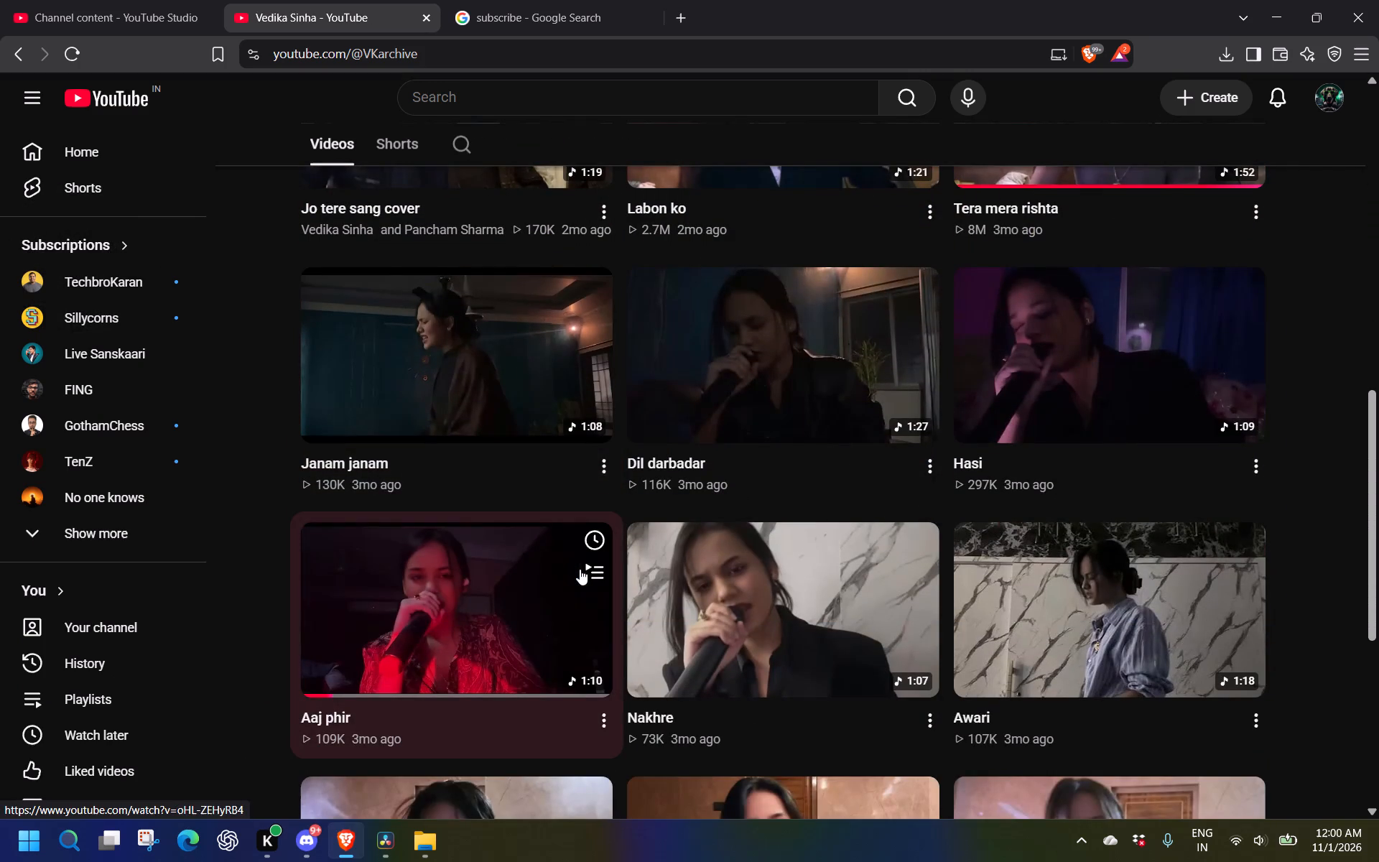
pyautogui.scroll(-3, 580, 569)
pyautogui.scroll(1, 580, 569)
pyautogui.scroll(-1, 580, 569)
pyautogui.scroll(1, 580, 569)
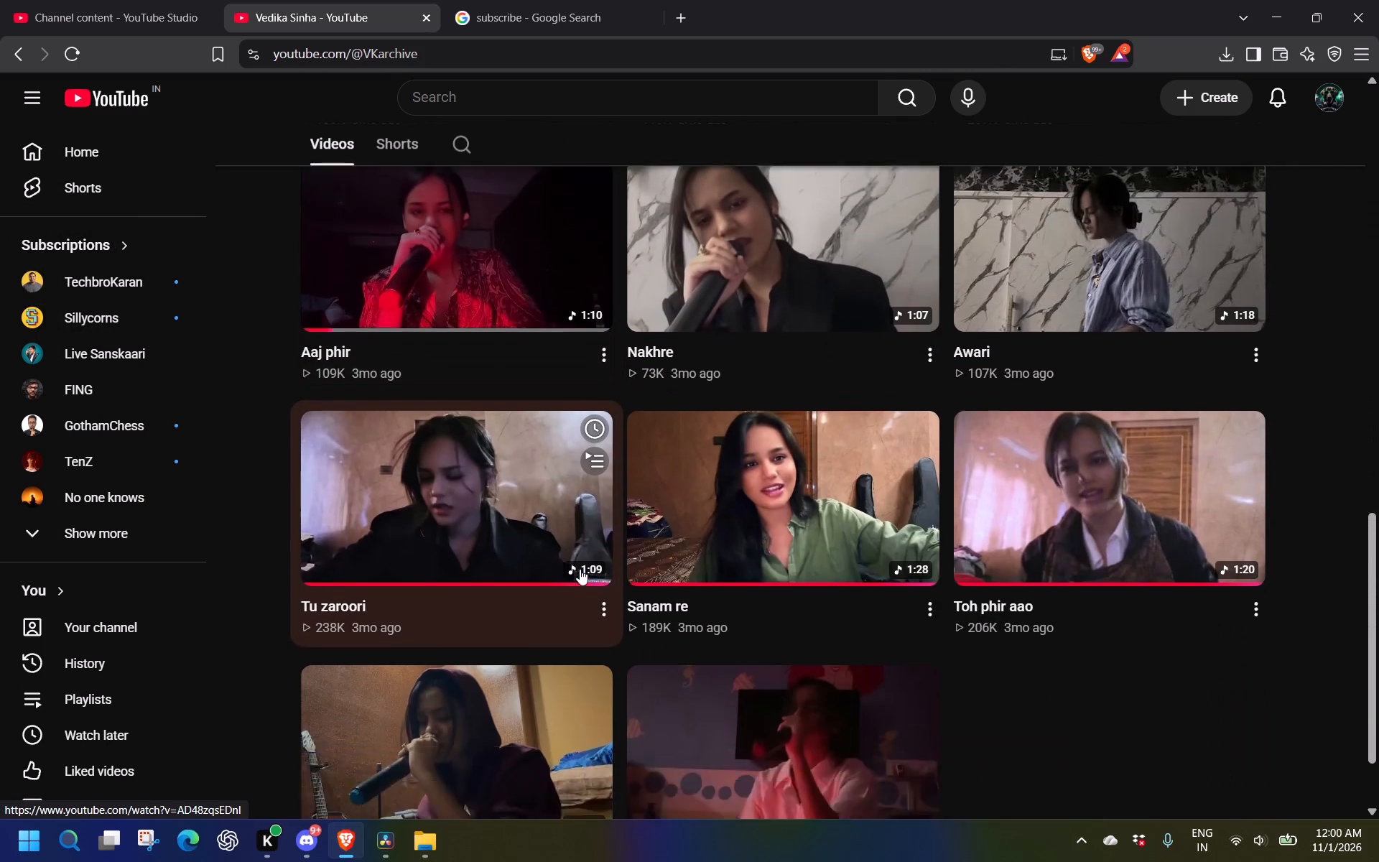
pyautogui.scroll(-3, 580, 569)
pyautogui.scroll(3, 580, 569)
pyautogui.scroll(-1, 580, 569)
pyautogui.scroll(2, 580, 569)
pyautogui.scroll(-1, 580, 569)
pyautogui.scroll(1, 580, 569)
pyautogui.scroll(-1, 580, 569)
pyautogui.scroll(3, 580, 569)
pyautogui.scroll(-2, 580, 569)
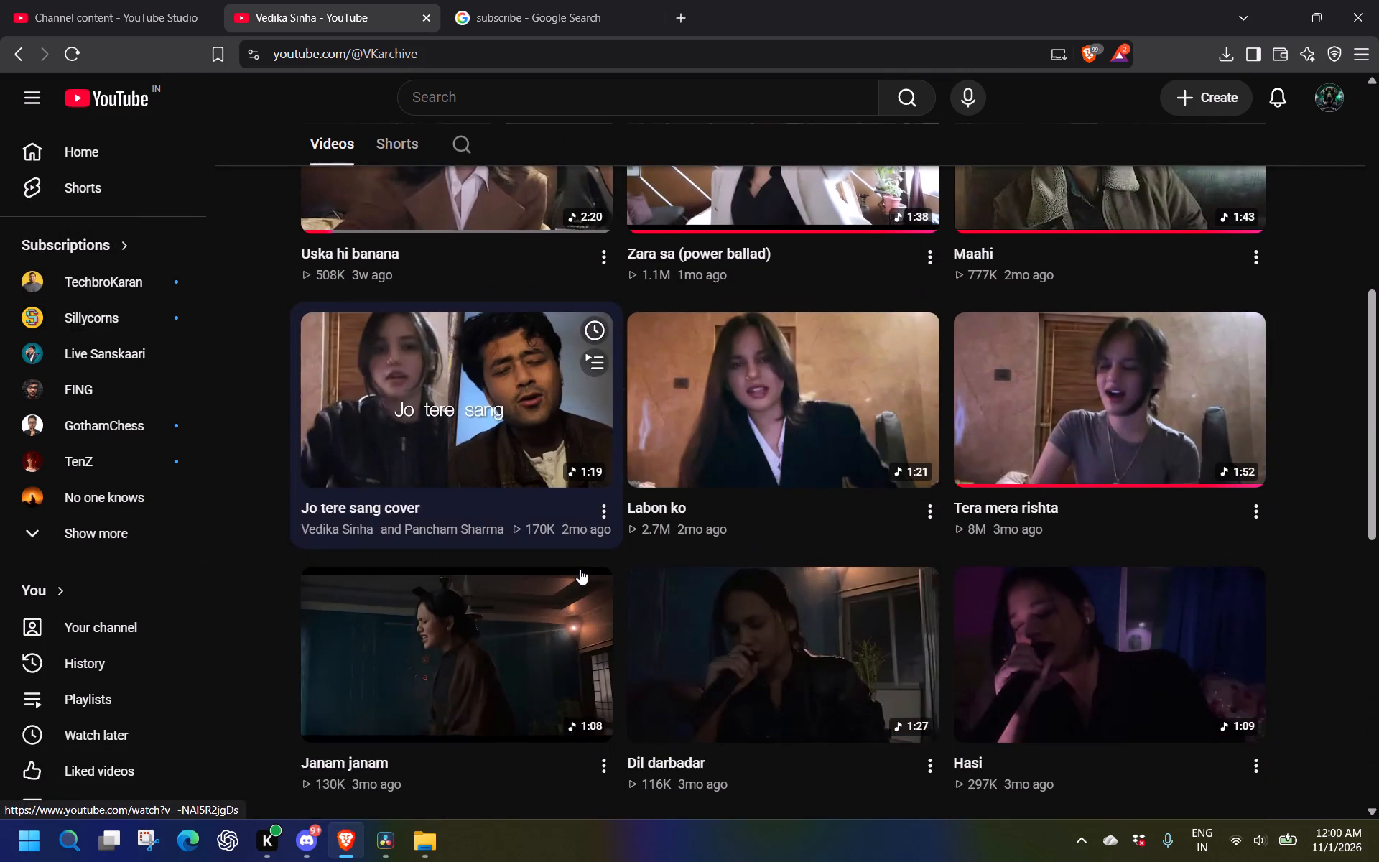
pyautogui.scroll(-1, 580, 569)
pyautogui.scroll(1, 580, 569)
pyautogui.scroll(-4, 580, 569)
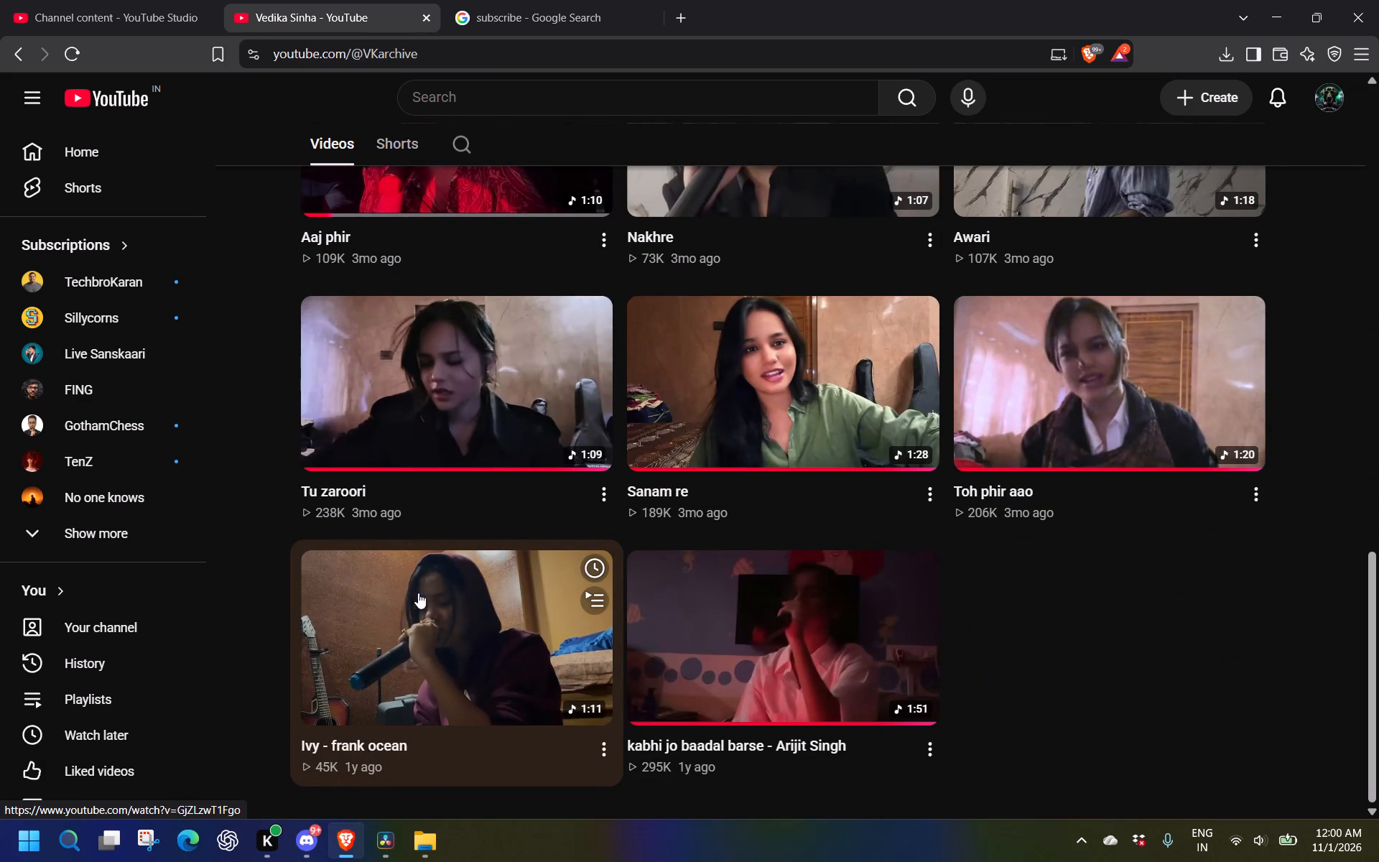
pyautogui.click(1147, 414)
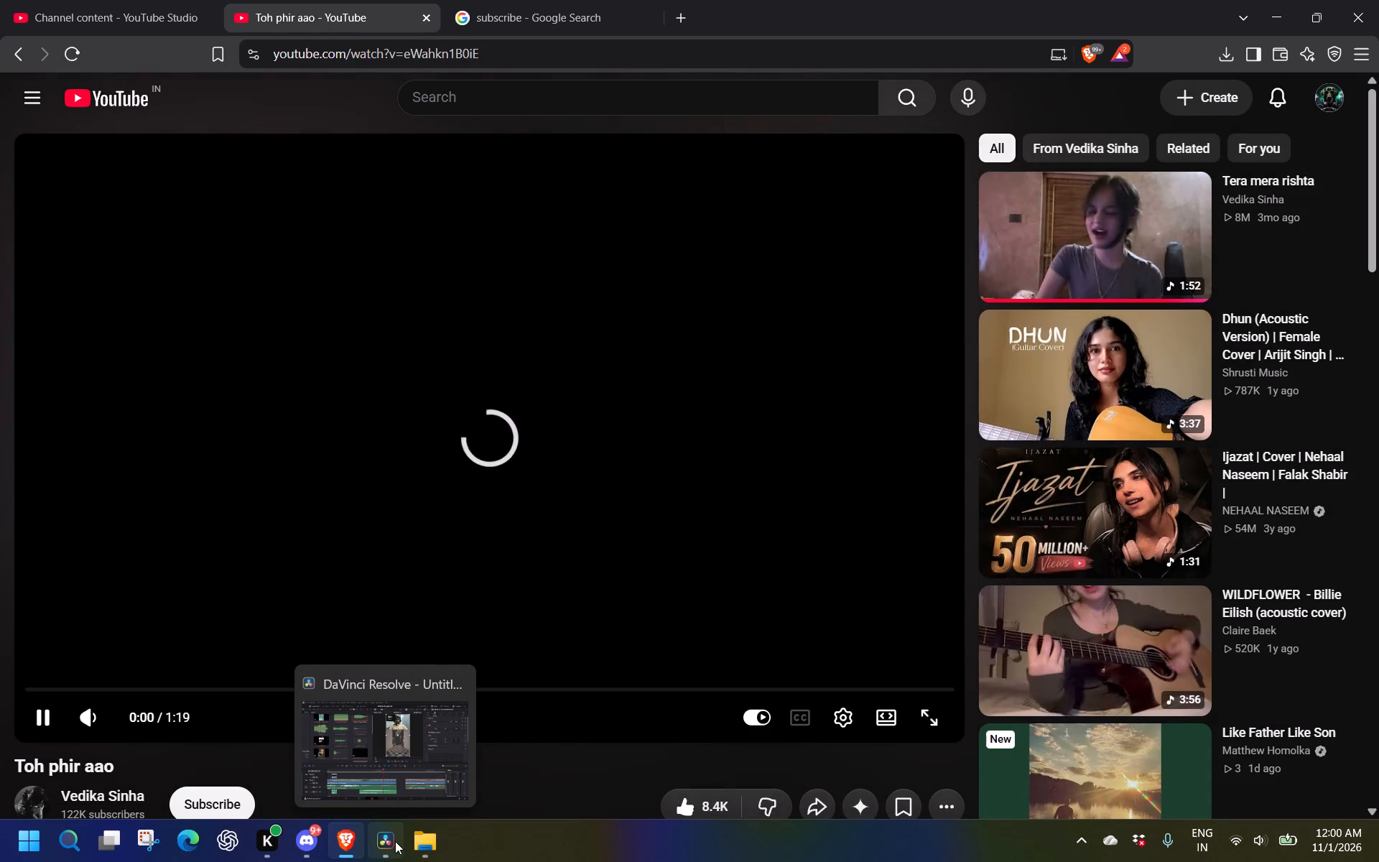
# Return to the Google Images results for "subscribe" and examine the available subscribe button graphics.
pyautogui.click(395, 841)
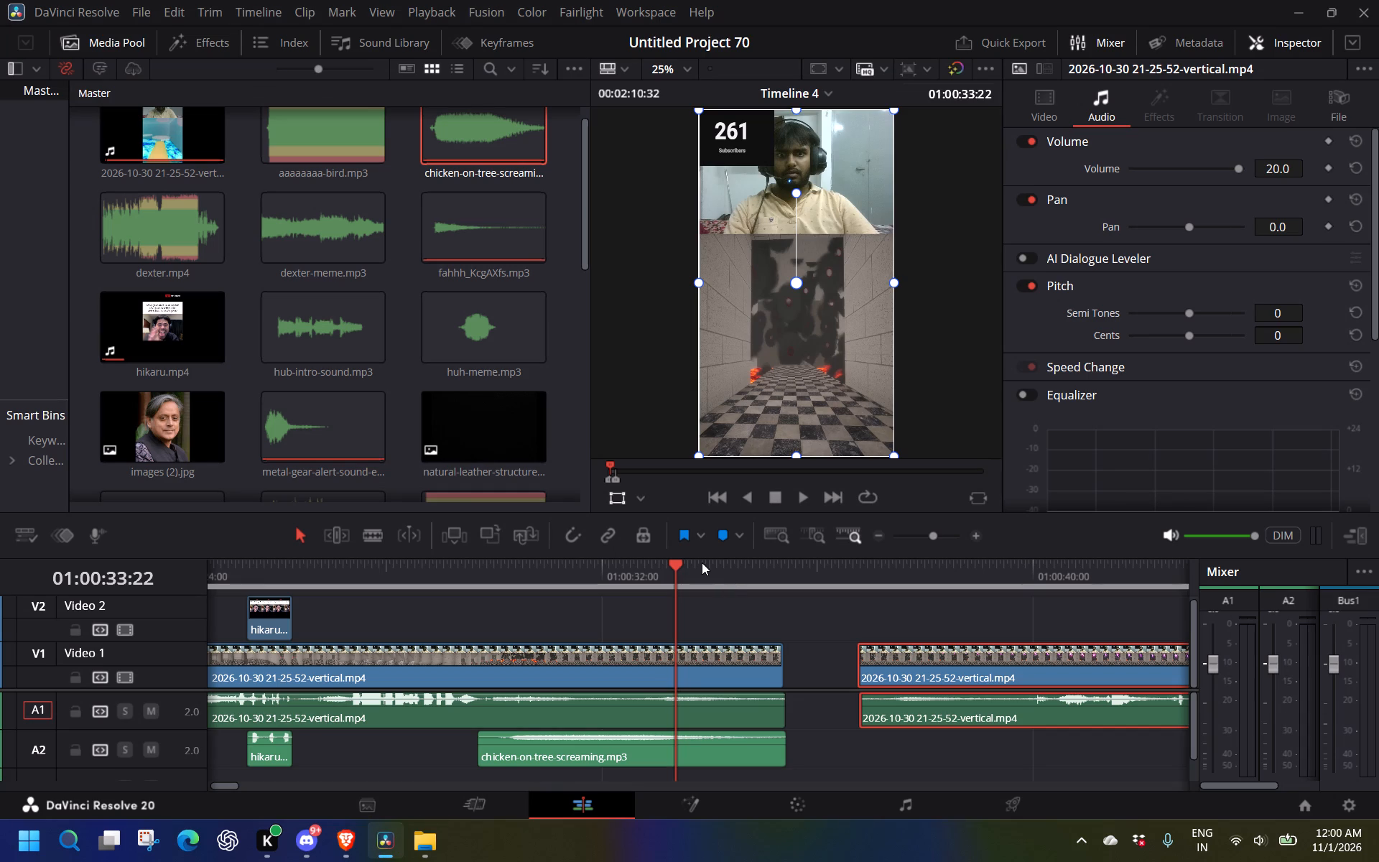
pyautogui.click(347, 831)
pyautogui.click(501, 0)
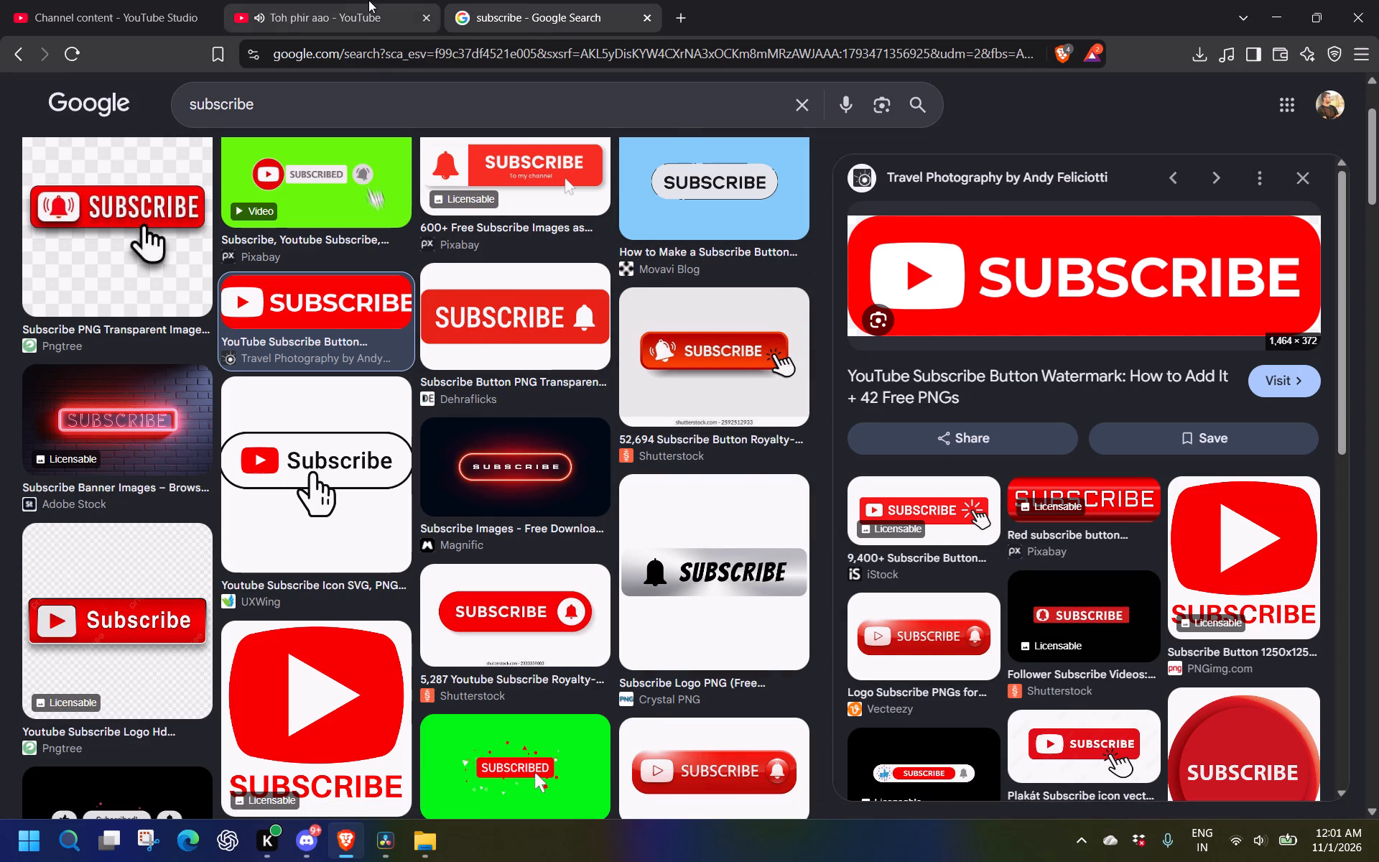
pyautogui.click(131, 0)
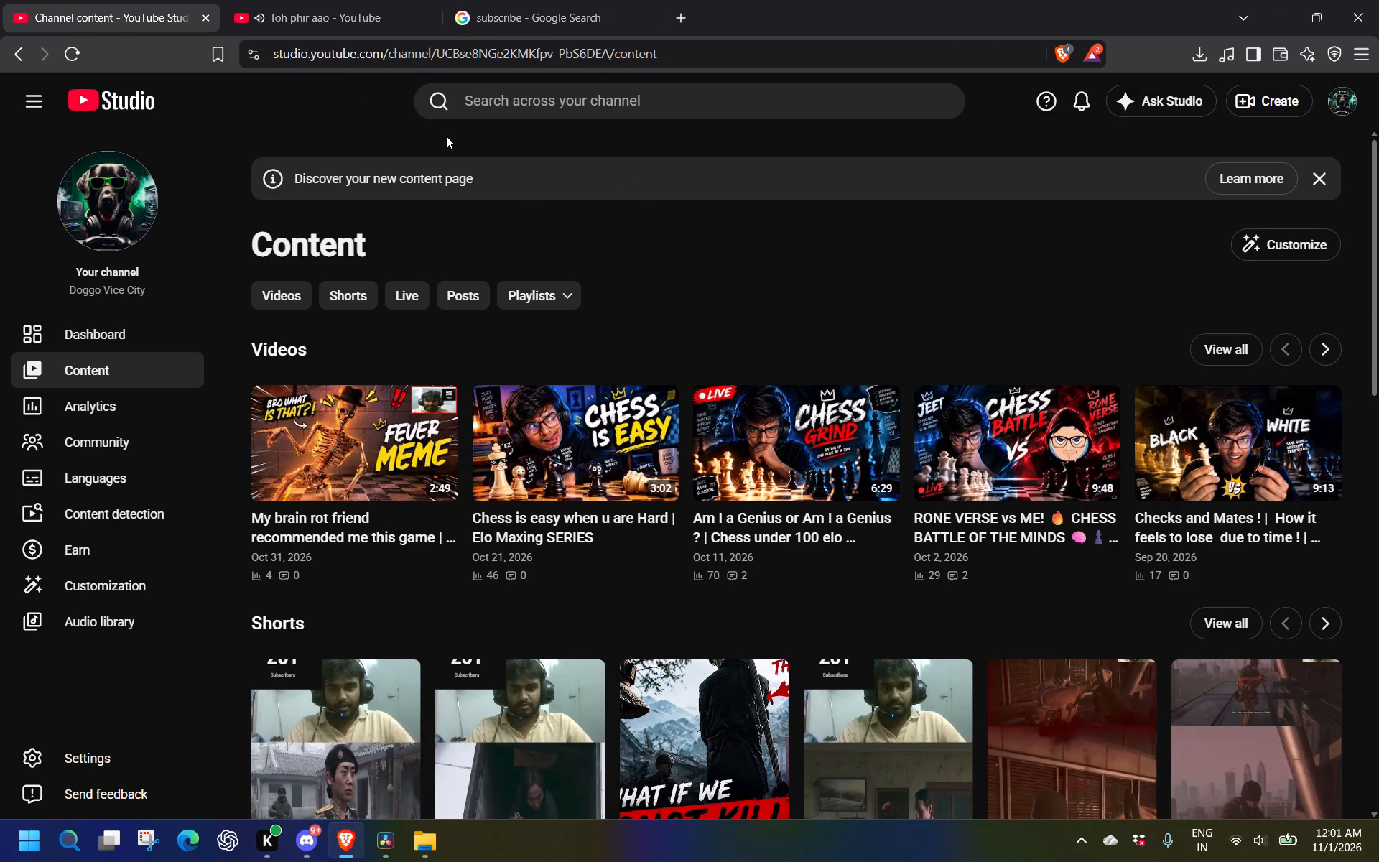
pyautogui.click(478, 0)
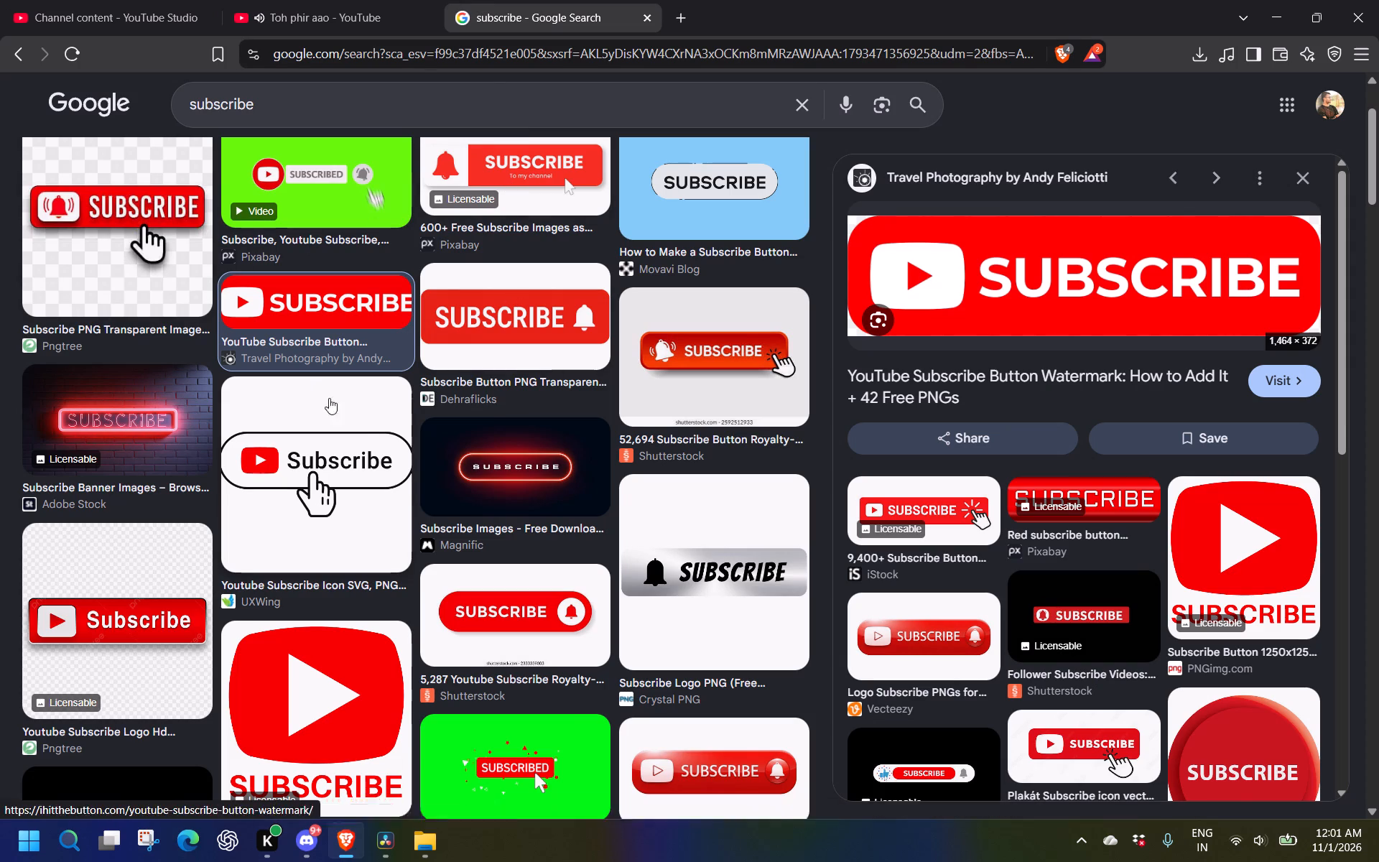
pyautogui.scroll(-3, 281, 394)
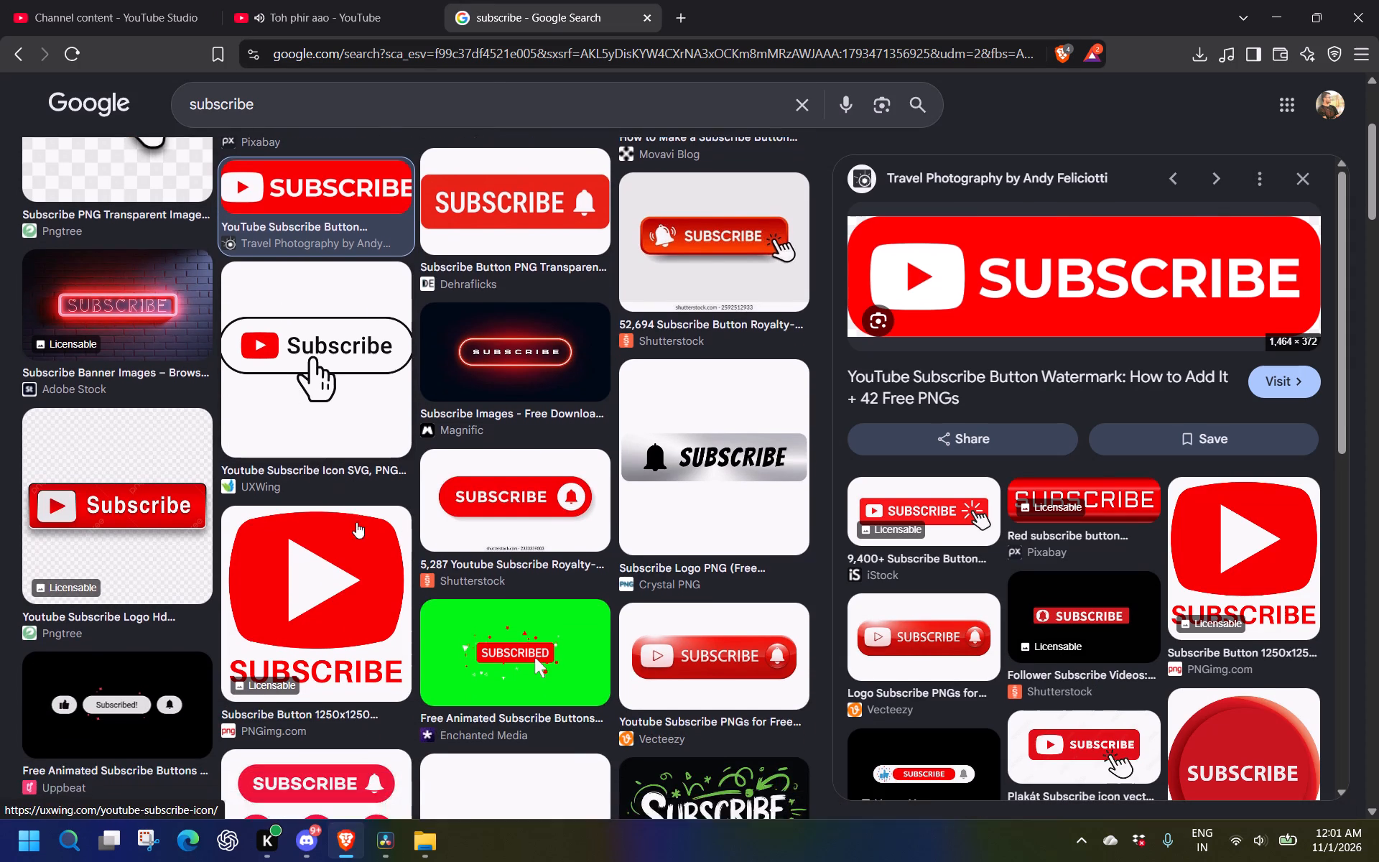
pyautogui.scroll(-2, 356, 522)
pyautogui.scroll(-2, 391, 588)
pyautogui.scroll(3, 453, 621)
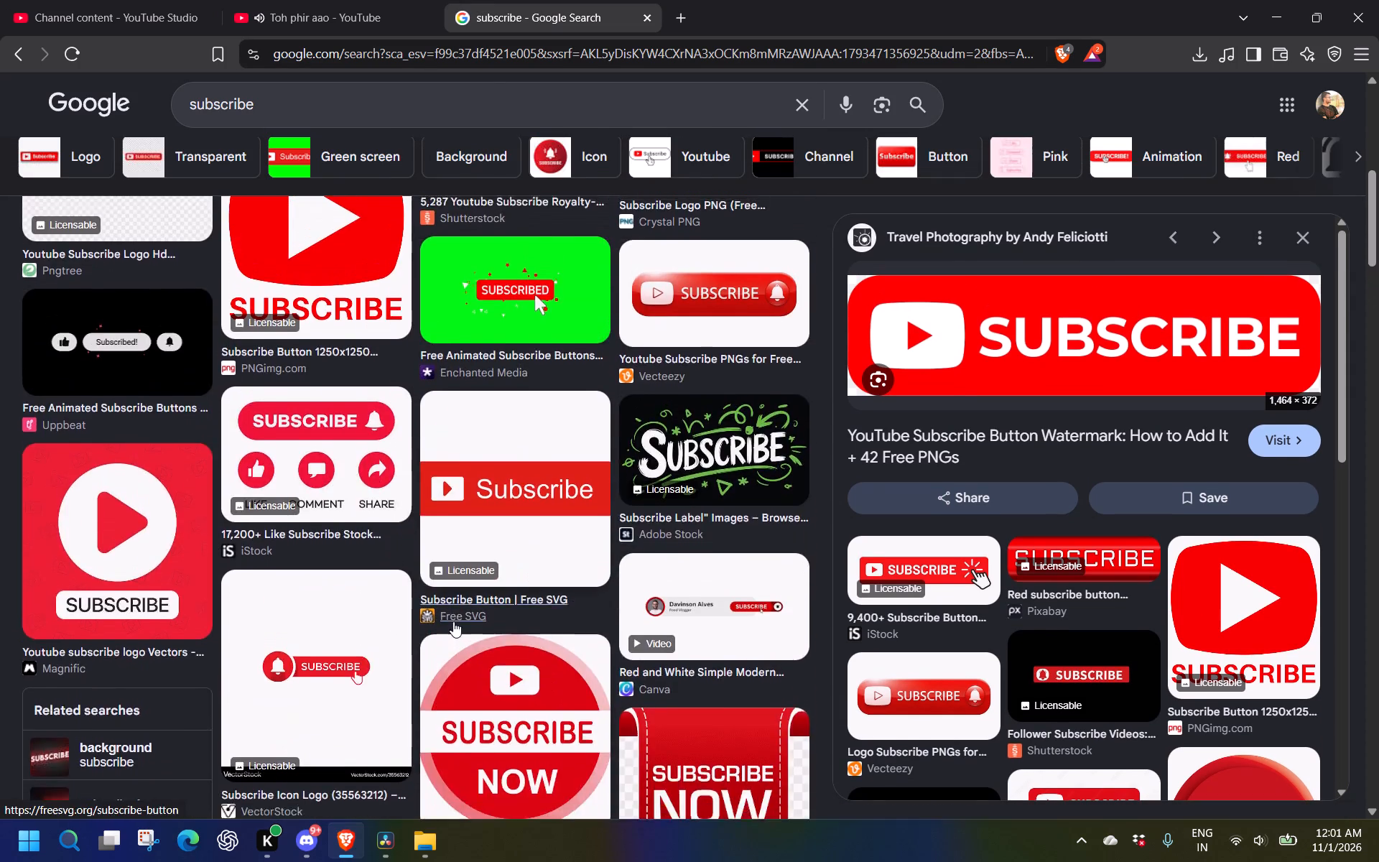
pyautogui.scroll(3, 453, 621)
pyautogui.scroll(-1, 226, 613)
pyautogui.click(145, 619)
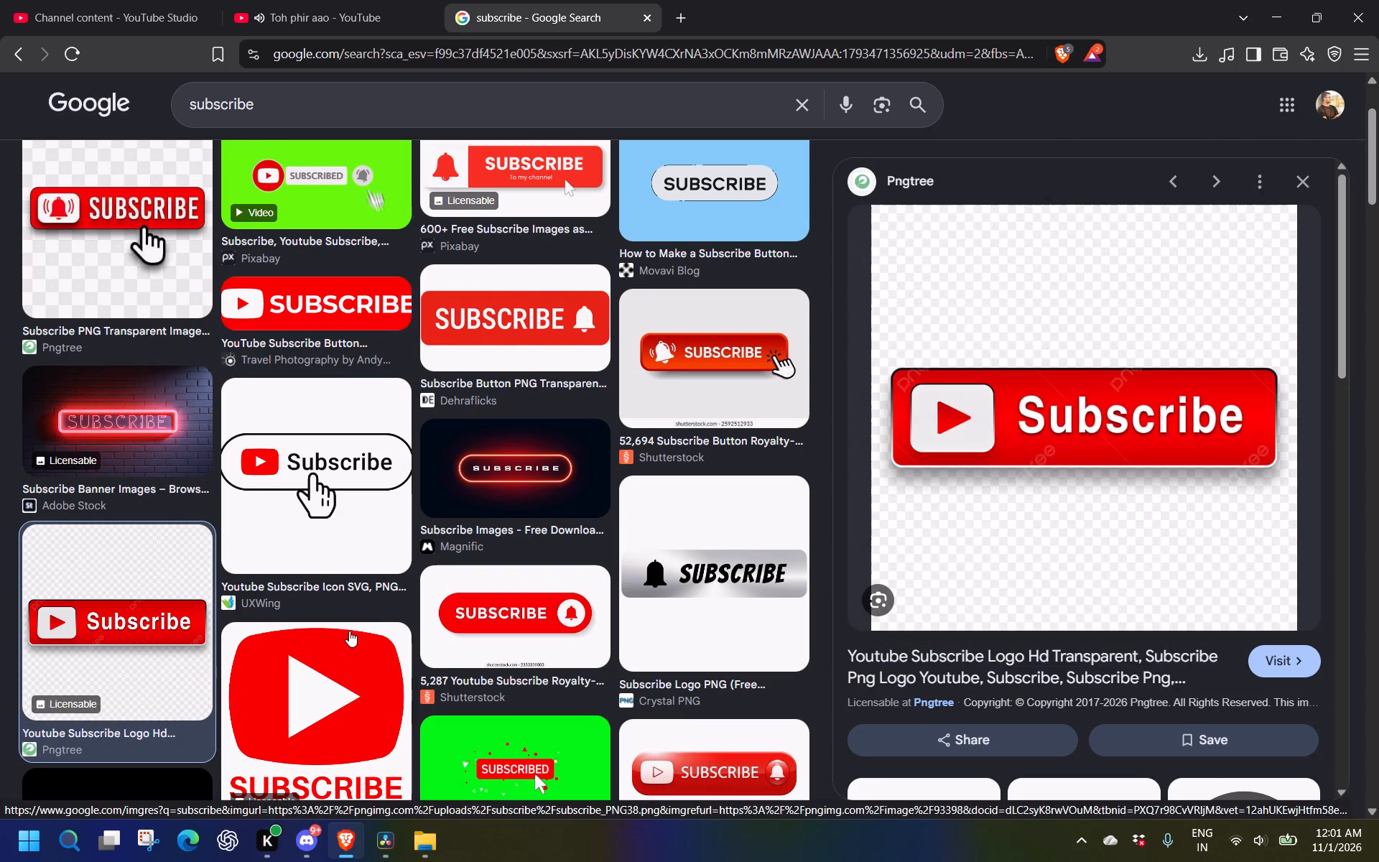
# Save the Pngtree red subscribe button image with the bell and hand cursor to Downloads as a JPG.
pyautogui.click(113, 271)
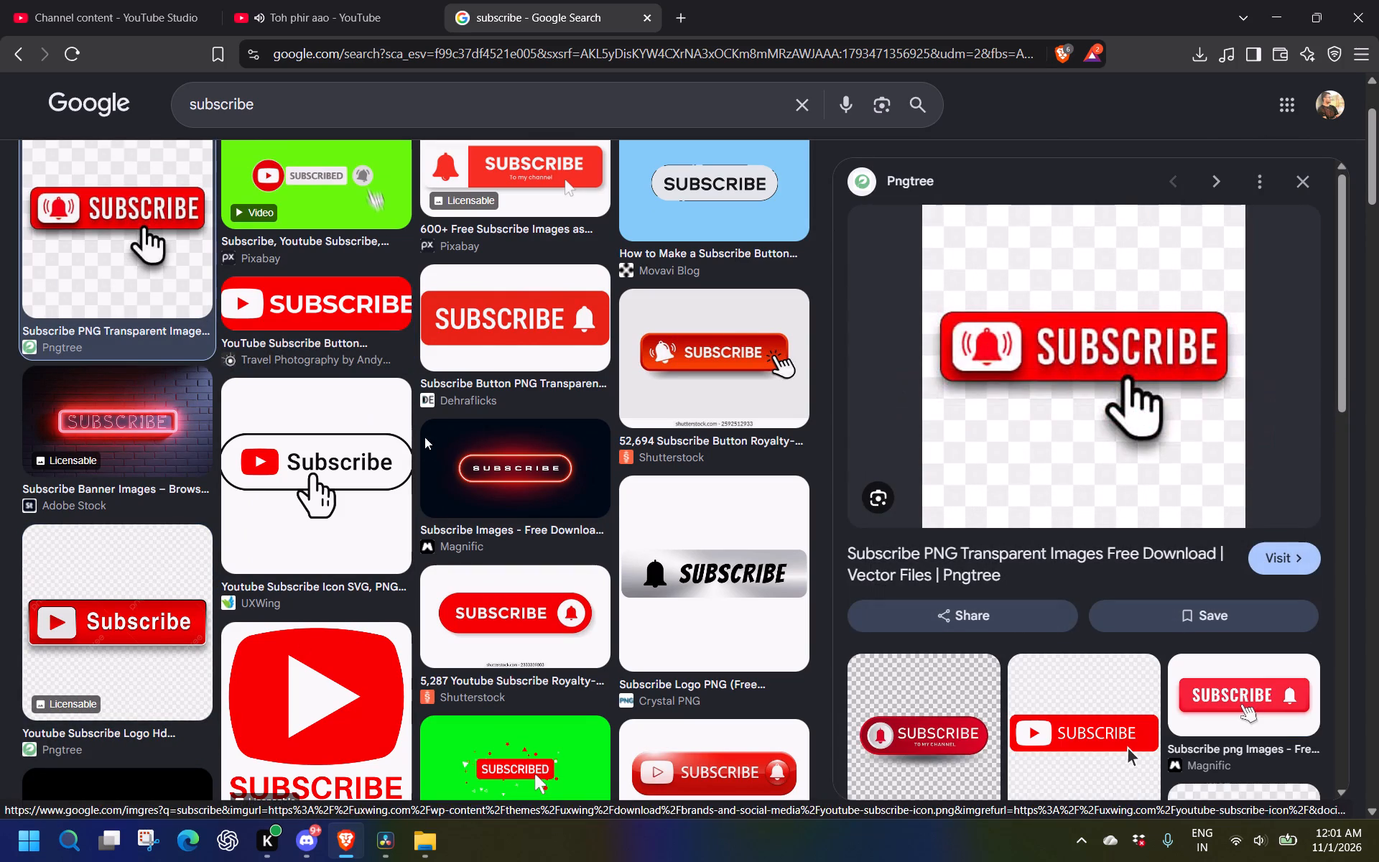
pyautogui.rightClick(992, 334)
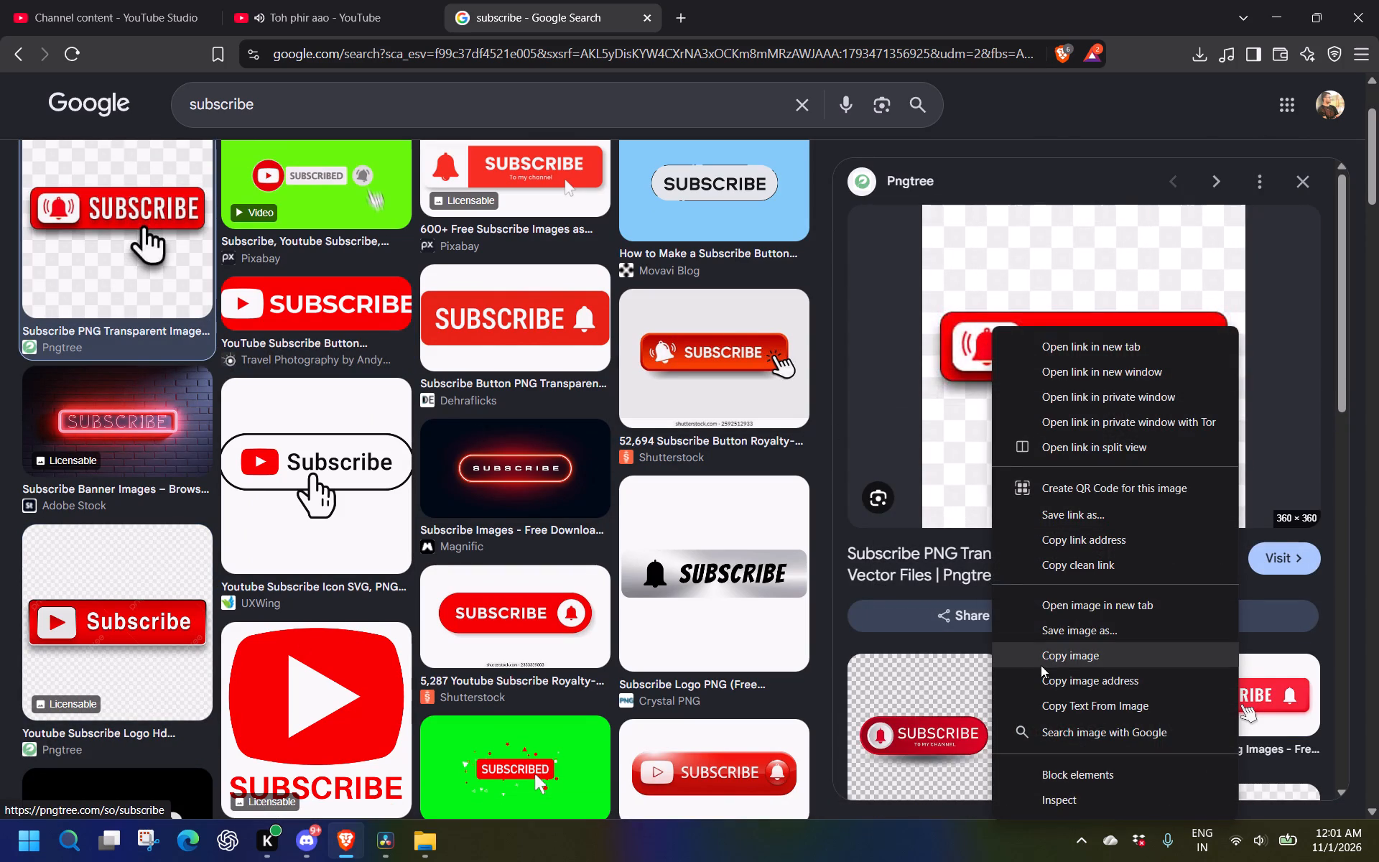
pyautogui.click(1050, 634)
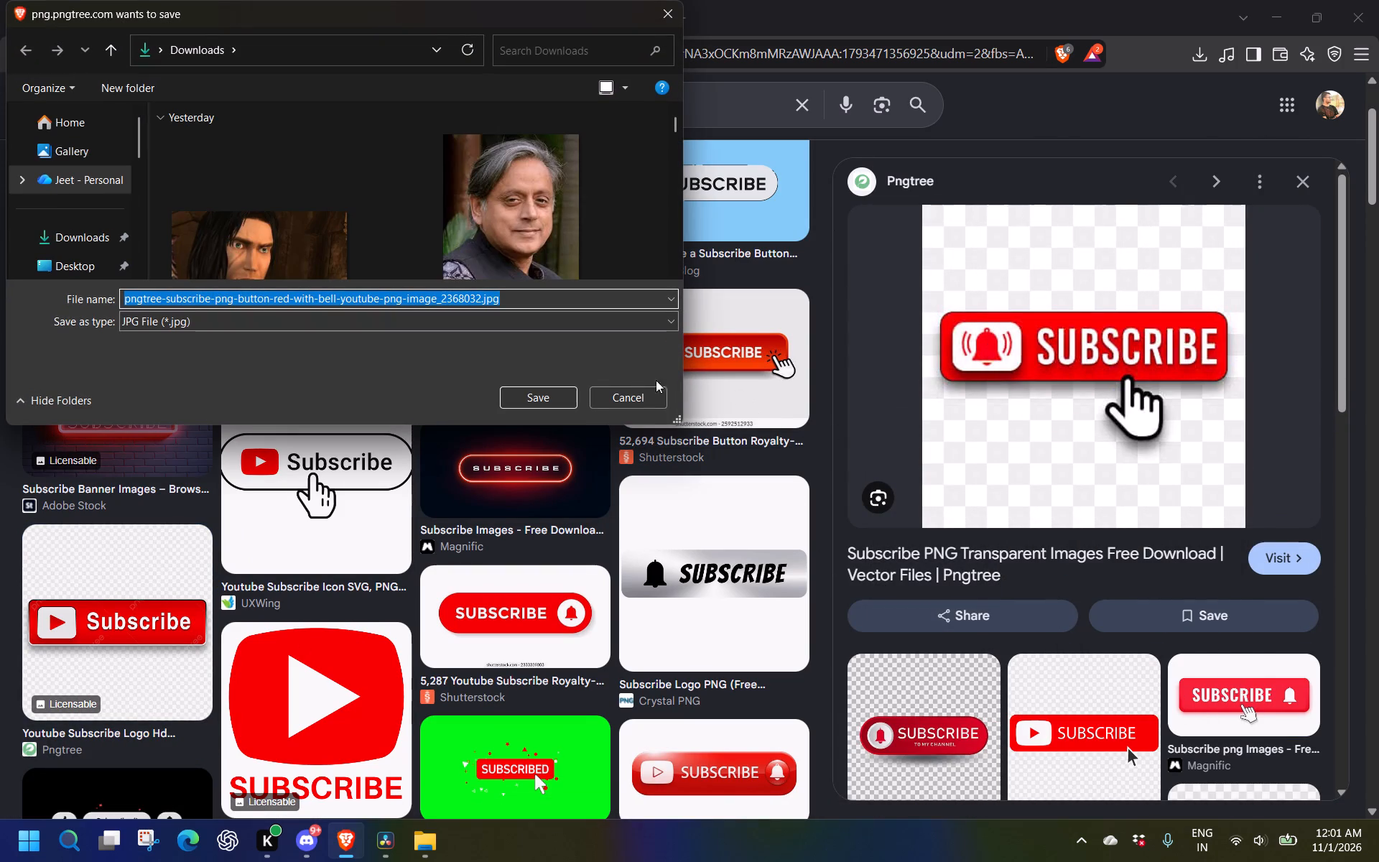
pyautogui.click(509, 393)
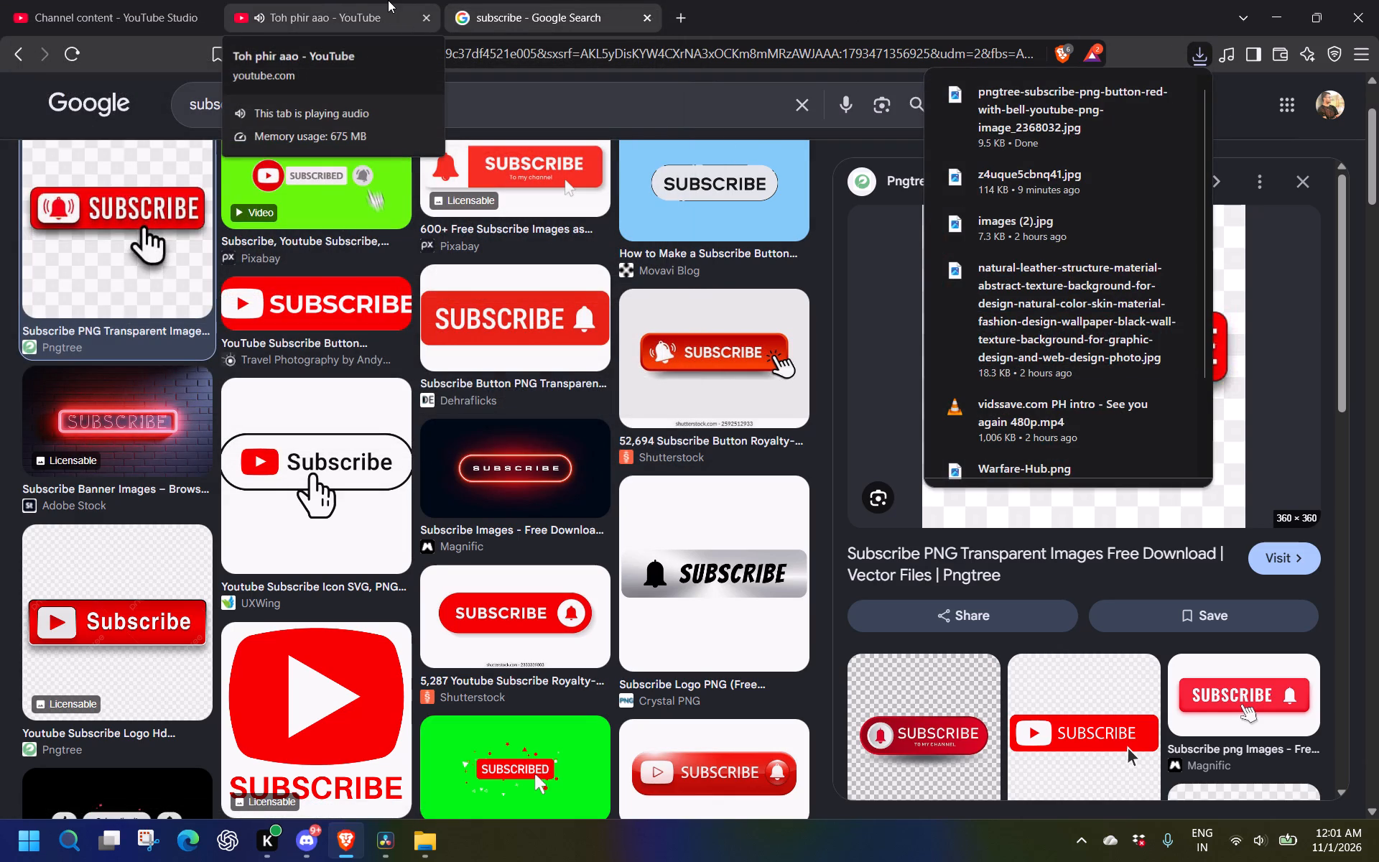
# Switch to DaVinci Resolve and import the downloaded pngtree-subscribe JPG from Downloads into the media pool.
pyautogui.click(376, 851)
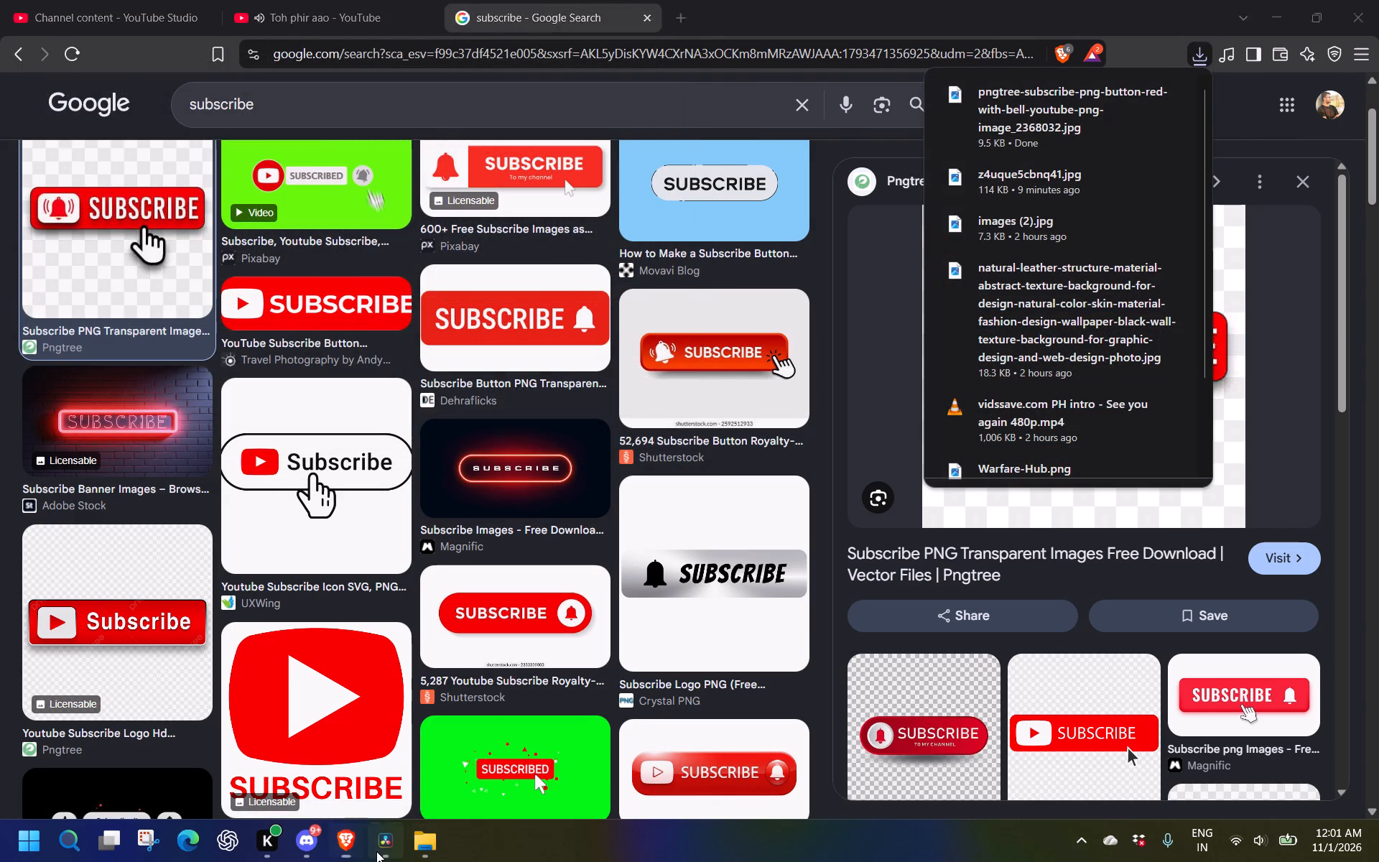
pyautogui.hotkey('ctrl', 'i')
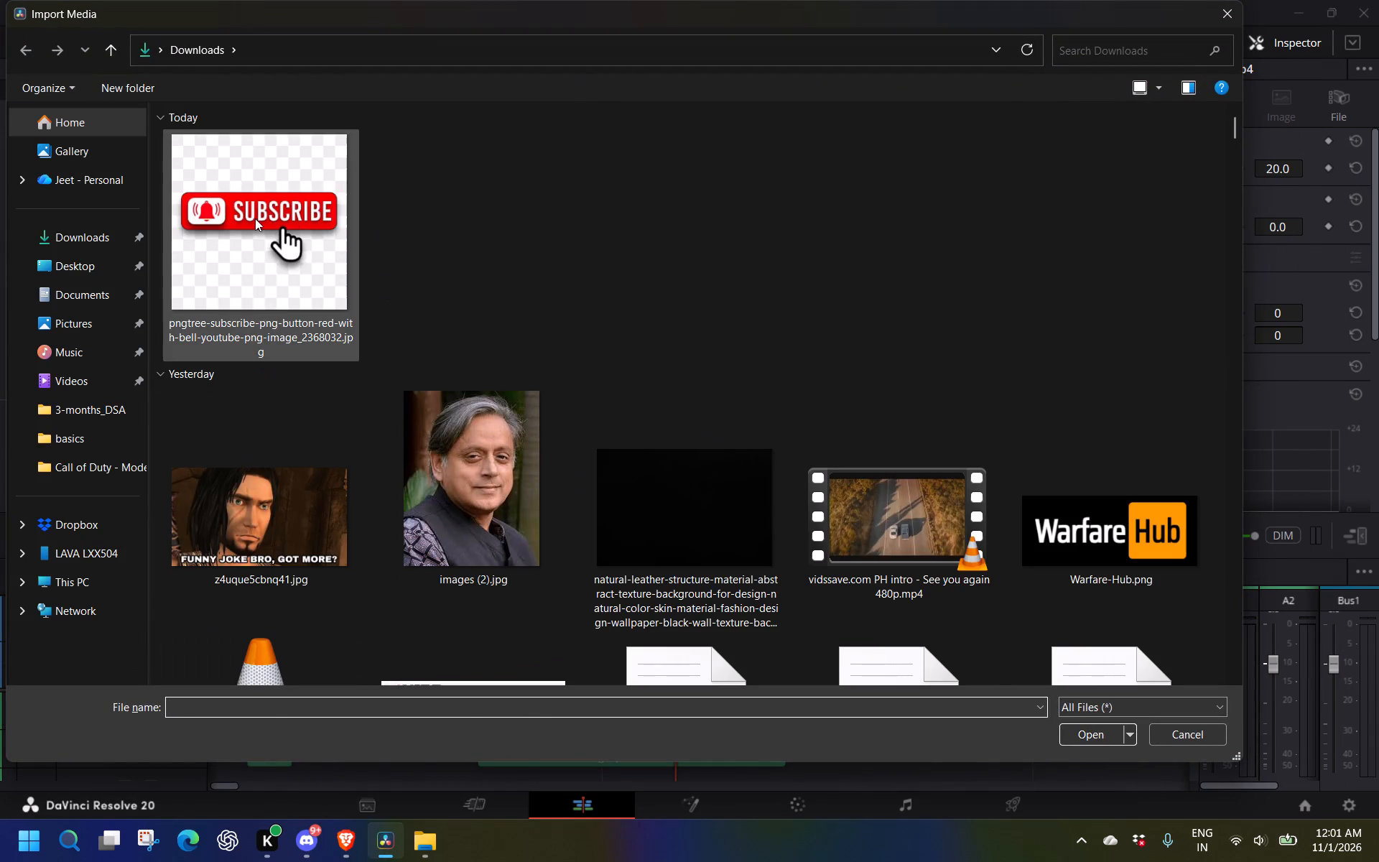
pyautogui.click(255, 218)
pyautogui.click(1088, 740)
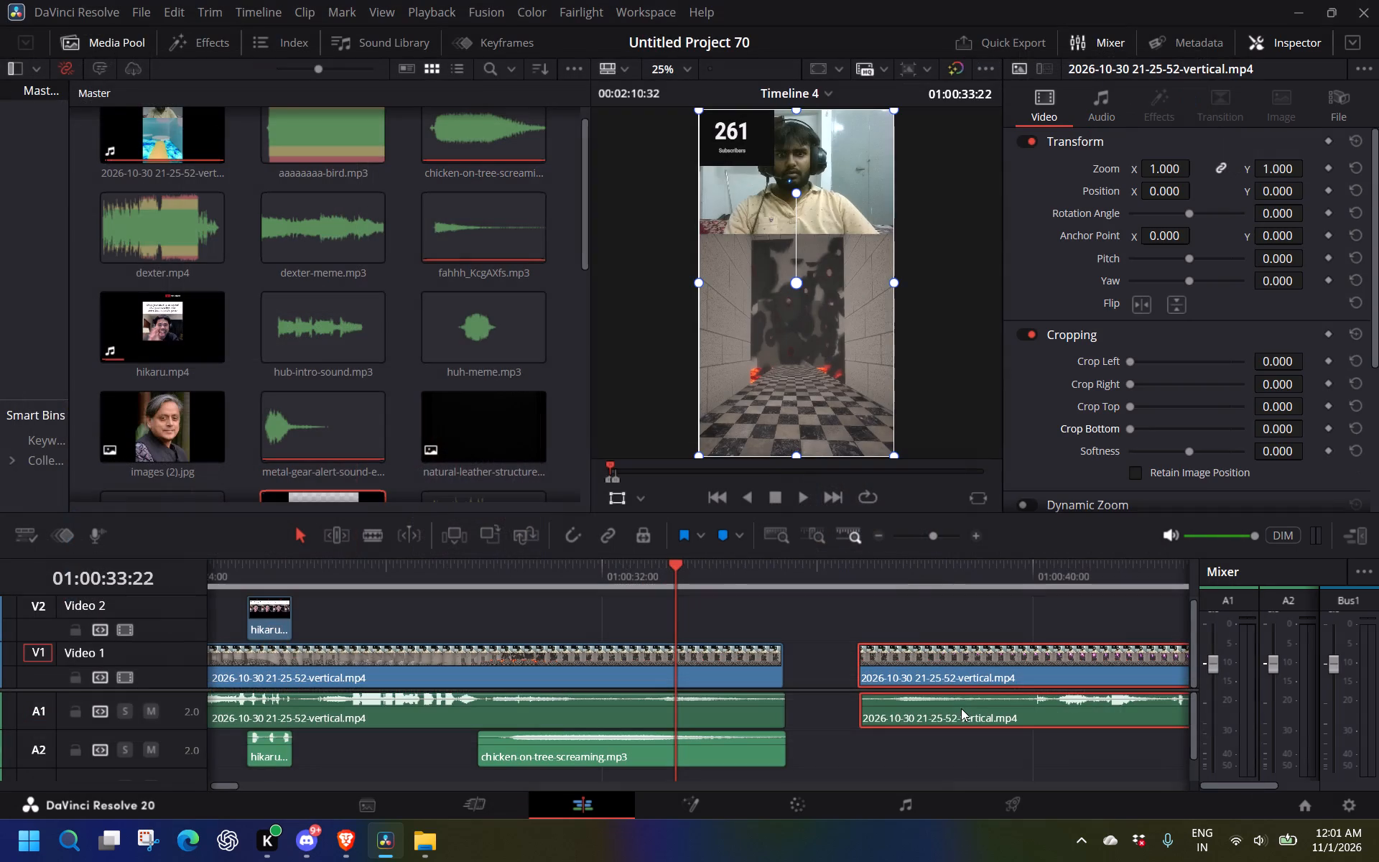
# Place the pngtree-subscribe image on Video 2 near 01:00:33 and trim its end to the cut before the gap in the gameplay footage.
pyautogui.scroll(-6, 450, 371)
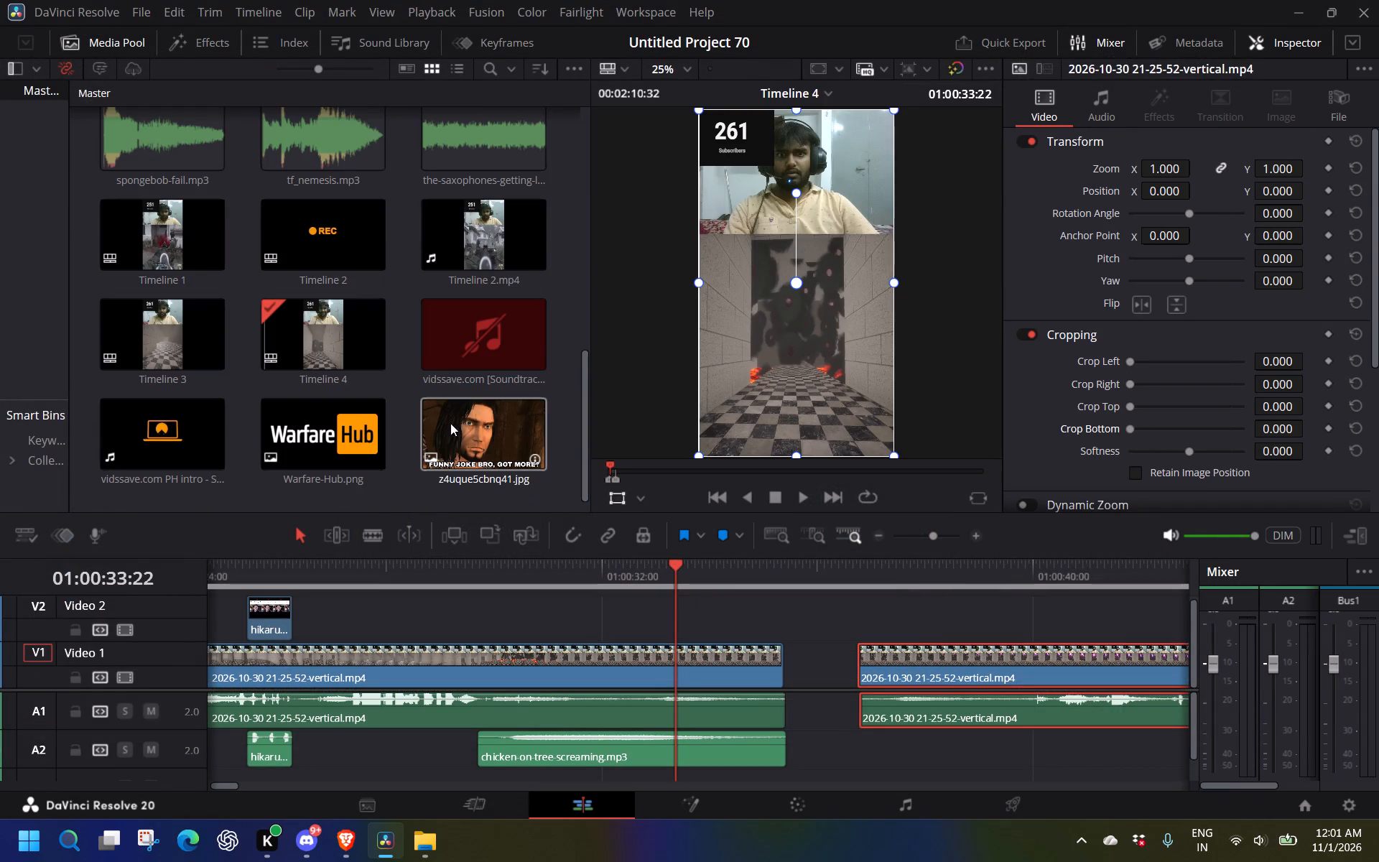
pyautogui.scroll(2, 450, 442)
pyautogui.scroll(-1, 452, 389)
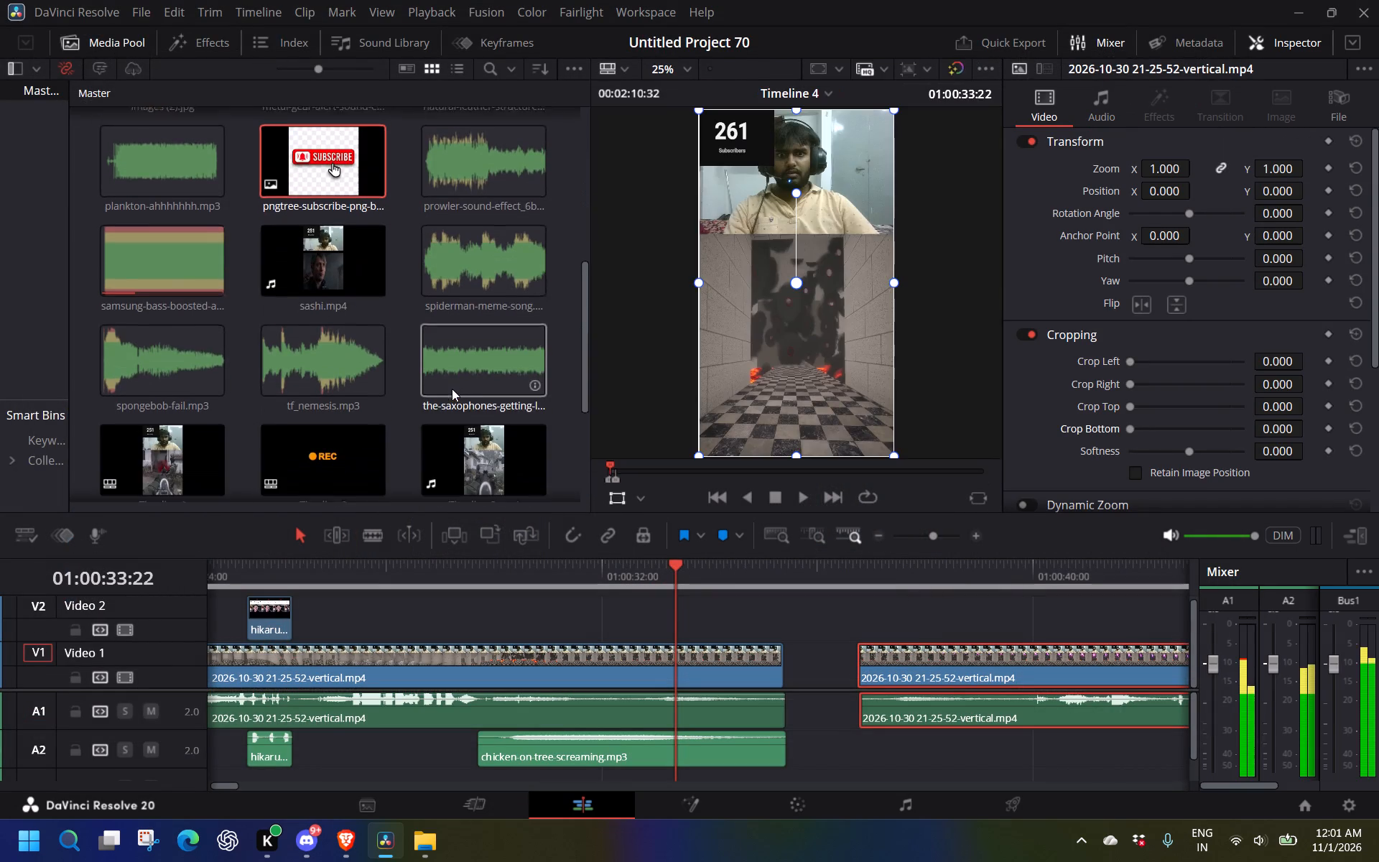
pyautogui.scroll(-1, 452, 389)
pyautogui.scroll(-1, 417, 257)
pyautogui.moveTo(312, 159); pyautogui.dragTo(650, 431)
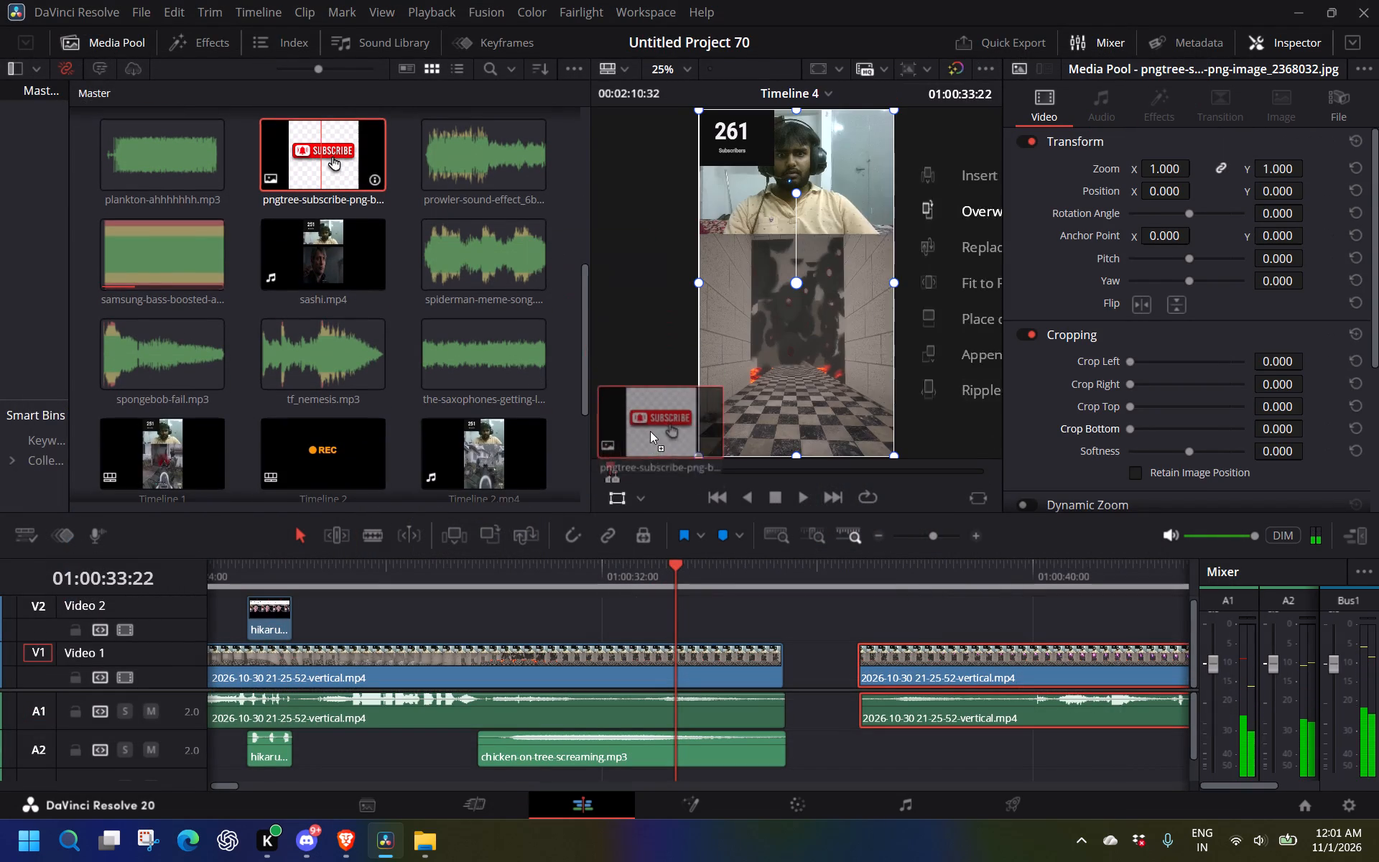
pyautogui.moveTo(650, 431); pyautogui.dragTo(560, 609)
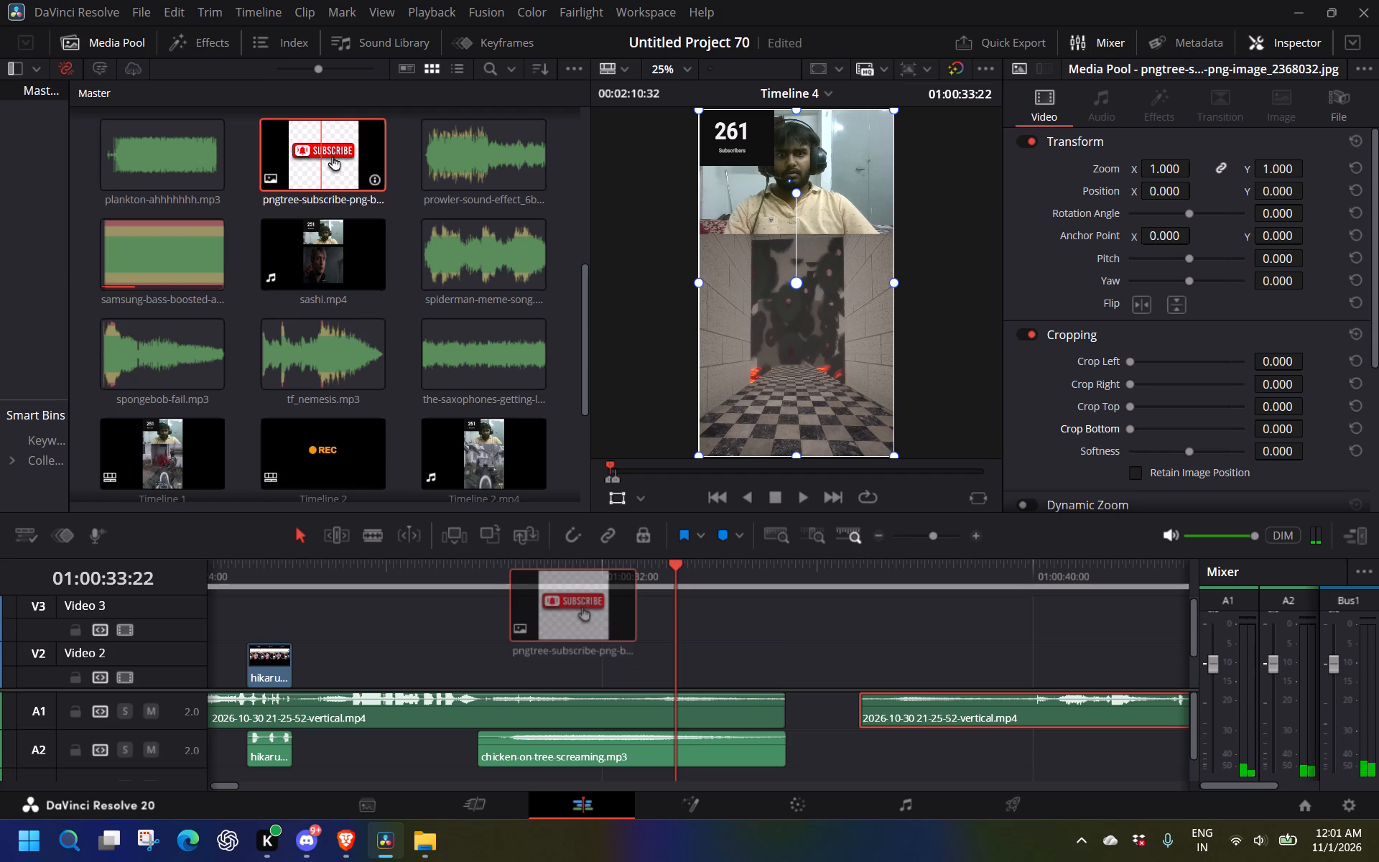
pyautogui.moveTo(560, 609); pyautogui.dragTo(661, 650)
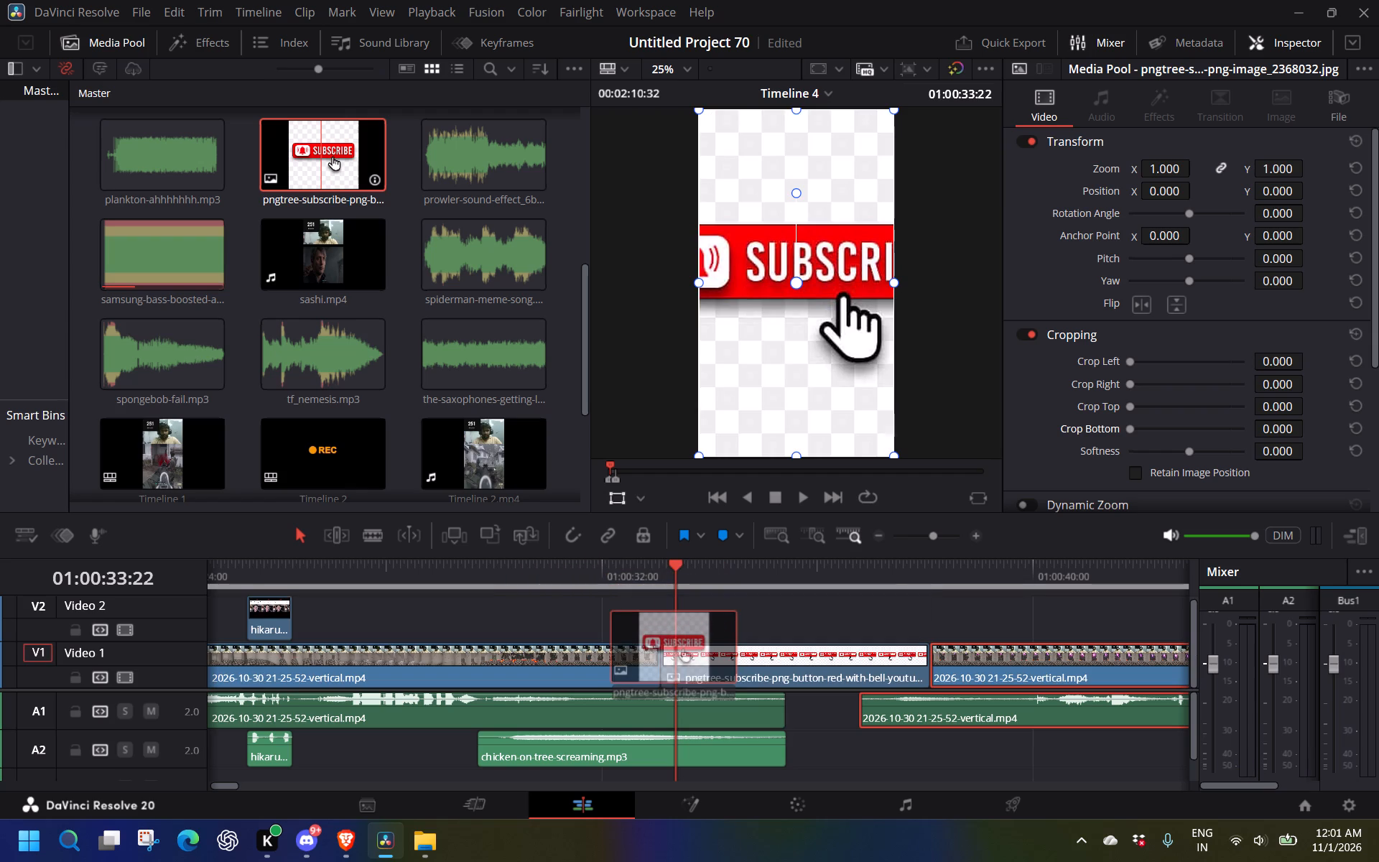
pyautogui.moveTo(661, 650); pyautogui.dragTo(661, 623)
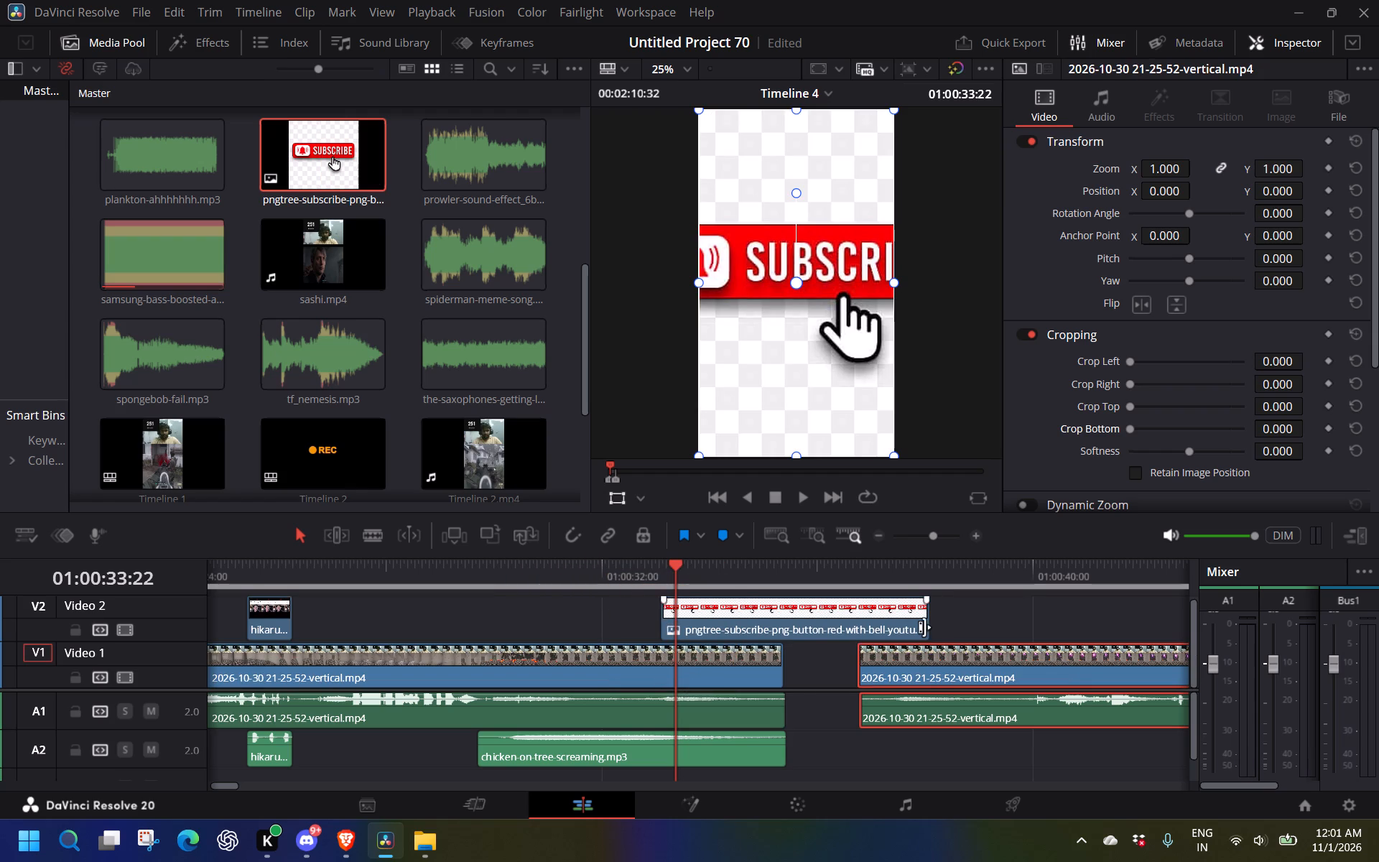
pyautogui.moveTo(927, 620); pyautogui.dragTo(780, 627)
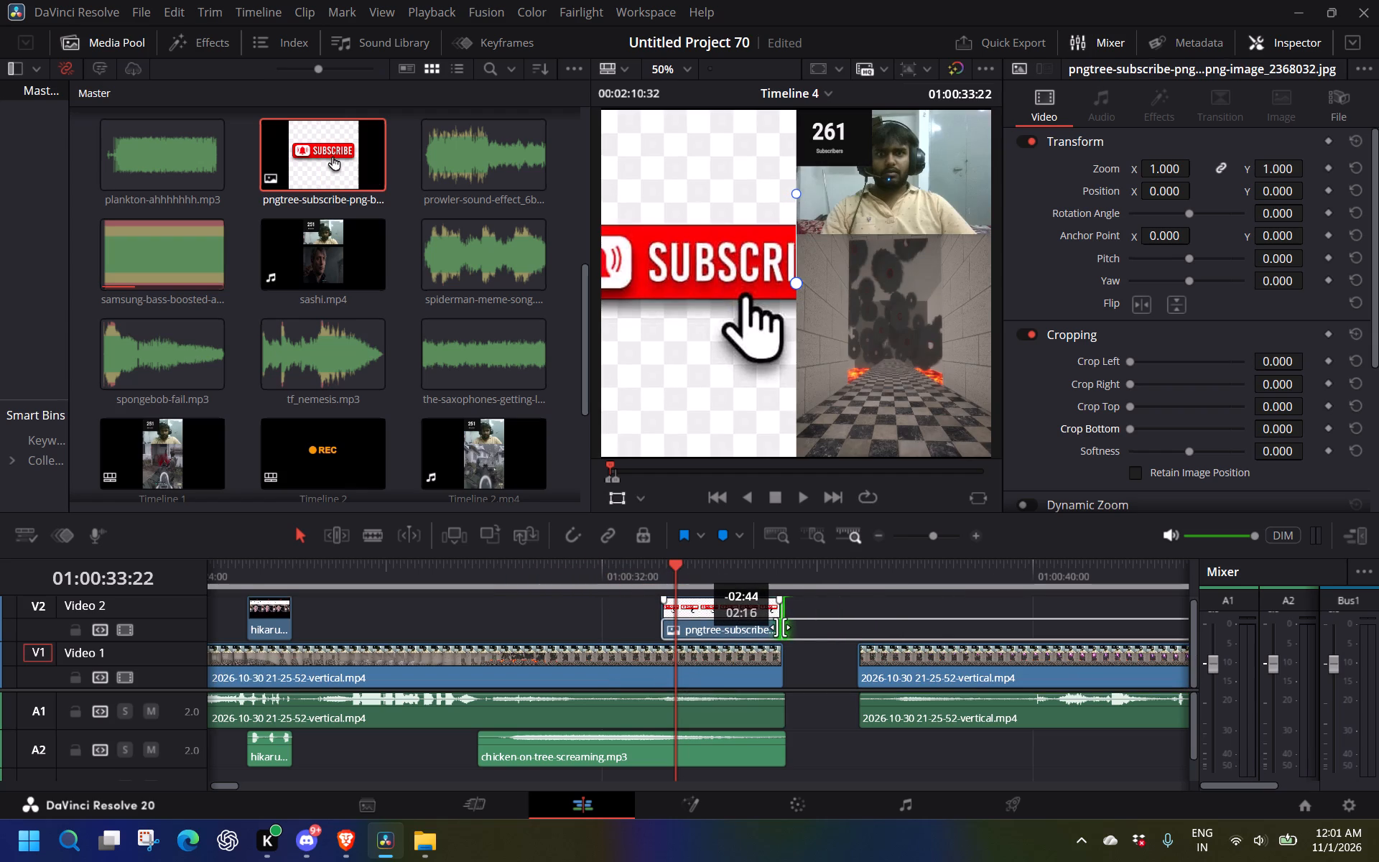
pyautogui.moveTo(780, 627); pyautogui.dragTo(780, 629)
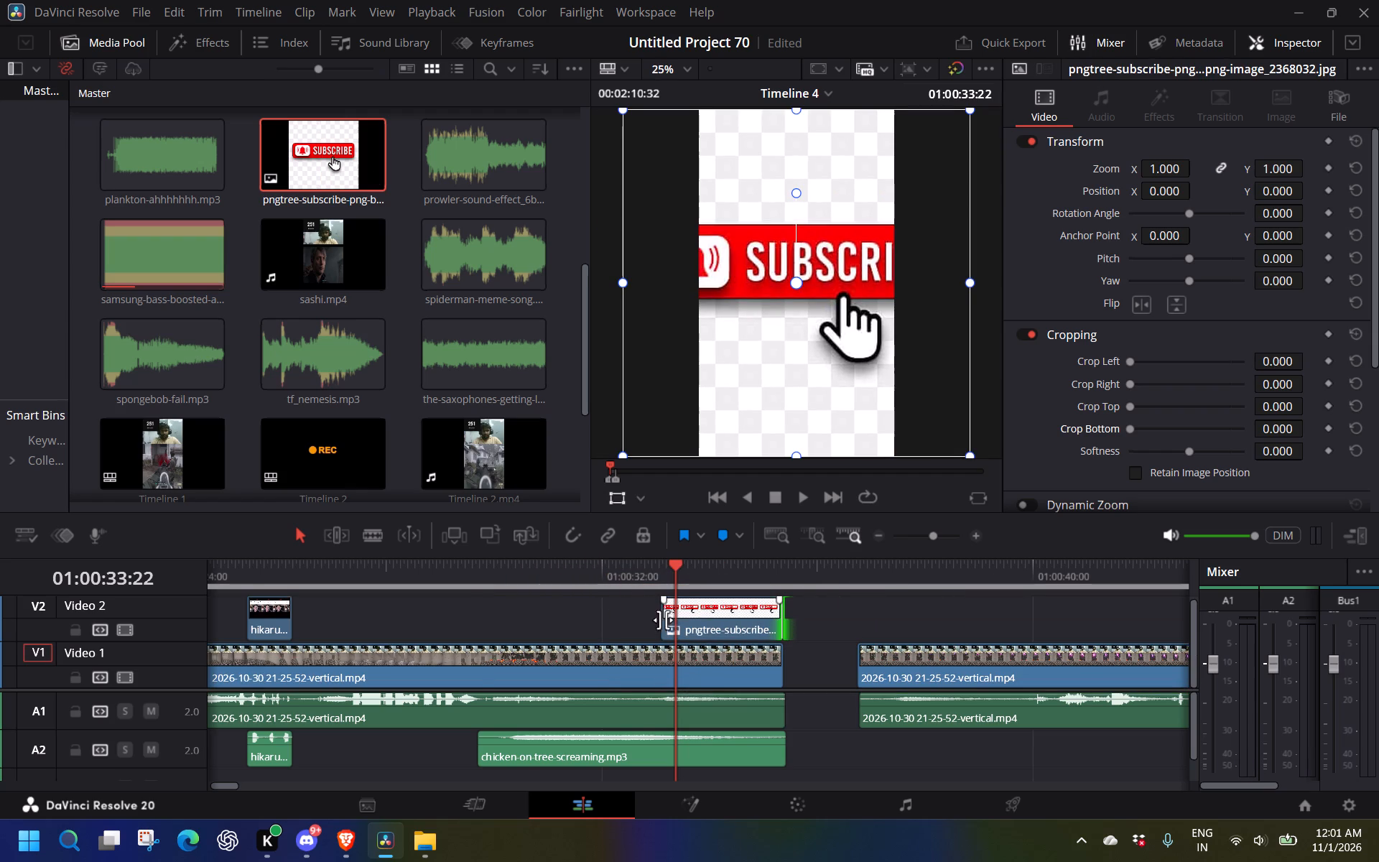
# Play the section around the subscribe image and extend the image's start back to 01:00:31:46.
pyautogui.click(479, 583)
pyautogui.press('space')
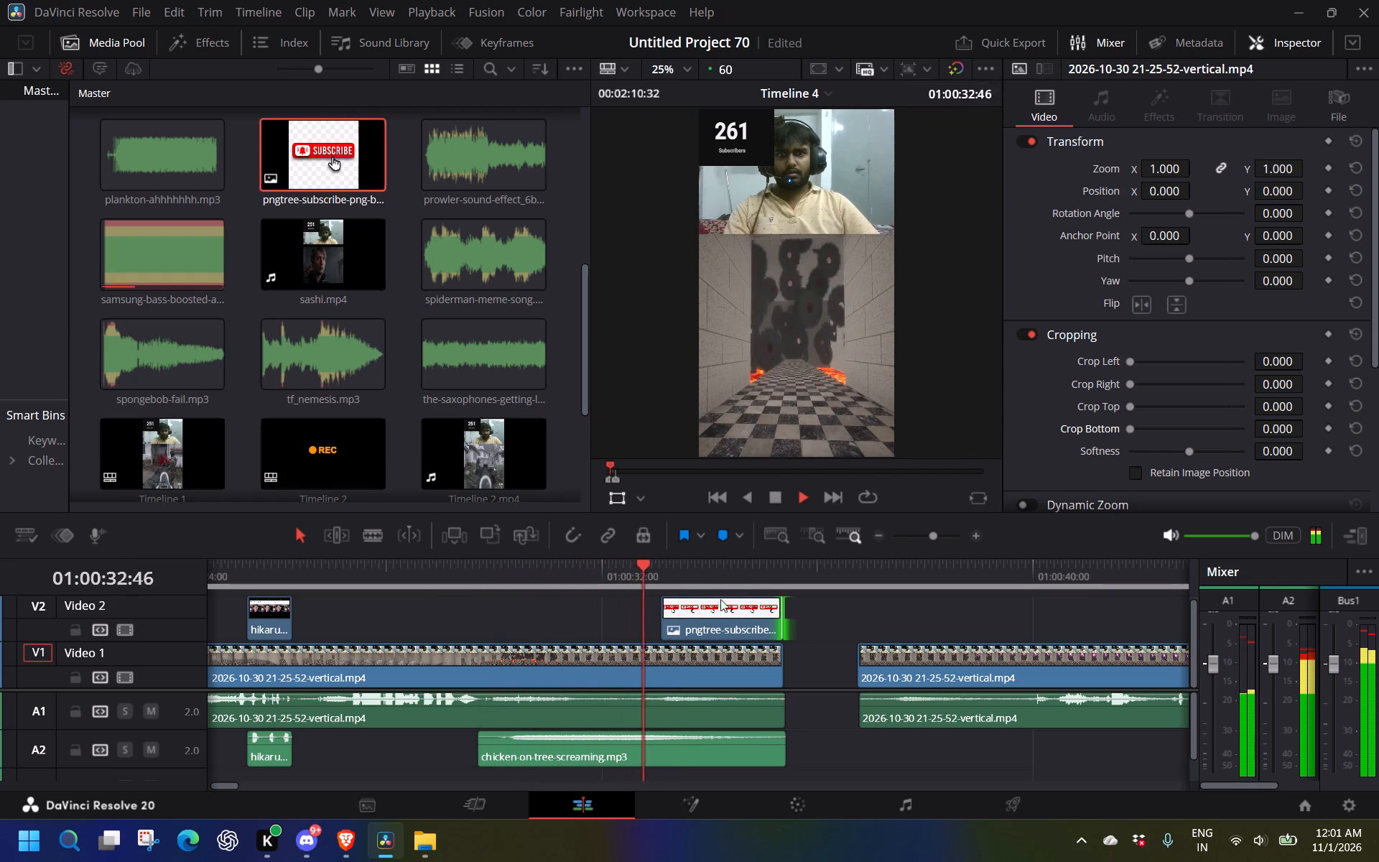
pyautogui.press('space')
pyautogui.click(658, 618)
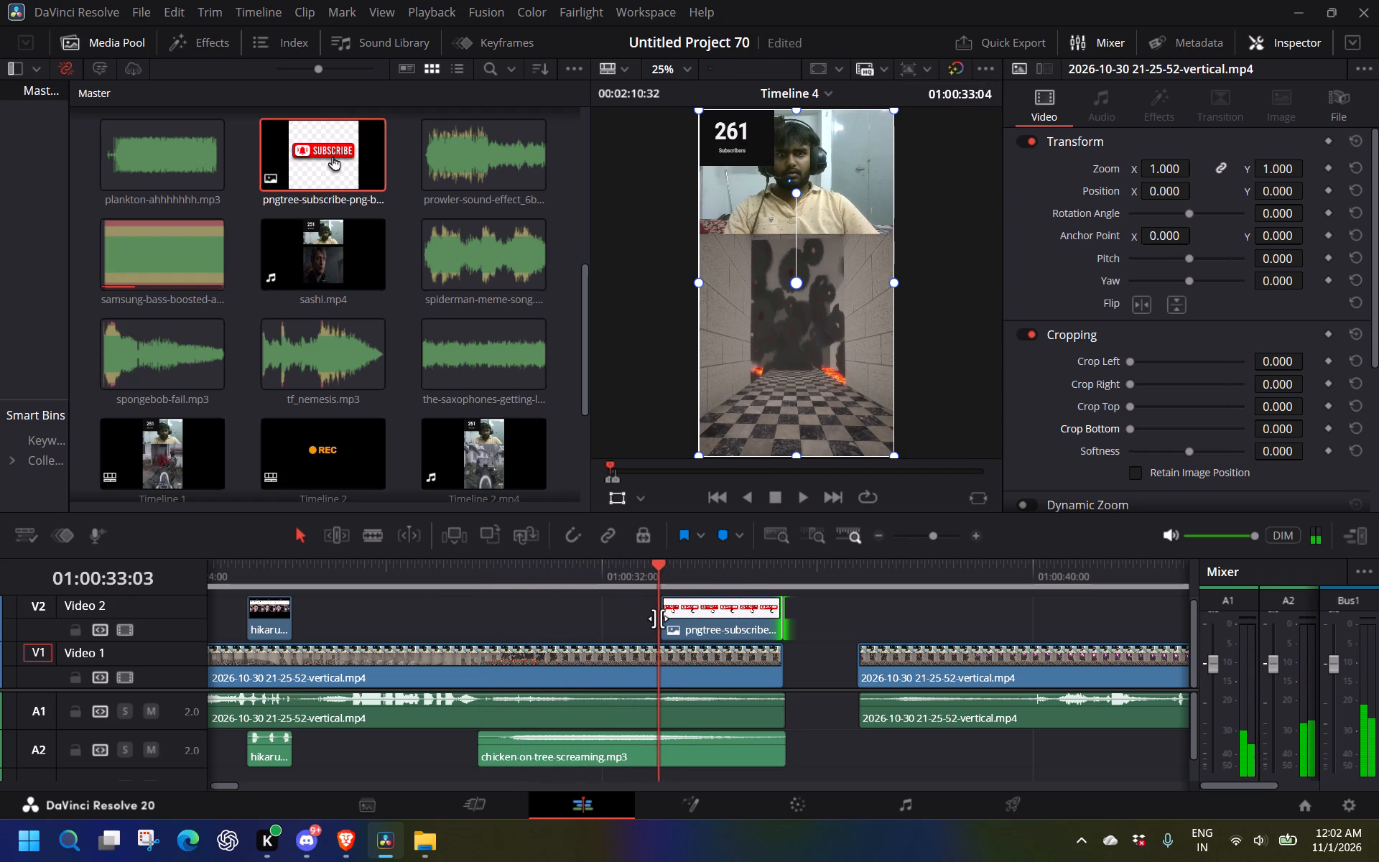
pyautogui.moveTo(656, 618); pyautogui.dragTo(625, 615)
pyautogui.click(583, 562)
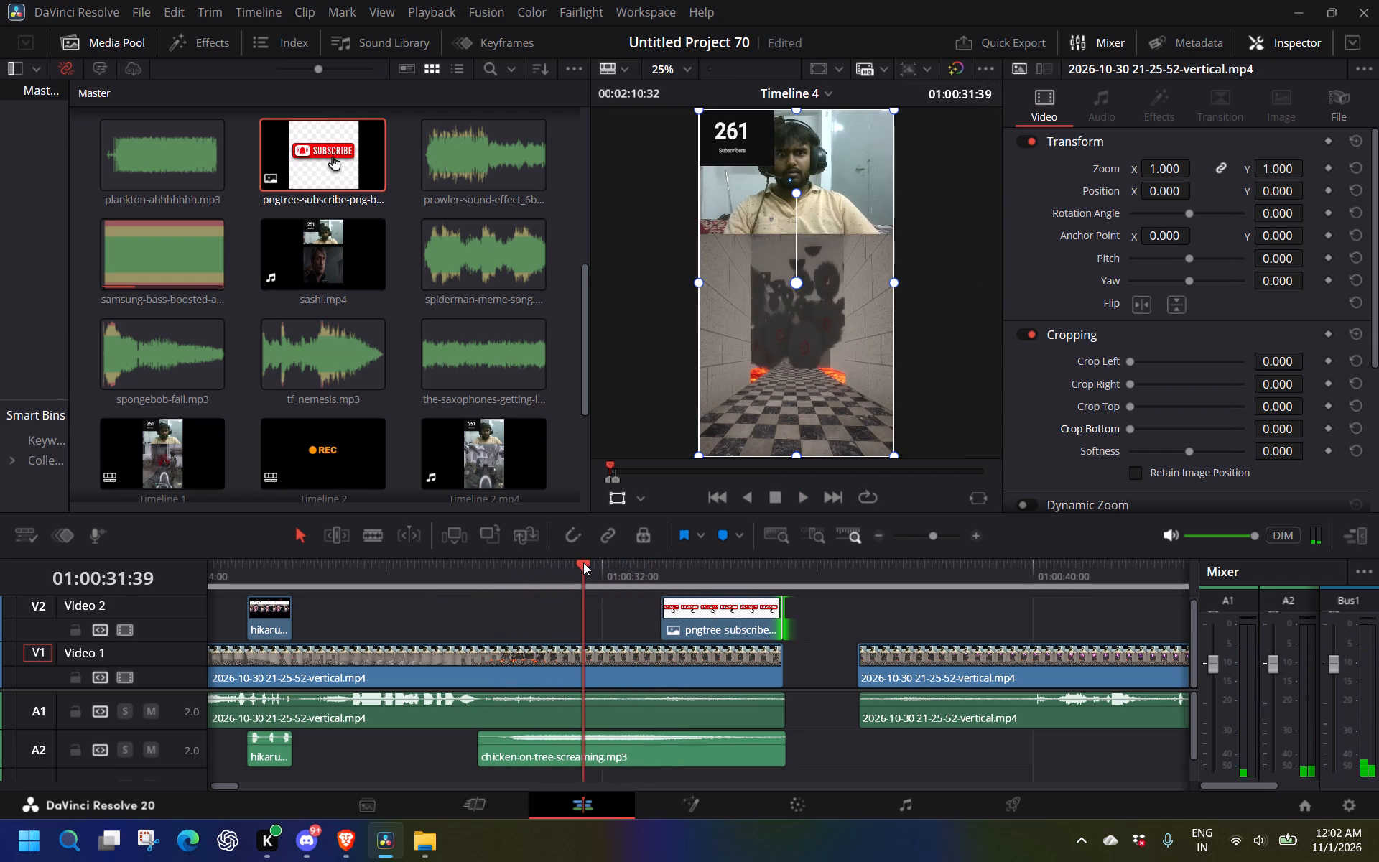
pyautogui.press('space')
pyautogui.press('space')
pyautogui.click(568, 564)
pyautogui.press('space')
pyautogui.press('space')
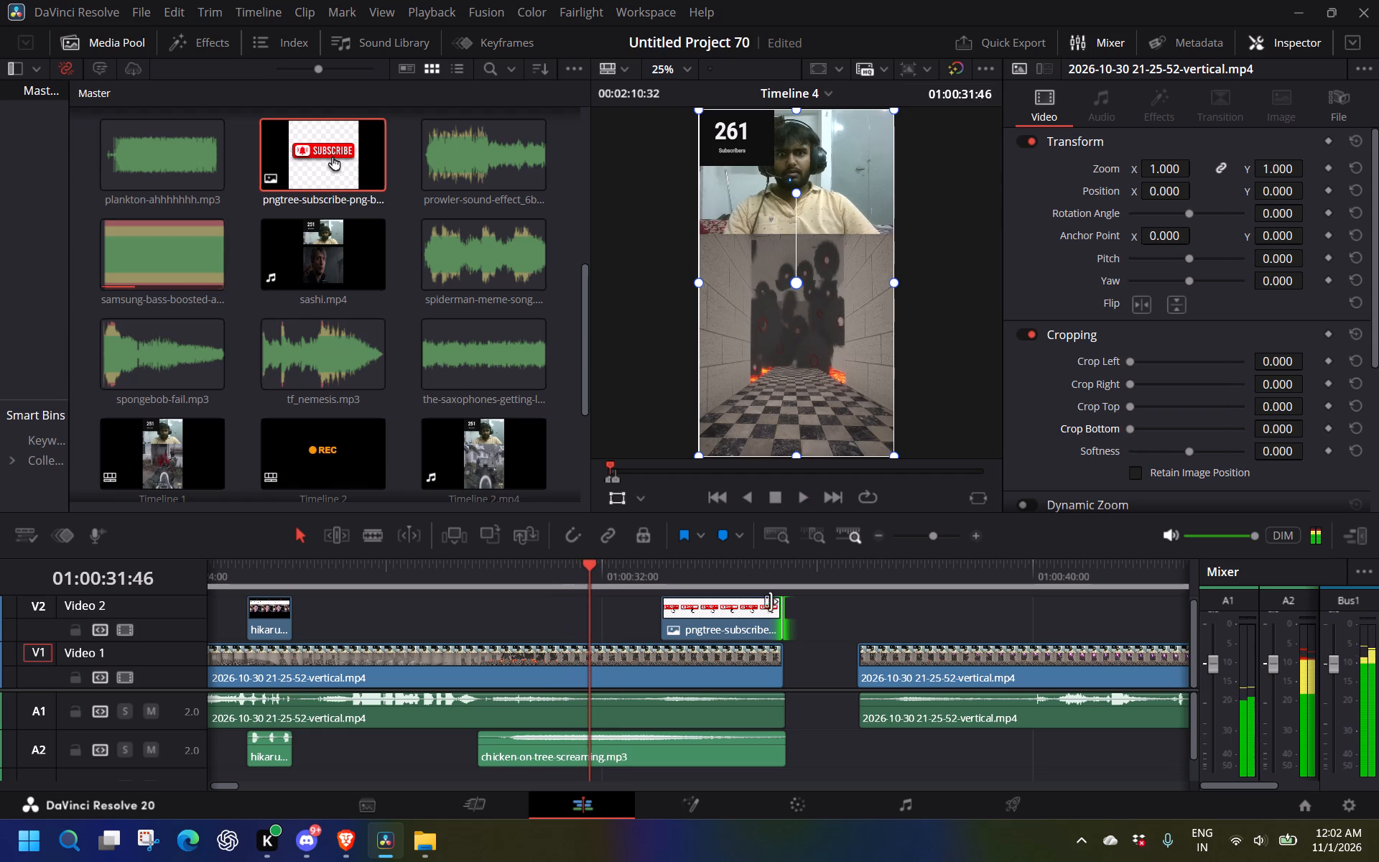
pyautogui.moveTo(664, 613); pyautogui.dragTo(621, 613)
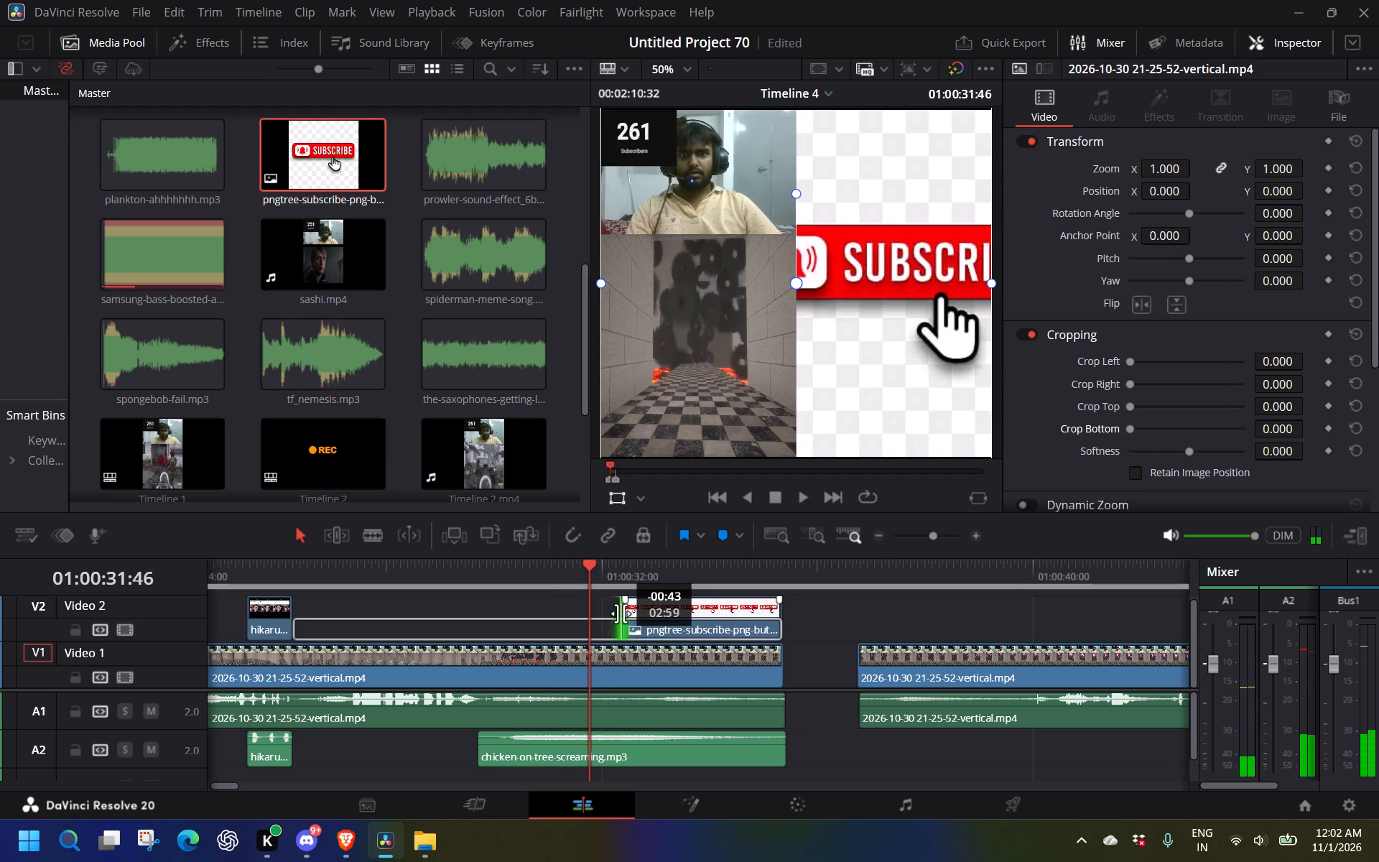
pyautogui.moveTo(621, 613); pyautogui.dragTo(594, 616)
# Open the subscribe image clip in Fusion at 01:00:32:48.
pyautogui.click(657, 619)
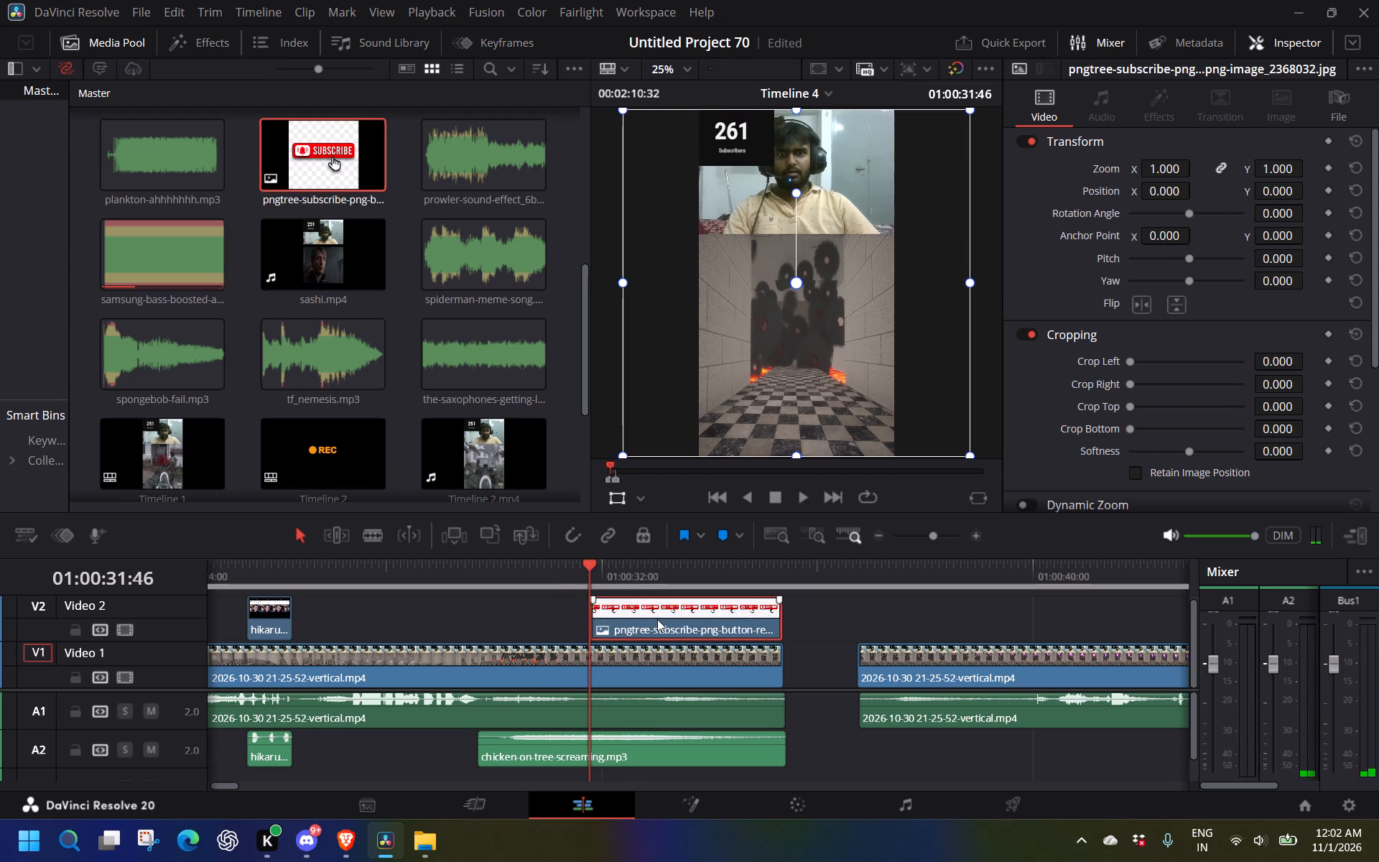
pyautogui.click(645, 560)
pyautogui.click(689, 609)
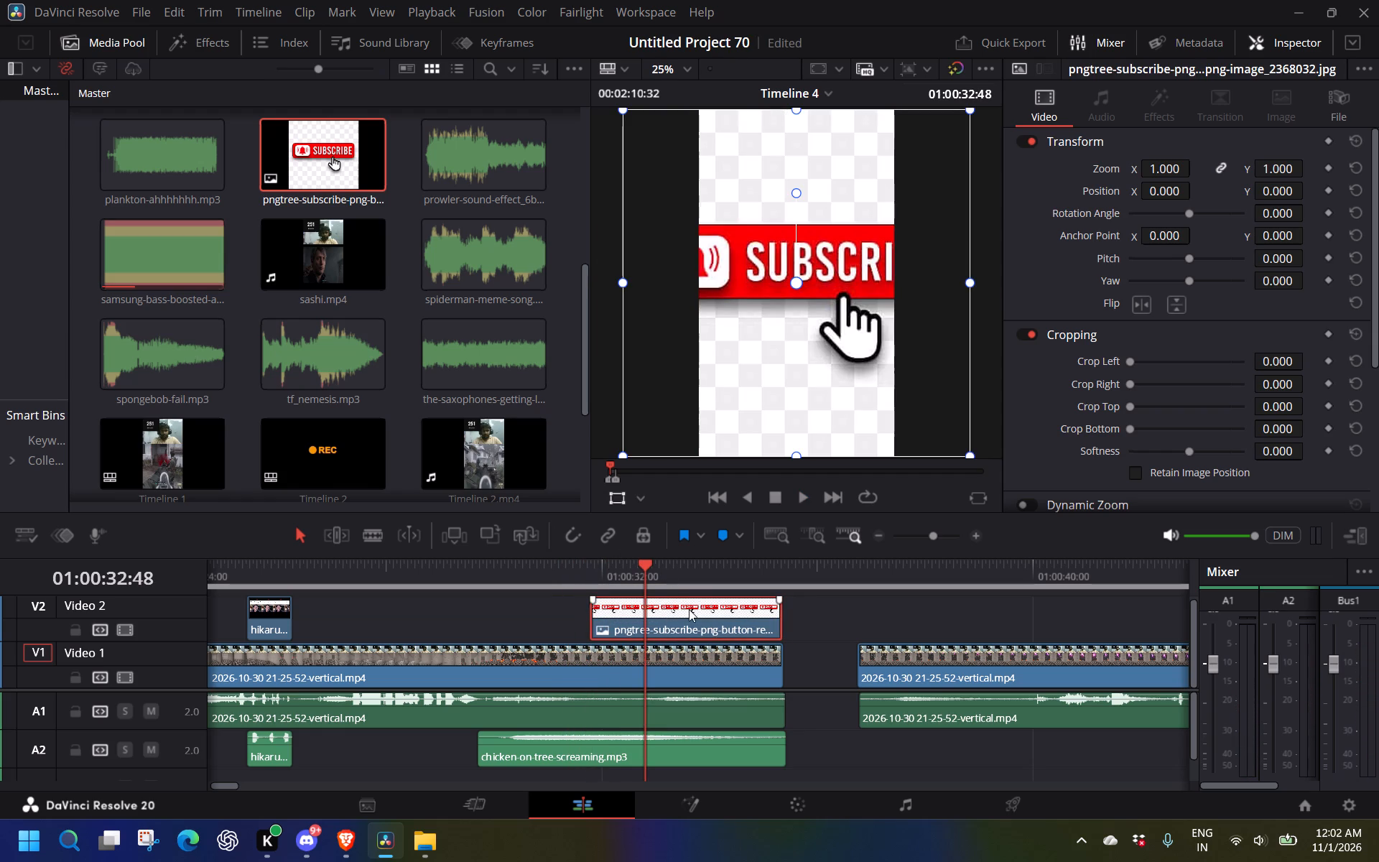
pyautogui.click(793, 382)
pyautogui.click(679, 808)
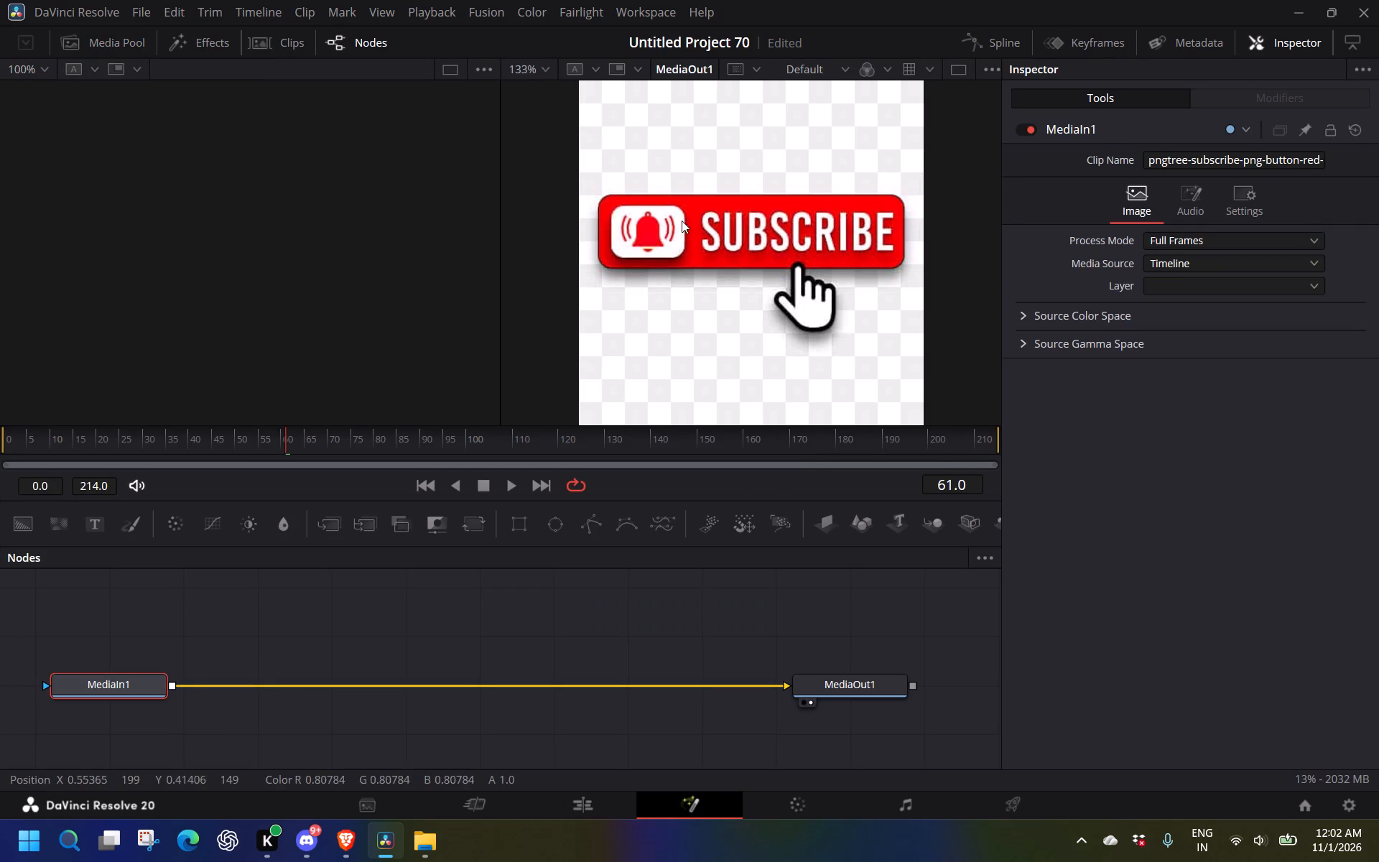
# Find the Delta Keyer effect and add it between MediaIn1 and MediaOut1.
pyautogui.click(187, 31)
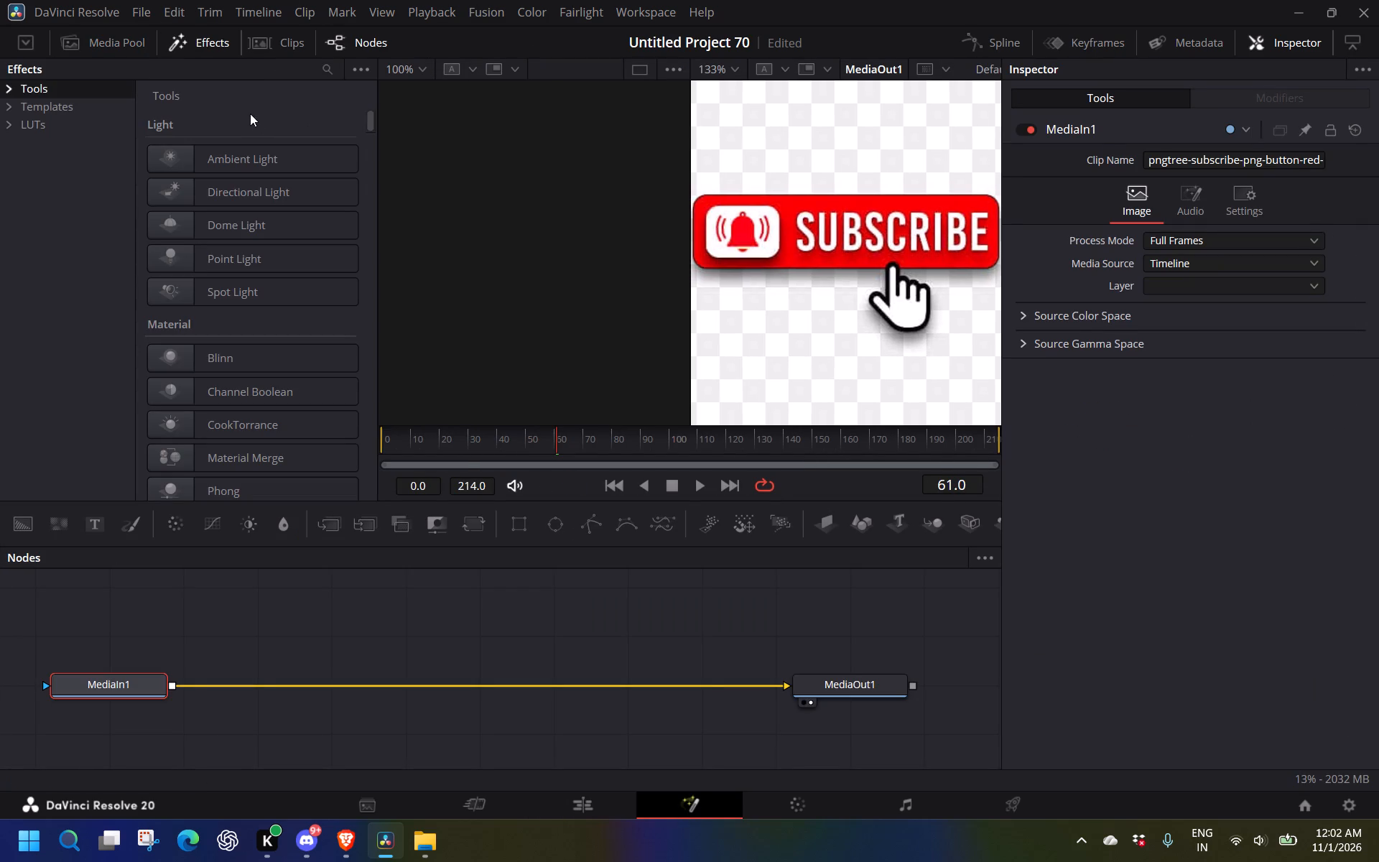
pyautogui.click(328, 71)
pyautogui.press('d')
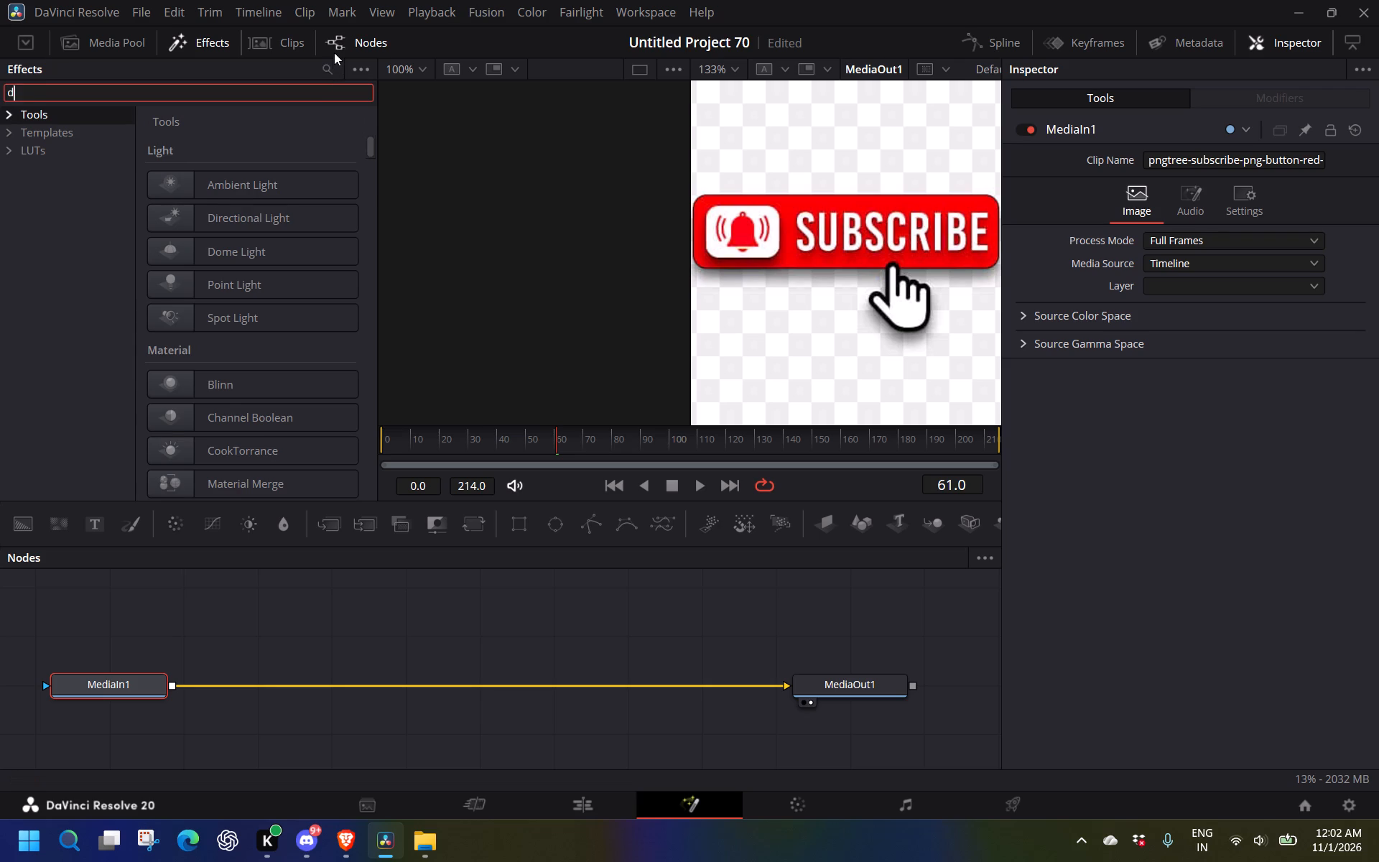
pyautogui.press('e')
pyautogui.press('l')
pyautogui.press('t')
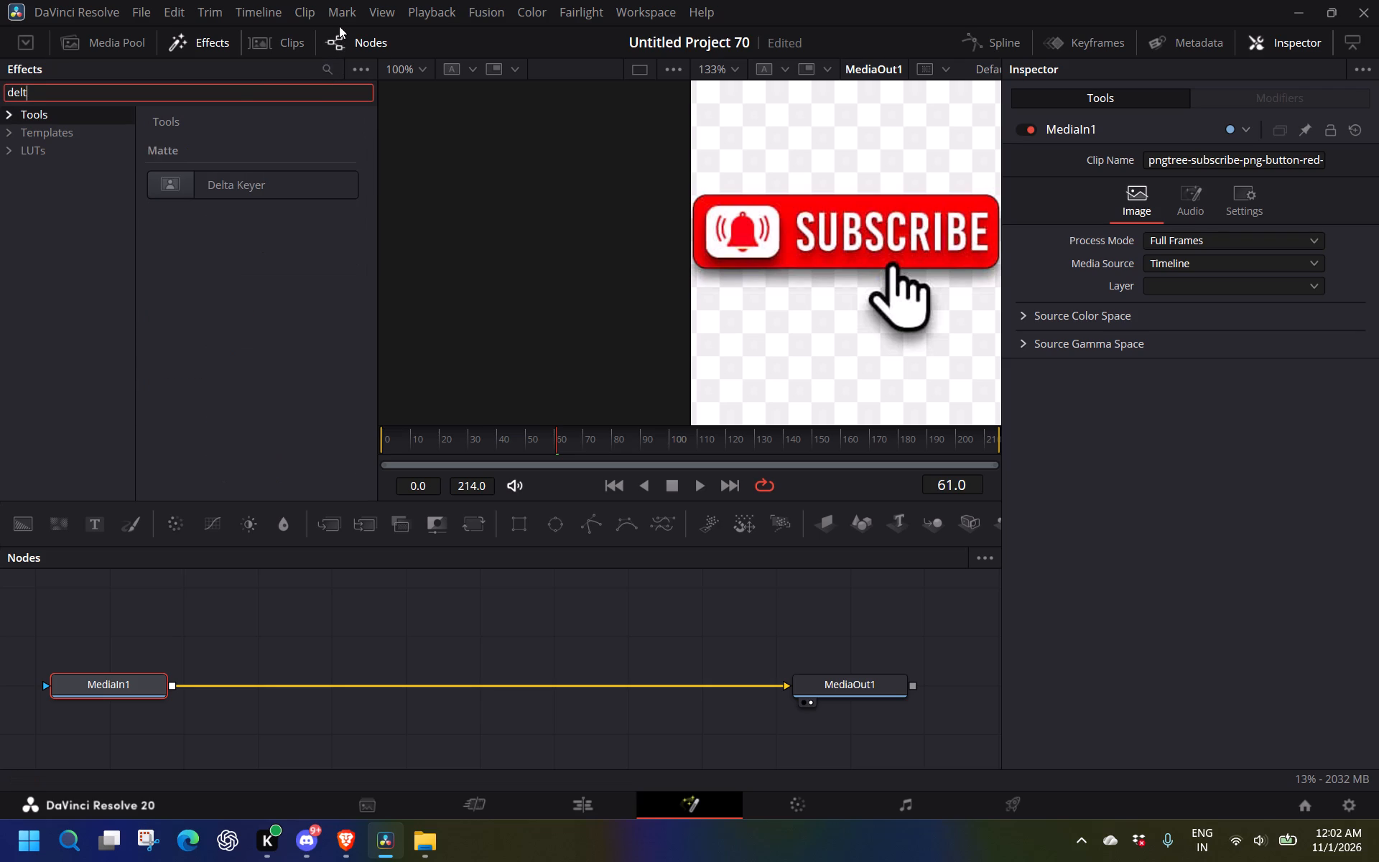
pyautogui.click(252, 172)
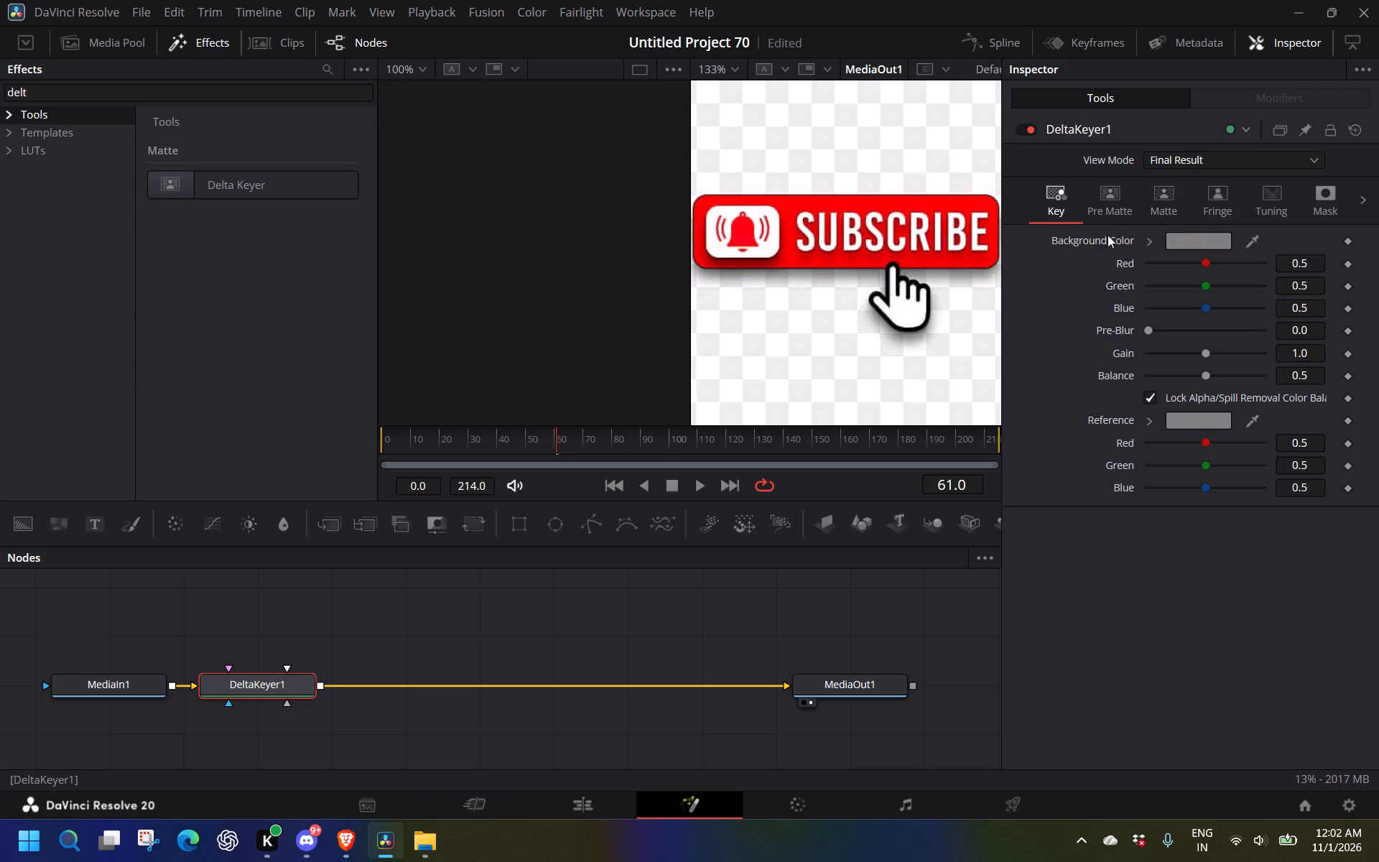
# Sample the light grey checkerboard below the subscribe button as the first Delta Keyer's background color.
pyautogui.click(1255, 244)
pyautogui.click(1252, 244)
pyautogui.click(1251, 241)
pyautogui.click(1217, 241)
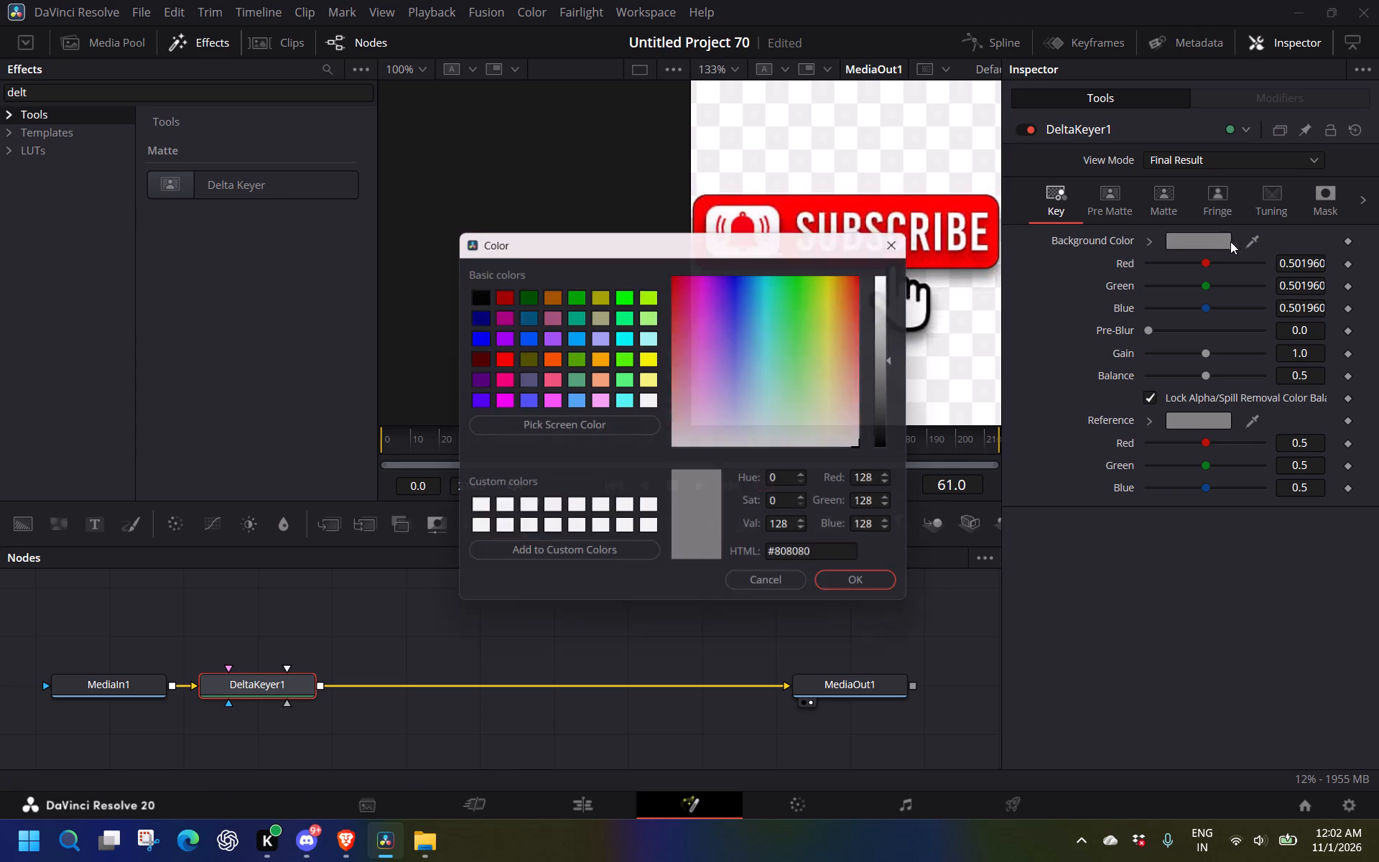
pyautogui.click(906, 238)
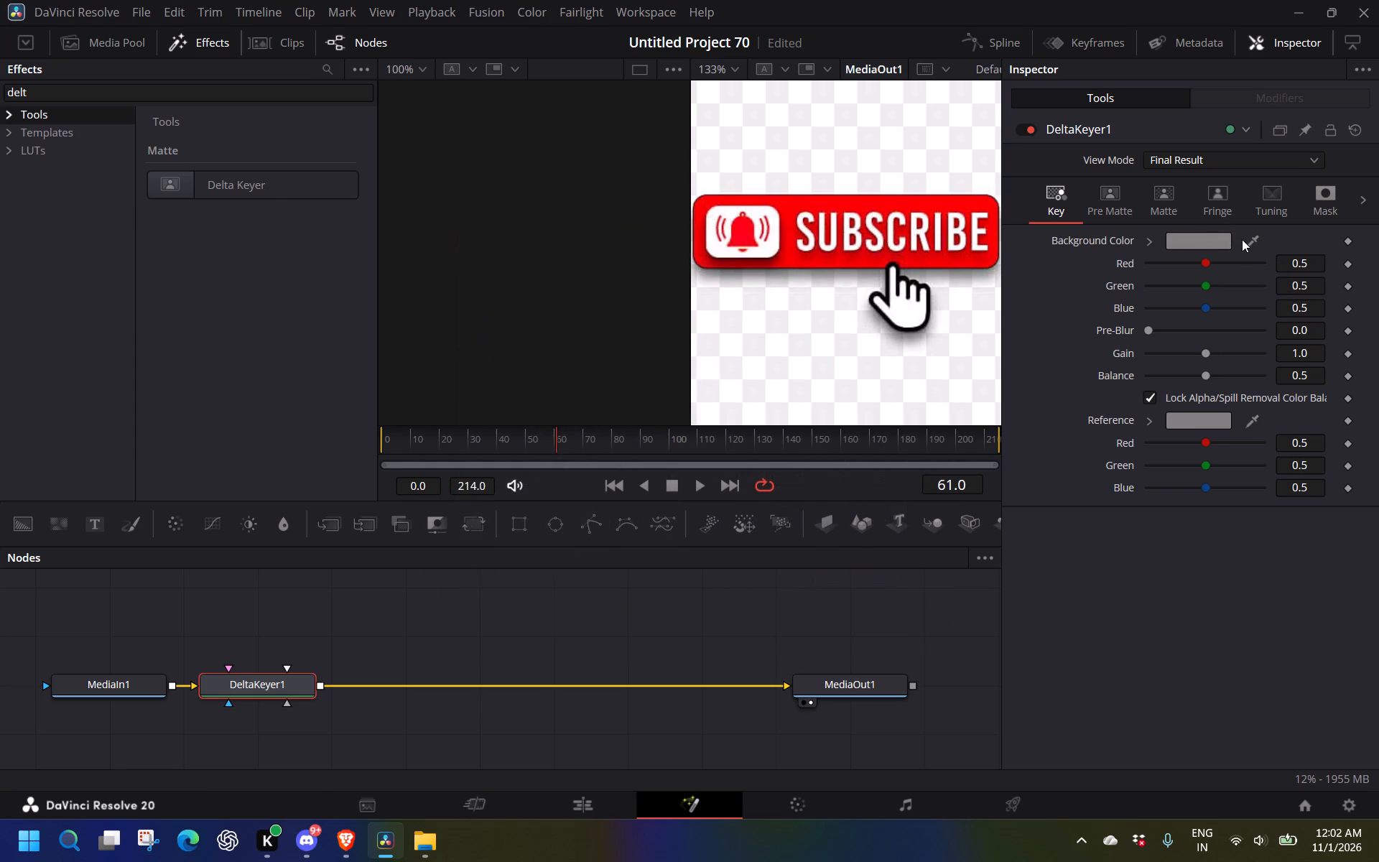
pyautogui.moveTo(1253, 239); pyautogui.dragTo(870, 346)
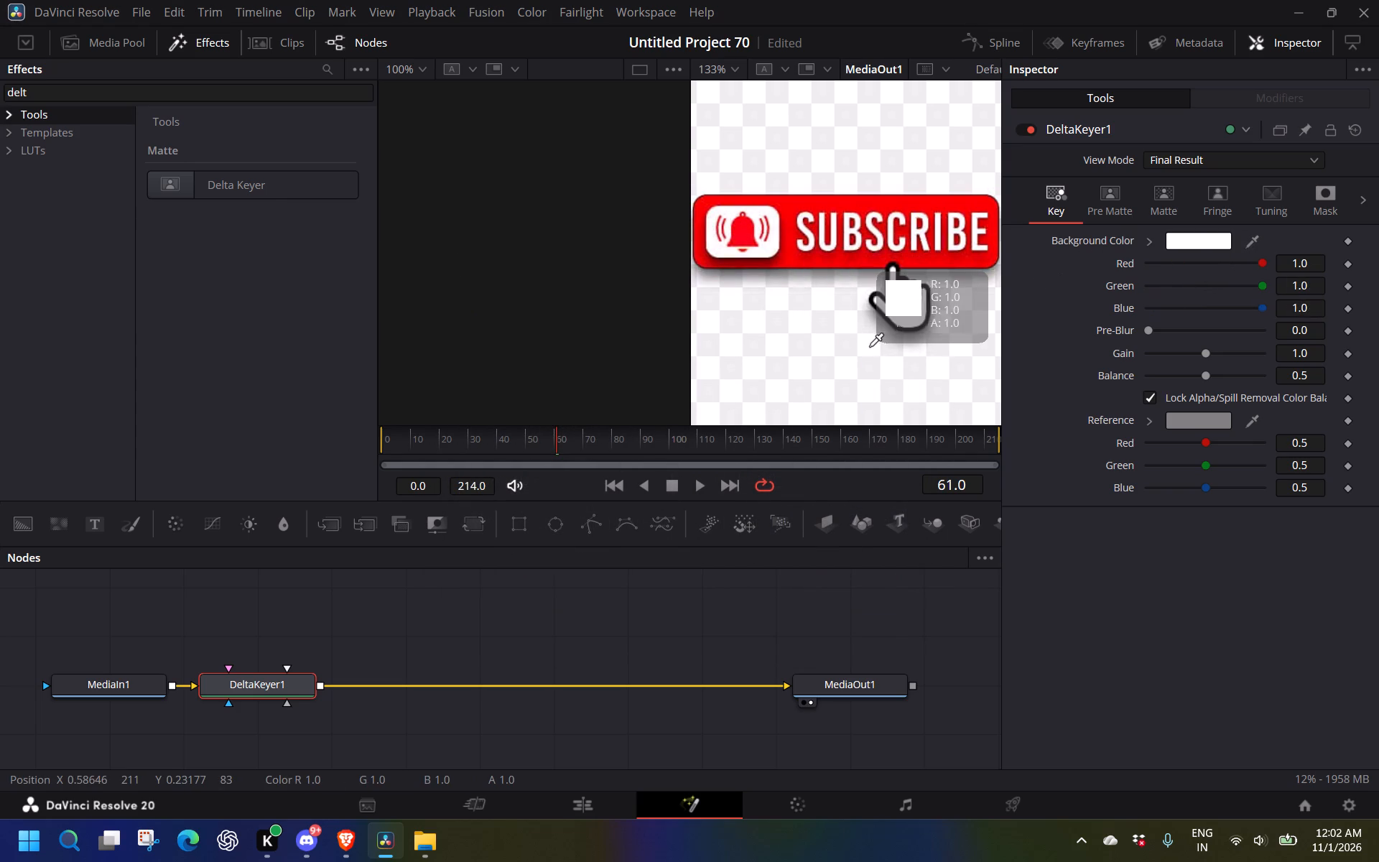
pyautogui.moveTo(870, 346); pyautogui.dragTo(870, 346)
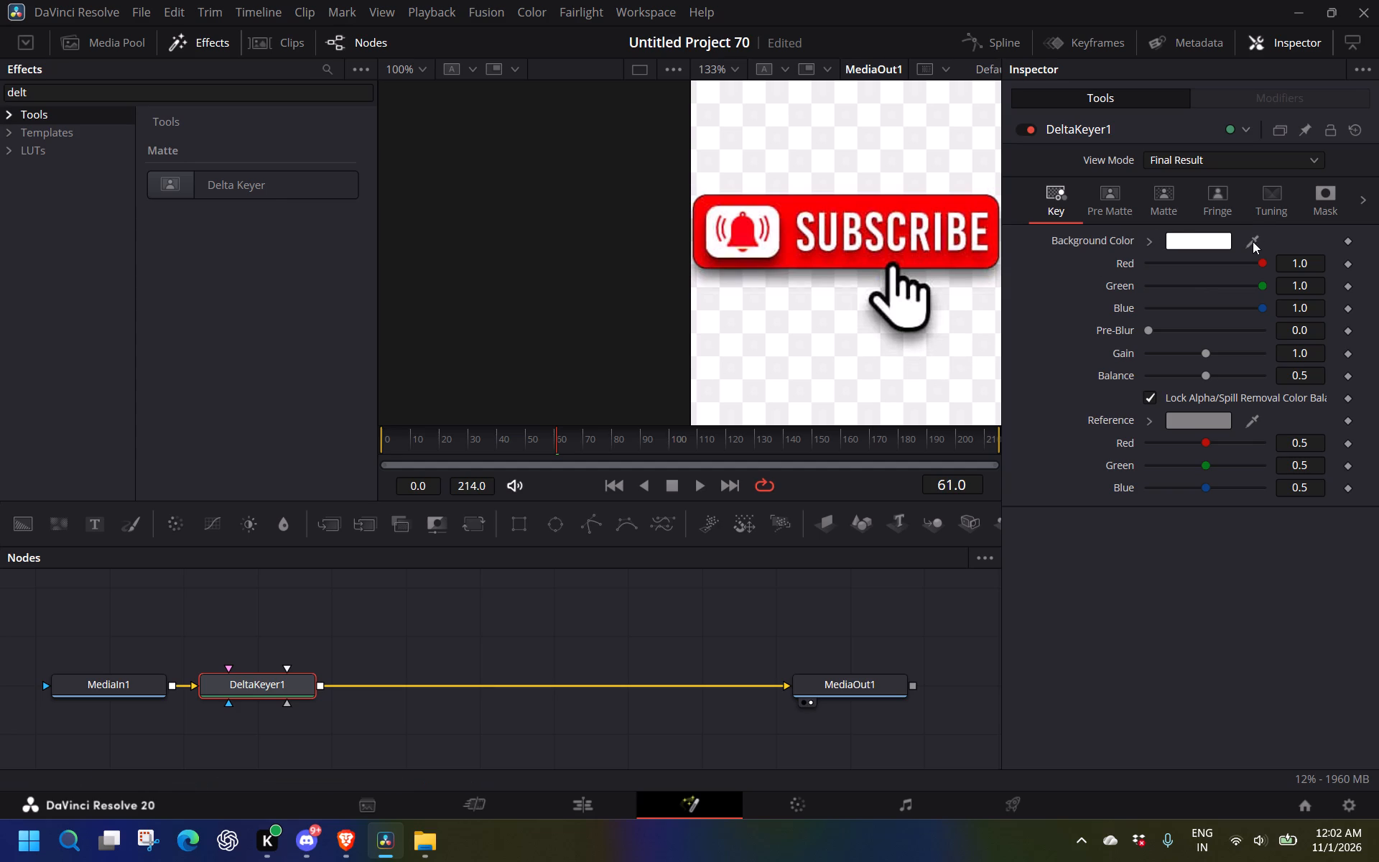
pyautogui.moveTo(1253, 241); pyautogui.dragTo(900, 368)
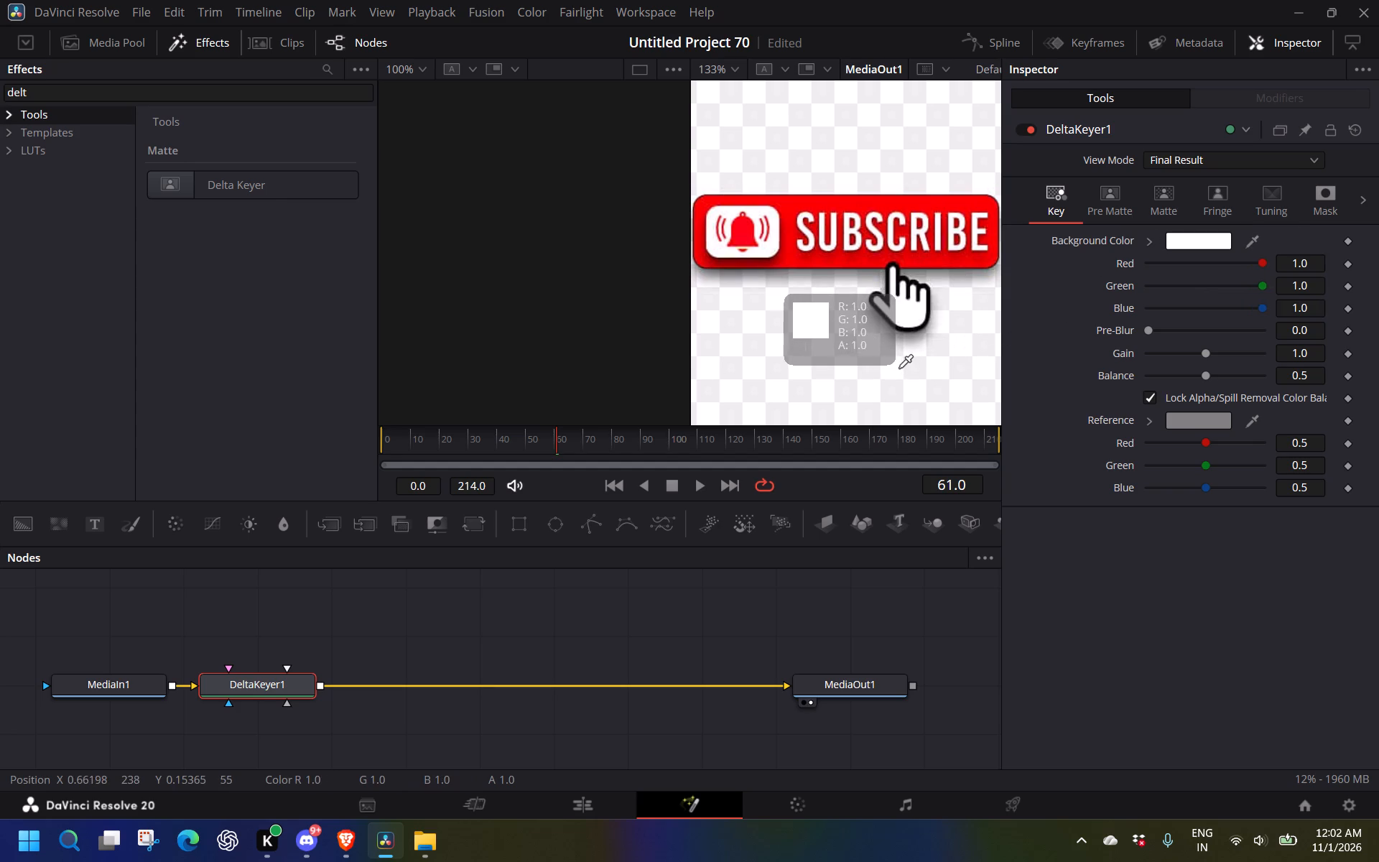
pyautogui.moveTo(900, 368); pyautogui.dragTo(914, 368)
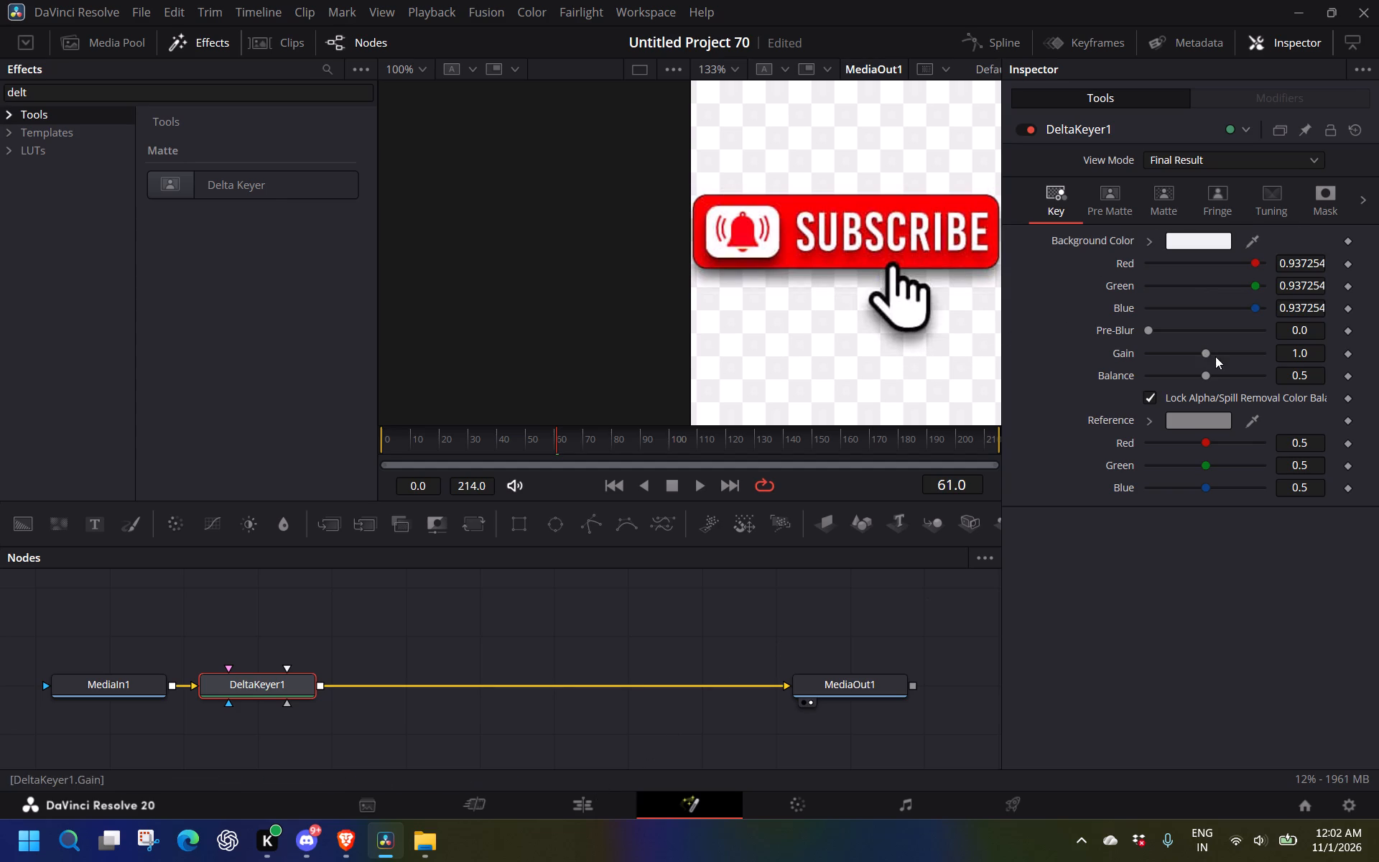
# Add a second Delta Keyer after the first one in the node chain.
pyautogui.click(223, 193)
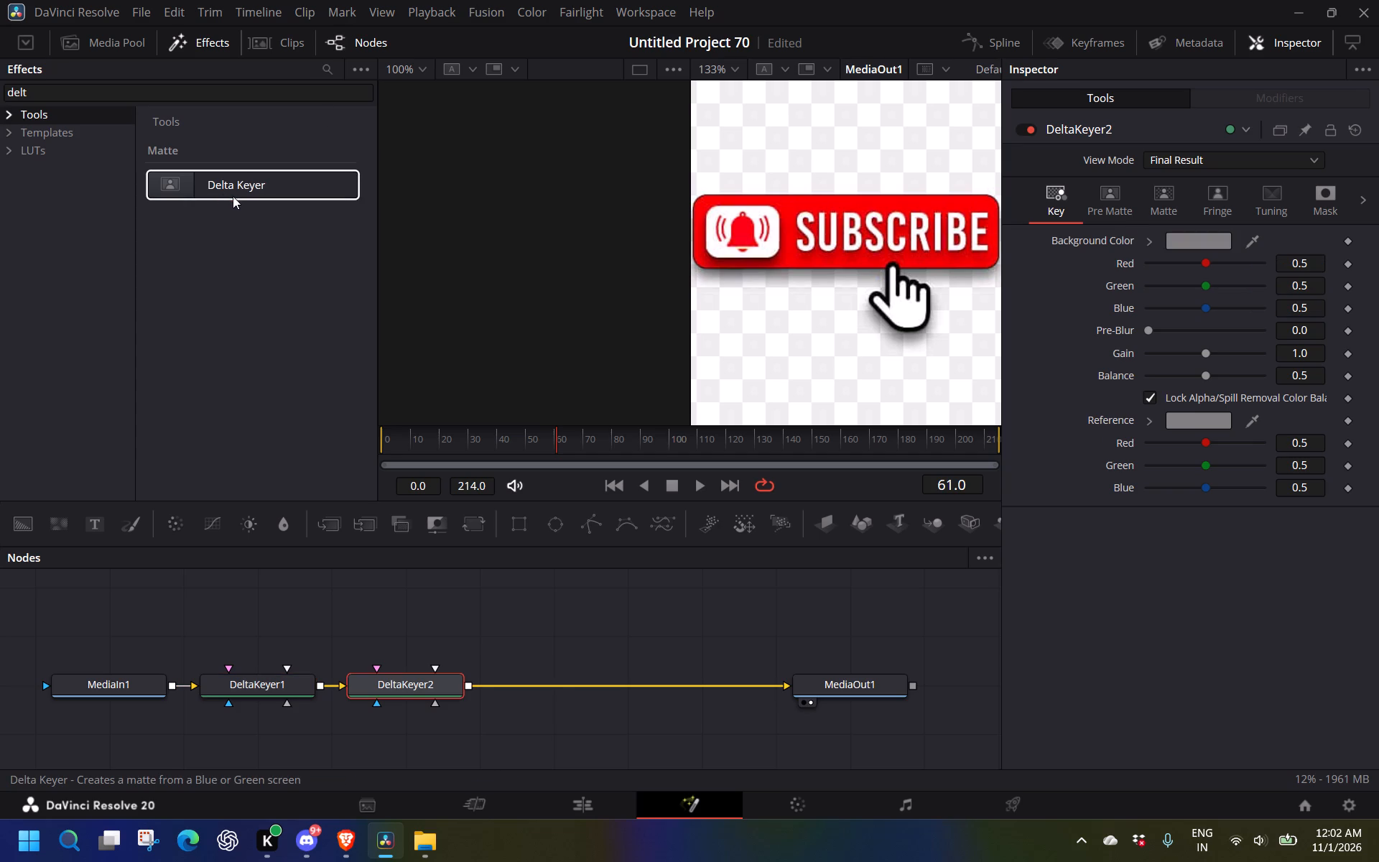
pyautogui.click(452, 685)
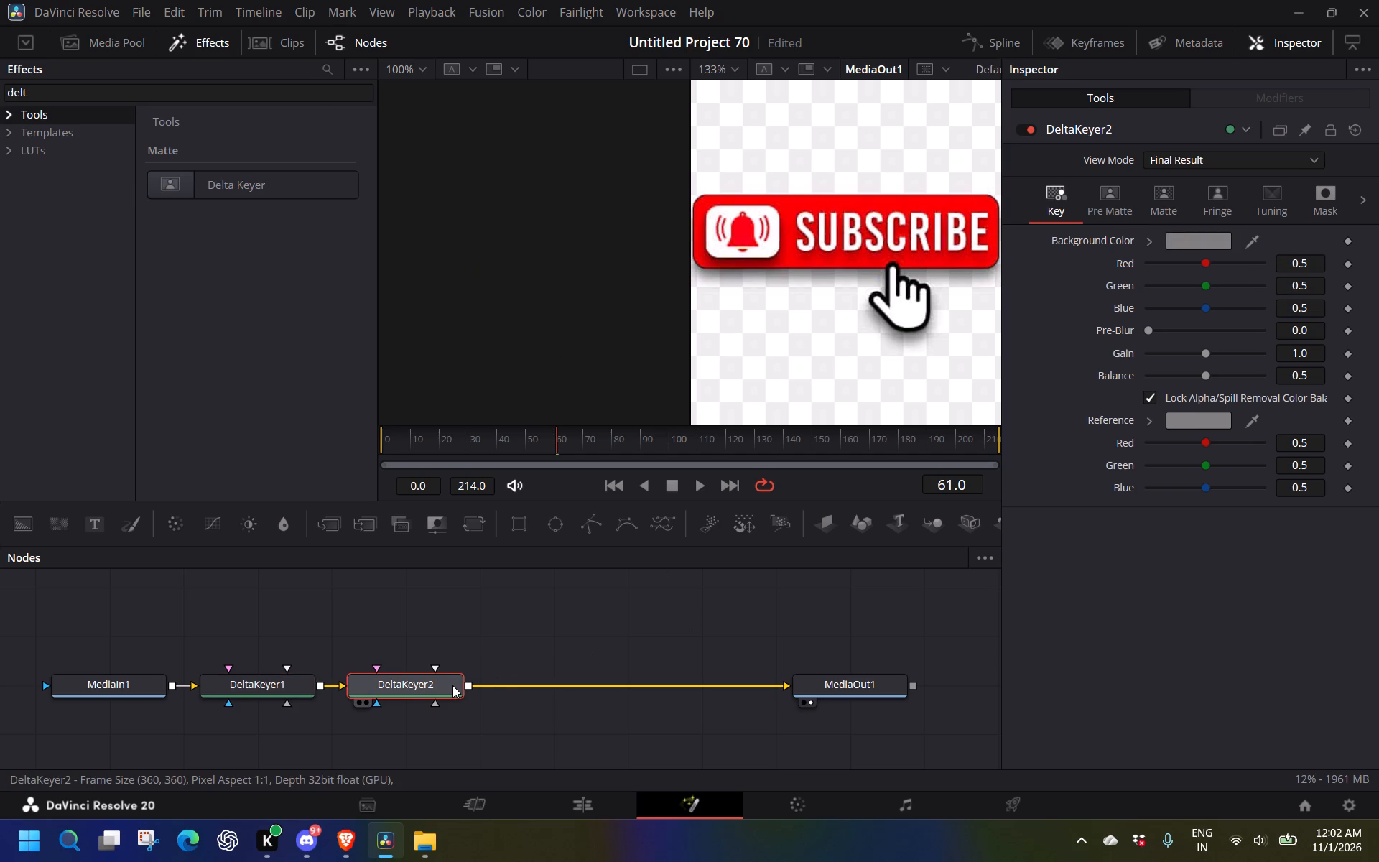
pyautogui.click(452, 685)
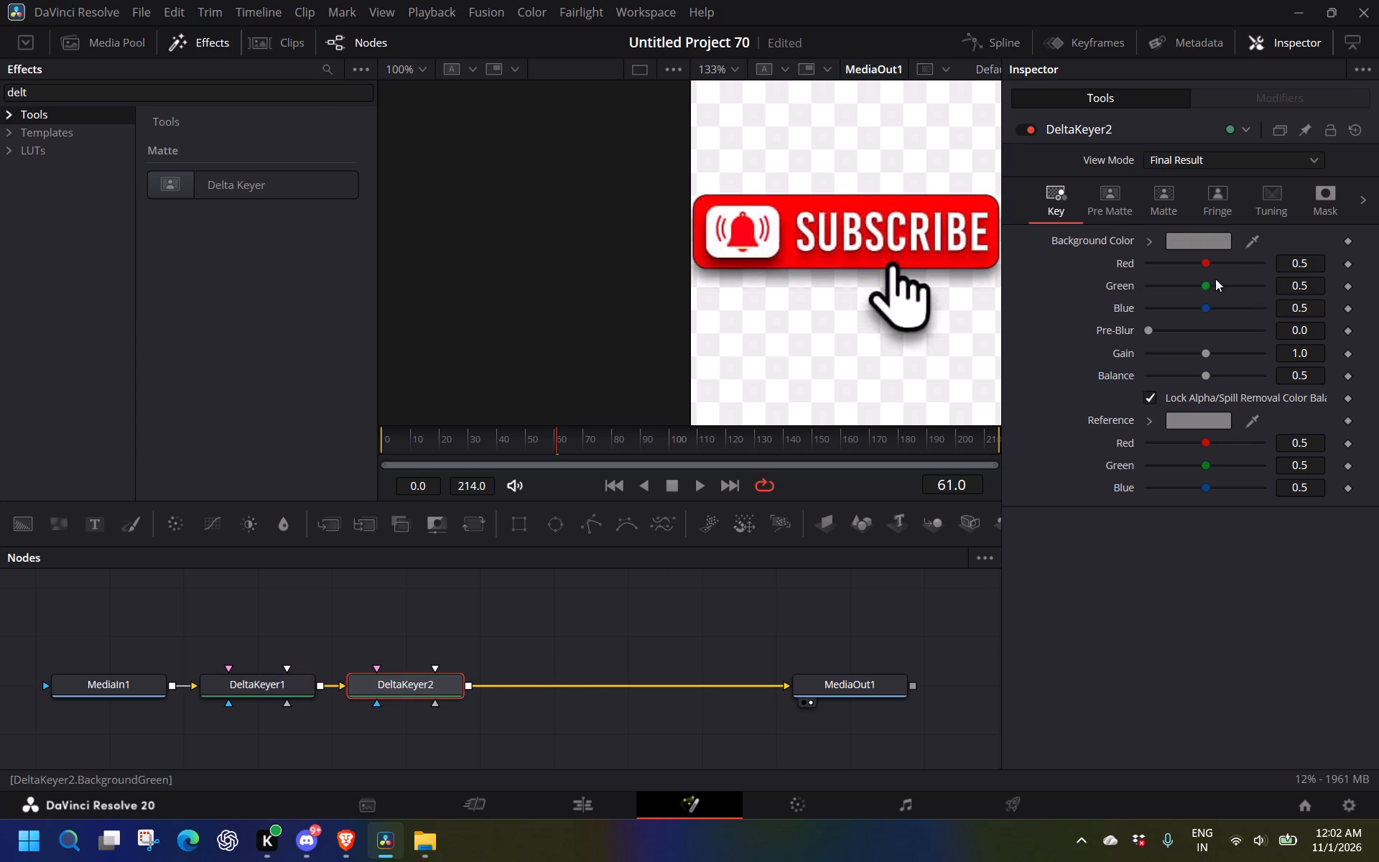
# Adjust the second Delta Keyer's background color to Red 0.386 and Green 0.638.
pyautogui.moveTo(1203, 268); pyautogui.dragTo(1212, 272)
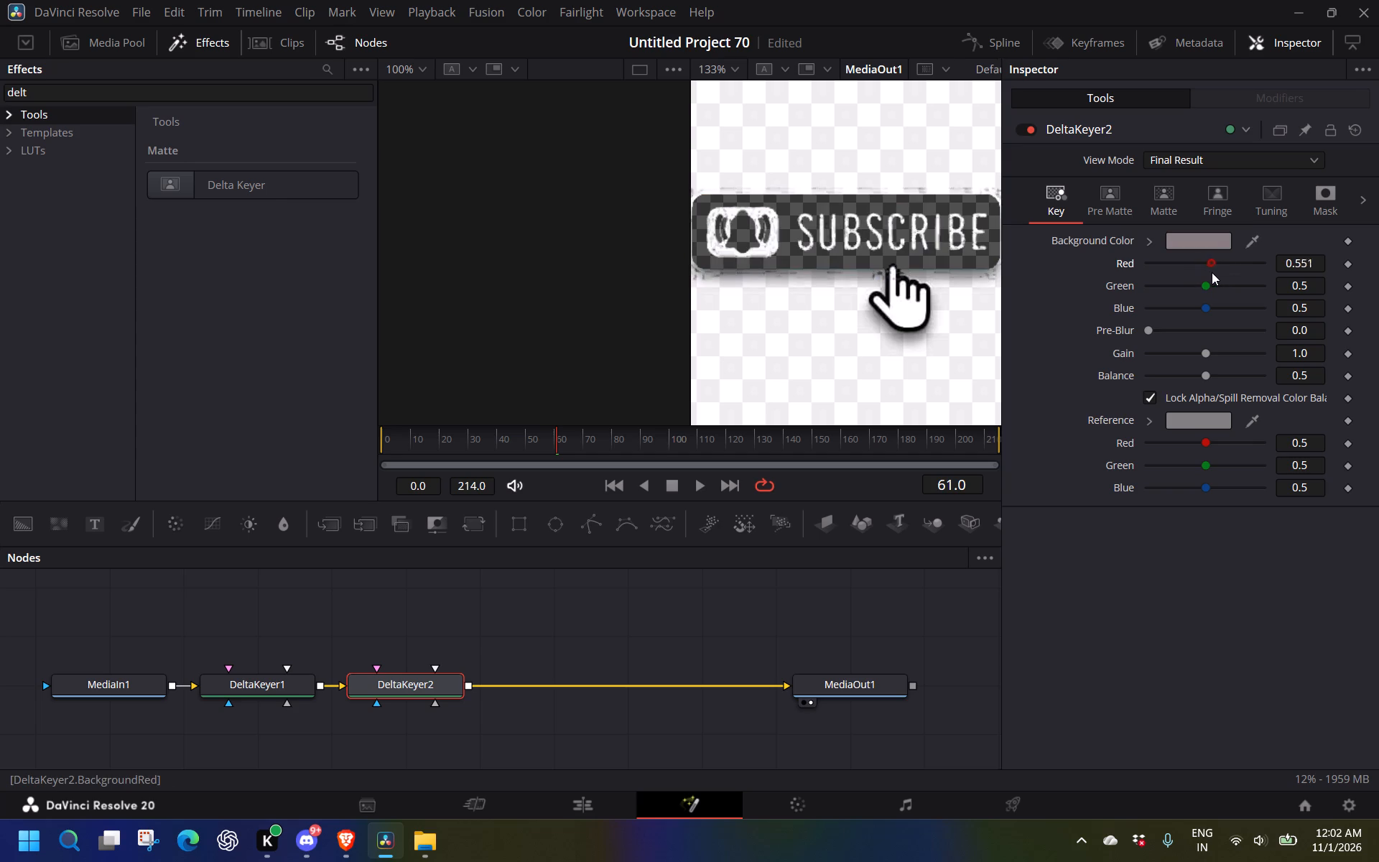
pyautogui.moveTo(1212, 272); pyautogui.dragTo(1189, 272)
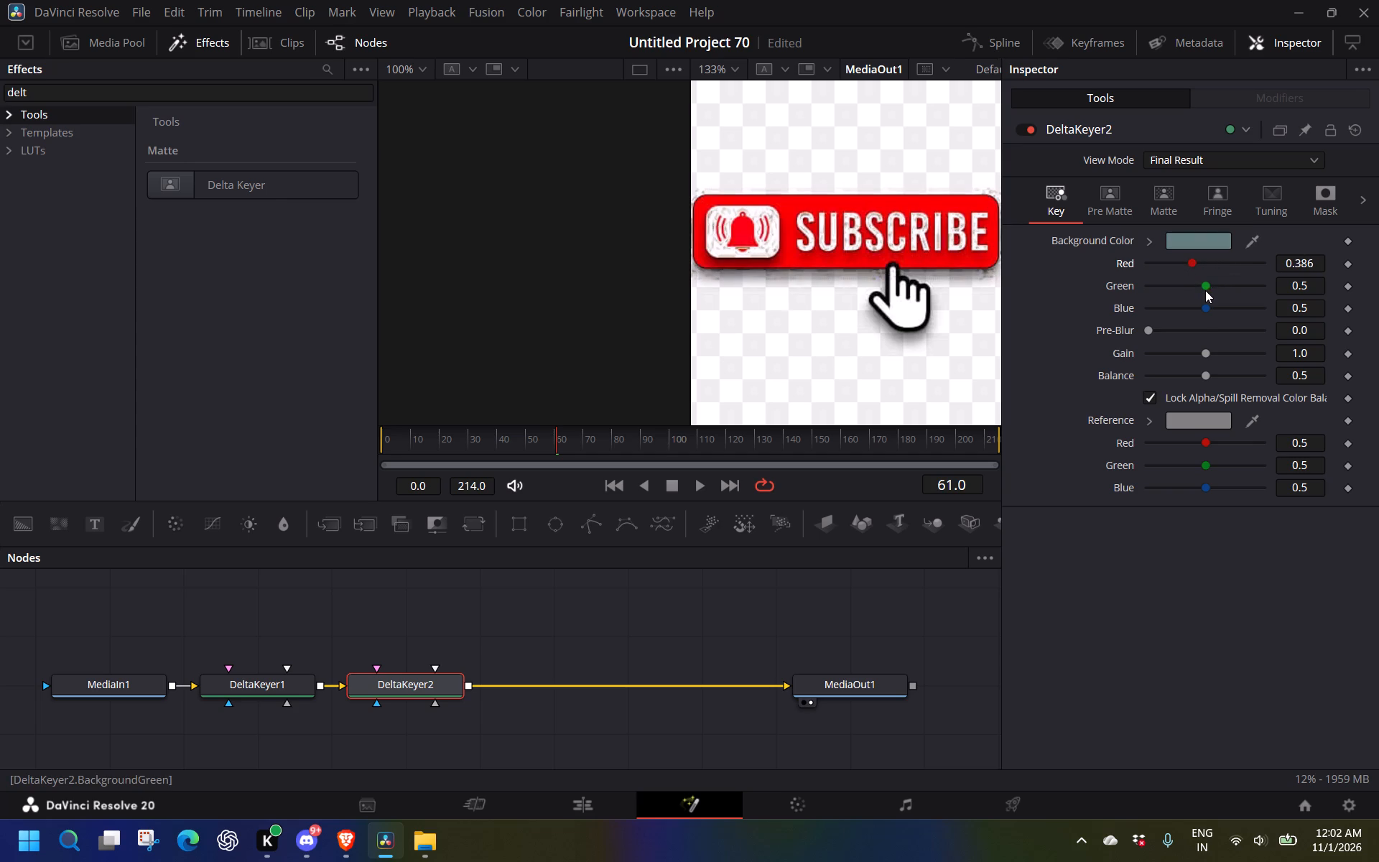
pyautogui.moveTo(1202, 286); pyautogui.dragTo(1136, 287)
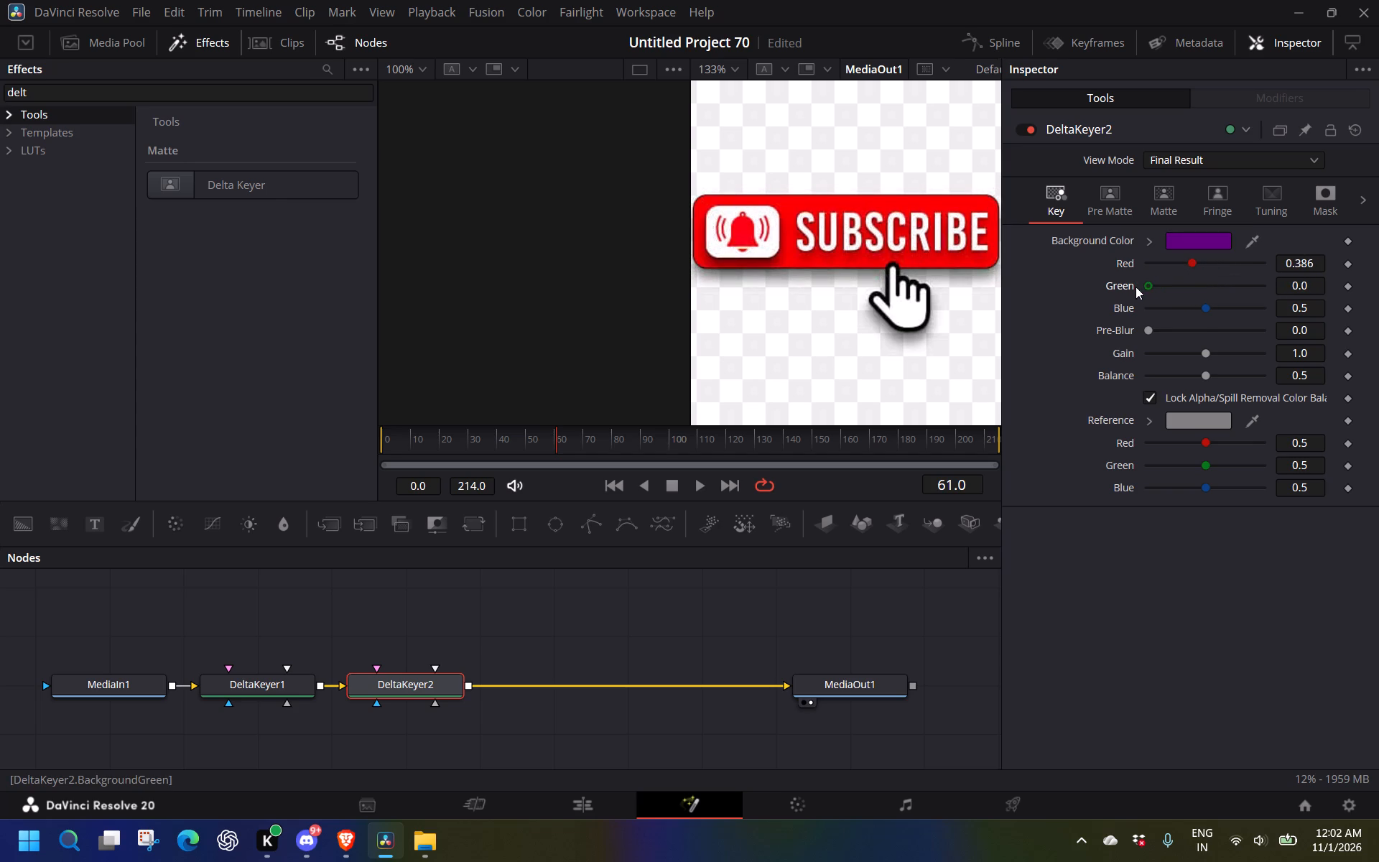
pyautogui.moveTo(1136, 287); pyautogui.dragTo(1217, 289)
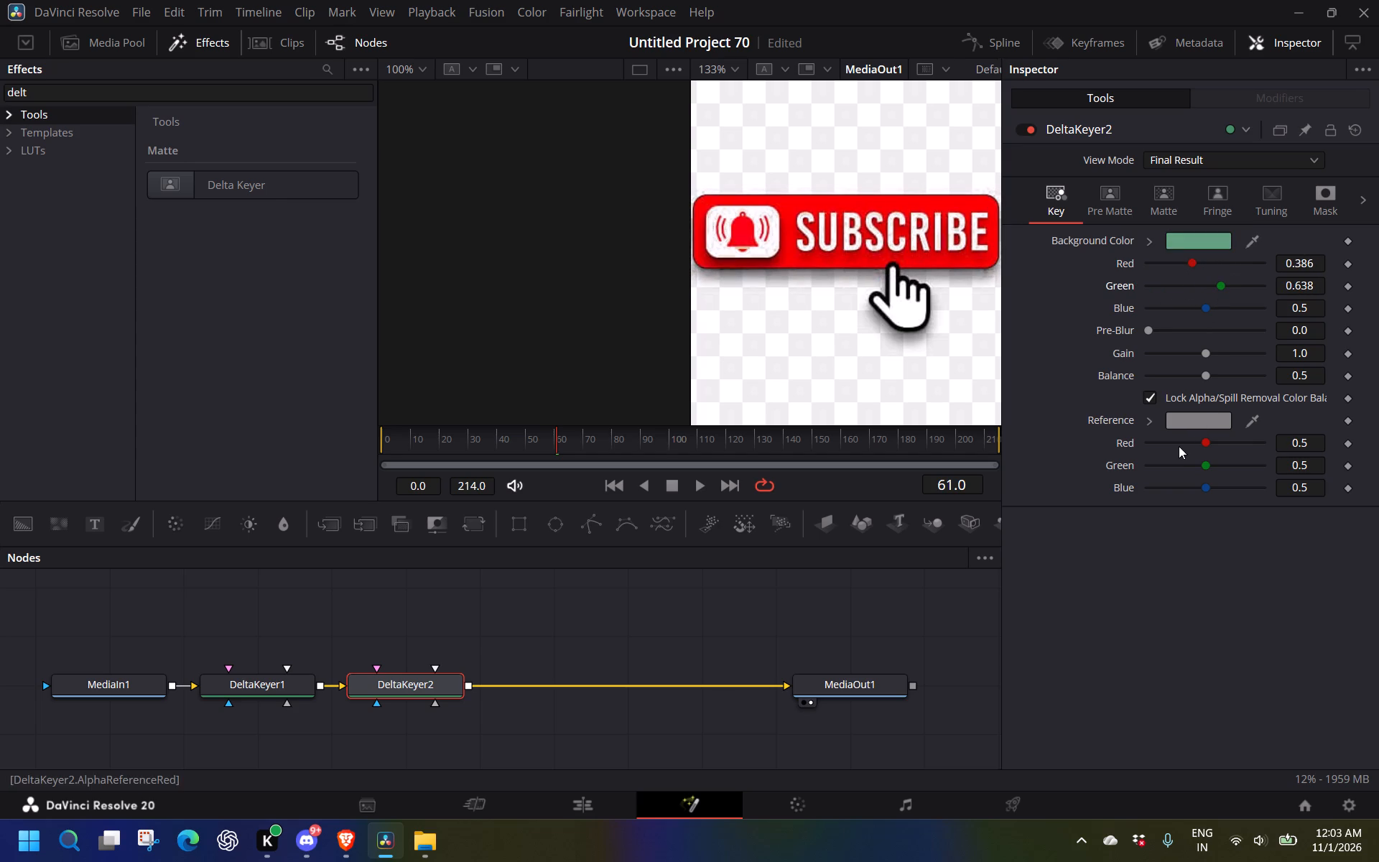
# Sample the light grey checkerboard beside the subscribe button as the second Delta Keyer's reference color.
pyautogui.moveTo(1247, 426); pyautogui.dragTo(1003, 364)
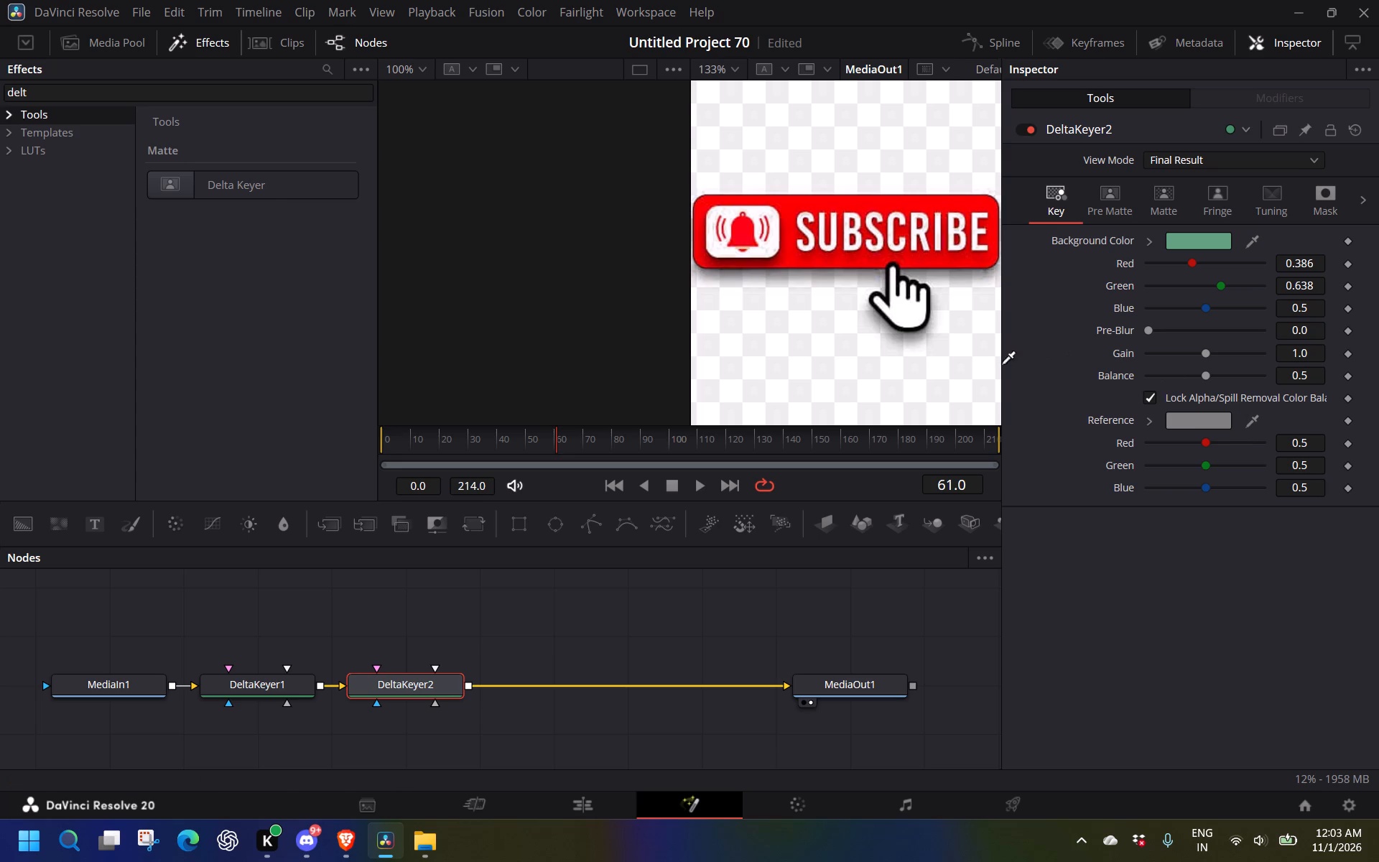
pyautogui.moveTo(1003, 364); pyautogui.dragTo(939, 349)
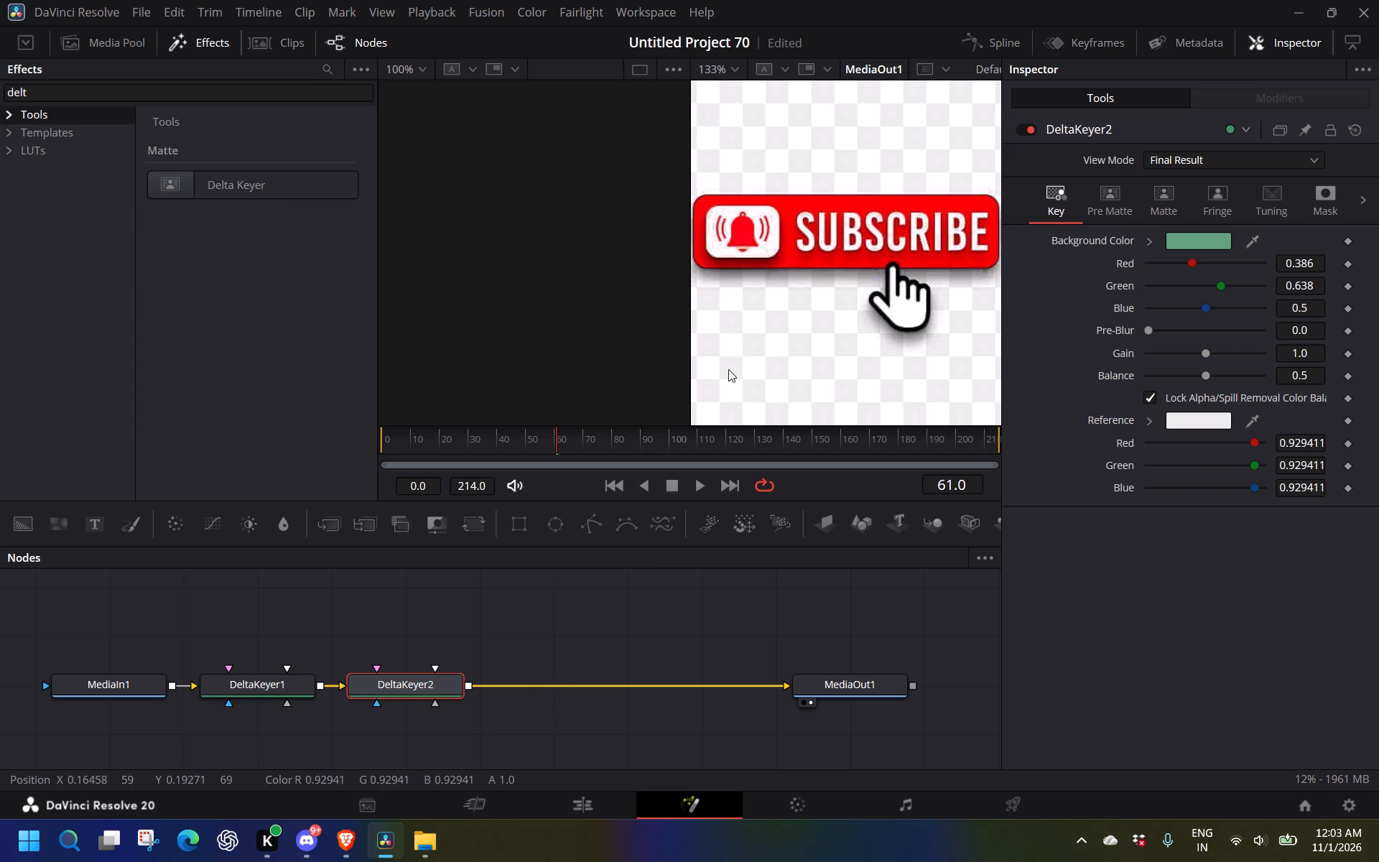
# Return to the Edit page and scale the subscribe image down to a zoom of about 0.617.
pyautogui.click(587, 812)
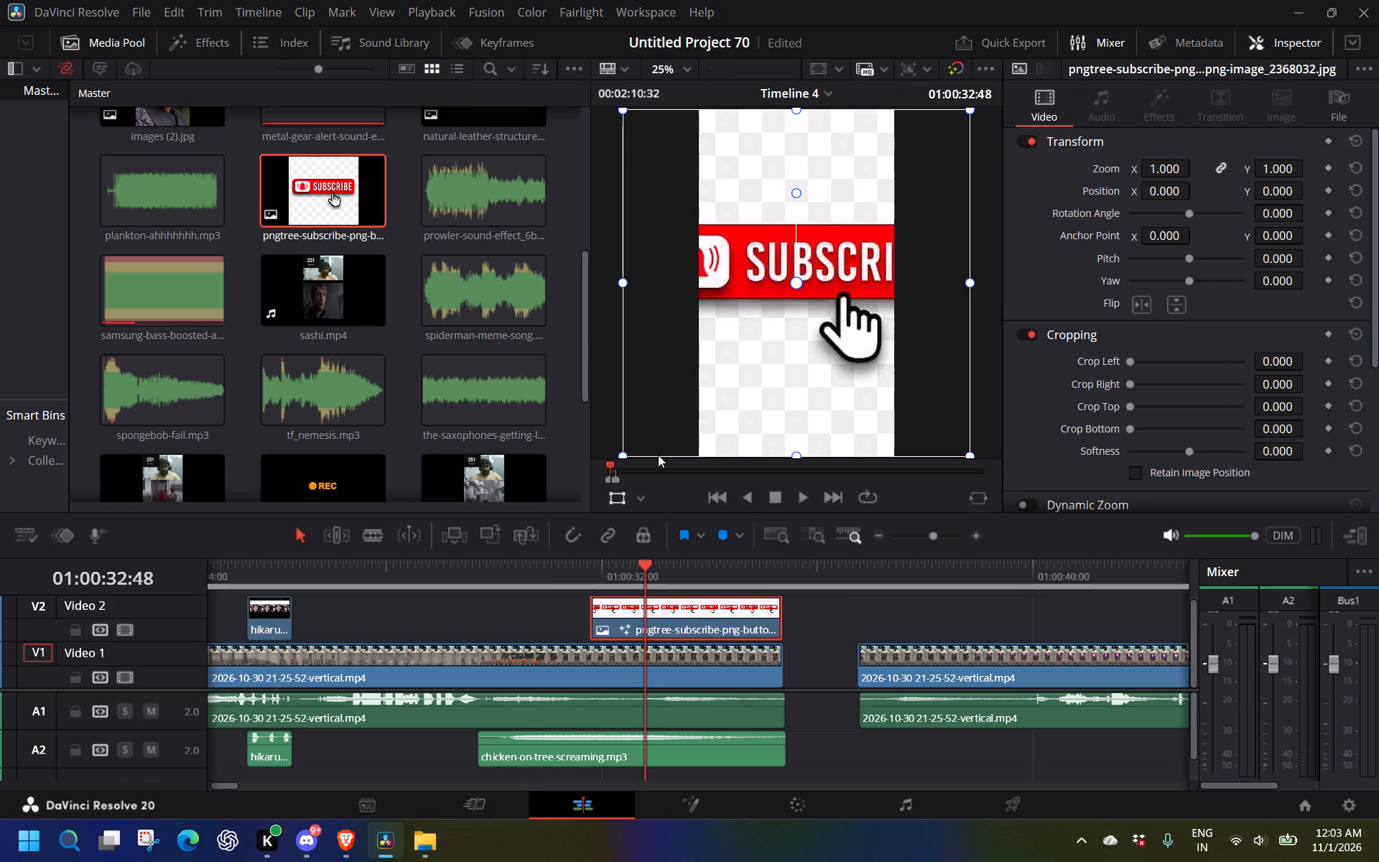
pyautogui.moveTo(625, 455); pyautogui.dragTo(661, 427)
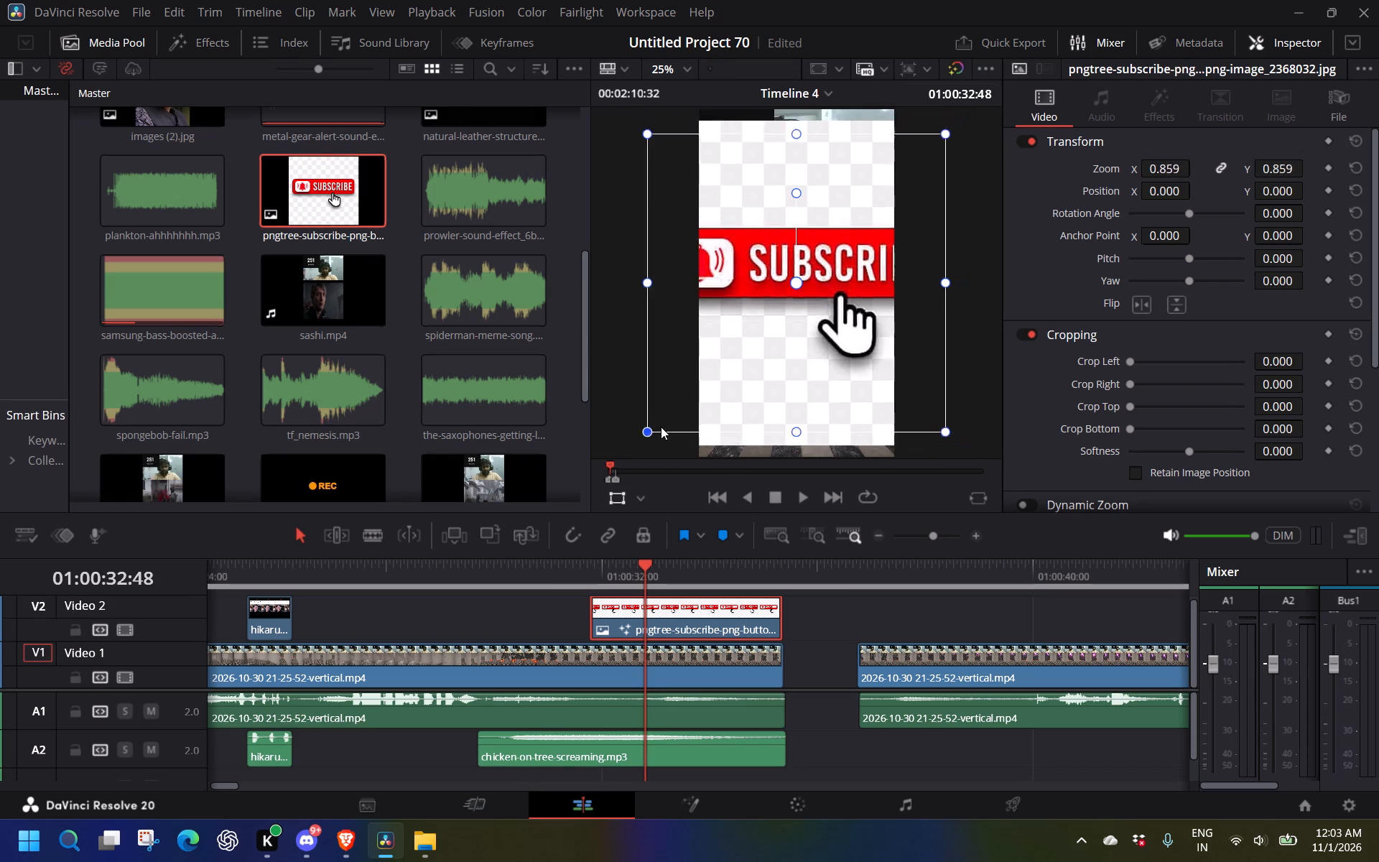
pyautogui.moveTo(661, 427); pyautogui.dragTo(690, 411)
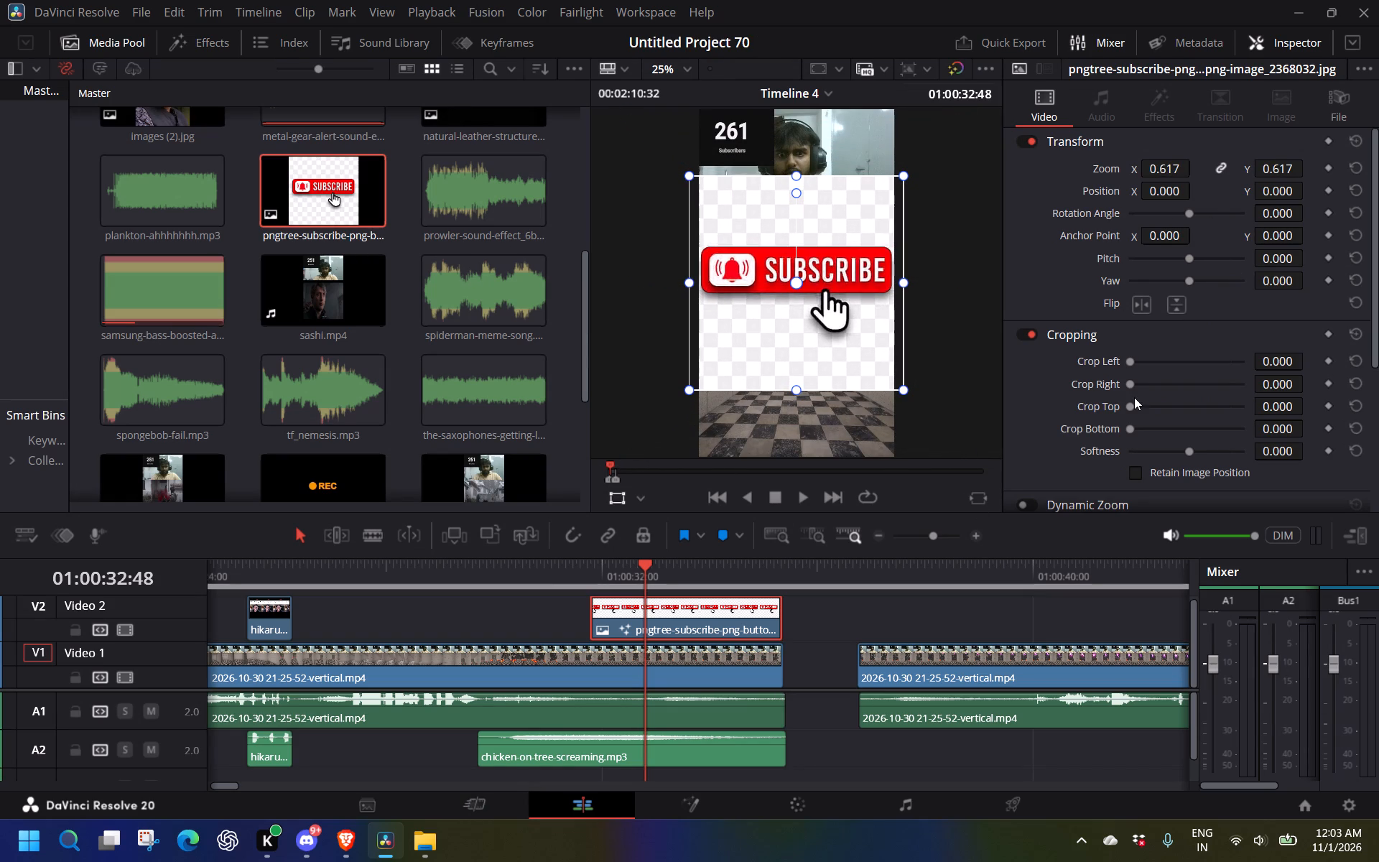
# Crop the subscribe image around its red button: about 102.6 left, 117.3 right, 615.6 top and 879.4 bottom.
pyautogui.moveTo(1129, 408); pyautogui.dragTo(1131, 409)
pyautogui.moveTo(1131, 409); pyautogui.dragTo(1169, 414)
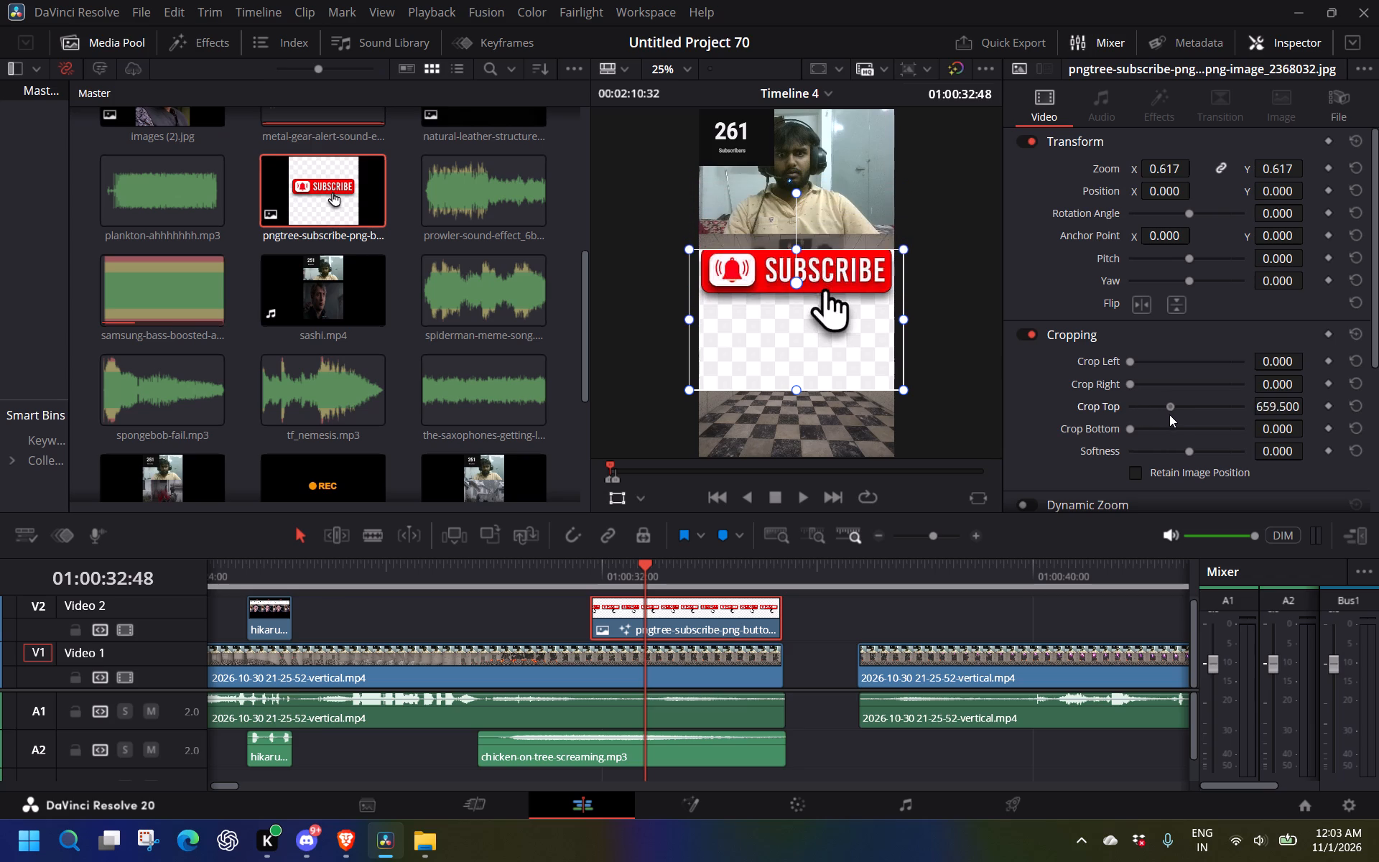
pyautogui.moveTo(1169, 414); pyautogui.dragTo(1166, 420)
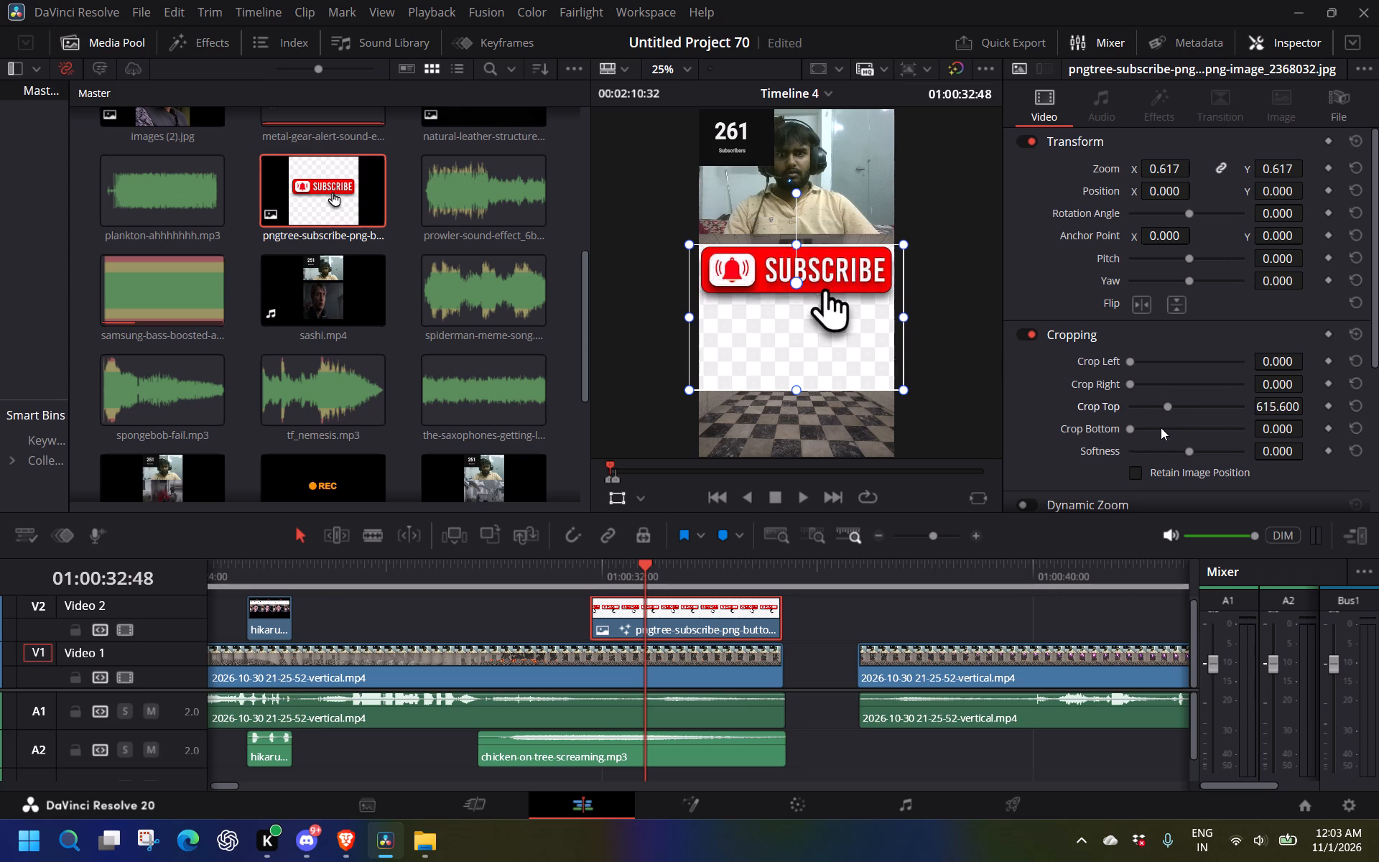
pyautogui.moveTo(1125, 427); pyautogui.dragTo(1143, 427)
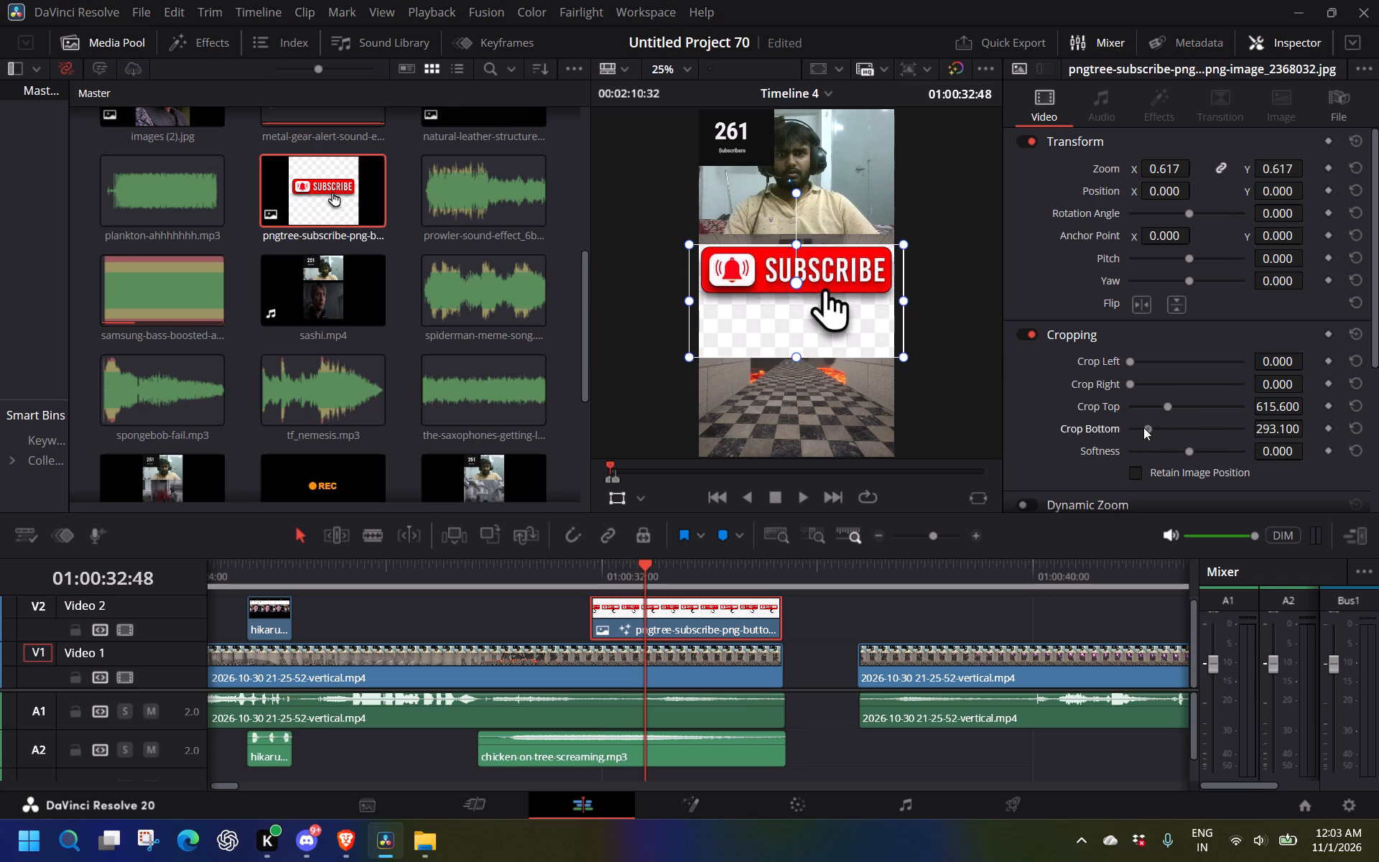
pyautogui.moveTo(1143, 427); pyautogui.dragTo(1179, 432)
pyautogui.click(981, 334)
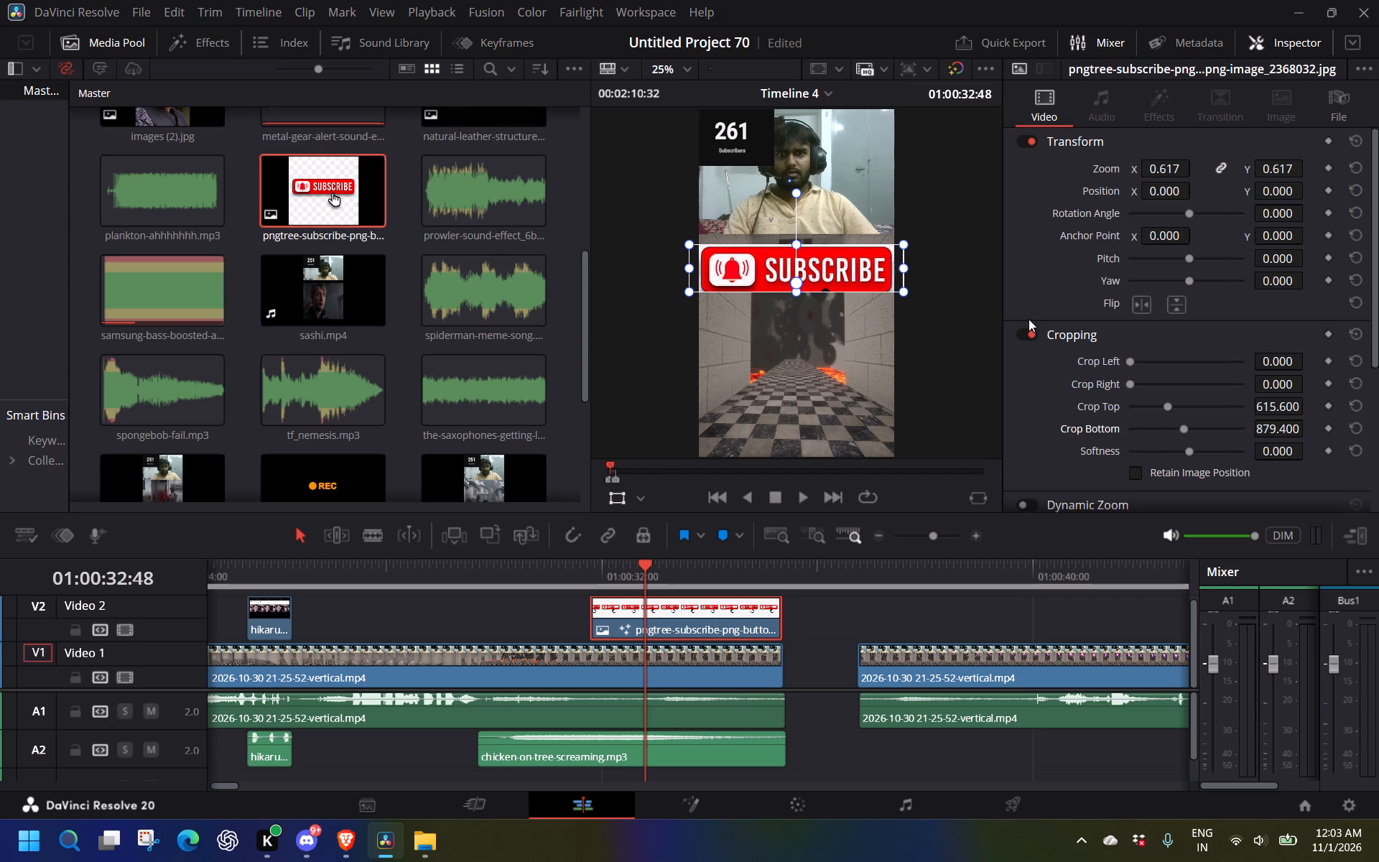
pyautogui.moveTo(1126, 384); pyautogui.dragTo(1132, 386)
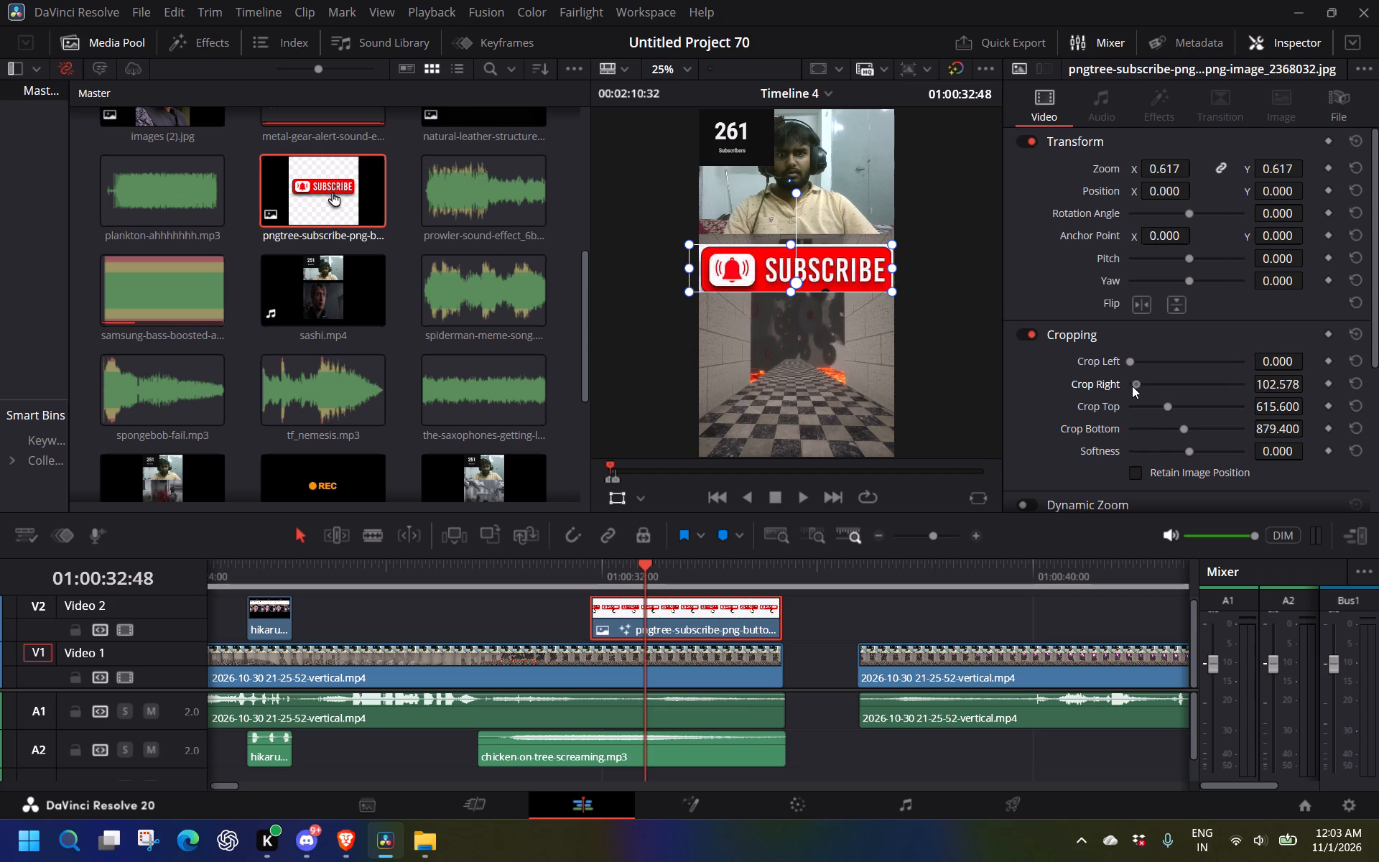
pyautogui.moveTo(1132, 386); pyautogui.dragTo(1133, 386)
pyautogui.click(1132, 361)
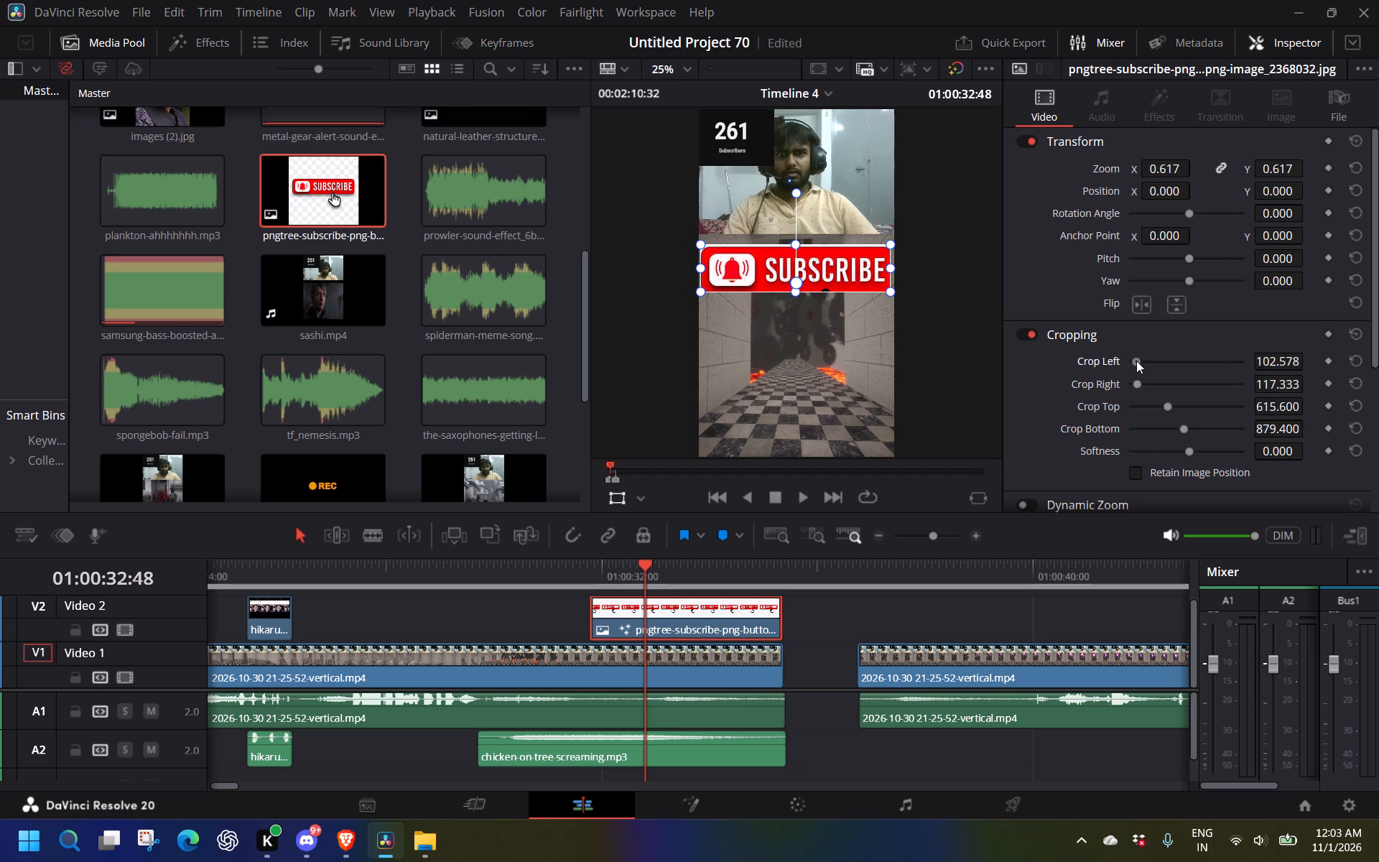
pyautogui.click(976, 304)
# Shrink the cropped subscribe button to a zoom of about 0.559 and move it to about X 2.8, Y 34.7.
pyautogui.click(851, 280)
pyautogui.moveTo(892, 292); pyautogui.dragTo(883, 300)
pyautogui.click(916, 325)
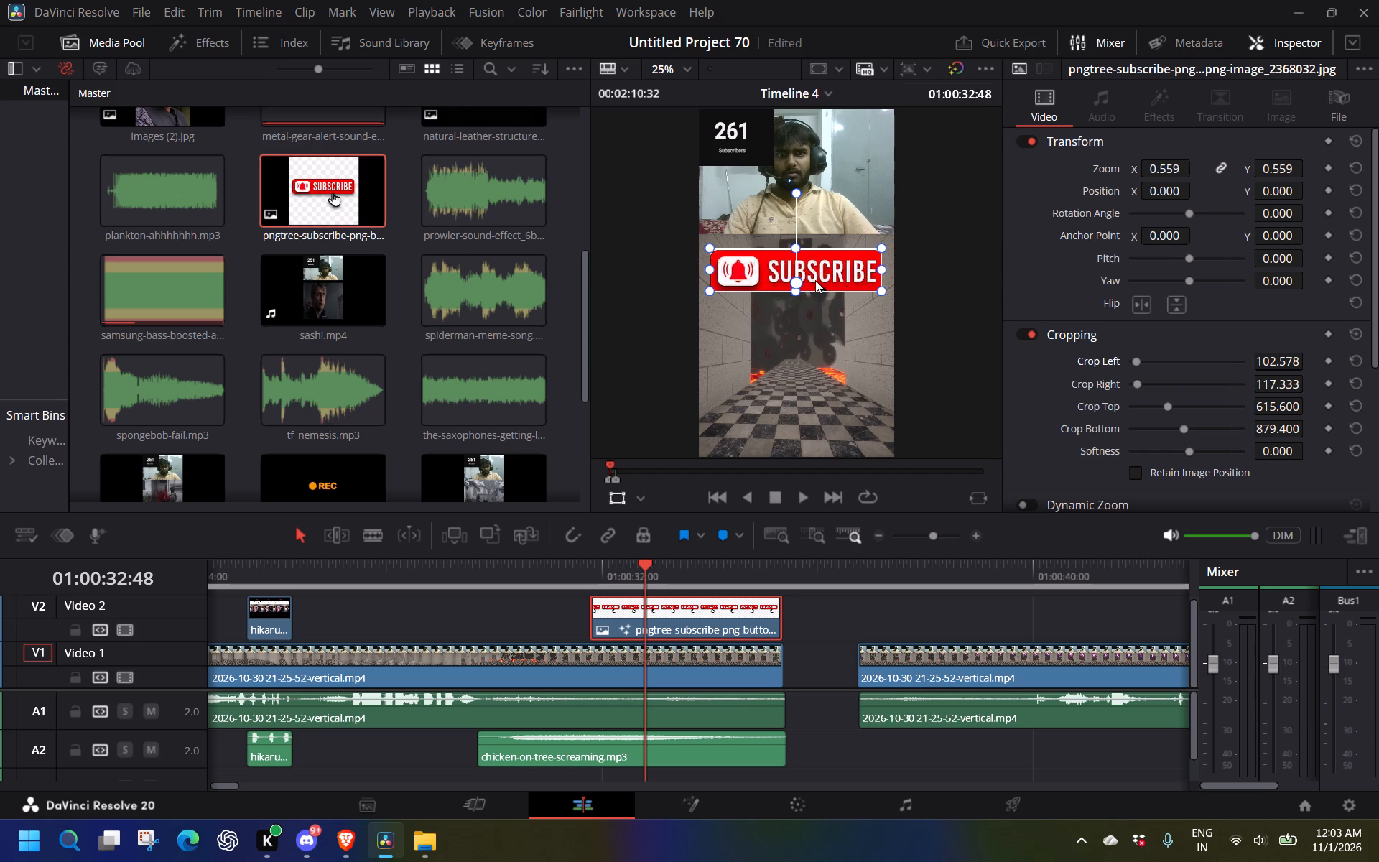
pyautogui.click(815, 280)
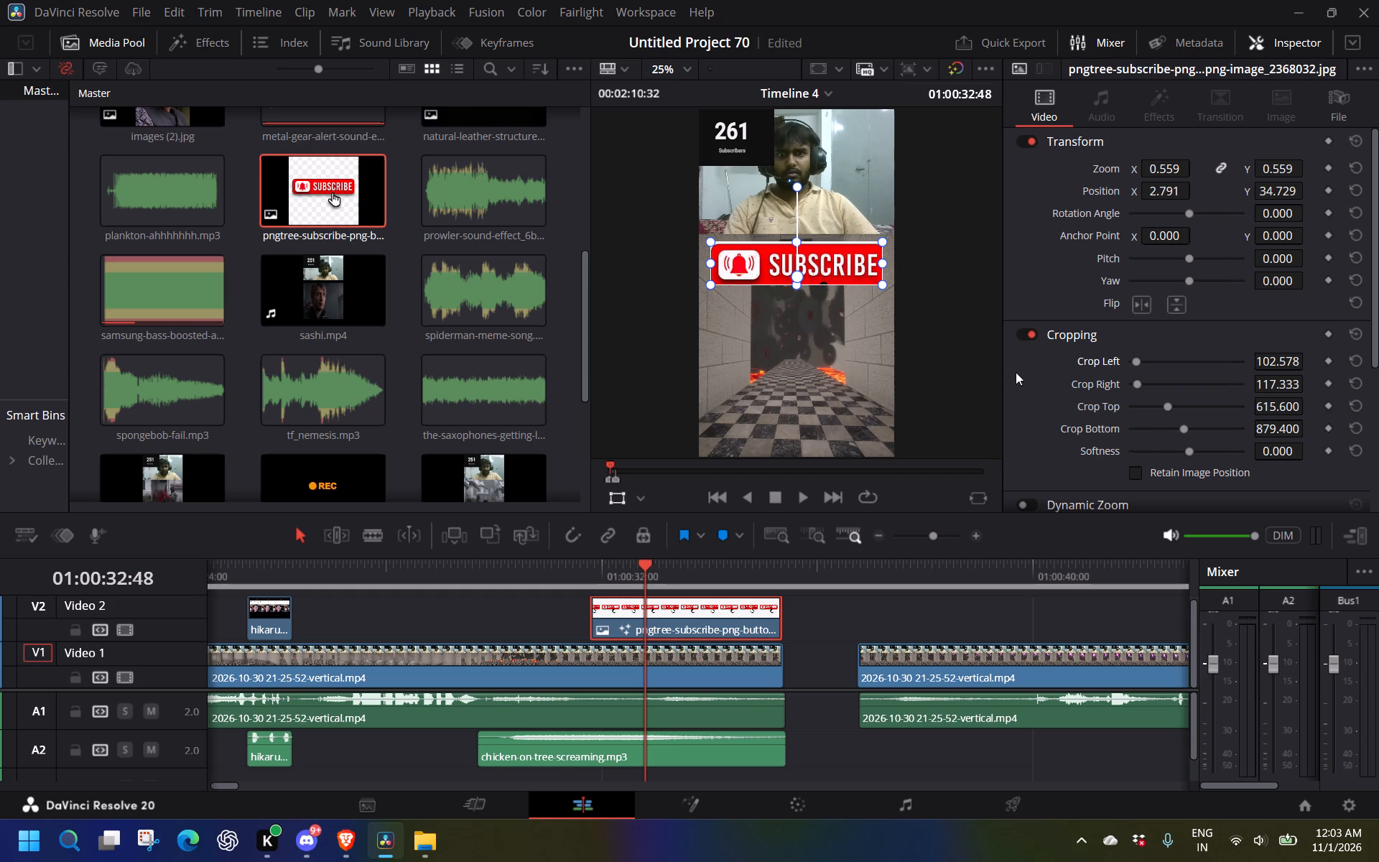
pyautogui.click(1005, 362)
# Play the timeline from about 01:00:29 to review how the subscribe graphic appears over the gameplay.
pyautogui.moveTo(534, 566); pyautogui.dragTo(523, 566)
pyautogui.moveTo(501, 567); pyautogui.dragTo(445, 573)
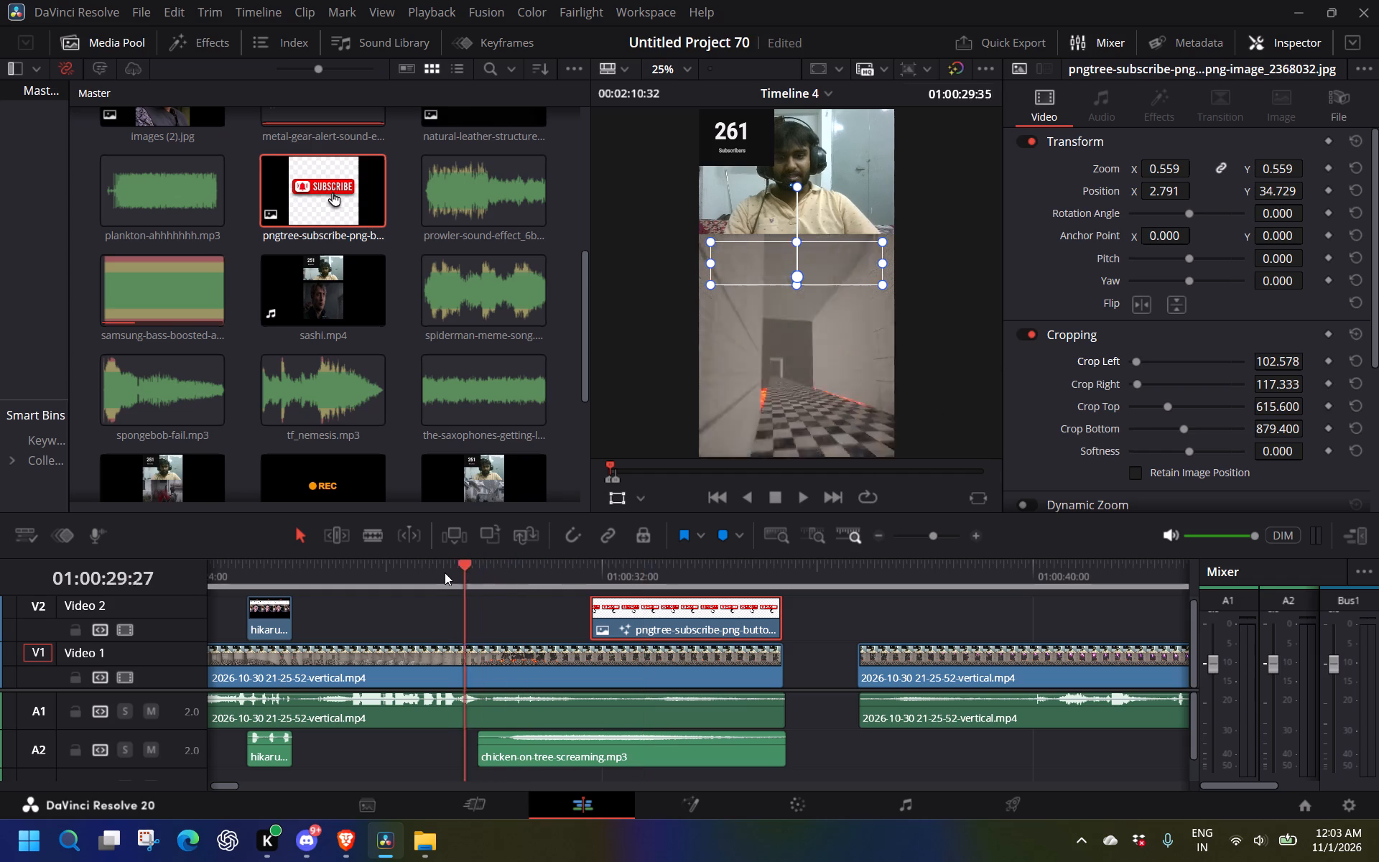
pyautogui.moveTo(445, 573); pyautogui.dragTo(446, 573)
pyautogui.press('space')
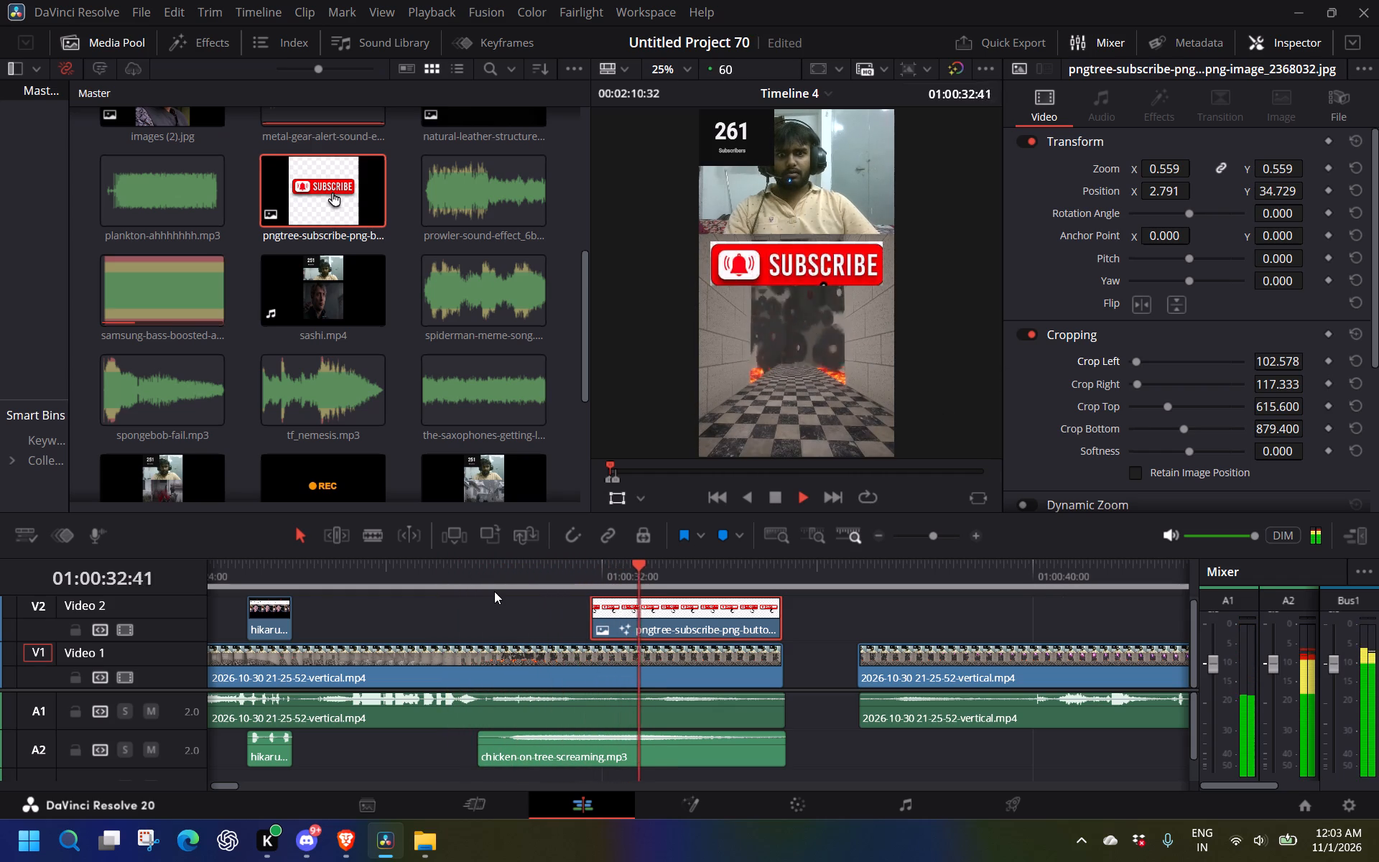
pyautogui.press('space')
pyautogui.click(736, 270)
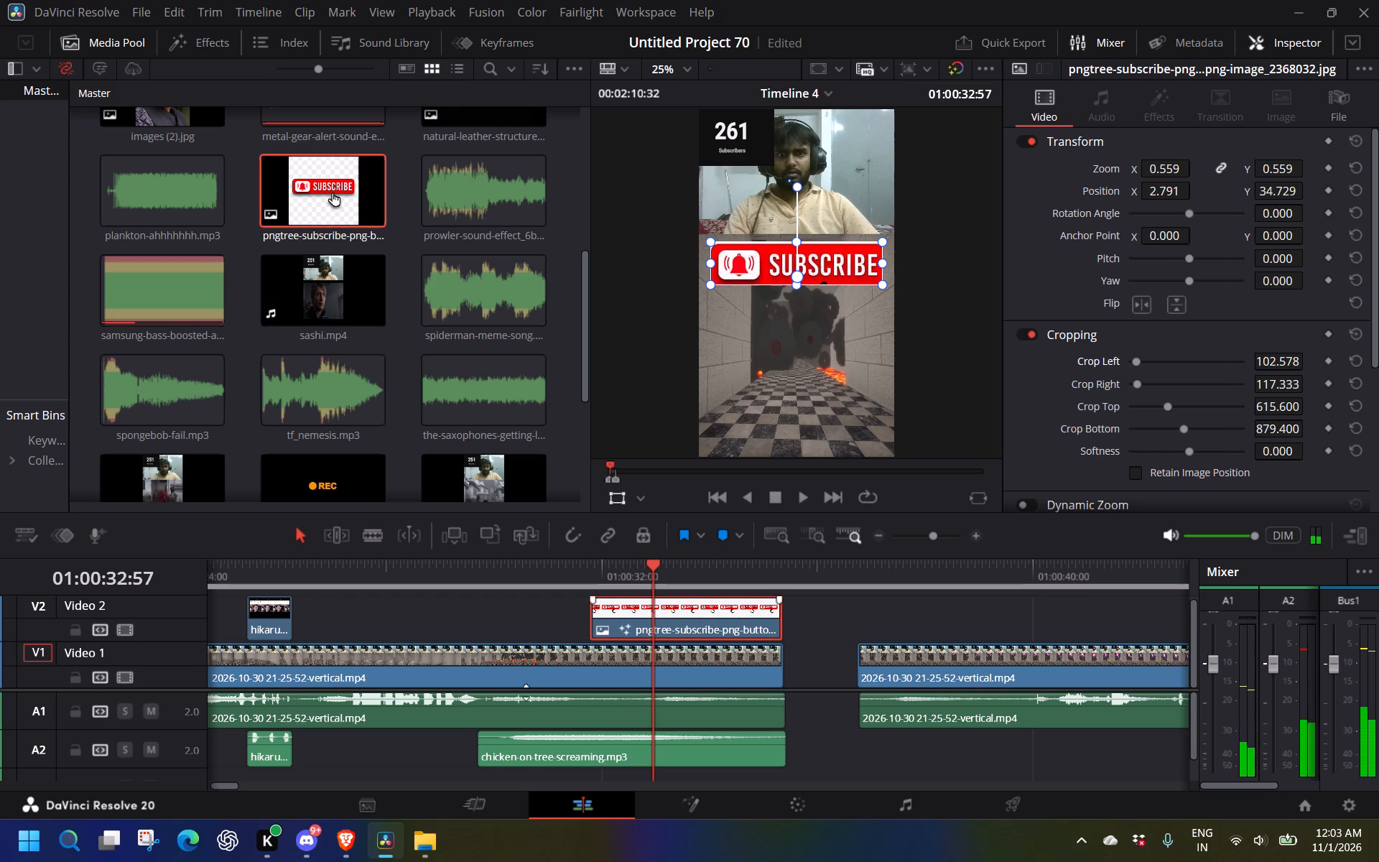
# Find the Crash Zoom video transition and add it to the start of the subscribe clip on Video 2.
pyautogui.click(661, 605)
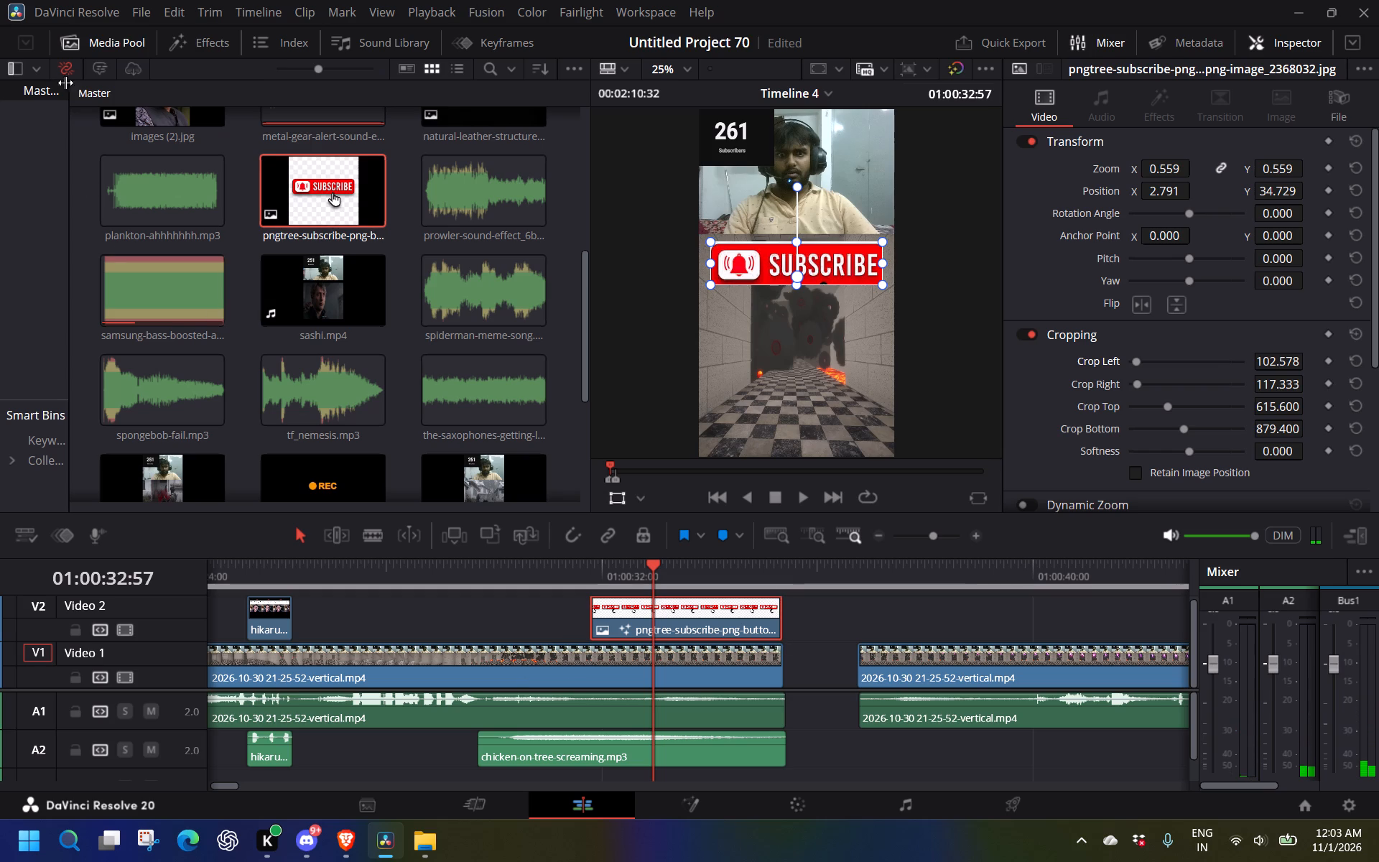
pyautogui.click(188, 38)
pyautogui.click(72, 123)
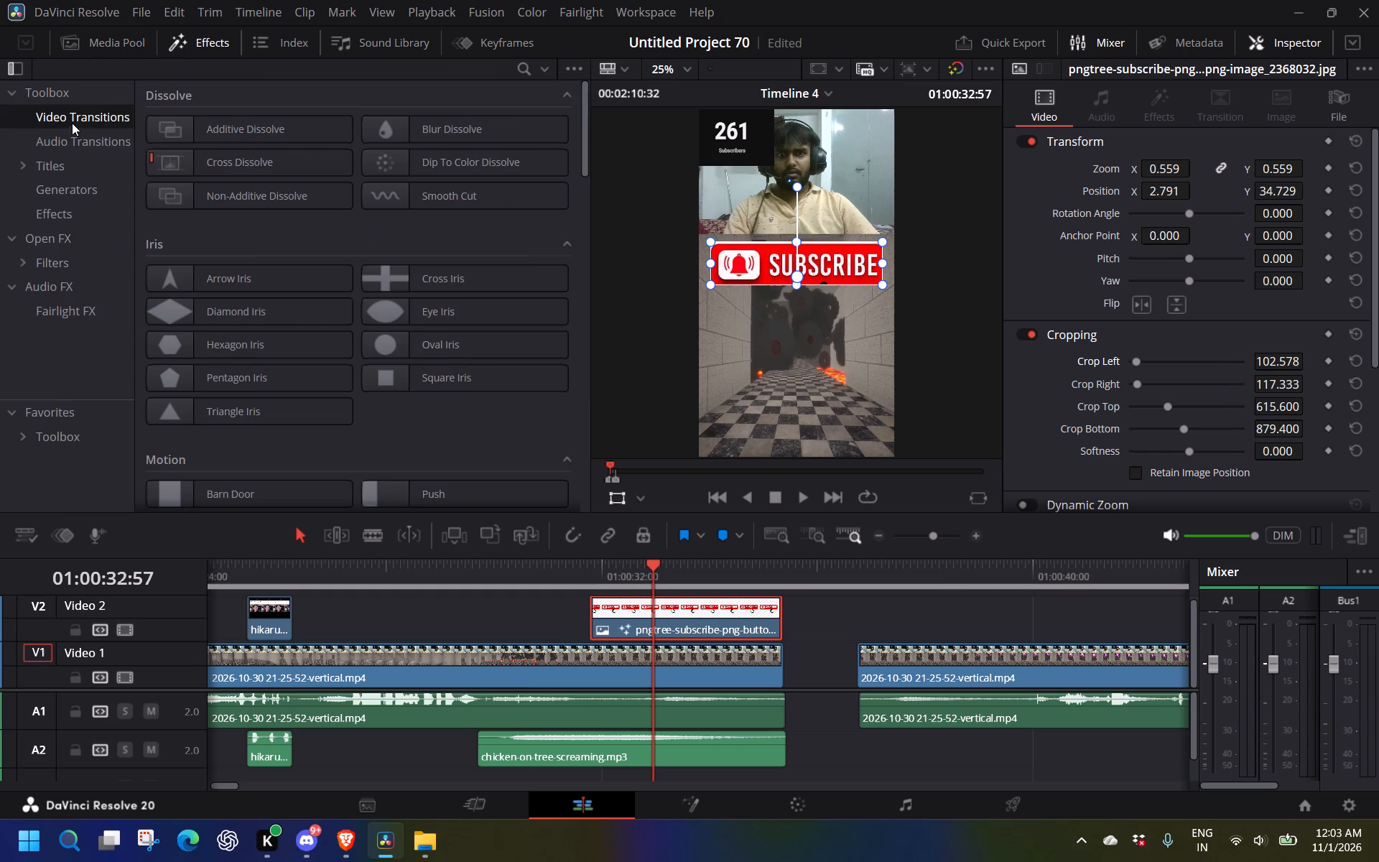
pyautogui.scroll(-1, 334, 238)
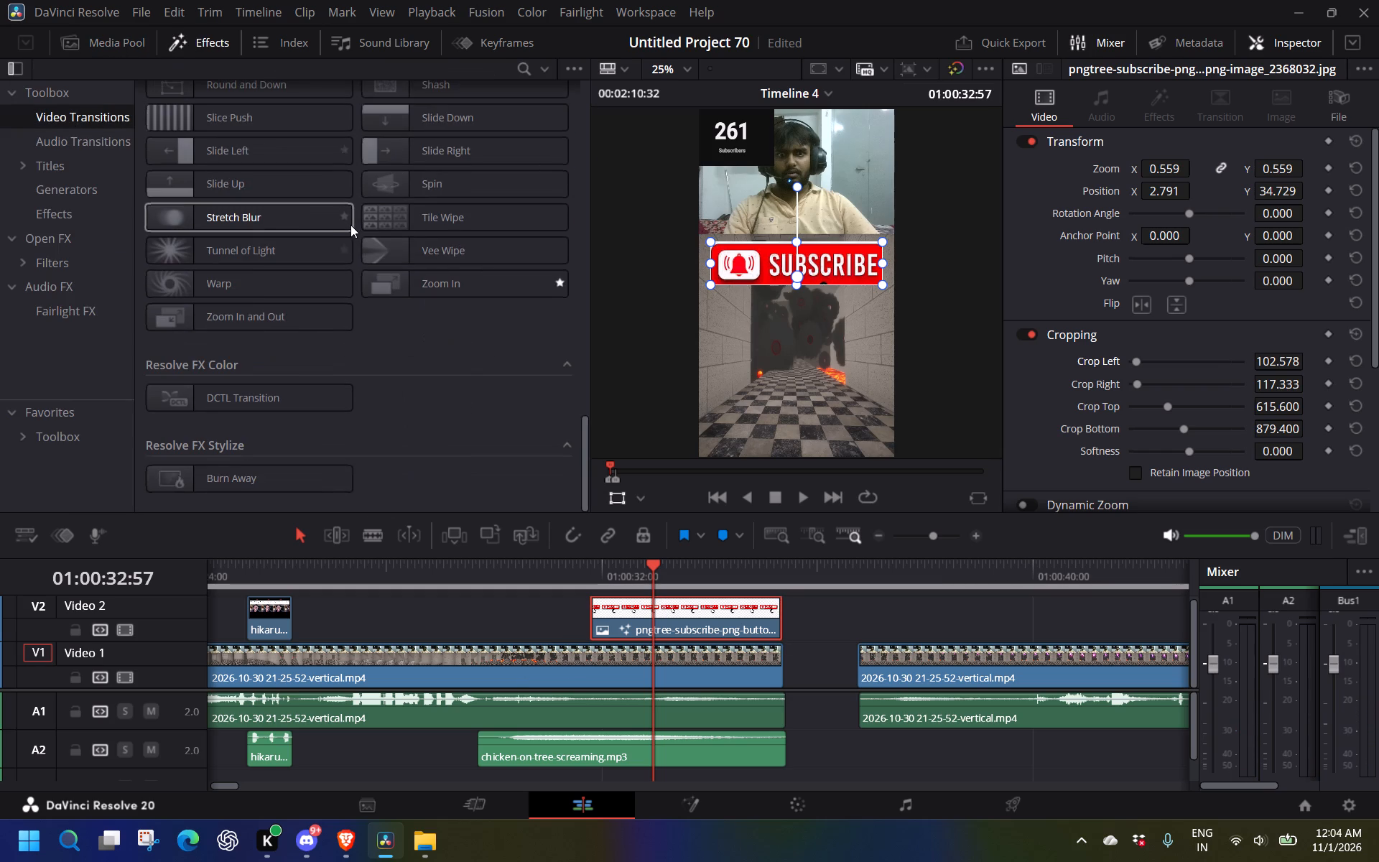
pyautogui.scroll(-2, 350, 225)
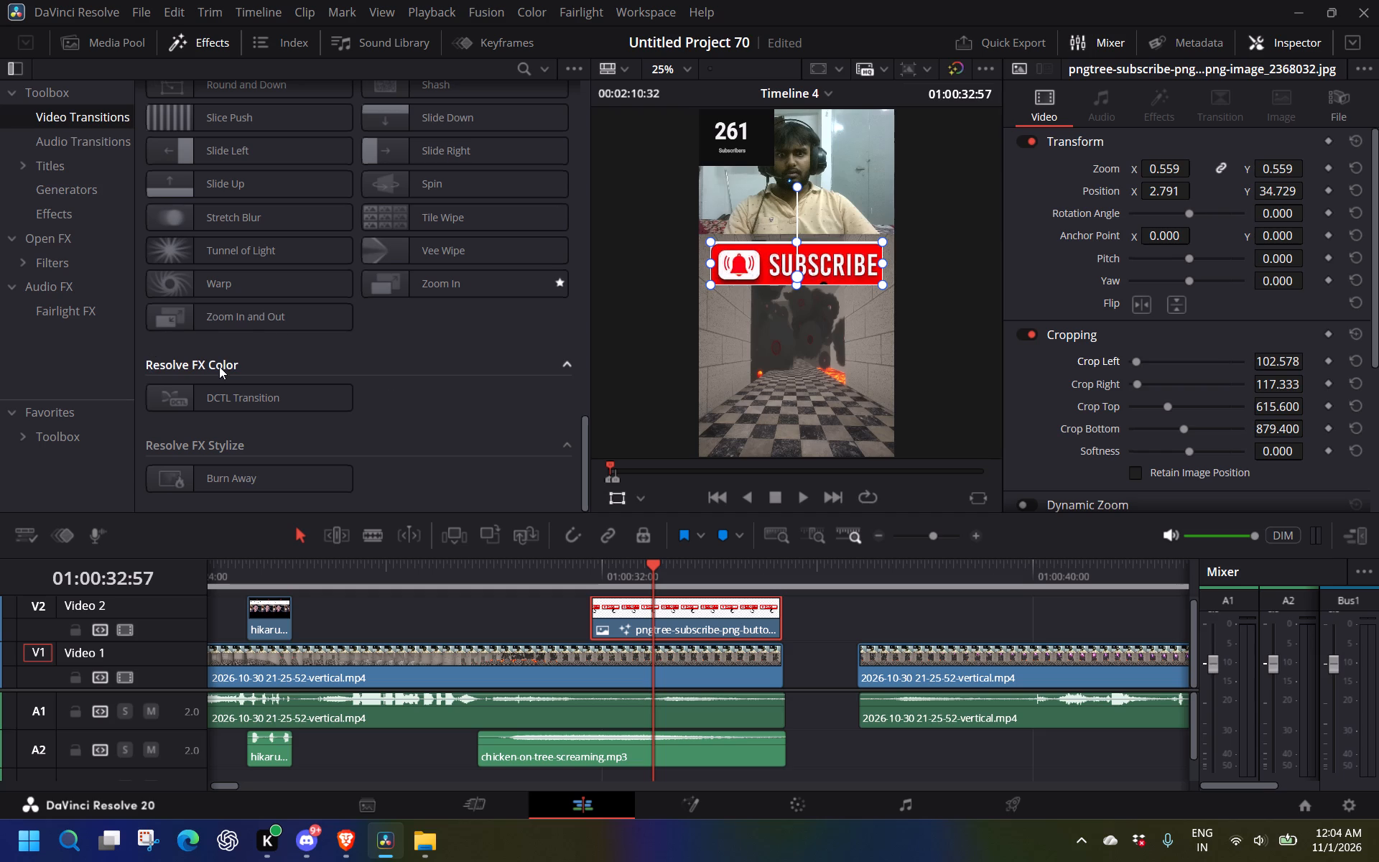
pyautogui.scroll(1, 219, 366)
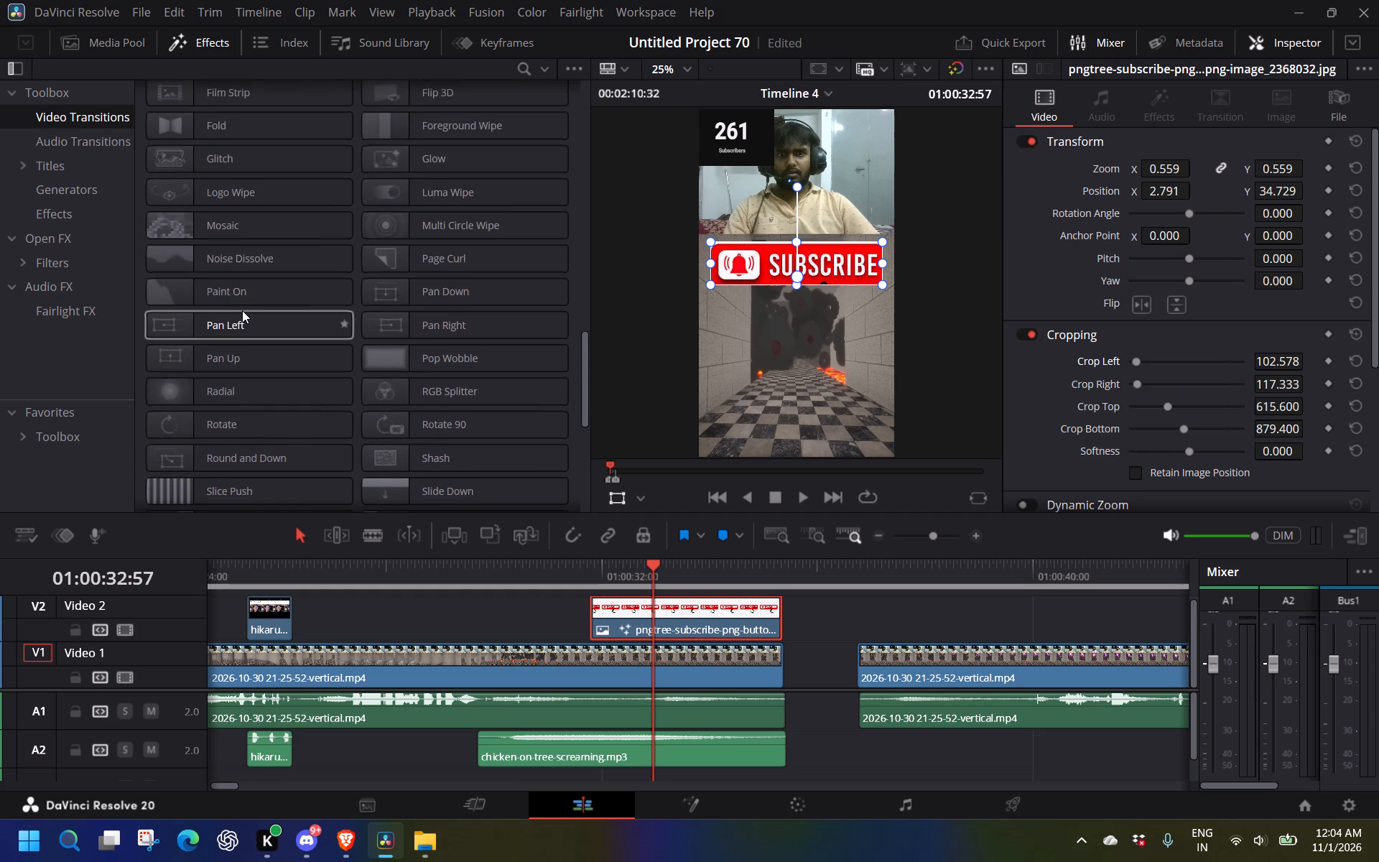
pyautogui.scroll(1, 242, 310)
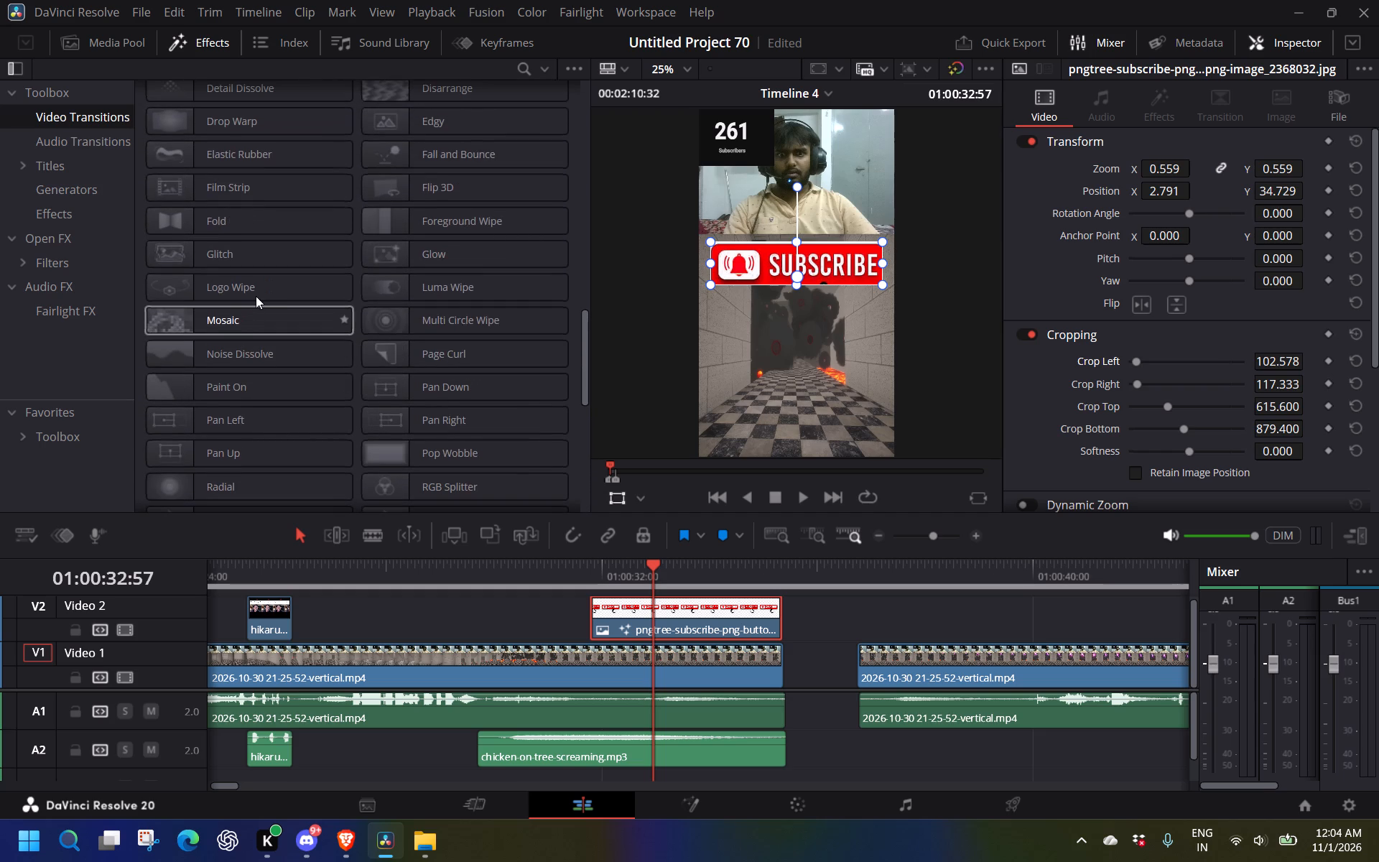
pyautogui.scroll(1, 264, 292)
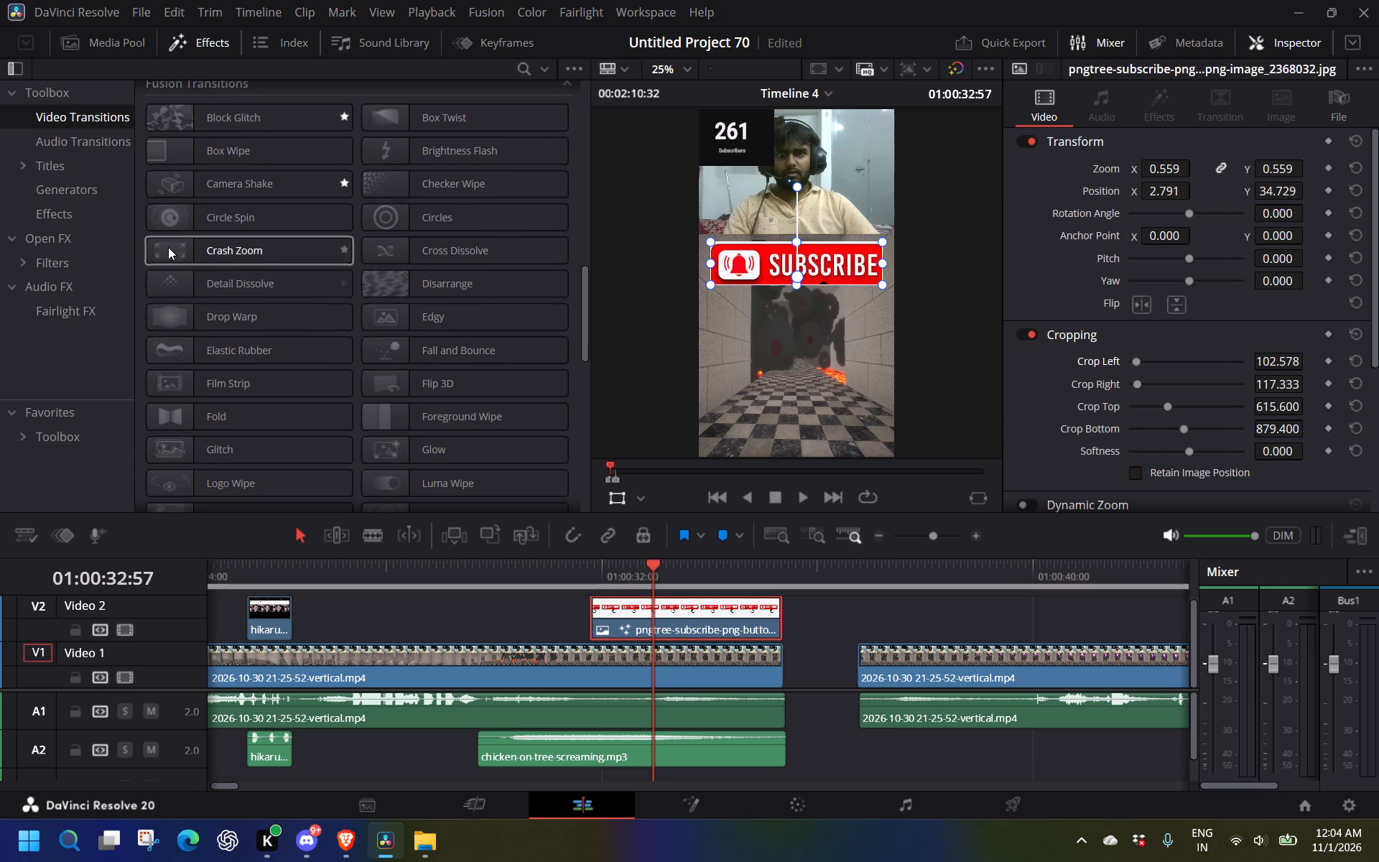
pyautogui.moveTo(253, 256); pyautogui.dragTo(352, 261)
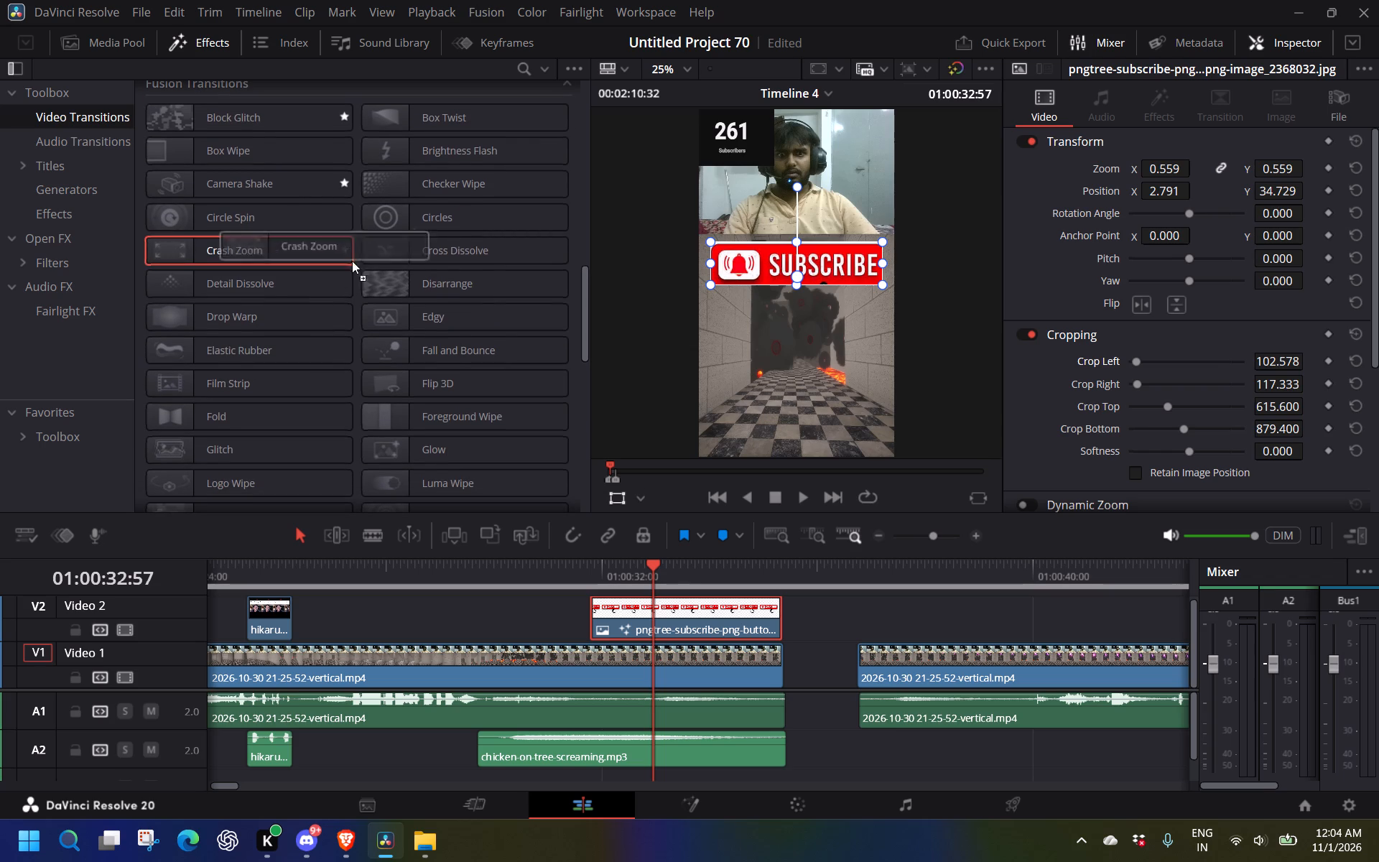
pyautogui.moveTo(352, 261); pyautogui.dragTo(593, 618)
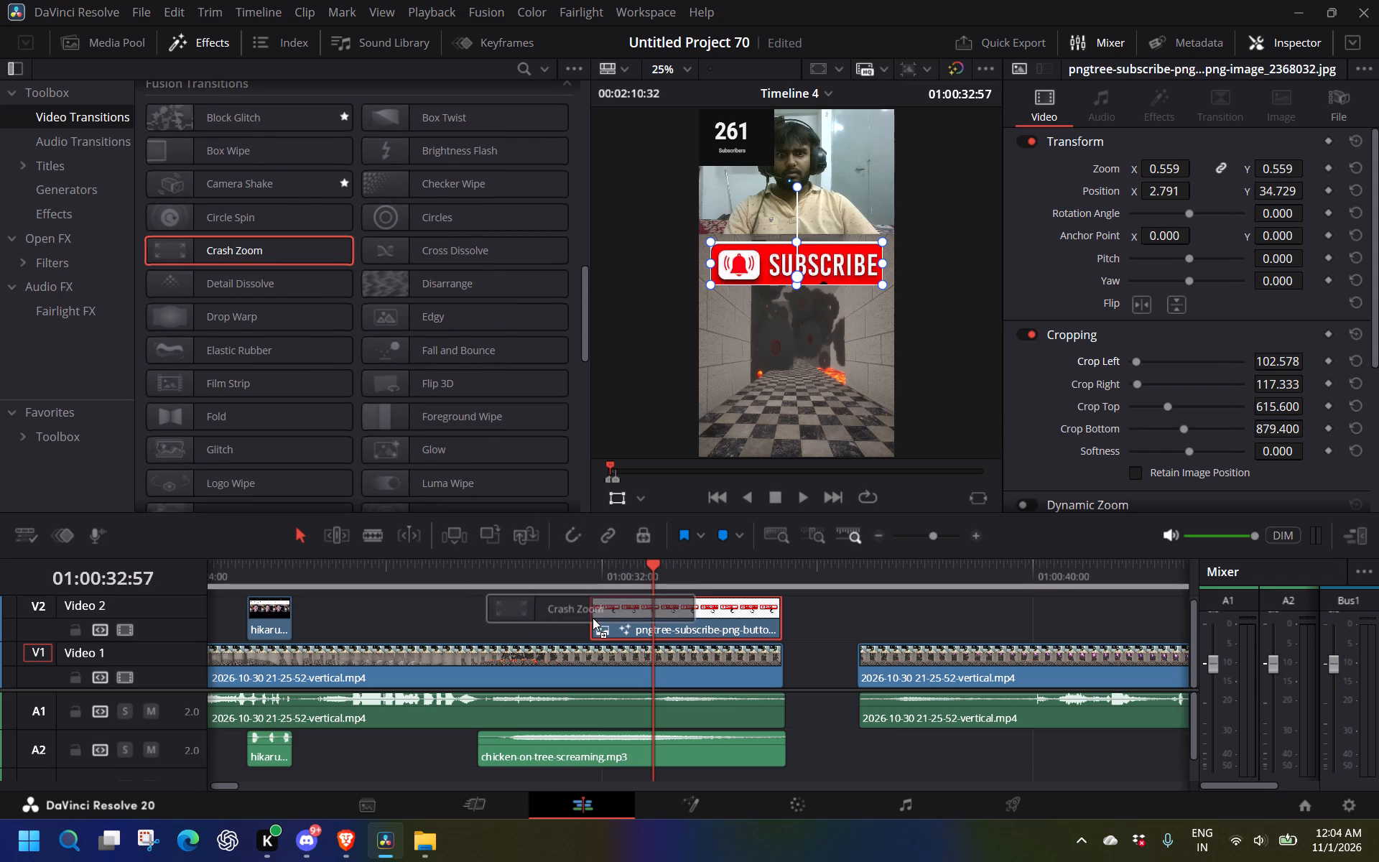
pyautogui.moveTo(593, 618); pyautogui.dragTo(604, 616)
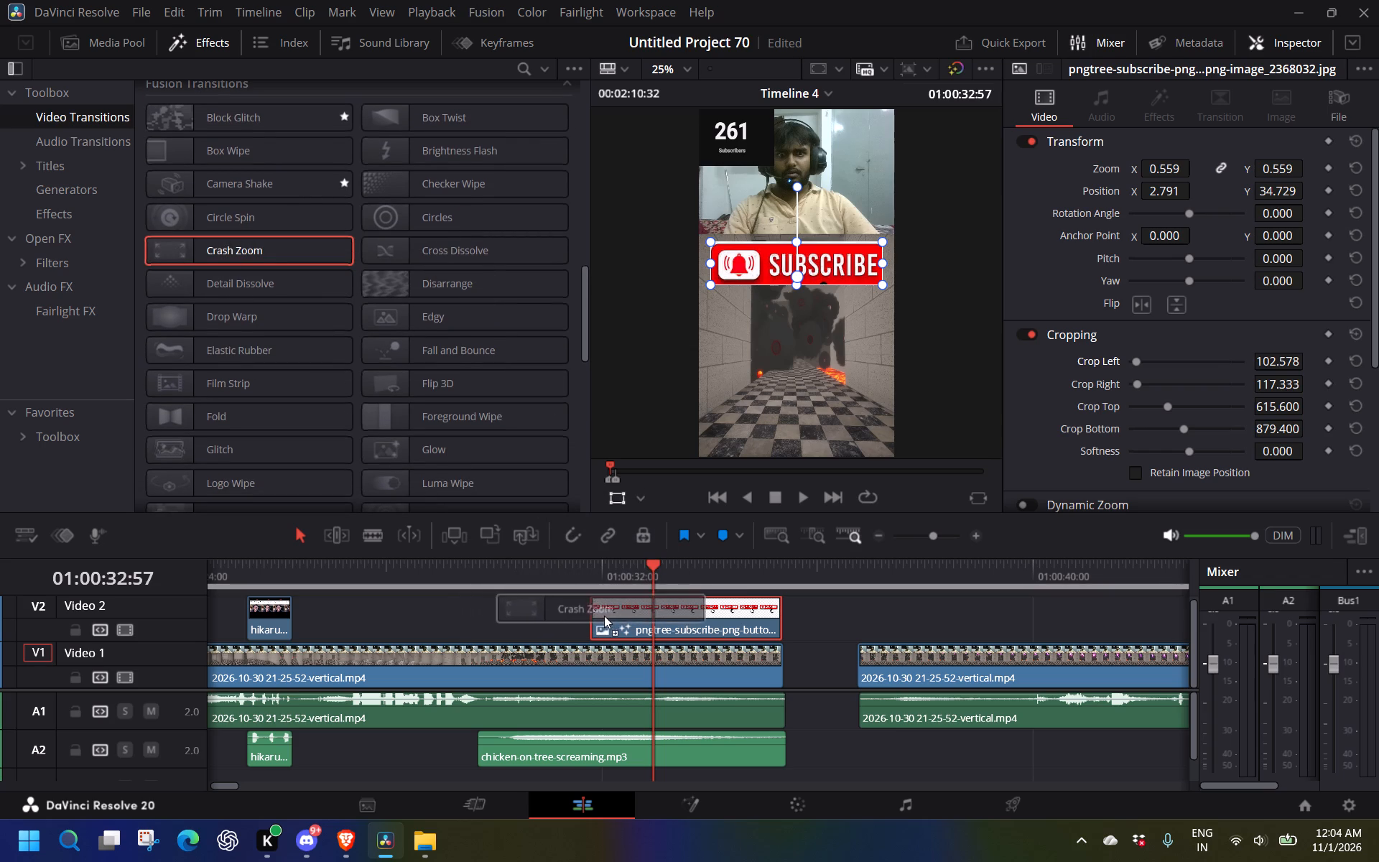
pyautogui.moveTo(604, 616); pyautogui.dragTo(598, 623)
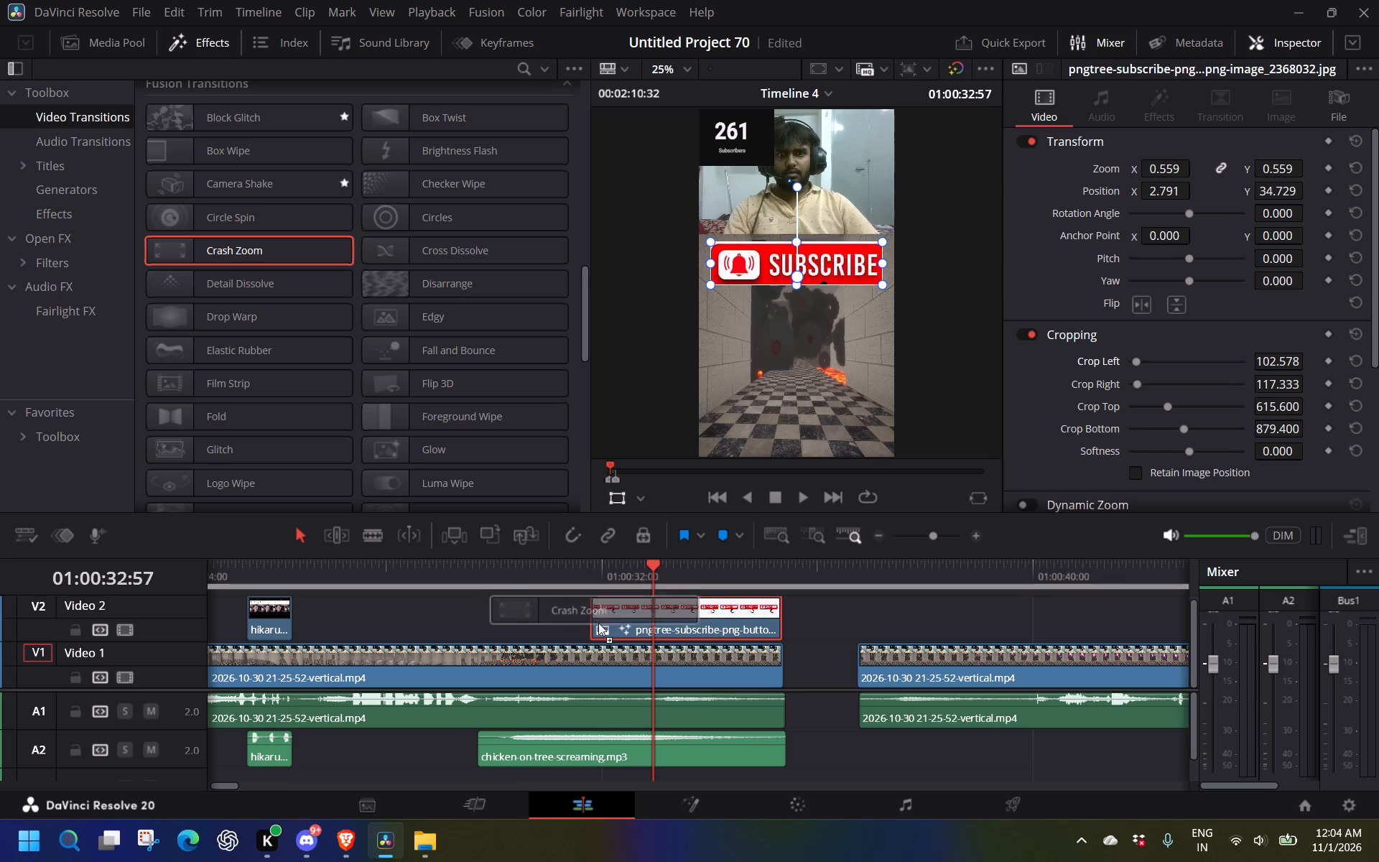
pyautogui.moveTo(598, 623); pyautogui.dragTo(595, 624)
# Play back from about 01:00:28 to review the Crash Zoom transition on the subscribe graphic, dismissing any error message.
pyautogui.click(524, 570)
pyautogui.press('space')
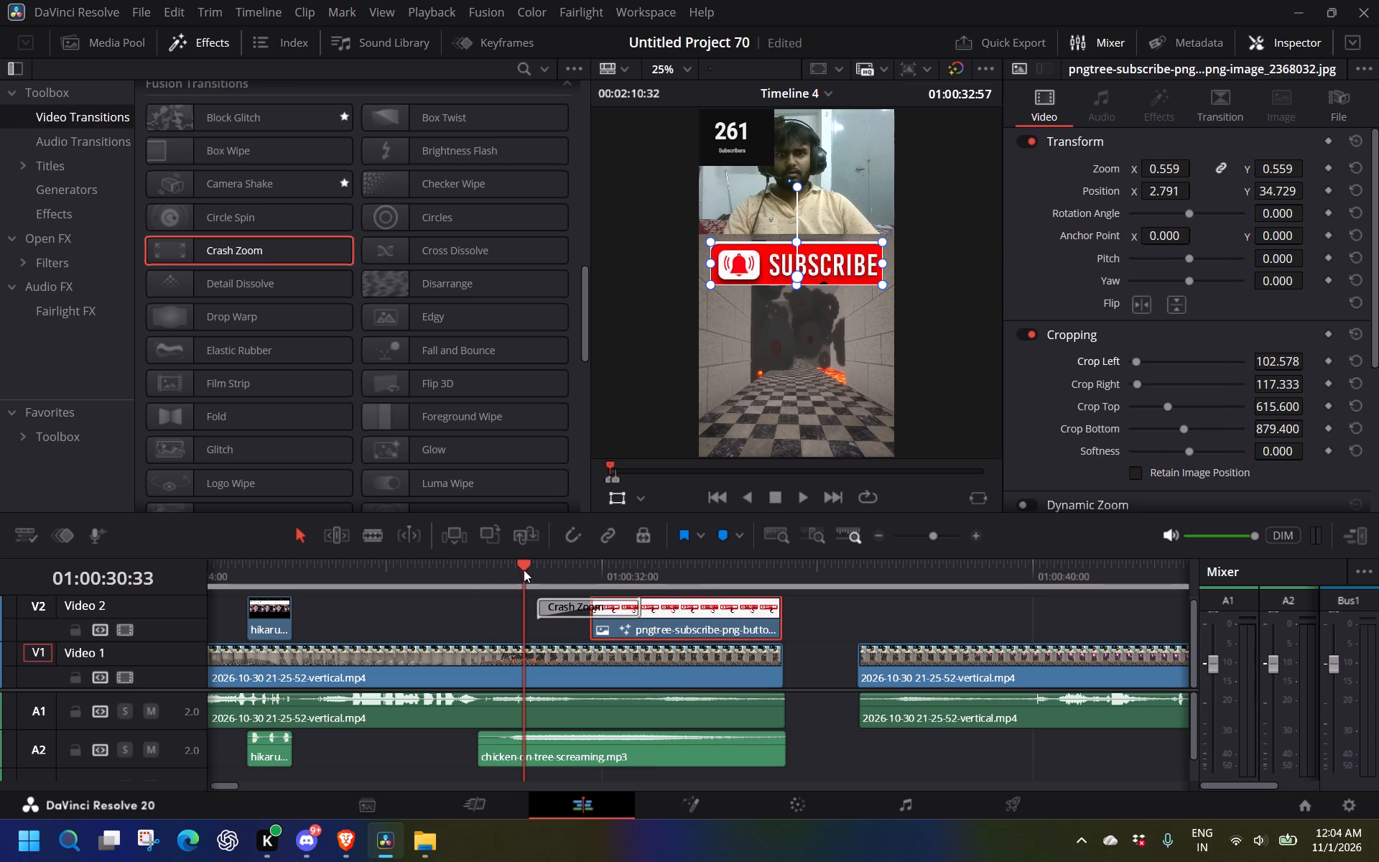
pyautogui.click(427, 569)
pyautogui.press('space')
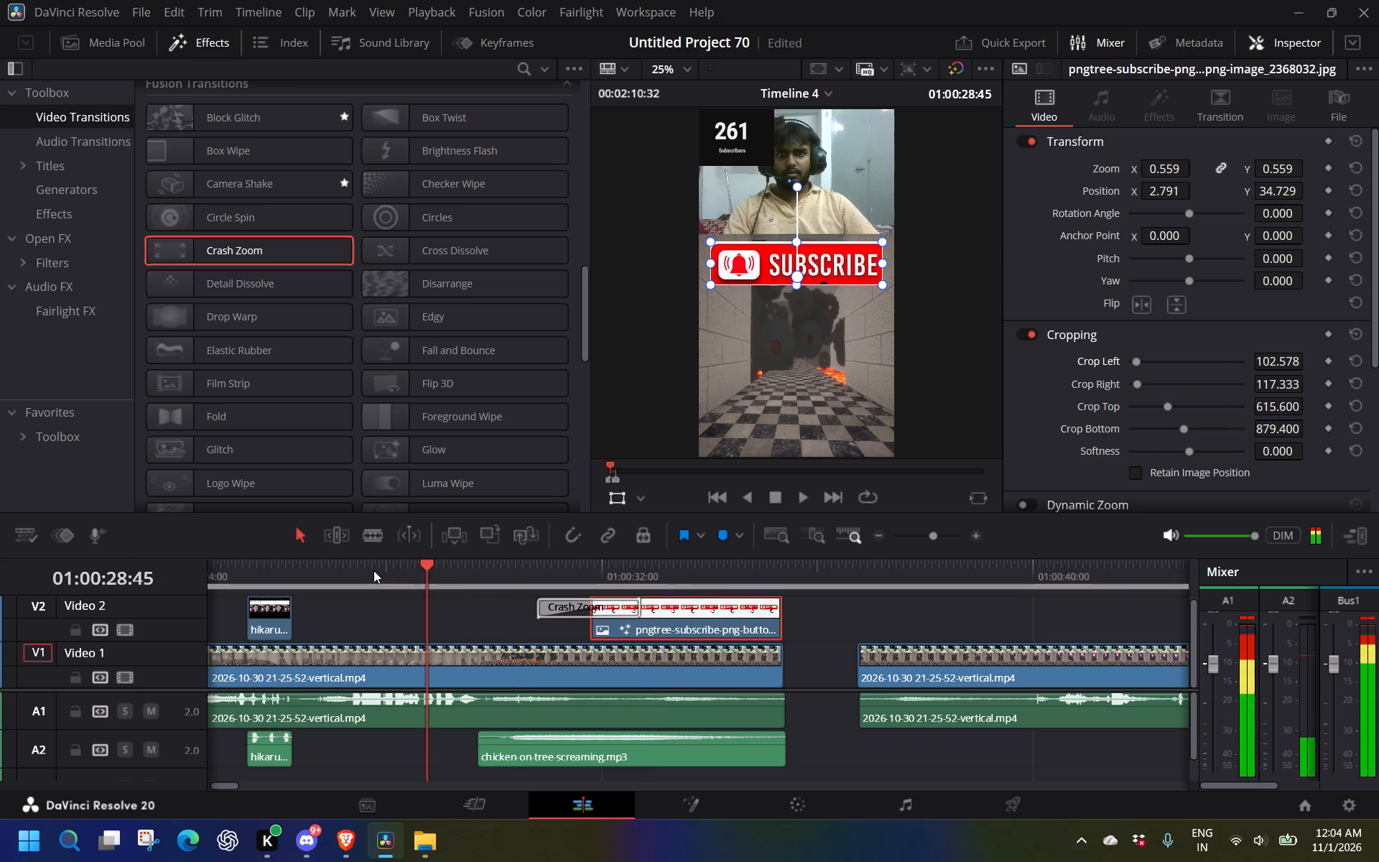
pyautogui.press('space')
pyautogui.press('space')
pyautogui.press('space')
pyautogui.press('space')
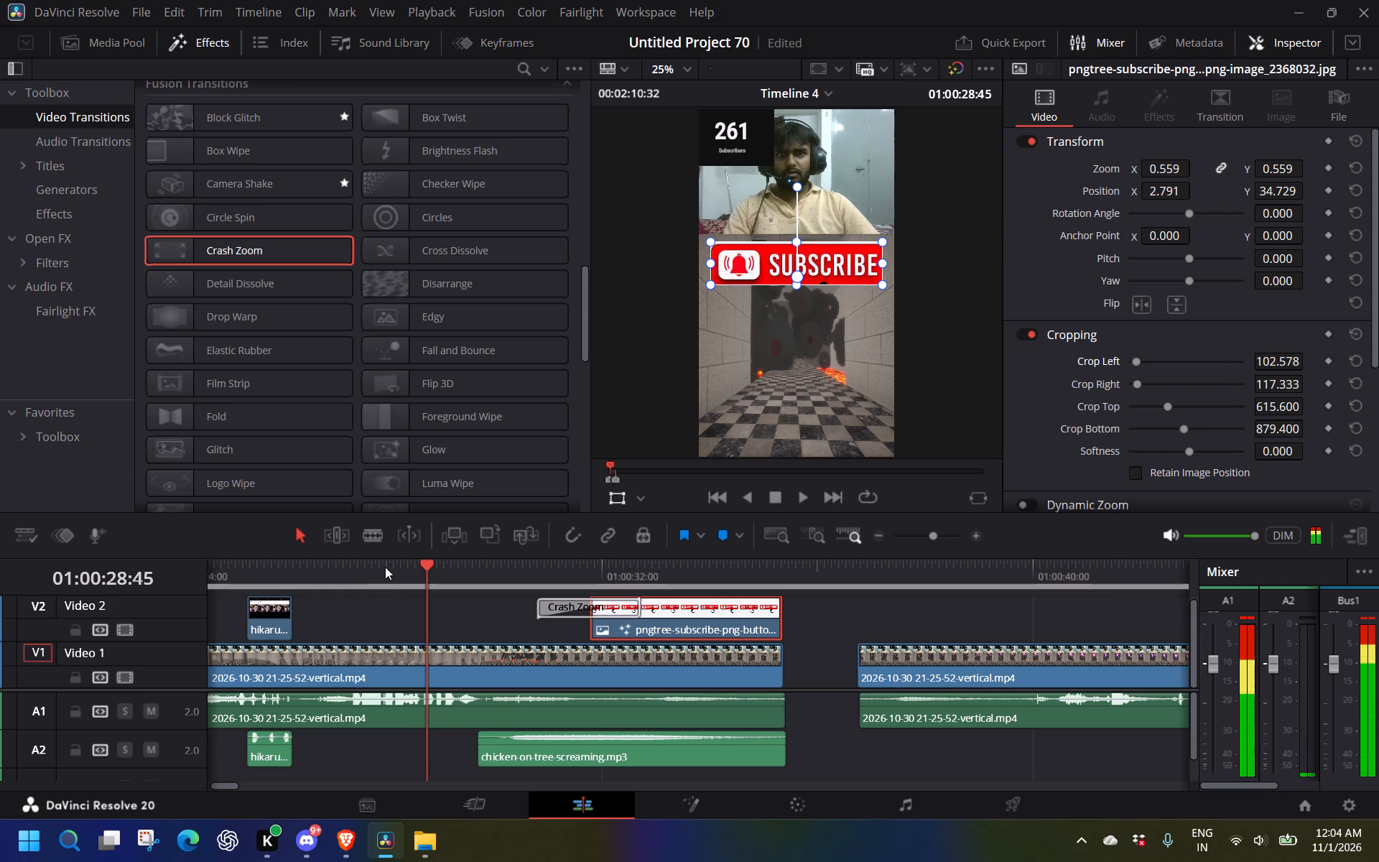
pyautogui.press('space')
pyautogui.press('space')
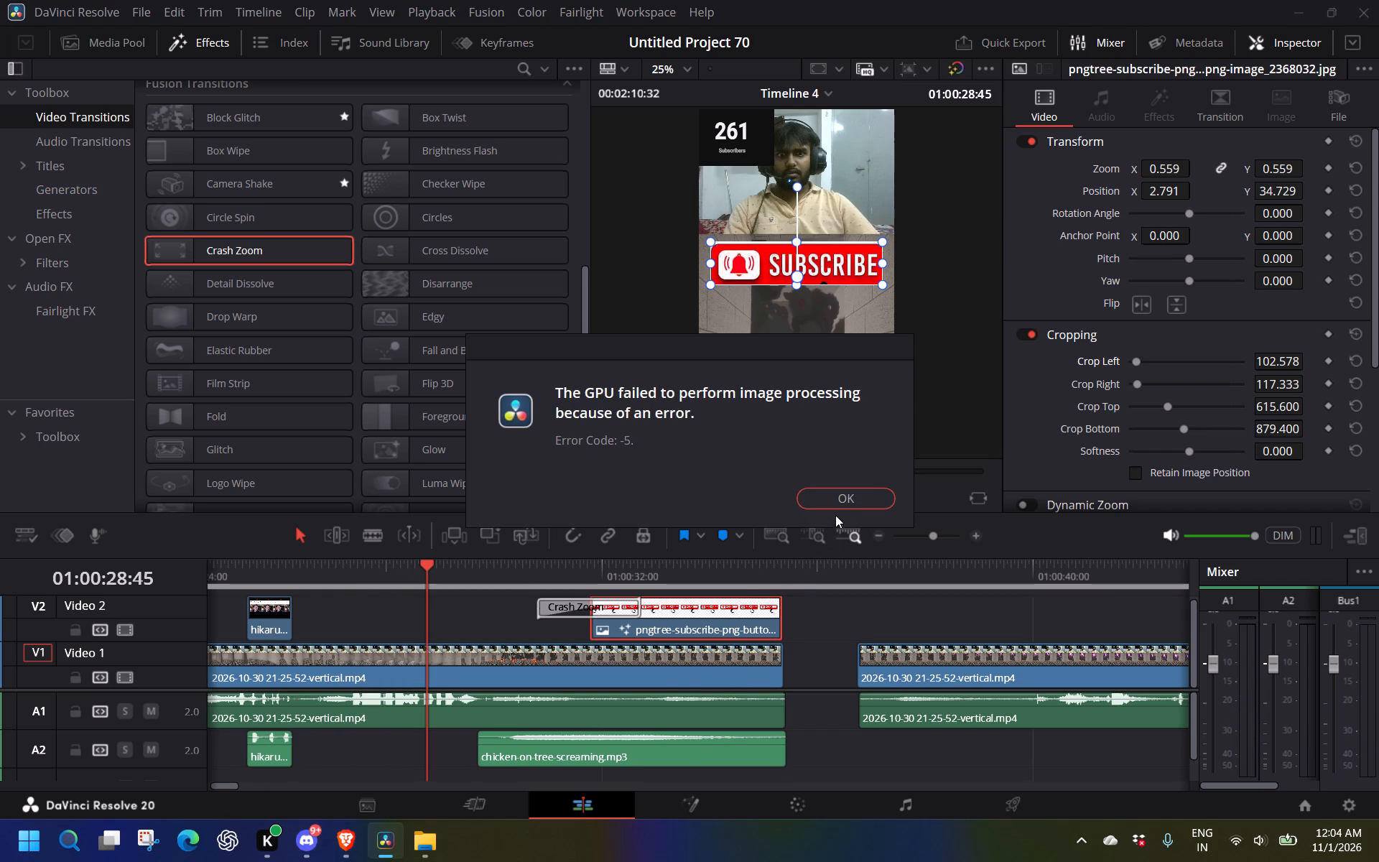
pyautogui.click(858, 496)
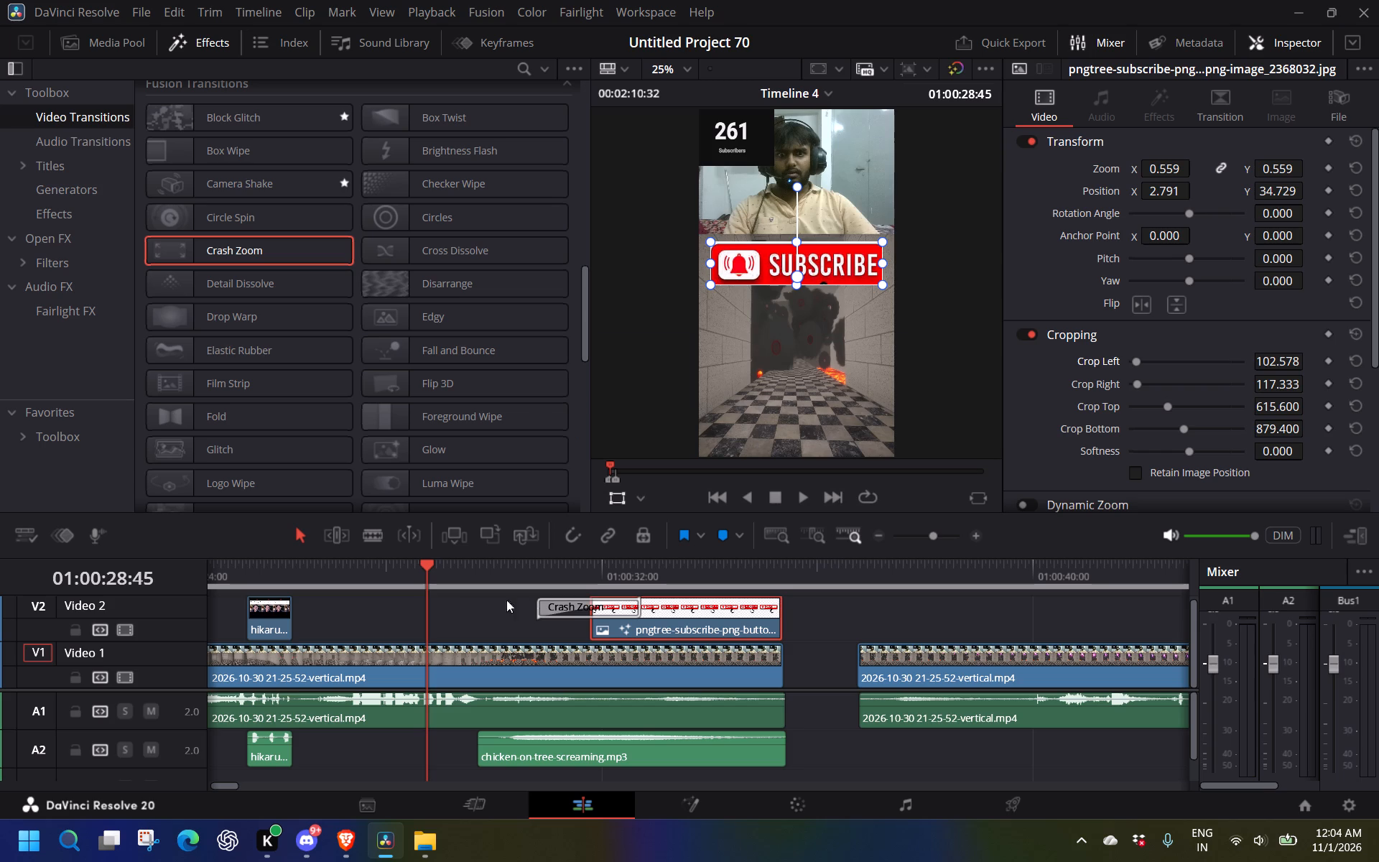
pyautogui.click(450, 569)
pyautogui.moveTo(445, 564); pyautogui.dragTo(391, 576)
pyautogui.press('space')
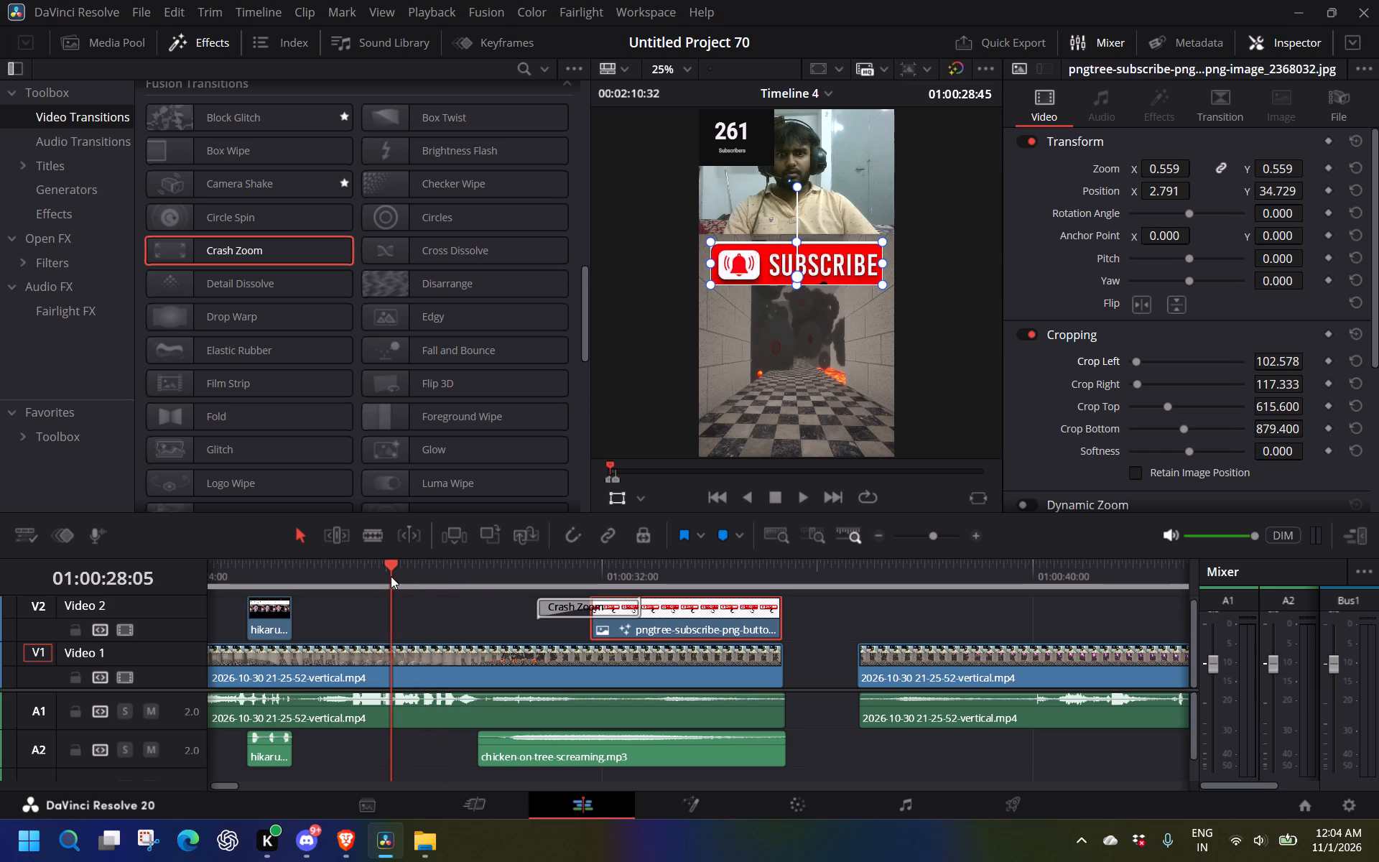
pyautogui.press('space')
pyautogui.press('space')
pyautogui.press('space')
pyautogui.click(802, 500)
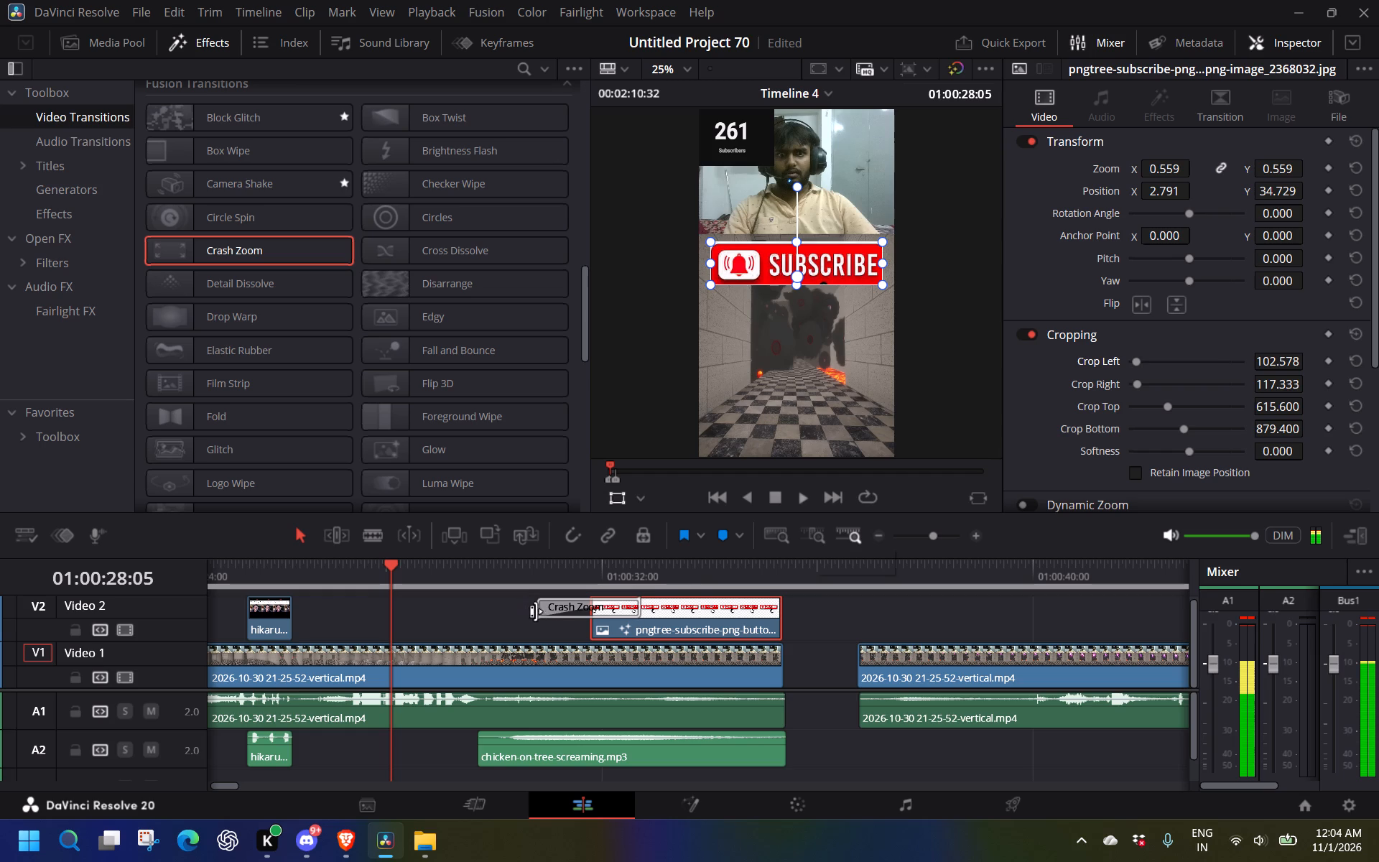
# Try to shorten the Crash Zoom transition by moving its start towards the beginning of the subscribe clip.
pyautogui.moveTo(540, 607); pyautogui.dragTo(562, 606)
pyautogui.moveTo(562, 606); pyautogui.dragTo(587, 608)
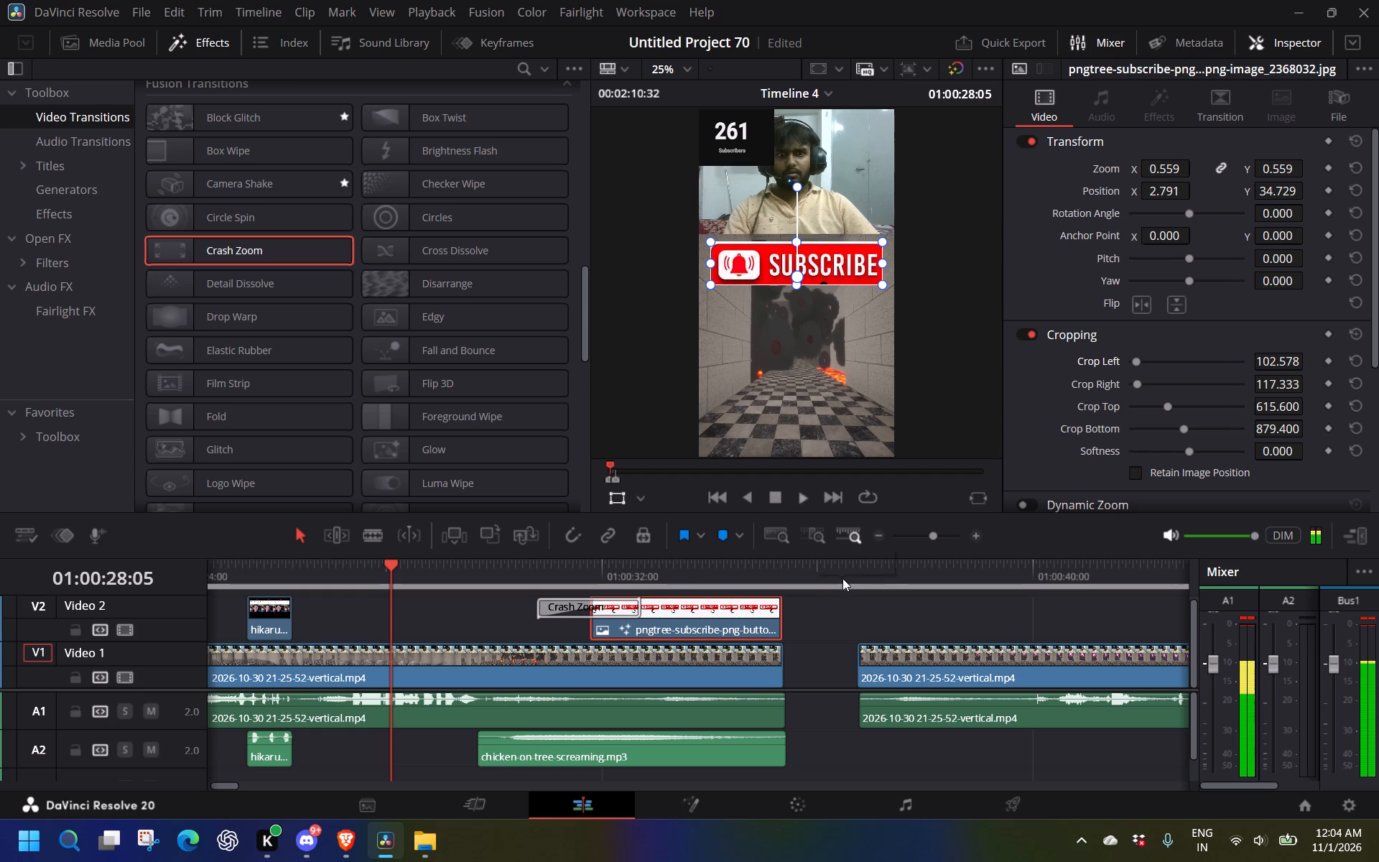
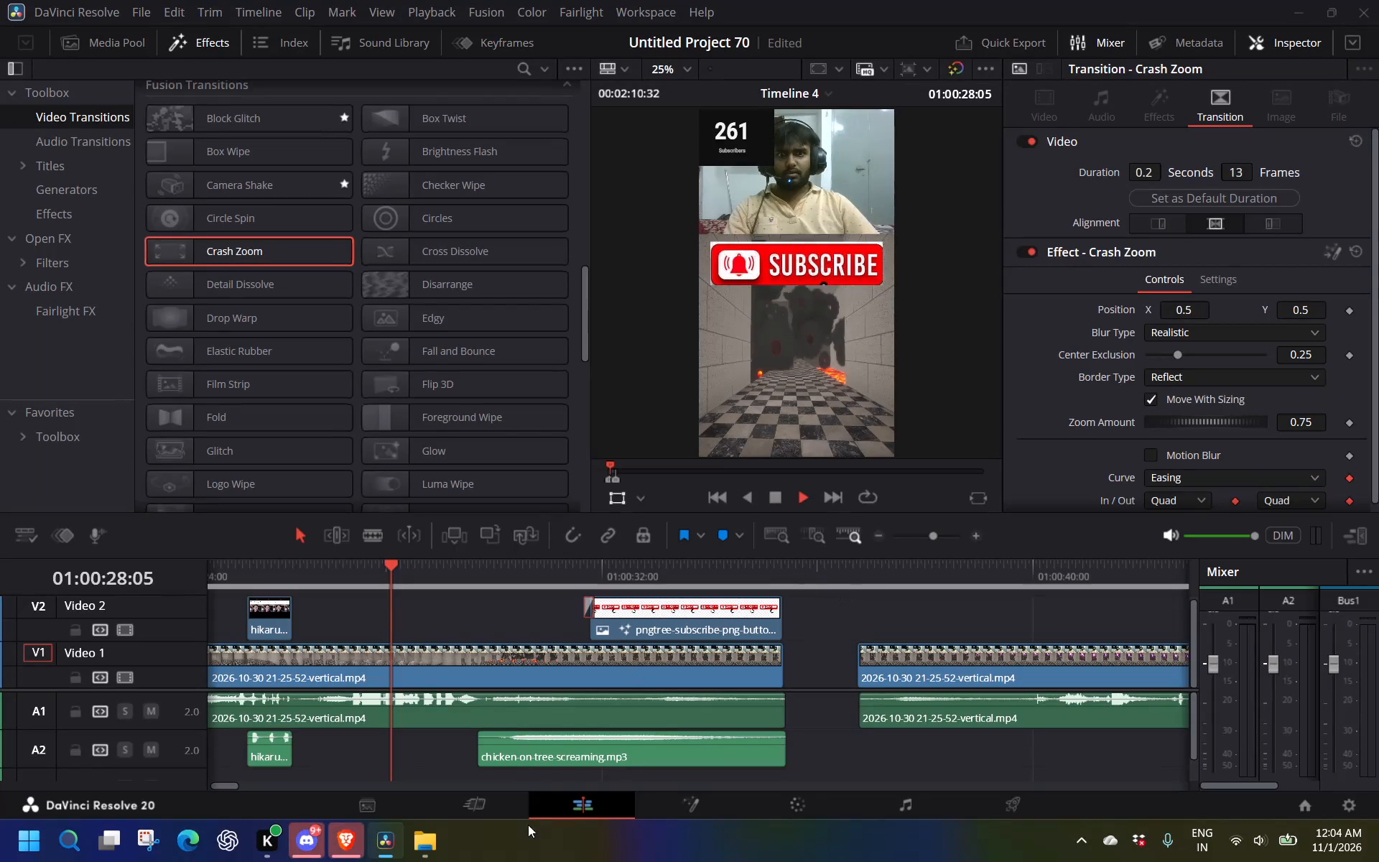
# Switch to the Brave browser, close the subscribe image search tab, and return to DaVinci Resolve.
pyautogui.click(355, 856)
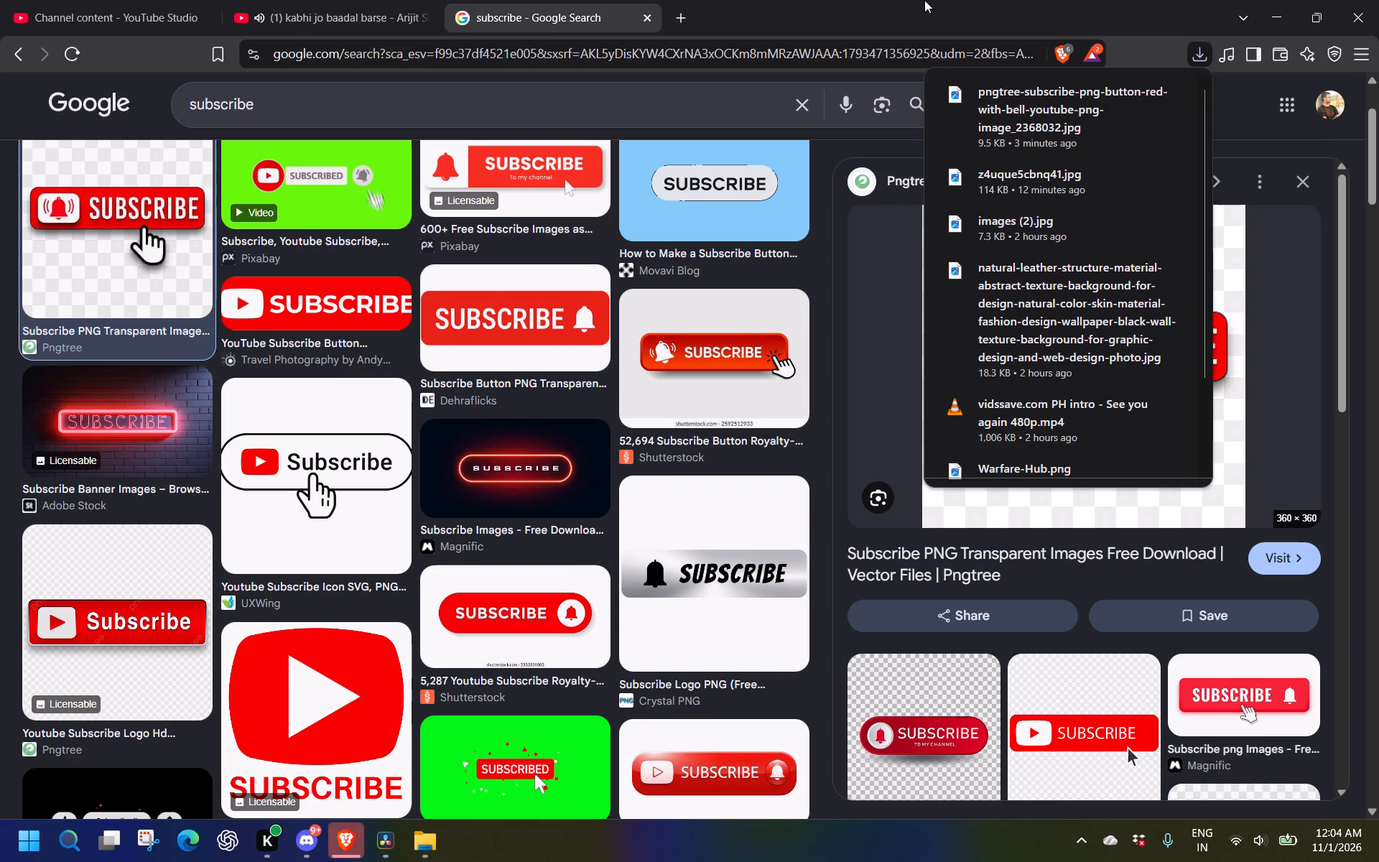
pyautogui.click(825, 0)
pyautogui.click(652, 27)
pyautogui.click(654, 13)
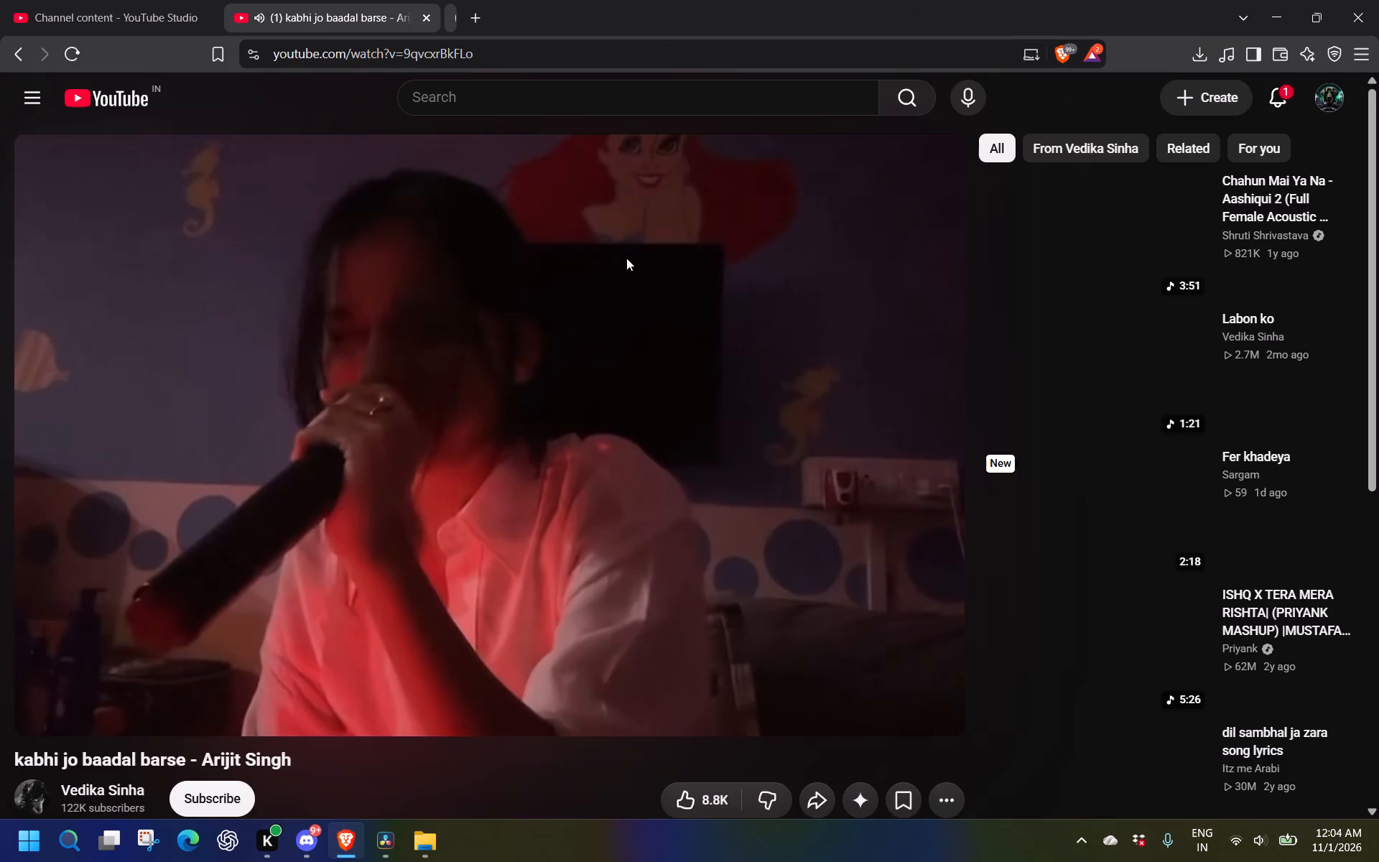
pyautogui.click(398, 839)
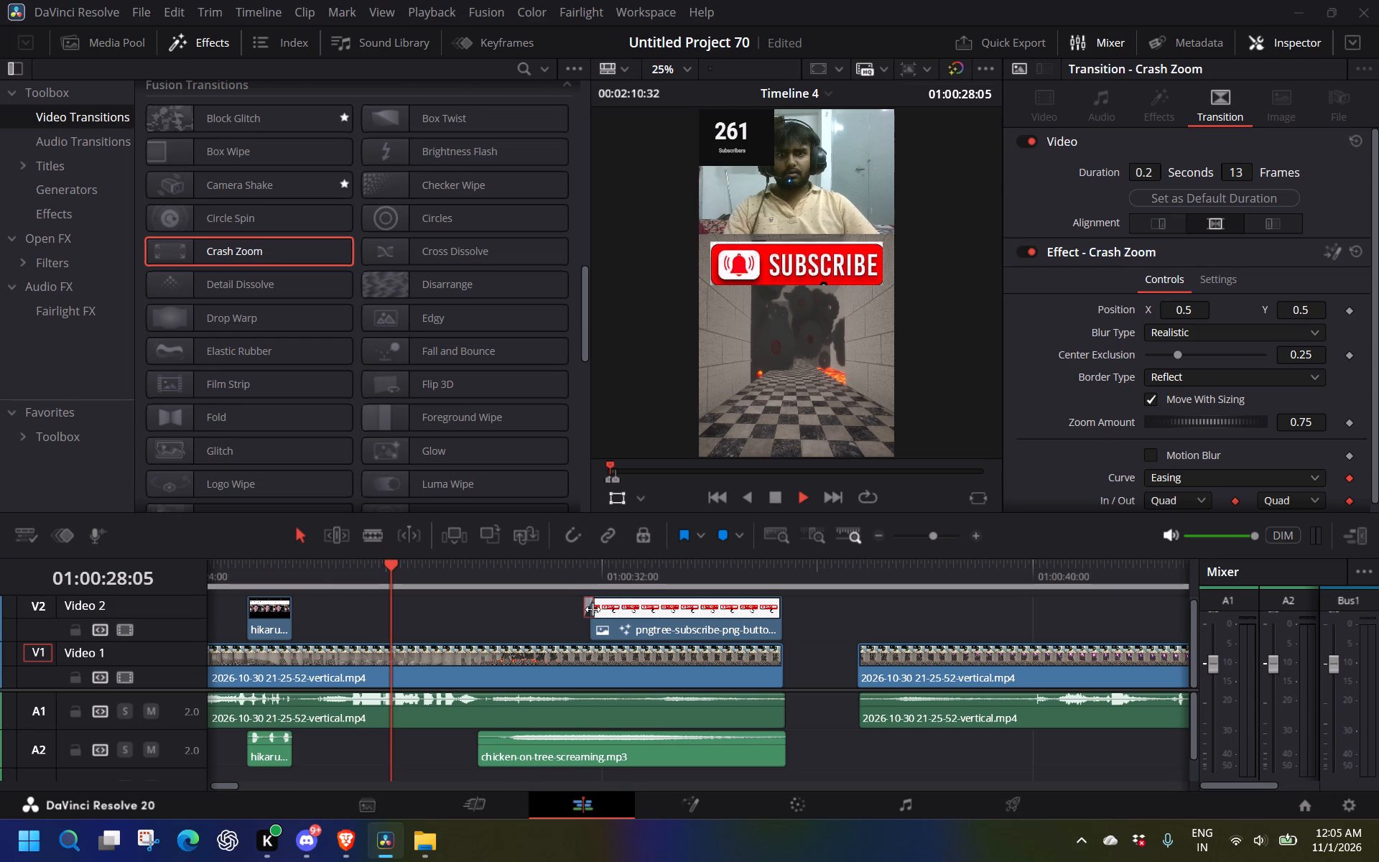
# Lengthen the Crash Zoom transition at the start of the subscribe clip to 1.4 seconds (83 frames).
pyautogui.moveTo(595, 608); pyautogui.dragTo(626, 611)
# Play Timeline 4 from about 01:00:30, return to its beginning, and scrub through the first clips to check playback.
pyautogui.click(589, 562)
pyautogui.click(507, 572)
pyautogui.press('space')
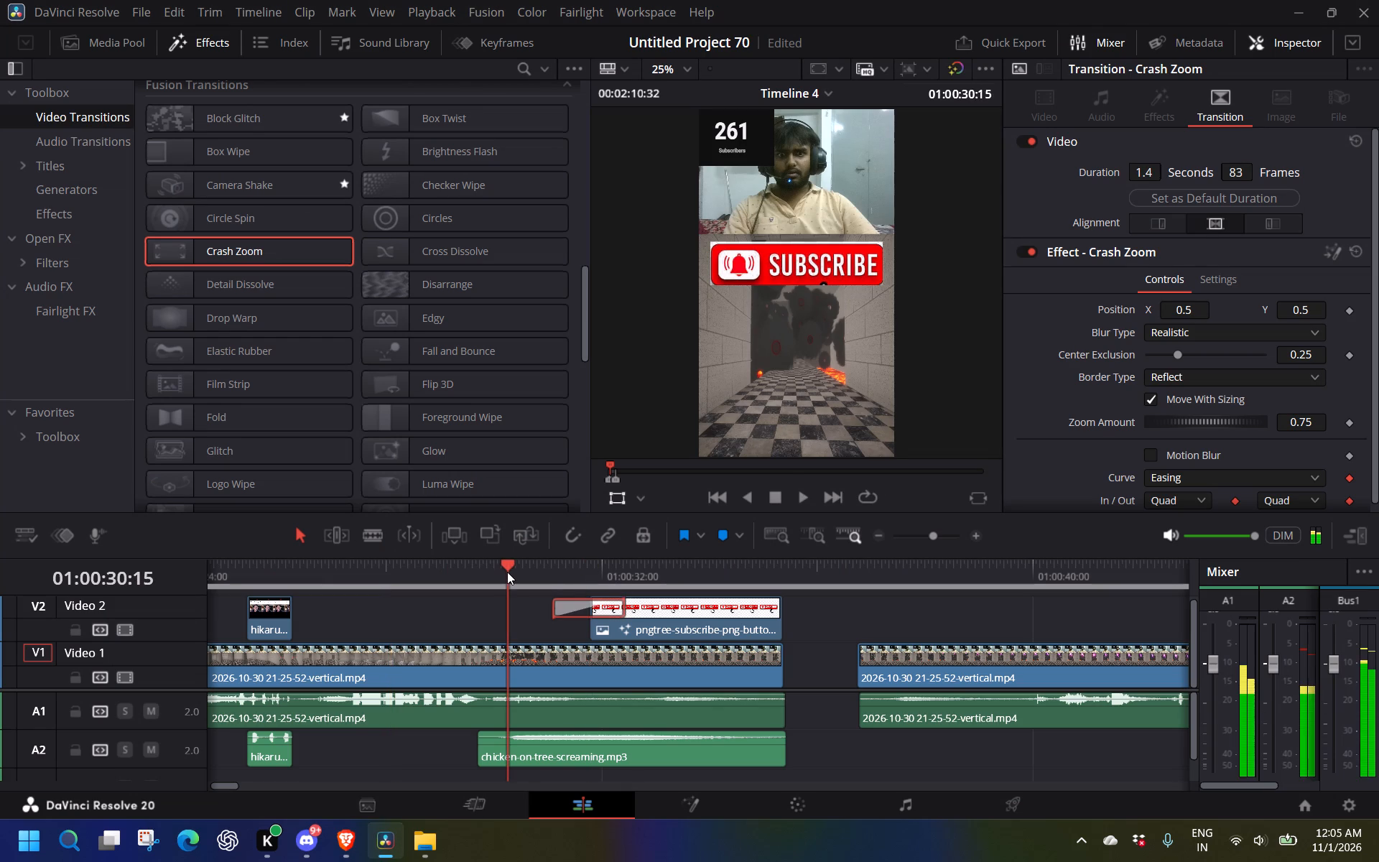
pyautogui.moveTo(508, 567); pyautogui.dragTo(47, 564)
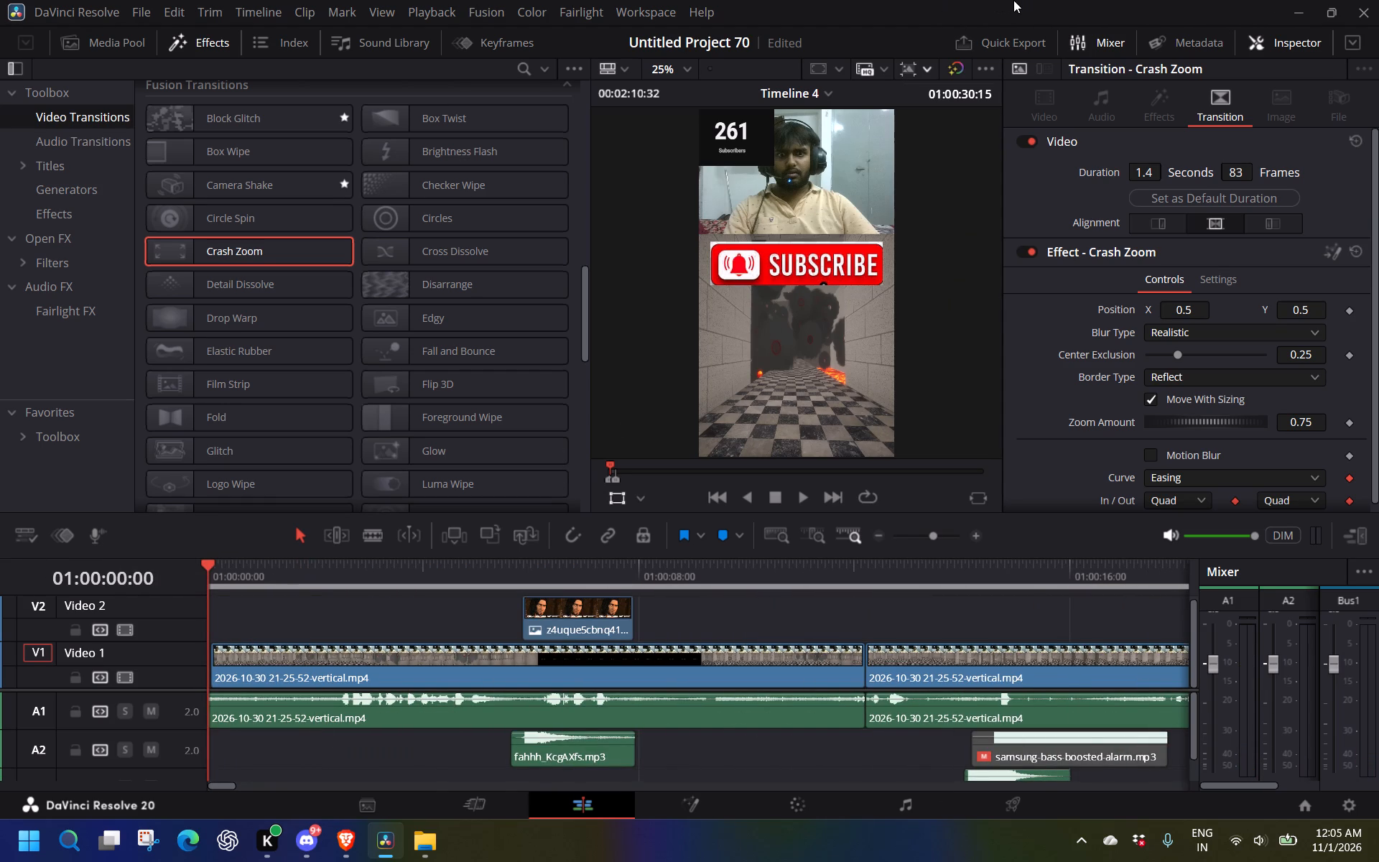
pyautogui.hotkey('ctrl', 'shift', 'Escape')
pyautogui.hotkey('ctrl', 'shift', 'space')
pyautogui.keyDown('ctrl'); pyautogui.keyDown('shift'); pyautogui.click(447, 562); pyautogui.keyUp('shift'); pyautogui.keyUp('ctrl')
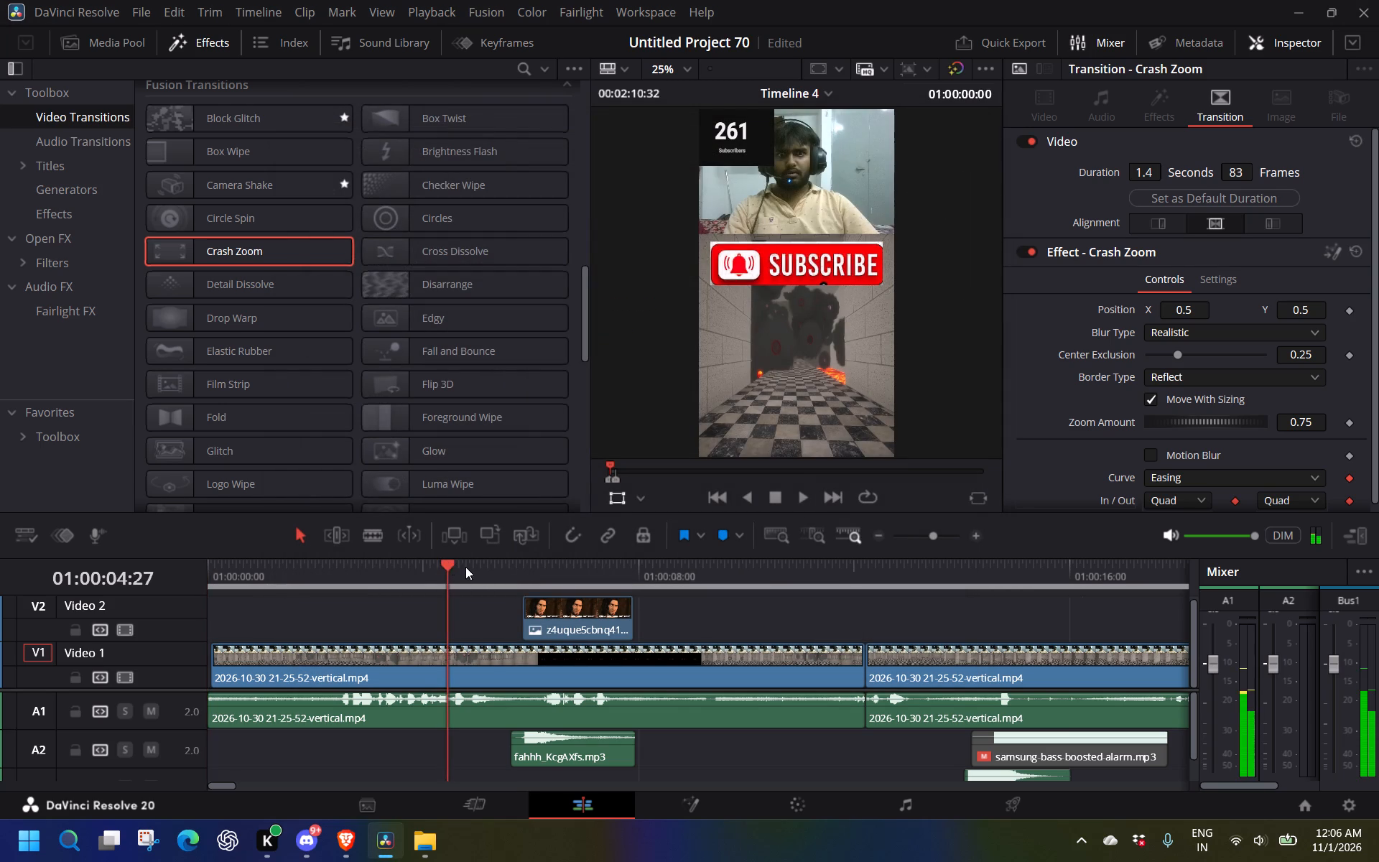
pyautogui.keyDown('ctrl'); pyautogui.keyDown('shift'); pyautogui.click(495, 566); pyautogui.keyUp('shift'); pyautogui.keyUp('ctrl')
pyautogui.keyDown('ctrl'); pyautogui.keyDown('shift'); pyautogui.moveTo(501, 566); pyautogui.dragTo(508, 570); pyautogui.keyUp('shift'); pyautogui.keyUp('ctrl')
pyautogui.keyDown('ctrl'); pyautogui.keyDown('shift'); pyautogui.moveTo(515, 572); pyautogui.dragTo(547, 575); pyautogui.keyUp('shift'); pyautogui.keyUp('ctrl')
pyautogui.keyDown('ctrl'); pyautogui.keyDown('shift'); pyautogui.moveTo(580, 578); pyautogui.dragTo(610, 581); pyautogui.keyUp('shift'); pyautogui.keyUp('ctrl')
pyautogui.keyDown('ctrl'); pyautogui.keyDown('shift'); pyautogui.moveTo(632, 583); pyautogui.dragTo(653, 583); pyautogui.keyUp('shift'); pyautogui.keyUp('ctrl')
pyautogui.keyDown('ctrl'); pyautogui.keyDown('shift'); pyautogui.moveTo(681, 583); pyautogui.dragTo(732, 588); pyautogui.keyUp('shift'); pyautogui.keyUp('ctrl')
pyautogui.keyDown('ctrl'); pyautogui.keyDown('shift'); pyautogui.moveTo(756, 589); pyautogui.dragTo(797, 590); pyautogui.keyUp('shift'); pyautogui.keyUp('ctrl')
pyautogui.keyDown('ctrl'); pyautogui.keyDown('shift'); pyautogui.moveTo(832, 595); pyautogui.dragTo(858, 600); pyautogui.keyUp('shift'); pyautogui.keyUp('ctrl')
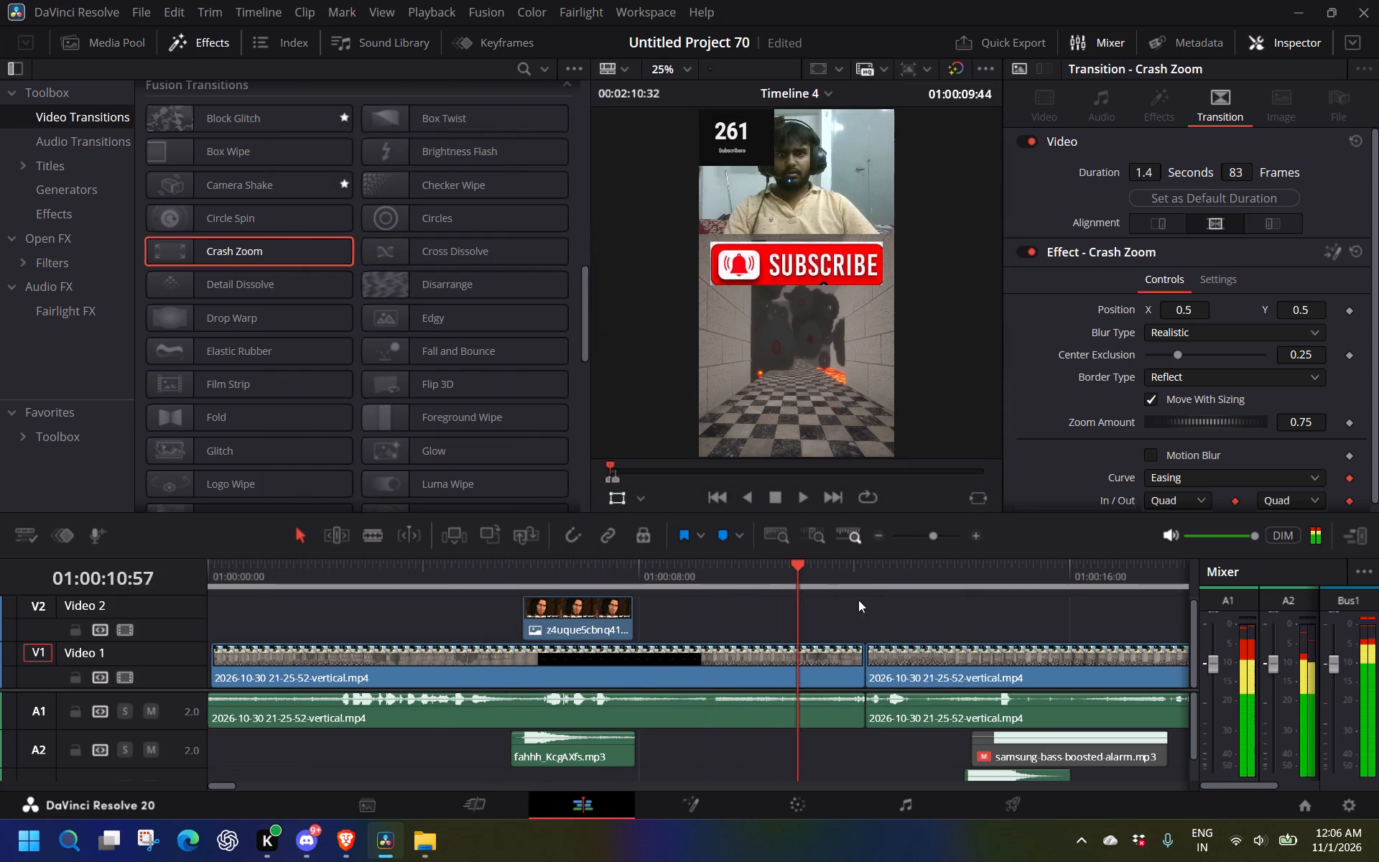
pyautogui.keyDown('ctrl'); pyautogui.keyDown('shift'); pyautogui.moveTo(858, 600); pyautogui.dragTo(873, 600); pyautogui.keyUp('shift'); pyautogui.keyUp('ctrl')
pyautogui.keyDown('ctrl'); pyautogui.keyDown('shift'); pyautogui.moveTo(896, 601); pyautogui.dragTo(933, 603); pyautogui.keyUp('shift'); pyautogui.keyUp('ctrl')
# Shorten the Crash Zoom transition on the subscribe clip on Video 2 to 0.6 seconds (37 frames).
pyautogui.keyDown('ctrl'); pyautogui.keyDown('shift'); pyautogui.hscroll(-2, 947, 631); pyautogui.keyUp('shift'); pyautogui.keyUp('ctrl')
pyautogui.keyDown('ctrl'); pyautogui.keyDown('shift'); pyautogui.hscroll(-1, 998, 712); pyautogui.keyUp('shift'); pyautogui.keyUp('ctrl')
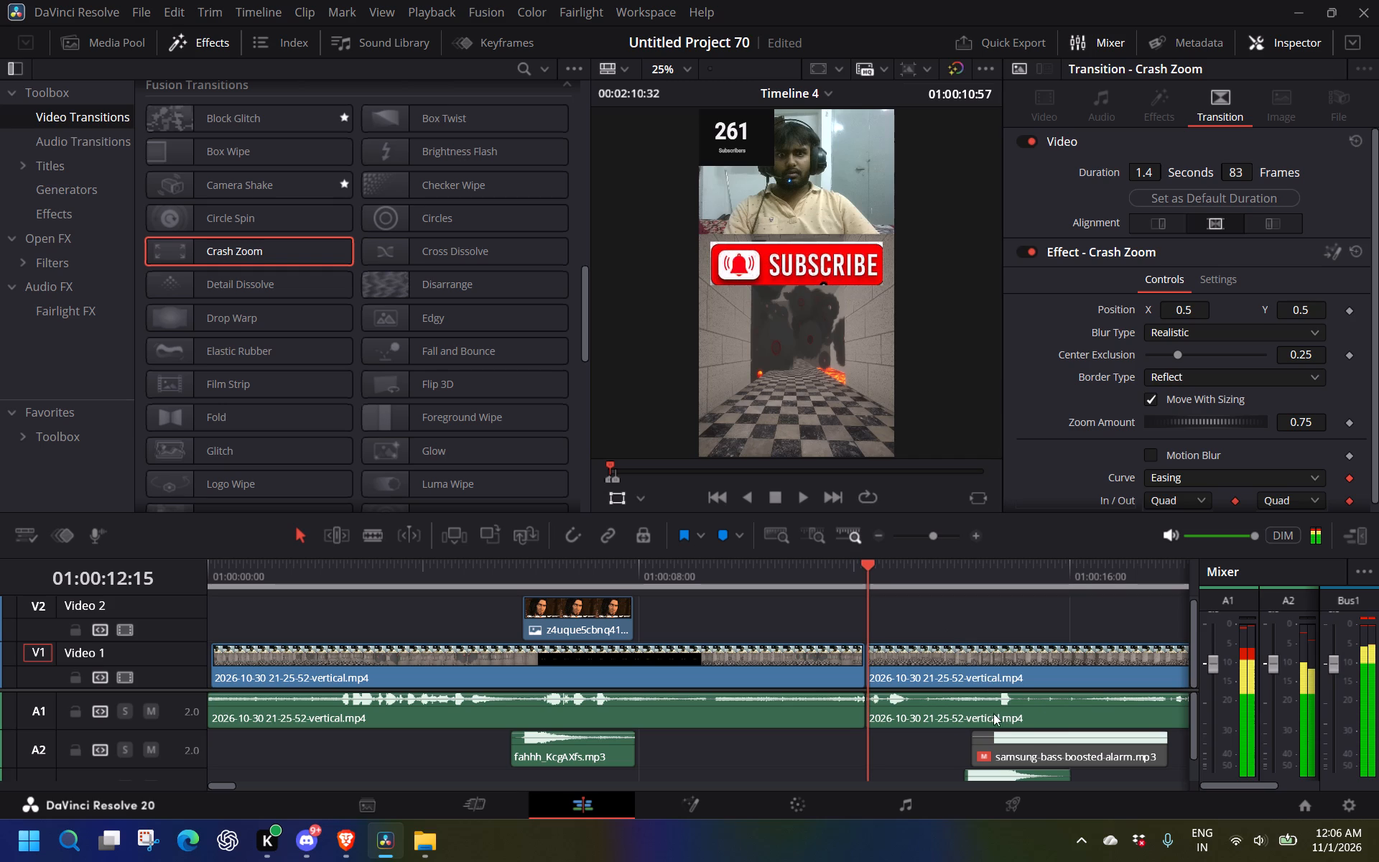
pyautogui.keyDown('ctrl'); pyautogui.keyDown('shift'); pyautogui.hscroll(-1, 993, 713); pyautogui.keyUp('shift'); pyautogui.keyUp('ctrl')
pyautogui.keyDown('ctrl'); pyautogui.keyDown('shift'); pyautogui.moveTo(998, 596); pyautogui.dragTo(1007, 596); pyautogui.keyUp('shift'); pyautogui.keyUp('ctrl')
pyautogui.keyDown('ctrl'); pyautogui.keyDown('shift'); pyautogui.moveTo(958, 579); pyautogui.dragTo(965, 583); pyautogui.keyUp('shift'); pyautogui.keyUp('ctrl')
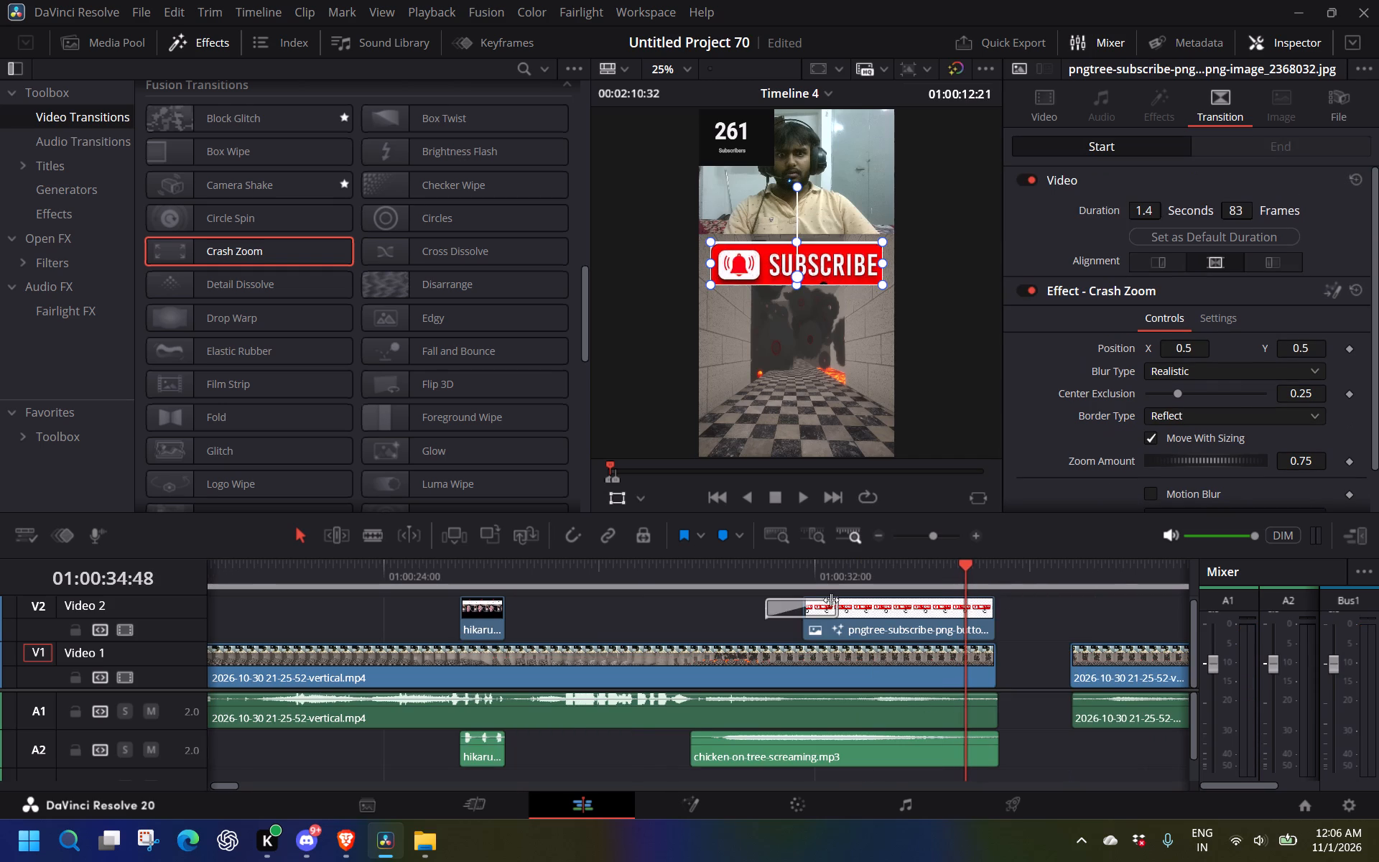
pyautogui.keyDown('ctrl'); pyautogui.keyDown('shift'); pyautogui.moveTo(766, 609); pyautogui.dragTo(786, 613); pyautogui.keyUp('shift'); pyautogui.keyUp('ctrl')
# Play back from about 01:00:31 to review the shortened Crash Zoom transition on the subscribe graphic.
pyautogui.keyDown('ctrl'); pyautogui.keyDown('shift'); pyautogui.click(713, 565); pyautogui.keyUp('shift'); pyautogui.keyUp('ctrl')
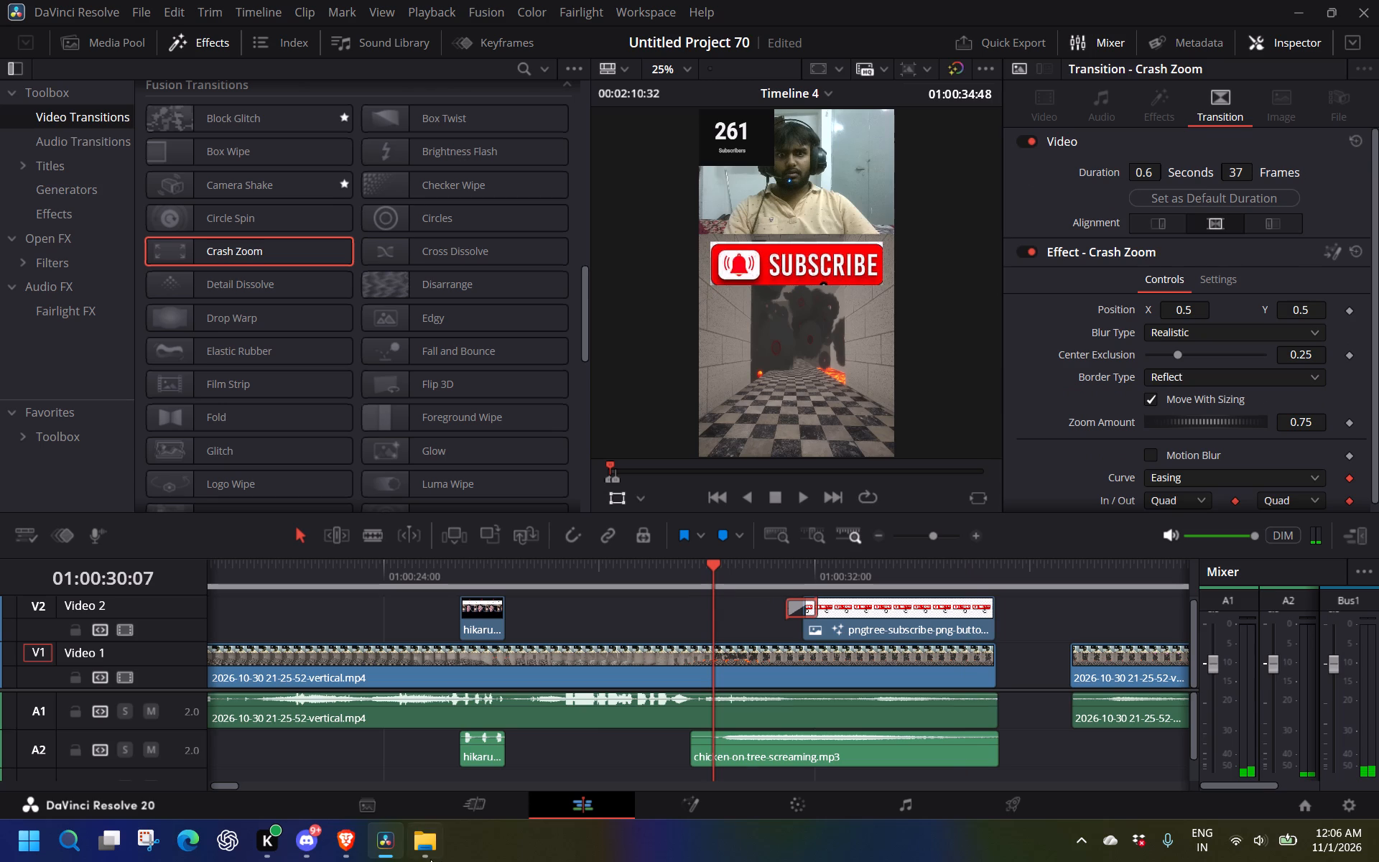
pyautogui.keyDown('ctrl'); pyautogui.keyDown('shift'); pyautogui.click(335, 833); pyautogui.keyUp('shift'); pyautogui.keyUp('ctrl')
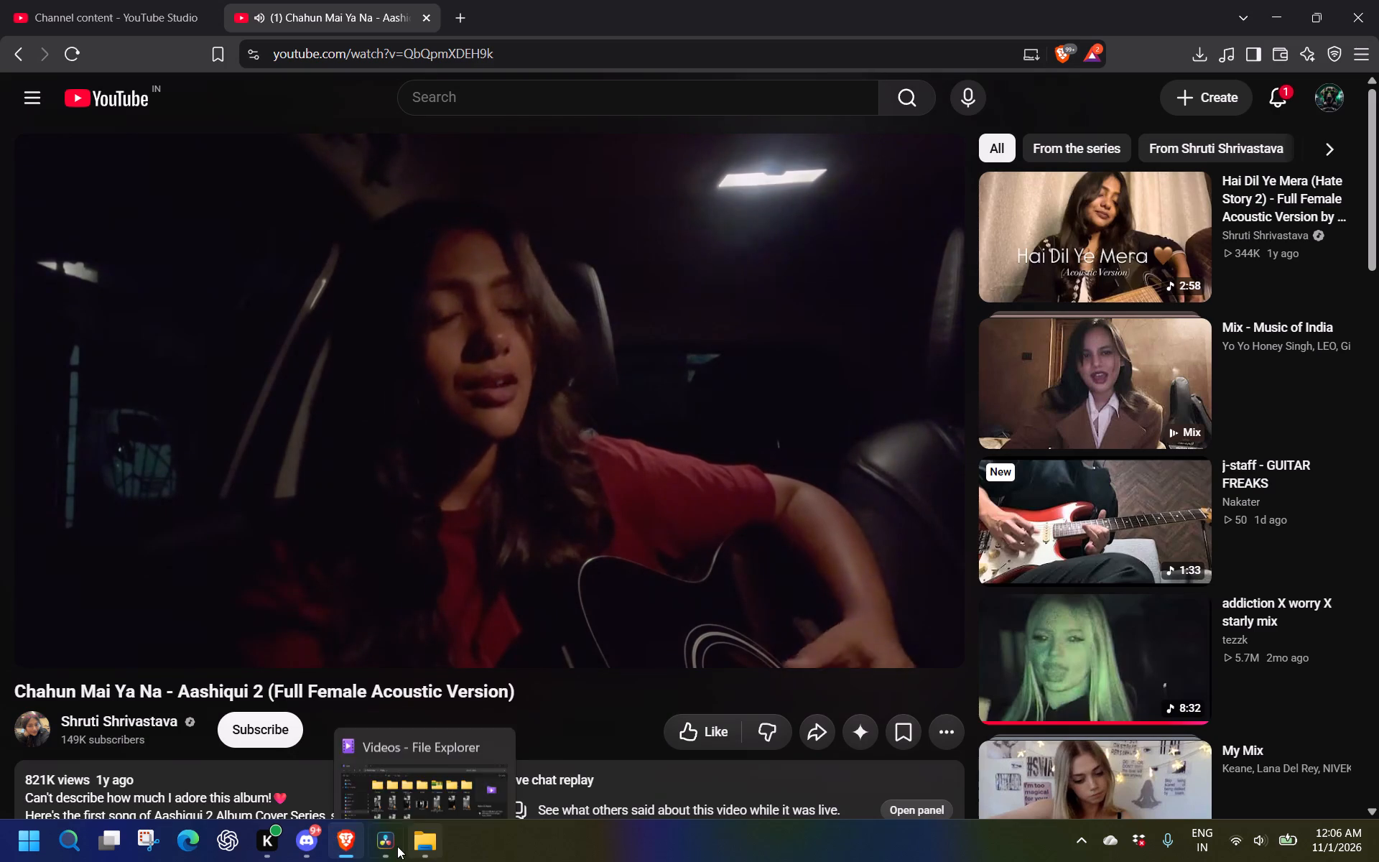
pyautogui.keyDown('ctrl'); pyautogui.keyDown('shift'); pyautogui.click(396, 847); pyautogui.keyUp('shift'); pyautogui.keyUp('ctrl')
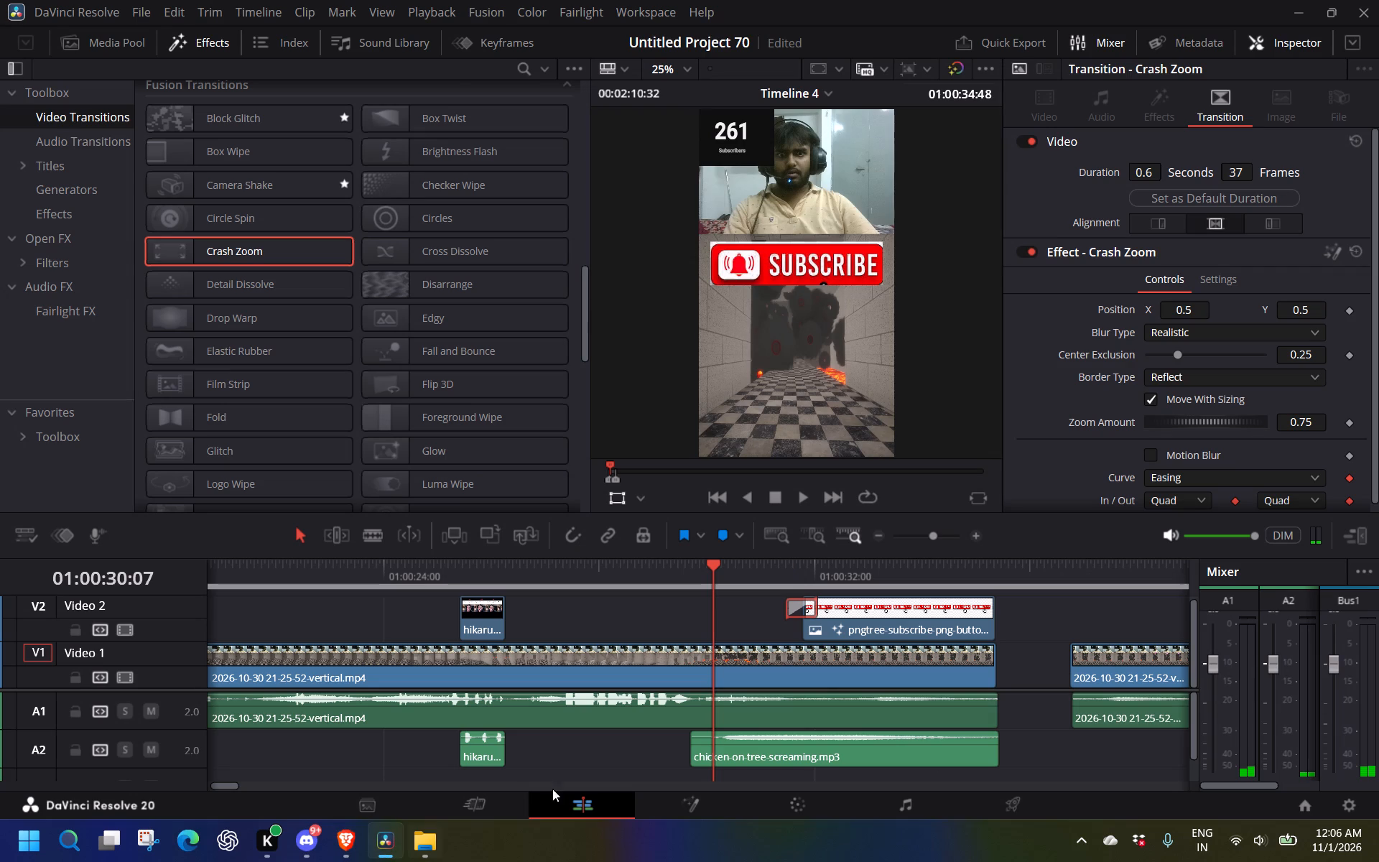
pyautogui.keyDown('ctrl'); pyautogui.keyDown('shift'); pyautogui.click(772, 573); pyautogui.keyUp('shift'); pyautogui.keyUp('ctrl')
pyautogui.hotkey('ctrl', 'shift', 'space')
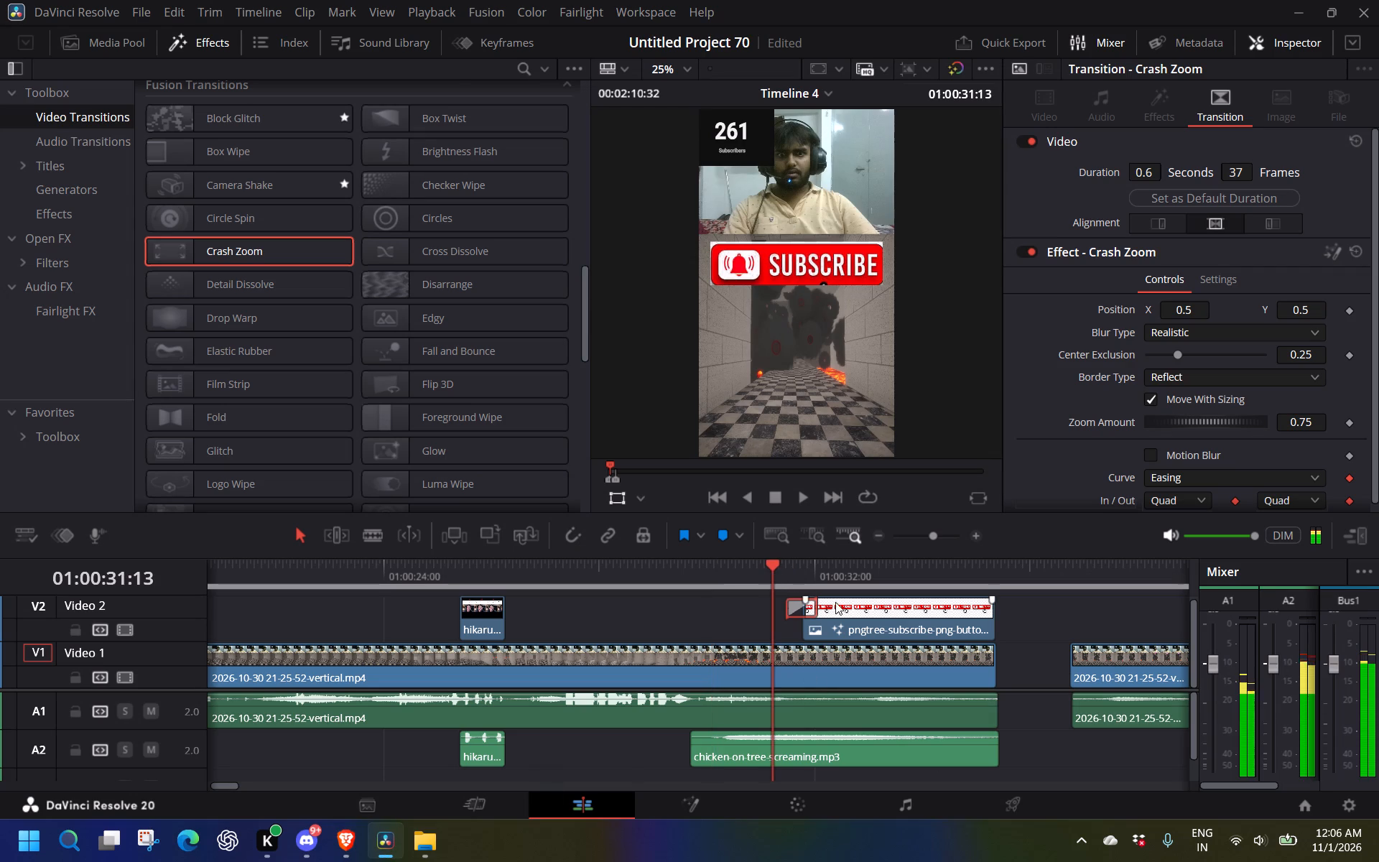
pyautogui.hotkey('ctrl', 'shift', 'space')
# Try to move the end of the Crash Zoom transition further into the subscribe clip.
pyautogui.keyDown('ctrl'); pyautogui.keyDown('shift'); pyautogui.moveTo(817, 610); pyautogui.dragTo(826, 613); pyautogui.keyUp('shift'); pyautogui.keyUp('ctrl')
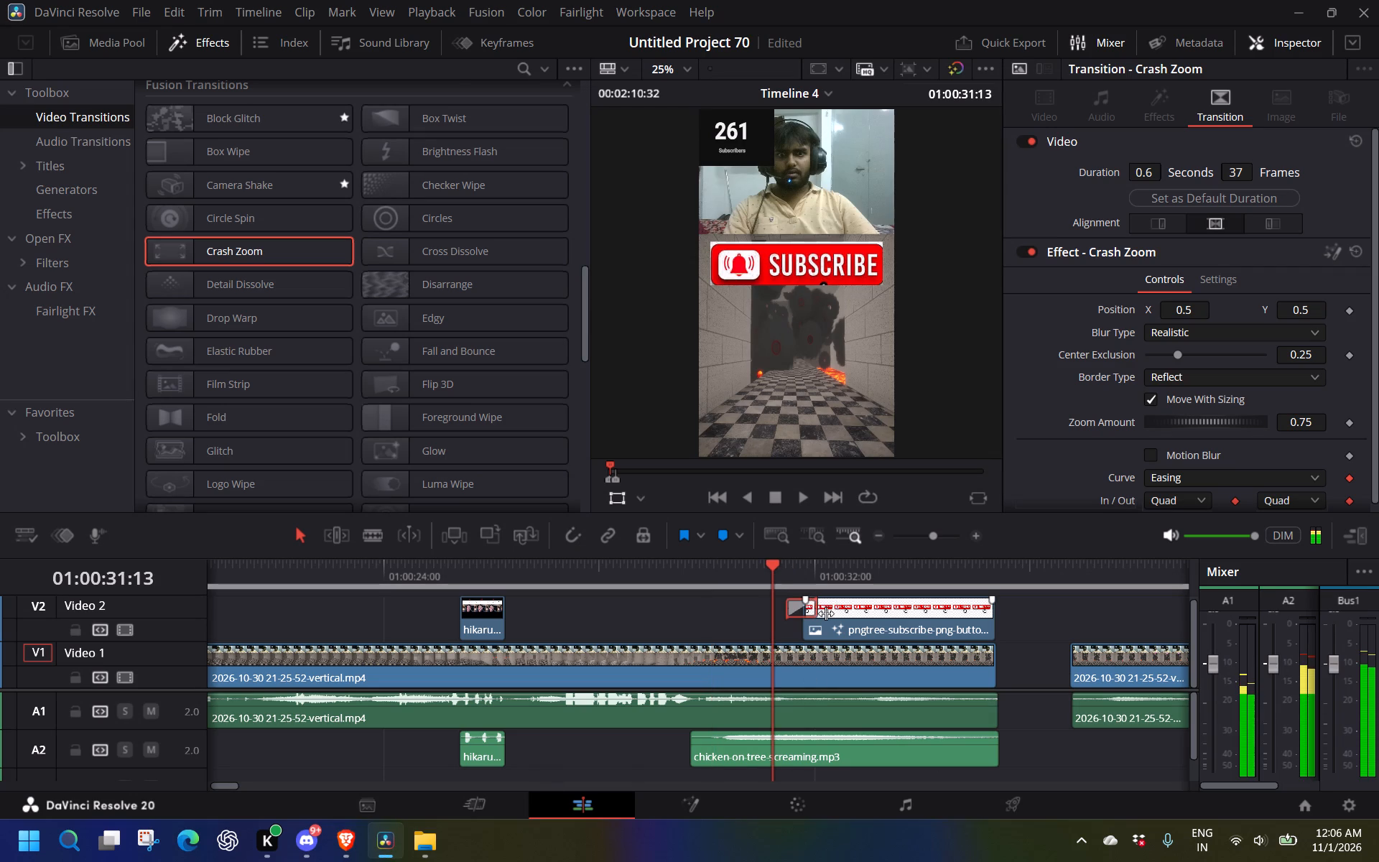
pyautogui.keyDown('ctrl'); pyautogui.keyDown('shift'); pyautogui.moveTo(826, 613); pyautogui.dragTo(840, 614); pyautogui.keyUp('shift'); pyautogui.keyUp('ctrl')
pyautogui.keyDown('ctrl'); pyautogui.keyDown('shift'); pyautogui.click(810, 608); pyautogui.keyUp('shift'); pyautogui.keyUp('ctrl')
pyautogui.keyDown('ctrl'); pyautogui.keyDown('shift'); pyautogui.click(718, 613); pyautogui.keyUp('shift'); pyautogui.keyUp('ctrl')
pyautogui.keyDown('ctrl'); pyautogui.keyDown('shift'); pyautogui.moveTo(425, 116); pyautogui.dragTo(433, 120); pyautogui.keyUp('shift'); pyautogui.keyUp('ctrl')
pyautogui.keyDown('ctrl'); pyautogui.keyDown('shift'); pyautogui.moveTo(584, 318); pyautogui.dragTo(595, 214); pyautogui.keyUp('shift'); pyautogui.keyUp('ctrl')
# Close DaVinci Resolve, refresh the desktop, relaunch the editor, and open Untitled Project 70.
pyautogui.keyDown('ctrl'); pyautogui.keyDown('shift'); pyautogui.click(1378, 0); pyautogui.keyUp('shift'); pyautogui.keyUp('ctrl')
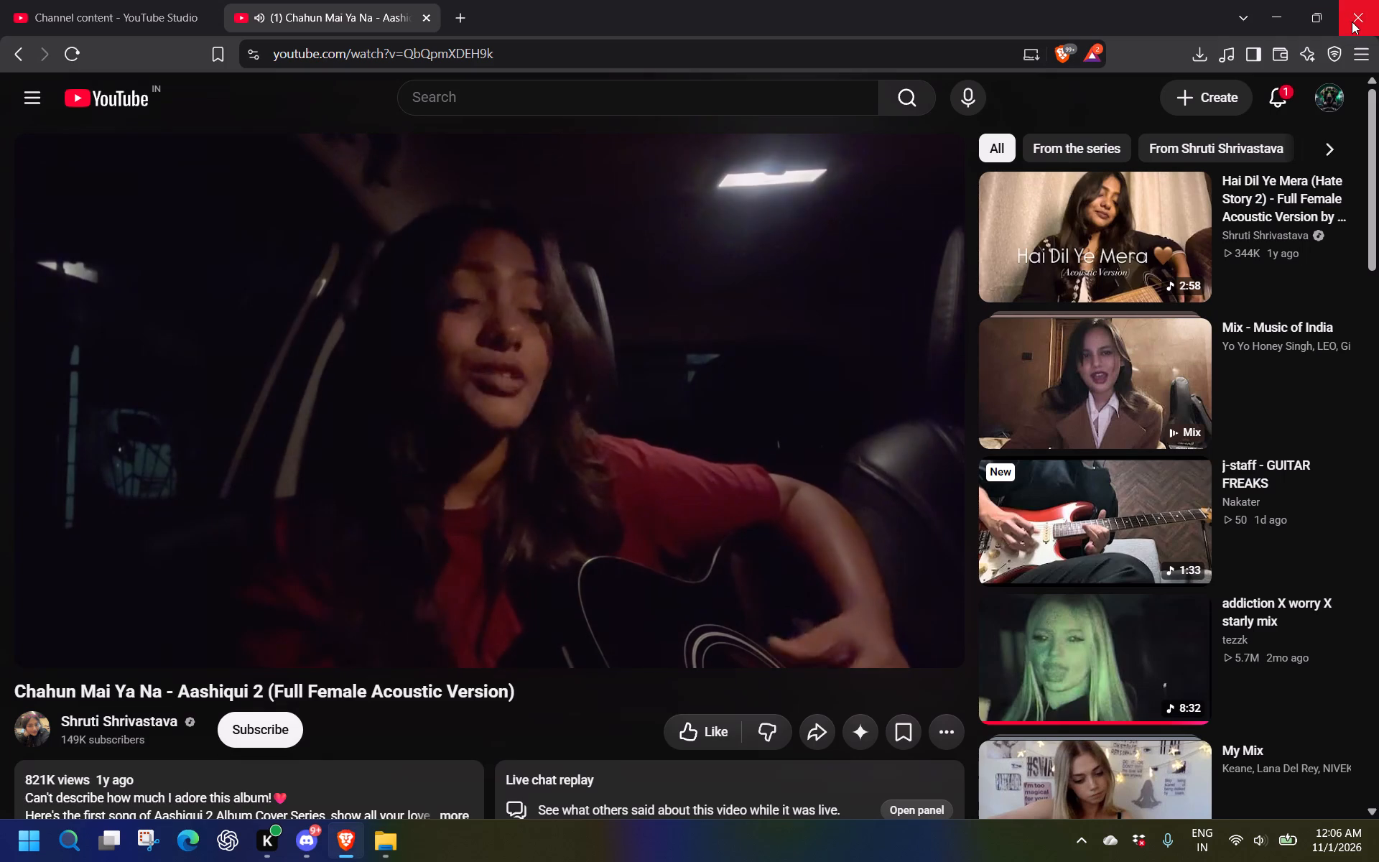
pyautogui.keyDown('ctrl'); pyautogui.keyDown('shift'); pyautogui.doubleClick(572, 604); pyautogui.keyUp('shift'); pyautogui.keyUp('ctrl')
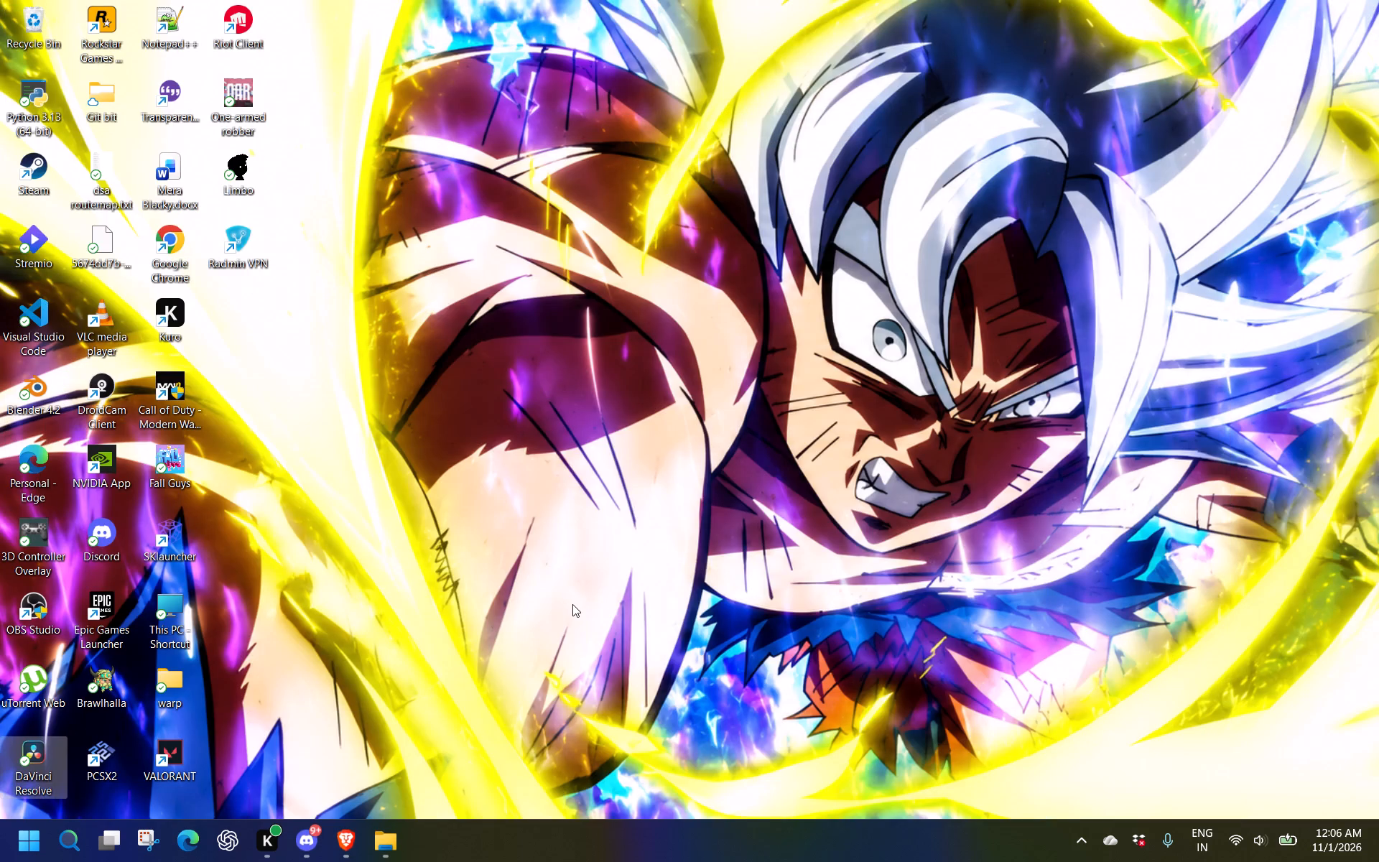
pyautogui.keyDown('ctrl'); pyautogui.keyDown('shift'); pyautogui.rightClick(572, 604); pyautogui.keyUp('shift'); pyautogui.keyUp('ctrl')
pyautogui.keyDown('ctrl'); pyautogui.keyDown('shift'); pyautogui.click(656, 362); pyautogui.keyUp('shift'); pyautogui.keyUp('ctrl')
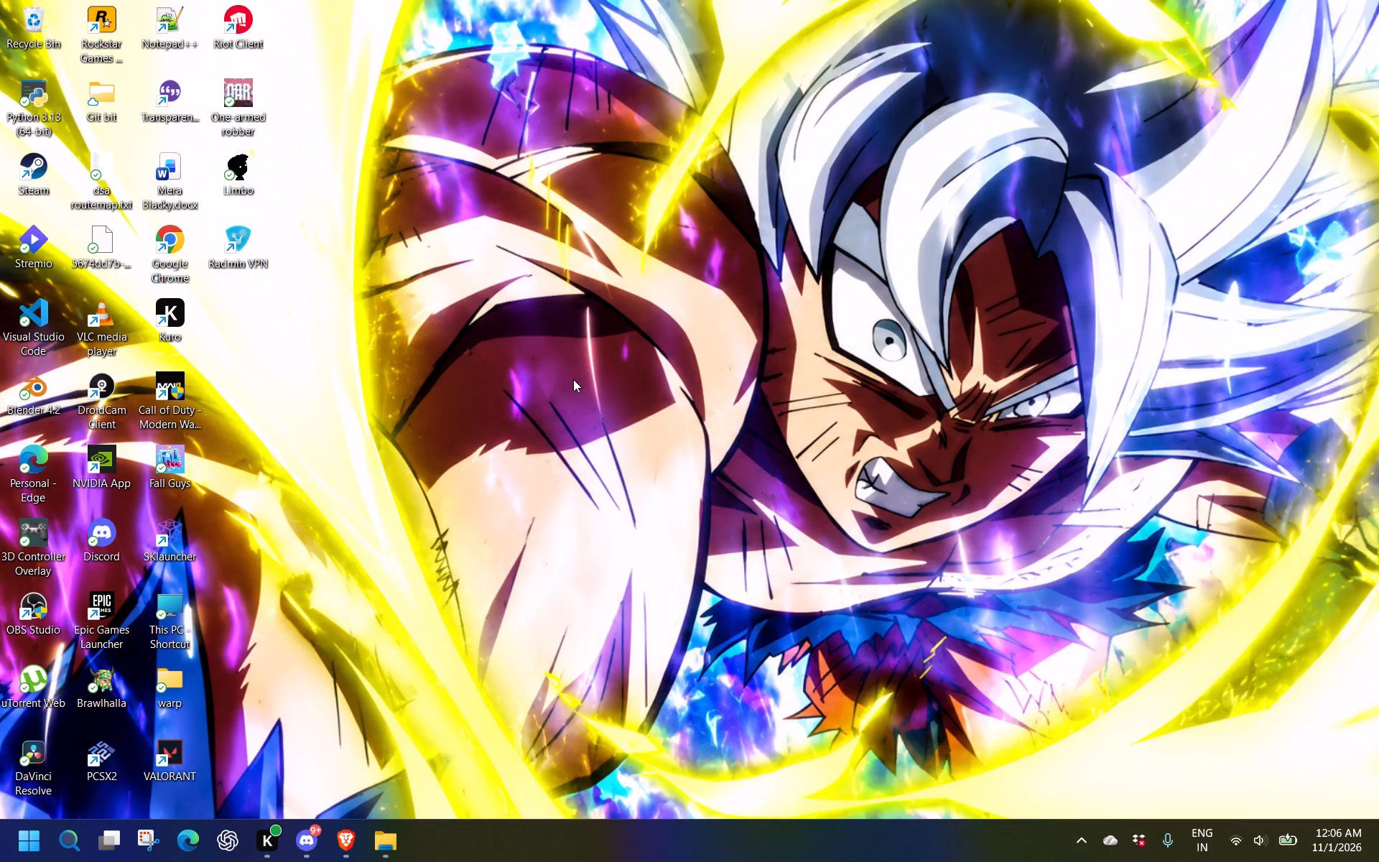
pyautogui.keyDown('ctrl'); pyautogui.keyDown('shift'); pyautogui.rightClick(519, 406); pyautogui.keyUp('shift'); pyautogui.keyUp('ctrl')
pyautogui.keyDown('ctrl'); pyautogui.keyDown('shift'); pyautogui.click(567, 471); pyautogui.keyUp('shift'); pyautogui.keyUp('ctrl')
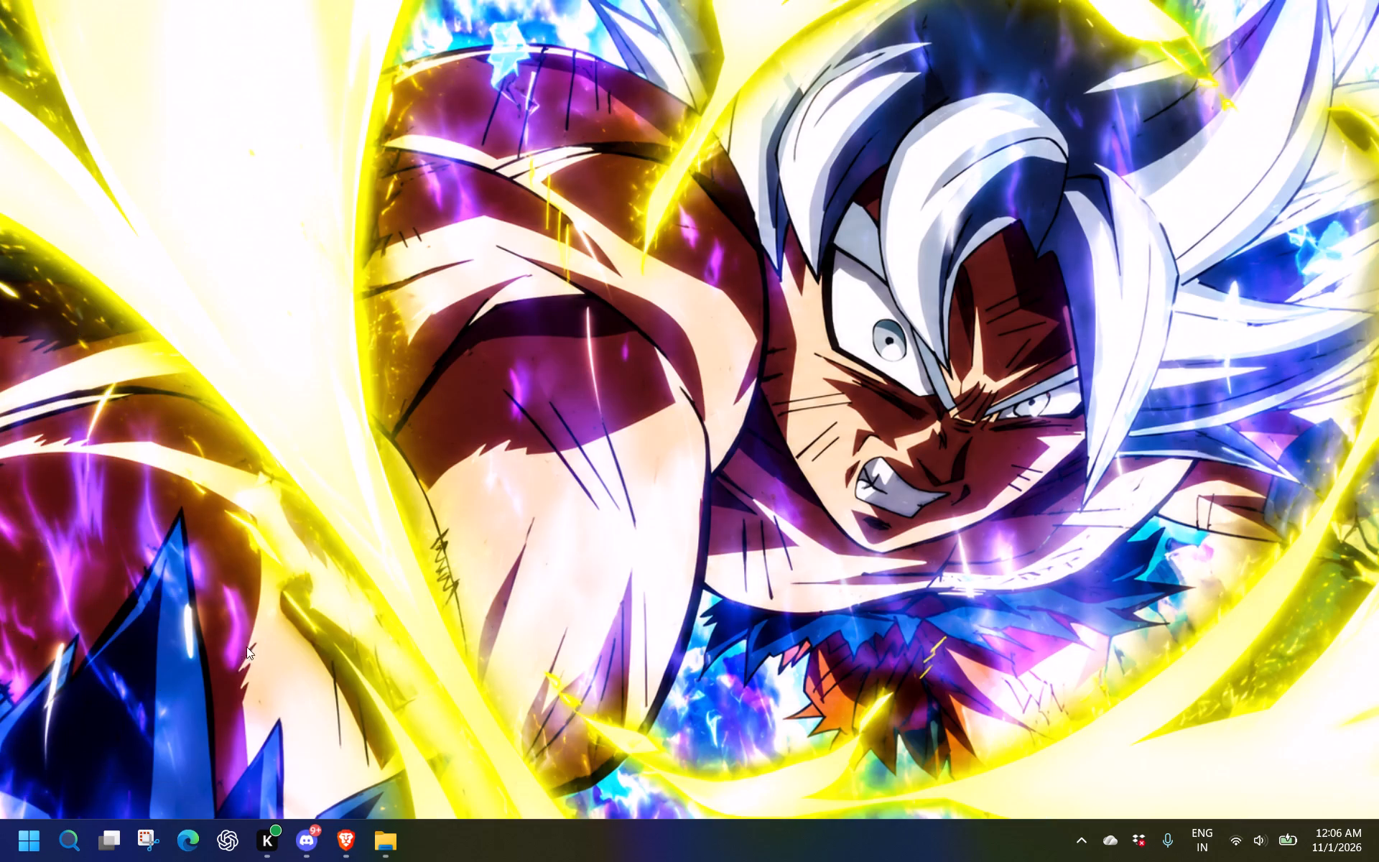
pyautogui.keyDown('ctrl'); pyautogui.keyDown('shift'); pyautogui.doubleClick(45, 754); pyautogui.keyUp('shift'); pyautogui.keyUp('ctrl')
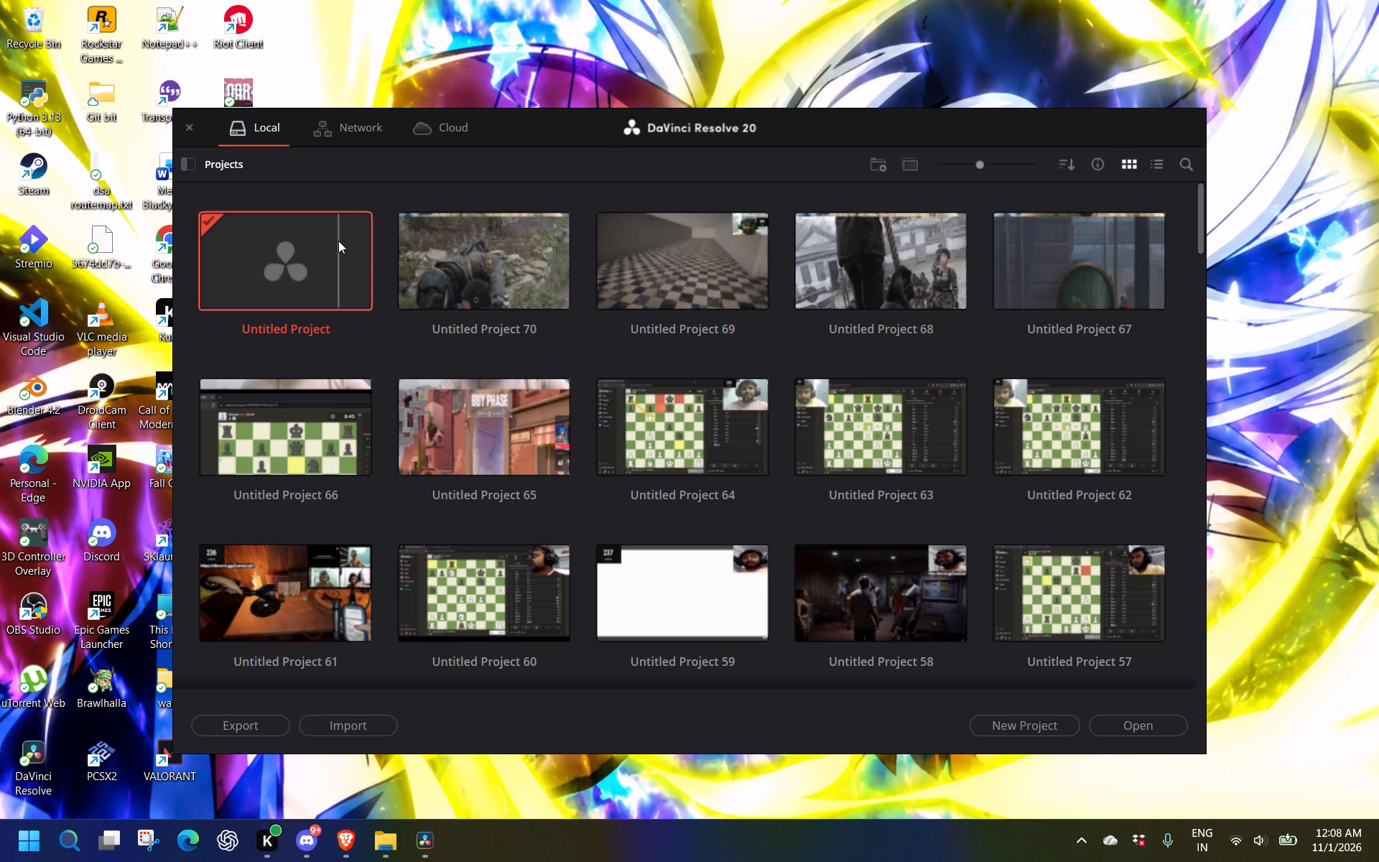
pyautogui.keyDown('ctrl'); pyautogui.keyDown('shift'); pyautogui.doubleClick(428, 271); pyautogui.keyUp('shift'); pyautogui.keyUp('ctrl')
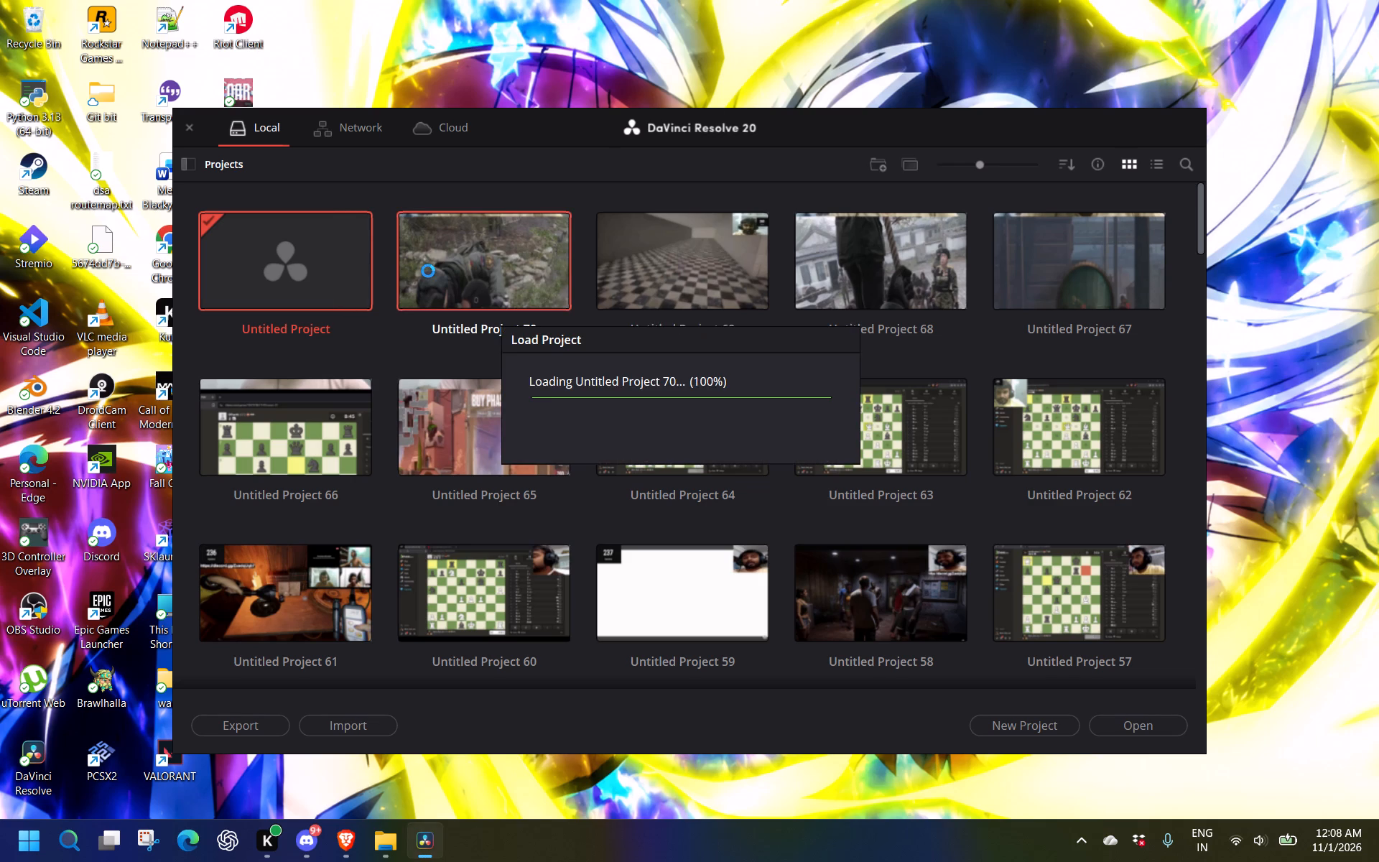
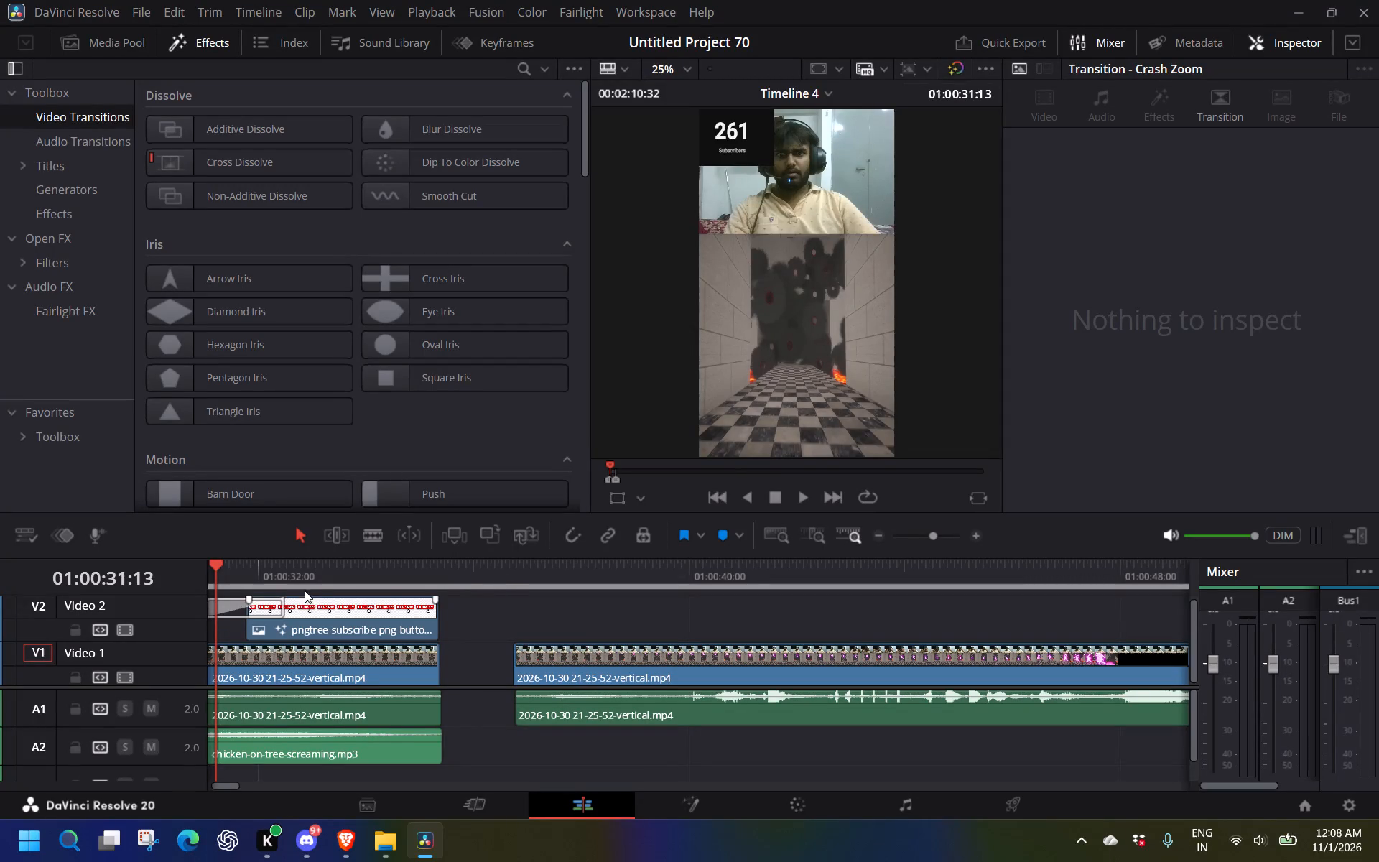
# Play from the timeline start, and move the z4uque5cbnq41.jpg image and fahhh_KcgAXfs.mp3 sound later, to around 01:00:07.
pyautogui.keyDown('ctrl'); pyautogui.keyDown('shift'); pyautogui.moveTo(224, 557); pyautogui.dragTo(218, 560); pyautogui.keyUp('shift'); pyautogui.keyUp('ctrl')
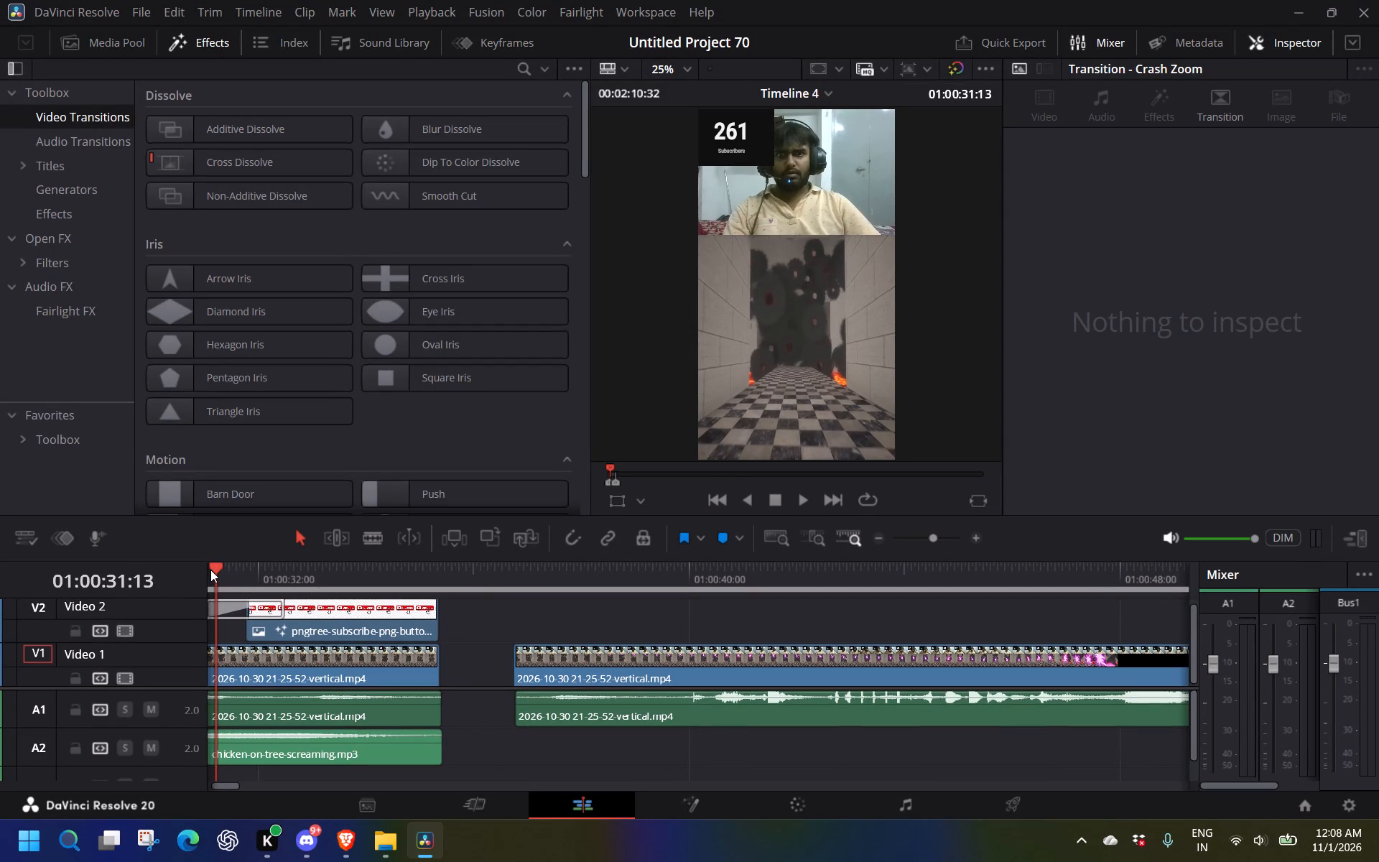
pyautogui.keyDown('ctrl'); pyautogui.keyDown('shift'); pyautogui.moveTo(210, 570); pyautogui.dragTo(135, 586); pyautogui.keyUp('shift'); pyautogui.keyUp('ctrl')
pyautogui.press('space')
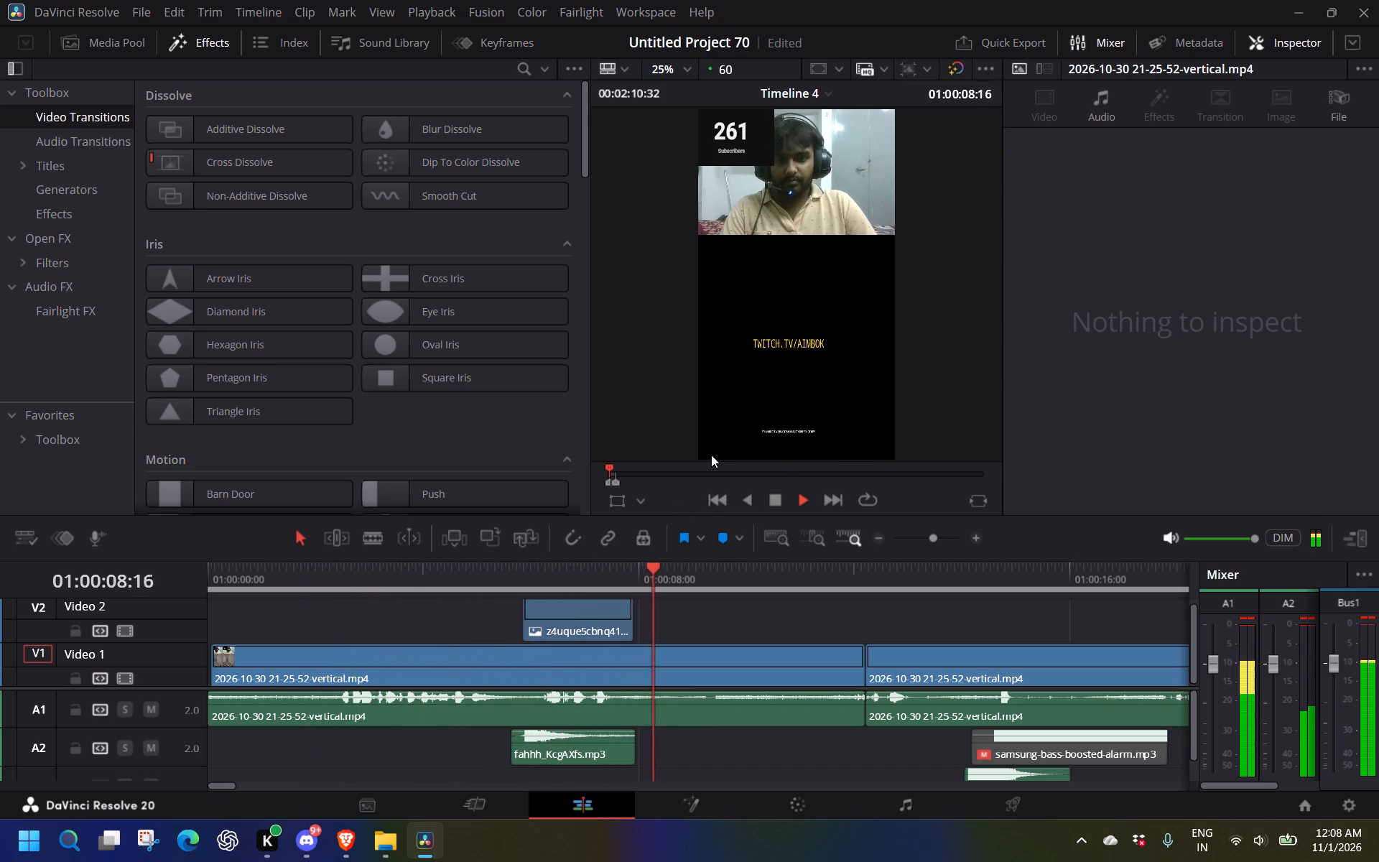
pyautogui.press('space')
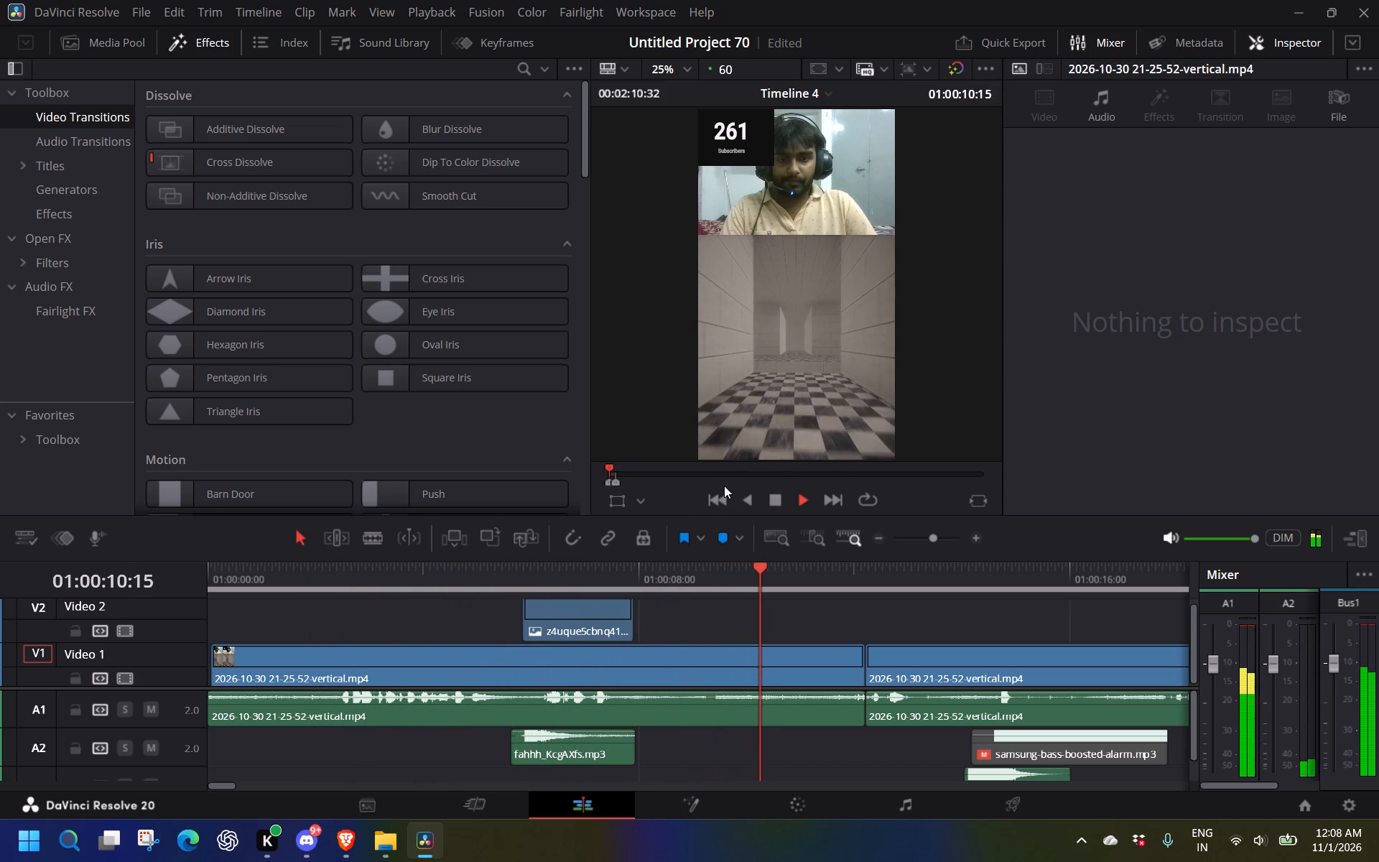
pyautogui.keyDown('ctrl'); pyautogui.keyDown('shift'); pyautogui.moveTo(586, 621); pyautogui.dragTo(661, 626); pyautogui.keyUp('shift'); pyautogui.keyUp('ctrl')
pyautogui.keyDown('ctrl'); pyautogui.keyDown('shift'); pyautogui.moveTo(570, 751); pyautogui.dragTo(650, 753); pyautogui.keyUp('shift'); pyautogui.keyUp('ctrl')
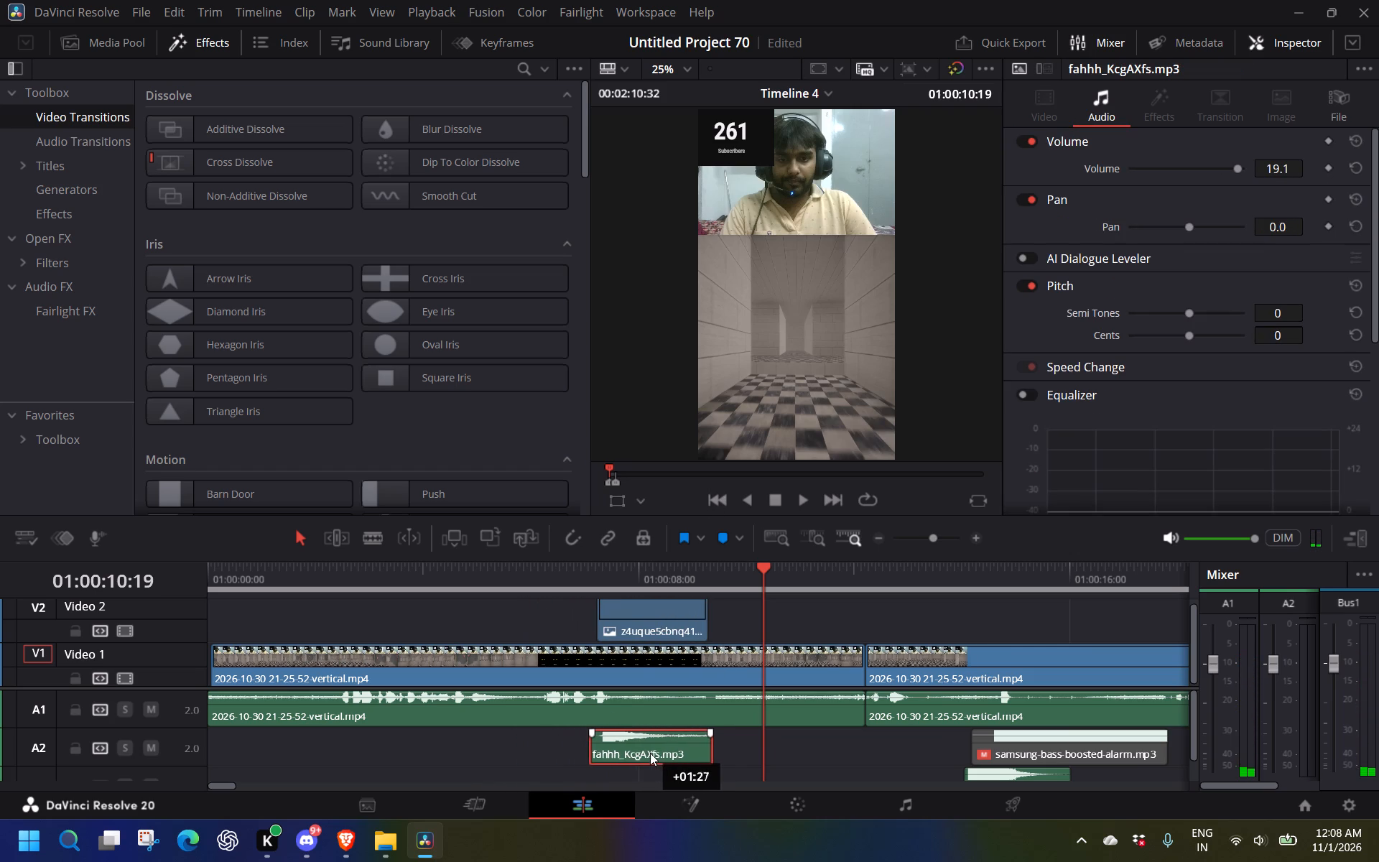
pyautogui.keyDown('ctrl'); pyautogui.keyDown('shift'); pyautogui.moveTo(650, 753); pyautogui.dragTo(647, 750); pyautogui.keyUp('shift'); pyautogui.keyUp('ctrl')
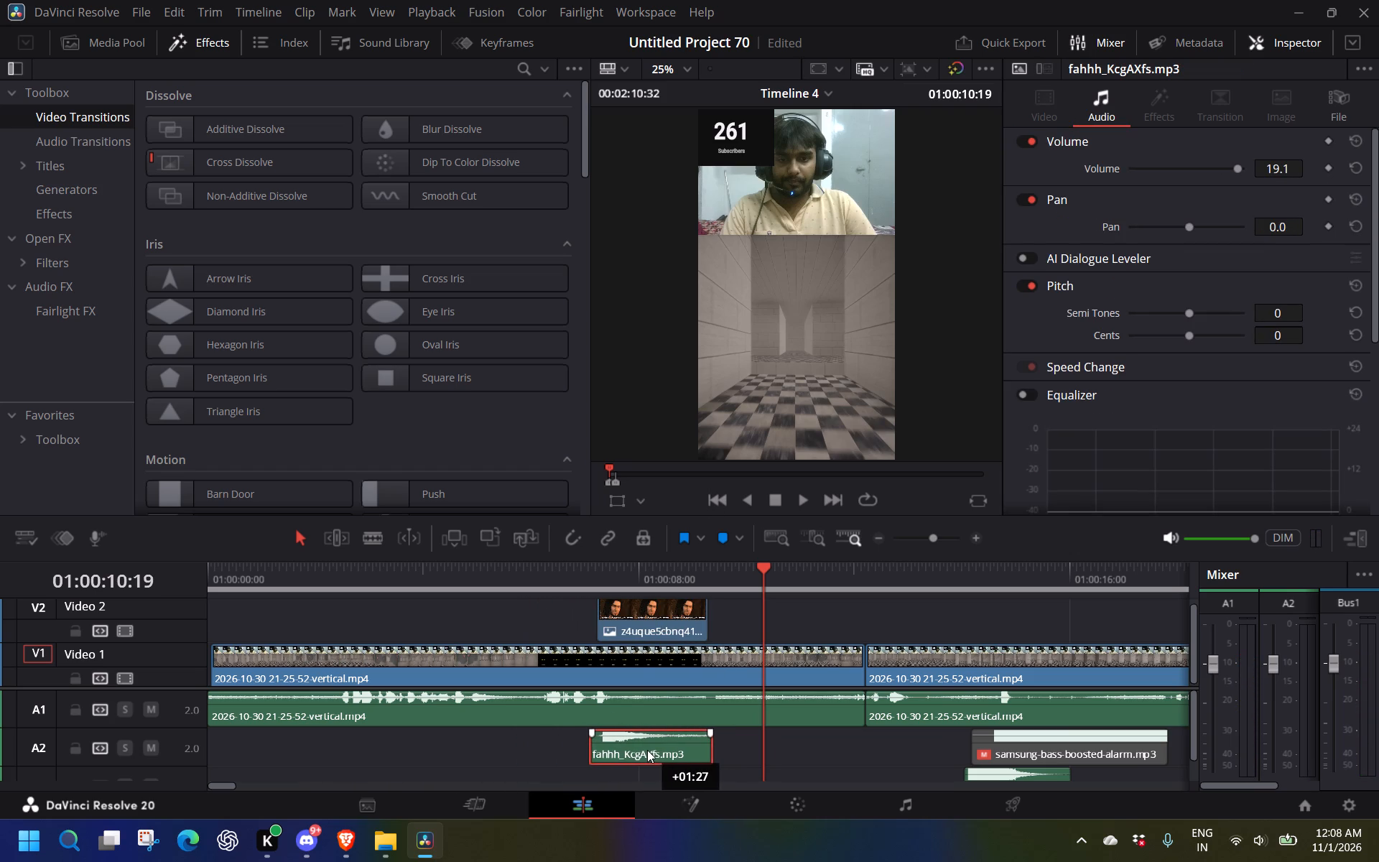
pyautogui.keyDown('ctrl'); pyautogui.keyDown('shift'); pyautogui.moveTo(647, 750); pyautogui.dragTo(626, 748); pyautogui.keyUp('shift'); pyautogui.keyUp('ctrl')
# Check the new timing in playback and shift the z4uque5cbnq41.jpg image slightly earlier on Video 2, over the fahhh_KcgAXfs.mp3 sound.
pyautogui.keyDown('ctrl'); pyautogui.keyDown('shift'); pyautogui.click(506, 567); pyautogui.keyUp('shift'); pyautogui.keyUp('ctrl')
pyautogui.press('space')
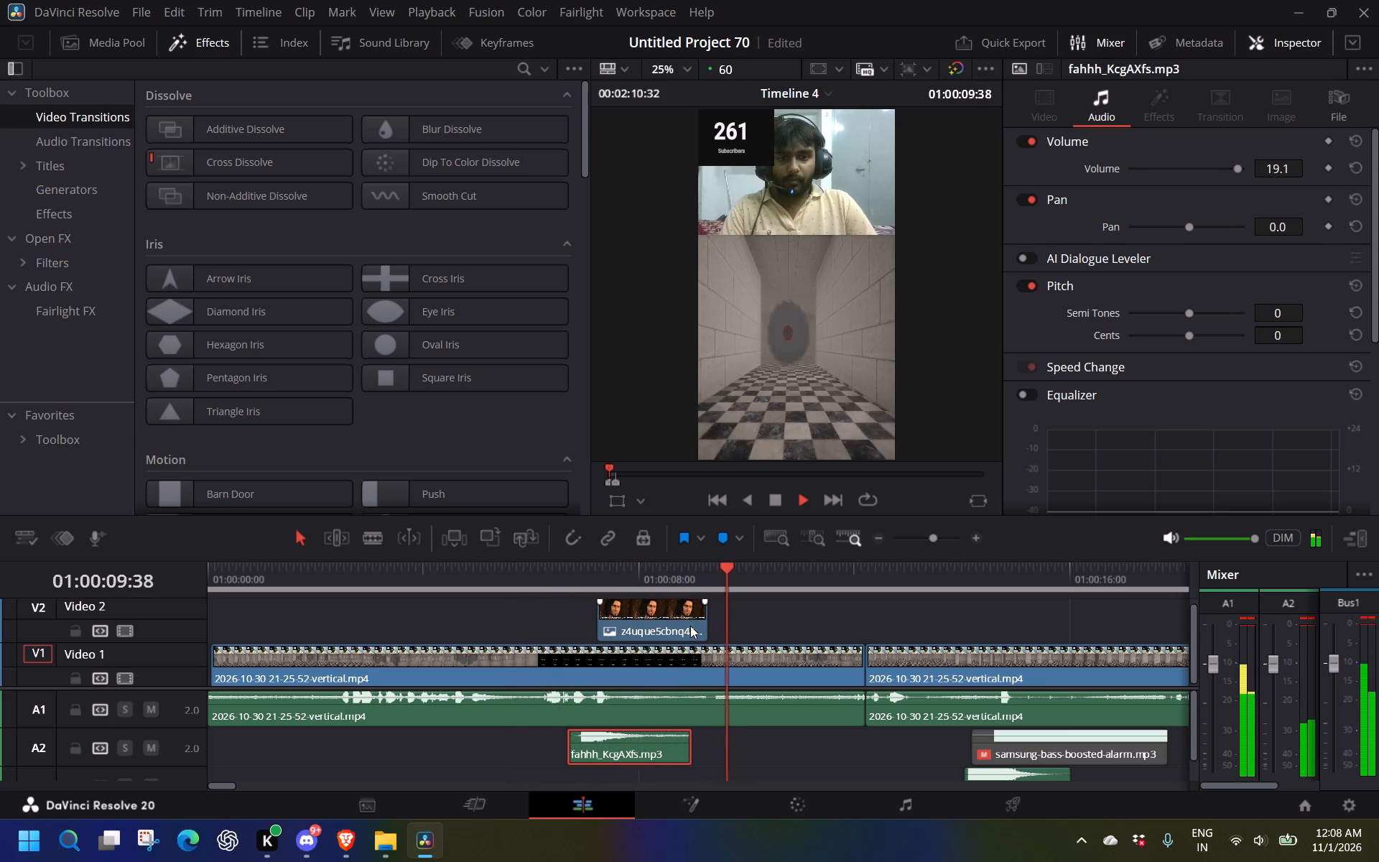
pyautogui.press('space')
pyautogui.keyDown('ctrl'); pyautogui.keyDown('shift'); pyautogui.moveTo(670, 618); pyautogui.dragTo(668, 618); pyautogui.keyUp('shift'); pyautogui.keyUp('ctrl')
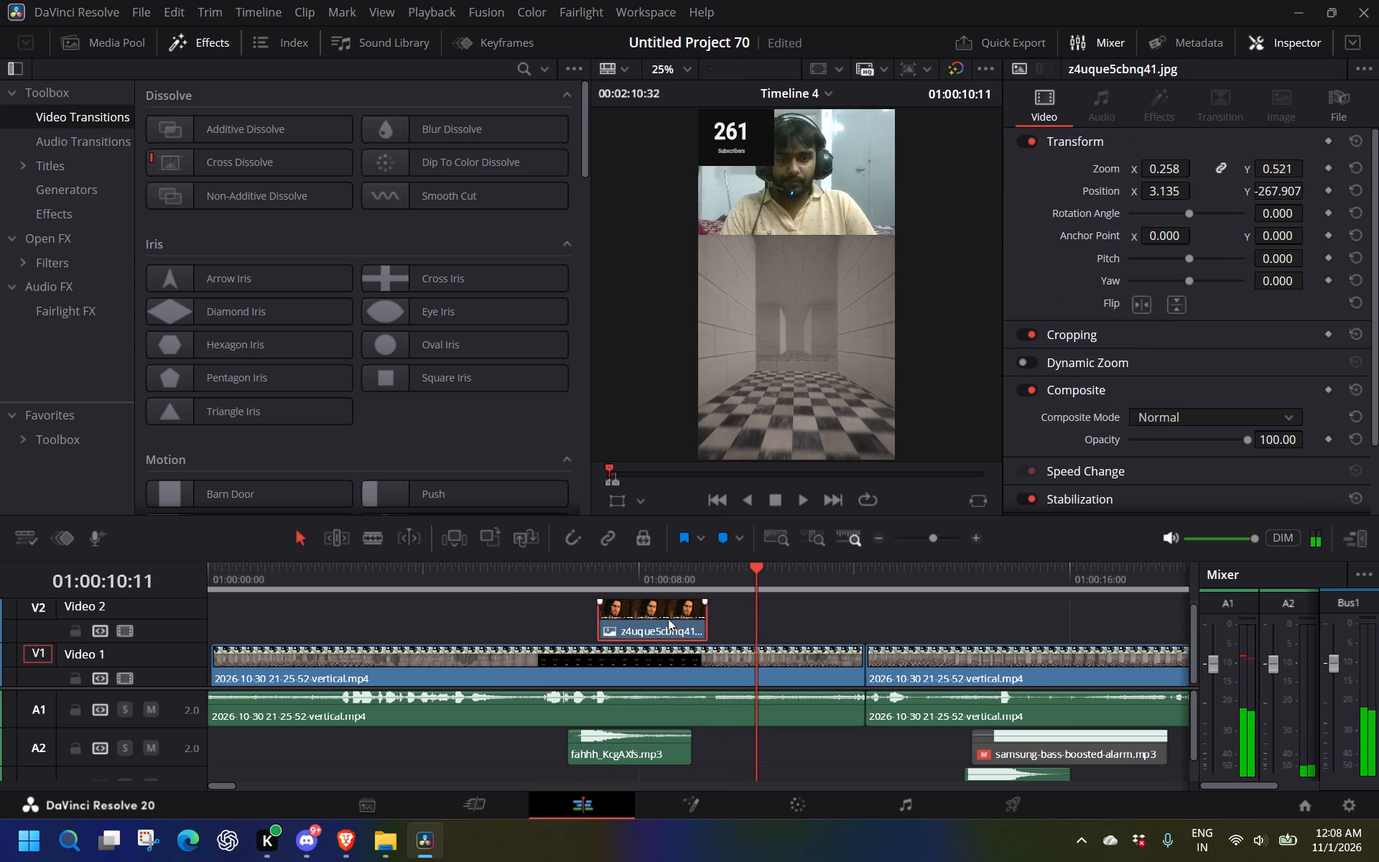
pyautogui.keyDown('ctrl'); pyautogui.keyDown('shift'); pyautogui.moveTo(668, 618); pyautogui.dragTo(651, 617); pyautogui.keyUp('shift'); pyautogui.keyUp('ctrl')
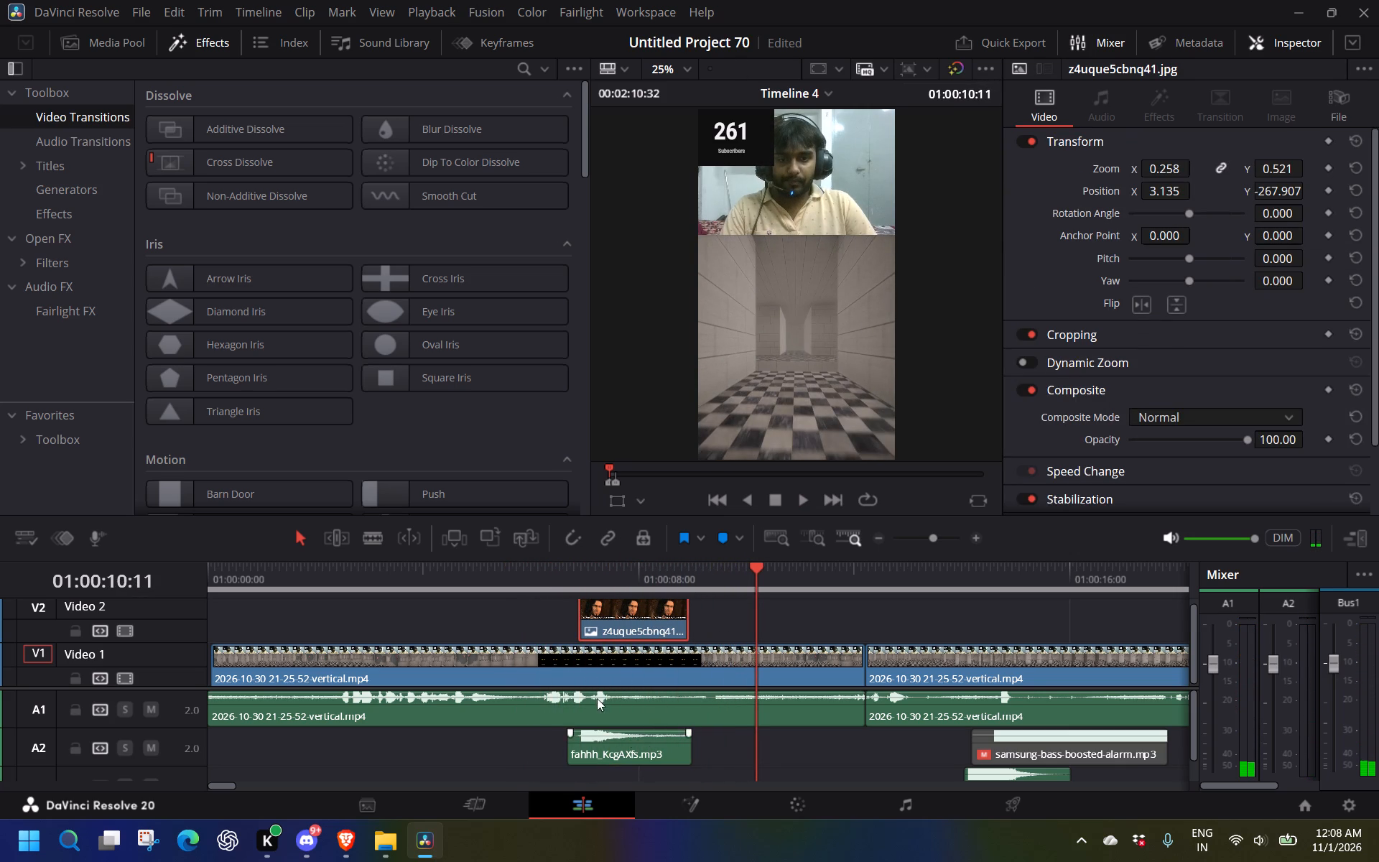
# Play back from about 01:00:06 past the end of the subscribe graphic to review the edited section.
pyautogui.keyDown('ctrl'); pyautogui.keyDown('shift'); pyautogui.click(514, 568); pyautogui.keyUp('shift'); pyautogui.keyUp('ctrl')
pyautogui.press('space')
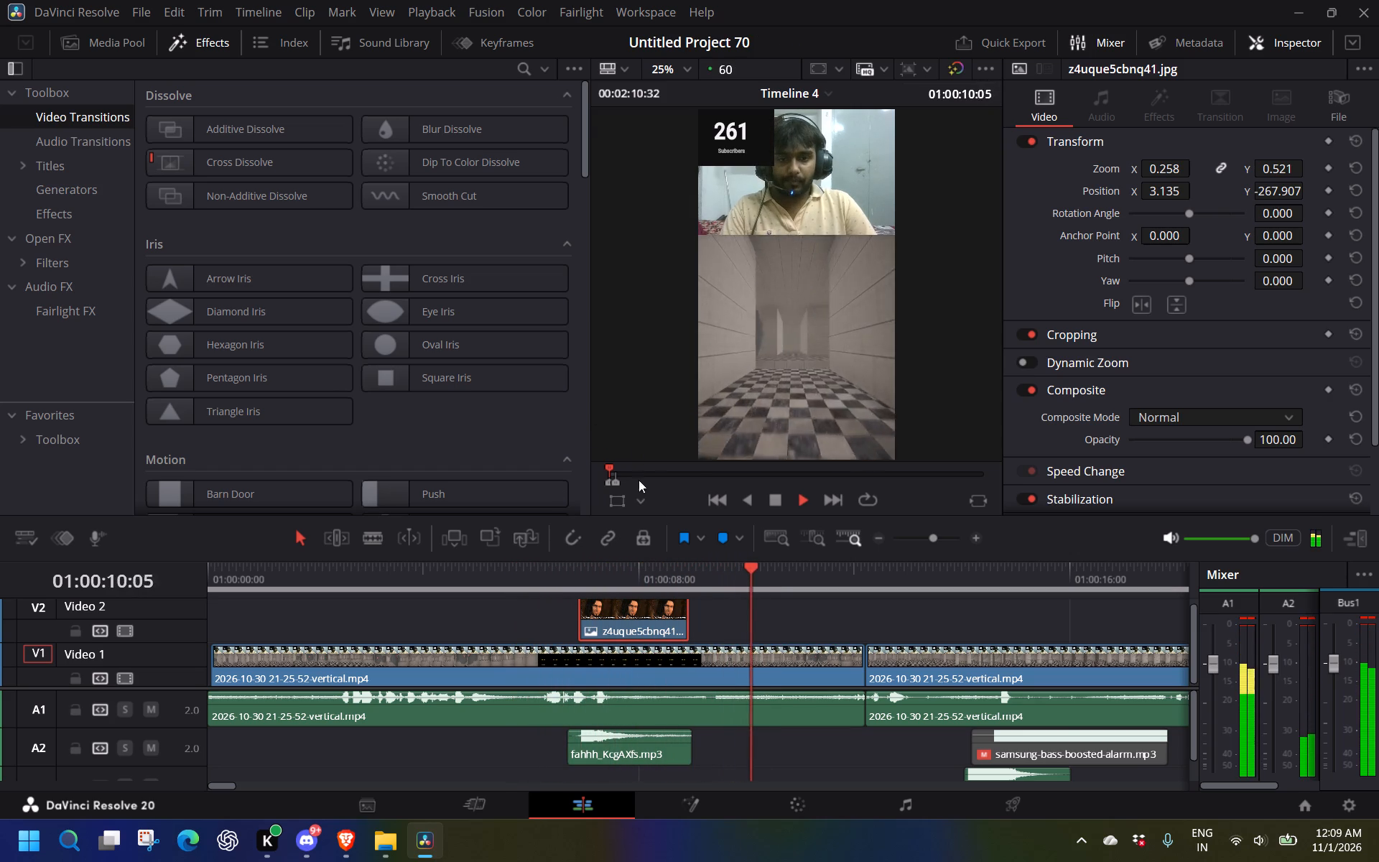
pyautogui.keyDown('ctrl'); pyautogui.keyDown('shift'); pyautogui.click(527, 568); pyautogui.keyUp('shift'); pyautogui.keyUp('ctrl')
pyautogui.press('space')
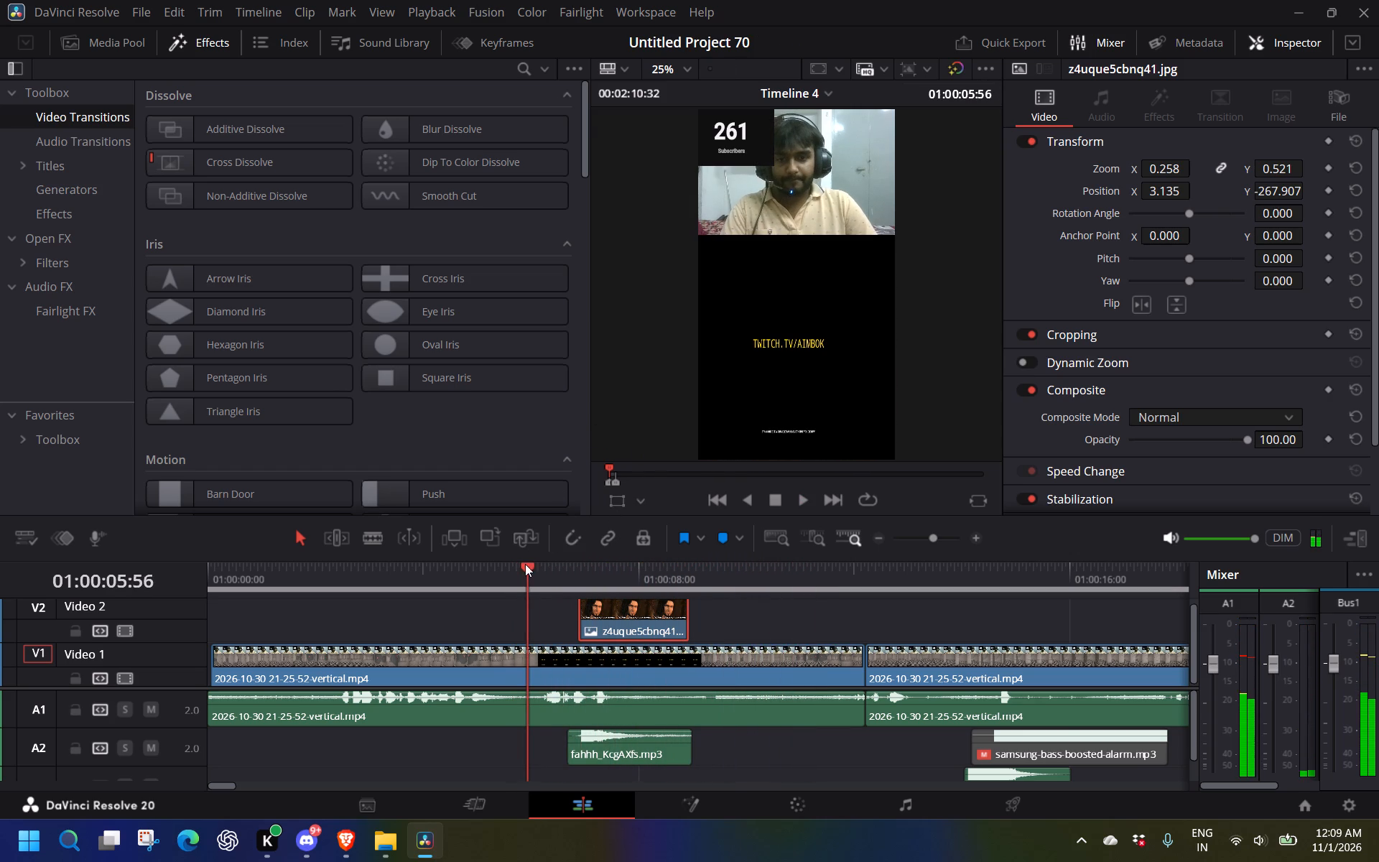
pyautogui.press('space')
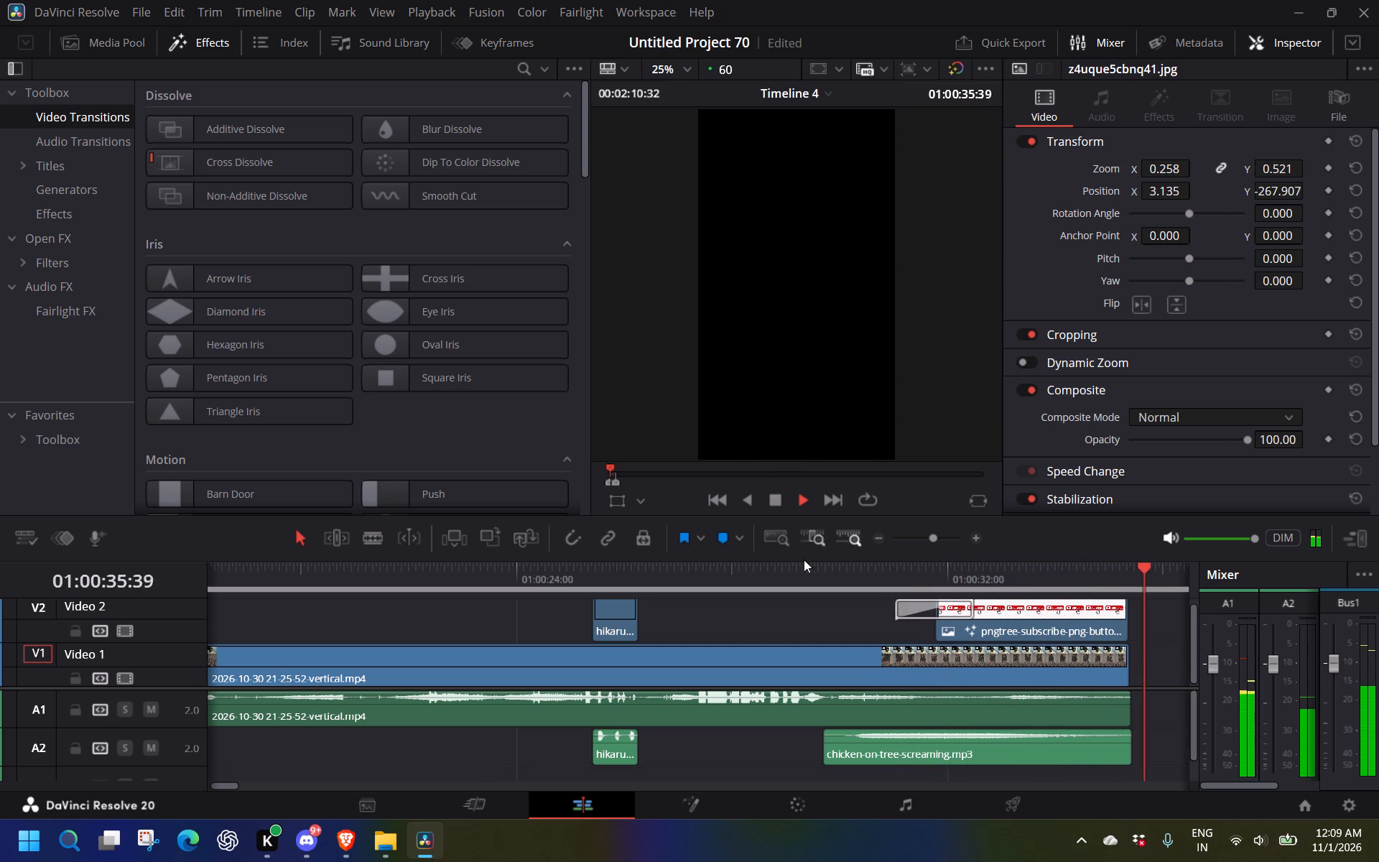
pyautogui.press('space')
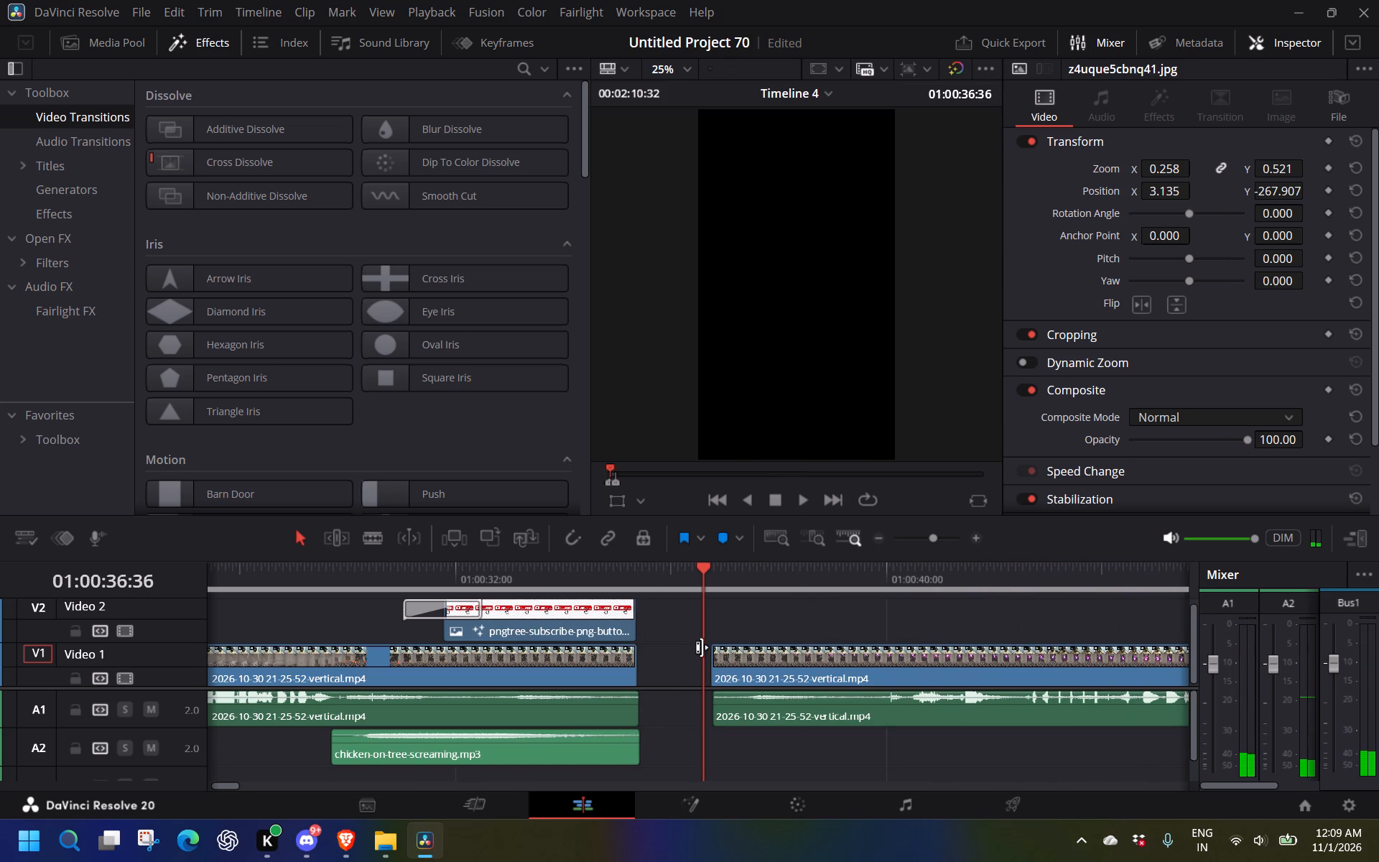
# Open the Deliver page for Timeline 4.
pyautogui.keyDown('ctrl'); pyautogui.keyDown('shift'); pyautogui.click(978, 802); pyautogui.keyUp('shift'); pyautogui.keyUp('ctrl')
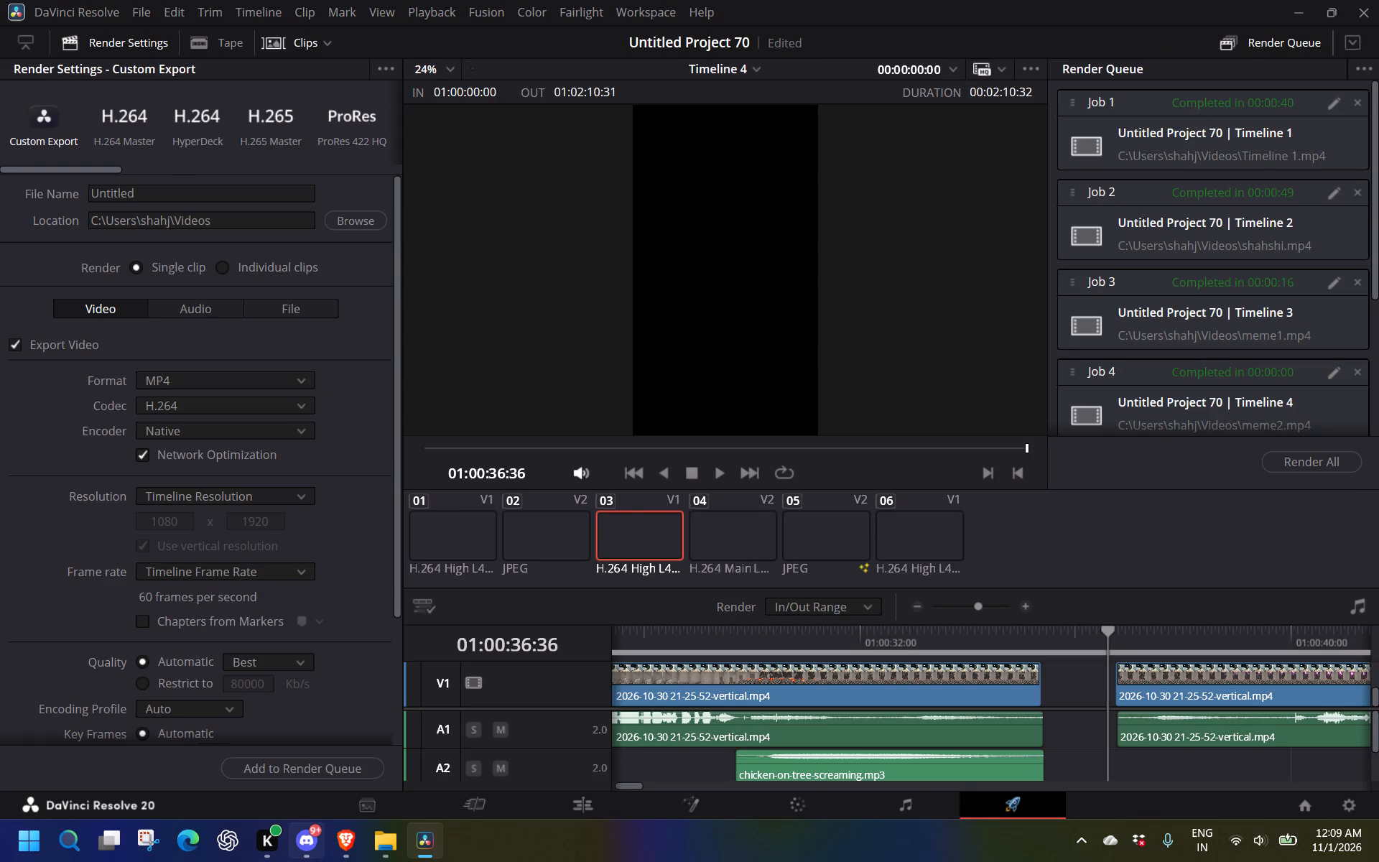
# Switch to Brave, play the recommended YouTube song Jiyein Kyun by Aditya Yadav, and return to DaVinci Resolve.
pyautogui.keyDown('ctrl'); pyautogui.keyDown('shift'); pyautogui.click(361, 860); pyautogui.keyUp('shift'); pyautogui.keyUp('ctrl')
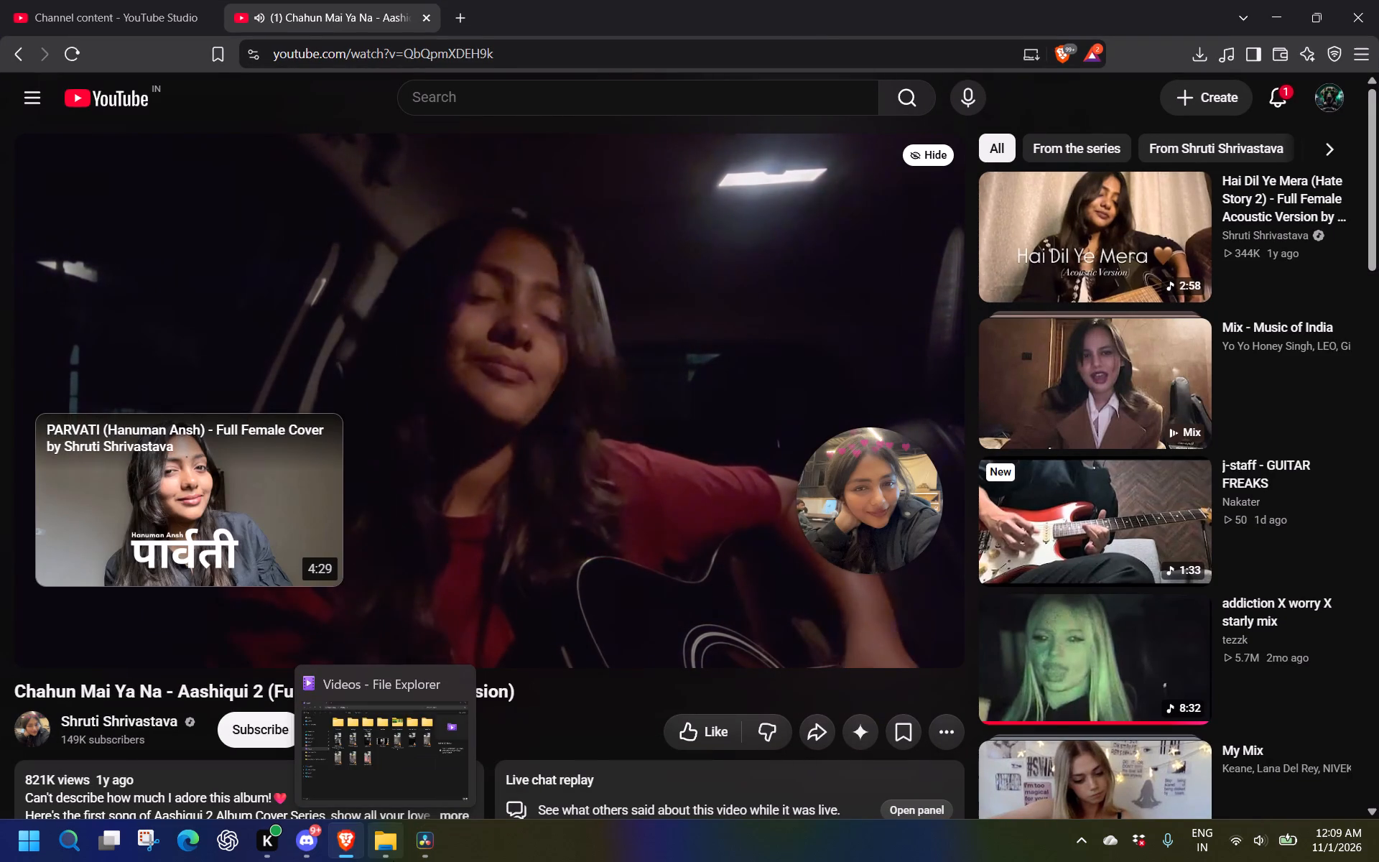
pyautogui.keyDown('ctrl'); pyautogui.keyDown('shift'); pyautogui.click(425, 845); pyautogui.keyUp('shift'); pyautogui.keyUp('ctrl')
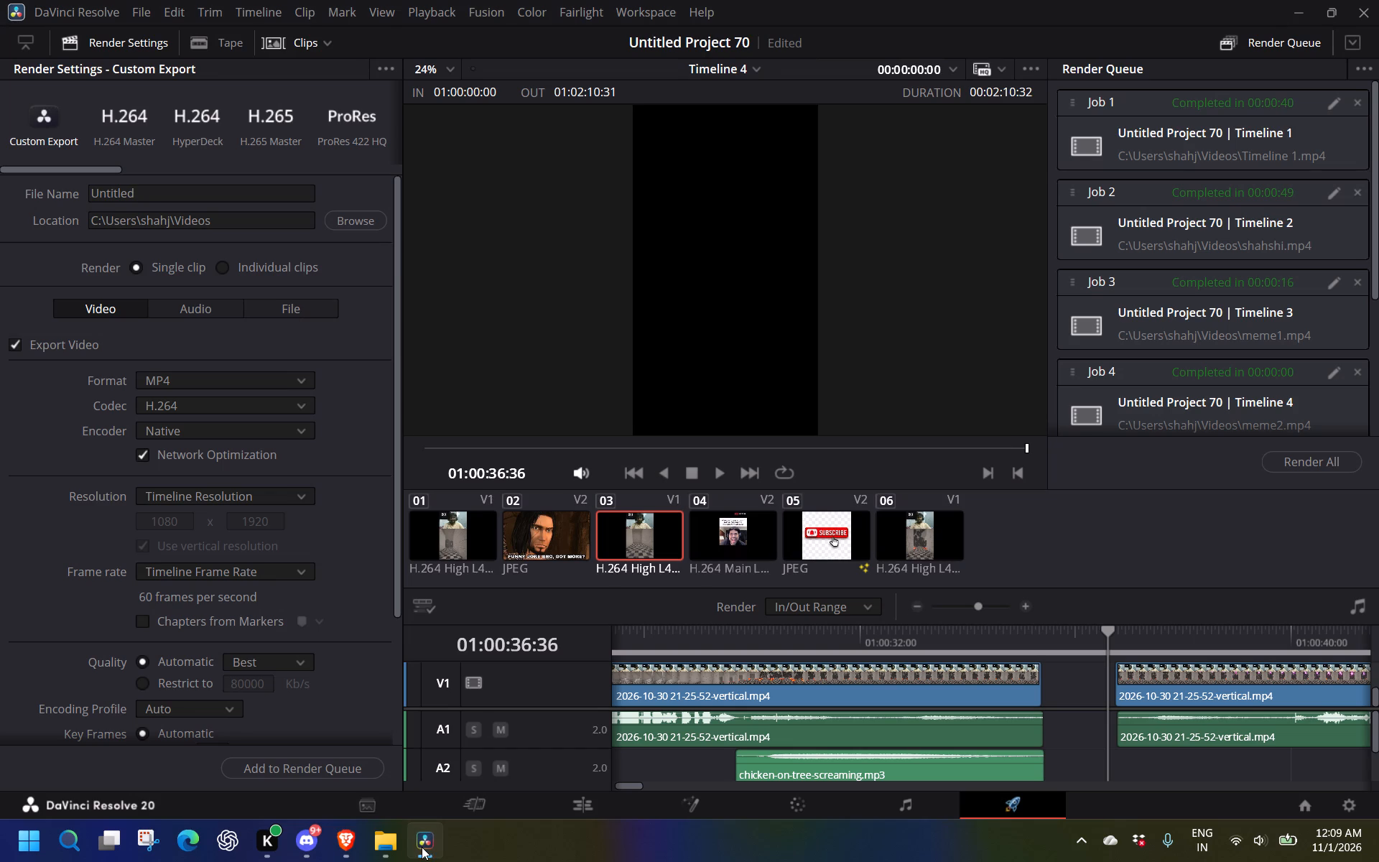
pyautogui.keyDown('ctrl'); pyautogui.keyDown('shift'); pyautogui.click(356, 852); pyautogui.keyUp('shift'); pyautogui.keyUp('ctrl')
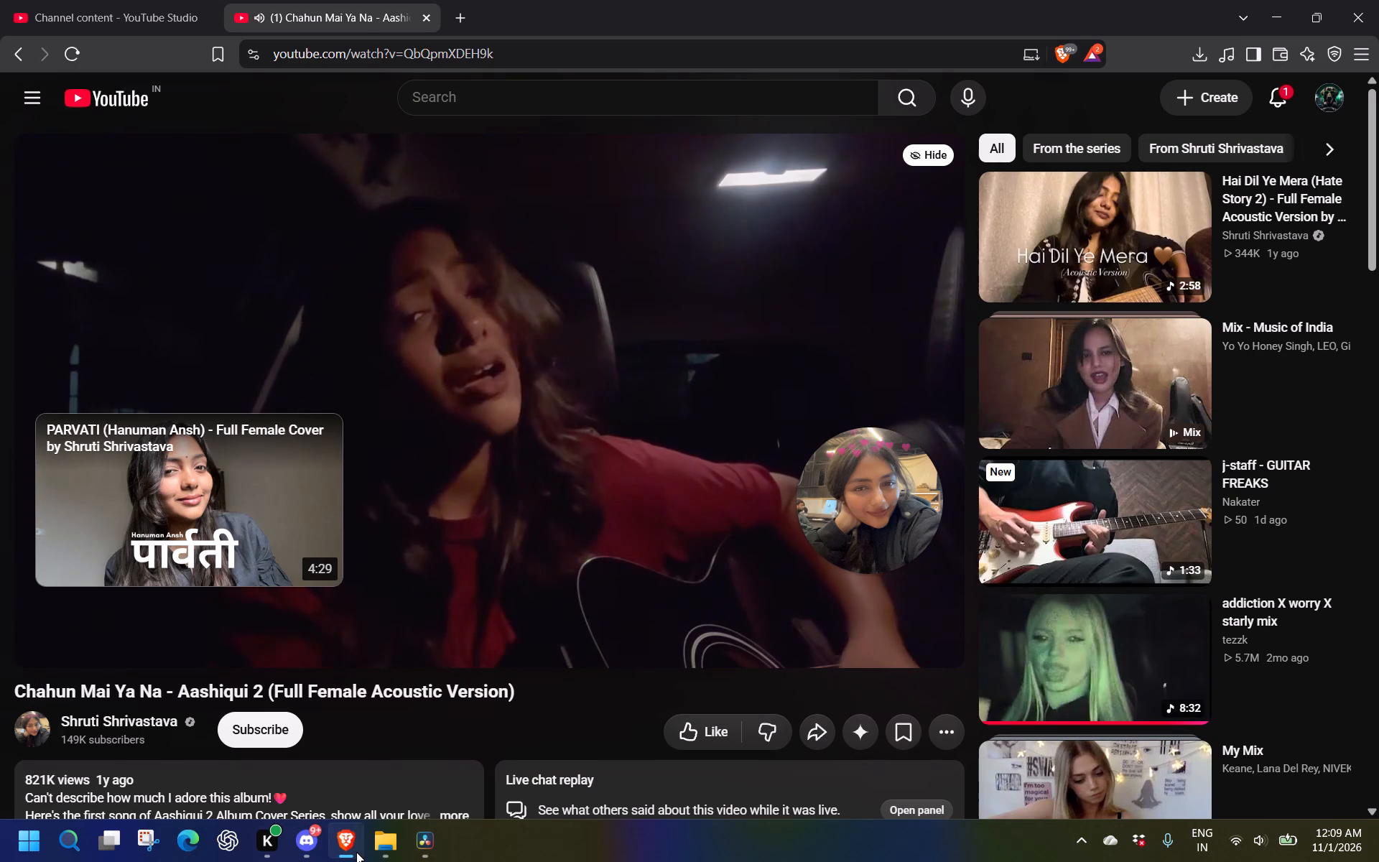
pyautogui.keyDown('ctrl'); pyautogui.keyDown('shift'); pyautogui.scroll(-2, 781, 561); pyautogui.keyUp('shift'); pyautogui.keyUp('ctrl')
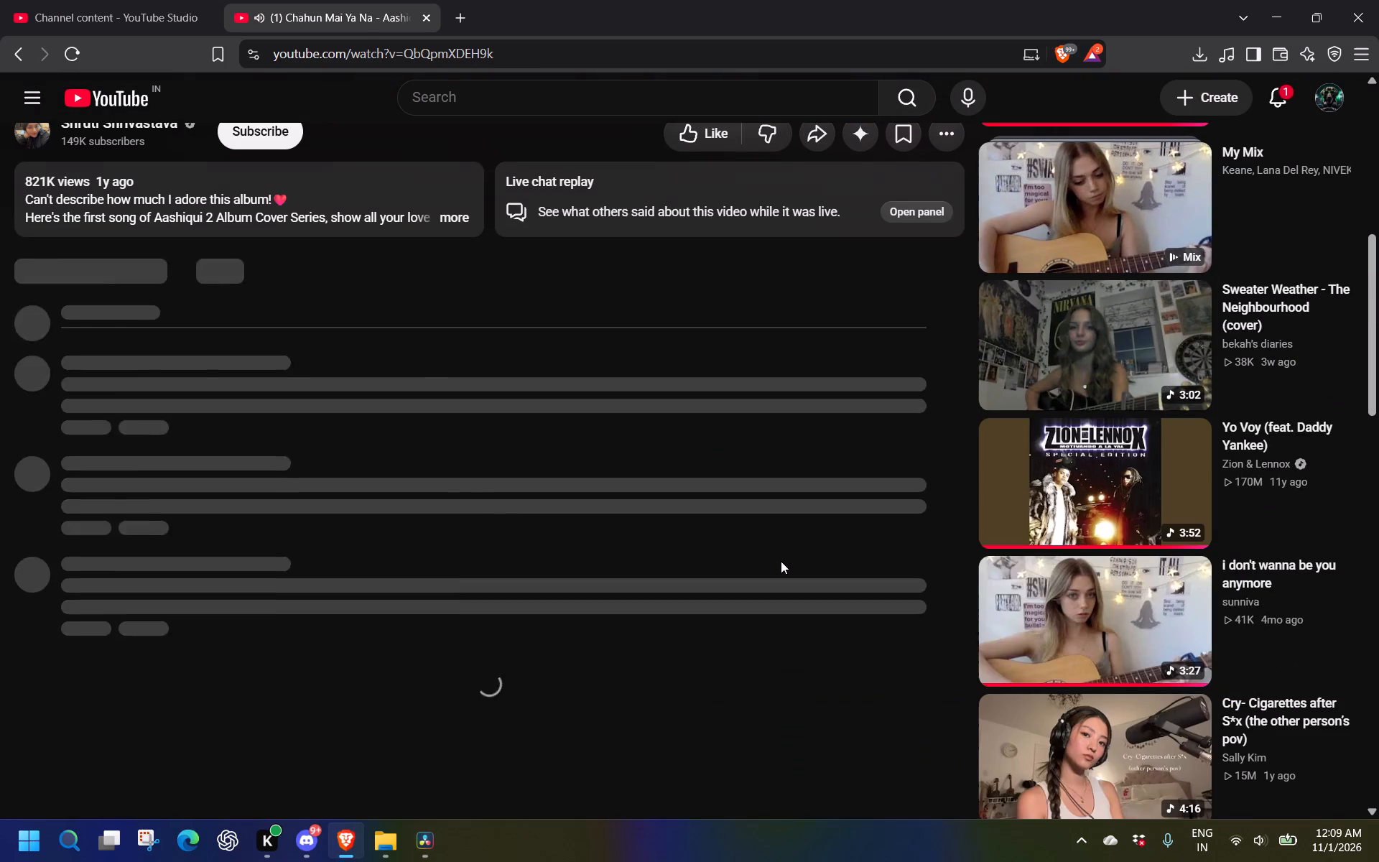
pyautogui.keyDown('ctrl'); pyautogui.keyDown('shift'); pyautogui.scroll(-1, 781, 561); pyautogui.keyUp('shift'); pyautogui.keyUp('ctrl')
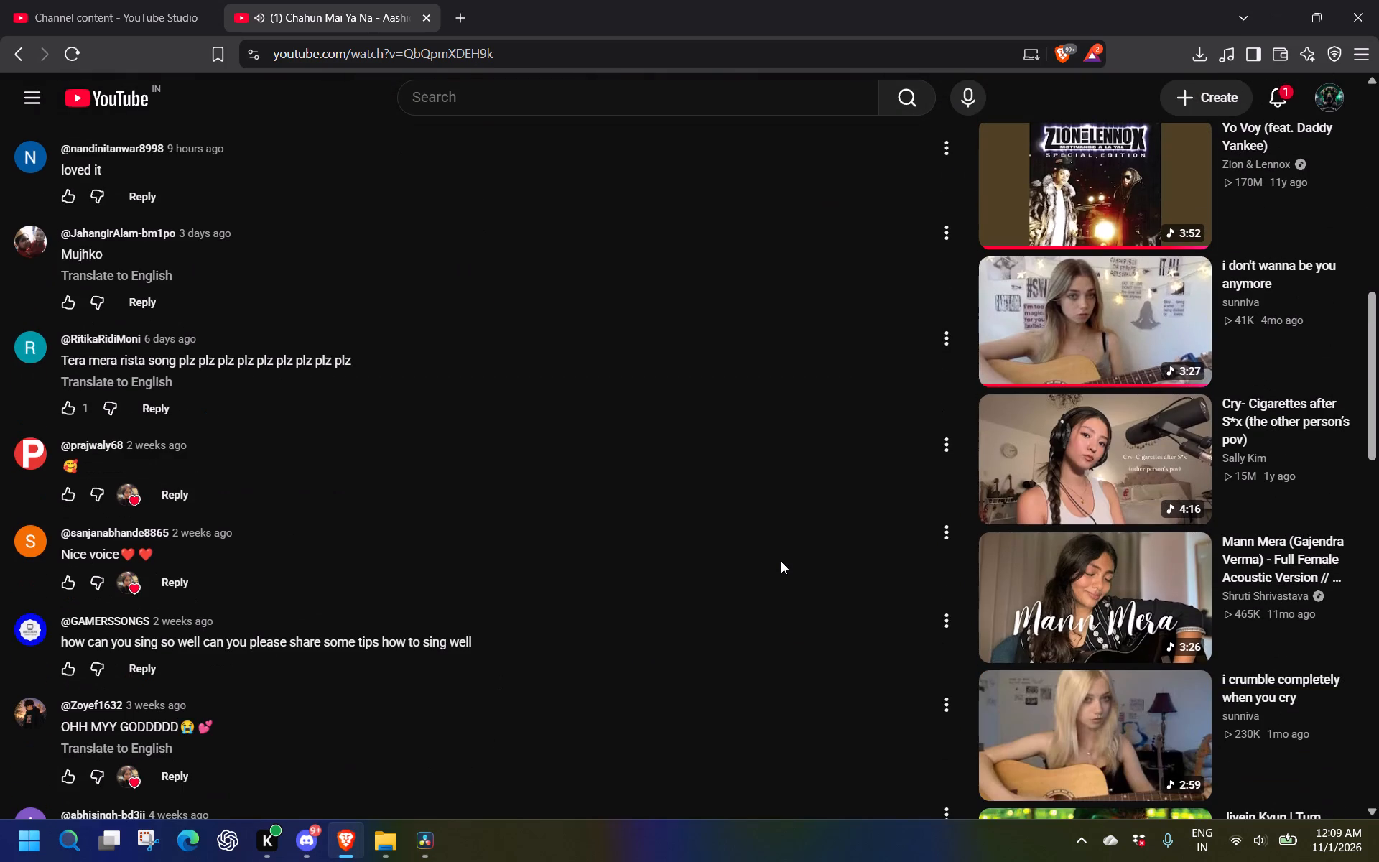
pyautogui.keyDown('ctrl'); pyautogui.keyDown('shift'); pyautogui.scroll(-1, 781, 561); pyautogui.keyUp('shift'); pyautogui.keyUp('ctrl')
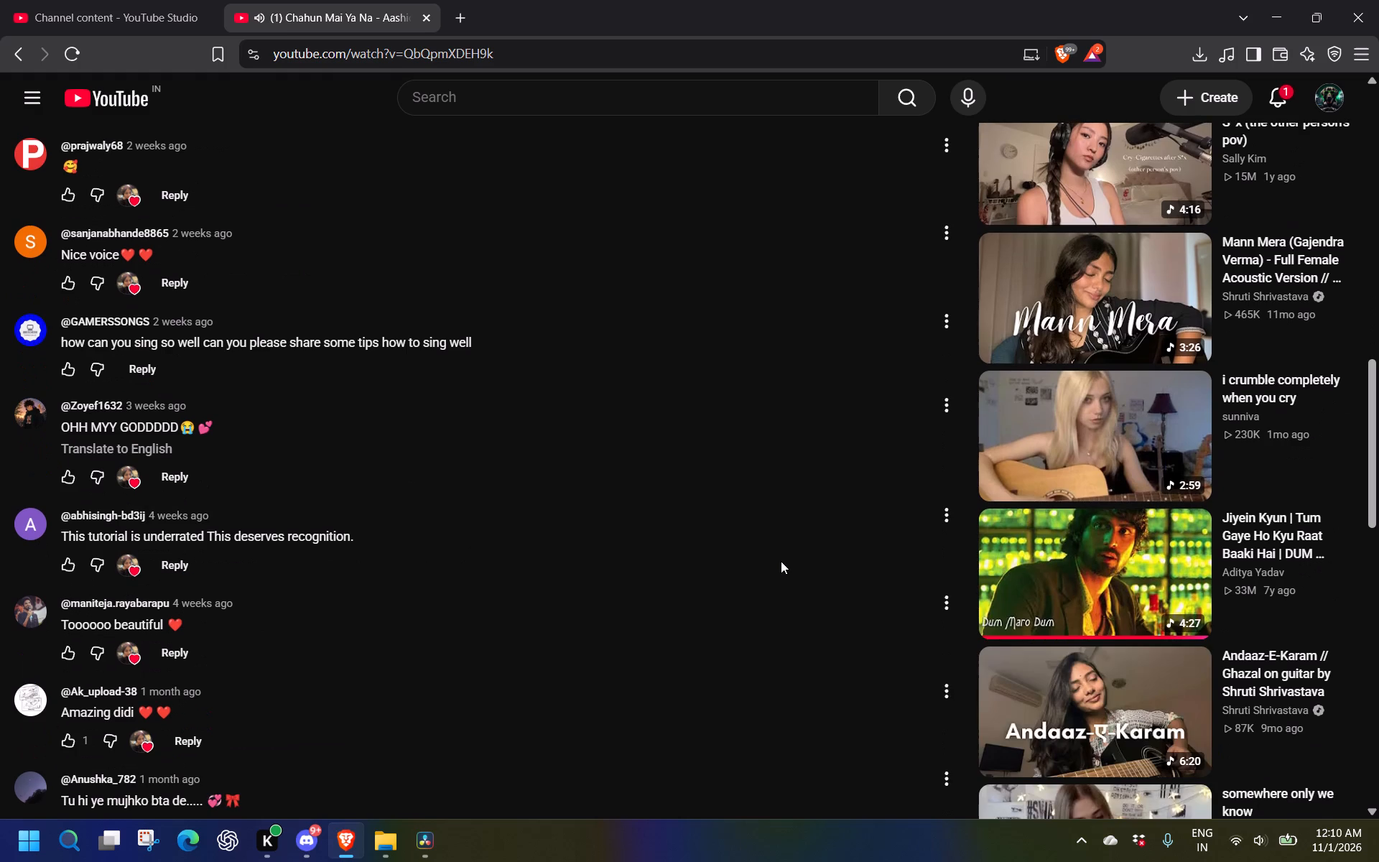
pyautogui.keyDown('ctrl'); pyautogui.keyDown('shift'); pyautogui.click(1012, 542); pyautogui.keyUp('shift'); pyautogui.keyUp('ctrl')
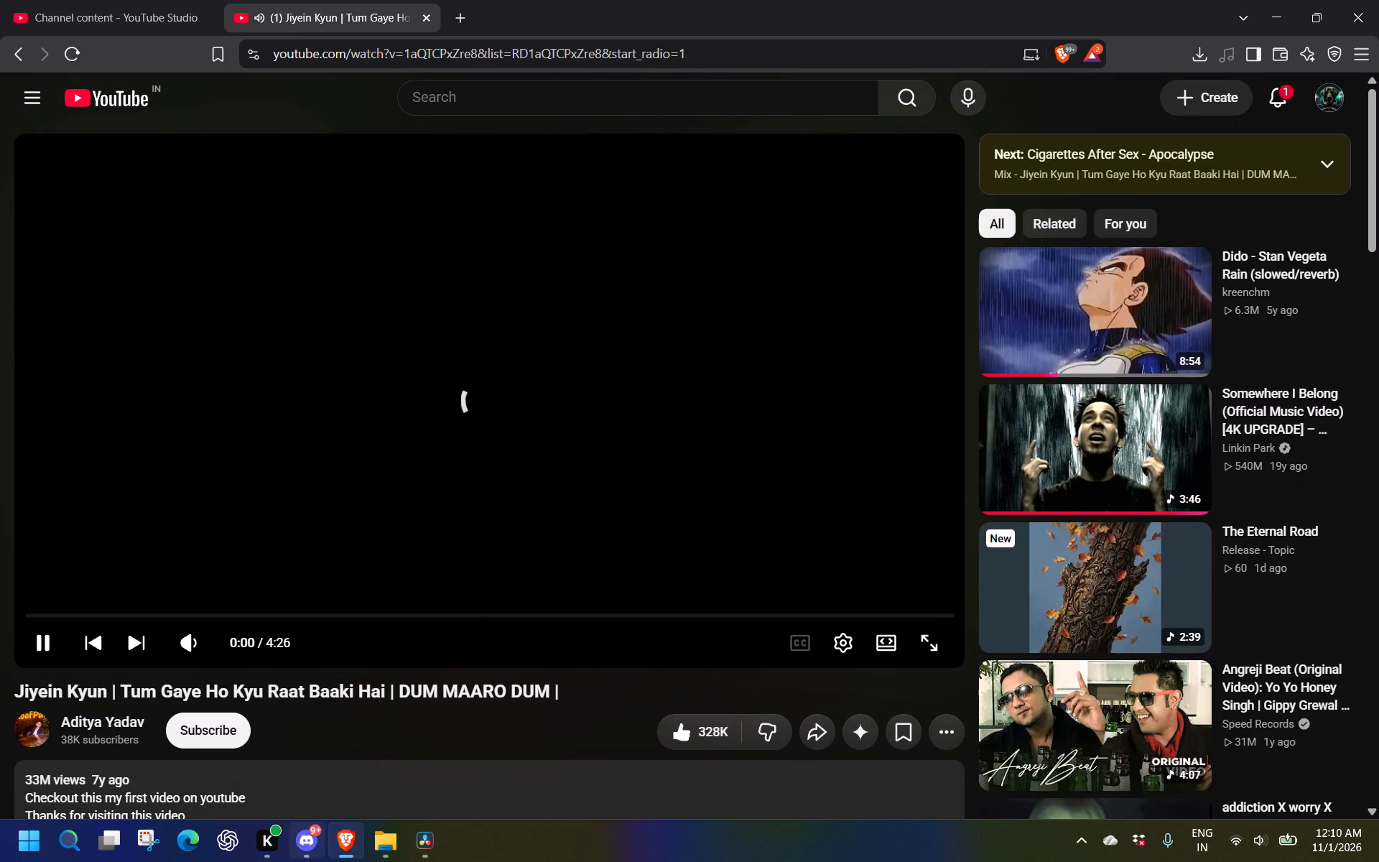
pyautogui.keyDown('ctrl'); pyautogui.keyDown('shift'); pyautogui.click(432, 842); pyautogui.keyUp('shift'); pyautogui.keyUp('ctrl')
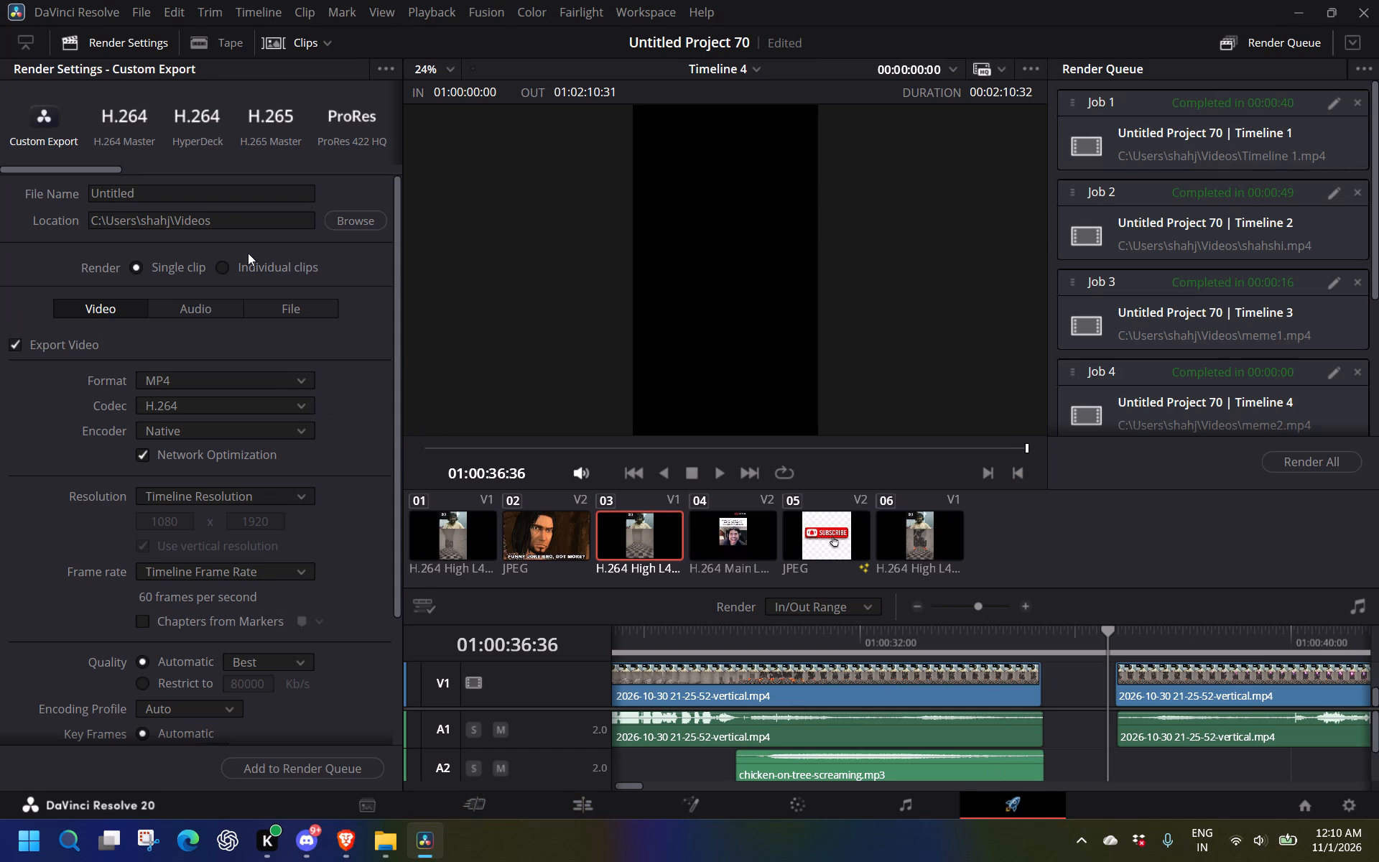
# Set the export file name to meme5 and add Timeline 4 to the render queue.
pyautogui.keyDown('ctrl'); pyautogui.keyDown('shift'); pyautogui.click(212, 187); pyautogui.keyUp('shift'); pyautogui.keyUp('ctrl')
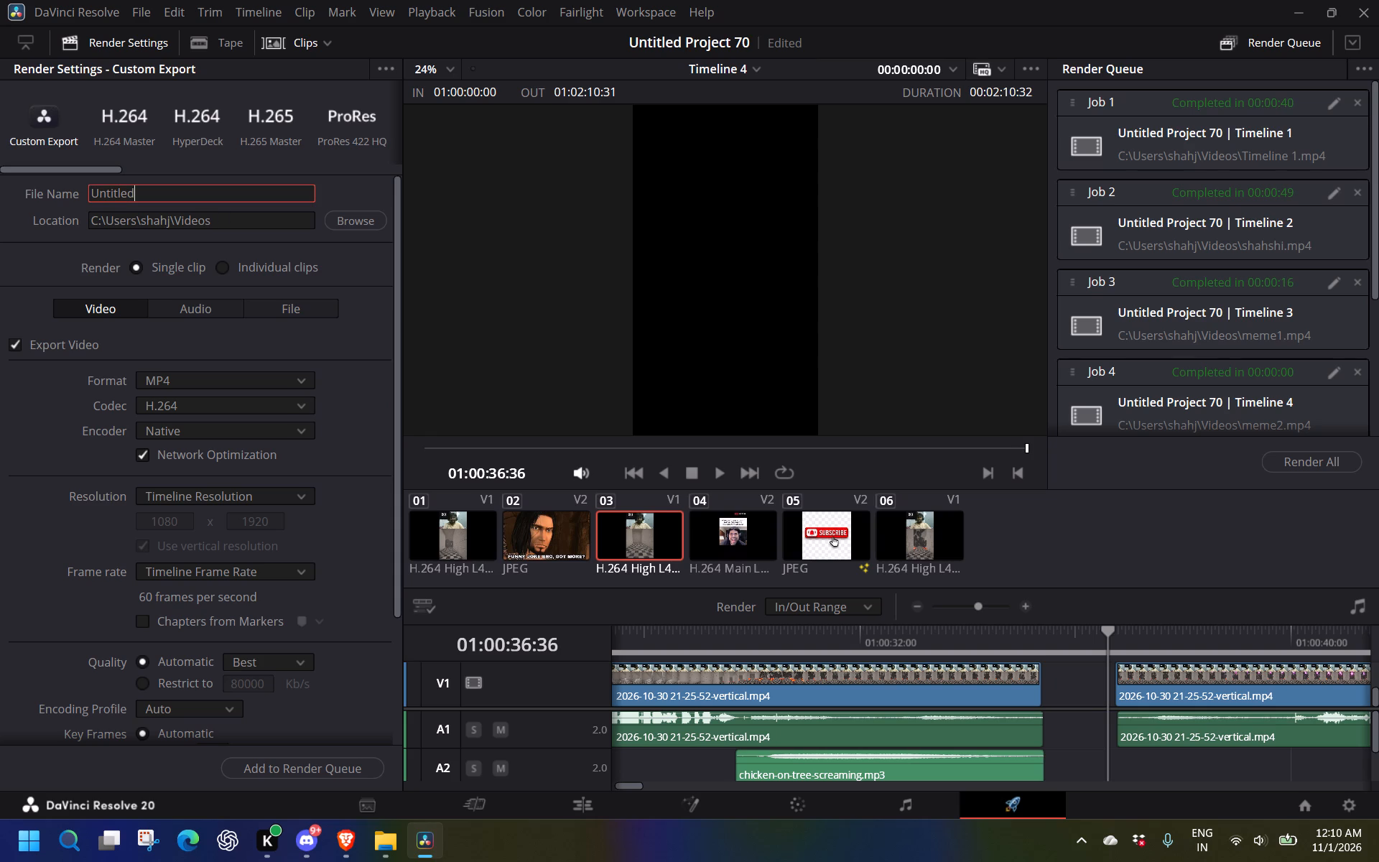
pyautogui.write('meme')
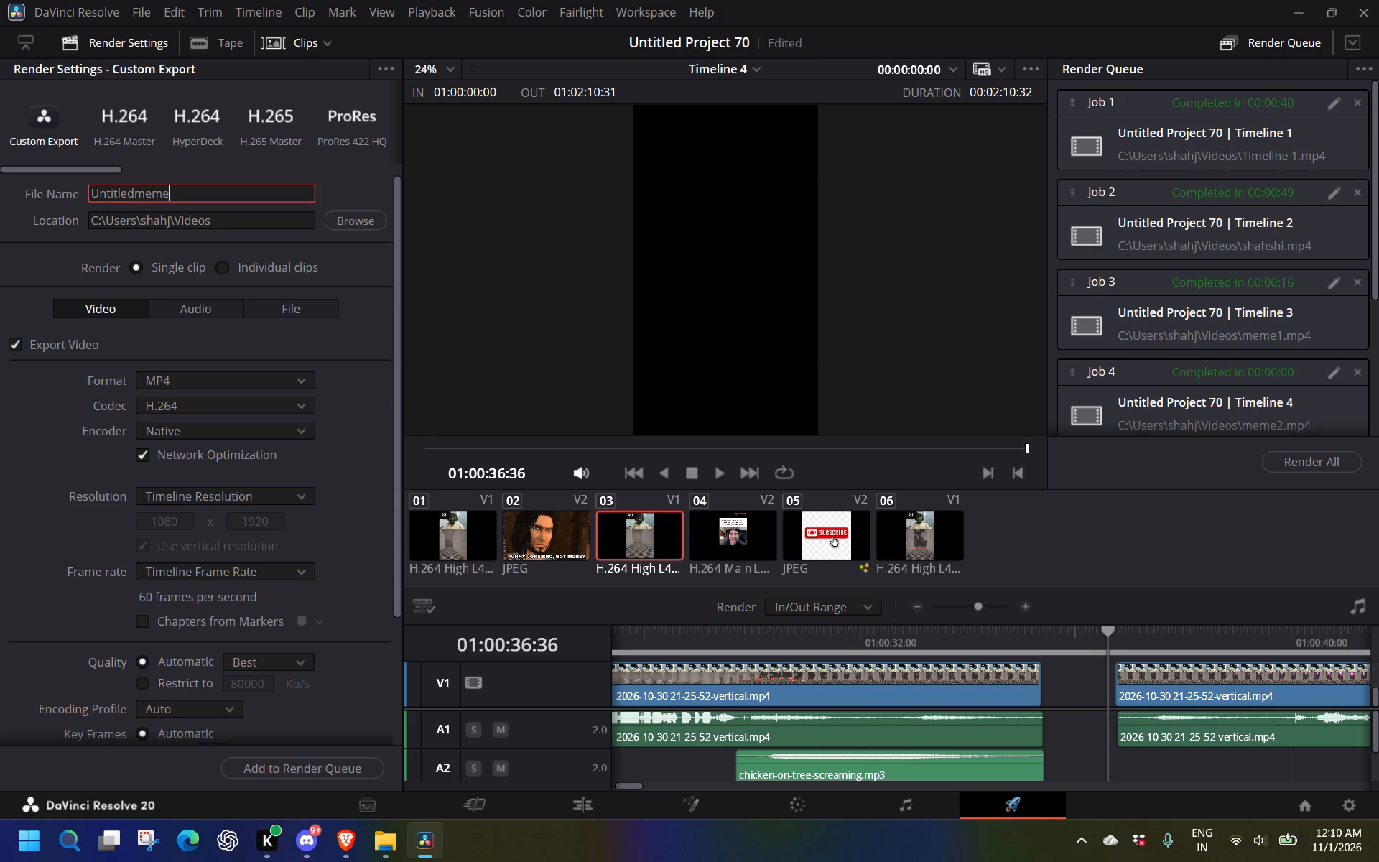
pyautogui.hotkey('ctrl', 'a')
pyautogui.click(212, 187)
pyautogui.write('mem')
pyautogui.press('BackSpace')
pyautogui.press('BackSpace')
pyautogui.press('BackSpace')
pyautogui.press('BackSpace')
pyautogui.press('BackSpace')
pyautogui.press('BackSpace')
pyautogui.press('BackSpace')
pyautogui.press('BackSpace')
pyautogui.press('BackSpace')
pyautogui.press('BackSpace')
pyautogui.press('BackSpace')
pyautogui.press('BackSpace')
pyautogui.press('BackSpace')
pyautogui.press('BackSpace')
pyautogui.press('BackSpace')
pyautogui.press('BackSpace')
pyautogui.press('BackSpace')
pyautogui.press('BackSpace')
pyautogui.press('BackSpace')
pyautogui.press('BackSpace')
pyautogui.write('meme')
pyautogui.press('5')
pyautogui.click(310, 769)
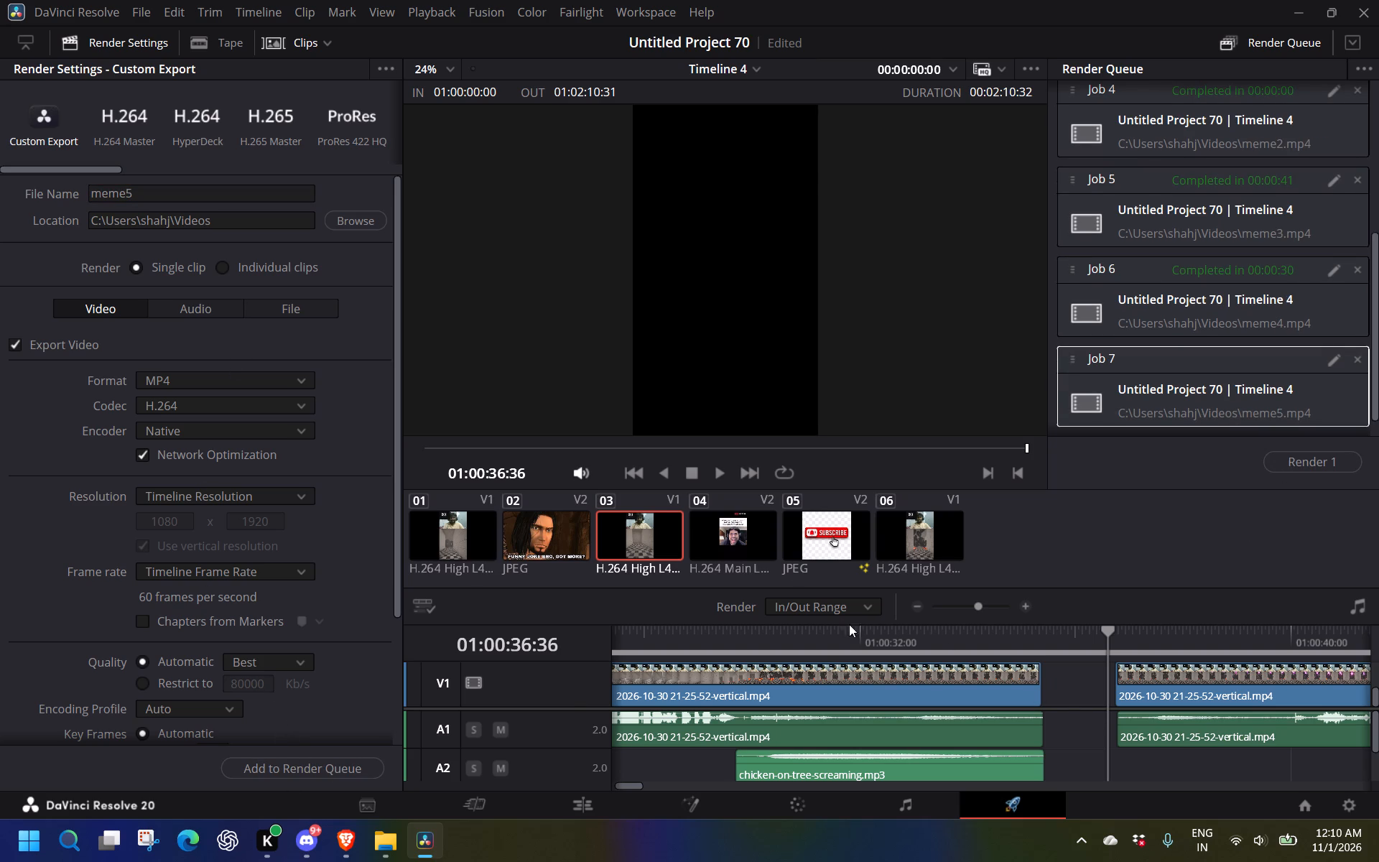
# Mark the render range's out point at 01:00:35:22, where the first section's video clip ends.
pyautogui.click(1041, 633)
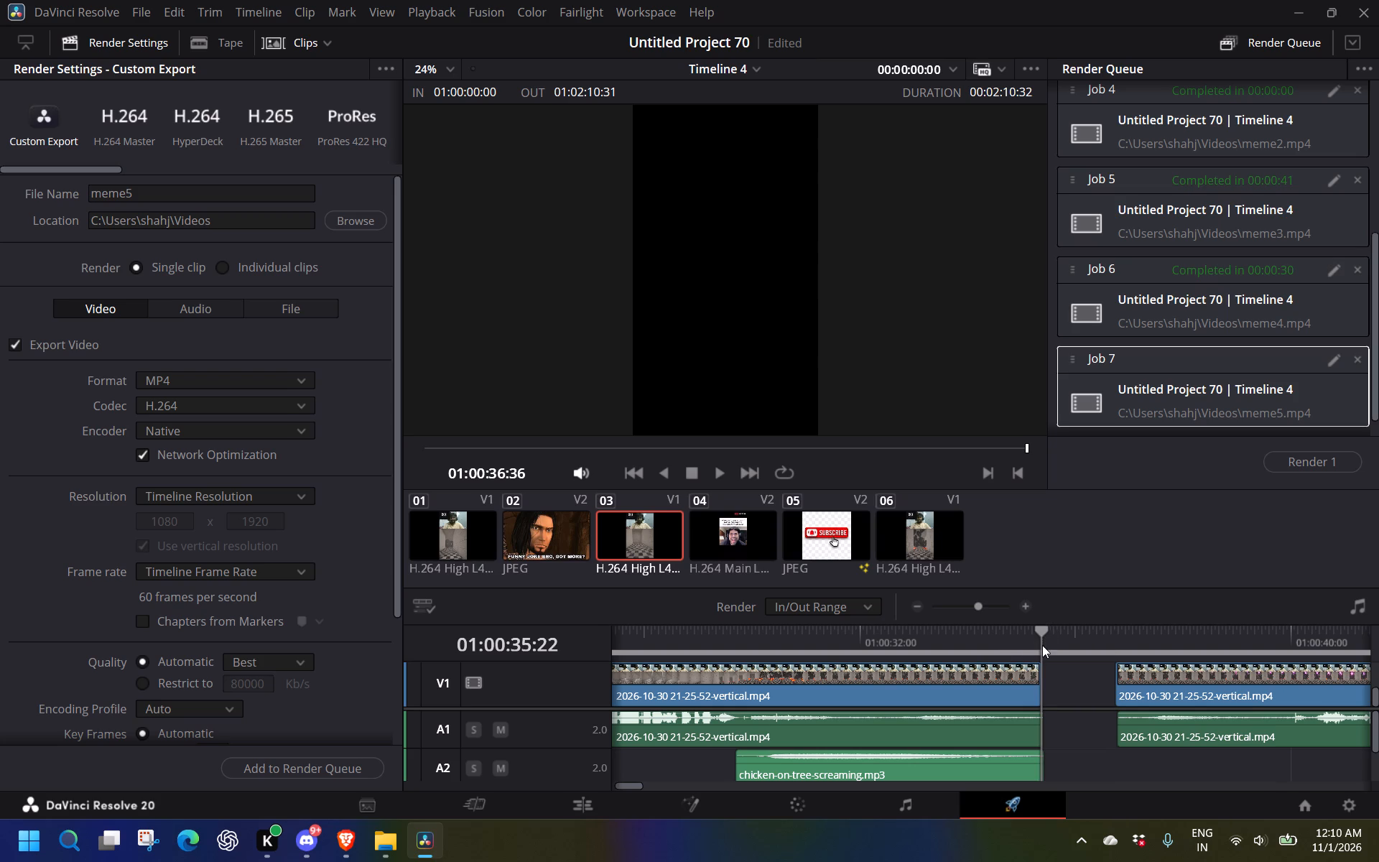
pyautogui.rightClick(1041, 651)
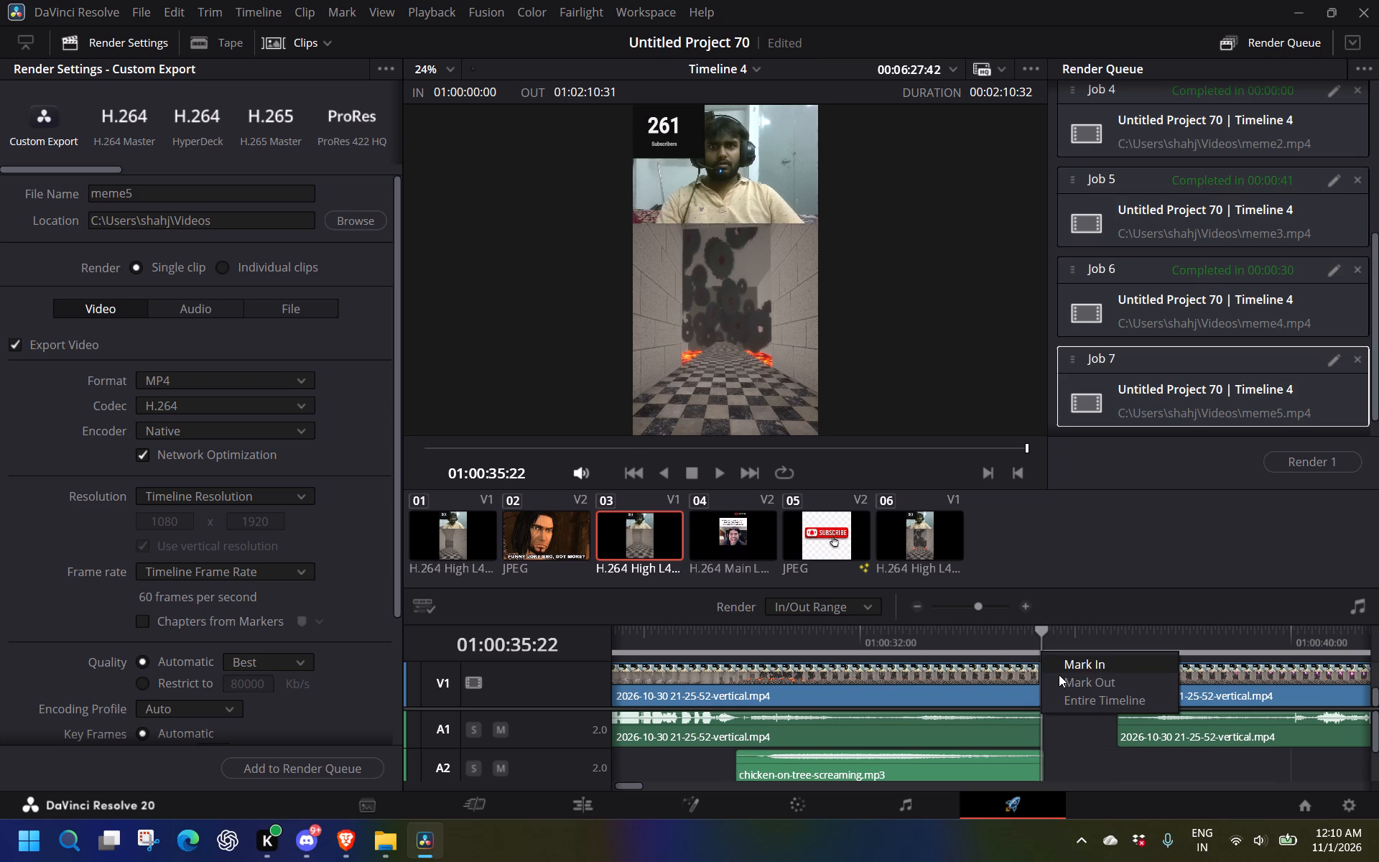
pyautogui.click(1059, 675)
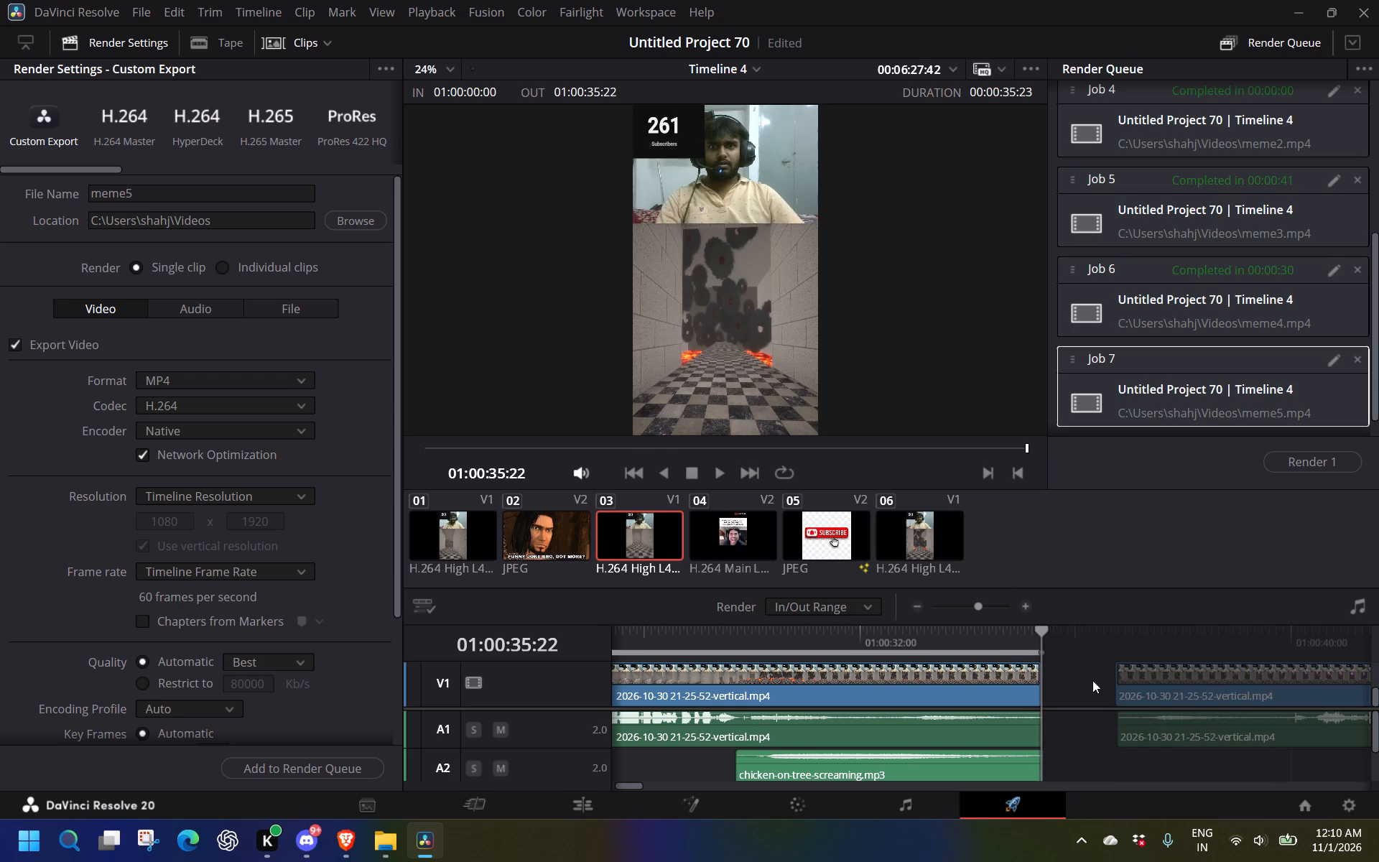
# Start rendering the queued meme5 job.
pyautogui.click(1315, 458)
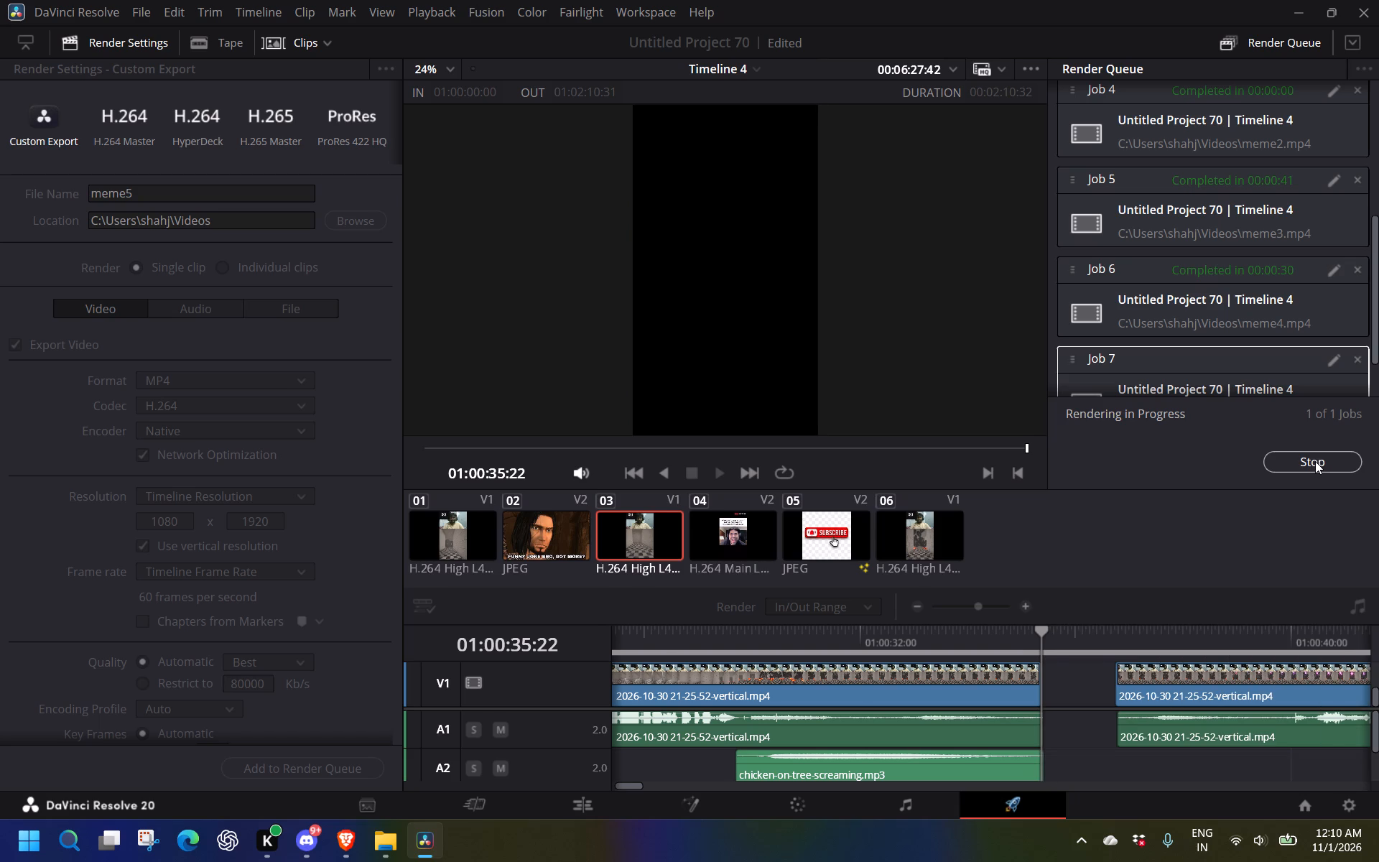
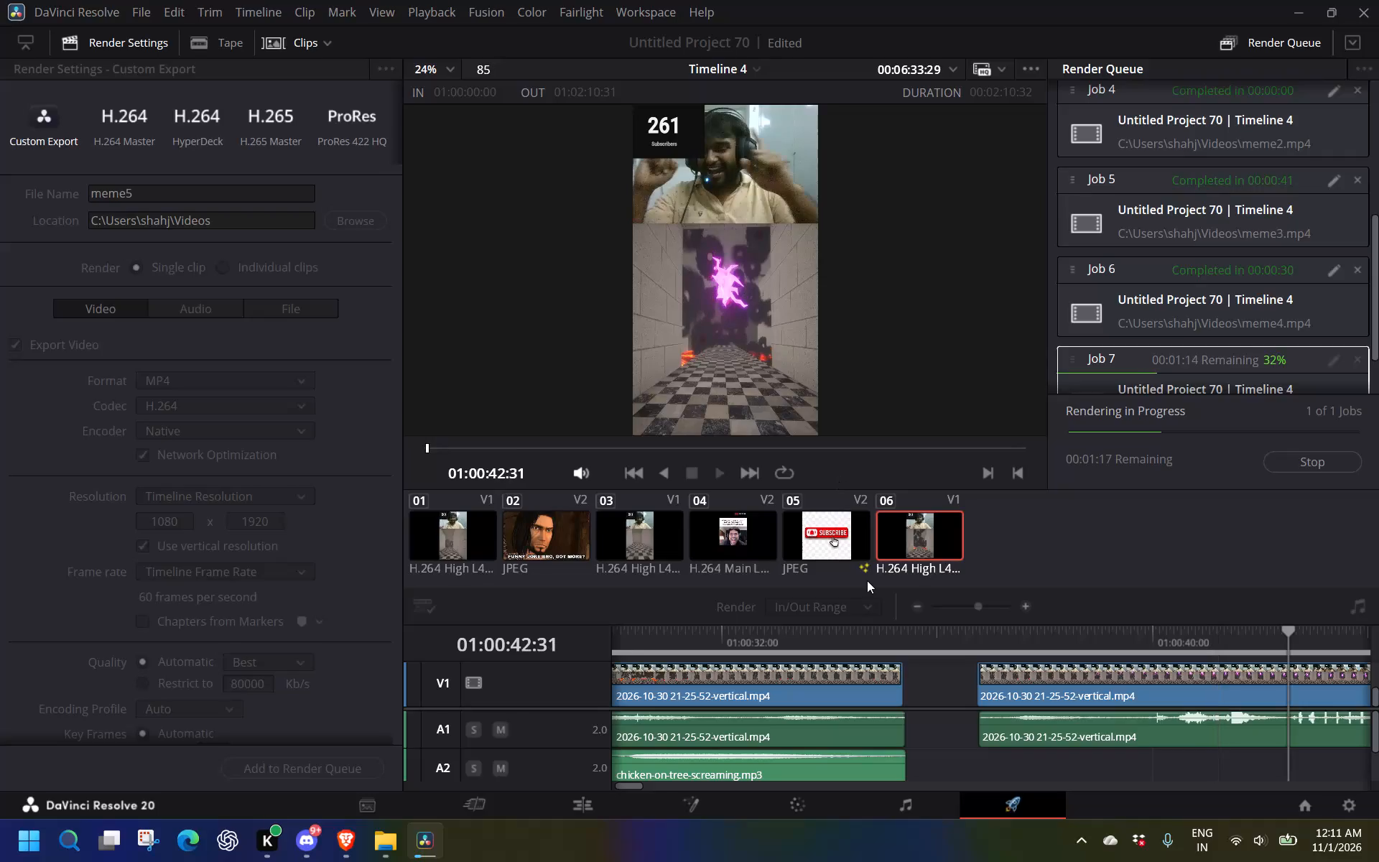
# Stop the meme5 render that is in progress.
pyautogui.press('space')
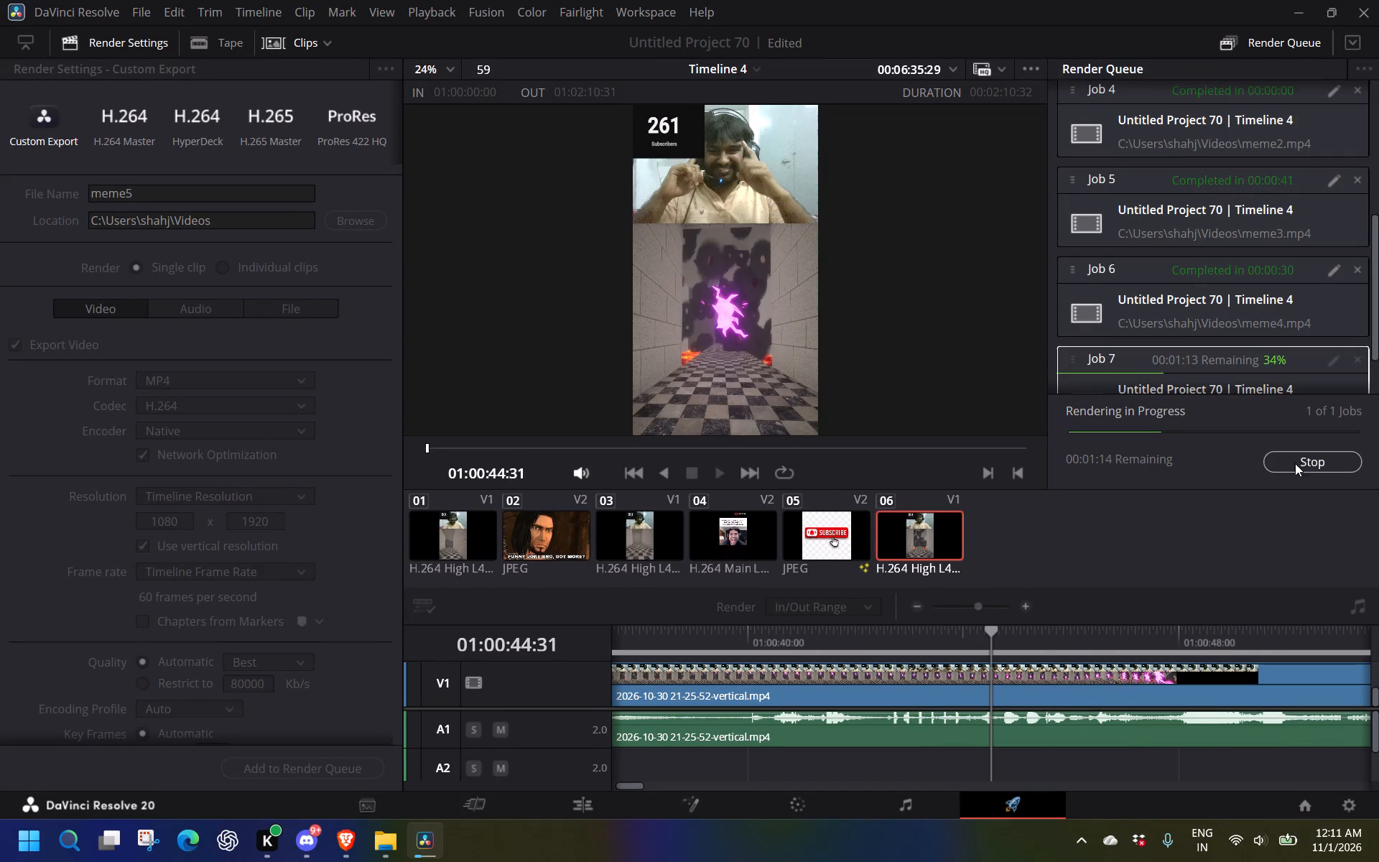
pyautogui.click(1301, 458)
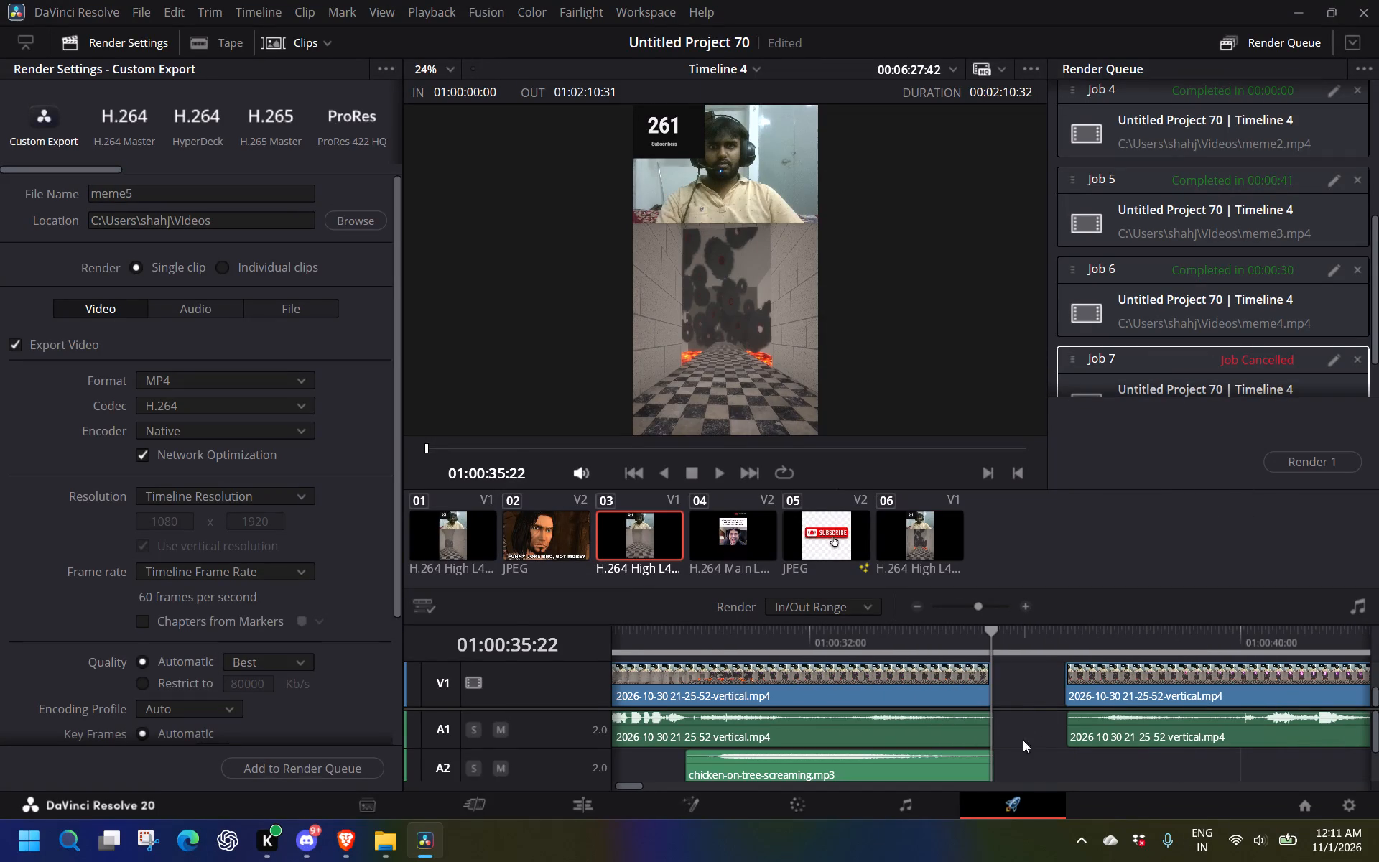
# Mark the render range's out point at 01:00:35:36, in the gap just after the first section's clips.
pyautogui.hscroll(2, 860, 644)
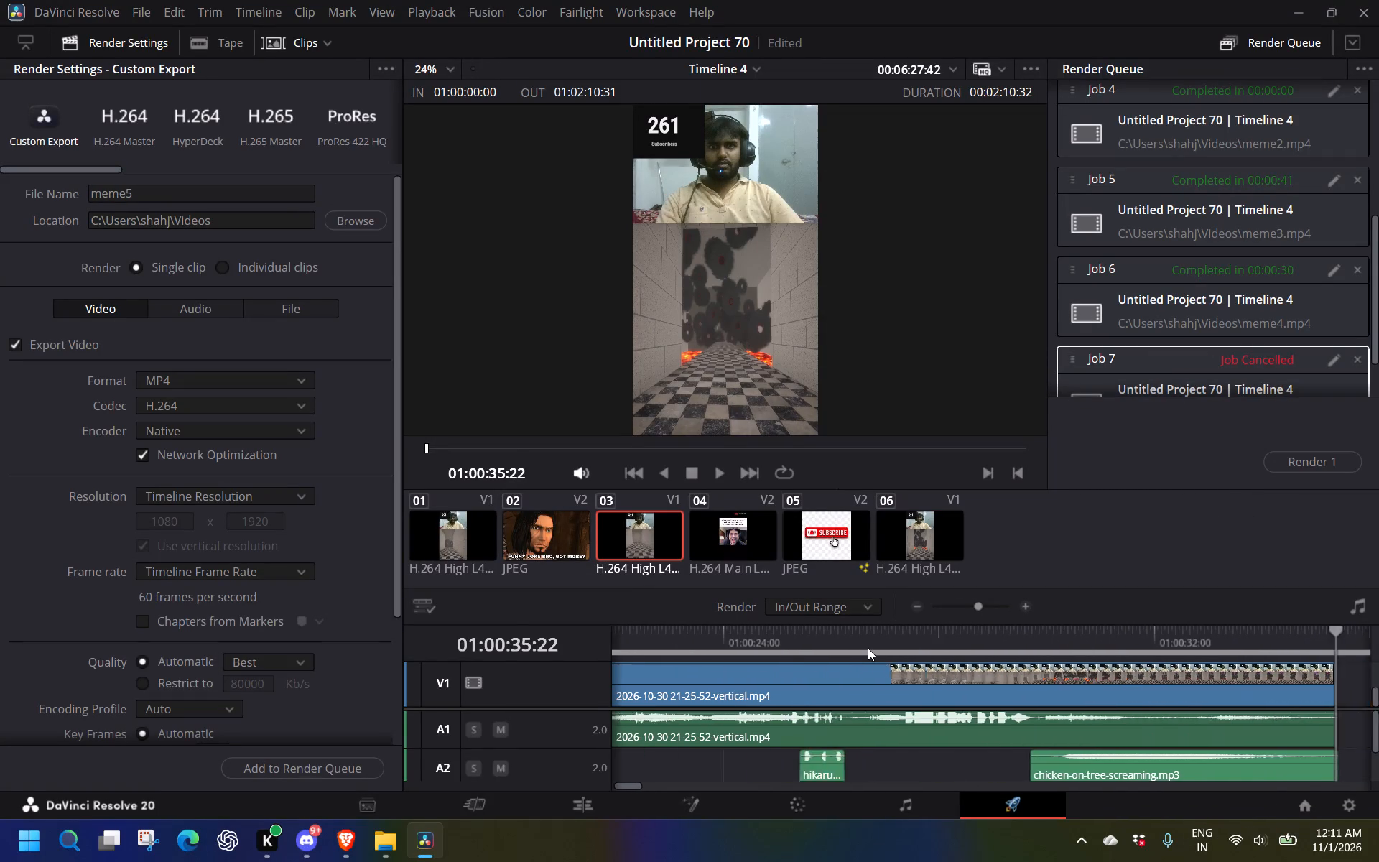
pyautogui.hscroll(7, 868, 648)
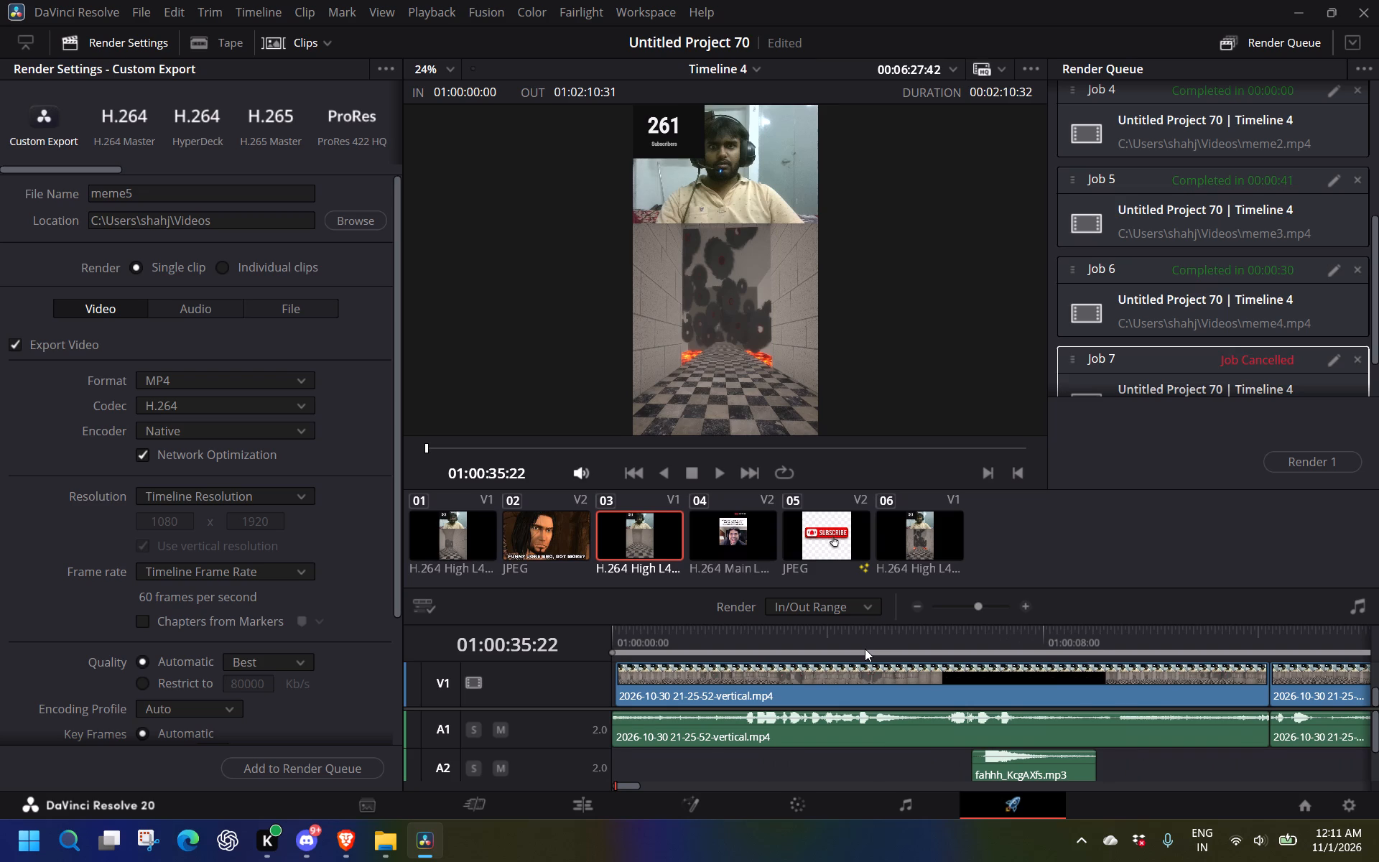
pyautogui.hscroll(-3, 865, 649)
pyautogui.hscroll(-2, 1121, 691)
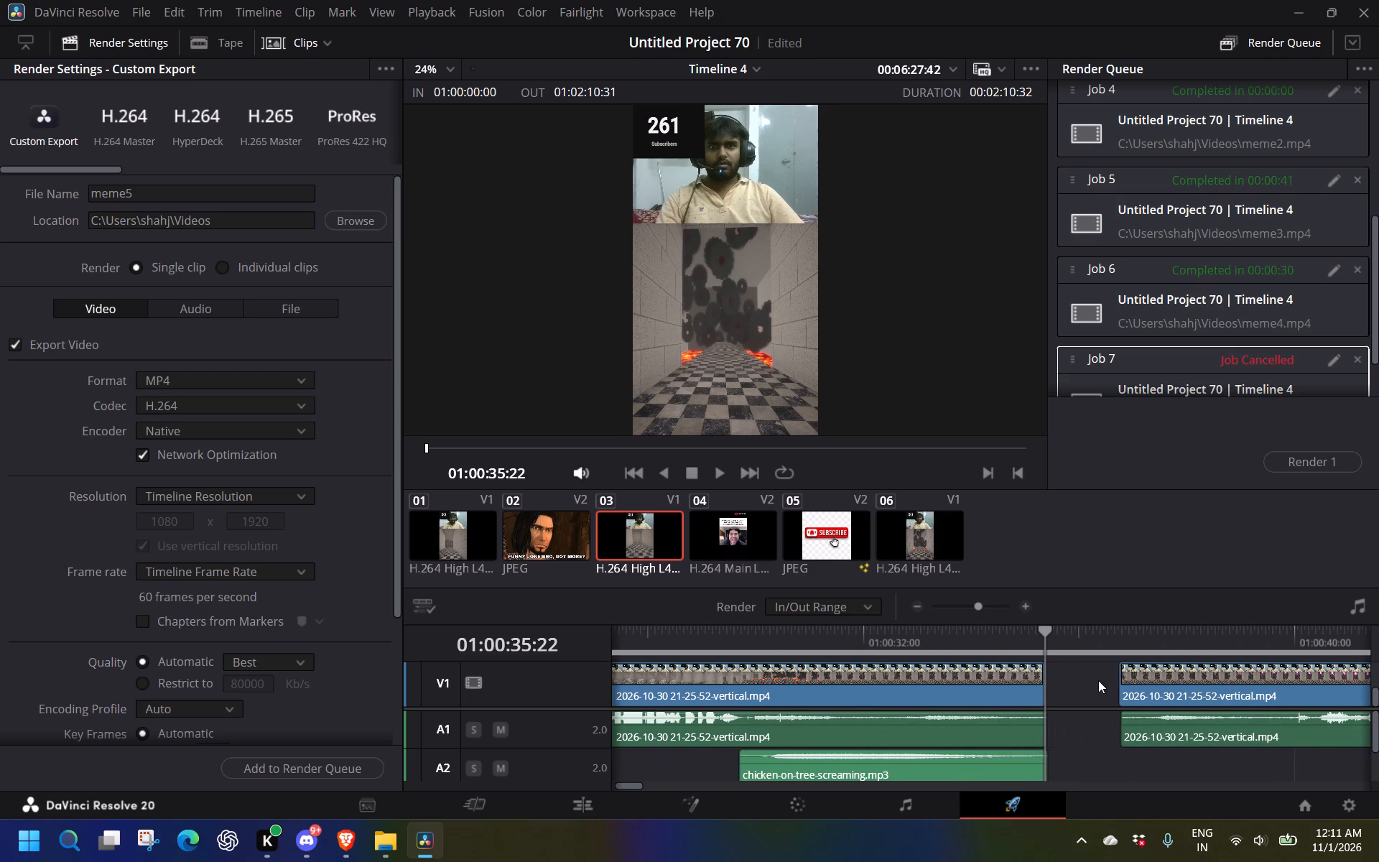
pyautogui.click(1057, 650)
pyautogui.rightClick(1044, 649)
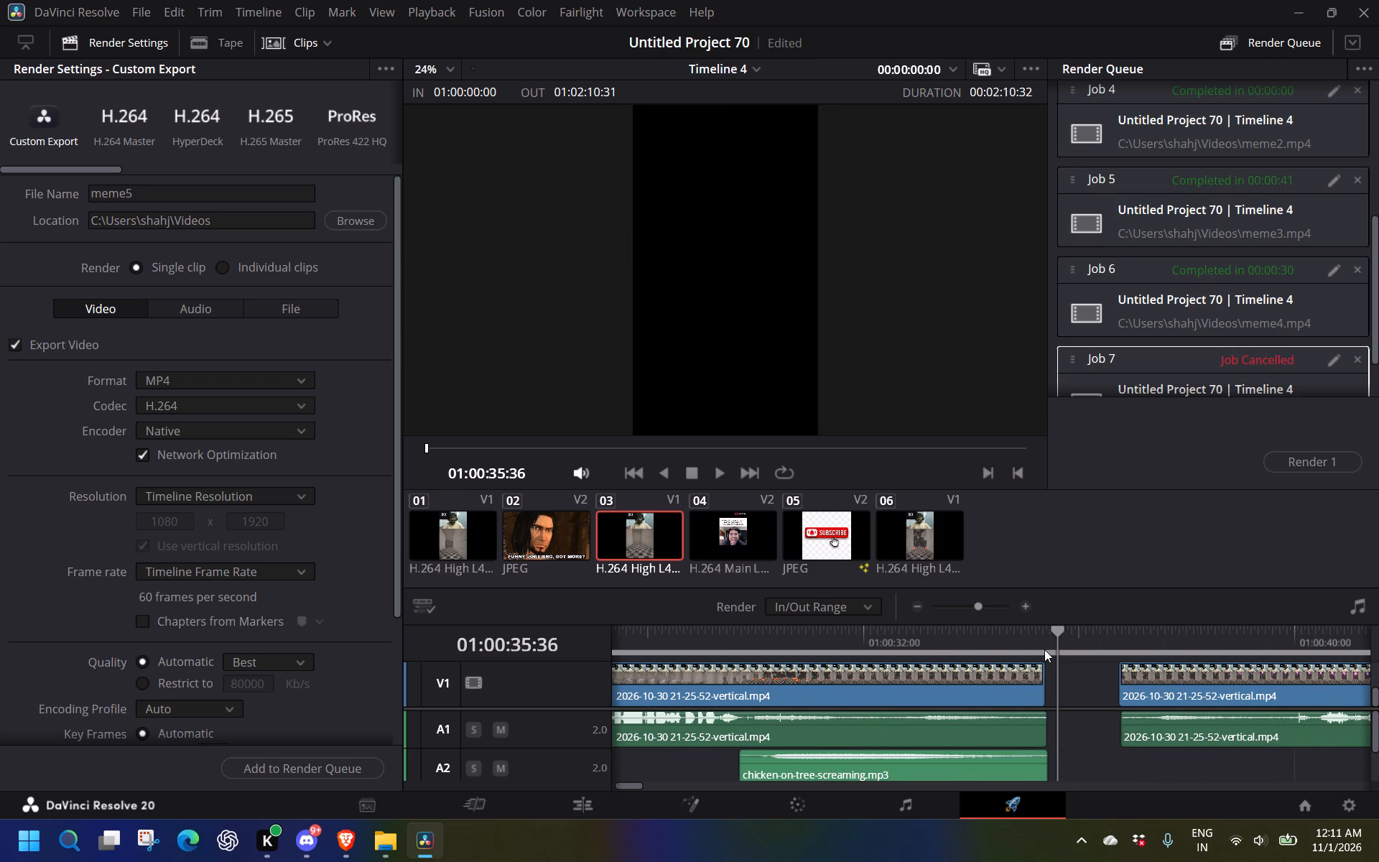
pyautogui.click(1080, 675)
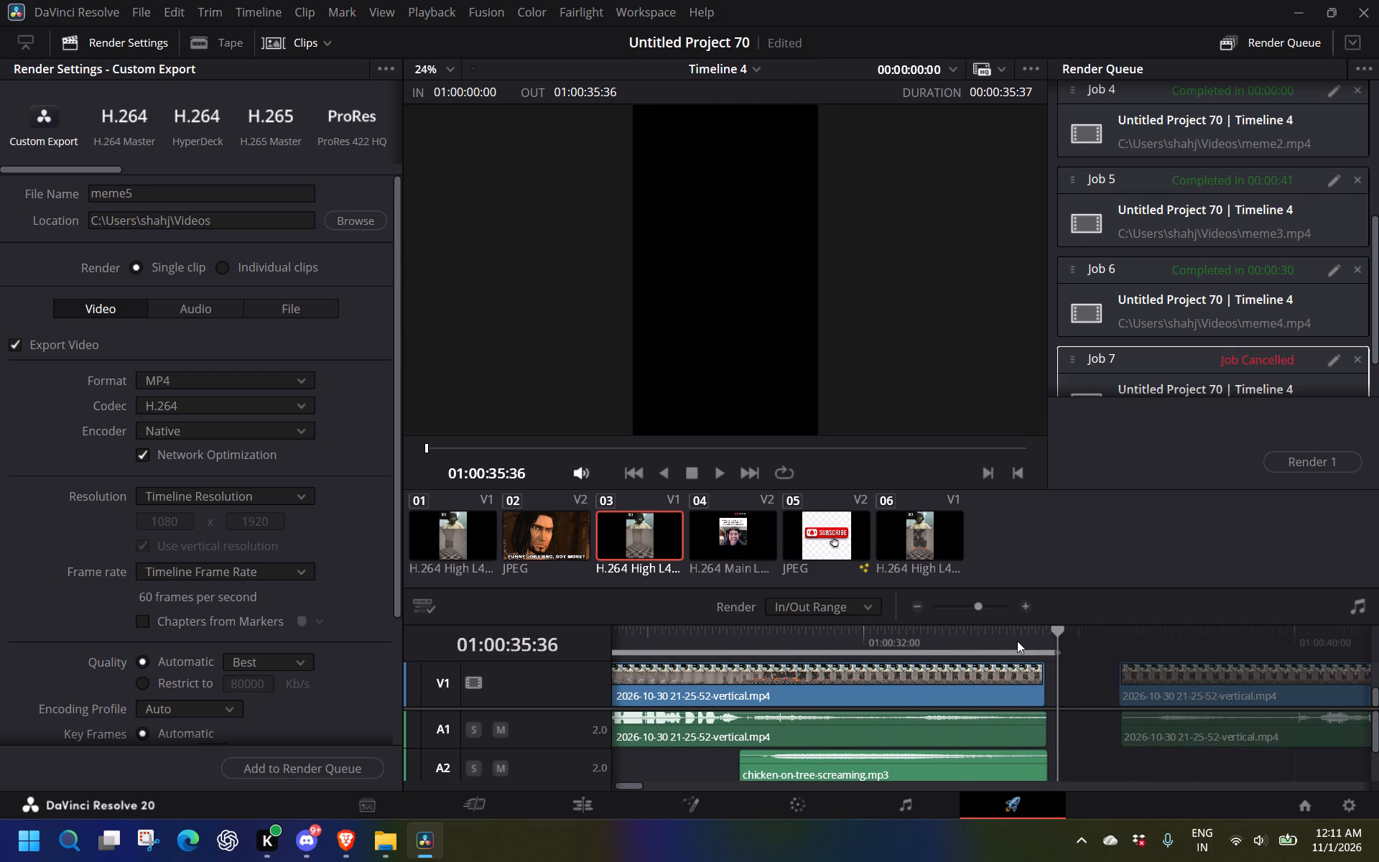
# Add the shortened Timeline 4 range to the render queue as meme5, replacing the existing file, and start rendering it.
pyautogui.moveTo(1049, 631); pyautogui.dragTo(1014, 635)
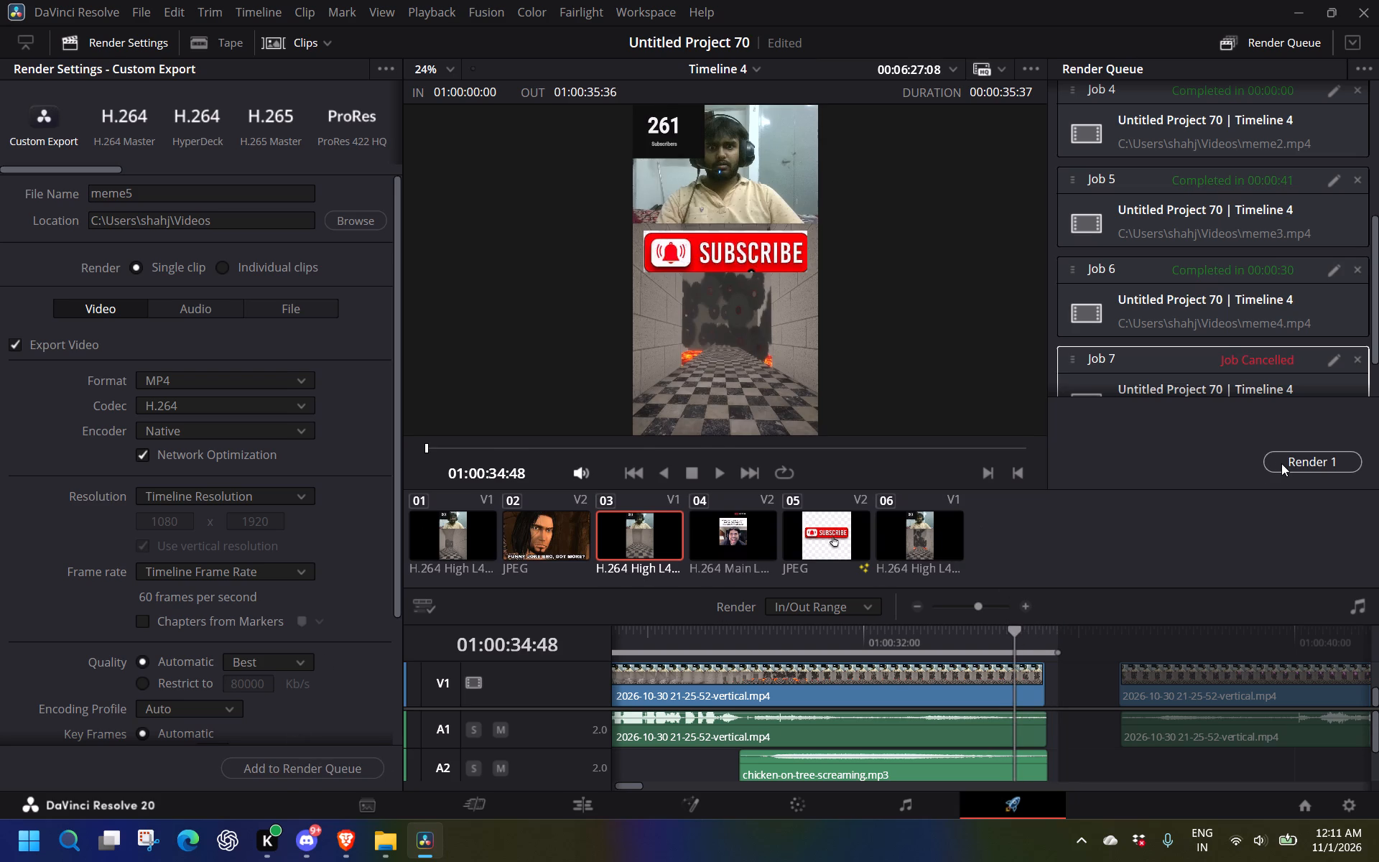
pyautogui.click(368, 768)
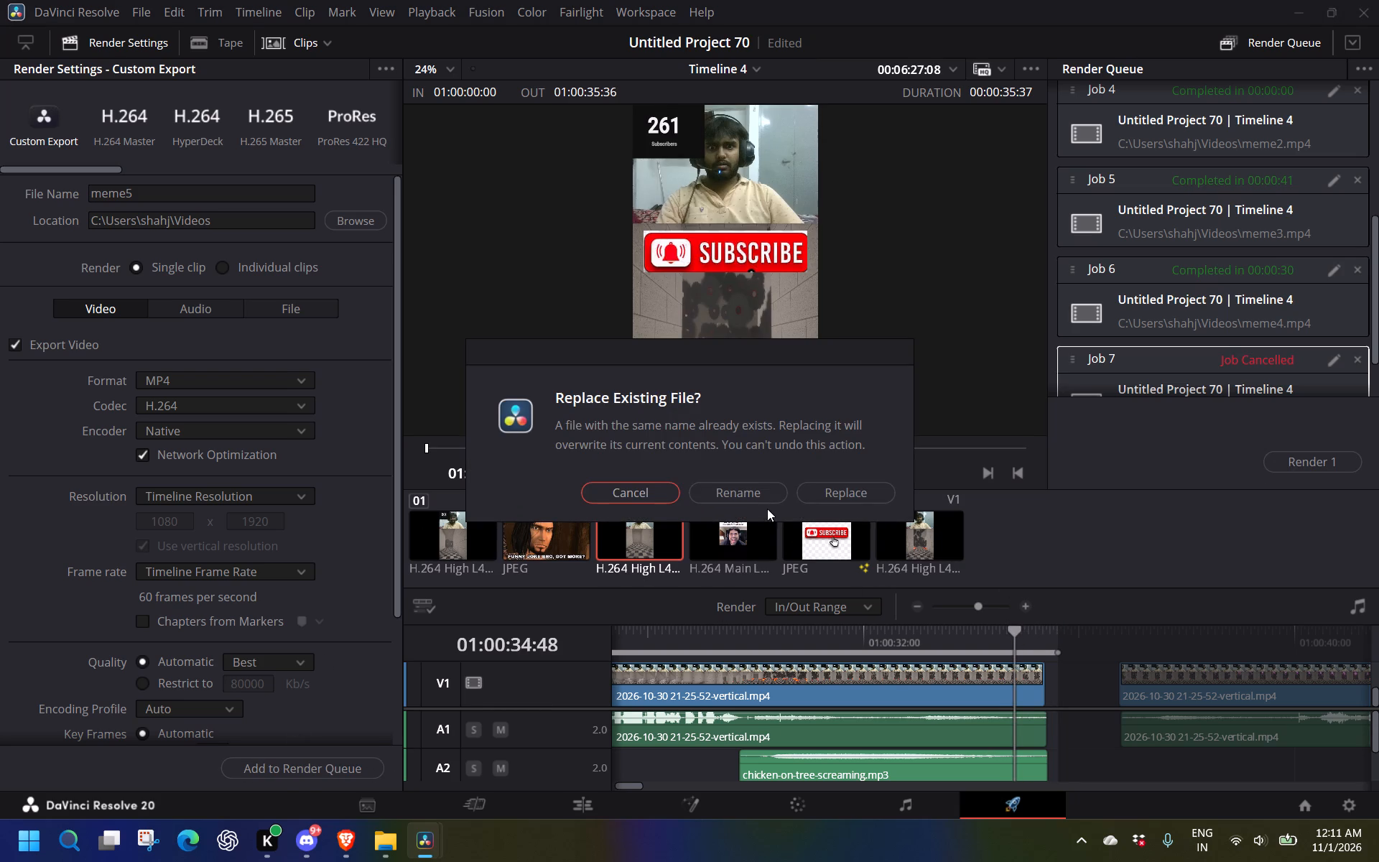
pyautogui.click(826, 499)
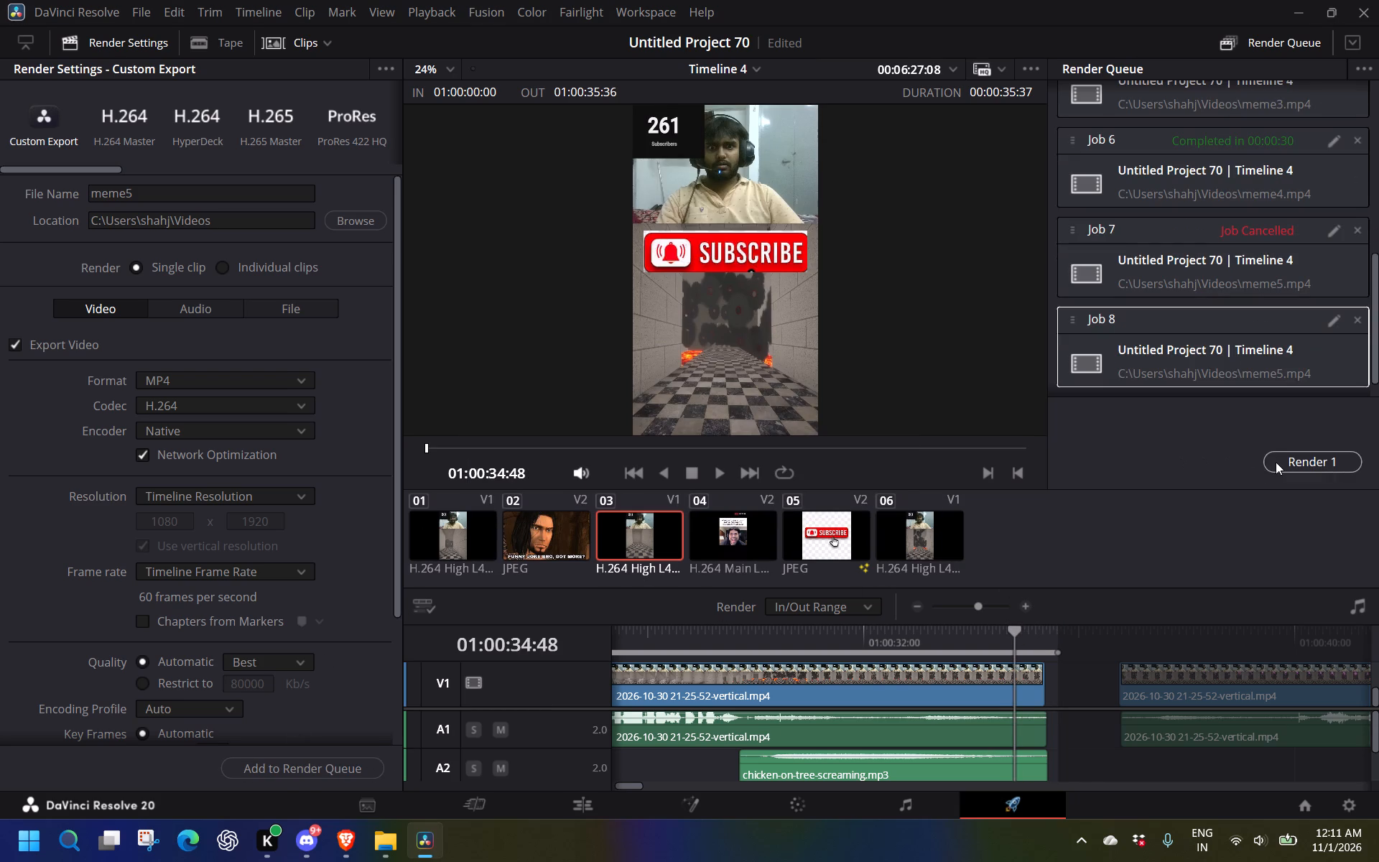
pyautogui.click(1276, 462)
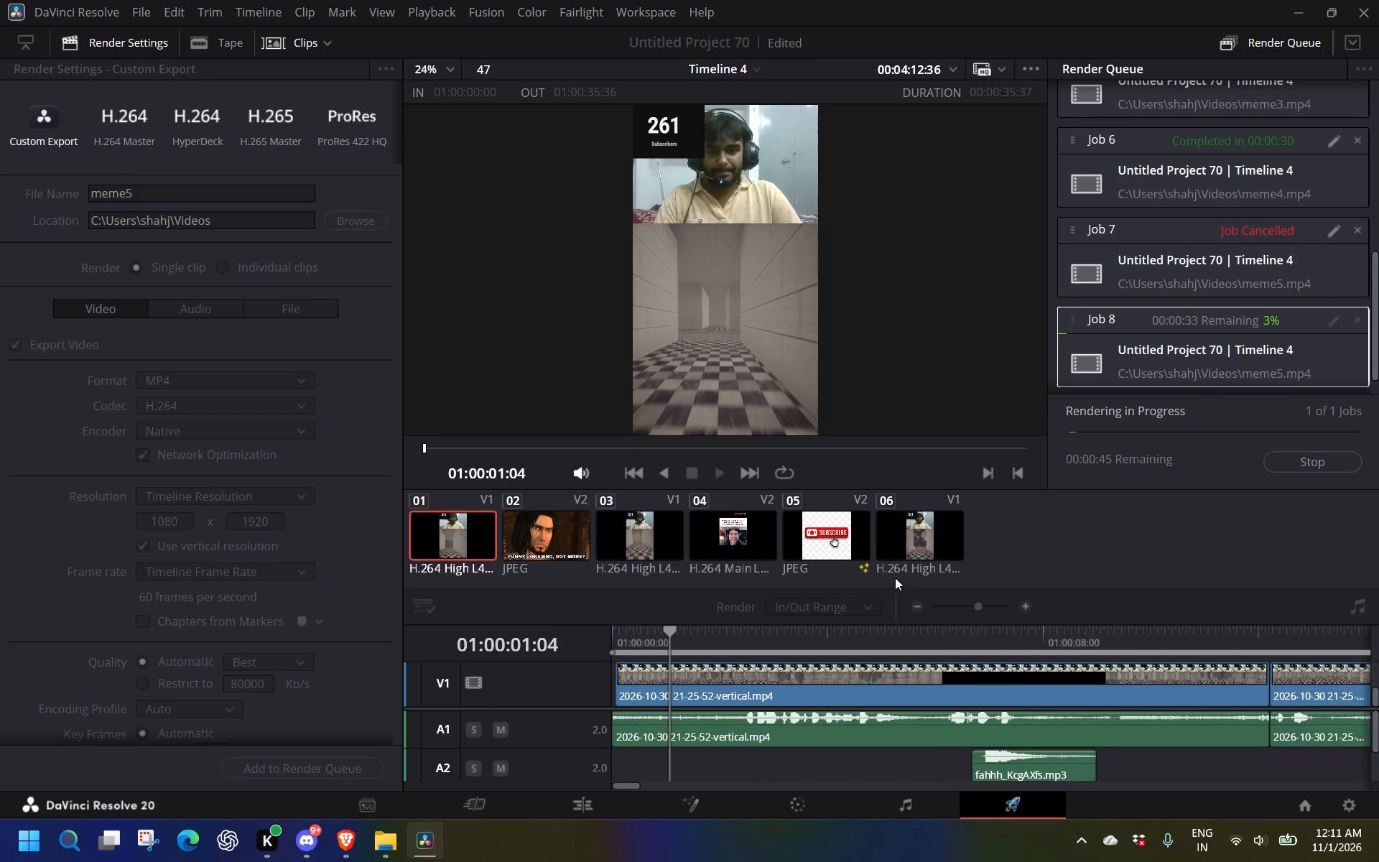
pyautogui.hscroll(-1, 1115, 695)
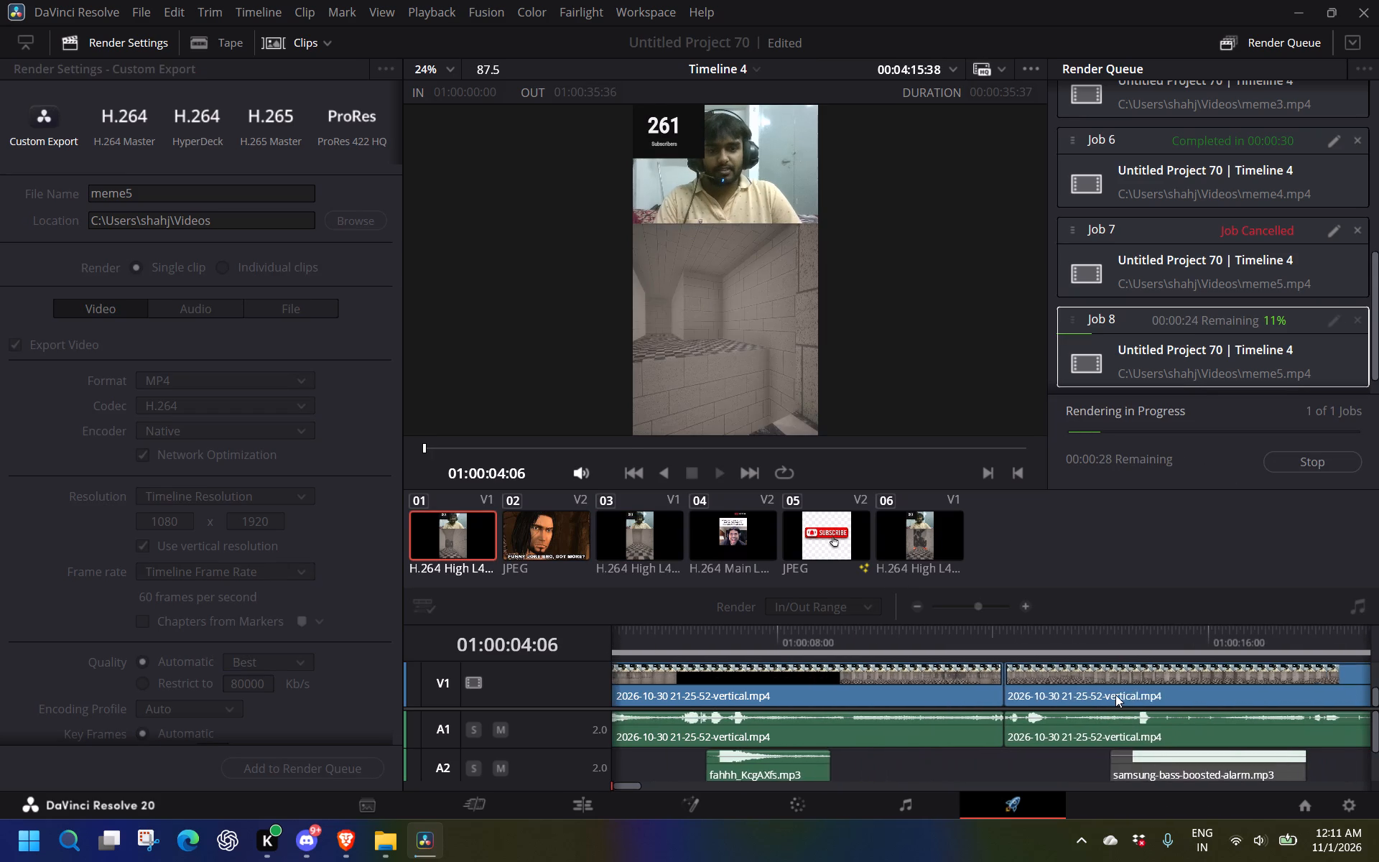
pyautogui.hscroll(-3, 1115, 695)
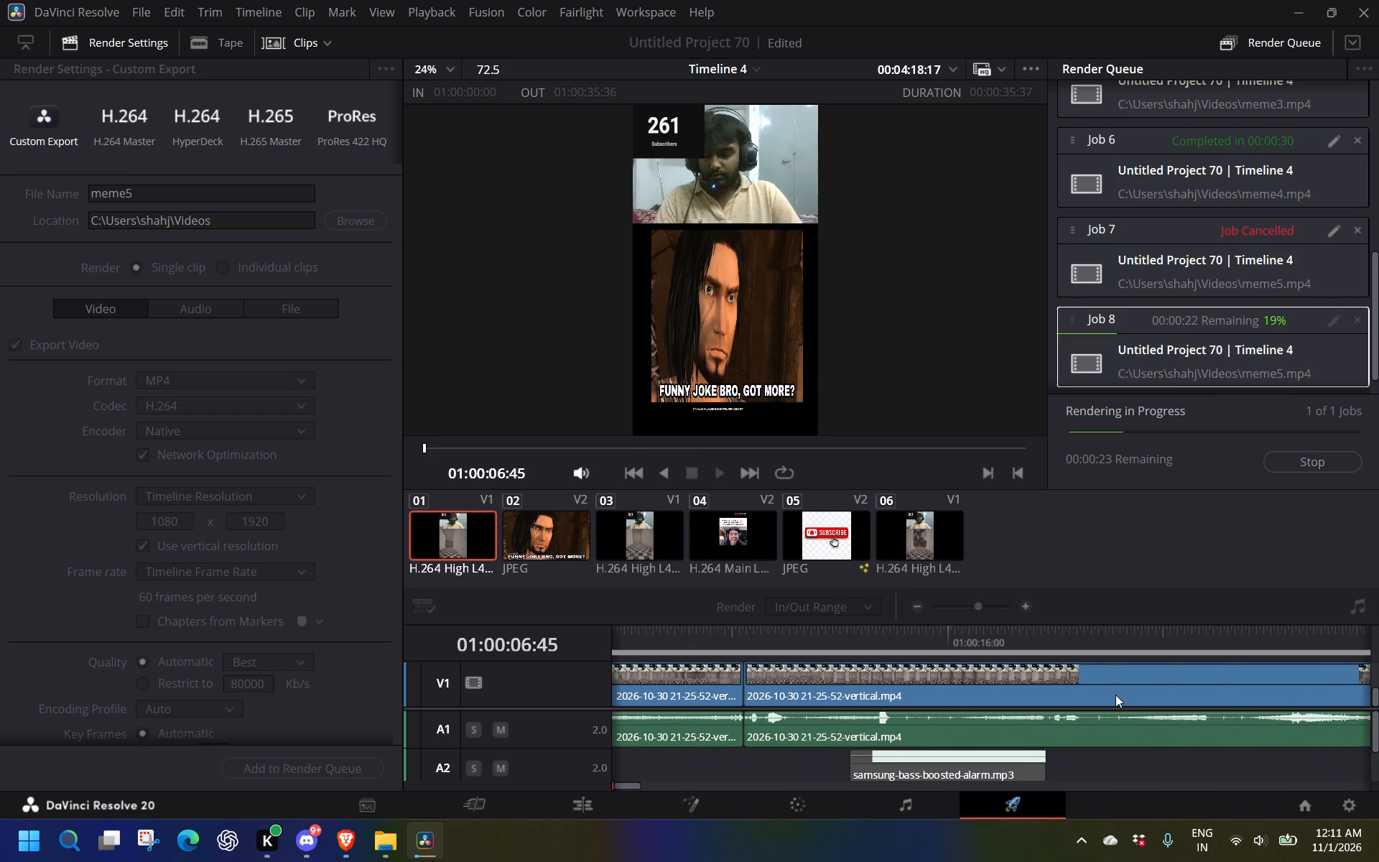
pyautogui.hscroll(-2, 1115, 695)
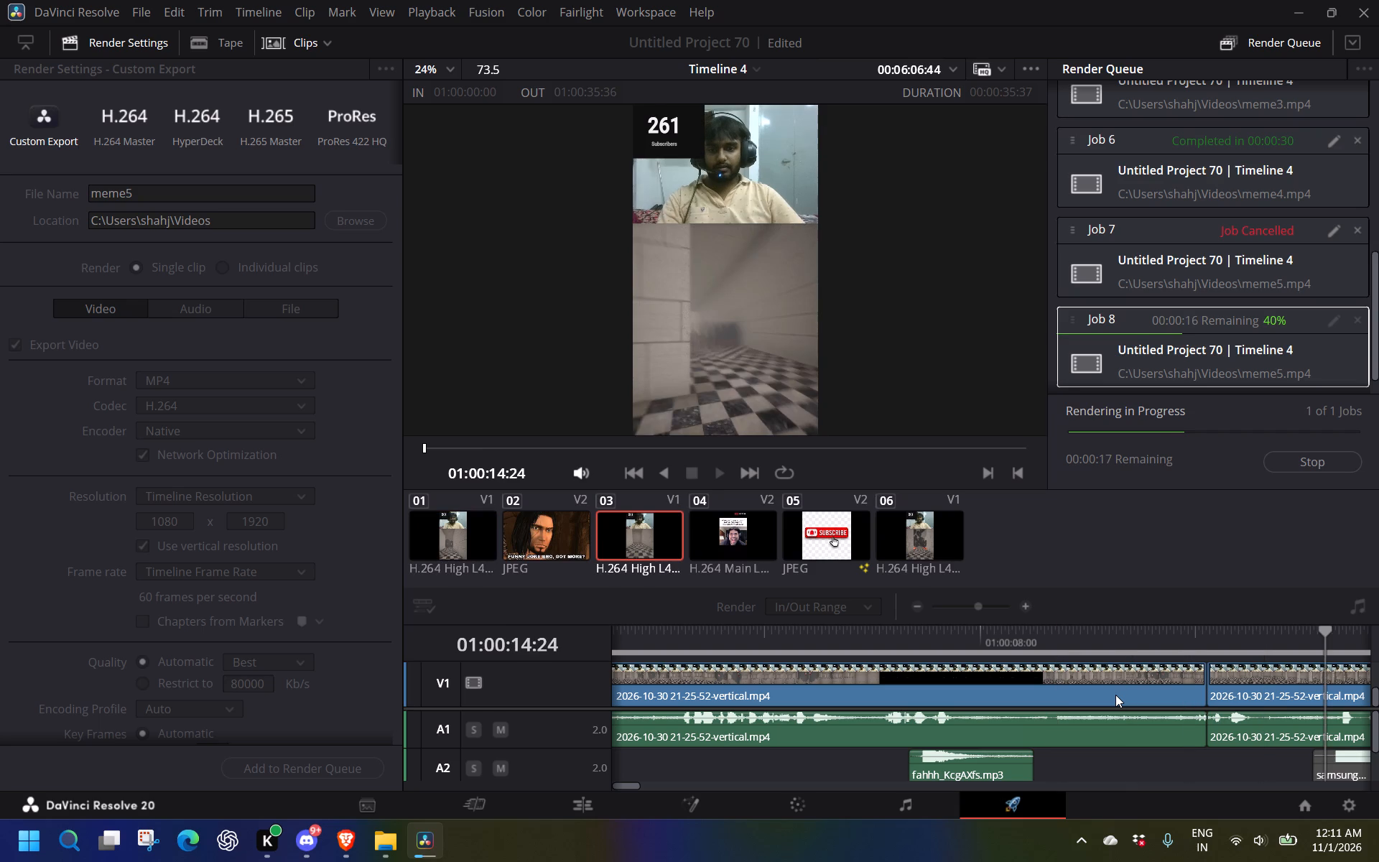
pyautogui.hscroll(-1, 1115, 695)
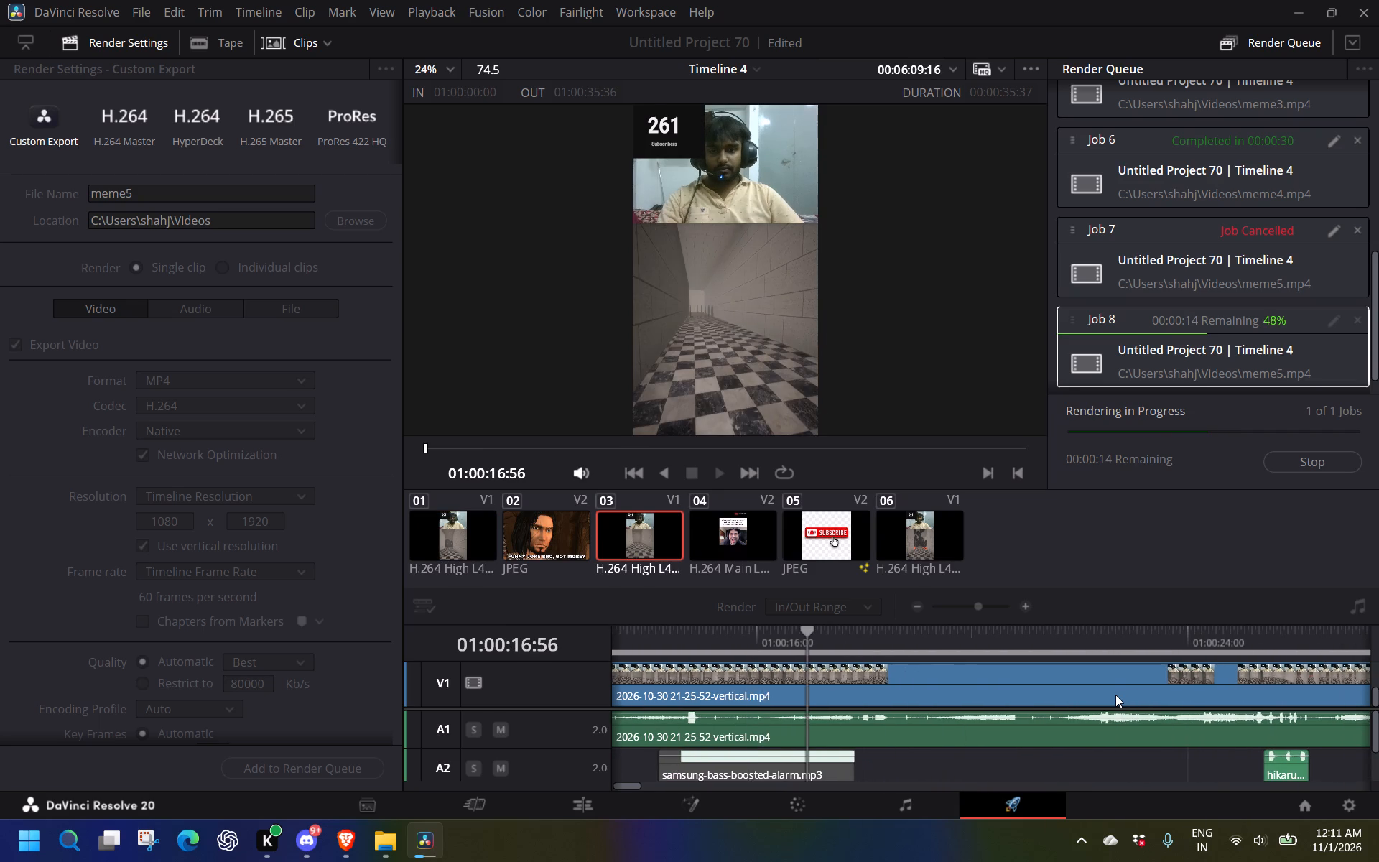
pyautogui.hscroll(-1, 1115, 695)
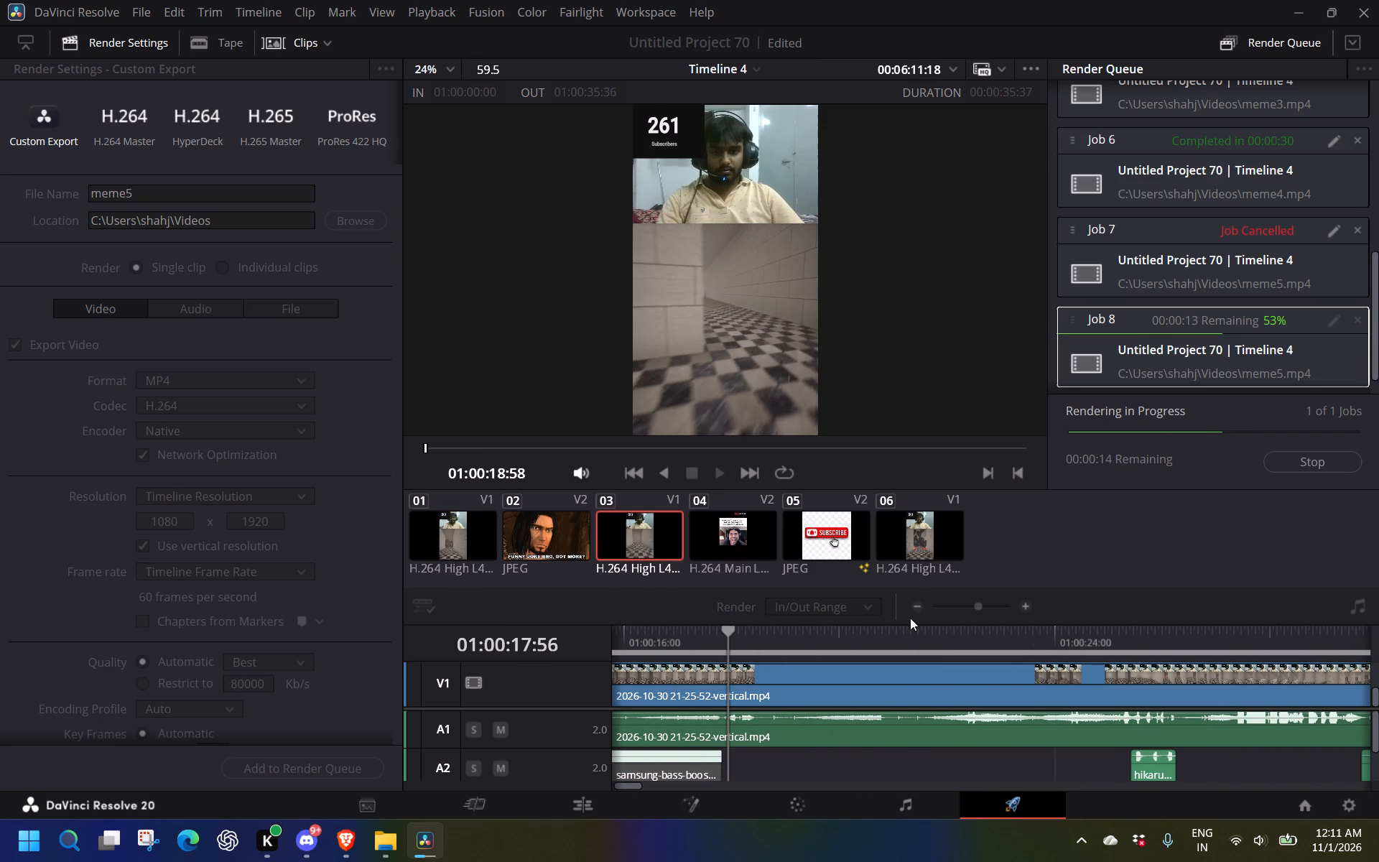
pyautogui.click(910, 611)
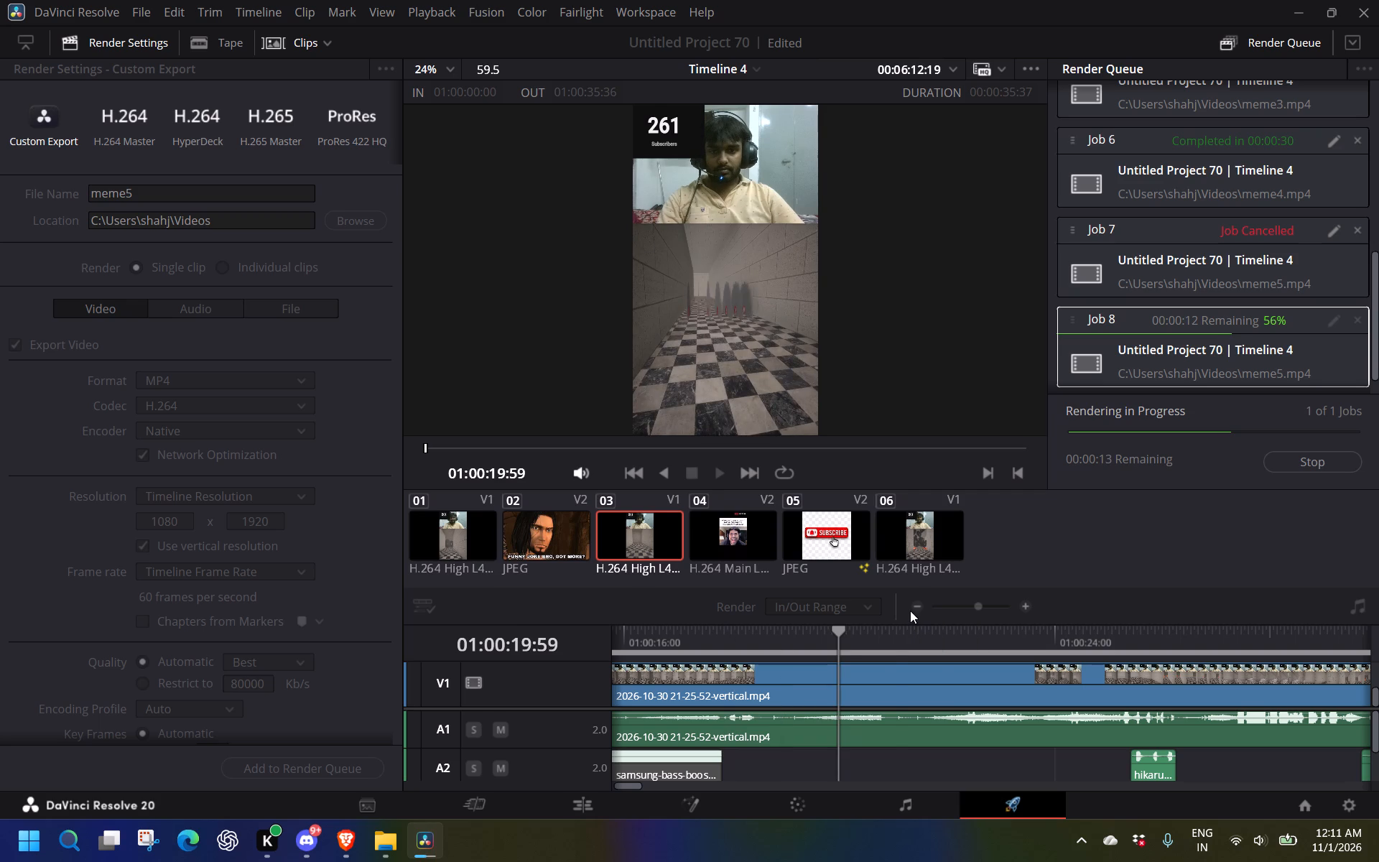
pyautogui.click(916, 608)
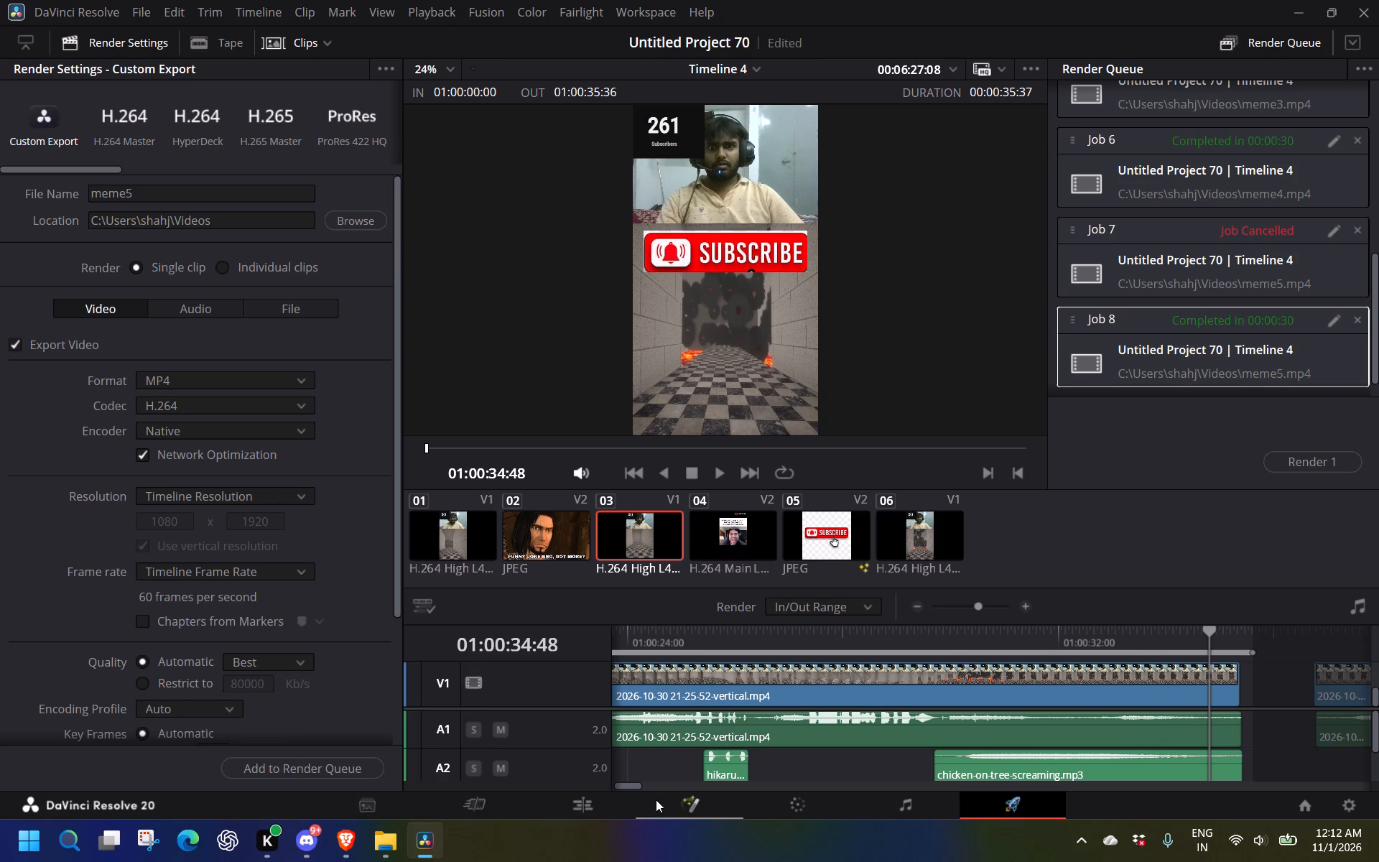
# Return to the Edit page for Timeline 4.
pyautogui.click(586, 815)
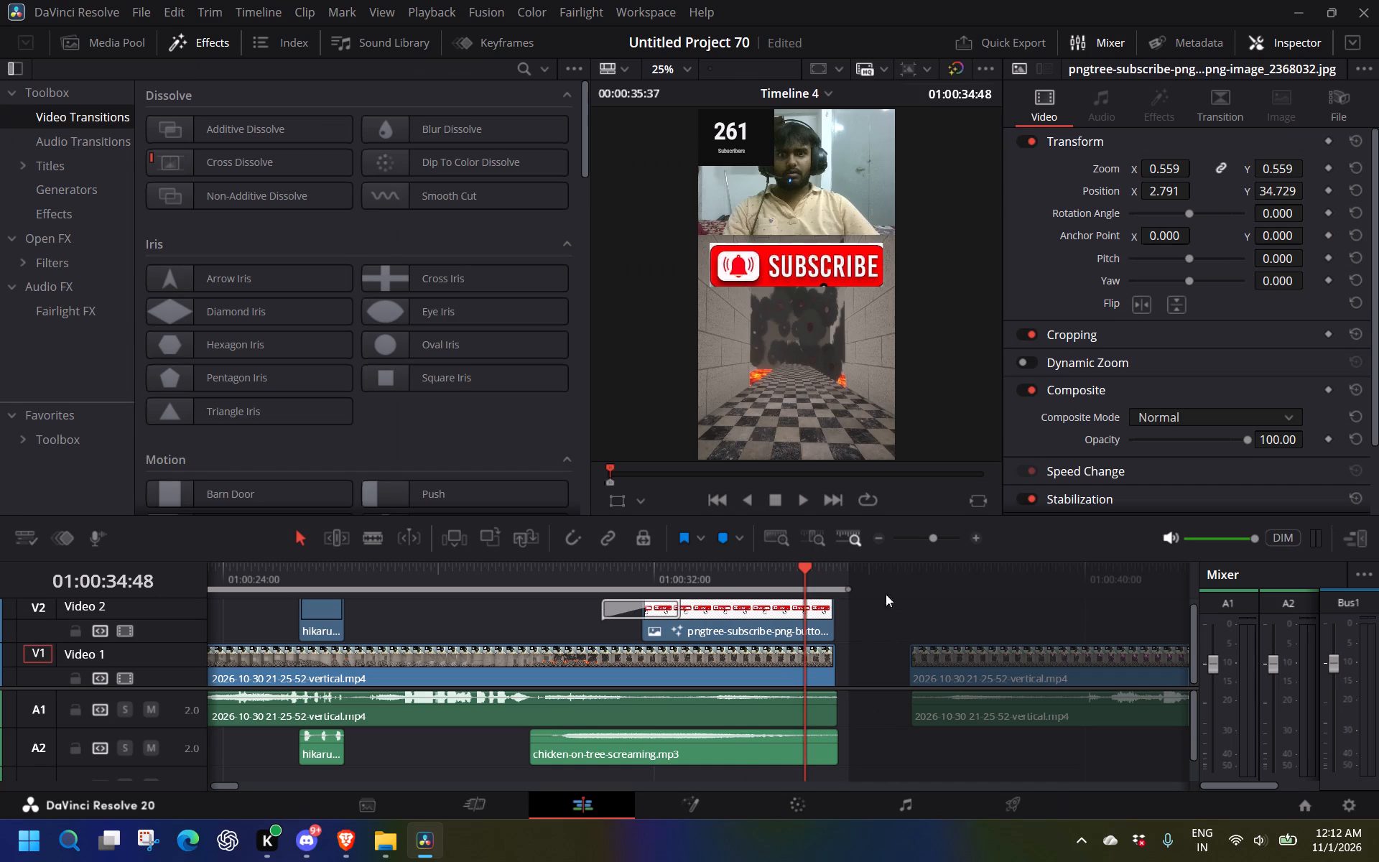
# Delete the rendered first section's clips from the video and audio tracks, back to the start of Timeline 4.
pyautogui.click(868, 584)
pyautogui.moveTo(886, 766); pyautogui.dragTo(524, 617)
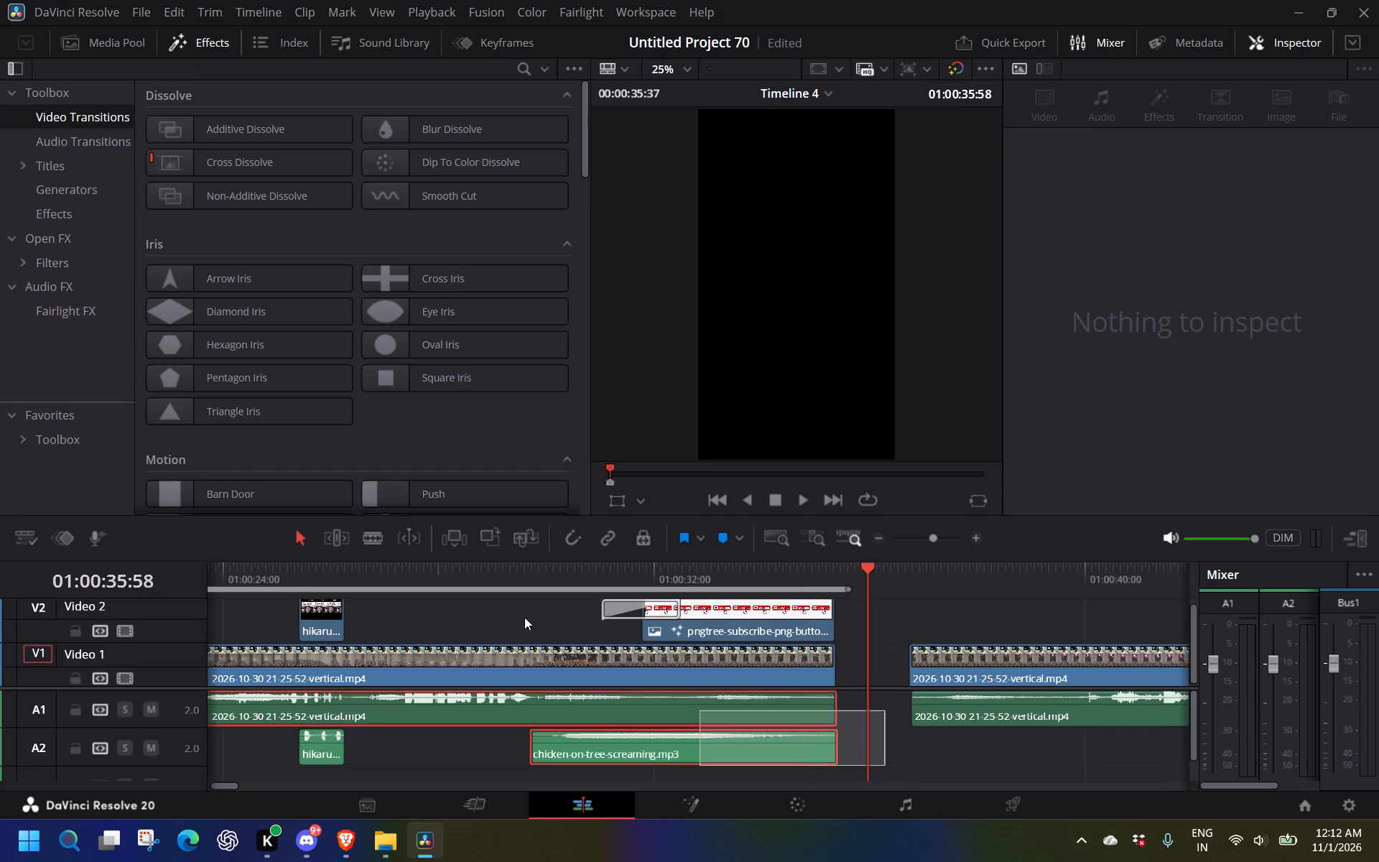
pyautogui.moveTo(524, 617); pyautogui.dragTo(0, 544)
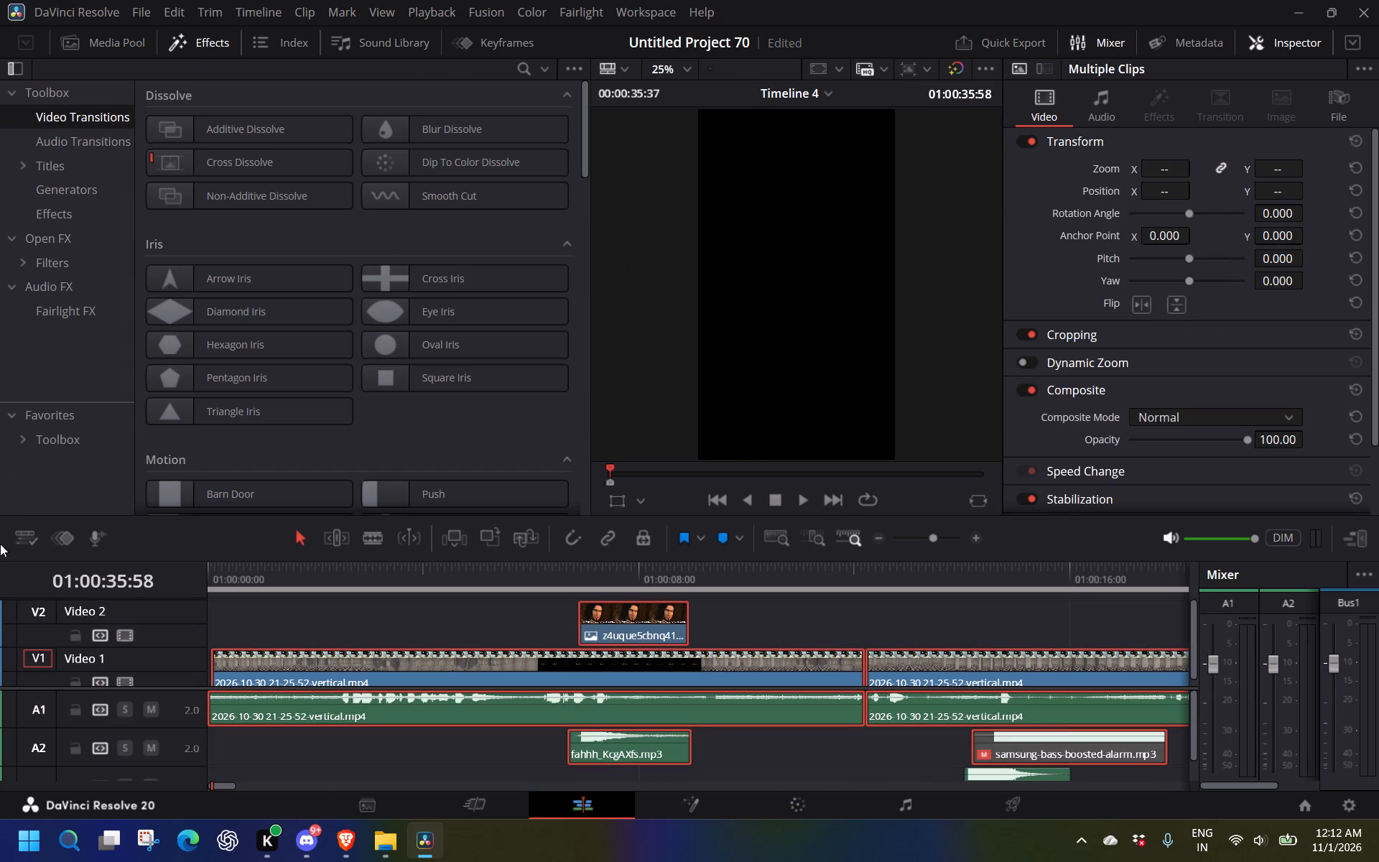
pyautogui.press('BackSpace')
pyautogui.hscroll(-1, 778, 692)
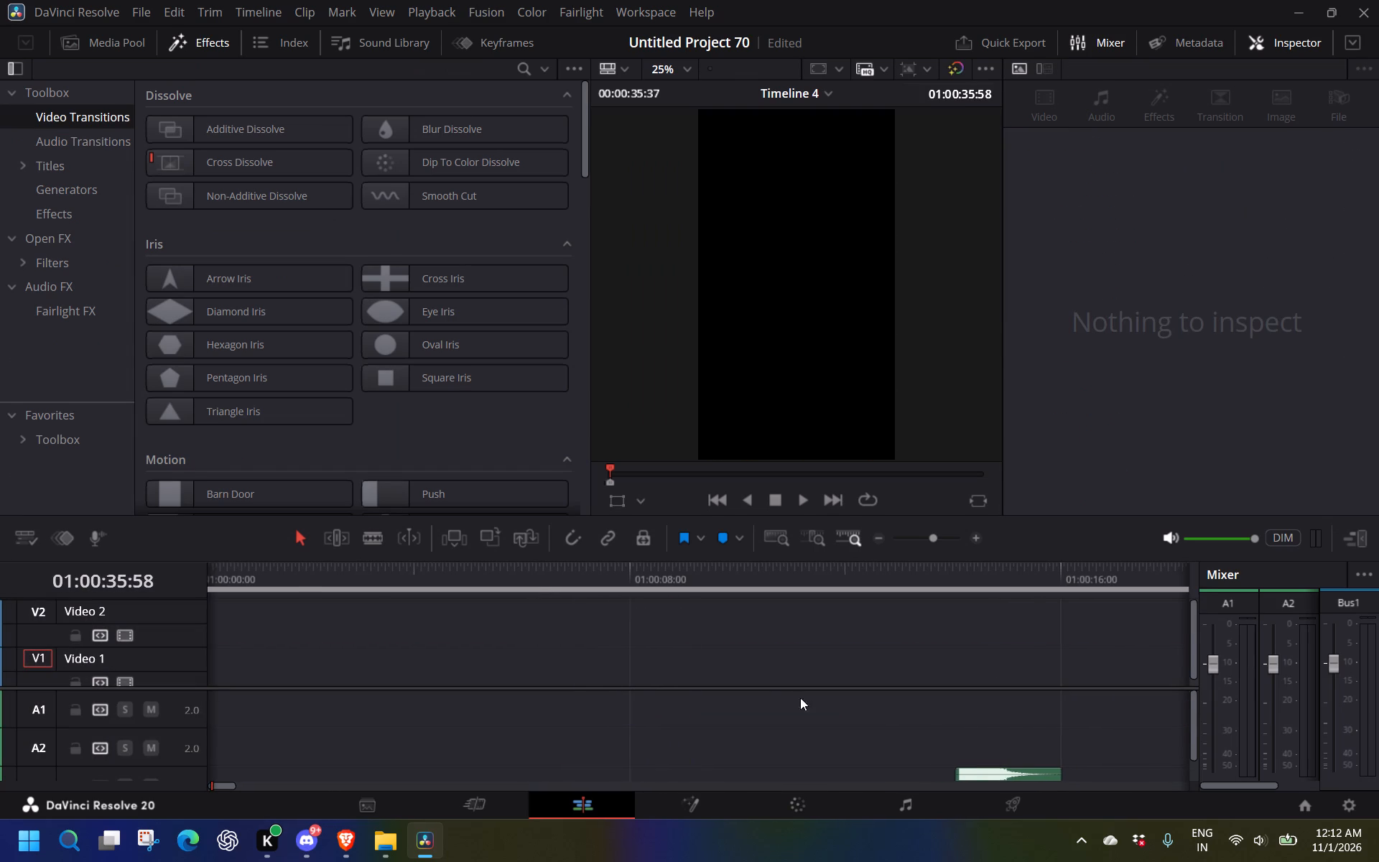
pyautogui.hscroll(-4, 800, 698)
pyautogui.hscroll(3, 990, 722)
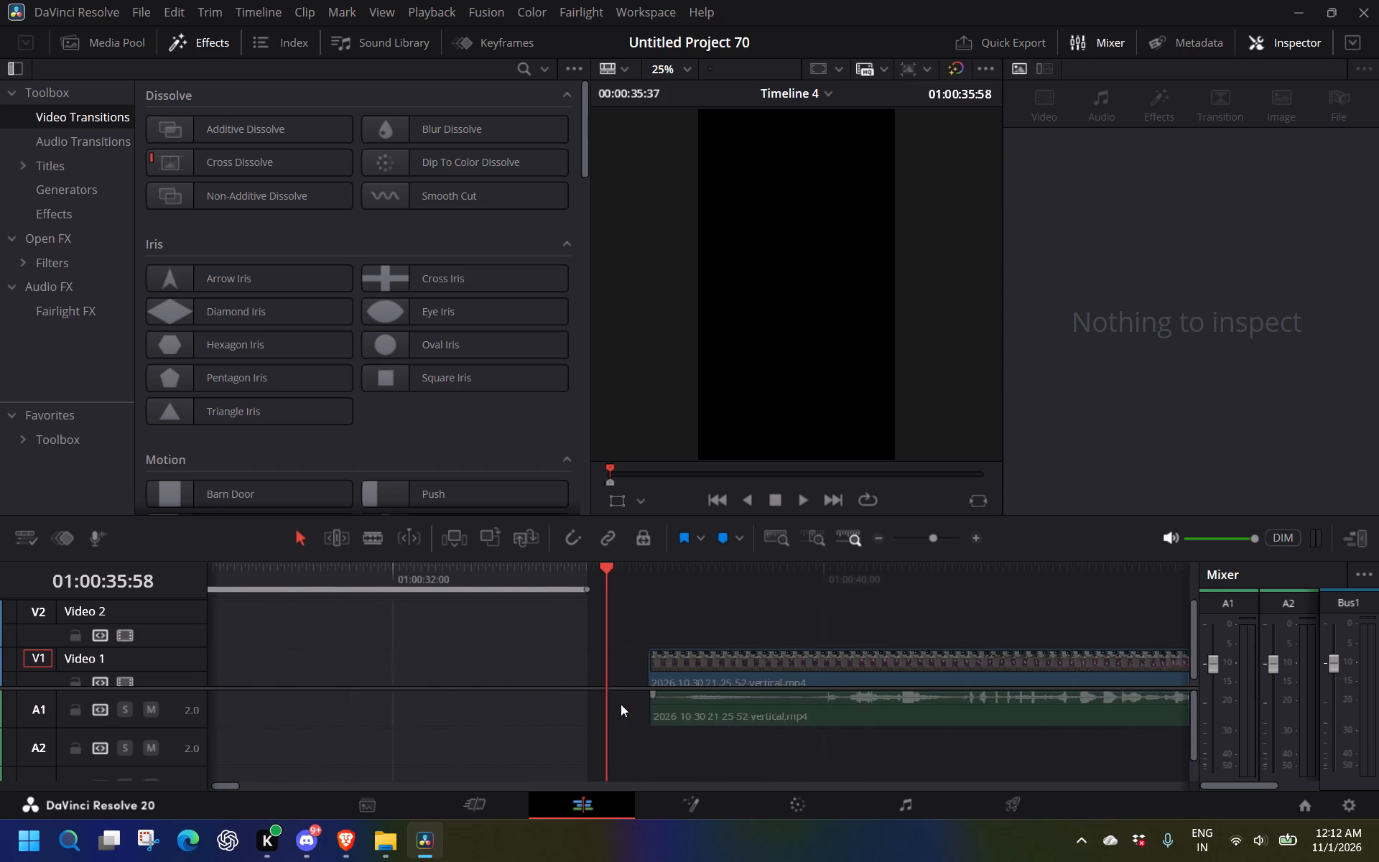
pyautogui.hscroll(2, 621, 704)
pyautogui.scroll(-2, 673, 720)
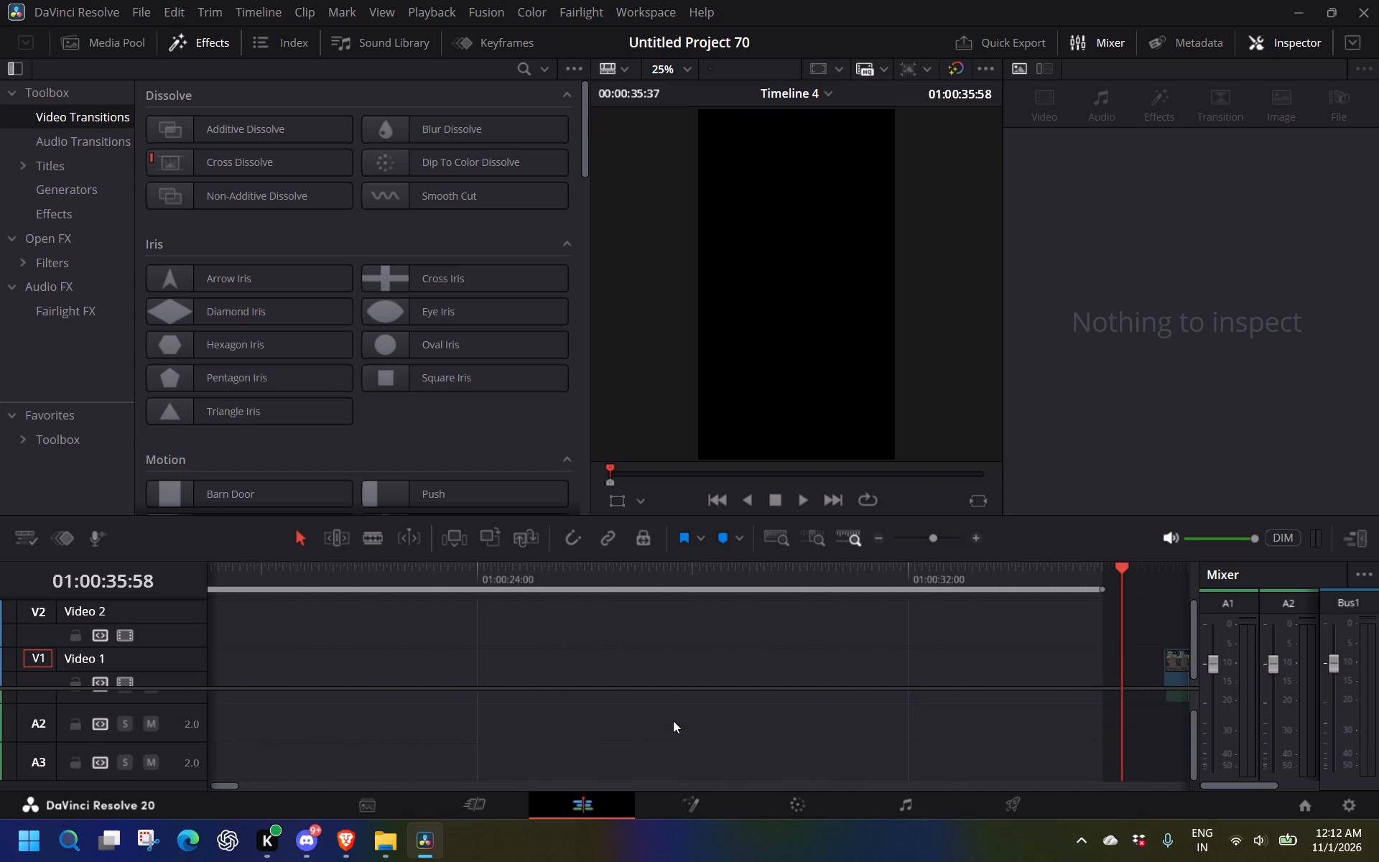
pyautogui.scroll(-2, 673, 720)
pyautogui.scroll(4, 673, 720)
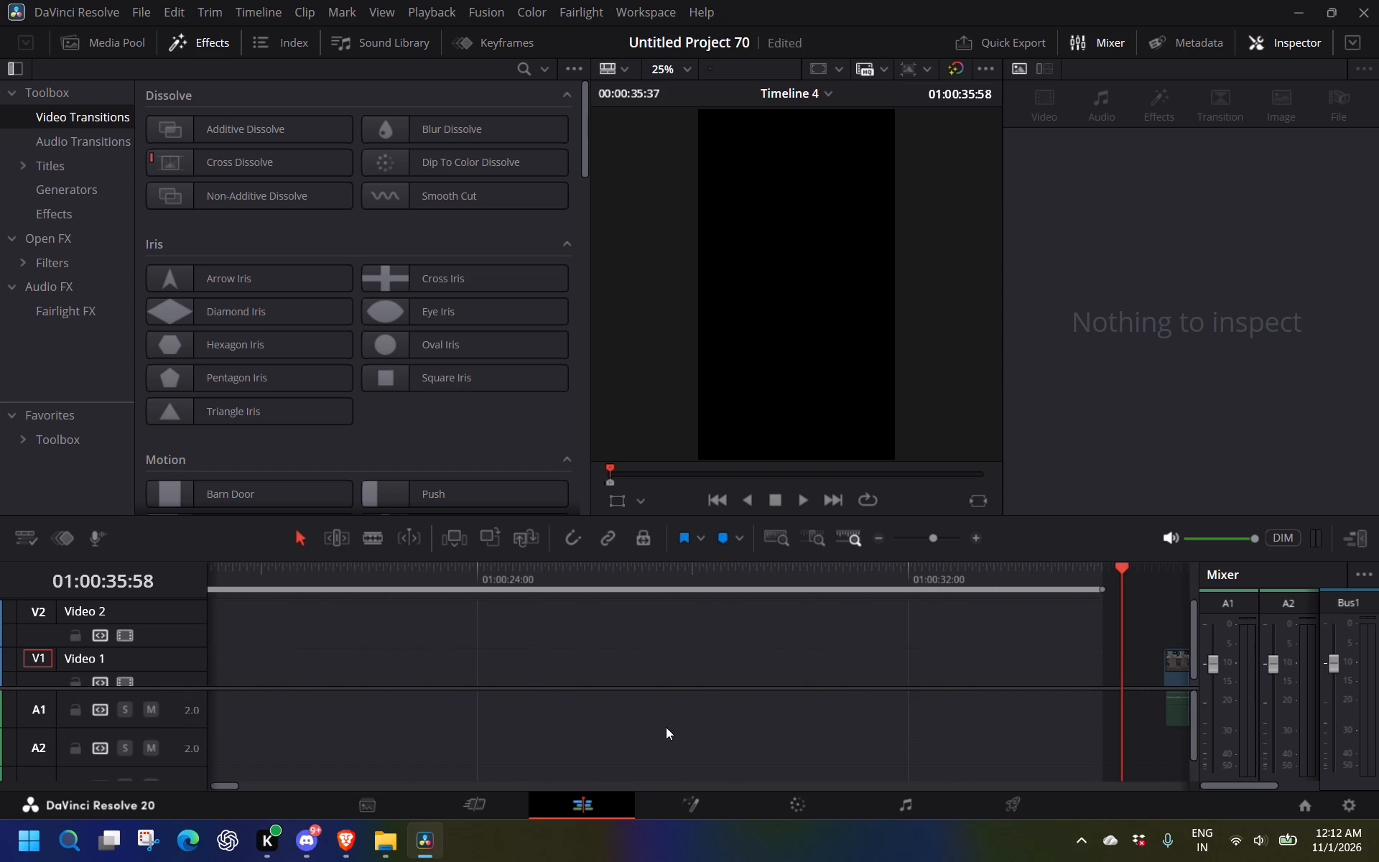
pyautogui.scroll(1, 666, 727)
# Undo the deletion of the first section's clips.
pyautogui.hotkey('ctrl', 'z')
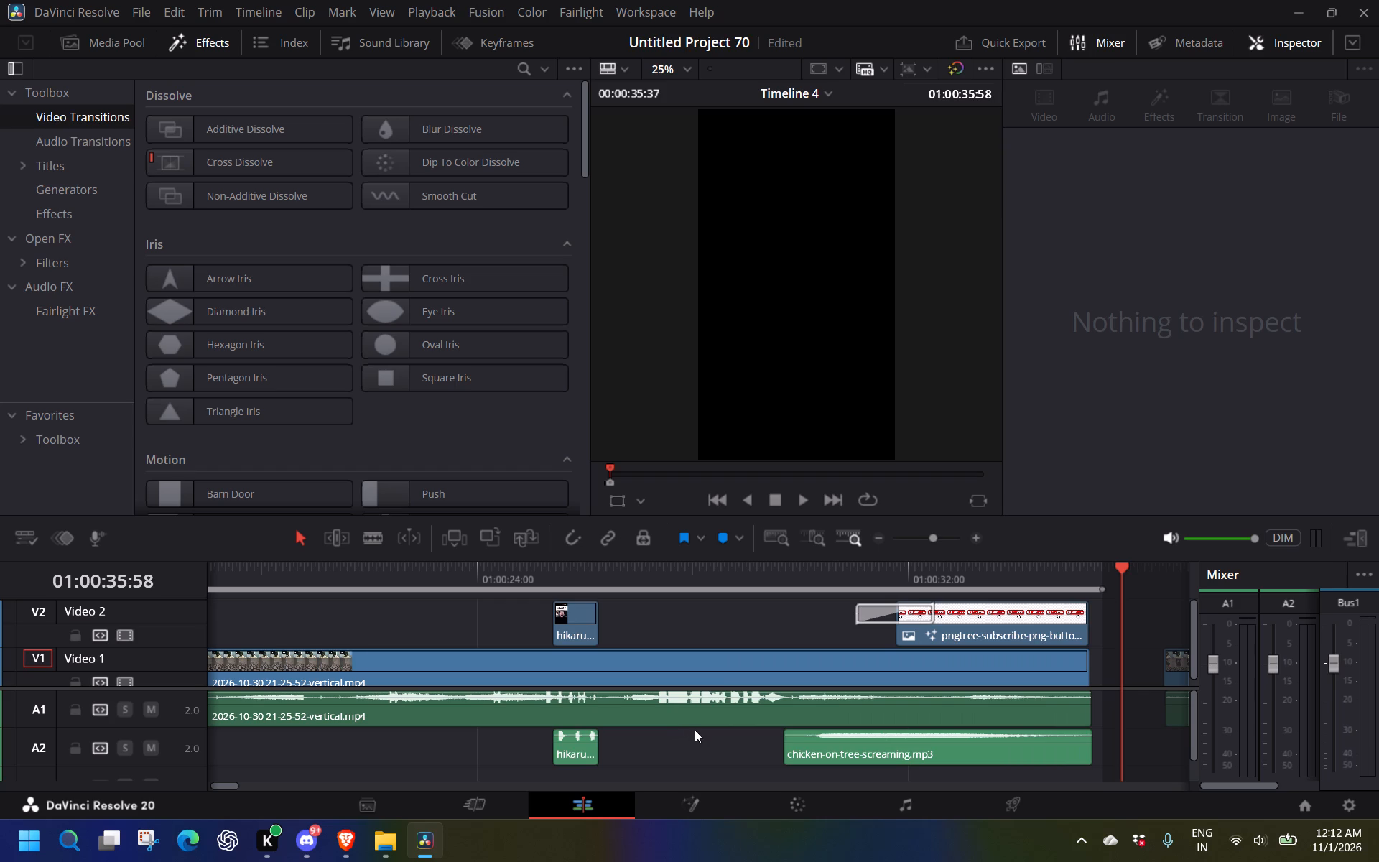
# Cut all of the rendered first section's video, image and sound clips from Timeline 4.
pyautogui.scroll(1, 1064, 722)
pyautogui.scroll(-1, 1064, 722)
pyautogui.scroll(3, 1064, 722)
pyautogui.scroll(-1, 1064, 722)
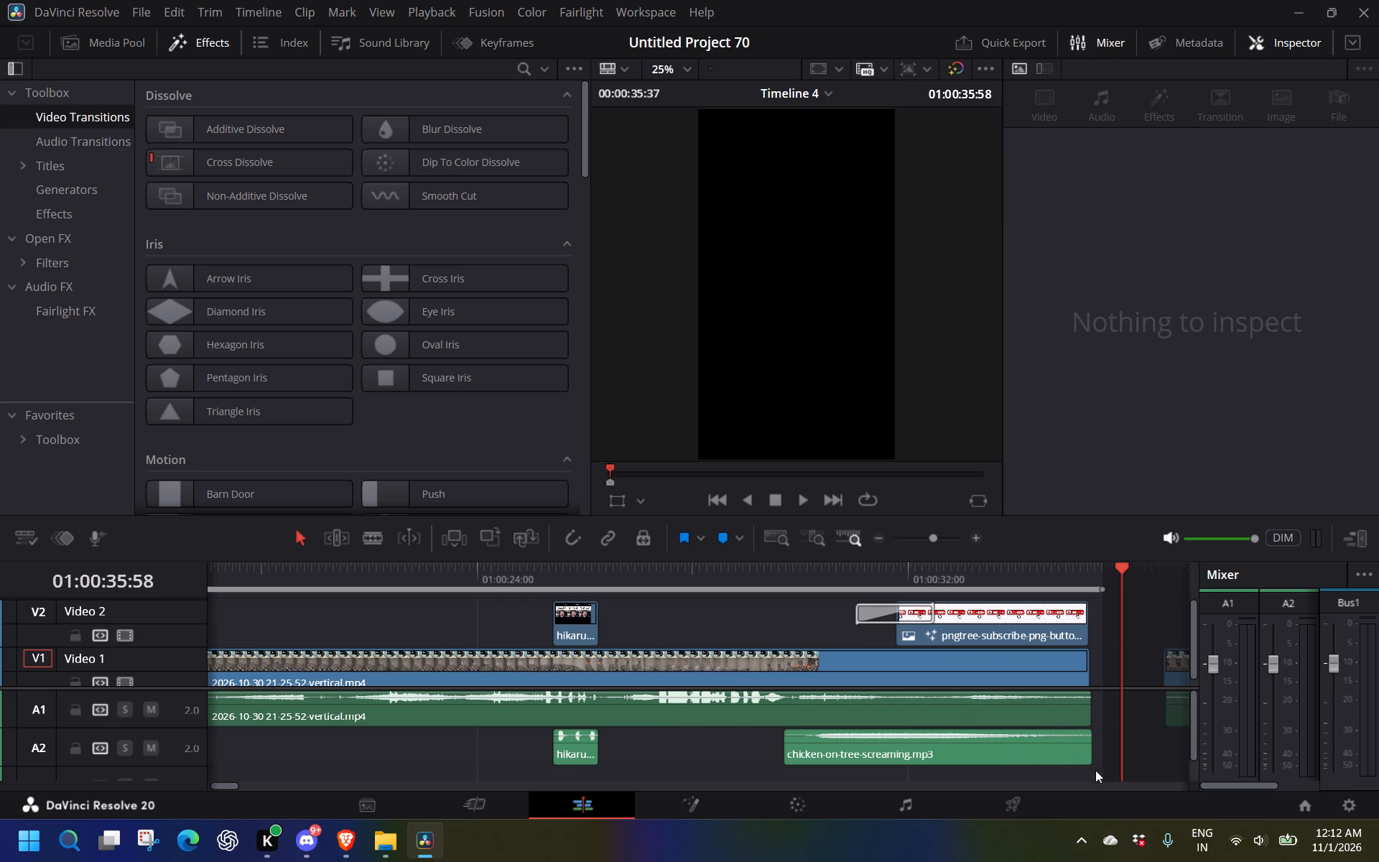
pyautogui.moveTo(1107, 770); pyautogui.dragTo(0, 547)
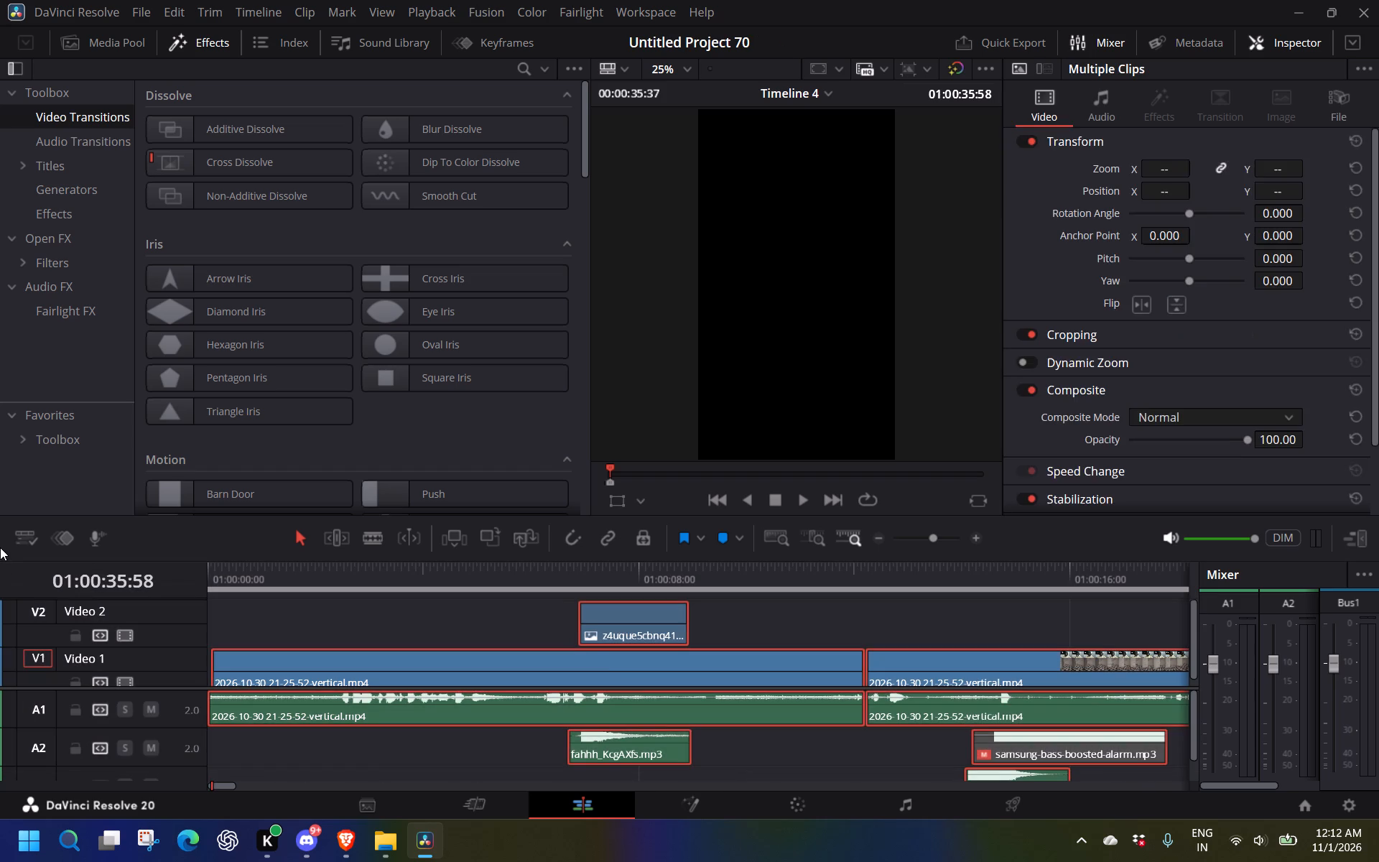
pyautogui.hotkey('ctrl', 'x')
pyautogui.hscroll(-2, 981, 741)
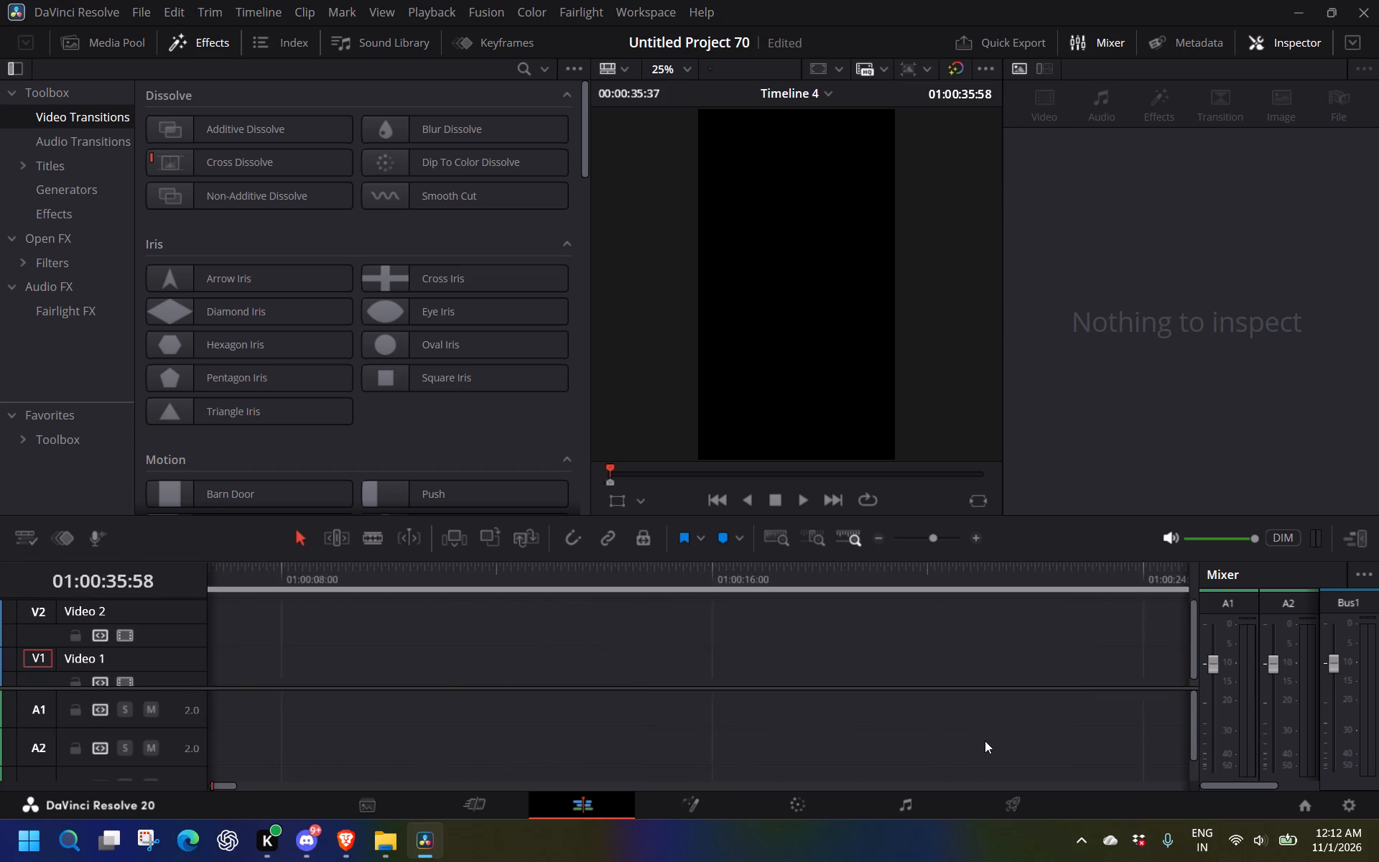
pyautogui.hscroll(-1, 985, 741)
pyautogui.scroll(-3, 990, 741)
pyautogui.scroll(4, 990, 741)
pyautogui.hscroll(-2, 990, 741)
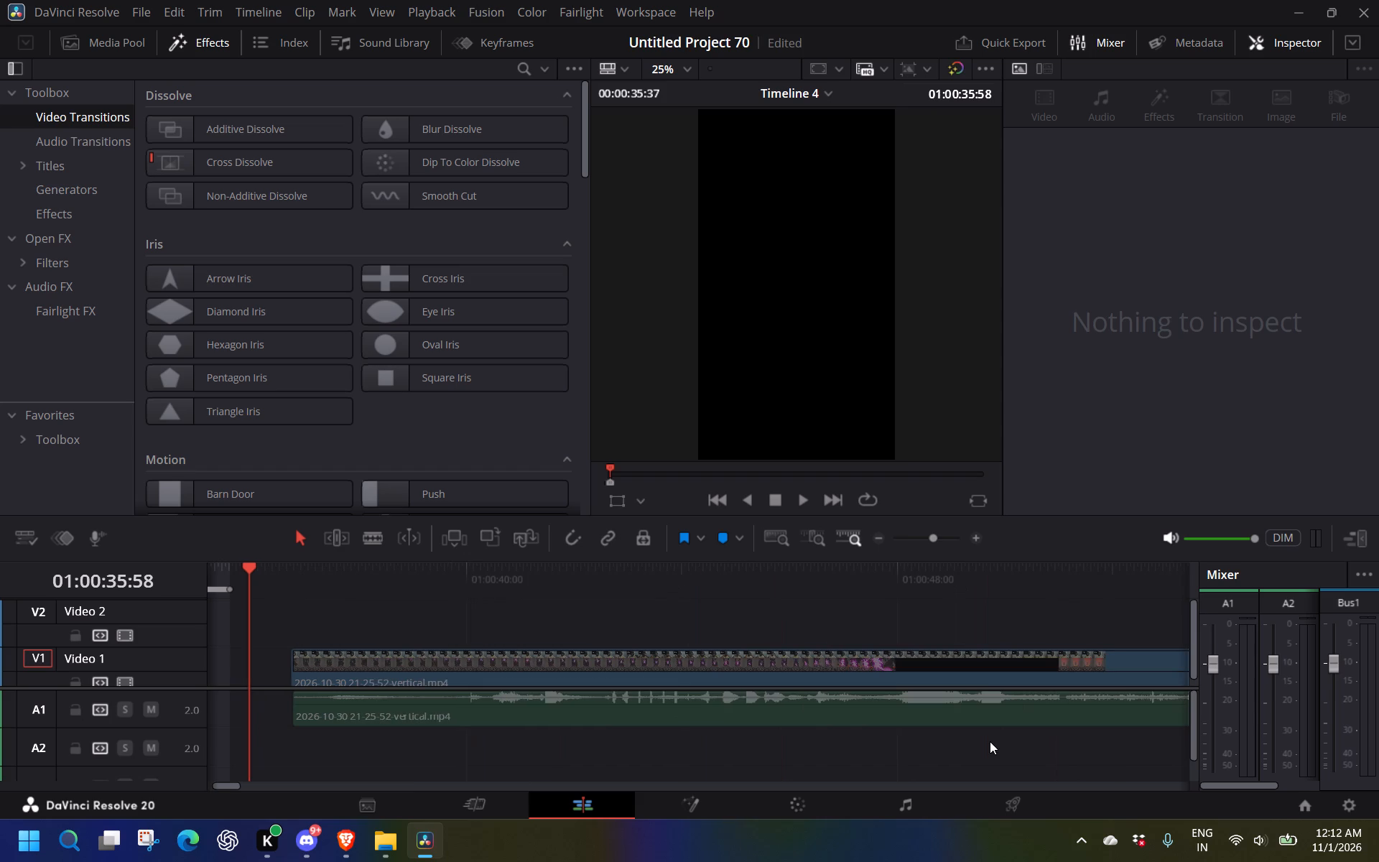
pyautogui.moveTo(322, 611); pyautogui.dragTo(526, 736)
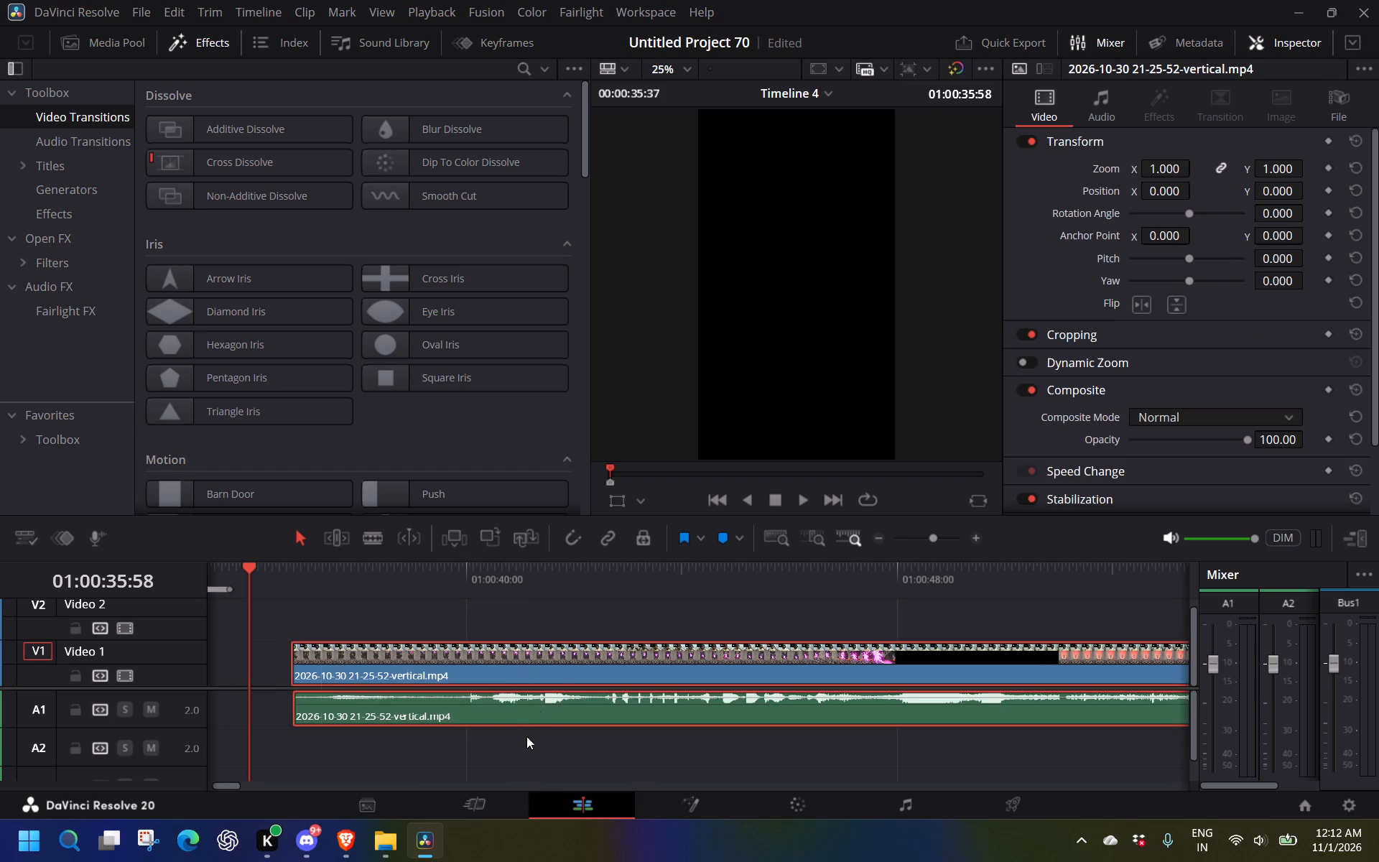
pyautogui.moveTo(661, 659); pyautogui.dragTo(0, 649)
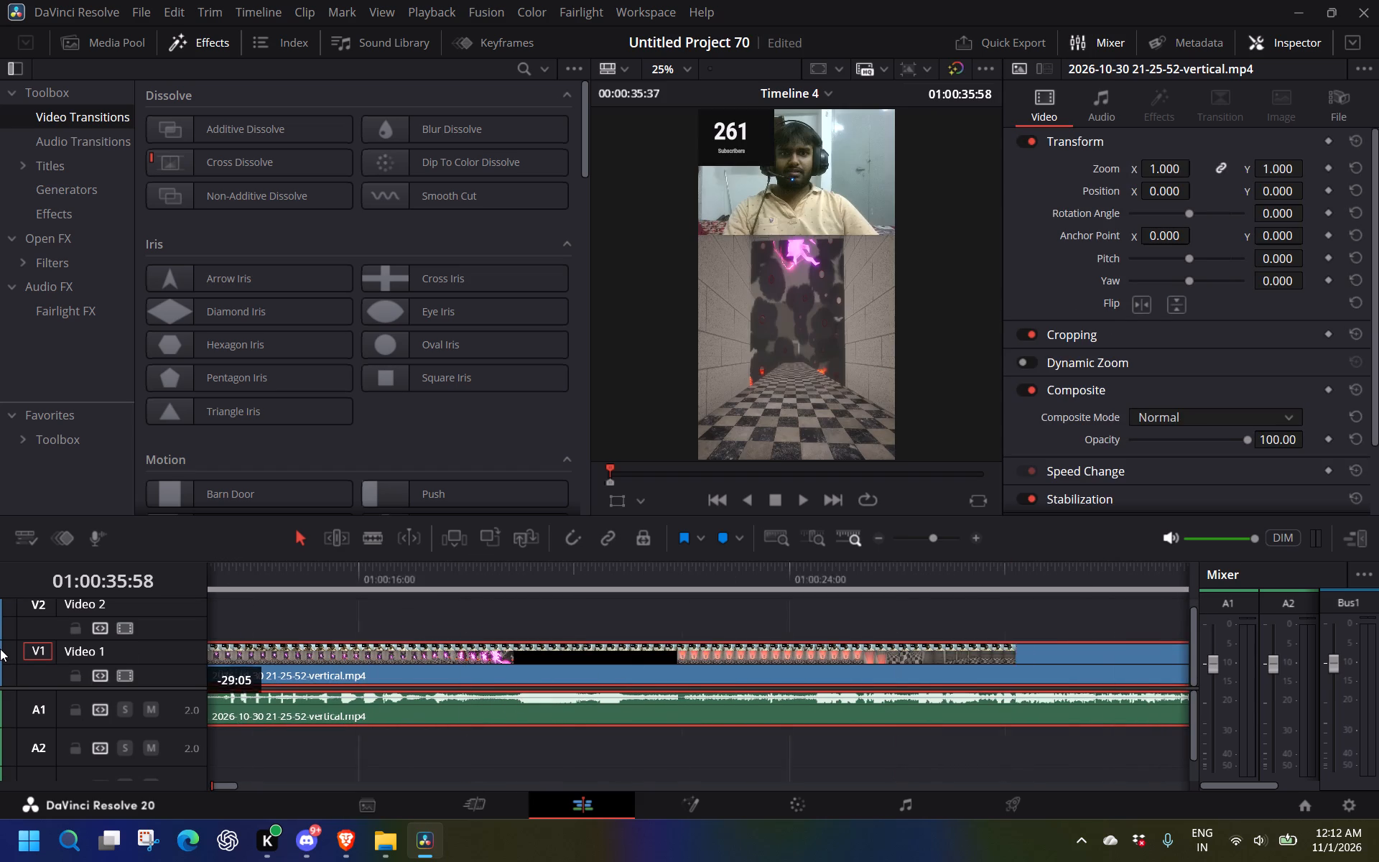
pyautogui.moveTo(0, 649); pyautogui.dragTo(0, 681)
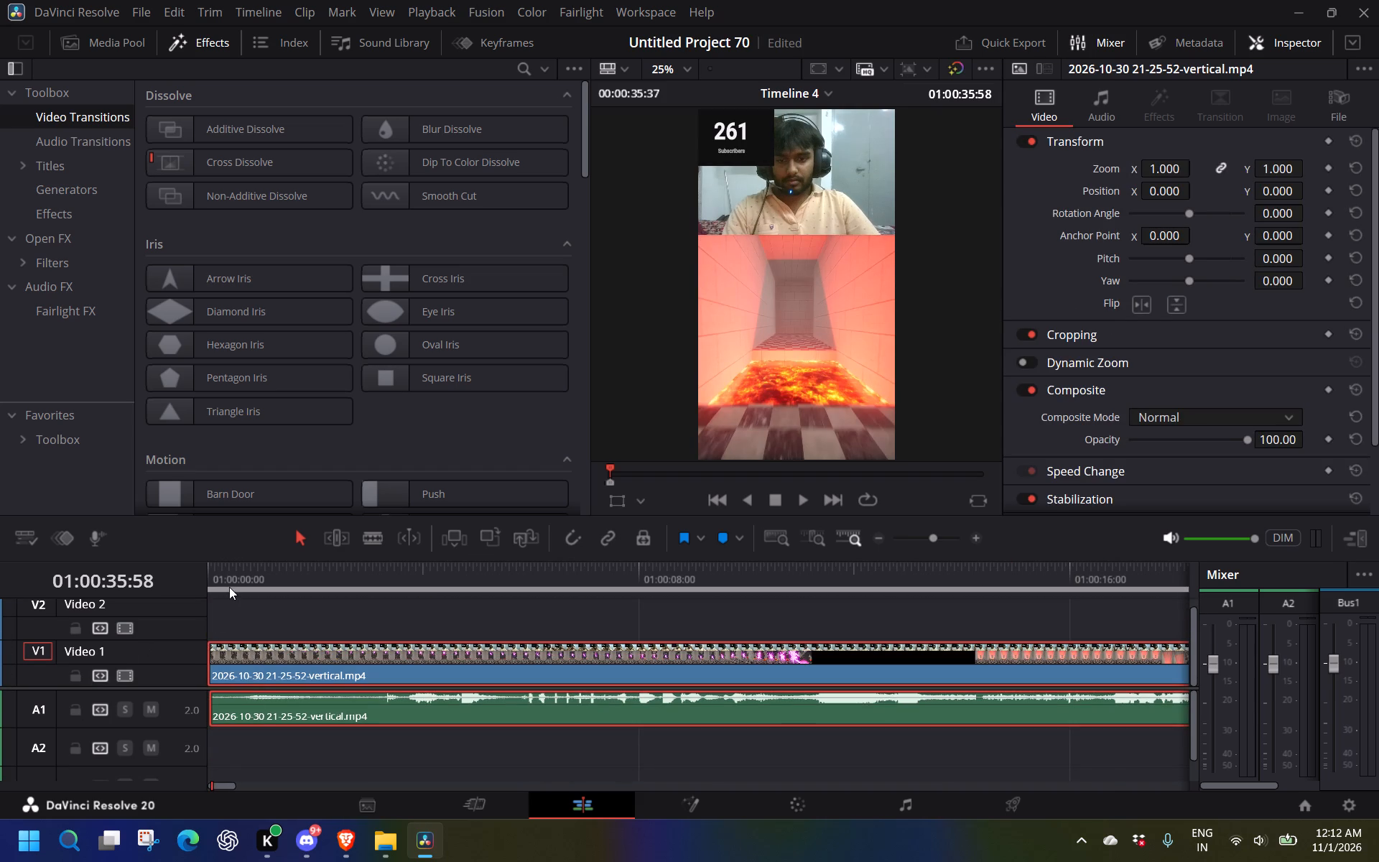
# Play the moved gameplay clip from the start of the timeline to review it.
pyautogui.moveTo(223, 562); pyautogui.dragTo(141, 566)
pyautogui.press('space')
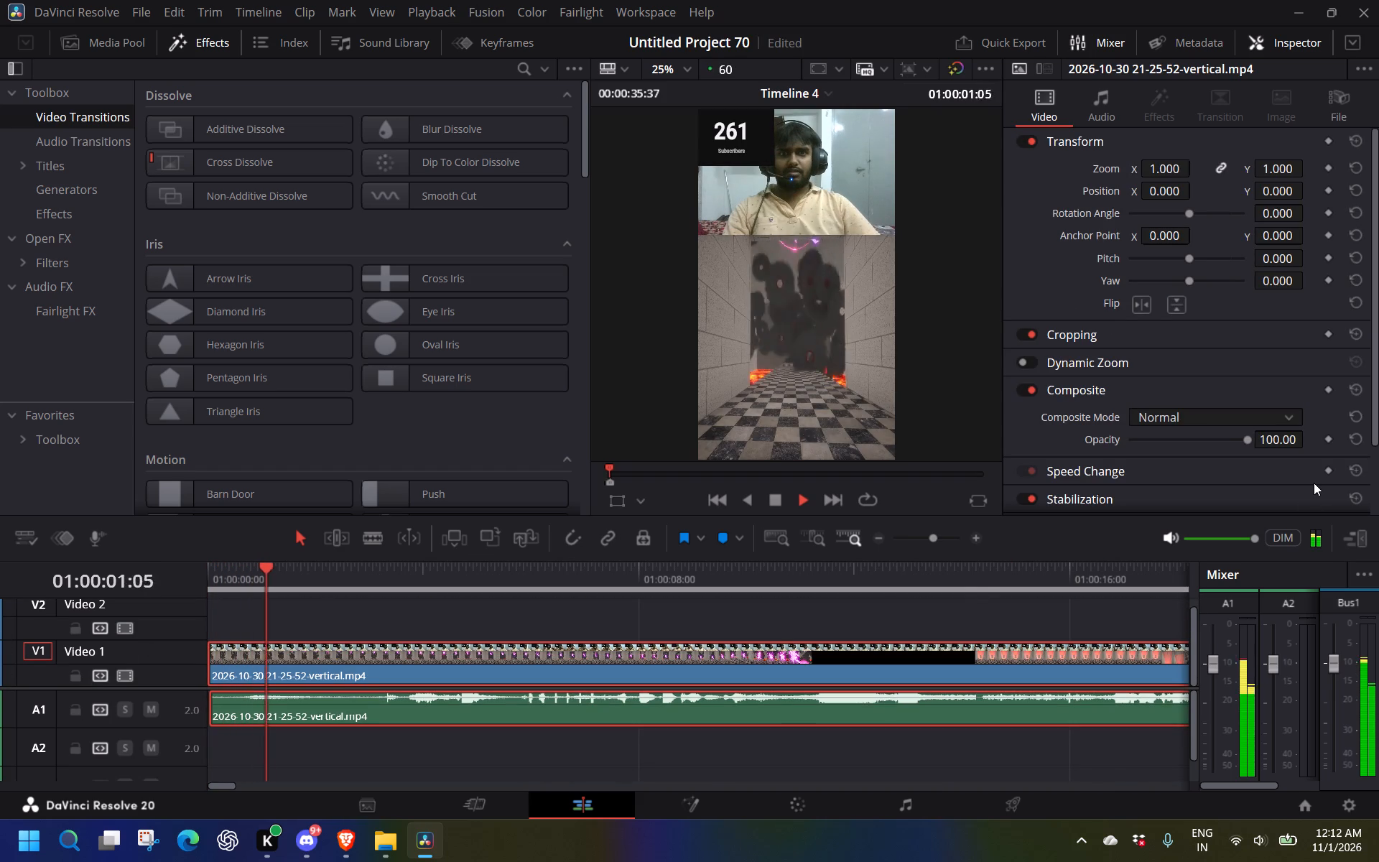
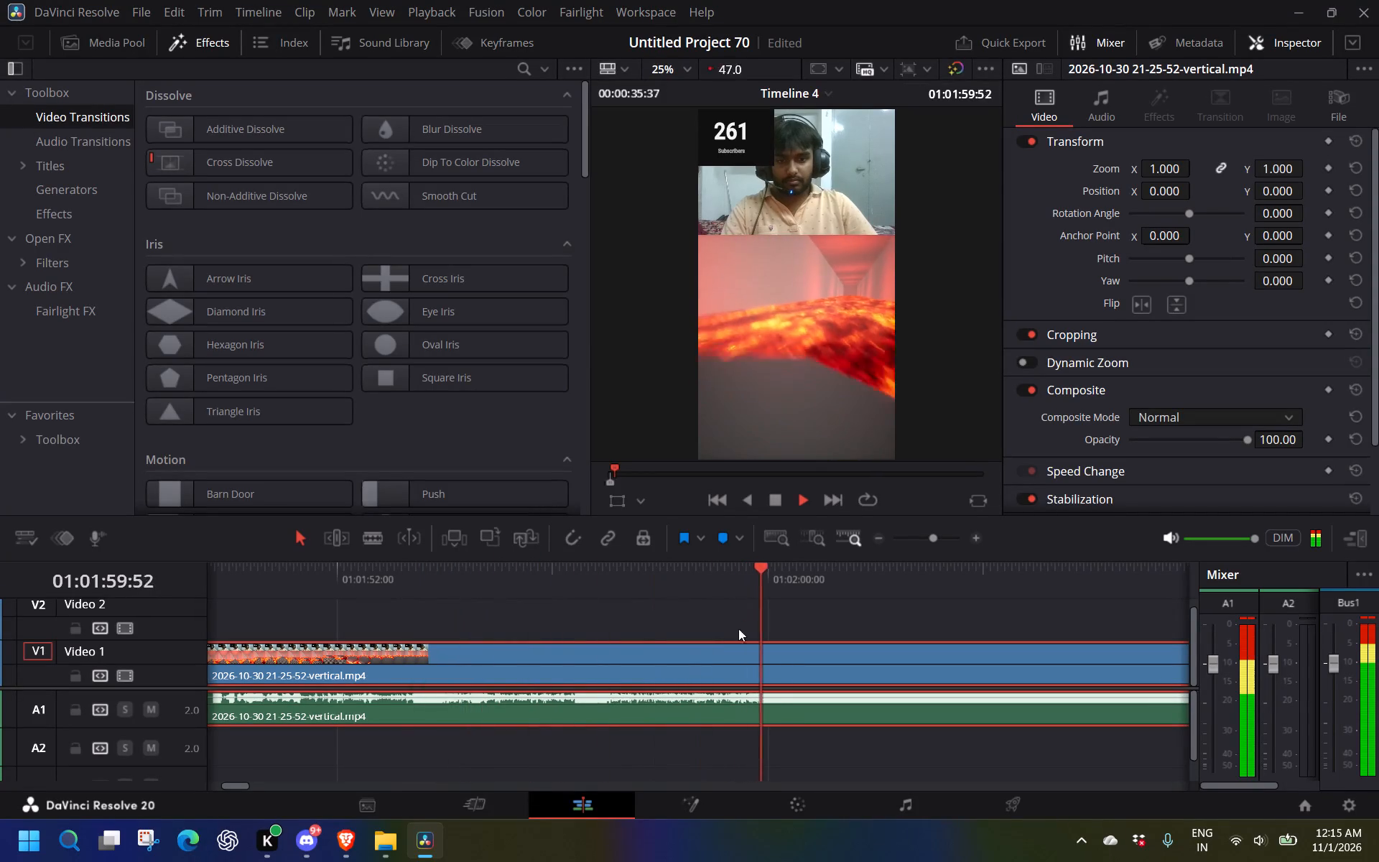
# Switch to the Brave browser and go from the playing music video to the YouTube home page.
pyautogui.click(344, 850)
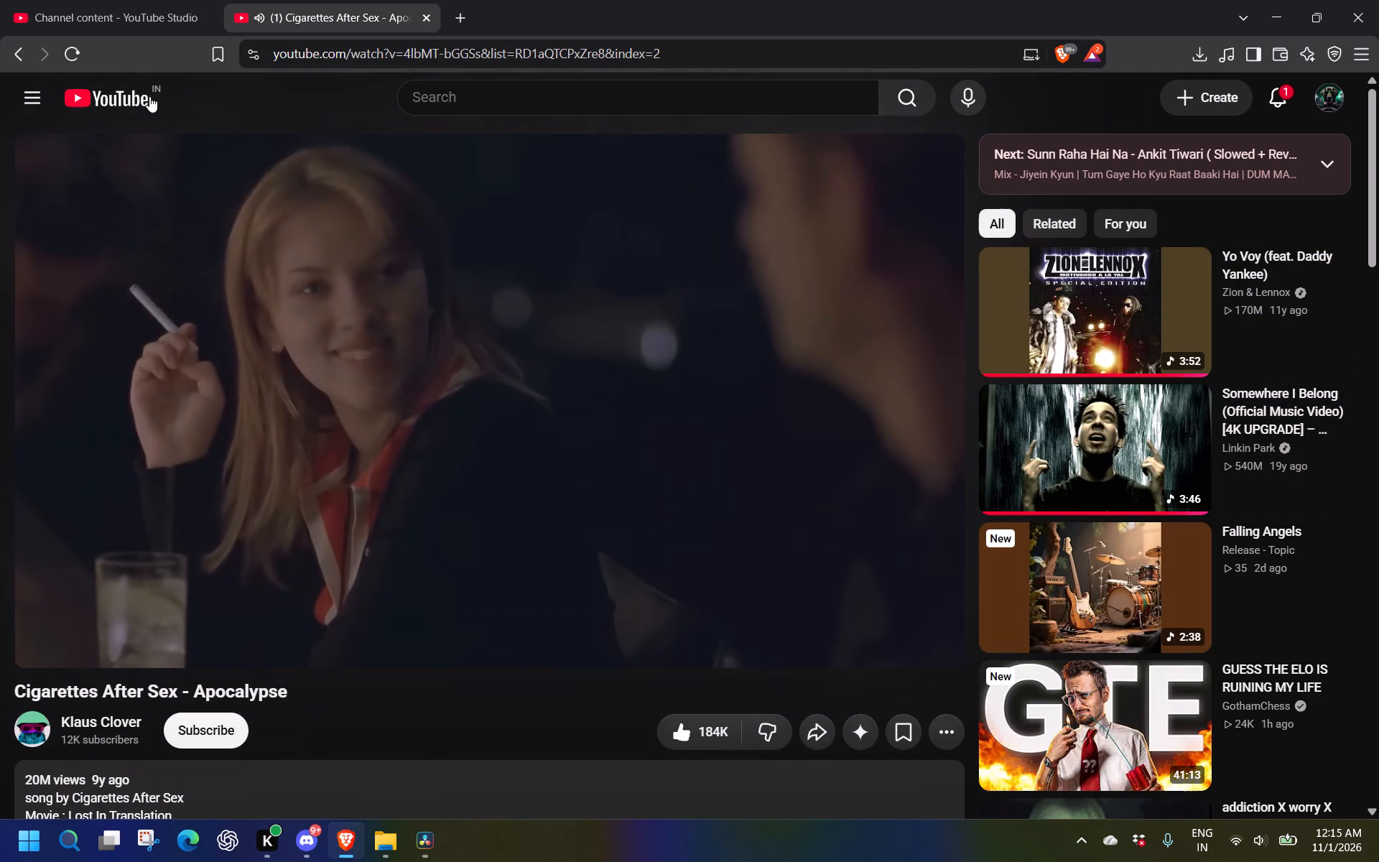
pyautogui.click(128, 96)
pyautogui.click(137, 0)
pyautogui.click(329, 9)
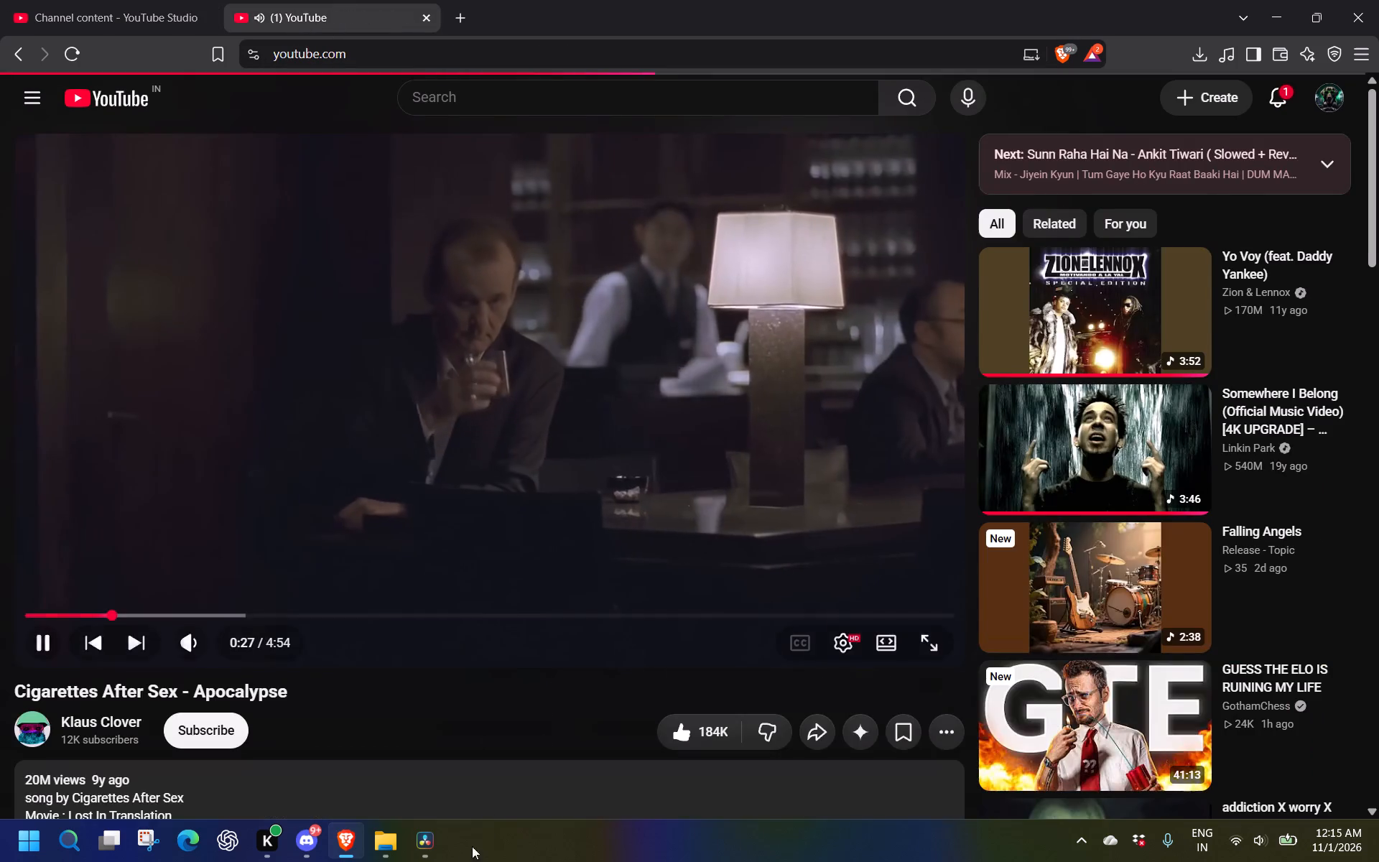
# Return to DaVinci Resolve and stop the gameplay playback at about 01:02:15.
pyautogui.click(422, 851)
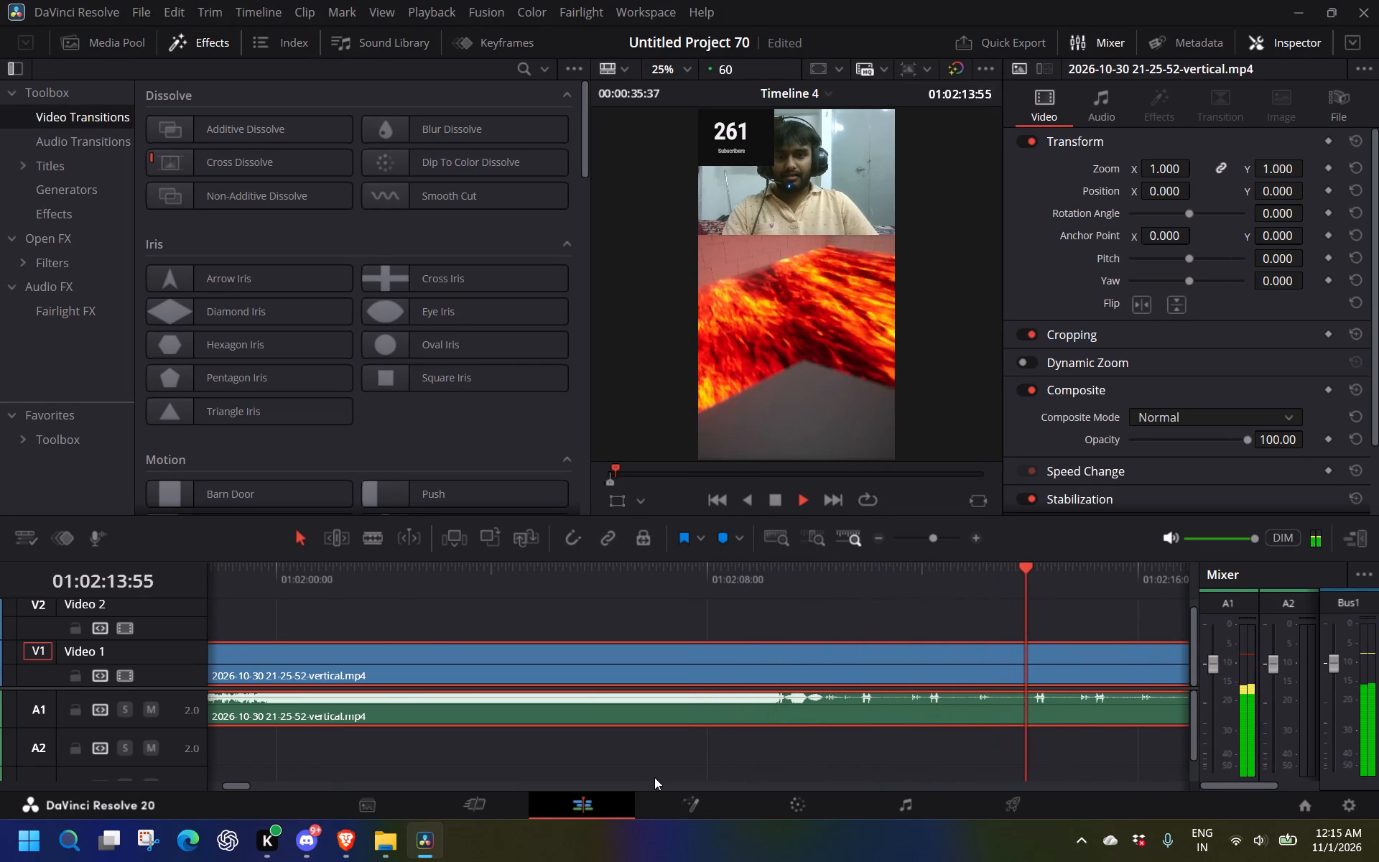
pyautogui.press('space')
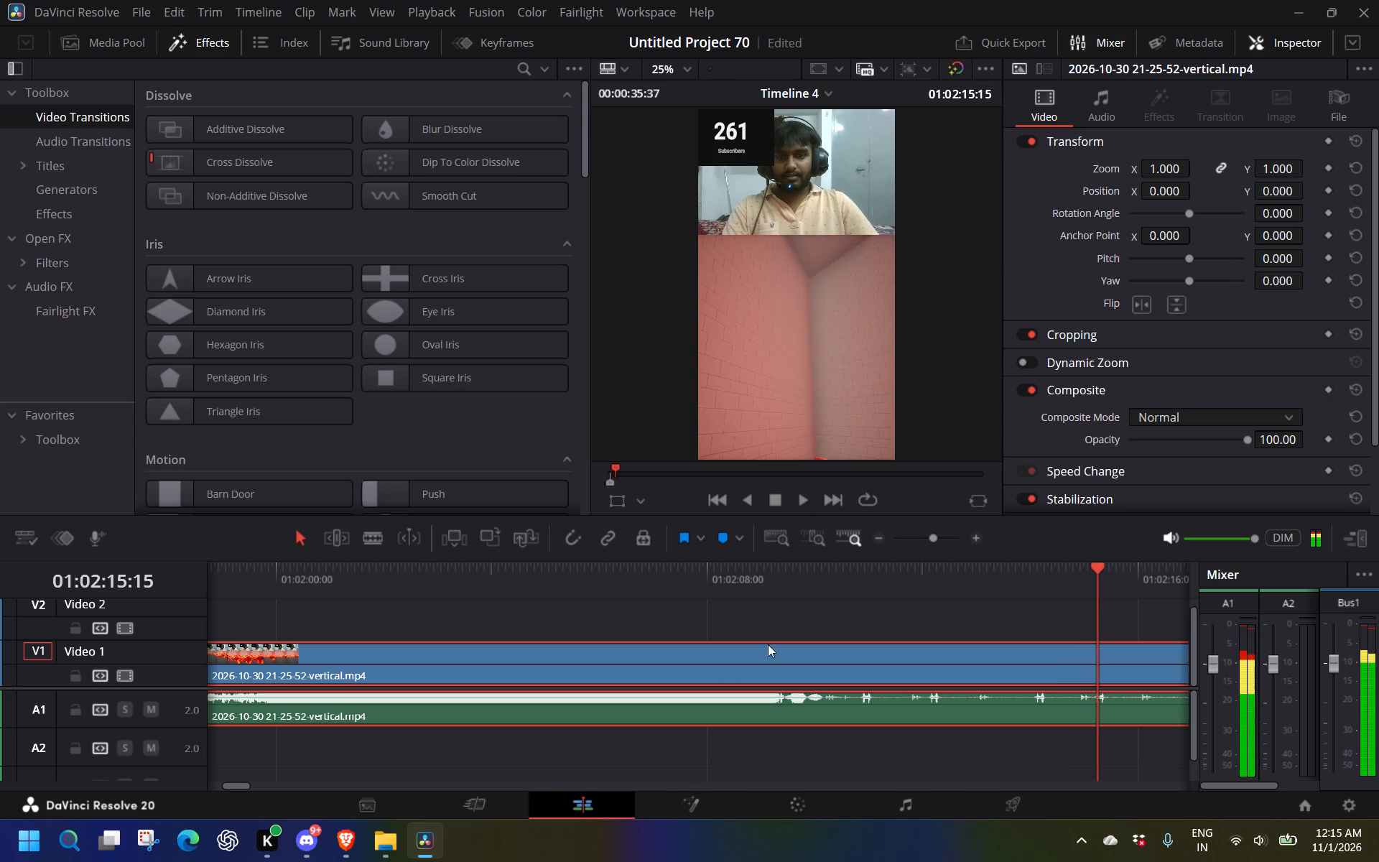
pyautogui.click(877, 532)
pyautogui.click(877, 535)
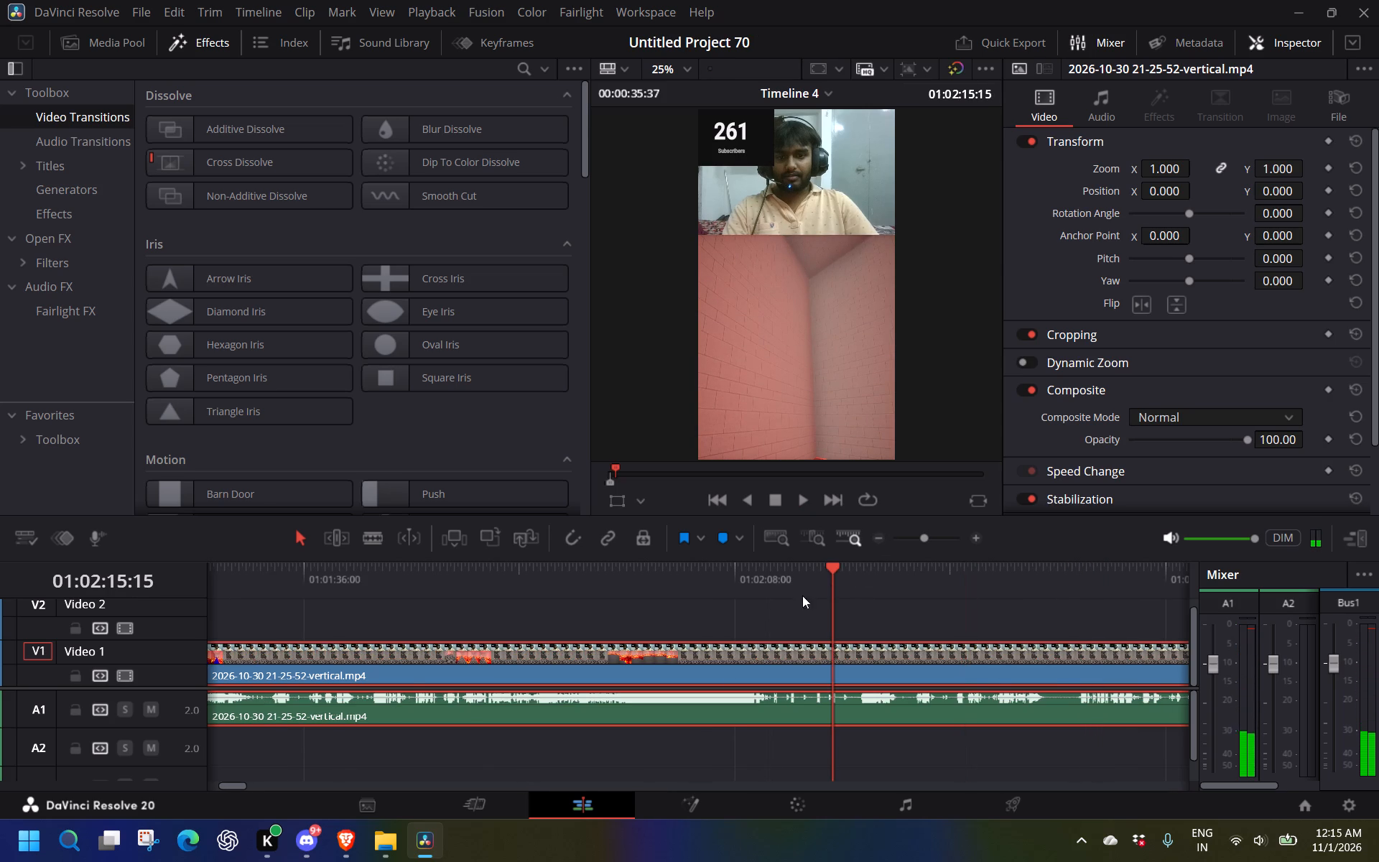
# In the Brave browser, close YouTube's miniplayer video and open the My Mix playlist from the home page.
pyautogui.click(343, 839)
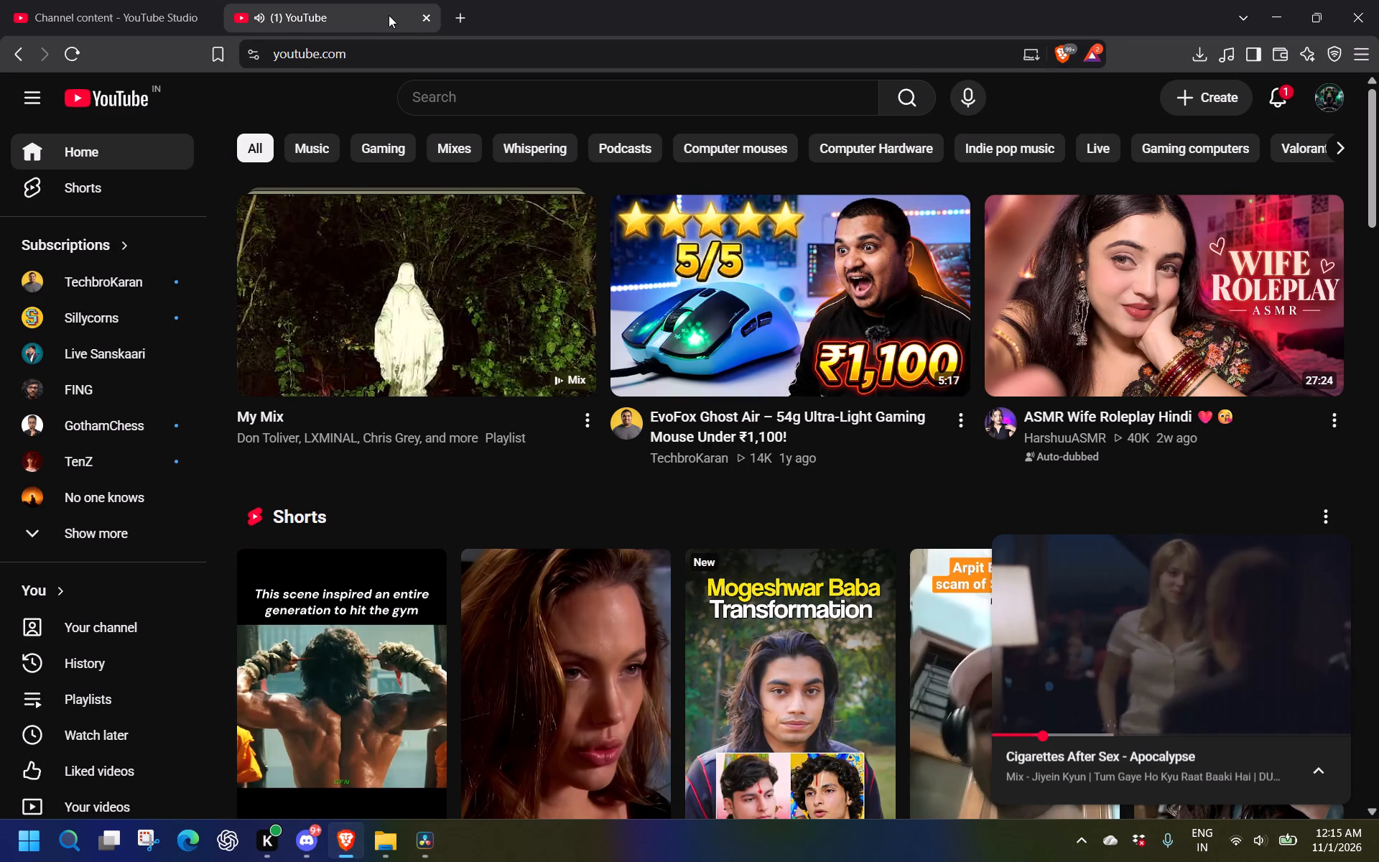
pyautogui.click(389, 15)
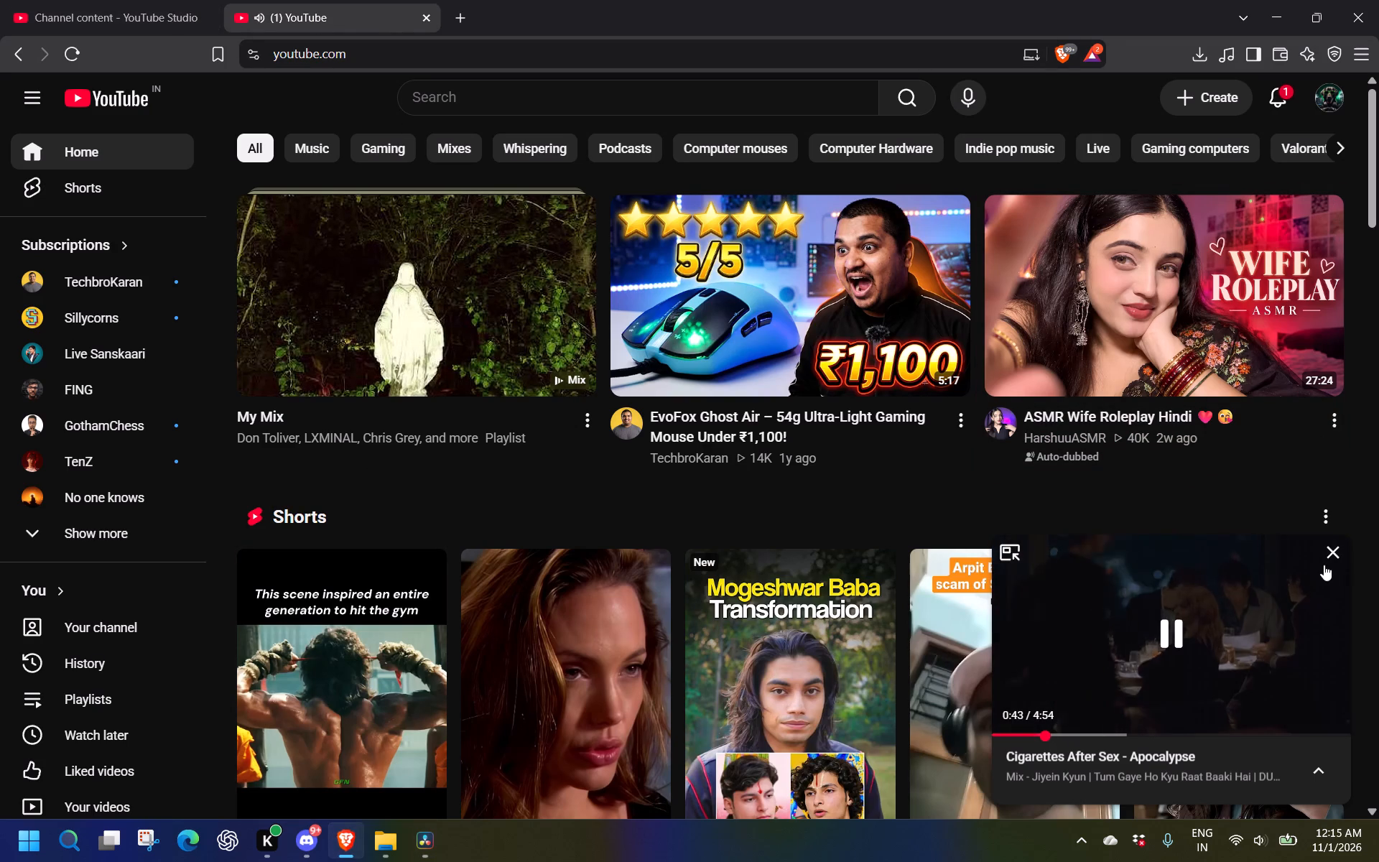
pyautogui.click(1343, 547)
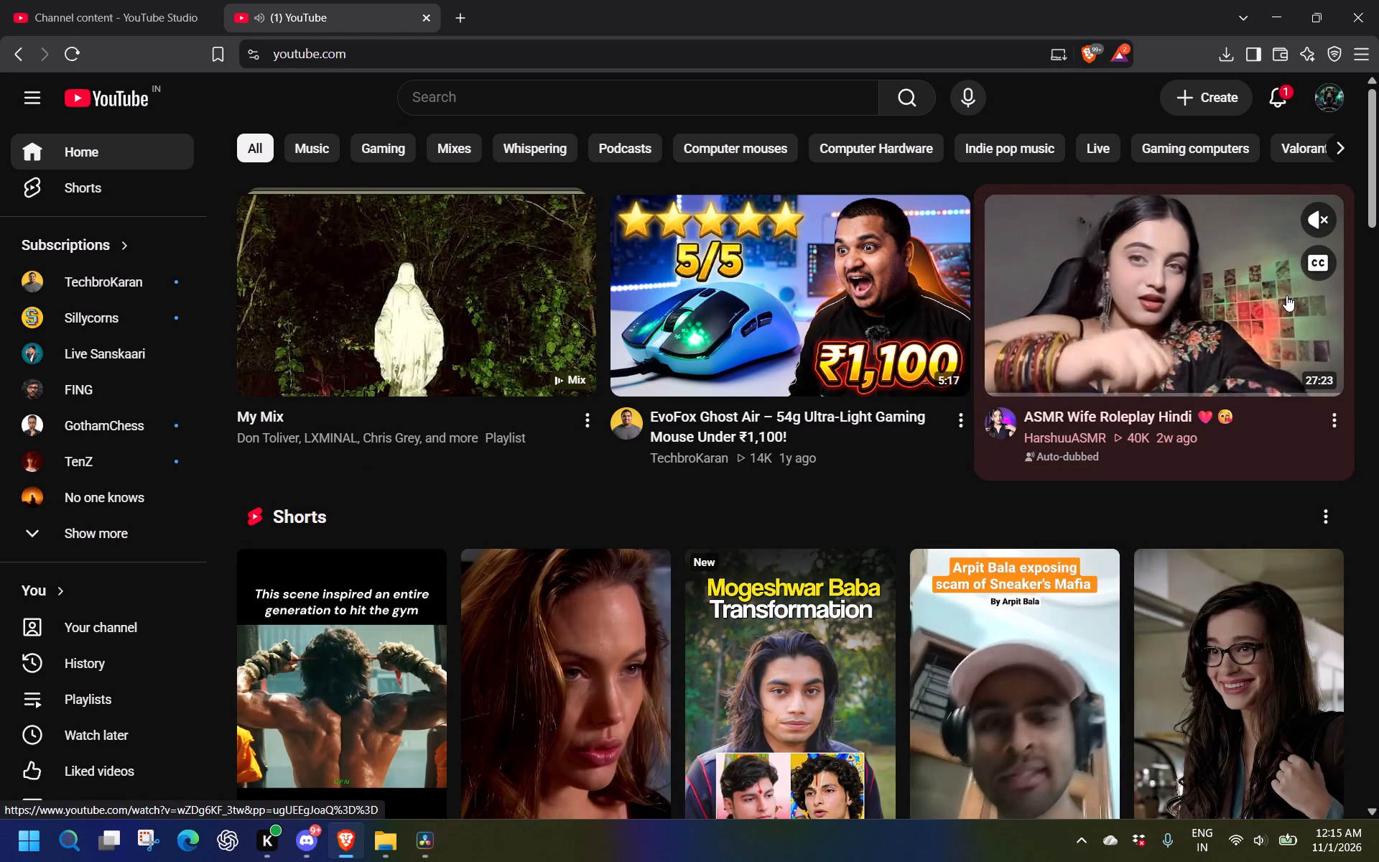
pyautogui.click(1326, 218)
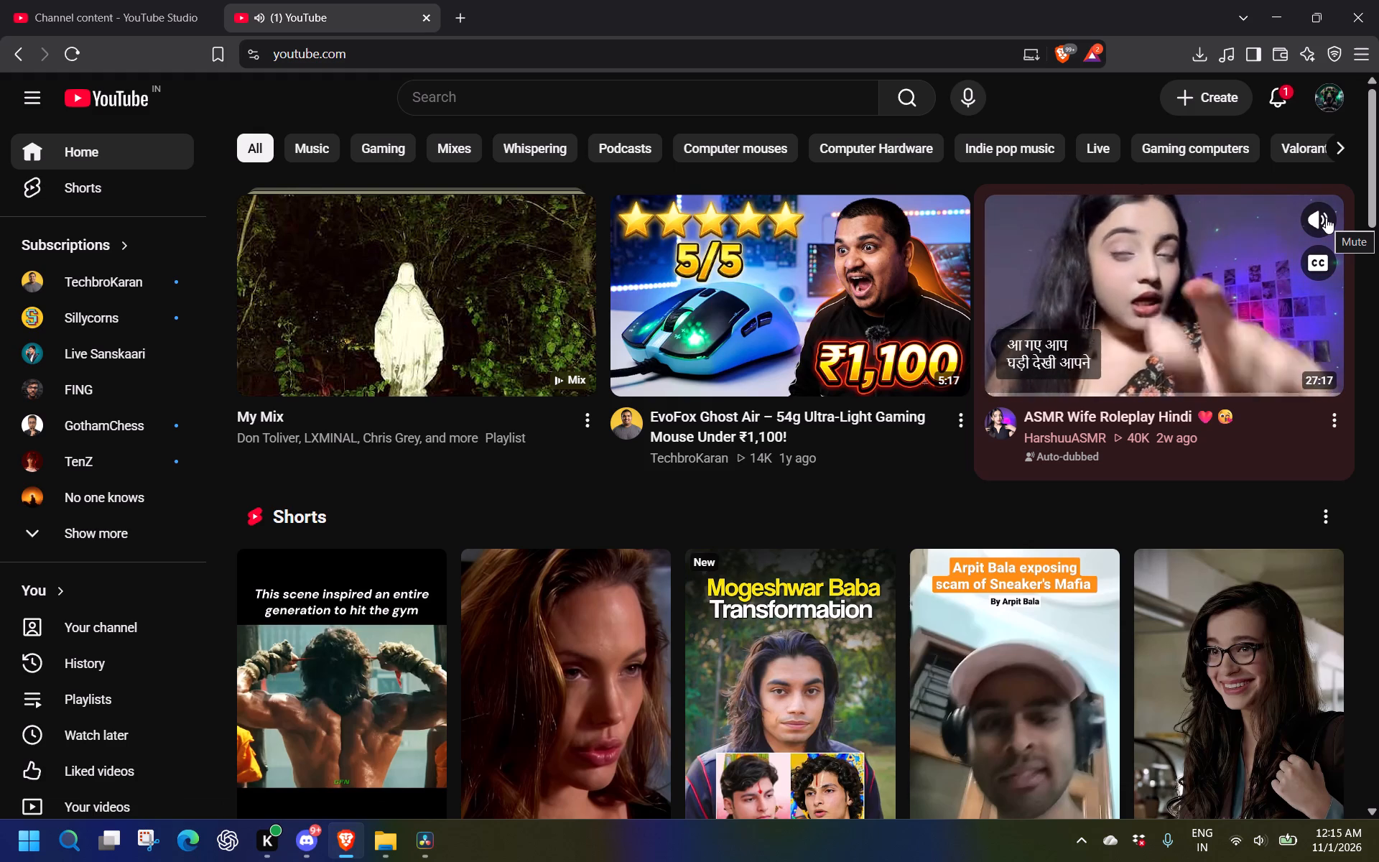
pyautogui.click(1326, 218)
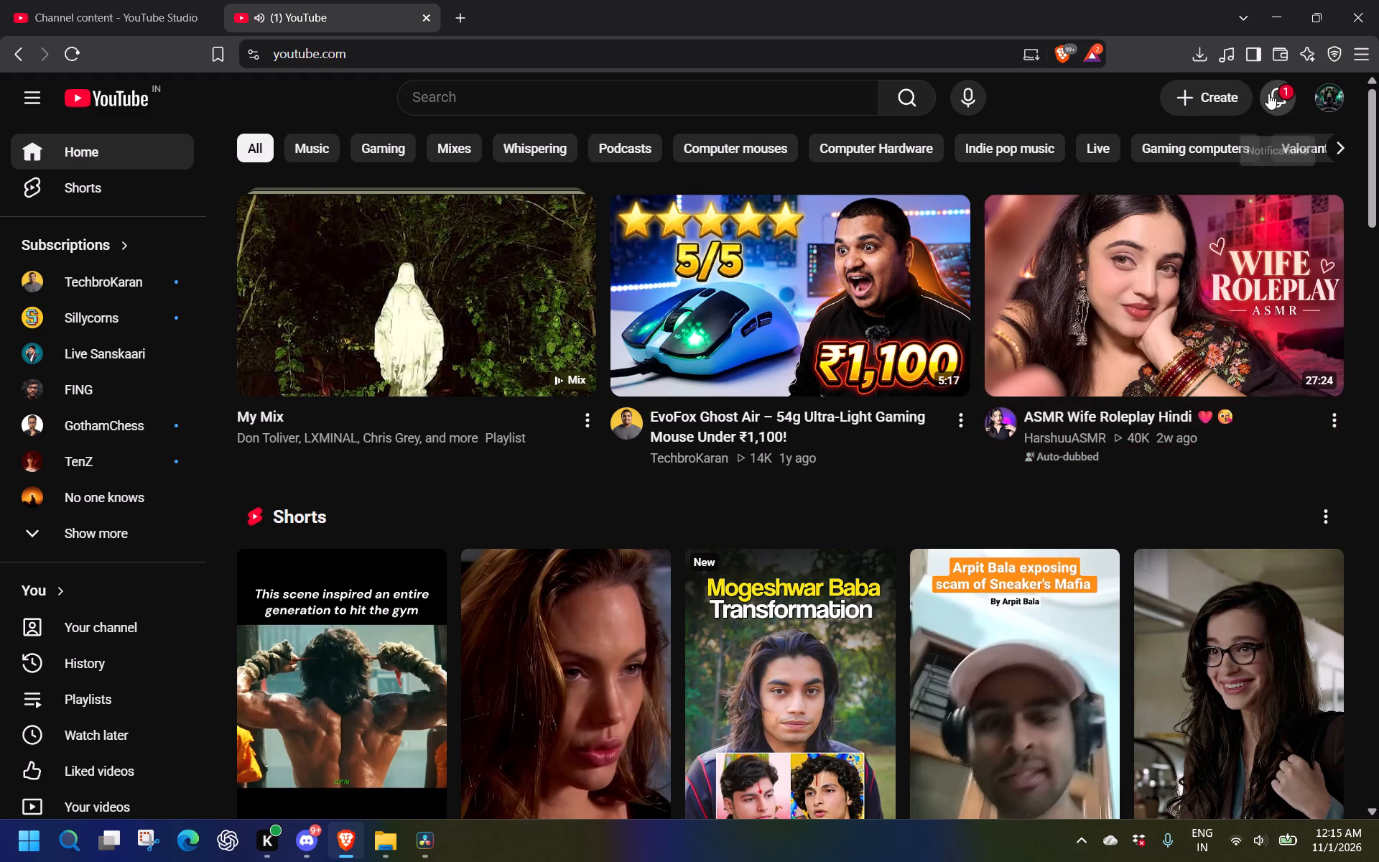
pyautogui.click(1268, 93)
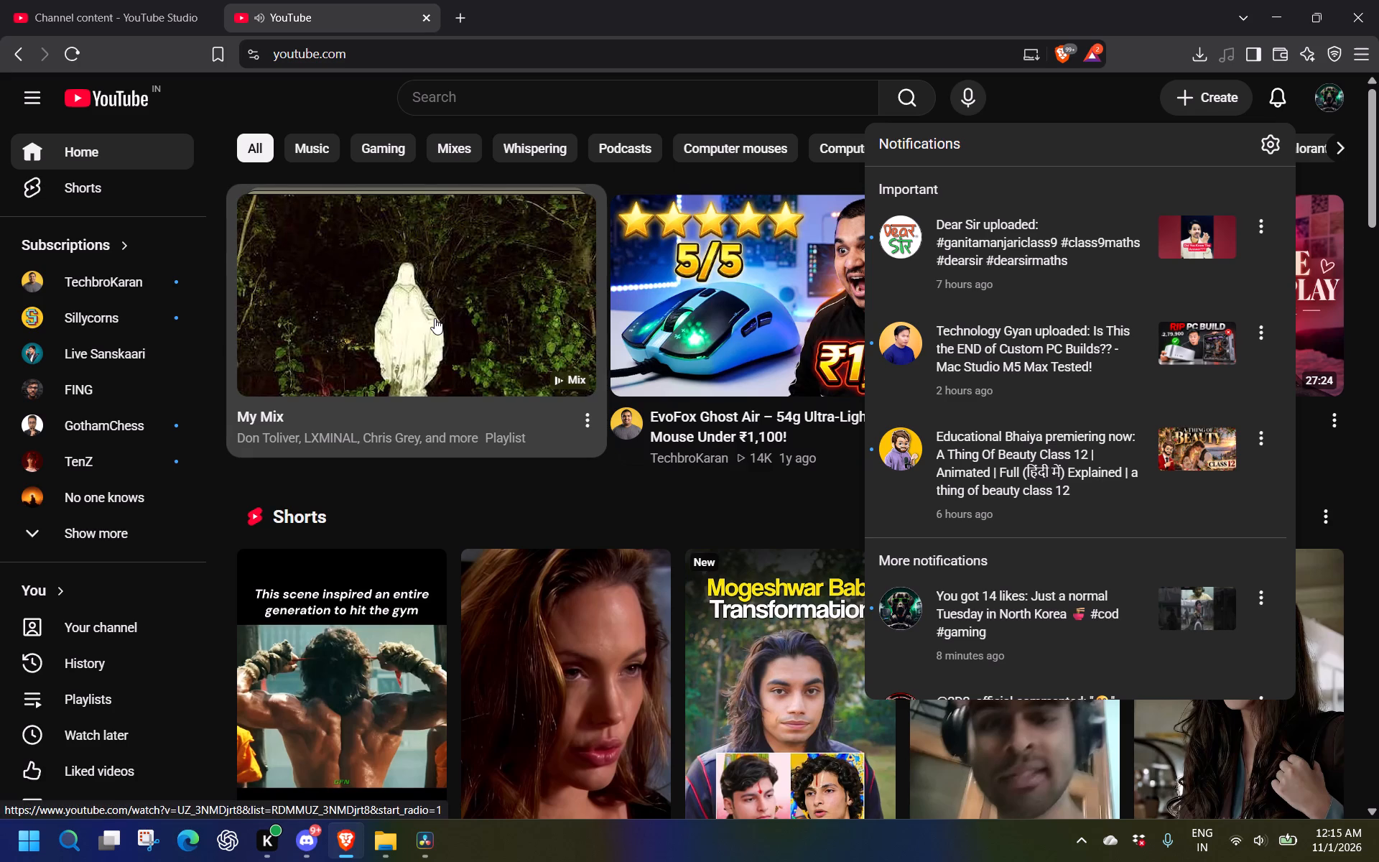
pyautogui.click(435, 318)
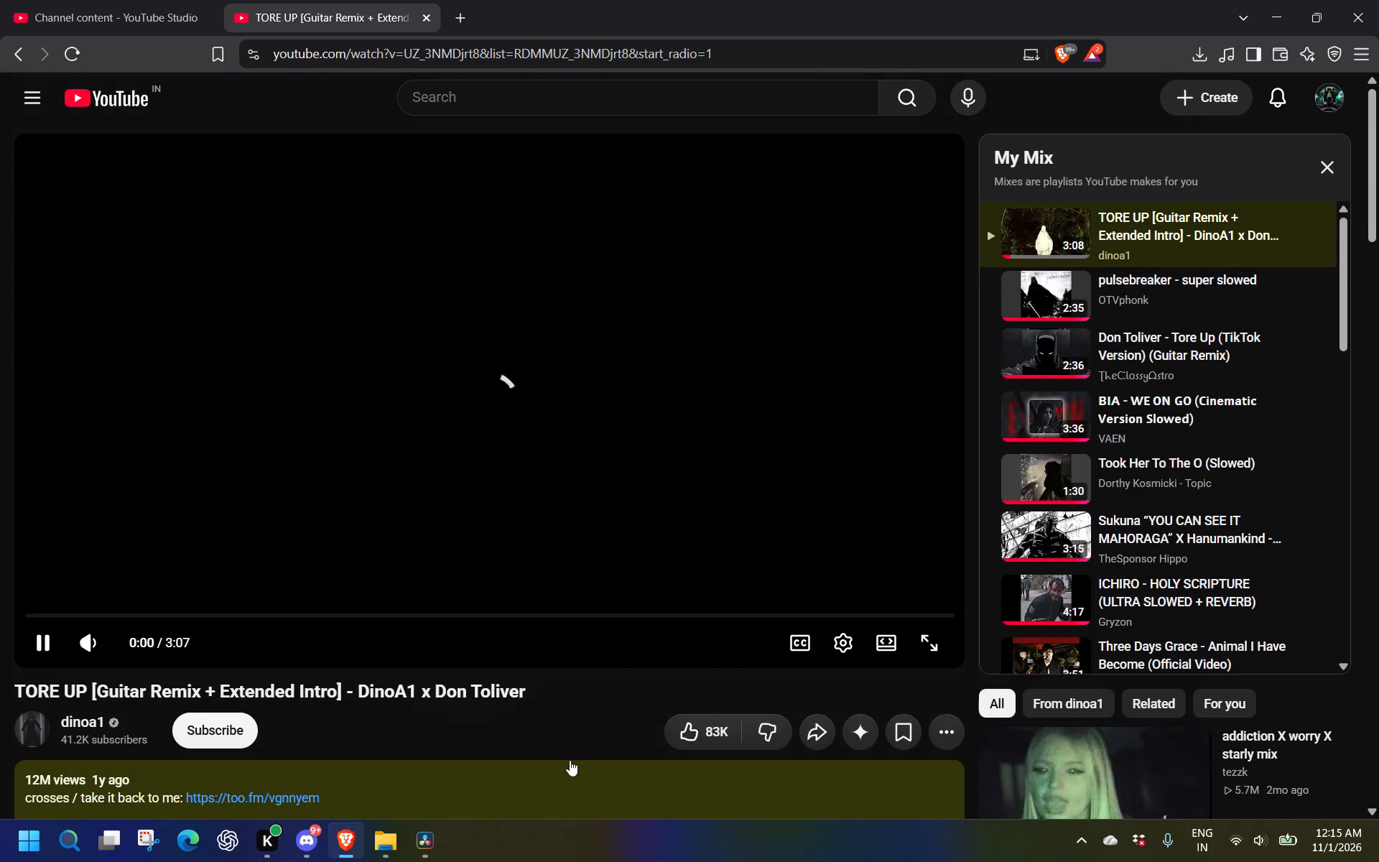
# Back in DaVinci Resolve, play the gameplay clip from about 01:01:07 to look for where the next short should start.
pyautogui.click(443, 861)
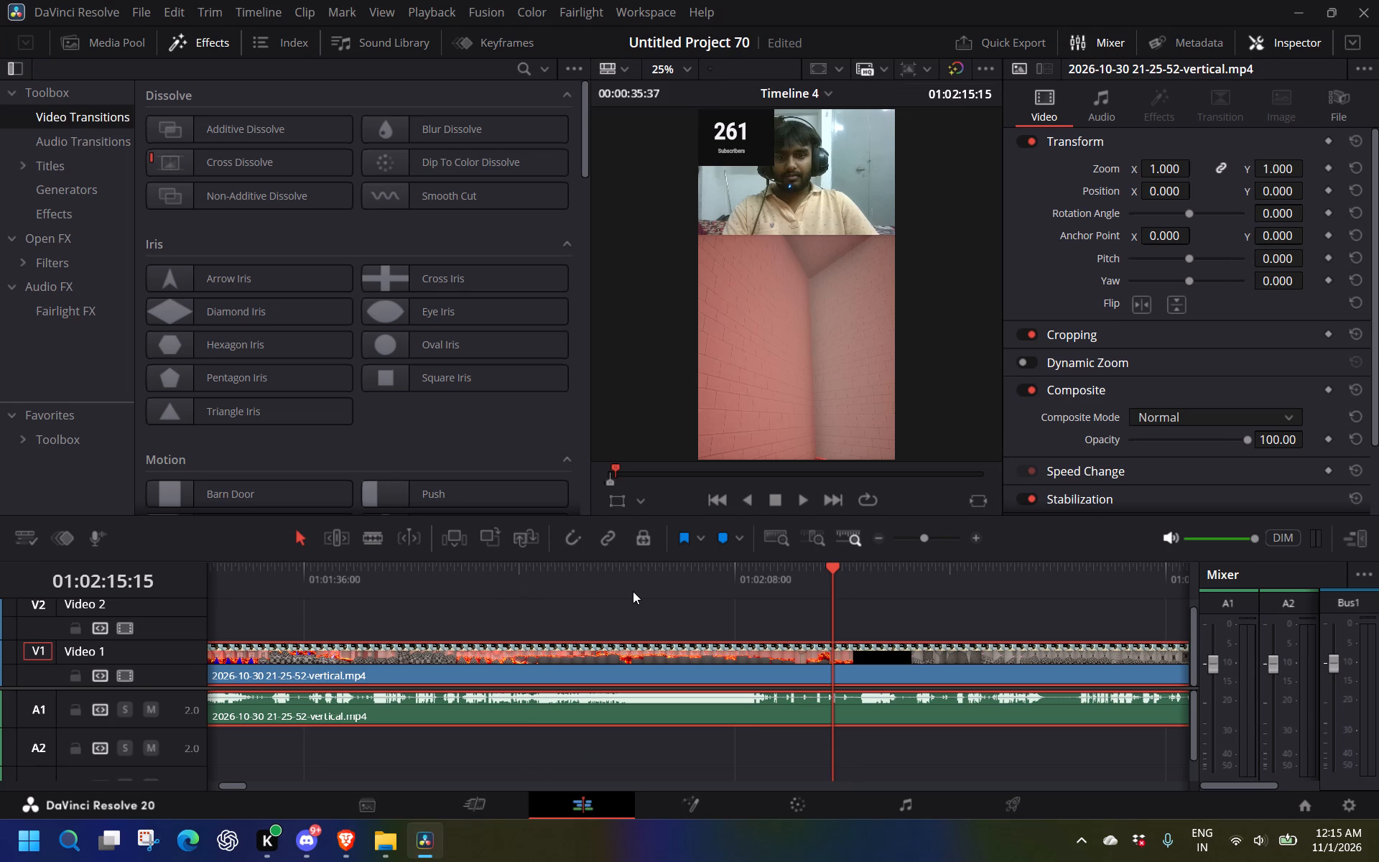
pyautogui.hscroll(1, 460, 569)
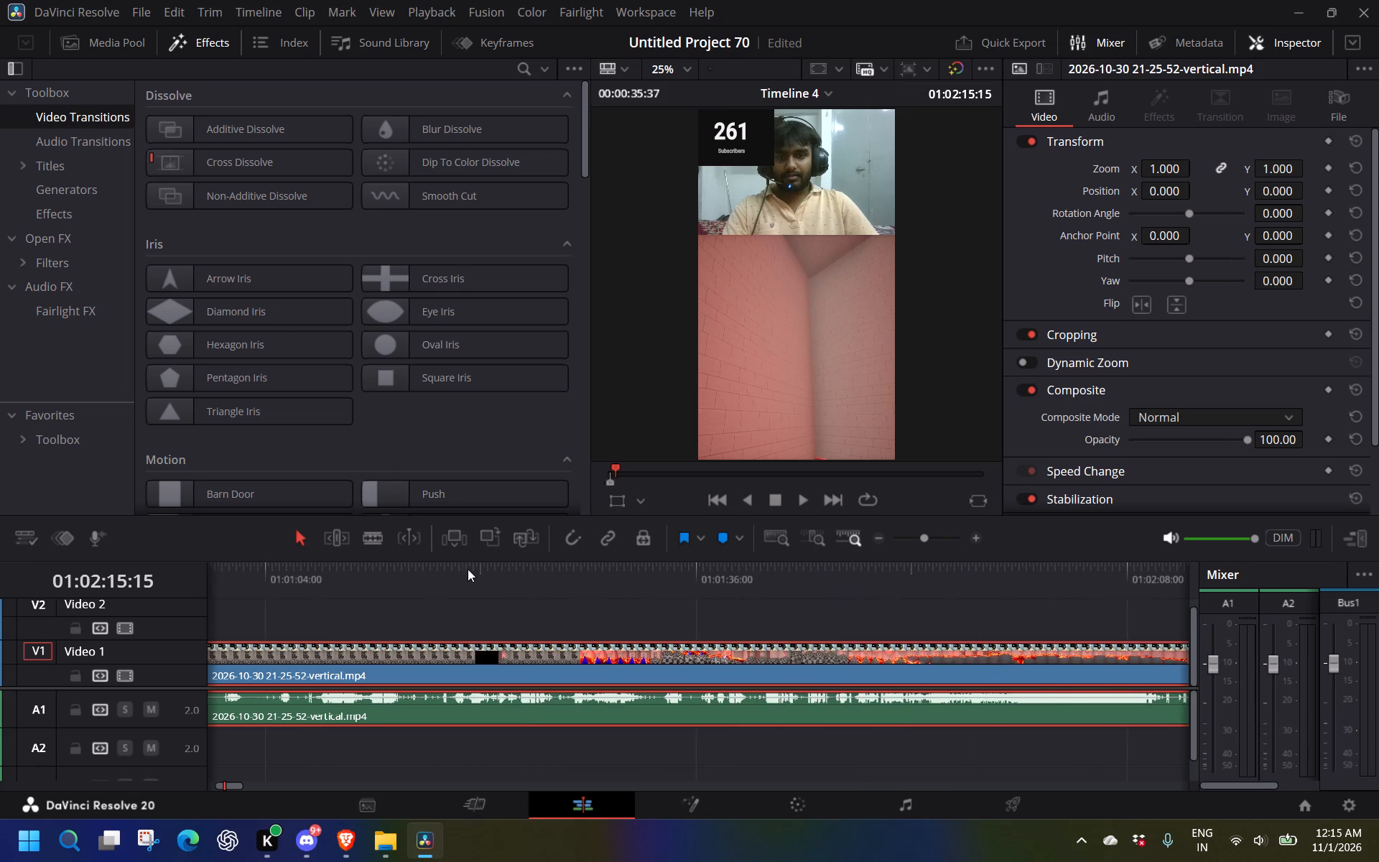
pyautogui.hscroll(1, 468, 569)
pyautogui.click(471, 567)
pyautogui.click(404, 566)
pyautogui.moveTo(404, 566); pyautogui.dragTo(391, 565)
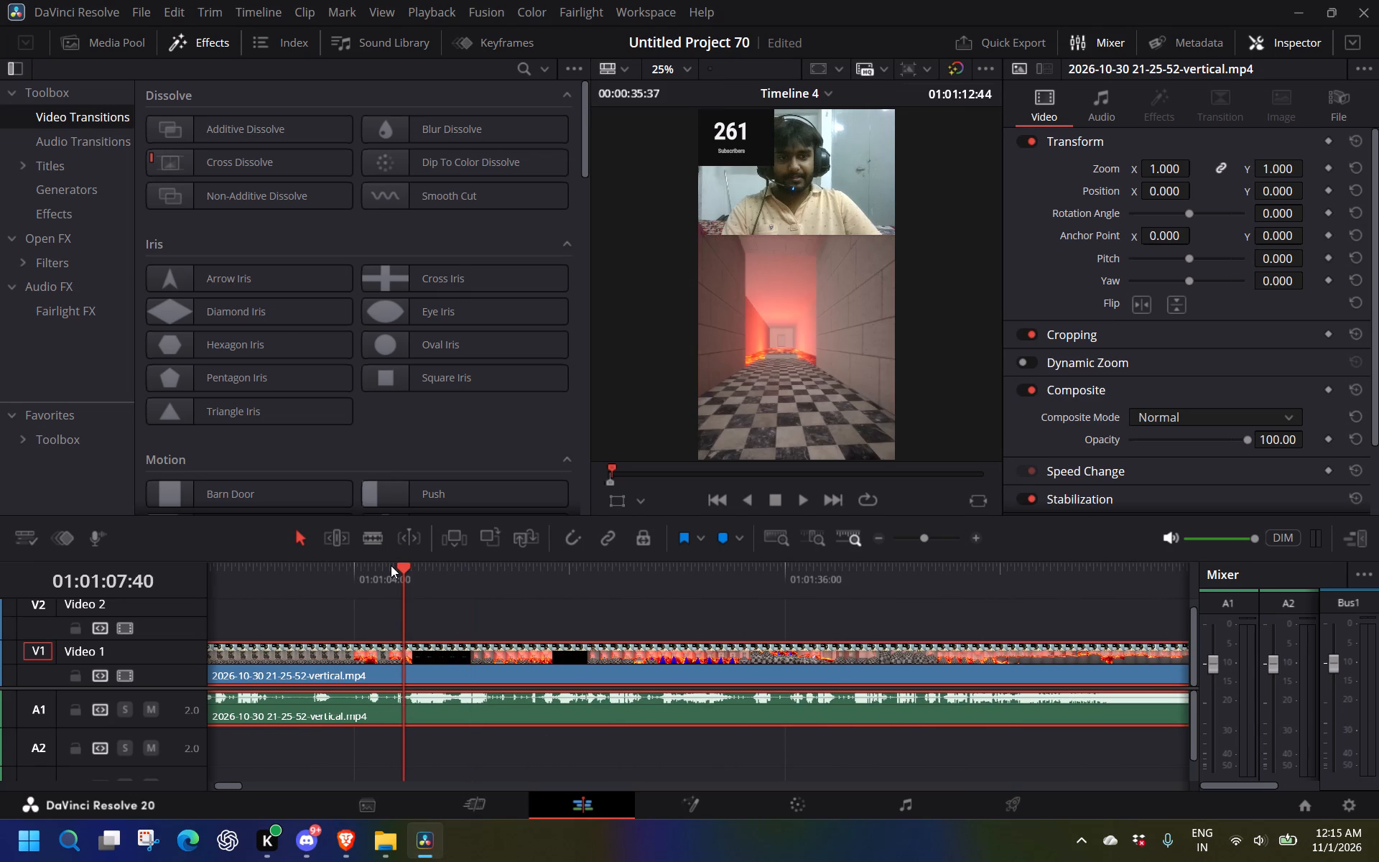
pyautogui.press('space')
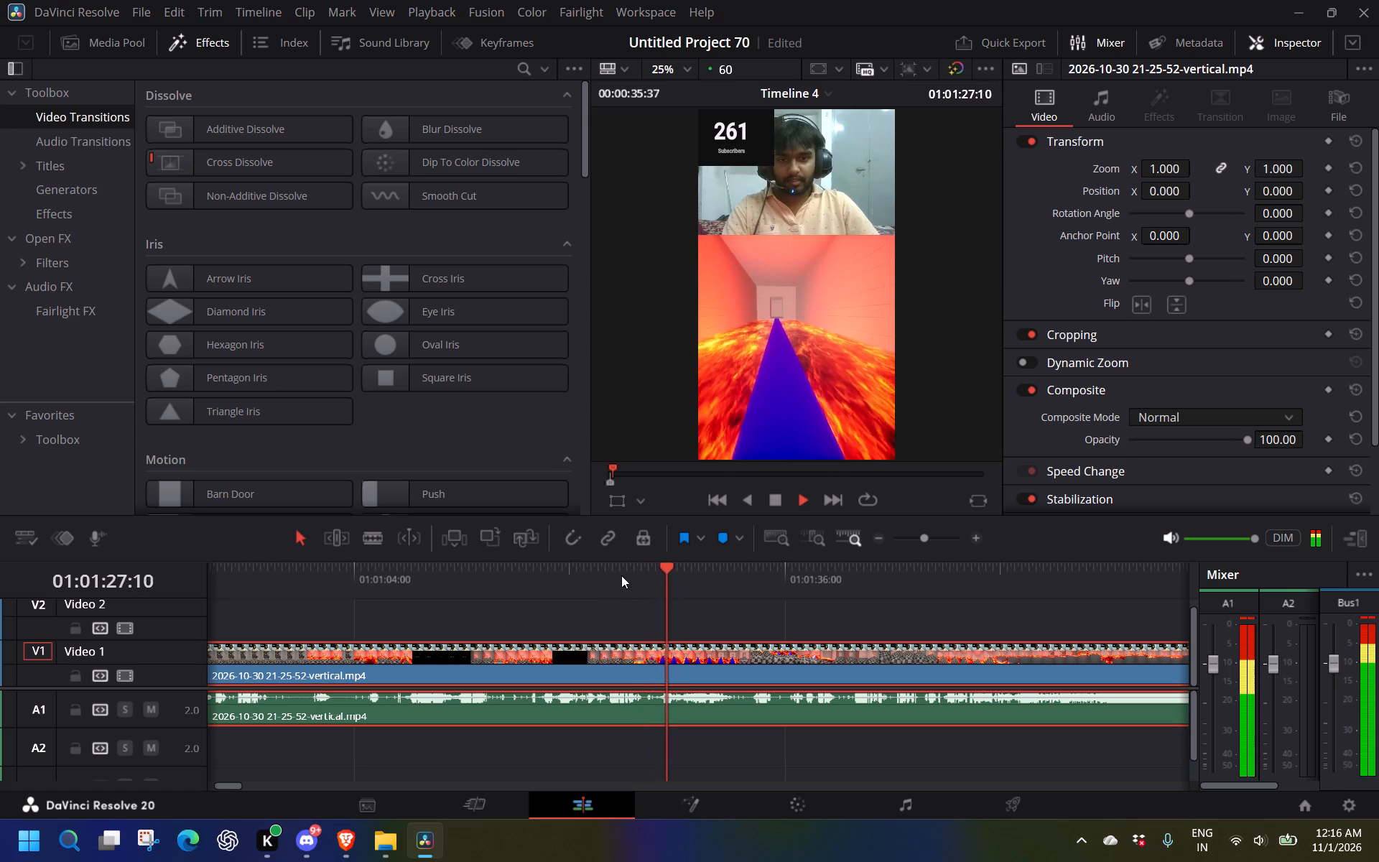
pyautogui.press('space')
# Split the gameplay clip's audio on A1 and video on V1 at about 01:01:22:52.
pyautogui.click(631, 563)
pyautogui.click(623, 567)
pyautogui.doubleClick(613, 567)
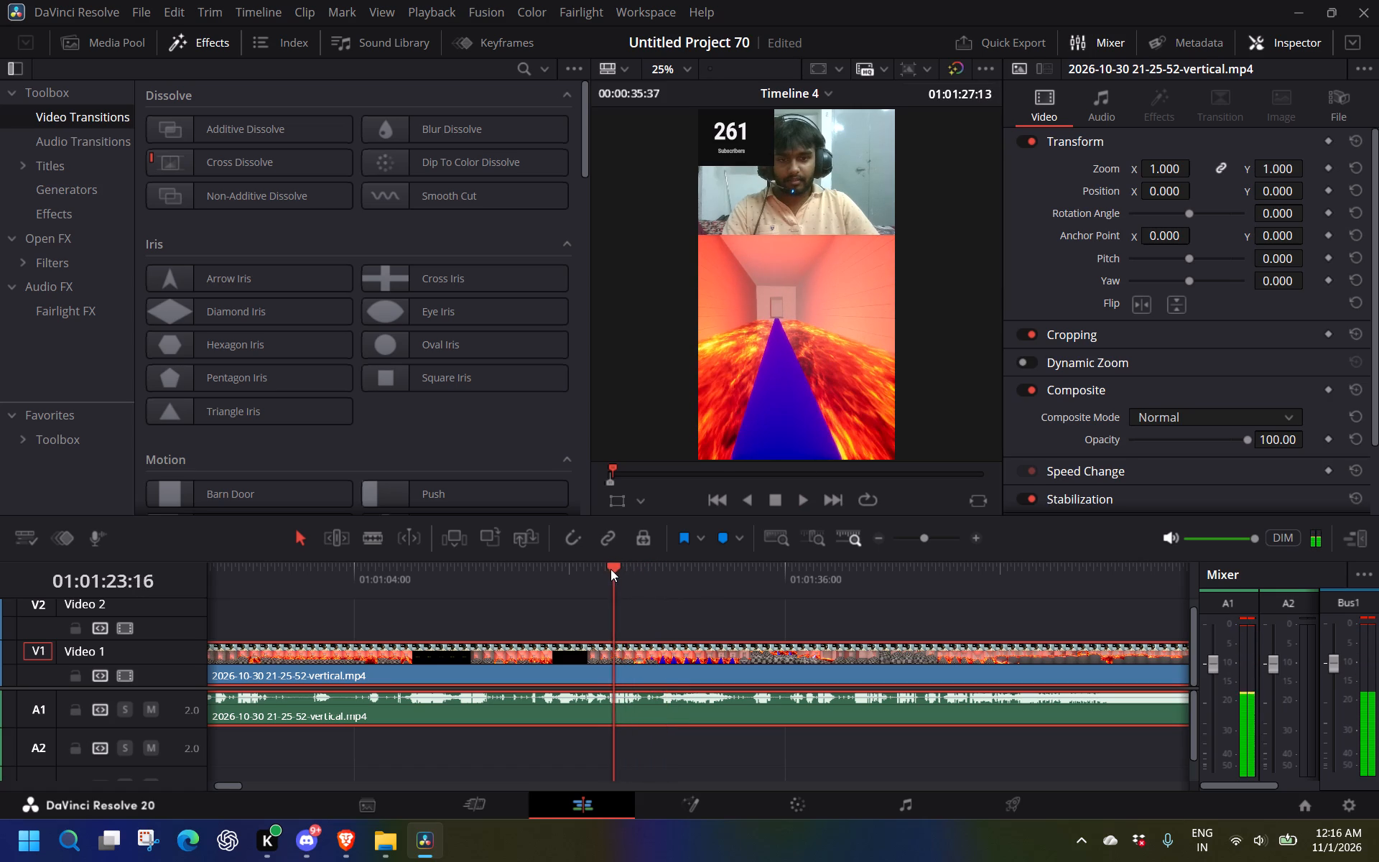
pyautogui.click(608, 570)
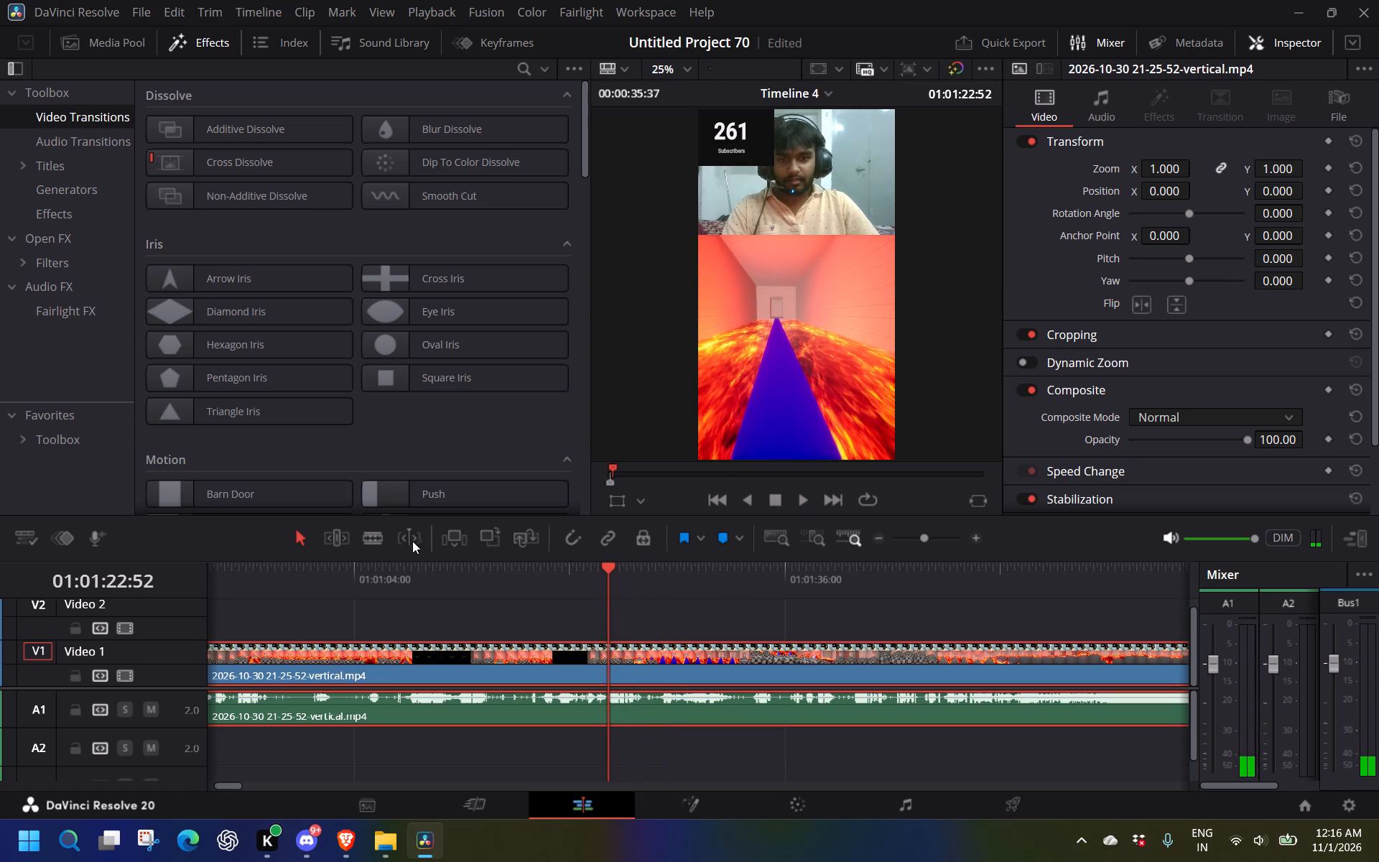
pyautogui.click(379, 541)
pyautogui.click(608, 708)
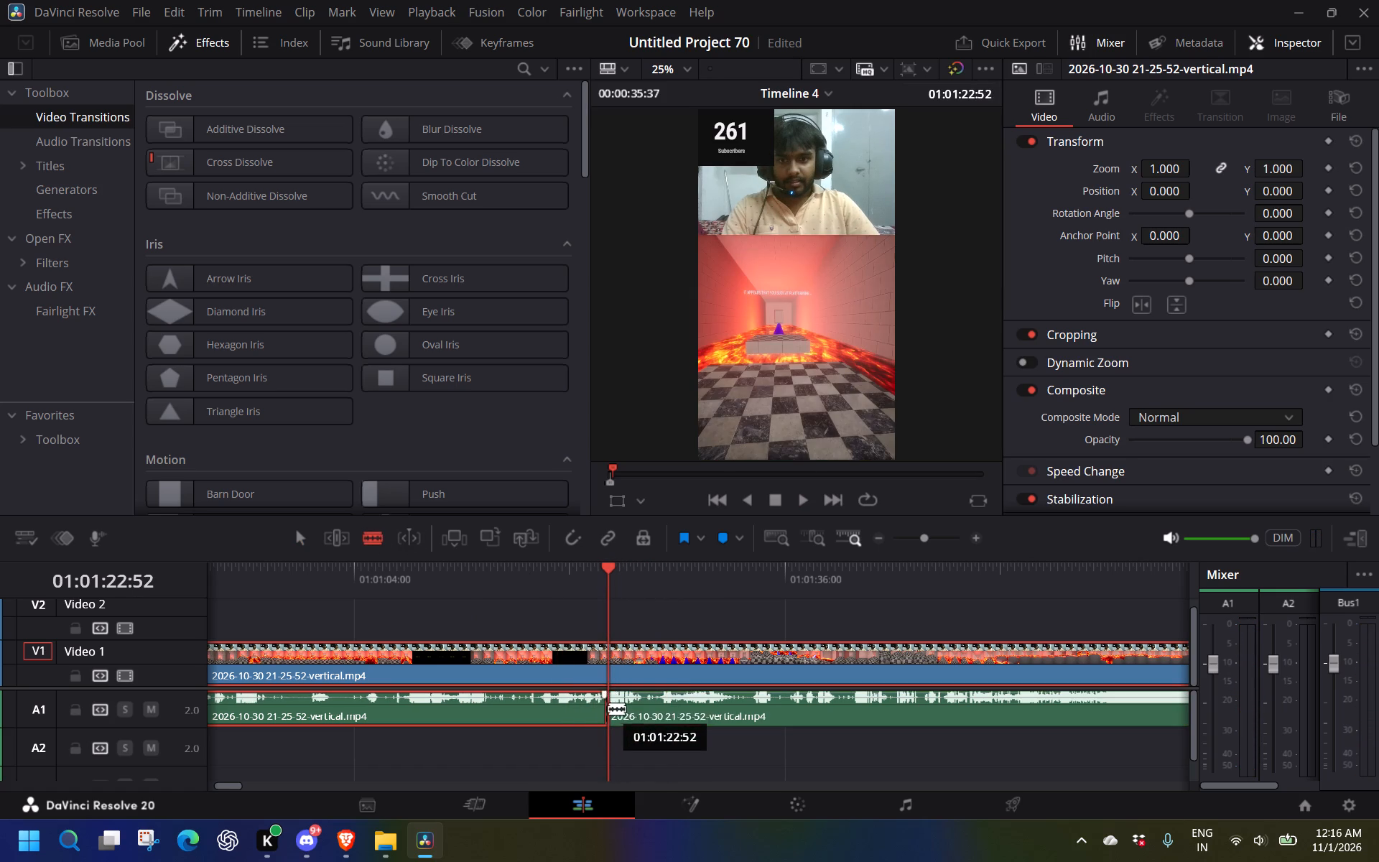
pyautogui.click(611, 669)
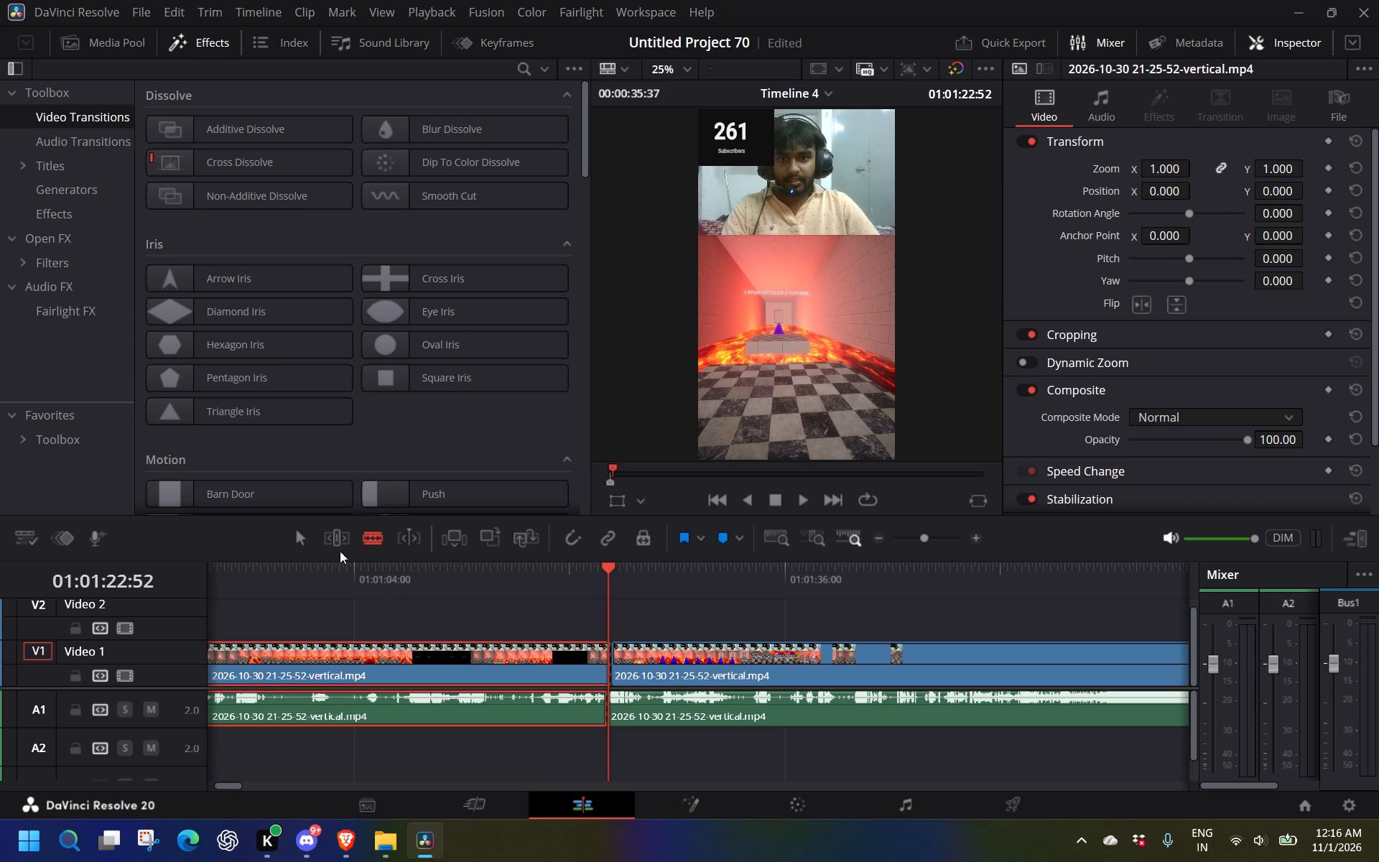
# Cut the gameplay video and audio before the split at 01:01:22:52 out of Timeline 4.
pyautogui.click(307, 534)
pyautogui.moveTo(470, 759); pyautogui.dragTo(427, 628)
pyautogui.hotkey('ctrl', 'x')
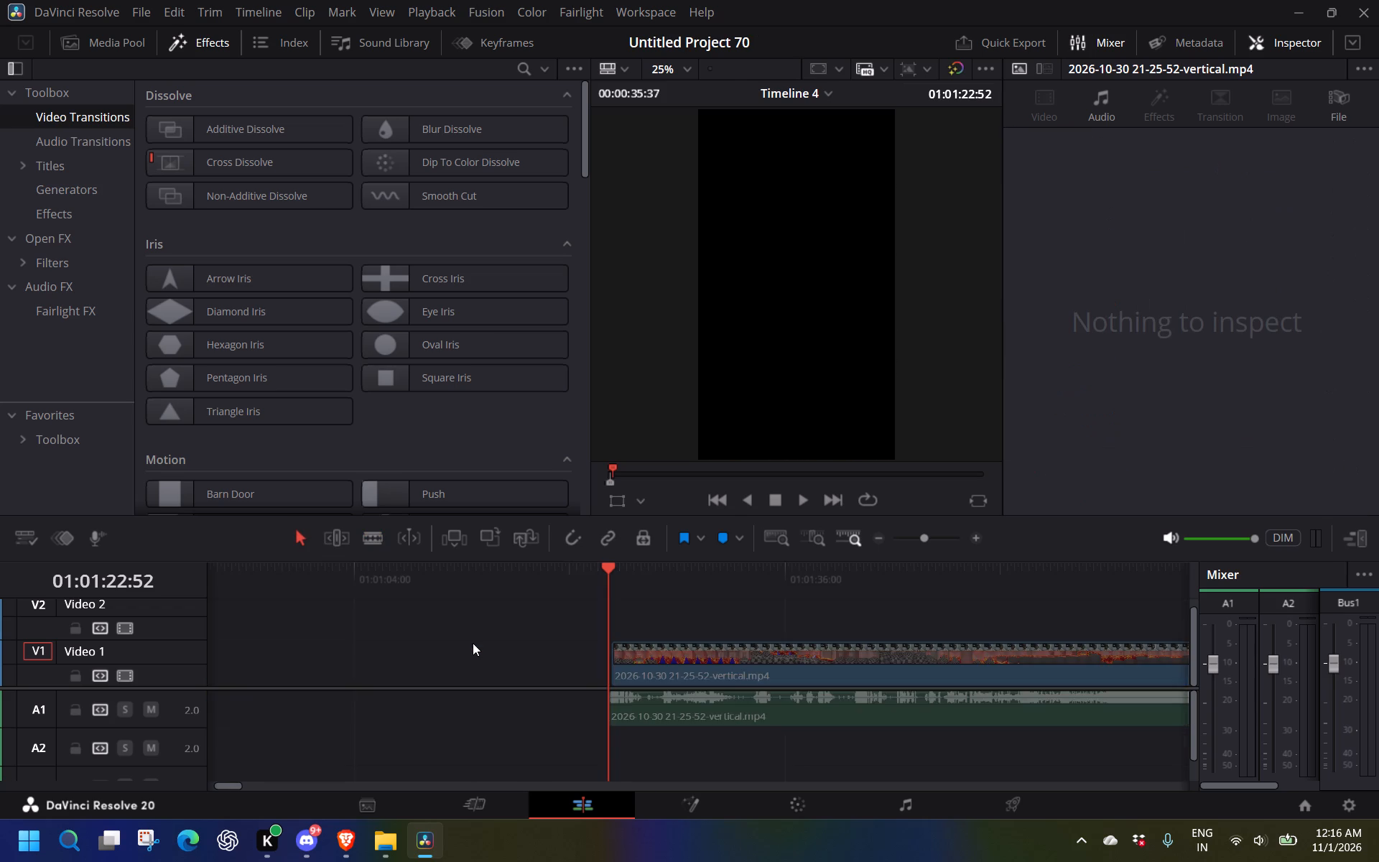
pyautogui.hotkey('alt', 'y')
pyautogui.moveTo(753, 657); pyautogui.dragTo(181, 687)
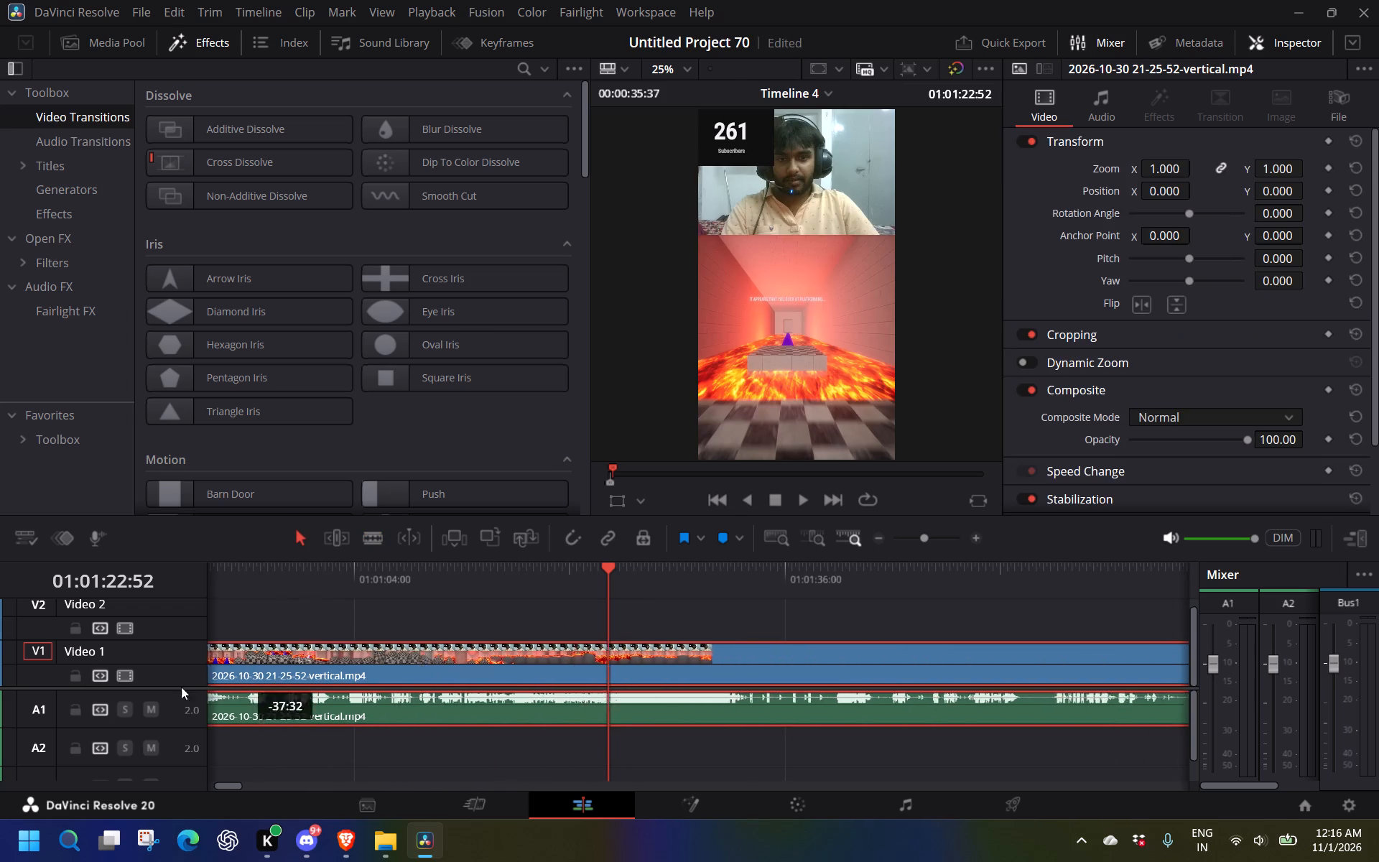
pyautogui.moveTo(181, 687); pyautogui.dragTo(103, 689)
pyautogui.moveTo(213, 570); pyautogui.dragTo(171, 565)
# Play the moved gameplay clip from the start of the timeline to about 01:00:33 to review it.
pyautogui.press('space')
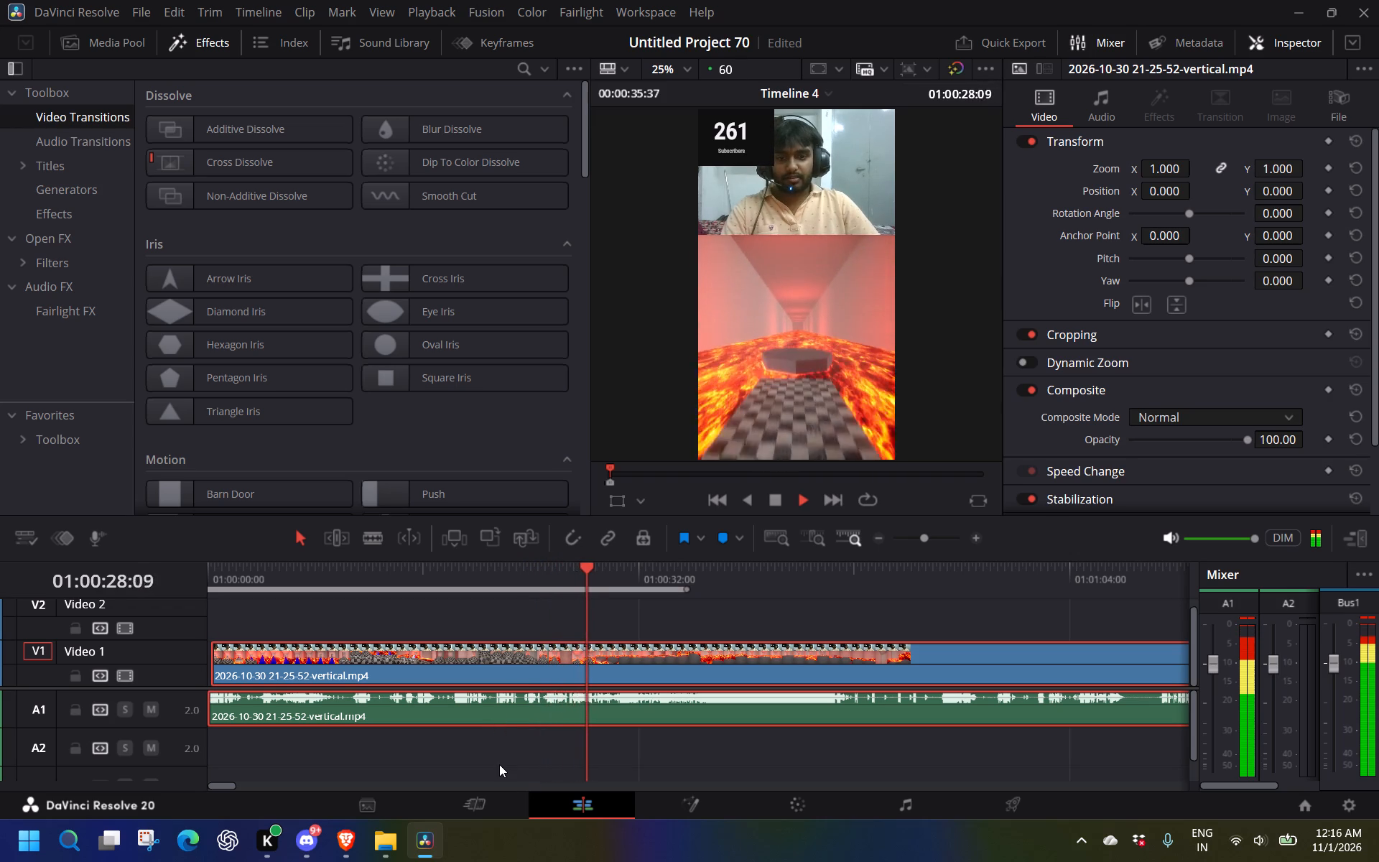
pyautogui.press('space')
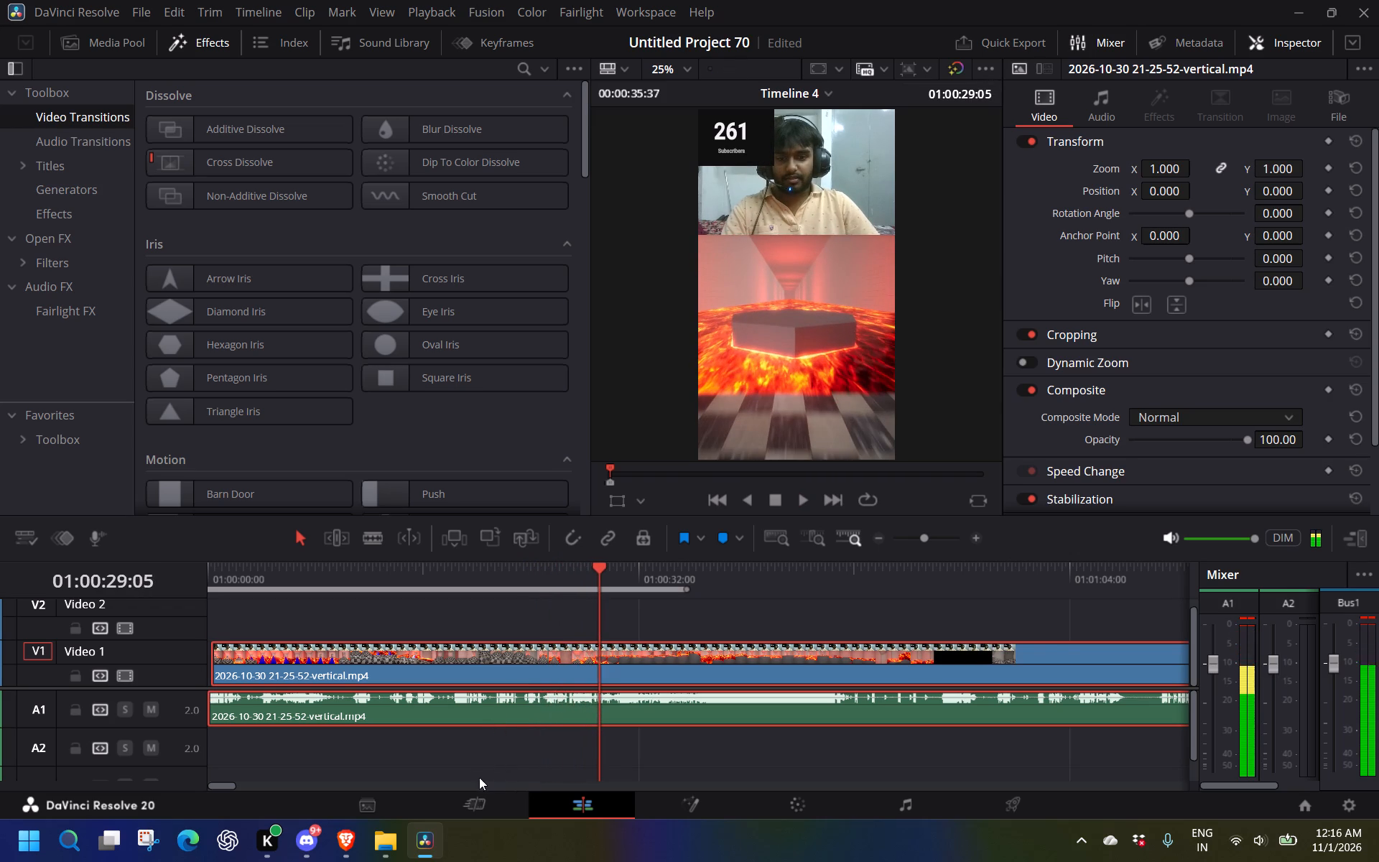
pyautogui.press('space')
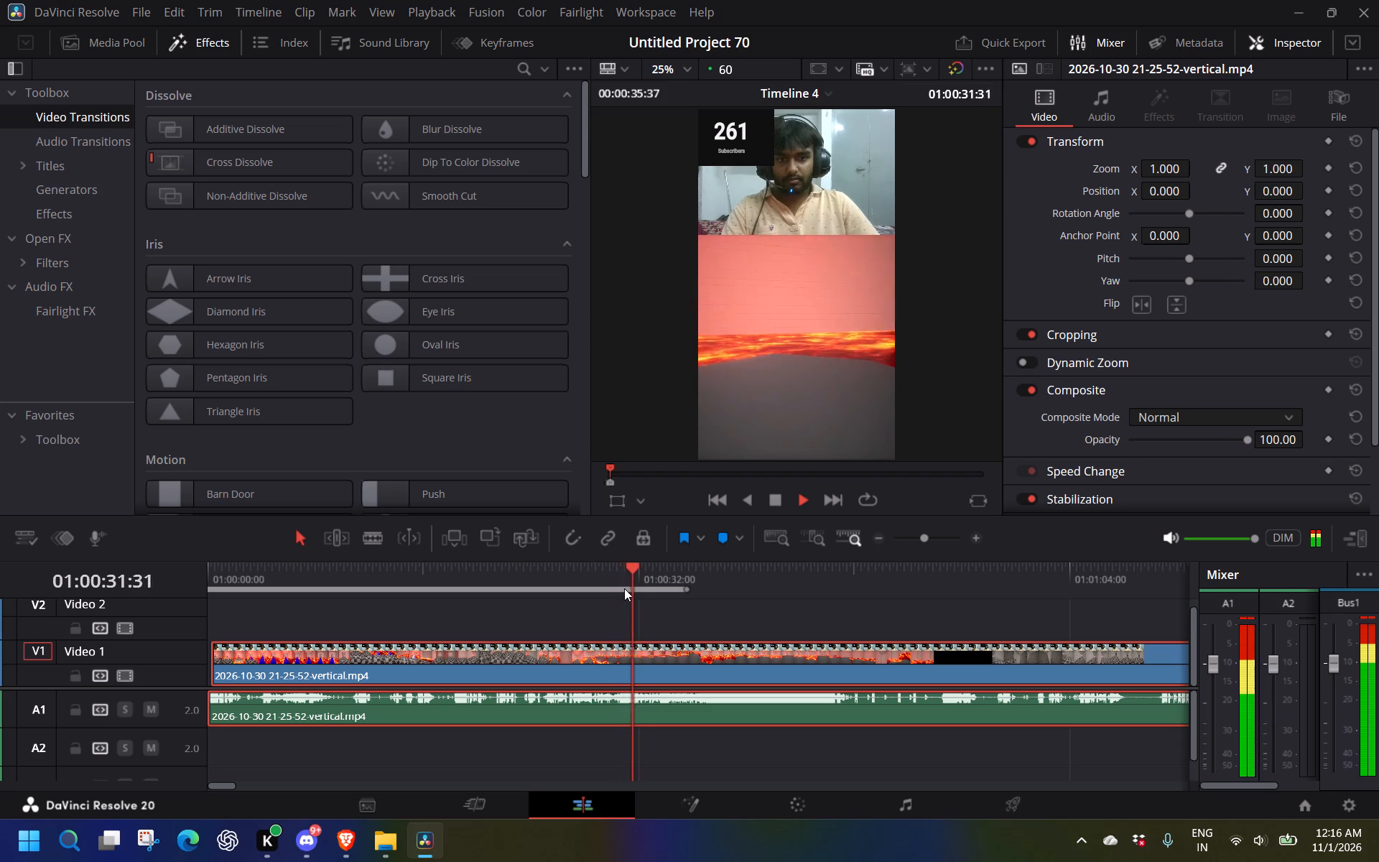
pyautogui.press('space')
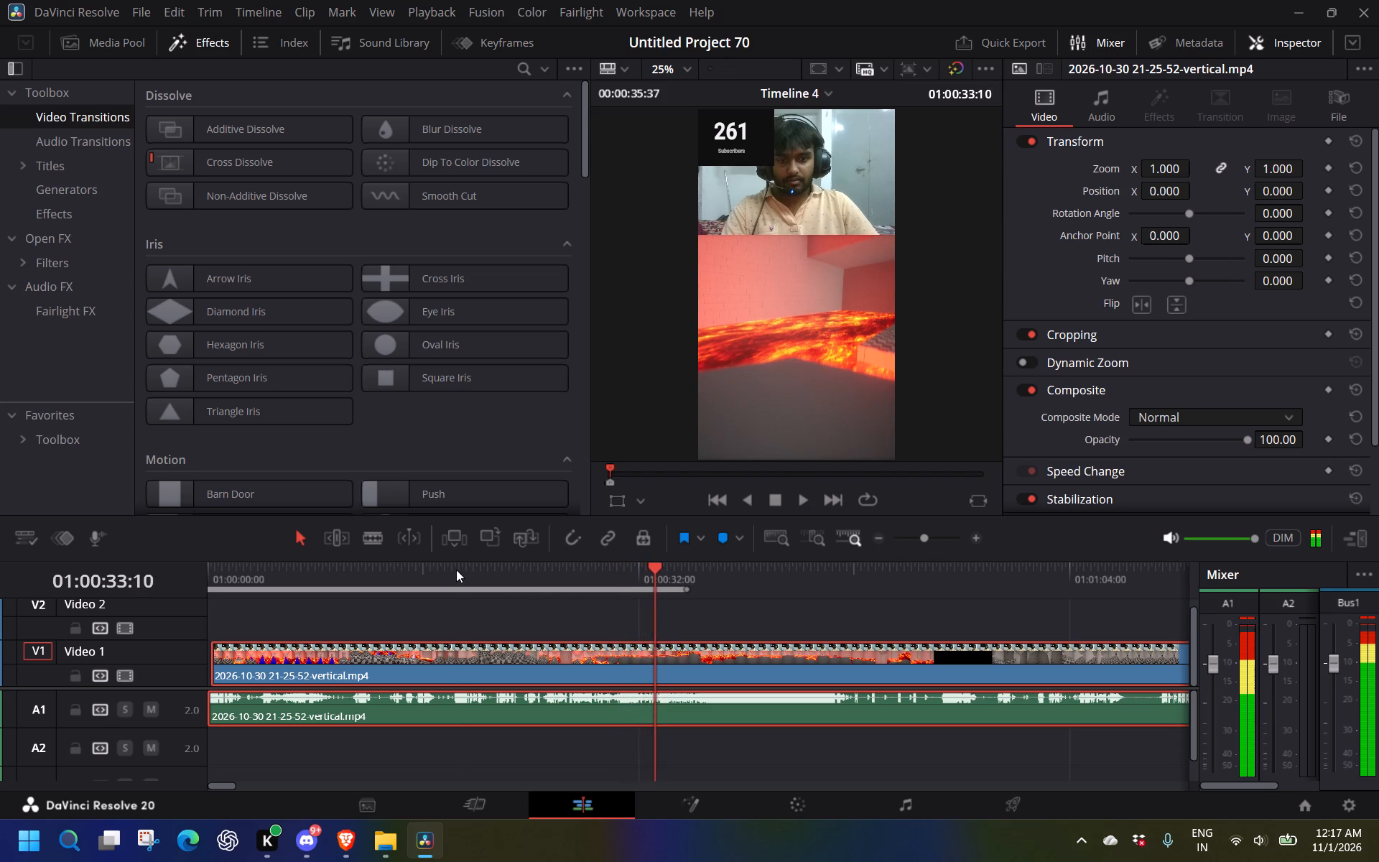
# Split the gameplay clip's audio on A1 and video on V1 at about 01:00:18:28.
pyautogui.click(456, 570)
pyautogui.click(365, 537)
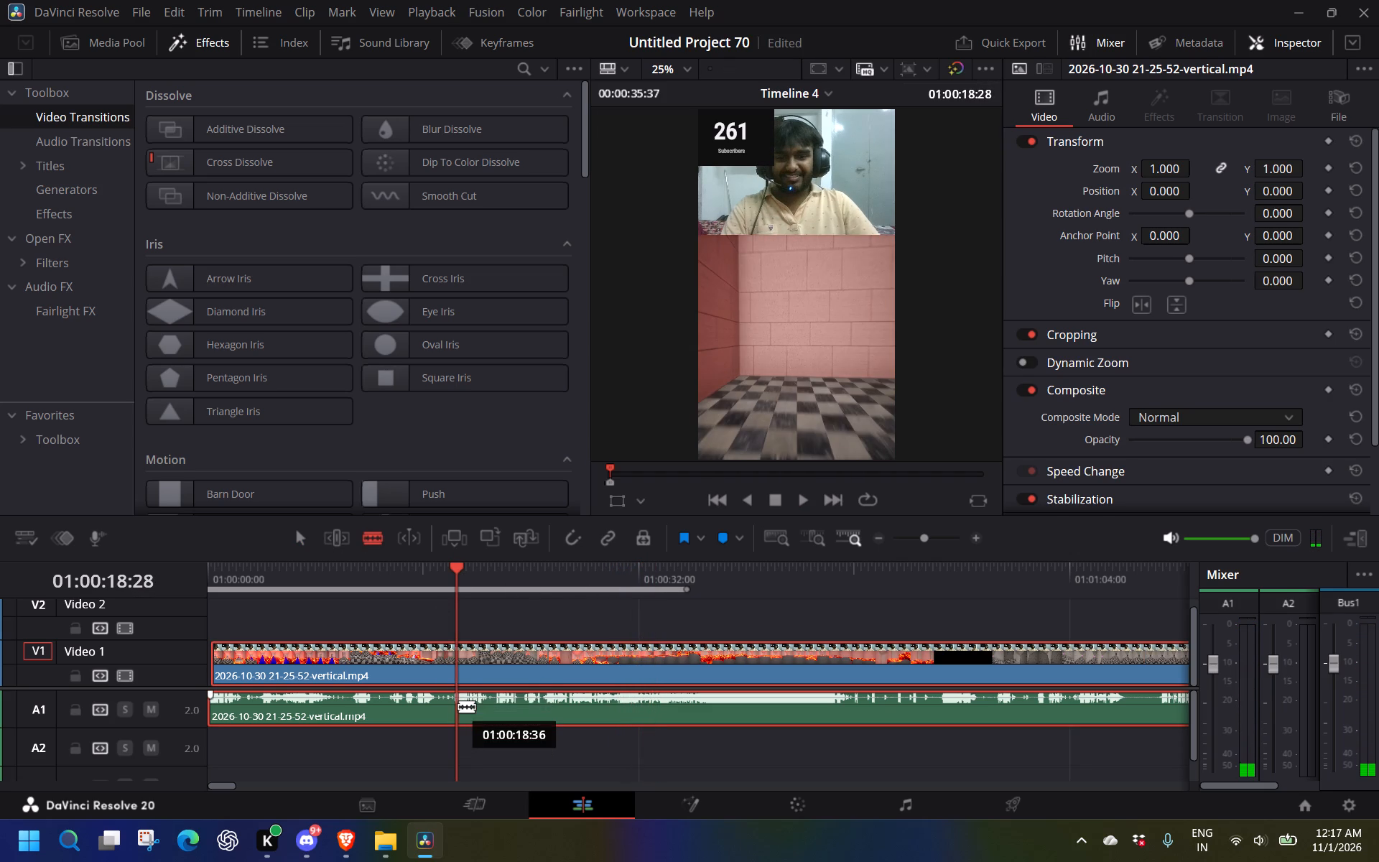
pyautogui.click(458, 709)
pyautogui.click(457, 669)
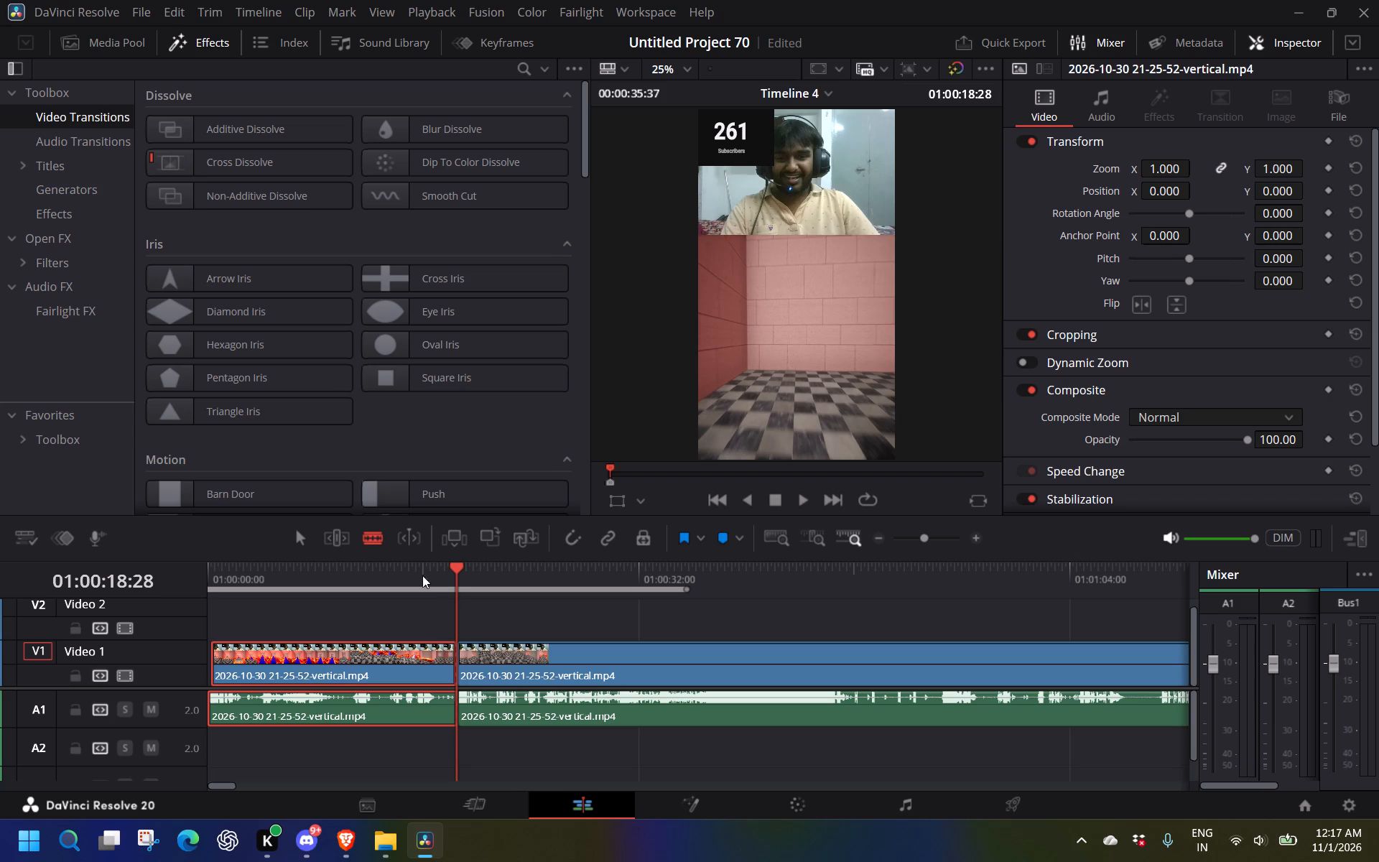
# Play the gameplay after the 01:00:18:28 split, and replay from about 01:00:17:36 across it, to check the cut point.
pyautogui.click(388, 608)
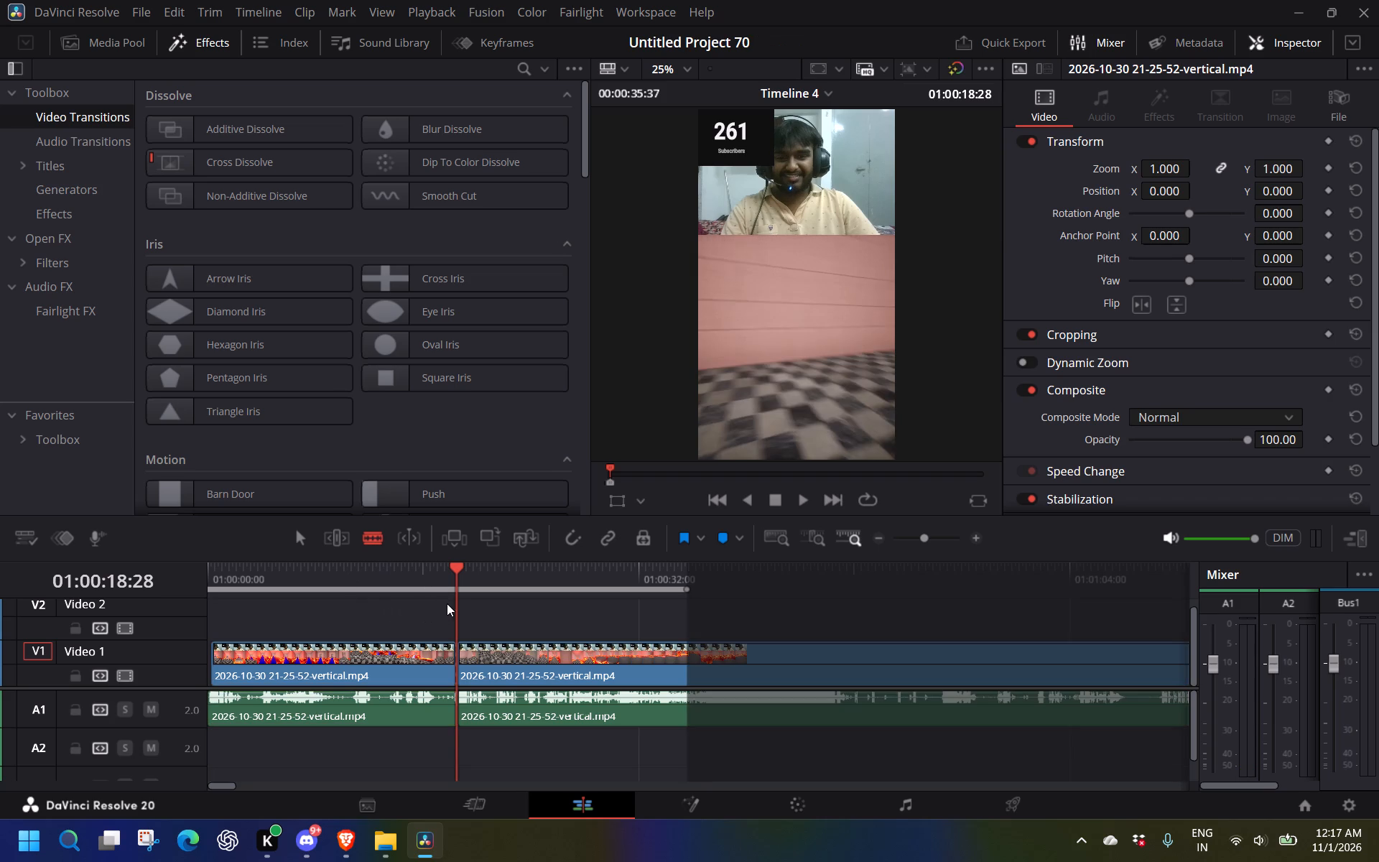
pyautogui.press('space')
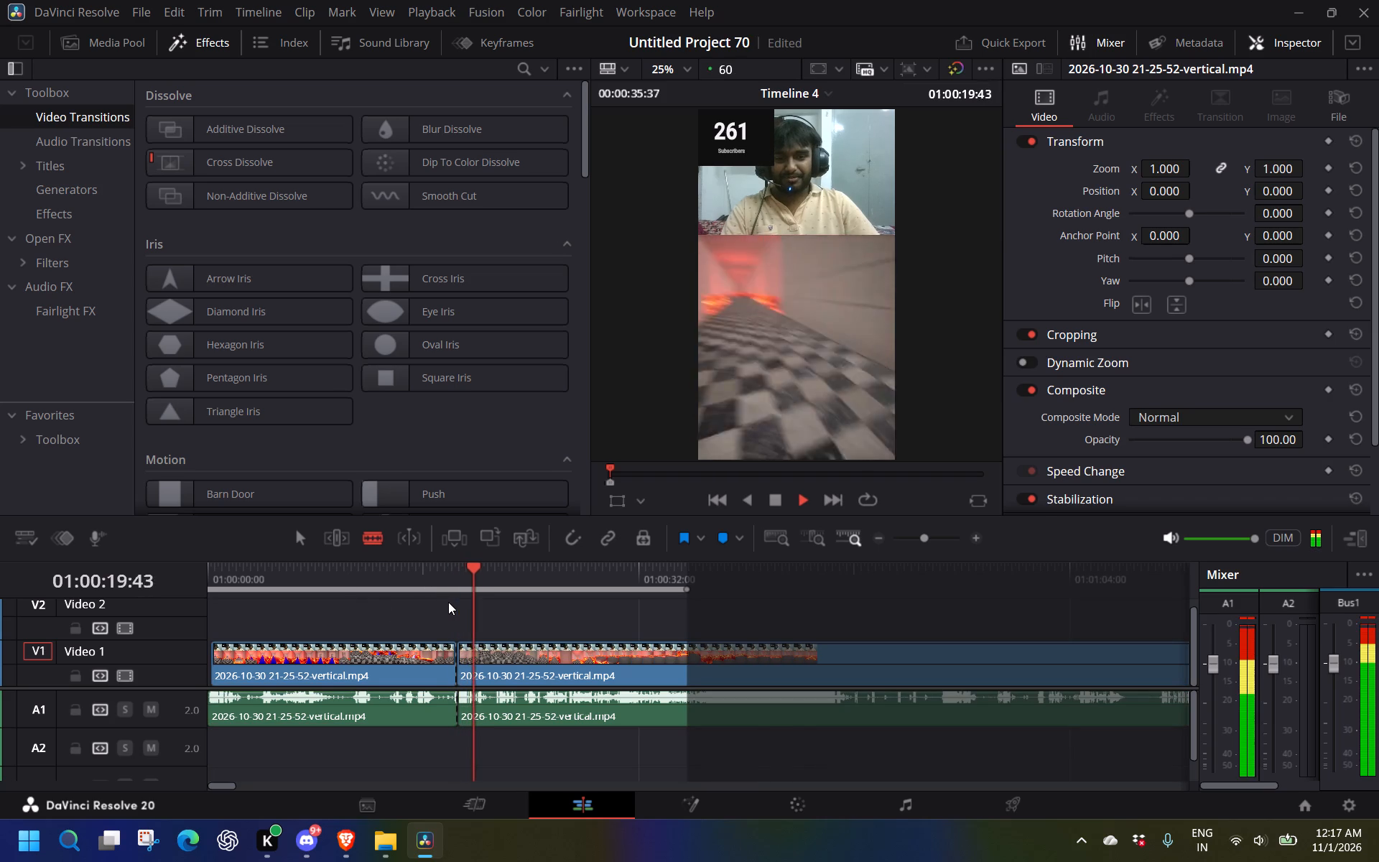
pyautogui.press('space')
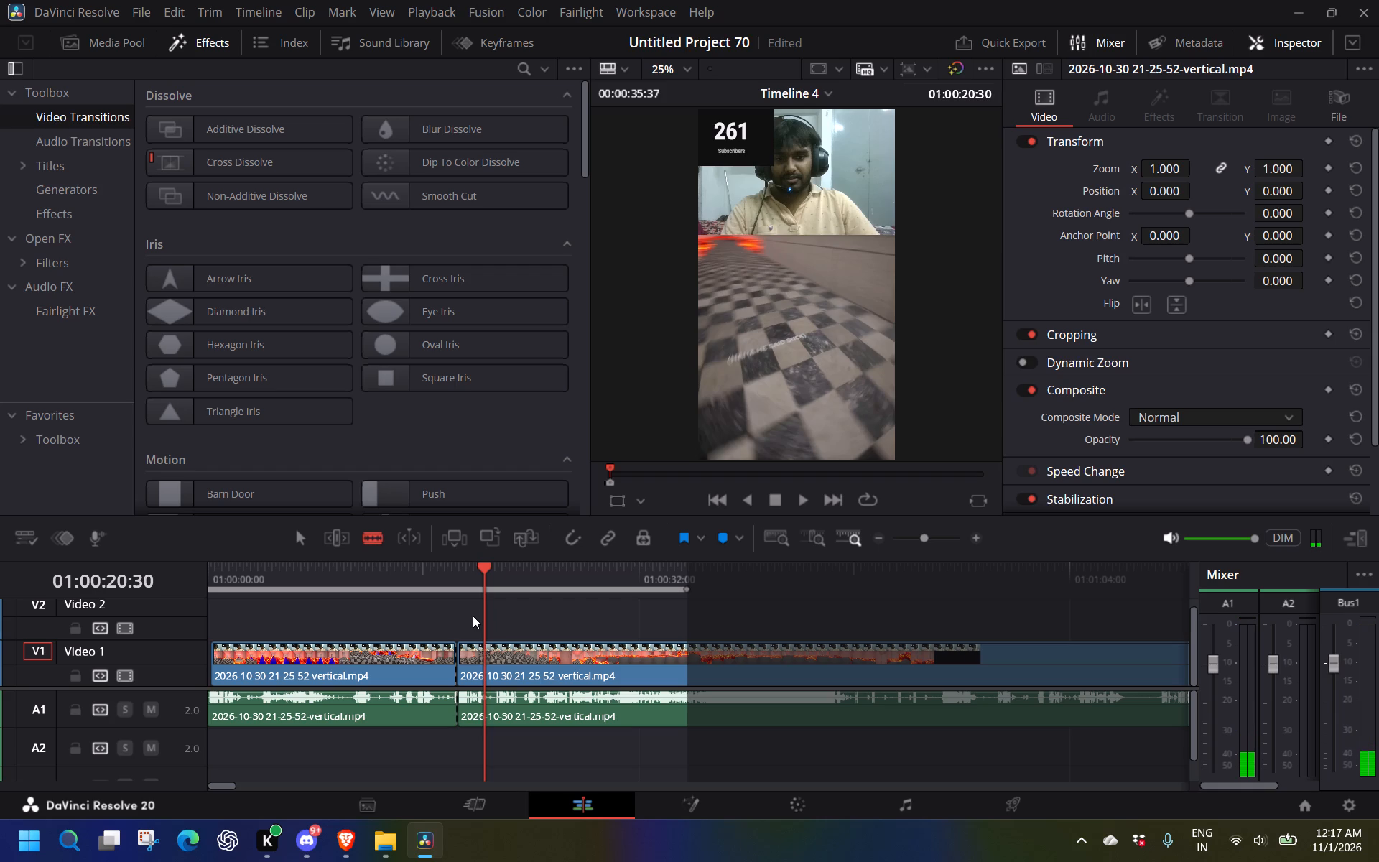
pyautogui.press('space')
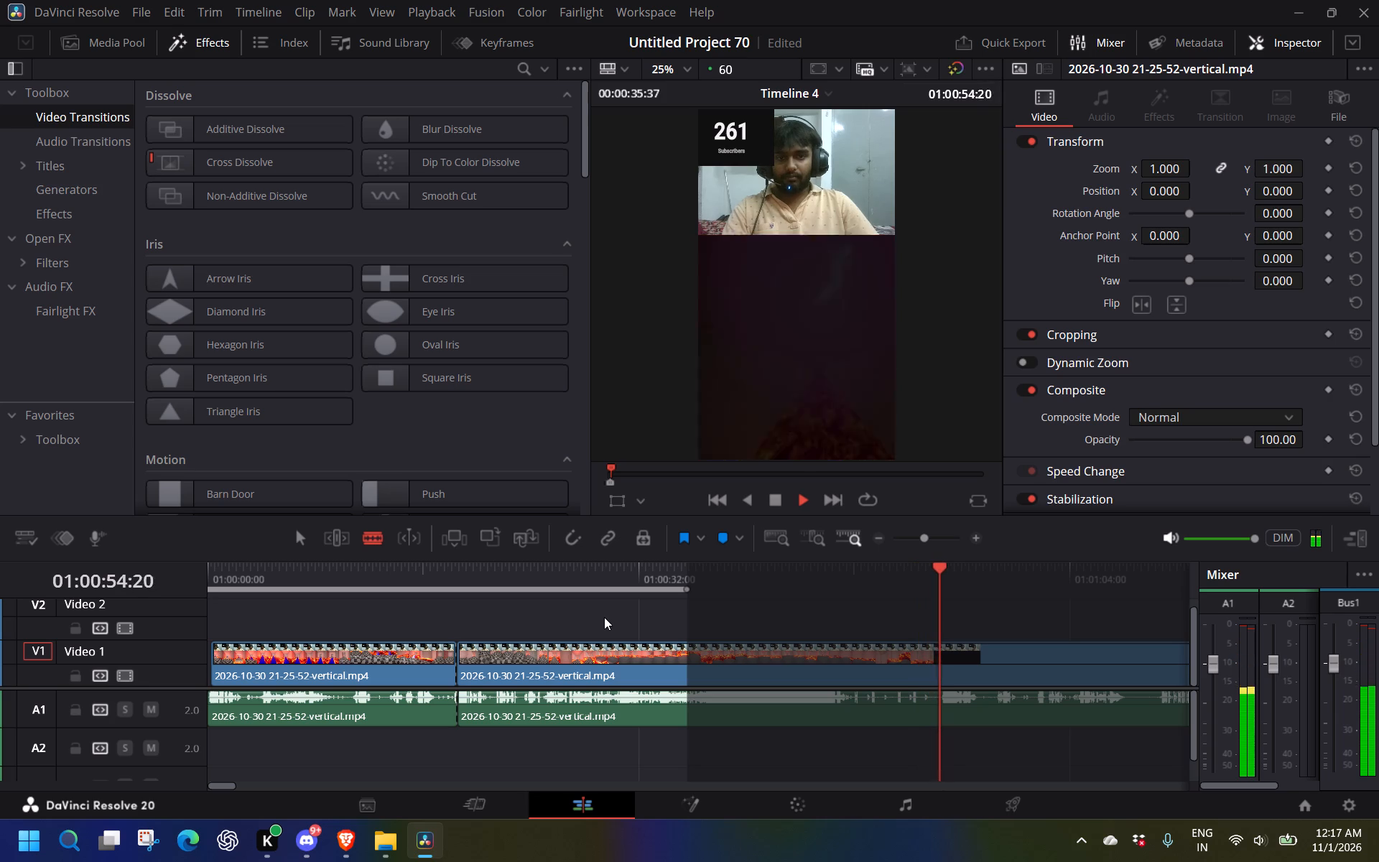
pyautogui.press('space')
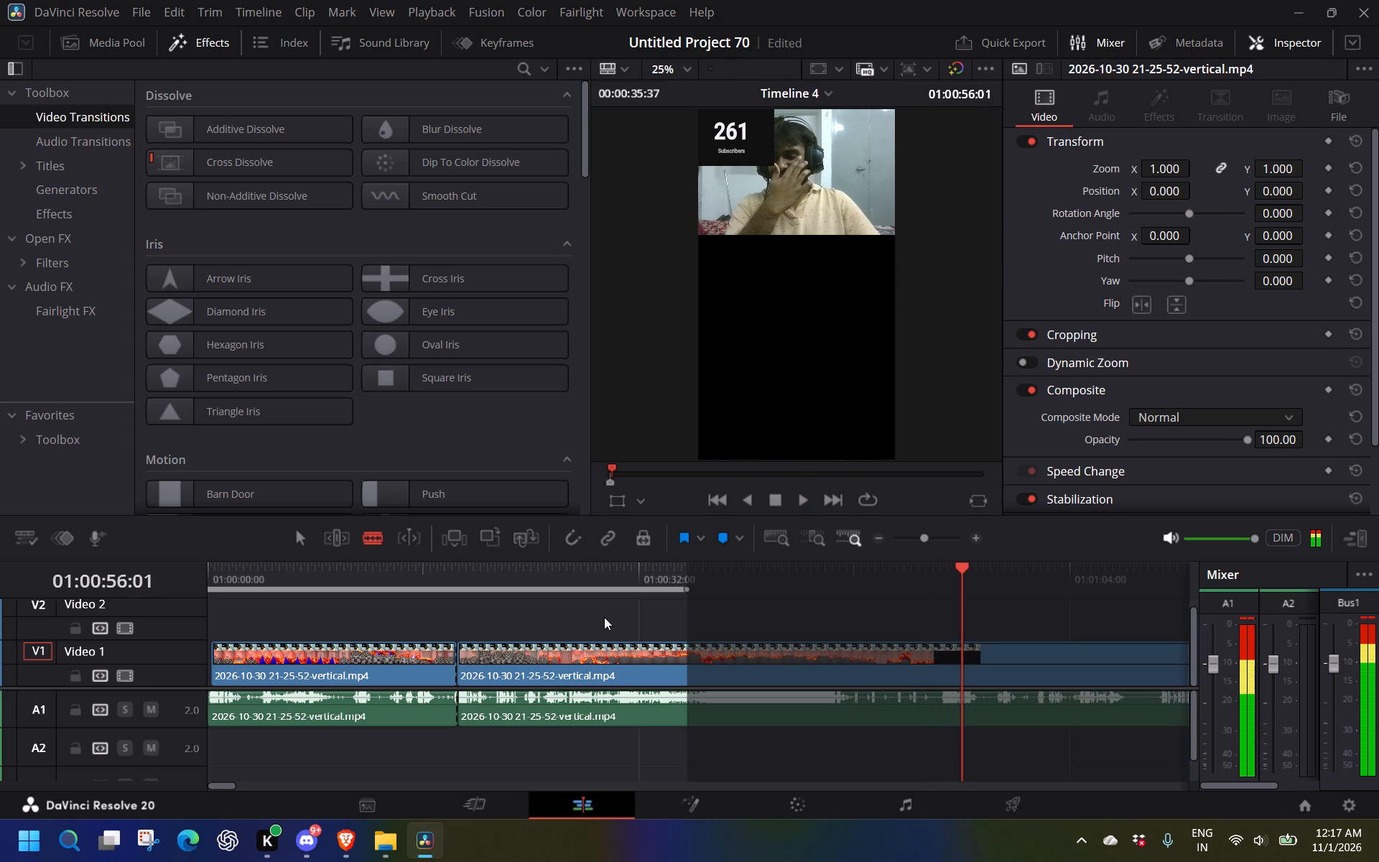
pyautogui.click(445, 570)
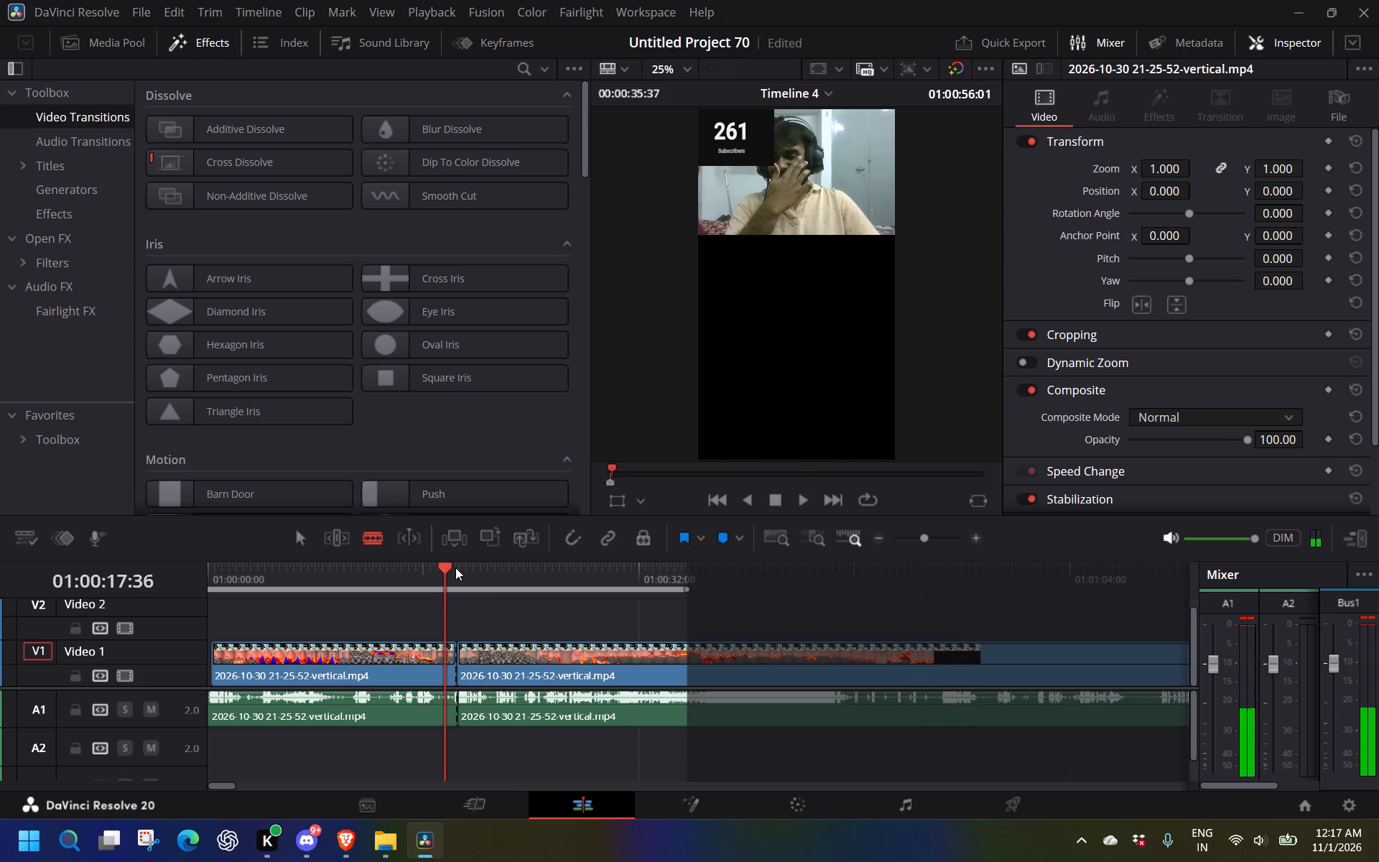
pyautogui.press('space')
pyautogui.press('space')
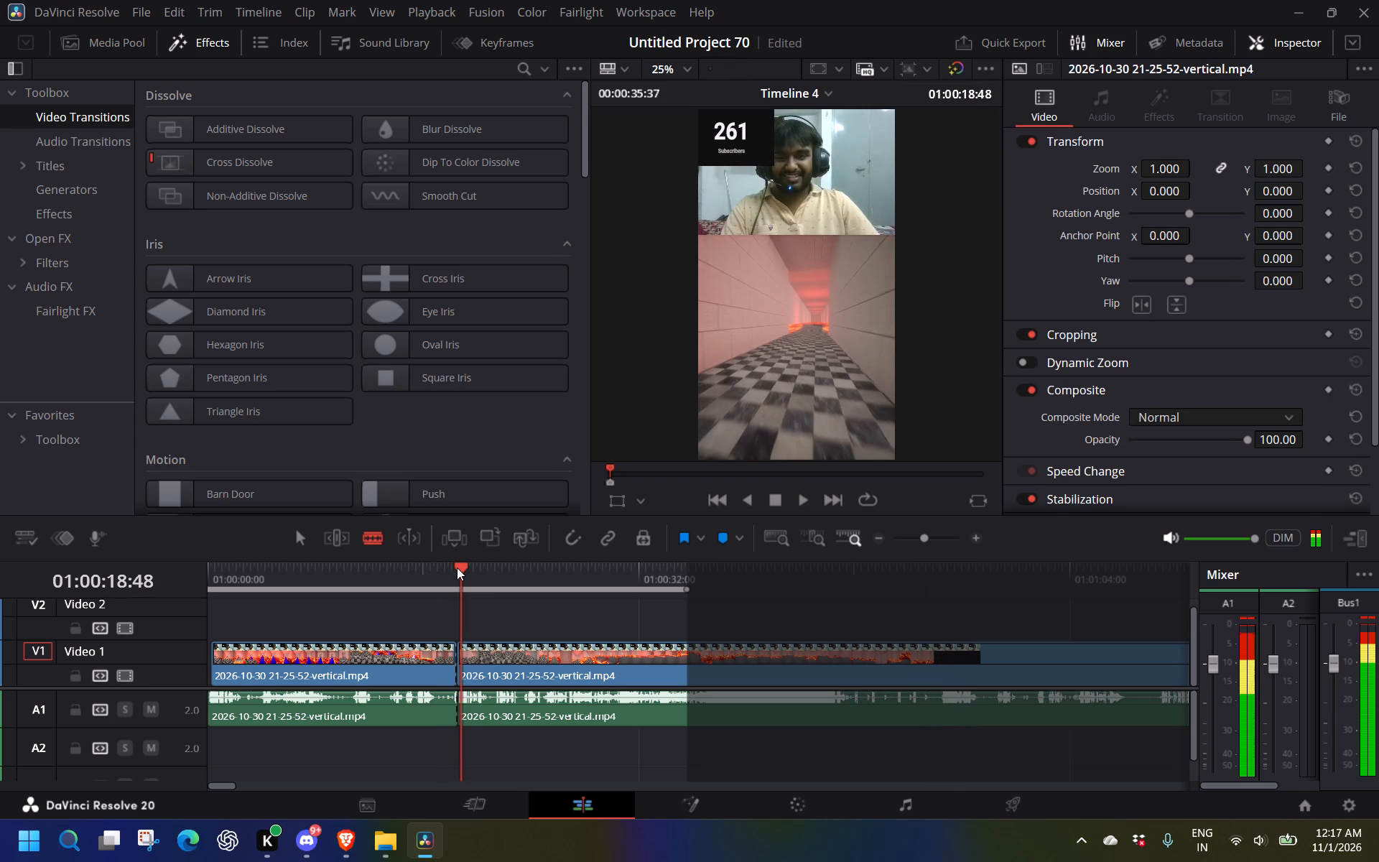
# Cut the gameplay video and audio before the 01:00:18:28 split out of V1 and A1.
pyautogui.press('space')
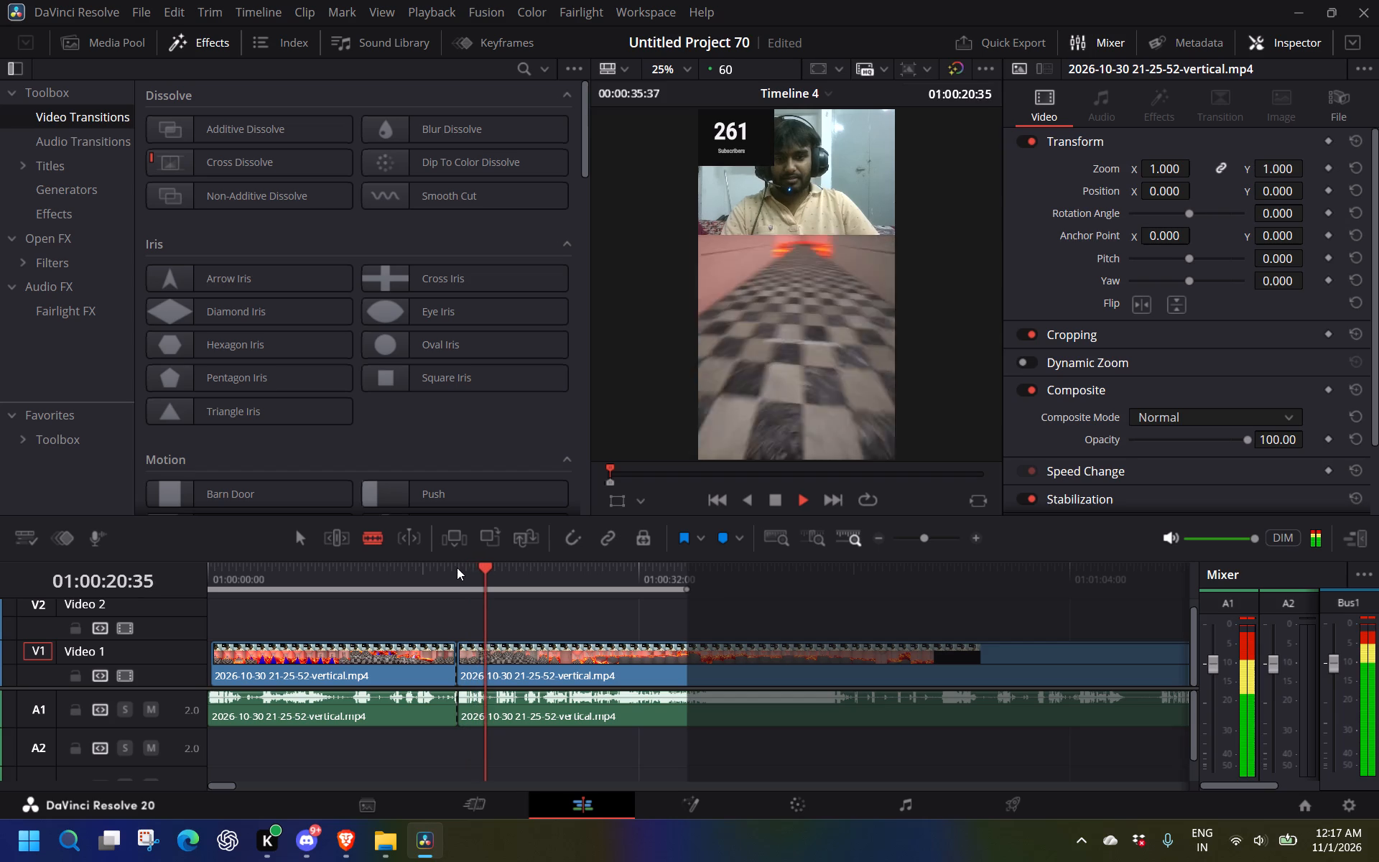
pyautogui.press('space')
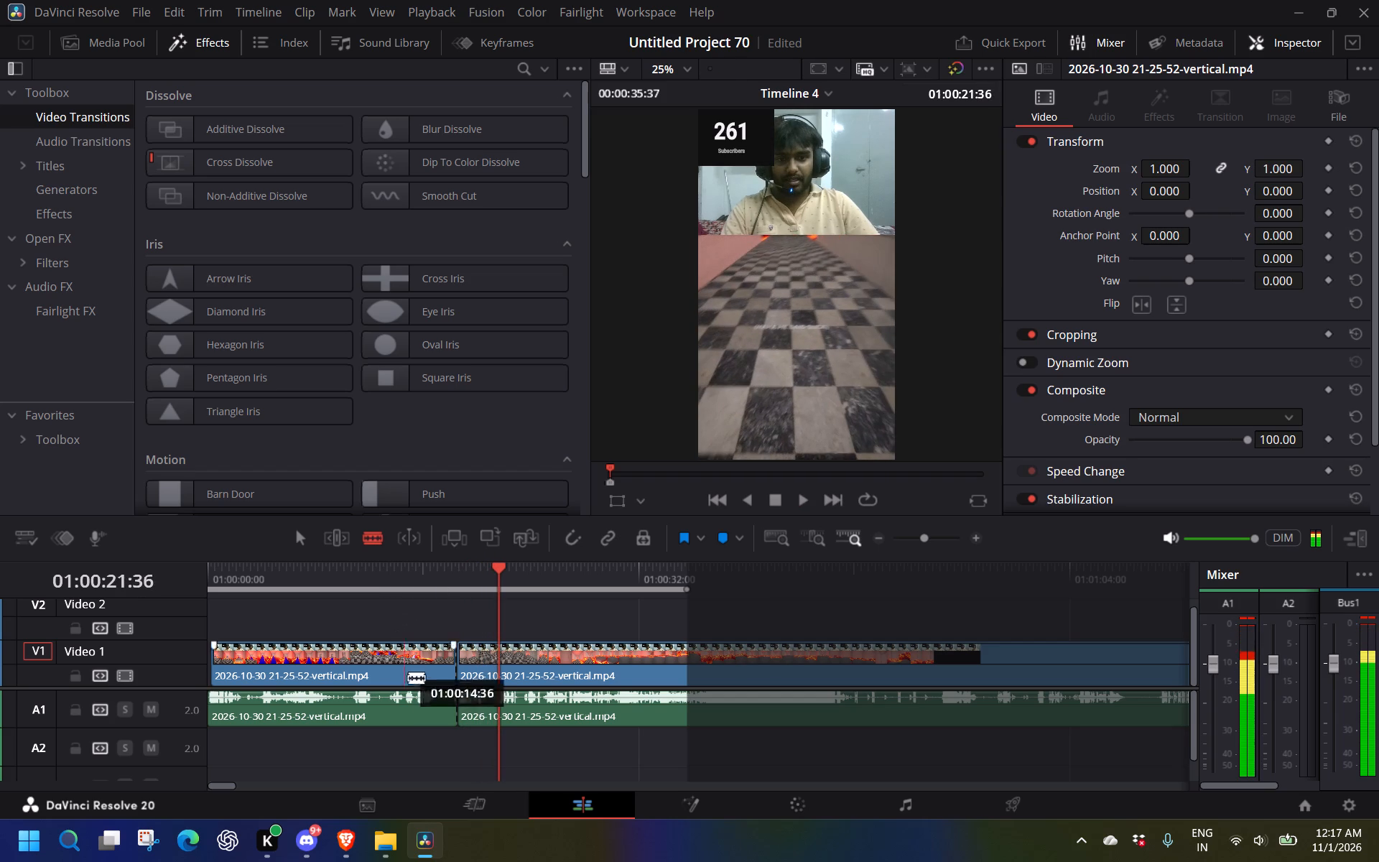
pyautogui.click(303, 542)
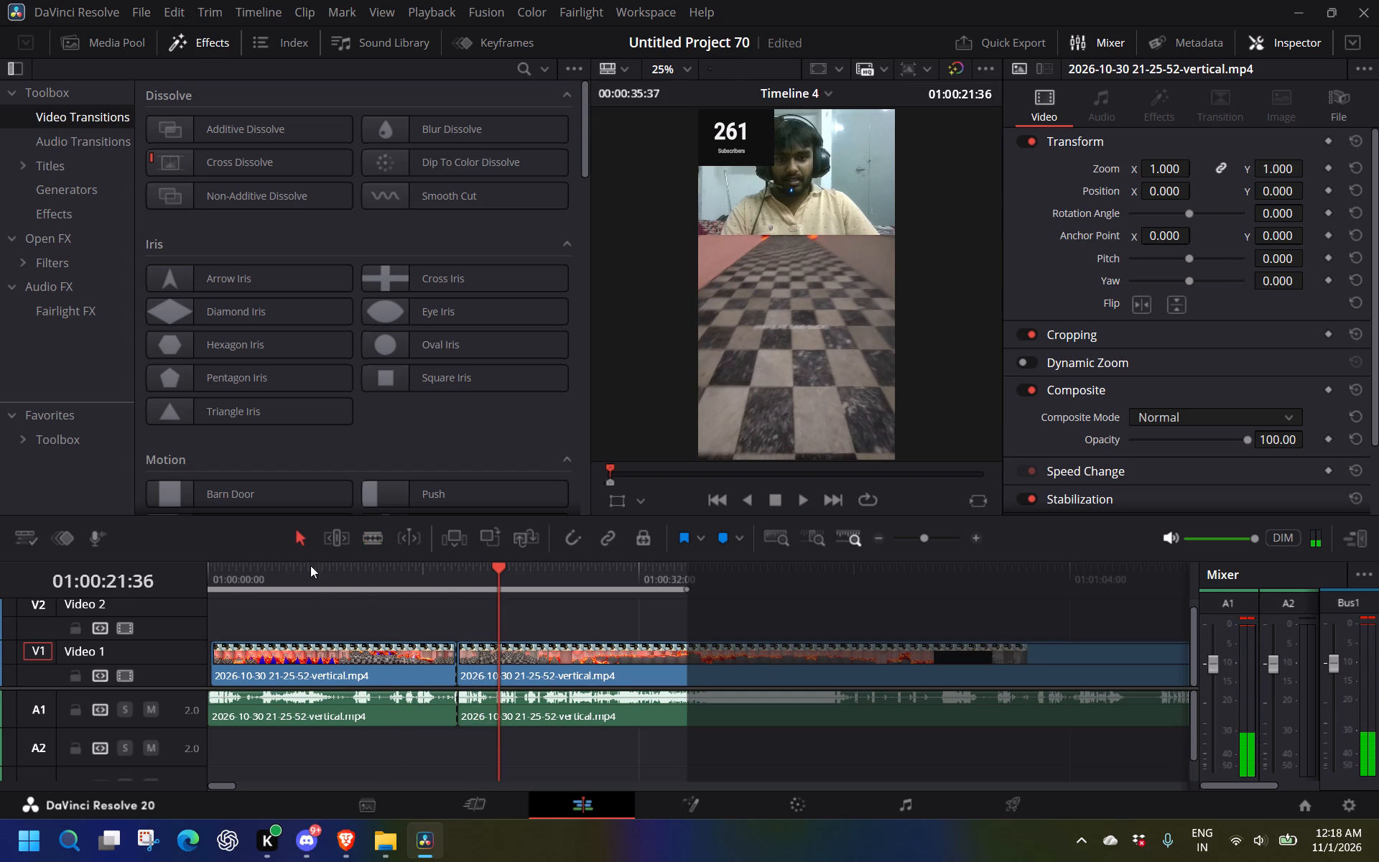
pyautogui.moveTo(400, 758); pyautogui.dragTo(0, 593)
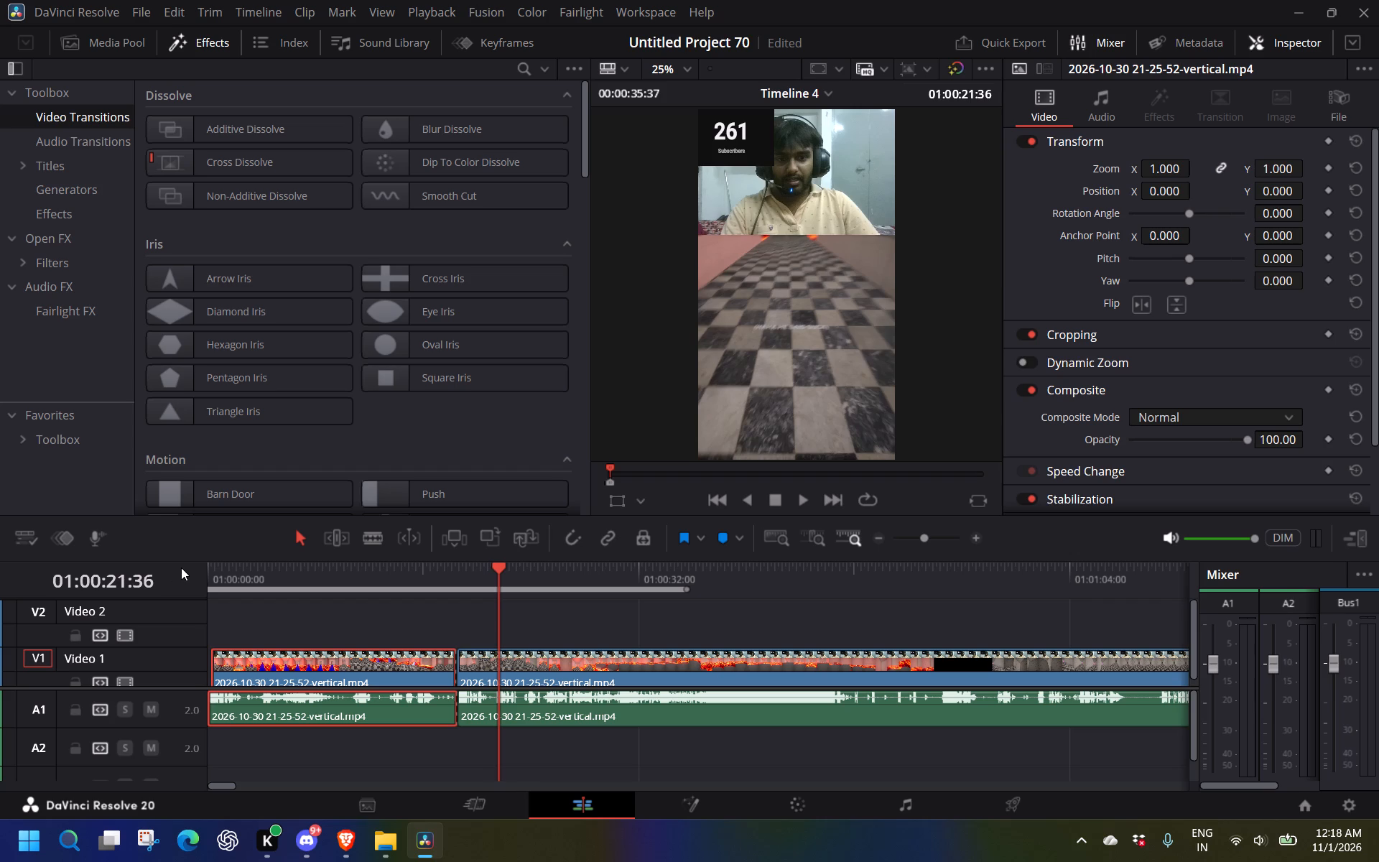
pyautogui.hotkey('ctrl', 'x')
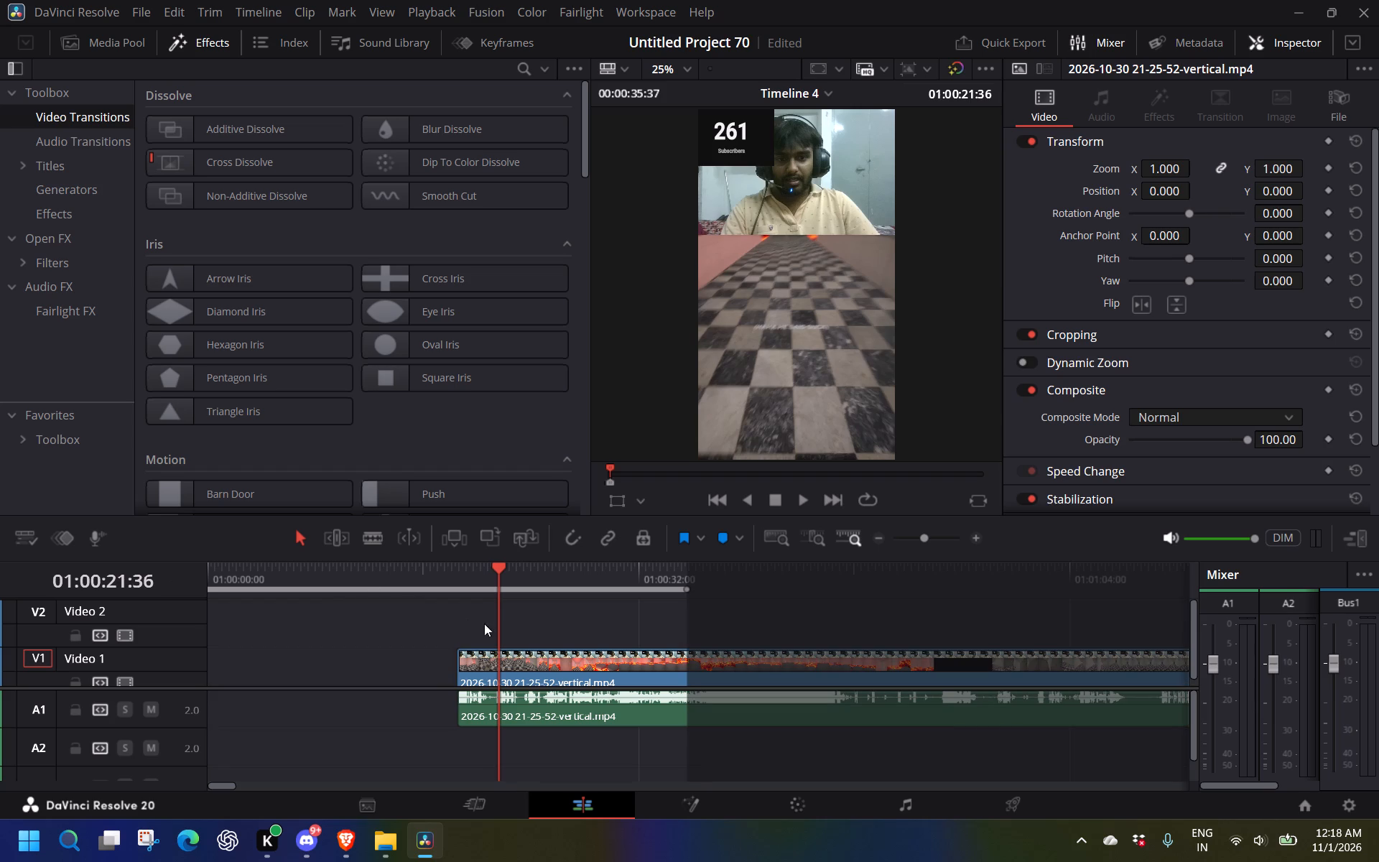
# Move the remaining gameplay video and audio together to the start of the timeline on V1 and A1.
pyautogui.moveTo(534, 615); pyautogui.dragTo(629, 741)
pyautogui.moveTo(636, 669); pyautogui.dragTo(319, 676)
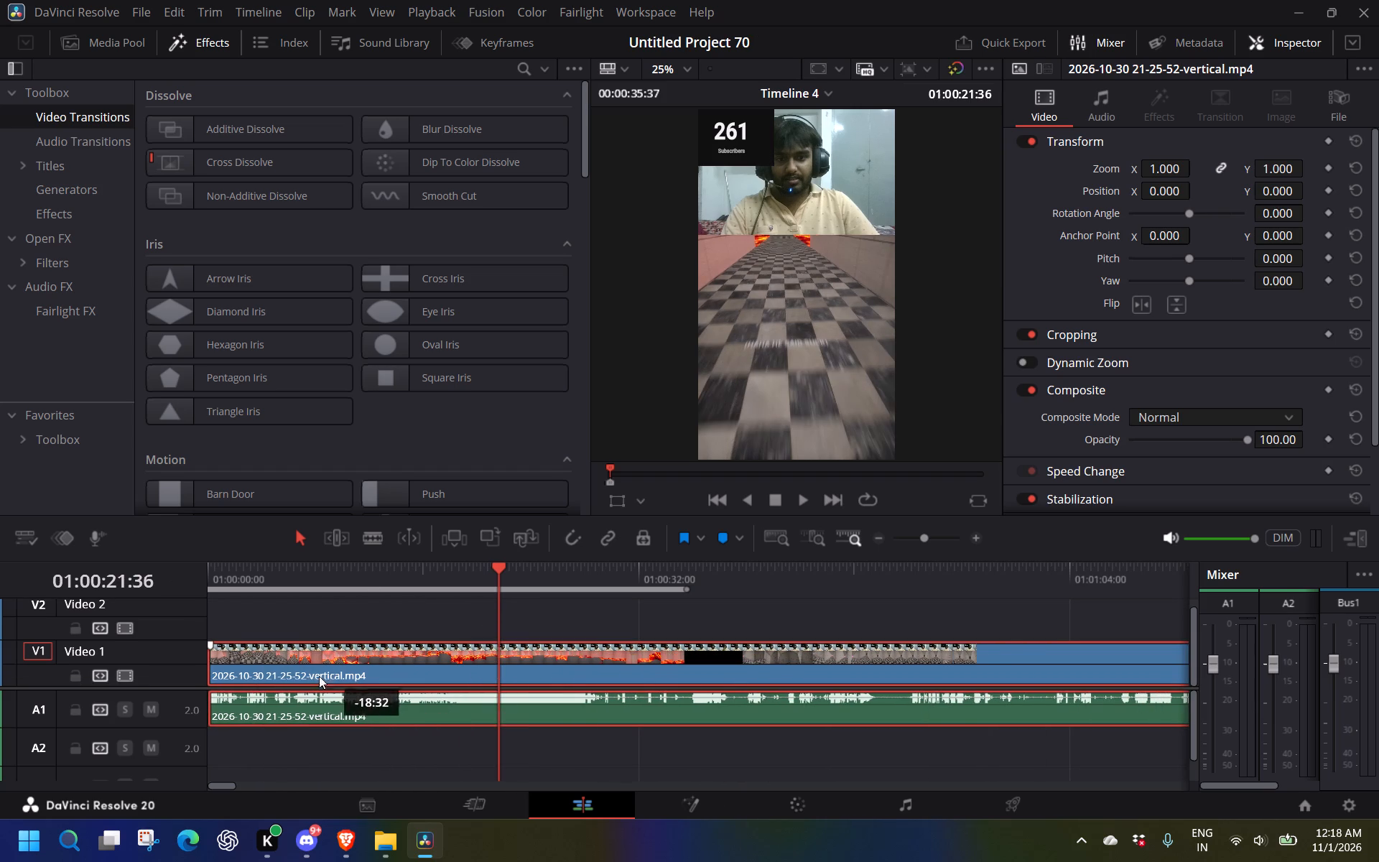
pyautogui.moveTo(319, 676); pyautogui.dragTo(292, 680)
# Play the moved gameplay from the timeline start, skipping ahead to about 01:00:43, to look for the section's end point.
pyautogui.moveTo(221, 578); pyautogui.dragTo(172, 569)
pyautogui.press('space')
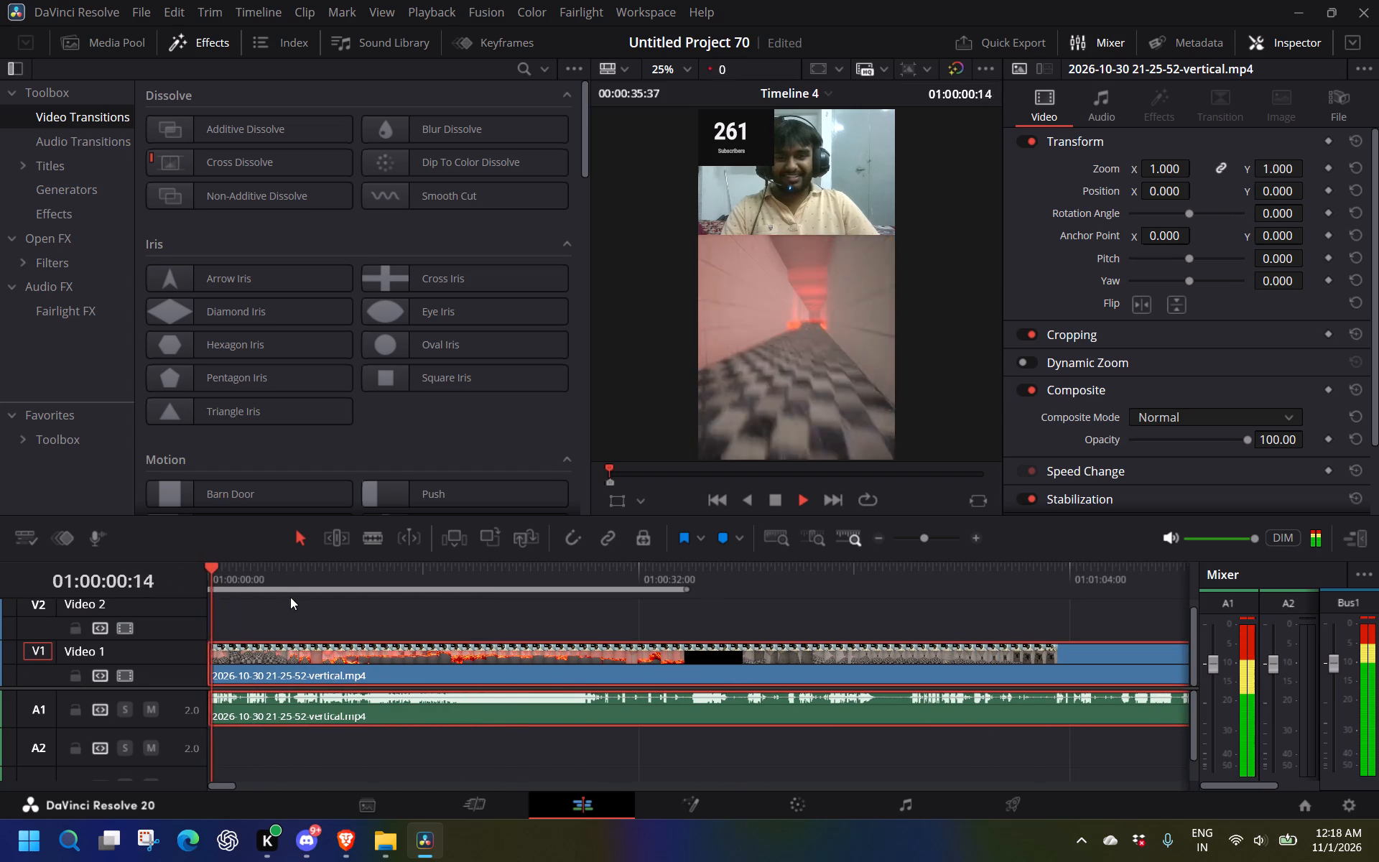
pyautogui.click(275, 575)
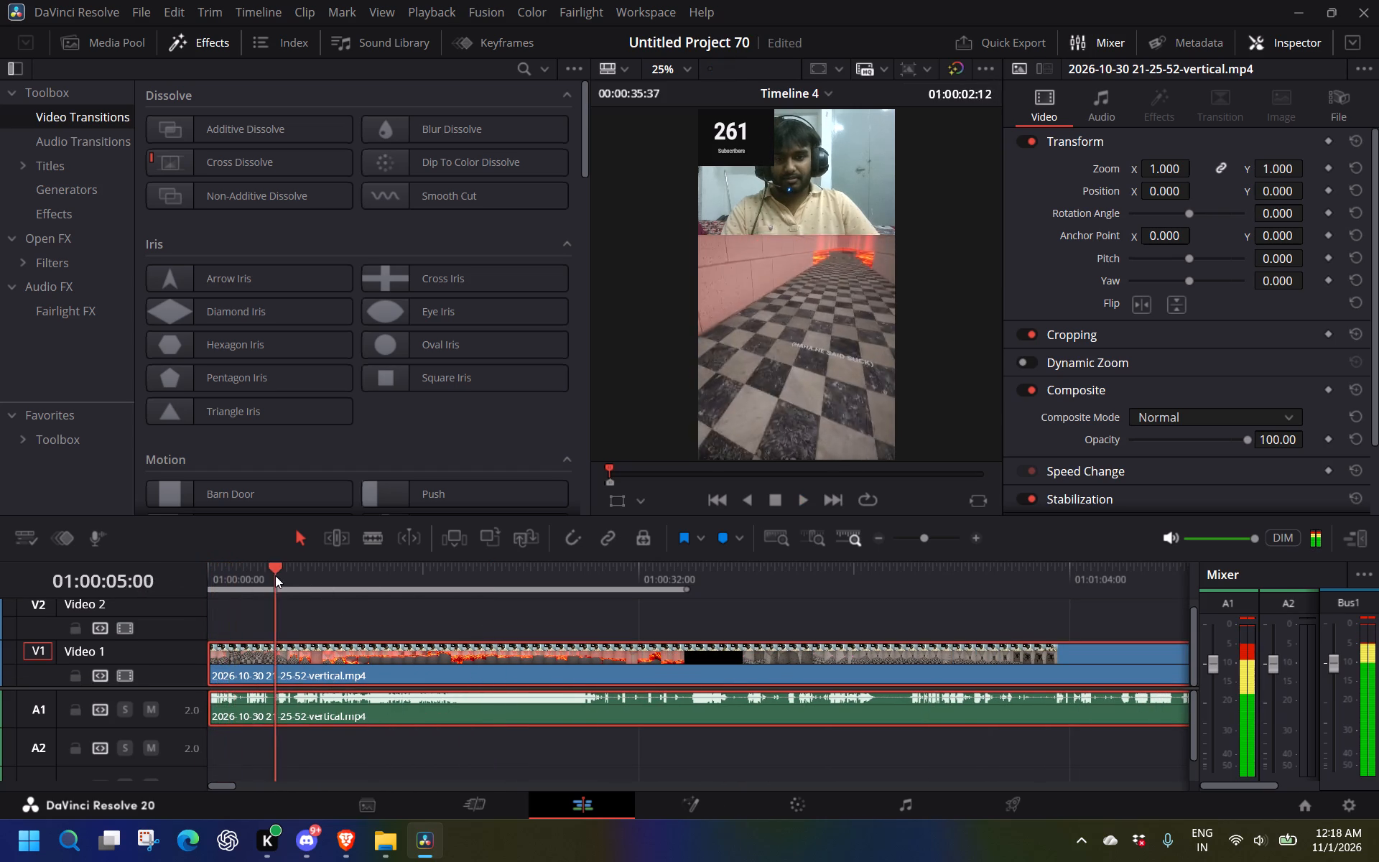
pyautogui.click(303, 576)
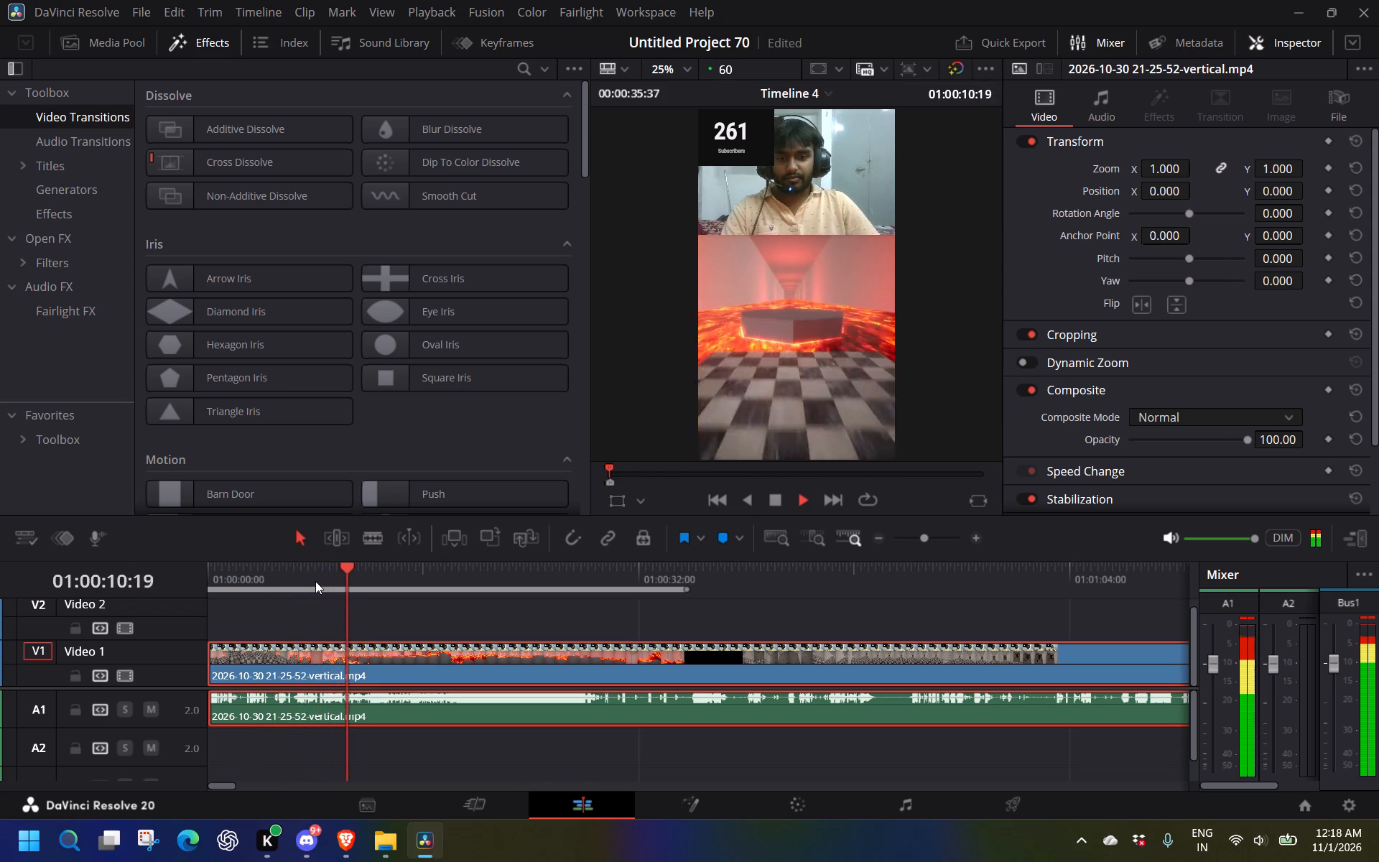
pyautogui.press('space')
pyautogui.press('space')
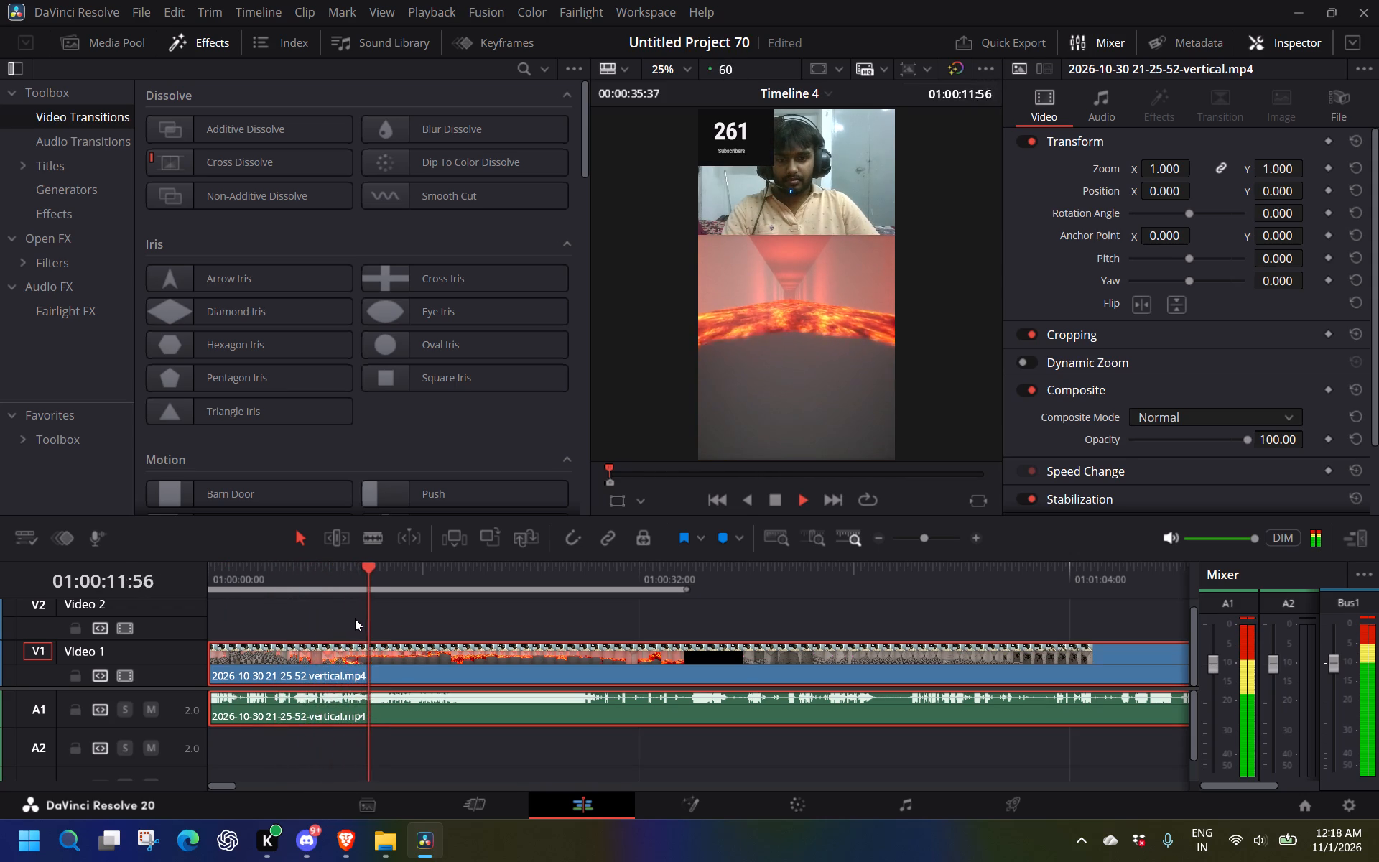
pyautogui.moveTo(522, 576); pyautogui.dragTo(534, 576)
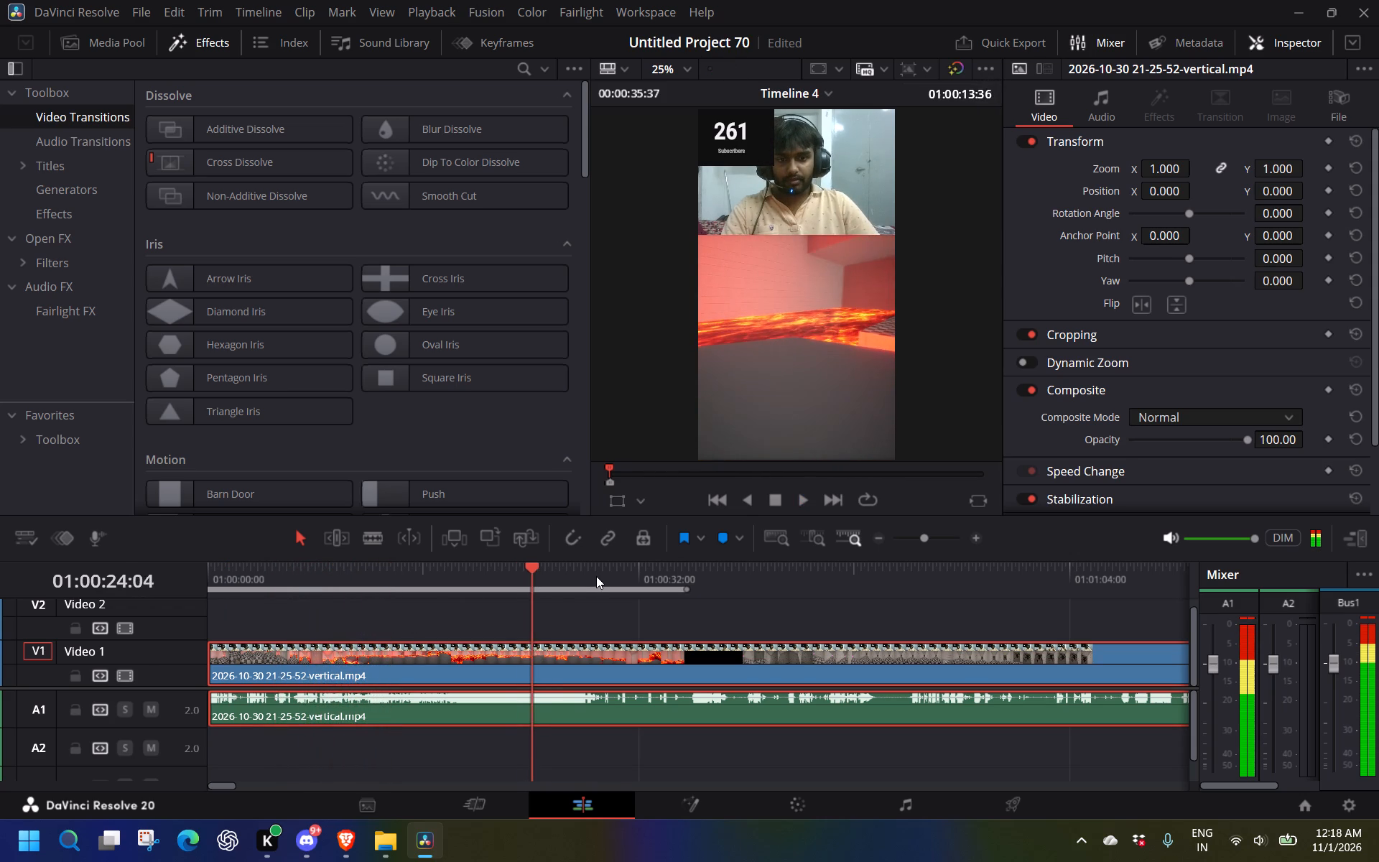
pyautogui.click(602, 560)
pyautogui.click(600, 569)
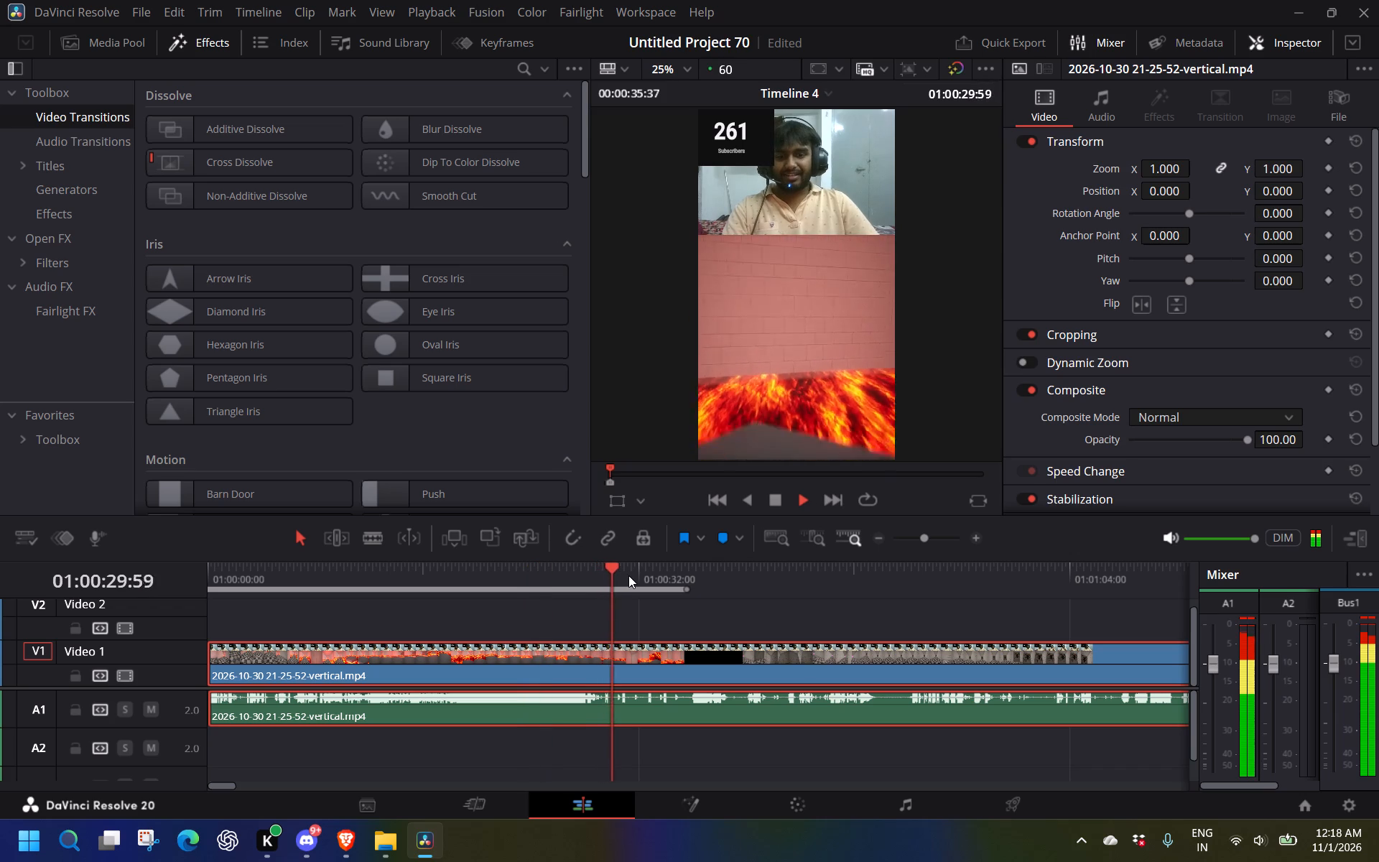
pyautogui.moveTo(628, 575); pyautogui.dragTo(638, 580)
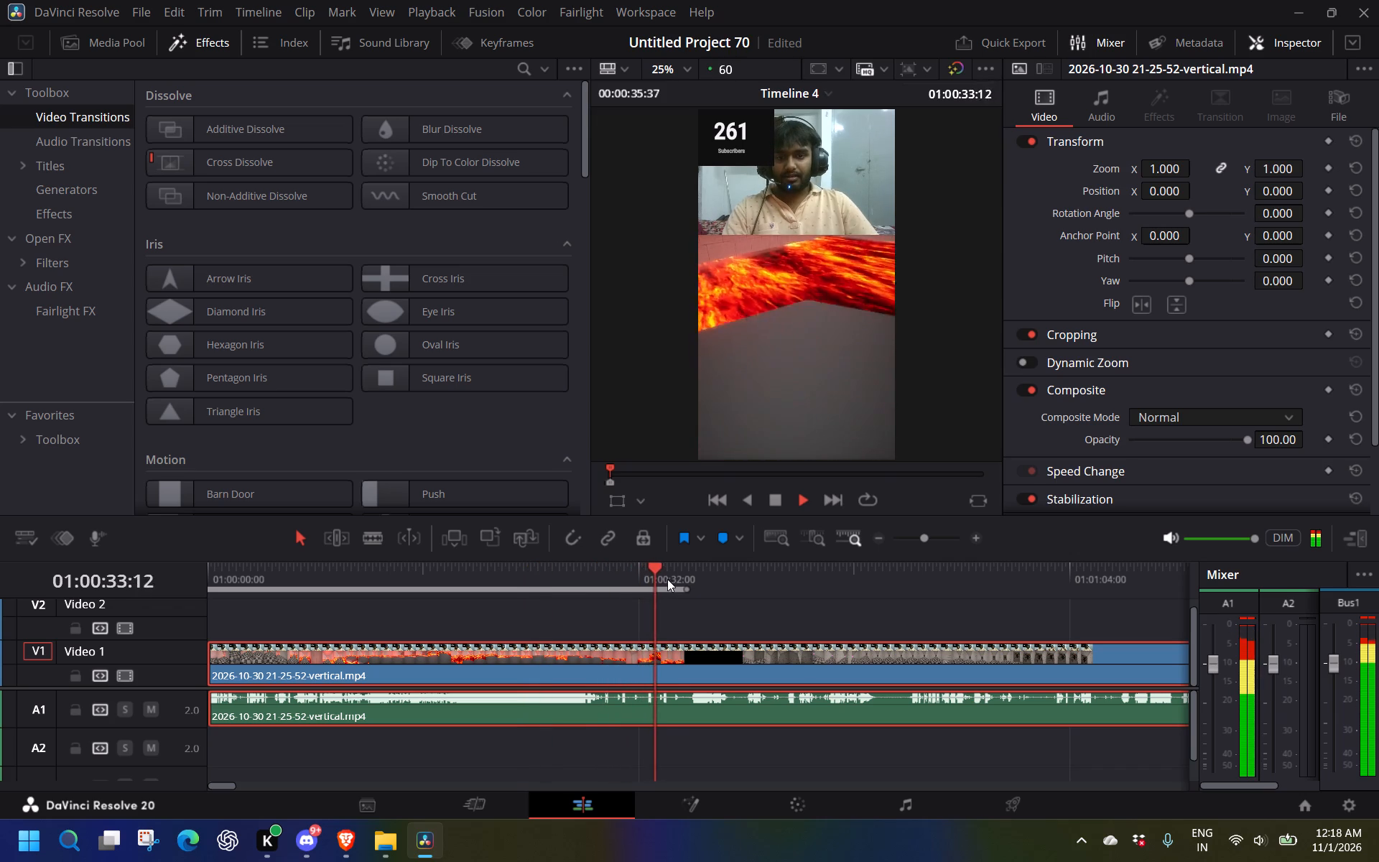
pyautogui.click(669, 579)
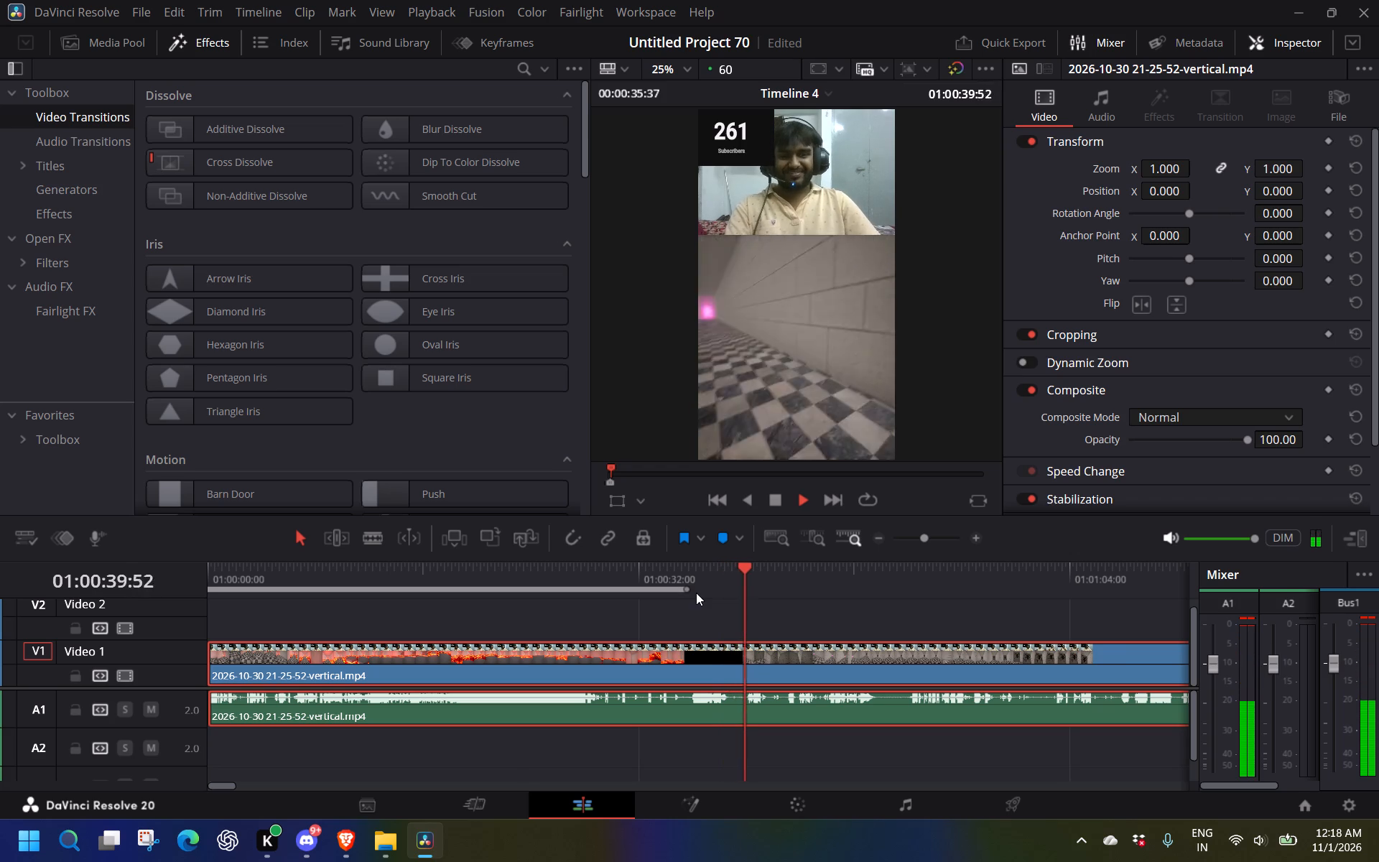
pyautogui.press('space')
pyautogui.press('space')
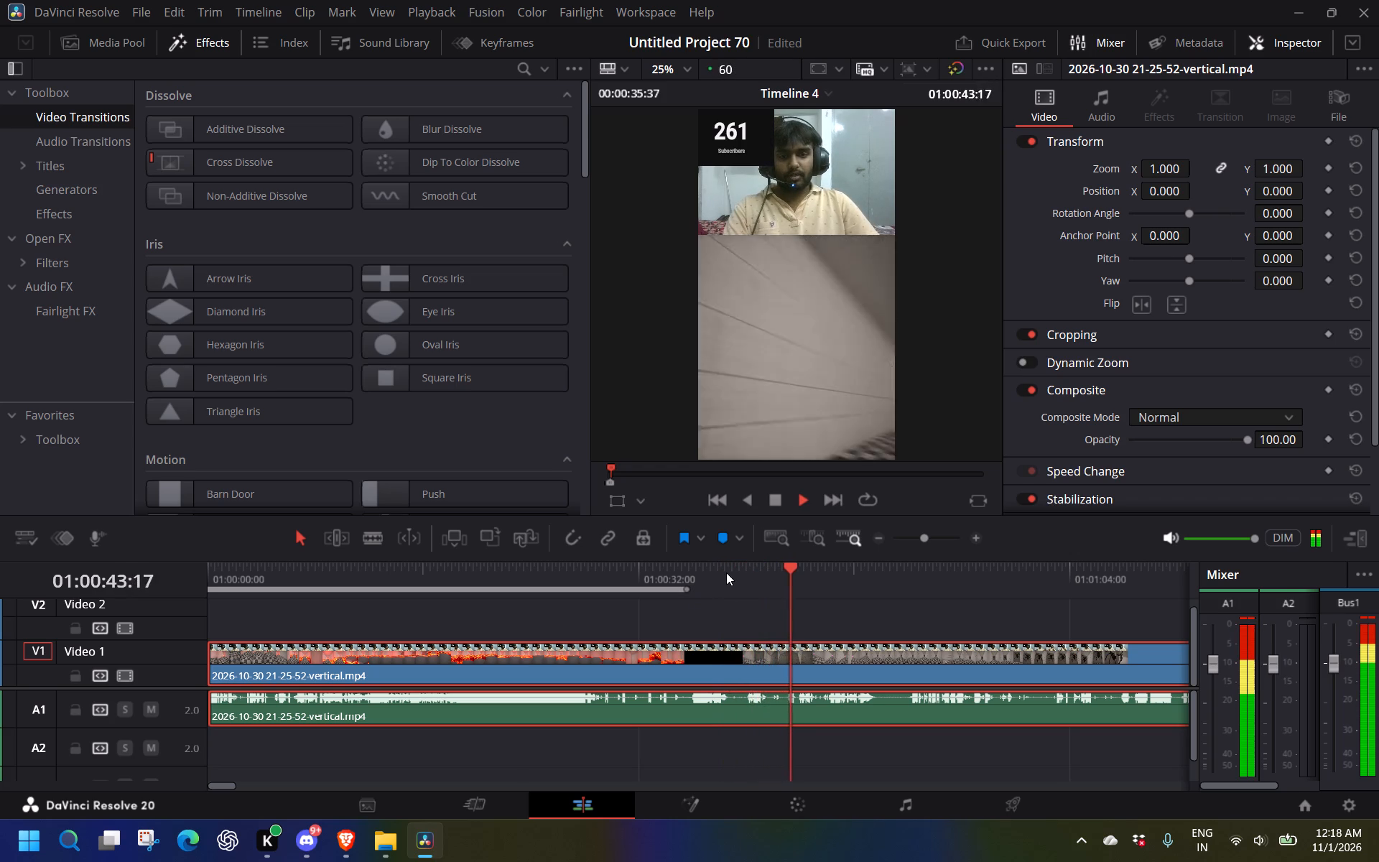
# Replay from about 01:00:35 to find the end point, and split the gameplay audio and video at about 01:00:38:31.
pyautogui.click(726, 573)
pyautogui.click(689, 574)
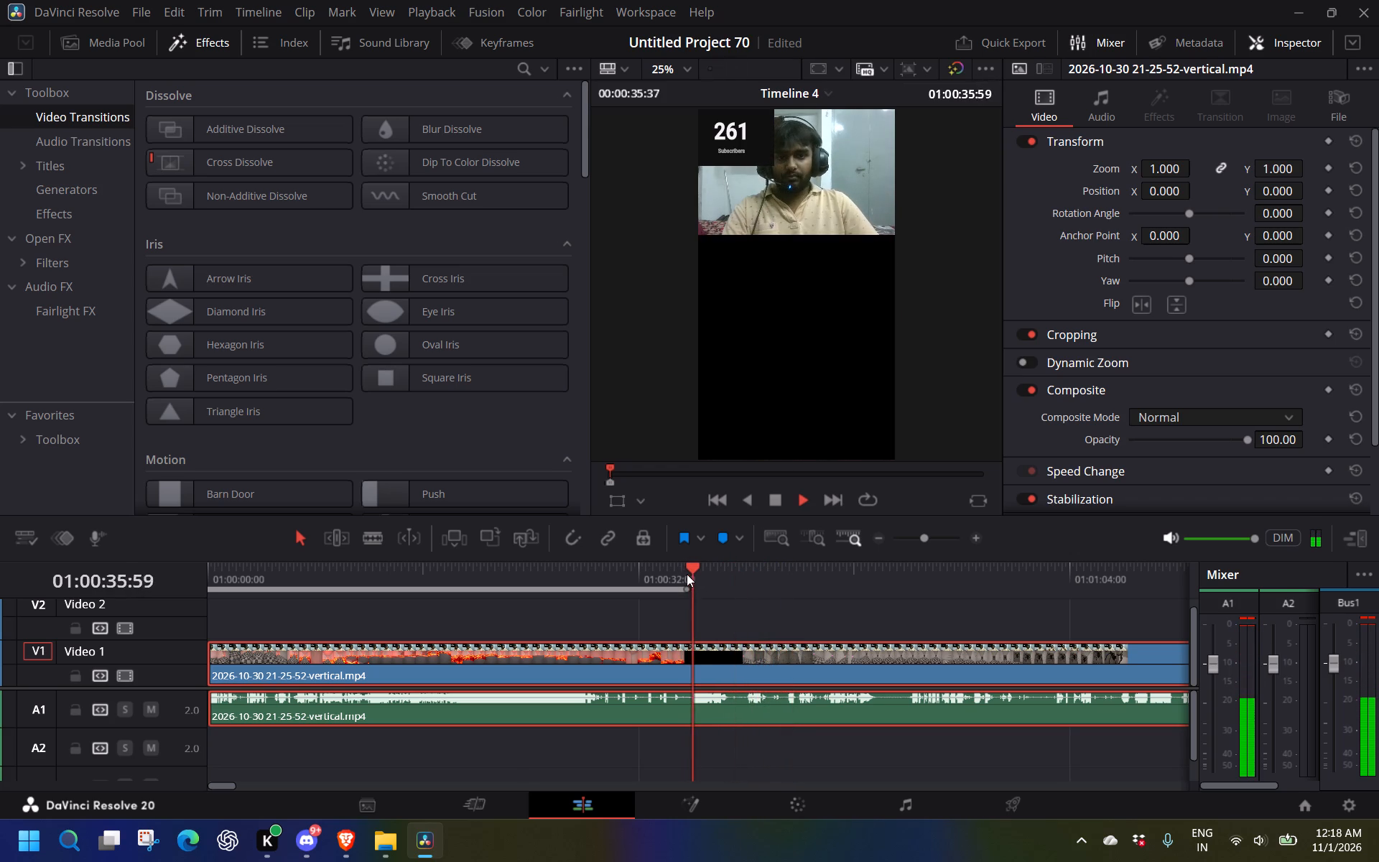
pyautogui.press('space')
pyautogui.press('space')
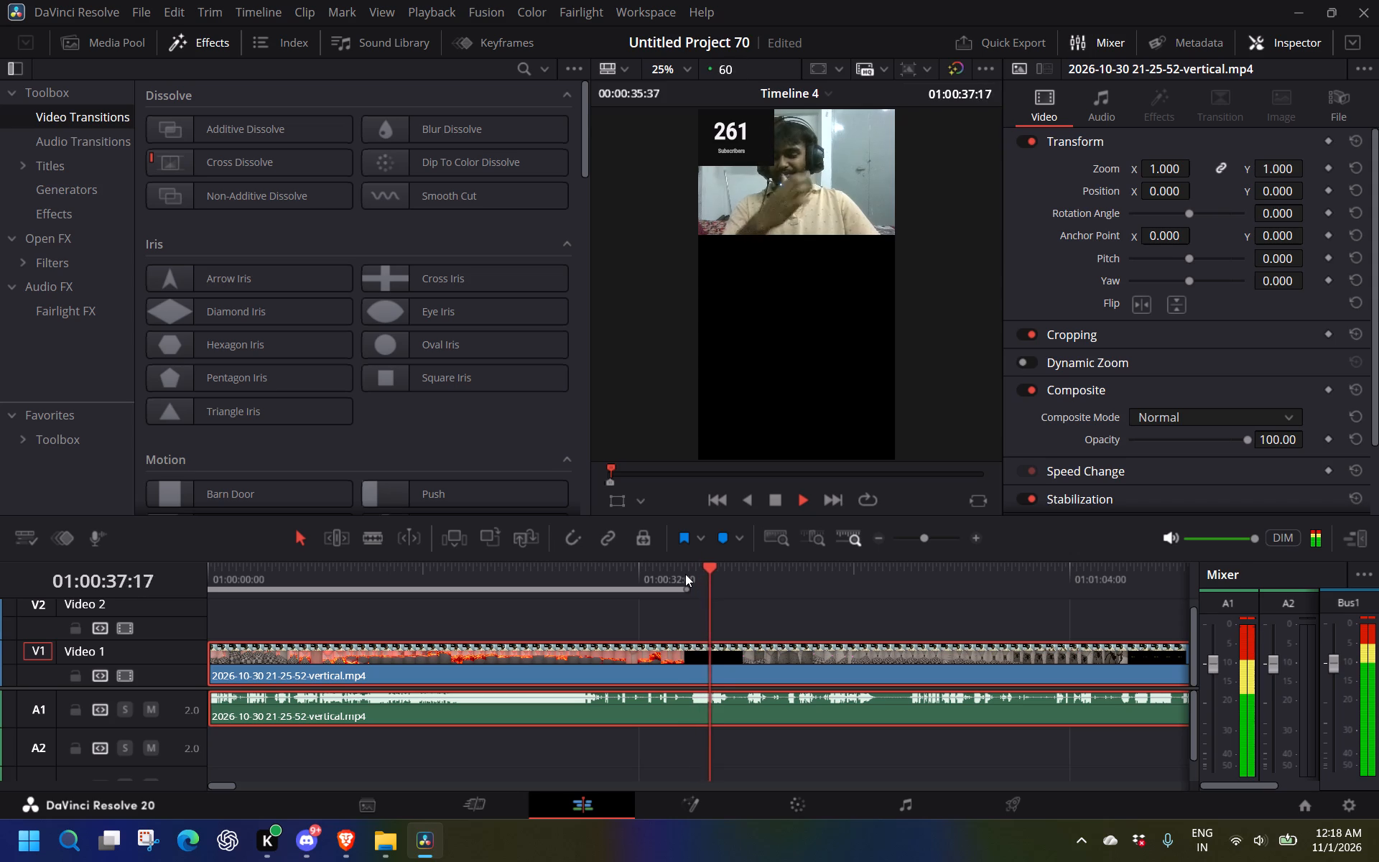
pyautogui.press('space')
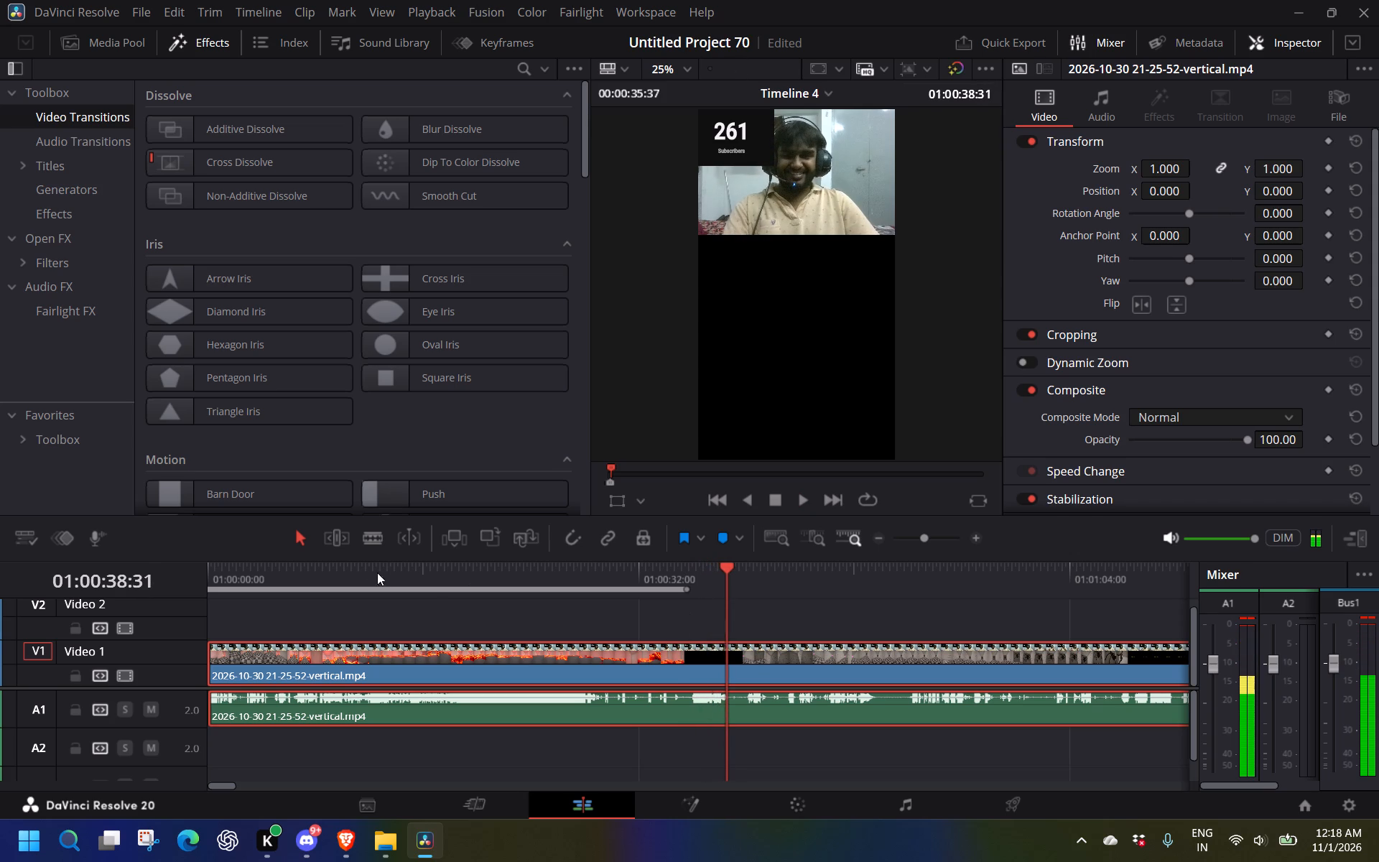
pyautogui.click(384, 542)
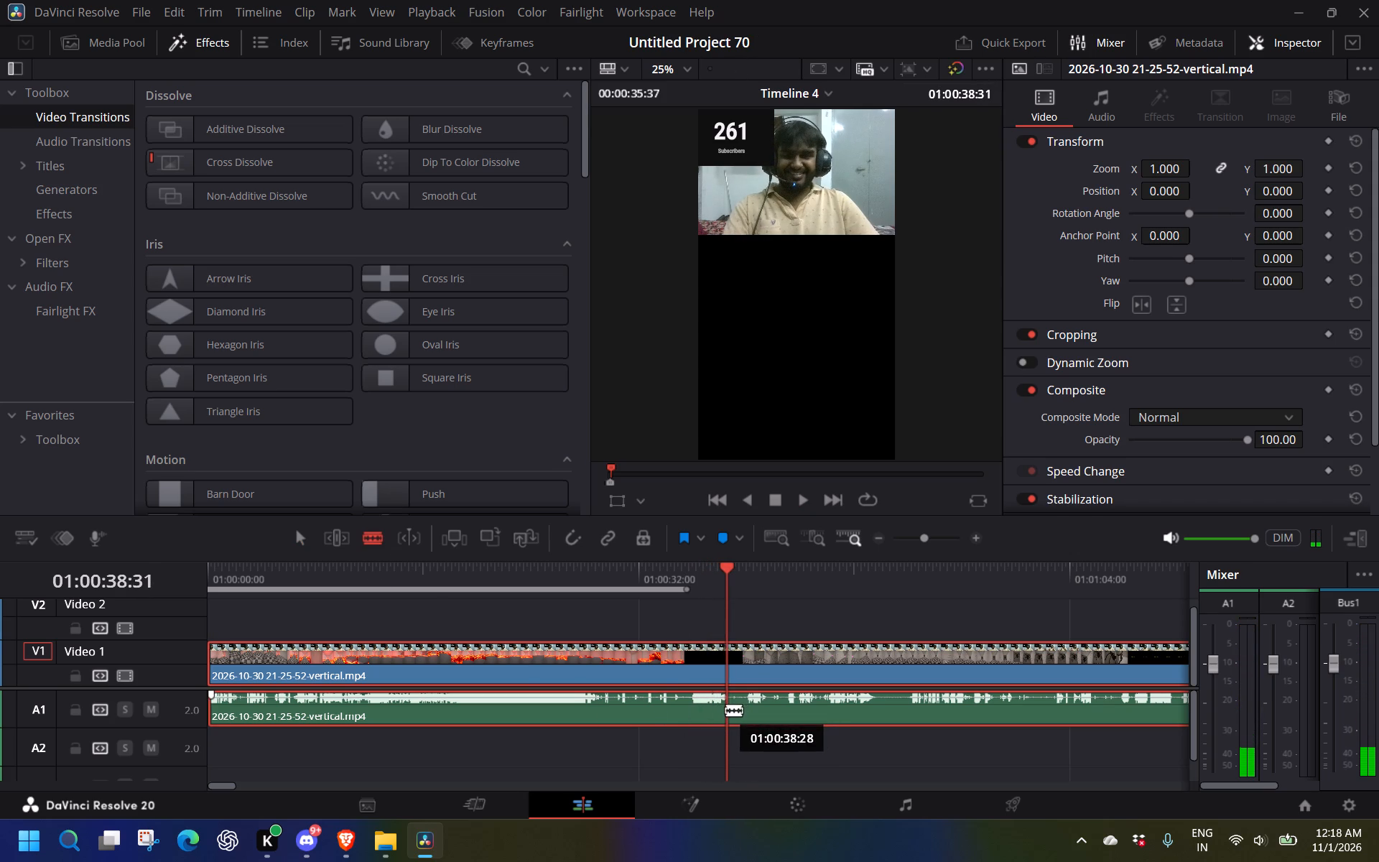
pyautogui.click(726, 711)
pyautogui.click(726, 677)
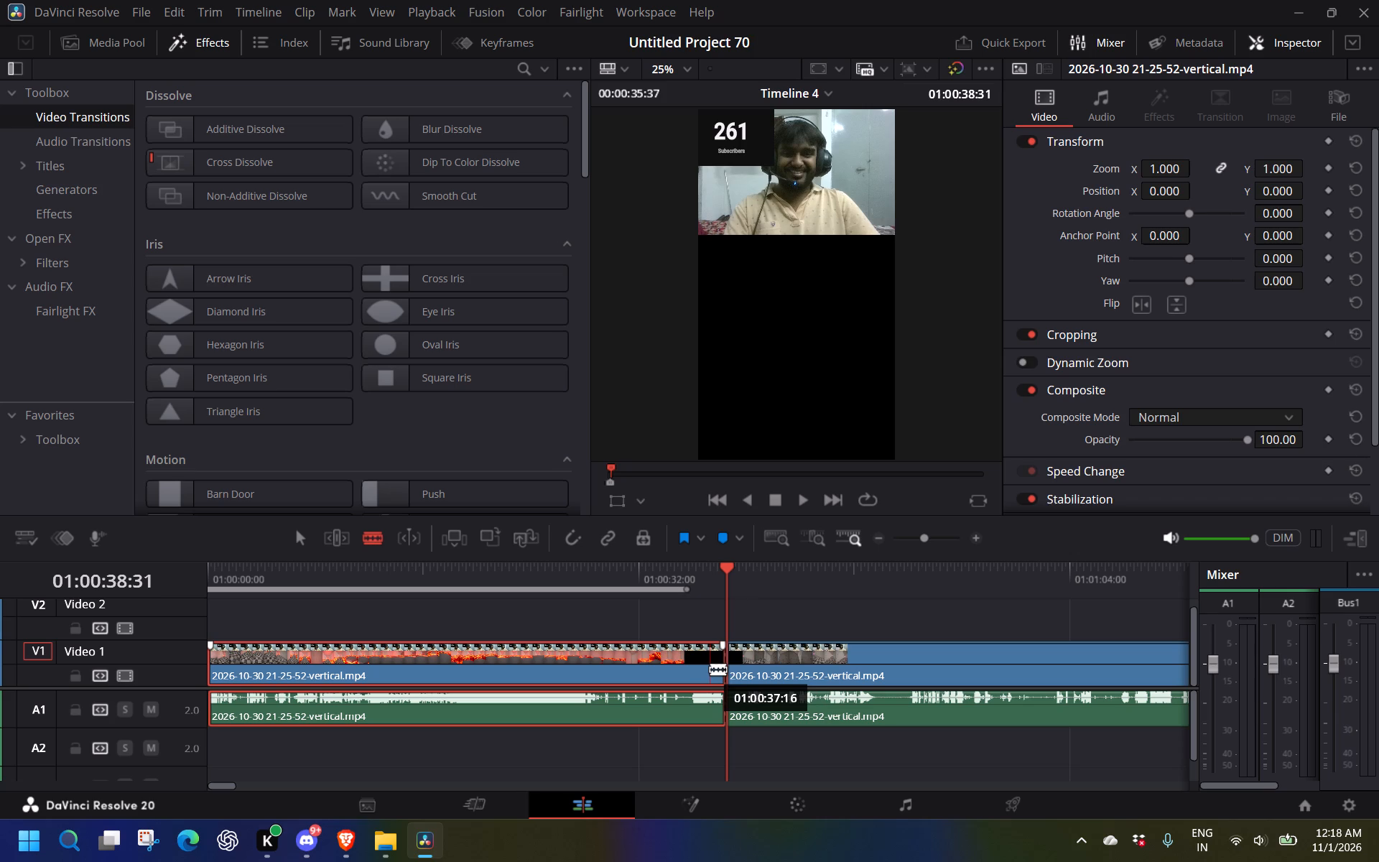
pyautogui.click(304, 538)
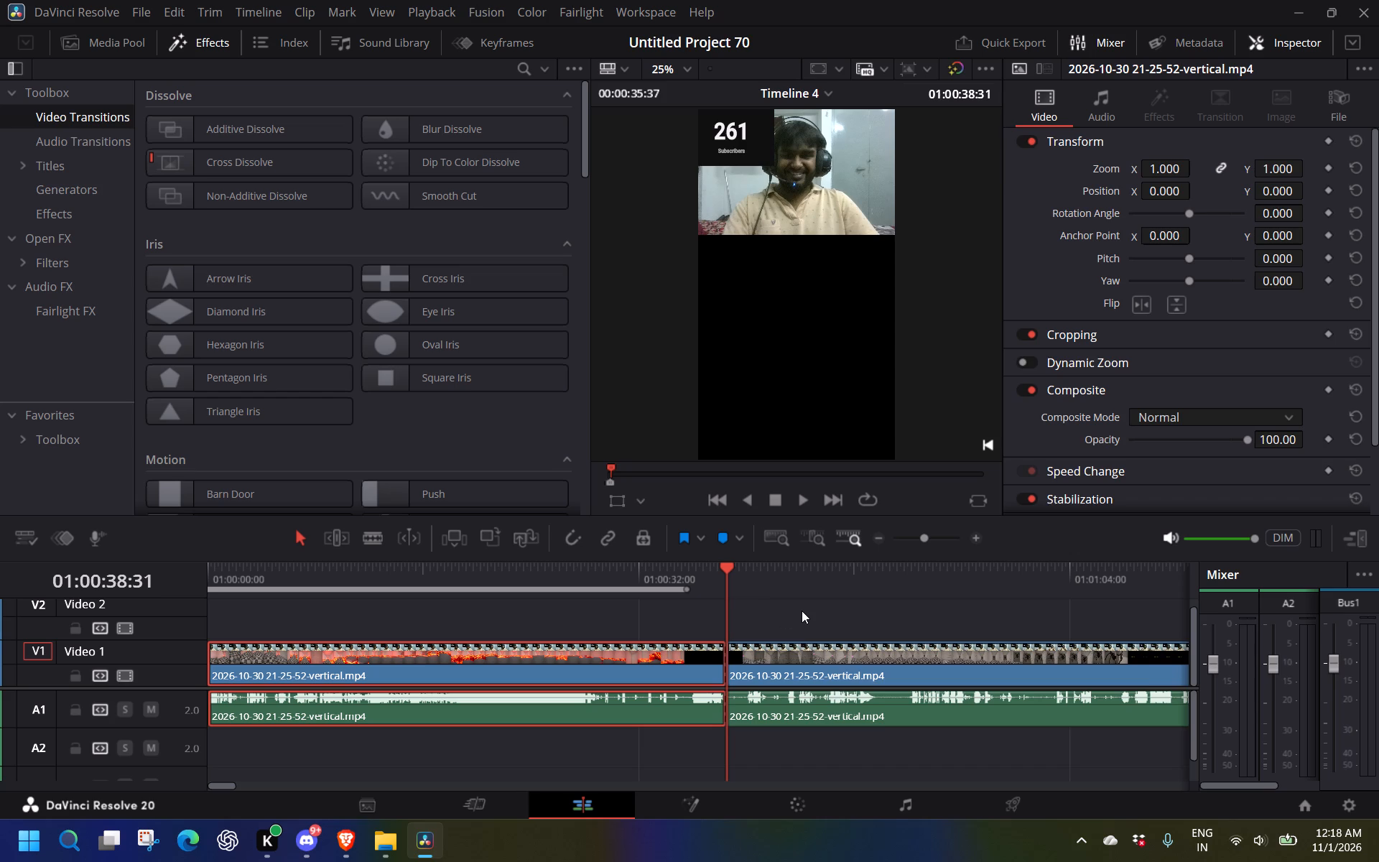
# Shift the video and audio after the 01:00:38:31 split later in the timeline, leaving a gap of about 3 seconds.
pyautogui.hotkey('alt', 'y')
pyautogui.click(802, 611)
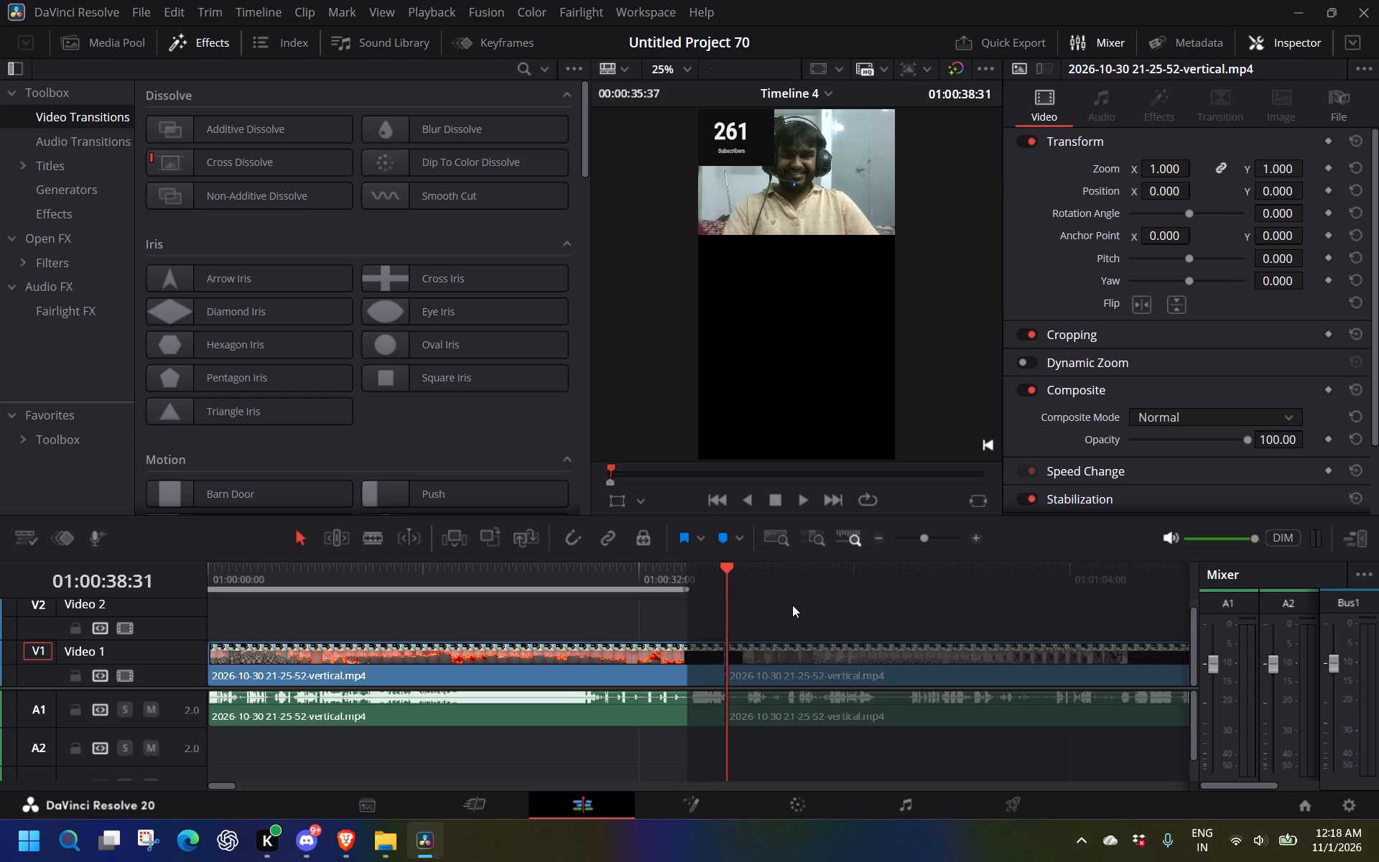
pyautogui.hotkey('alt', 'y')
pyautogui.click(796, 624)
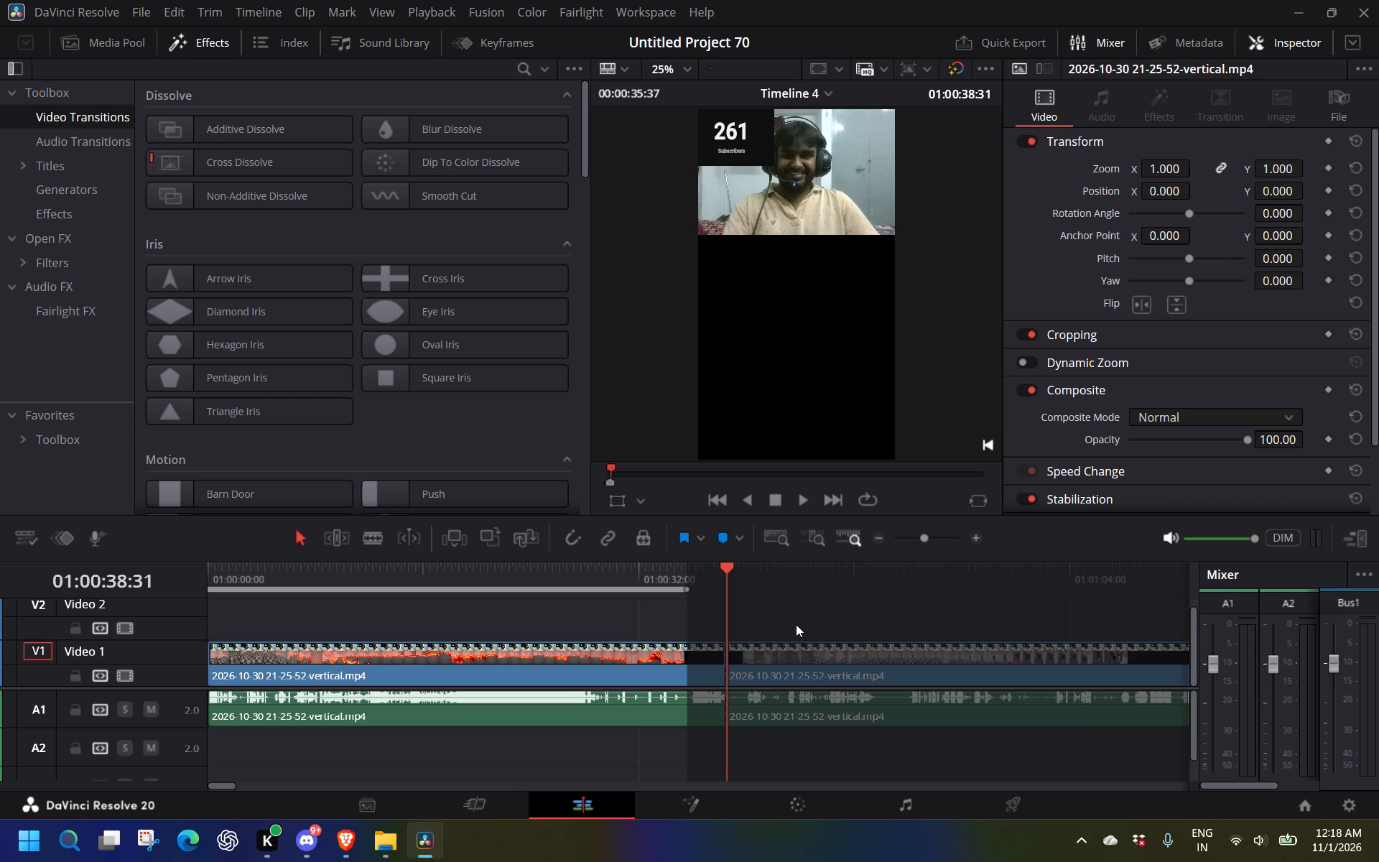
pyautogui.click(789, 622)
pyautogui.moveTo(804, 621); pyautogui.dragTo(849, 687)
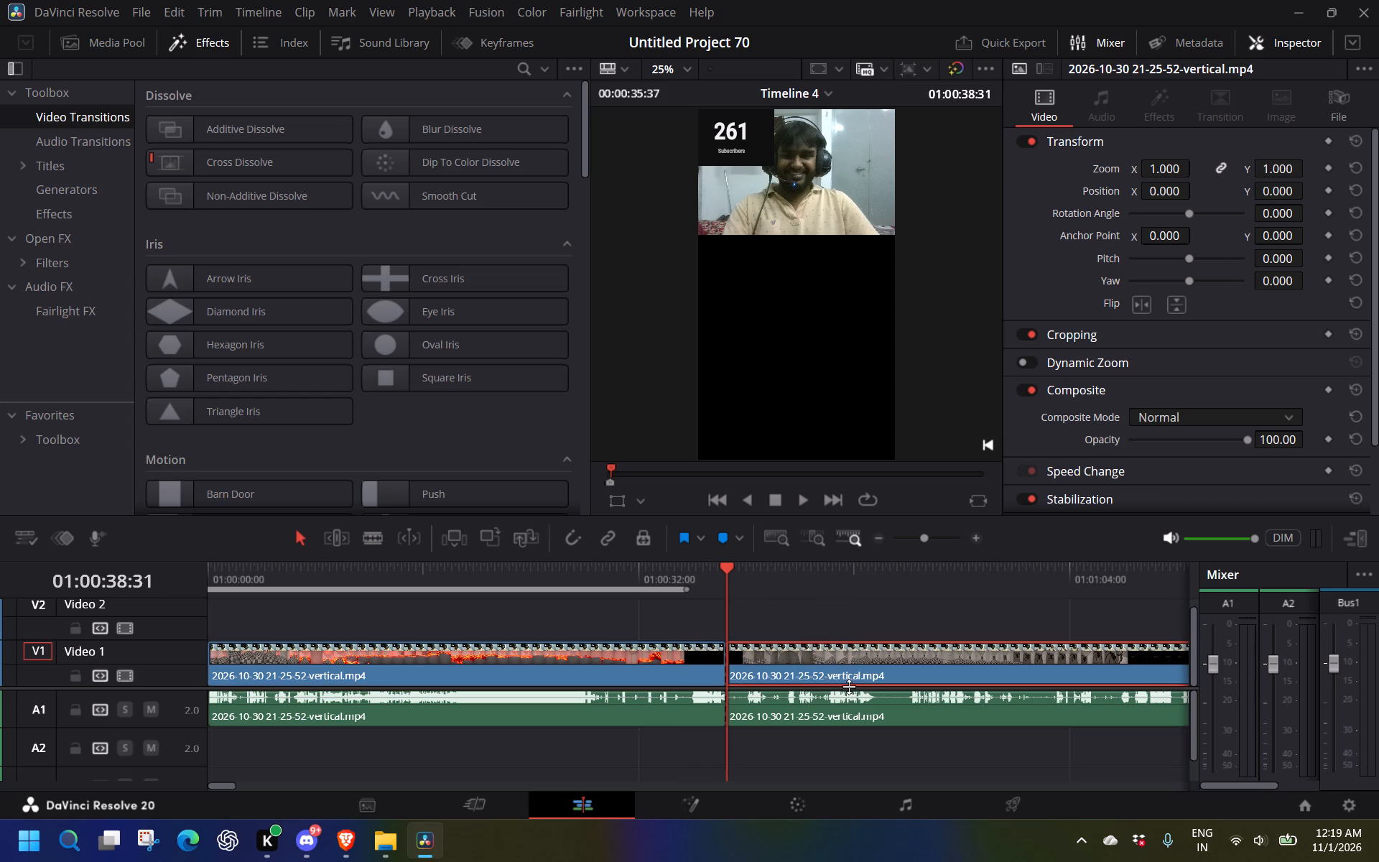
pyautogui.click(819, 607)
pyautogui.moveTo(819, 609); pyautogui.dragTo(883, 705)
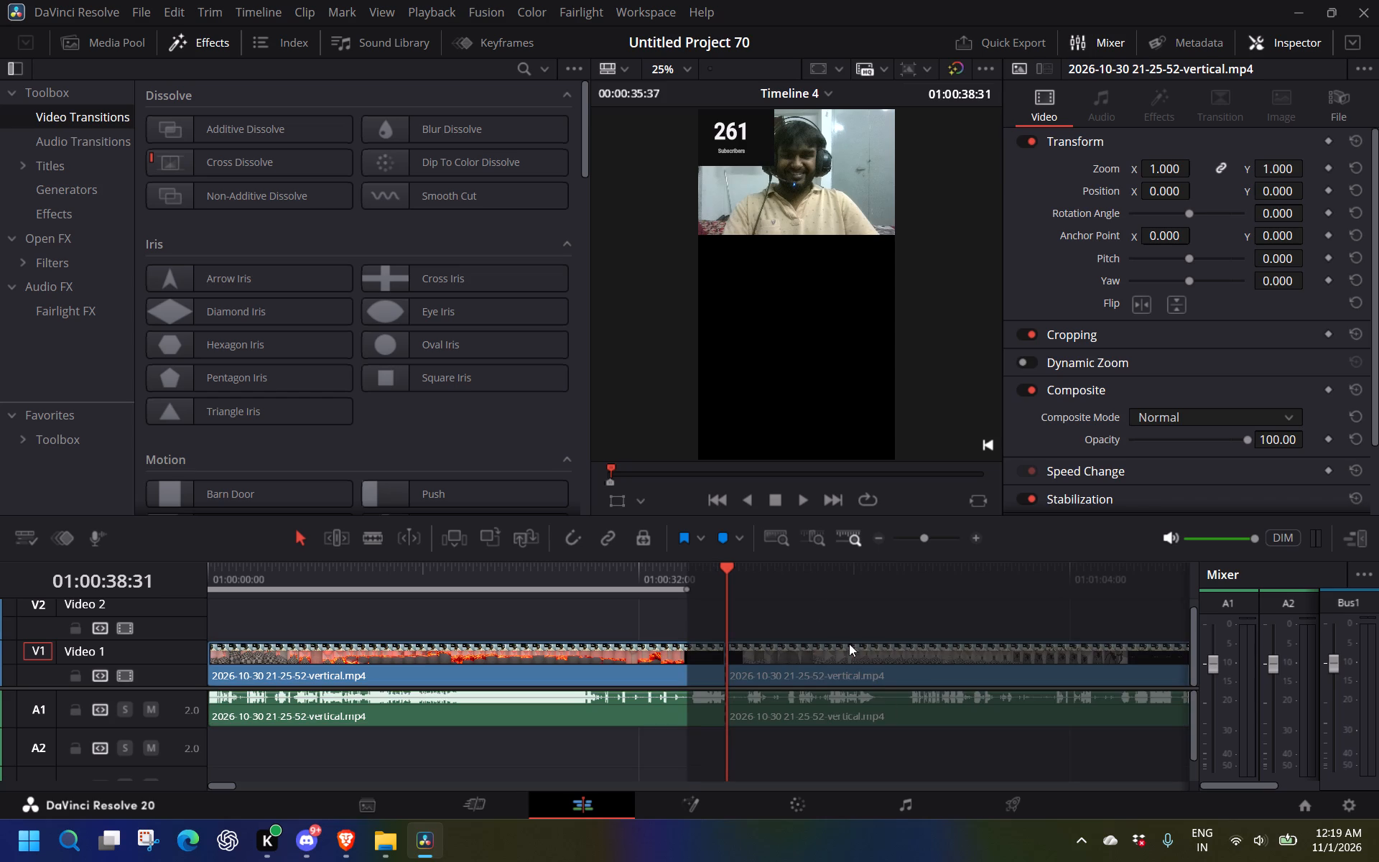
pyautogui.click(822, 607)
pyautogui.moveTo(894, 749); pyautogui.dragTo(842, 651)
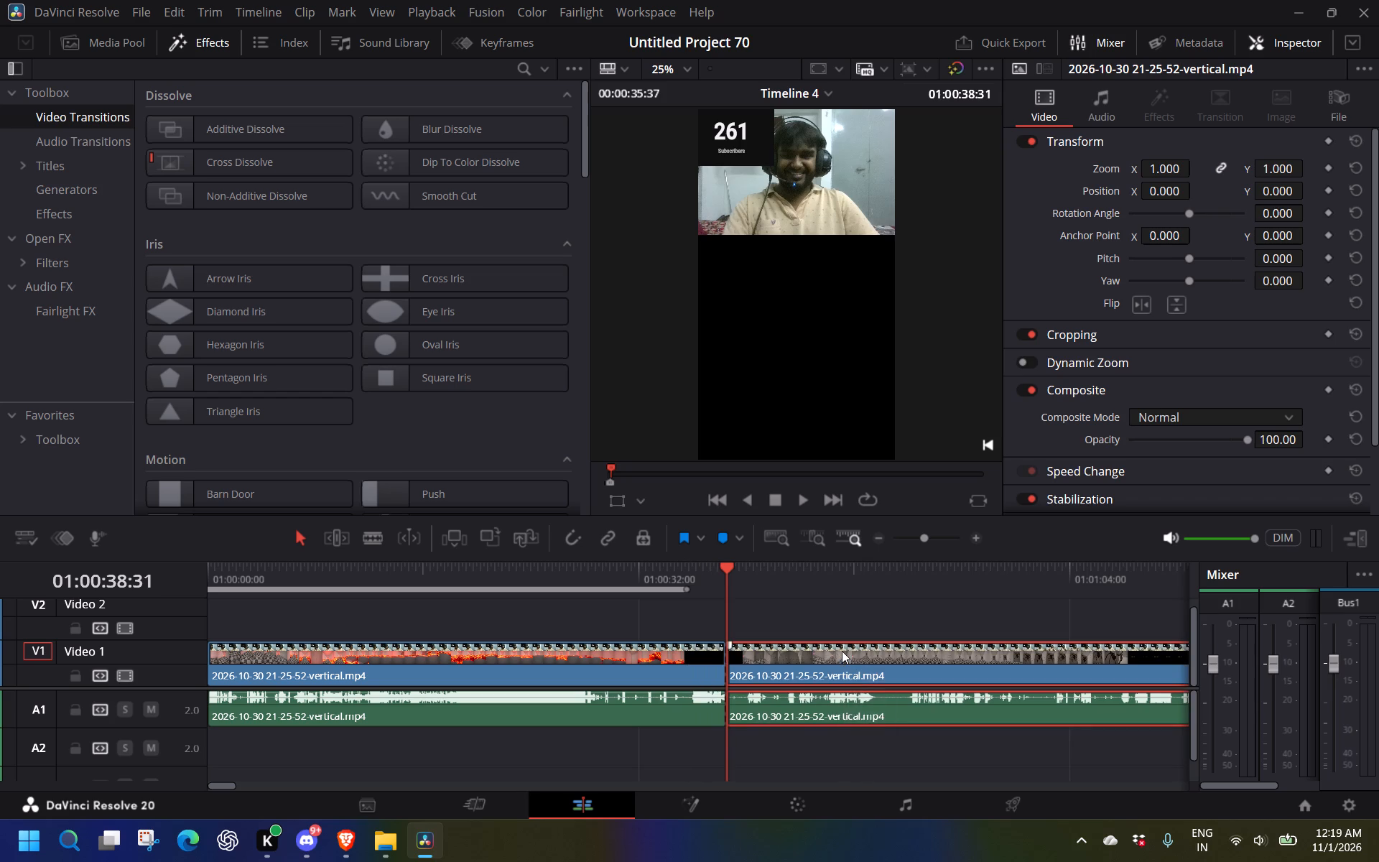
pyautogui.moveTo(842, 651); pyautogui.dragTo(884, 652)
pyautogui.click(789, 618)
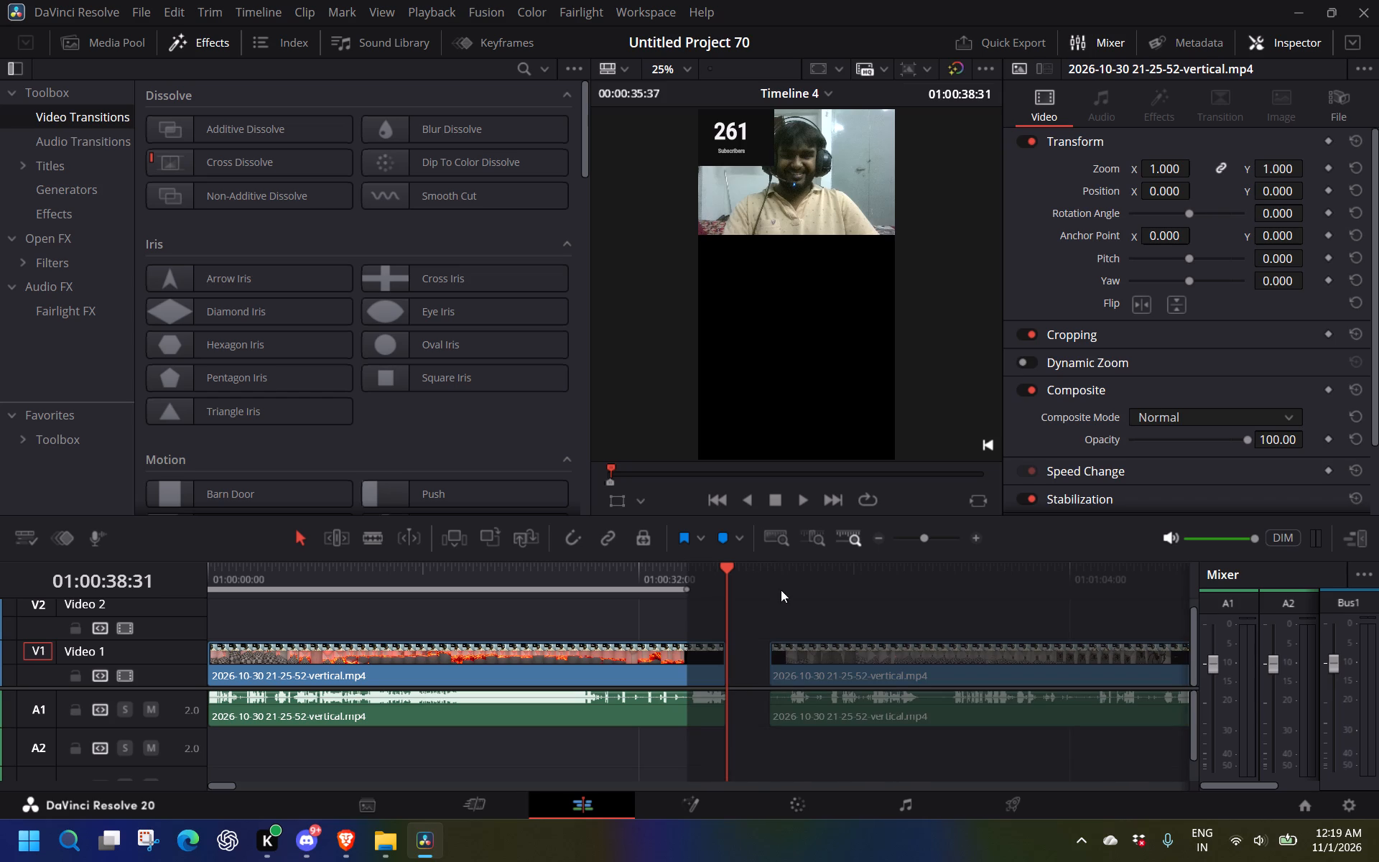
# Place the playhead in the gap at 01:00:41:28 and open Timeline 4's render settings for export.
pyautogui.click(766, 570)
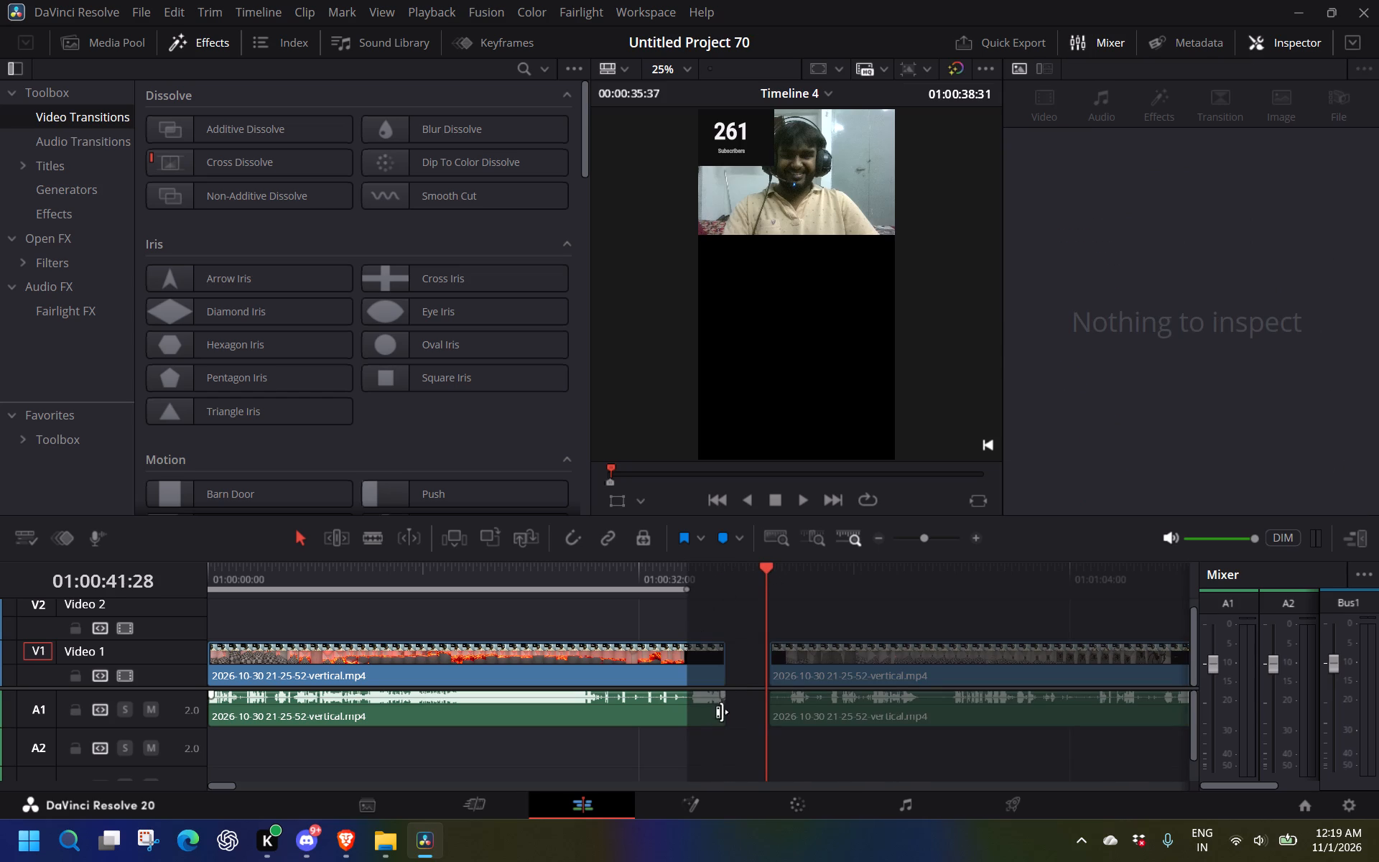
pyautogui.click(1015, 811)
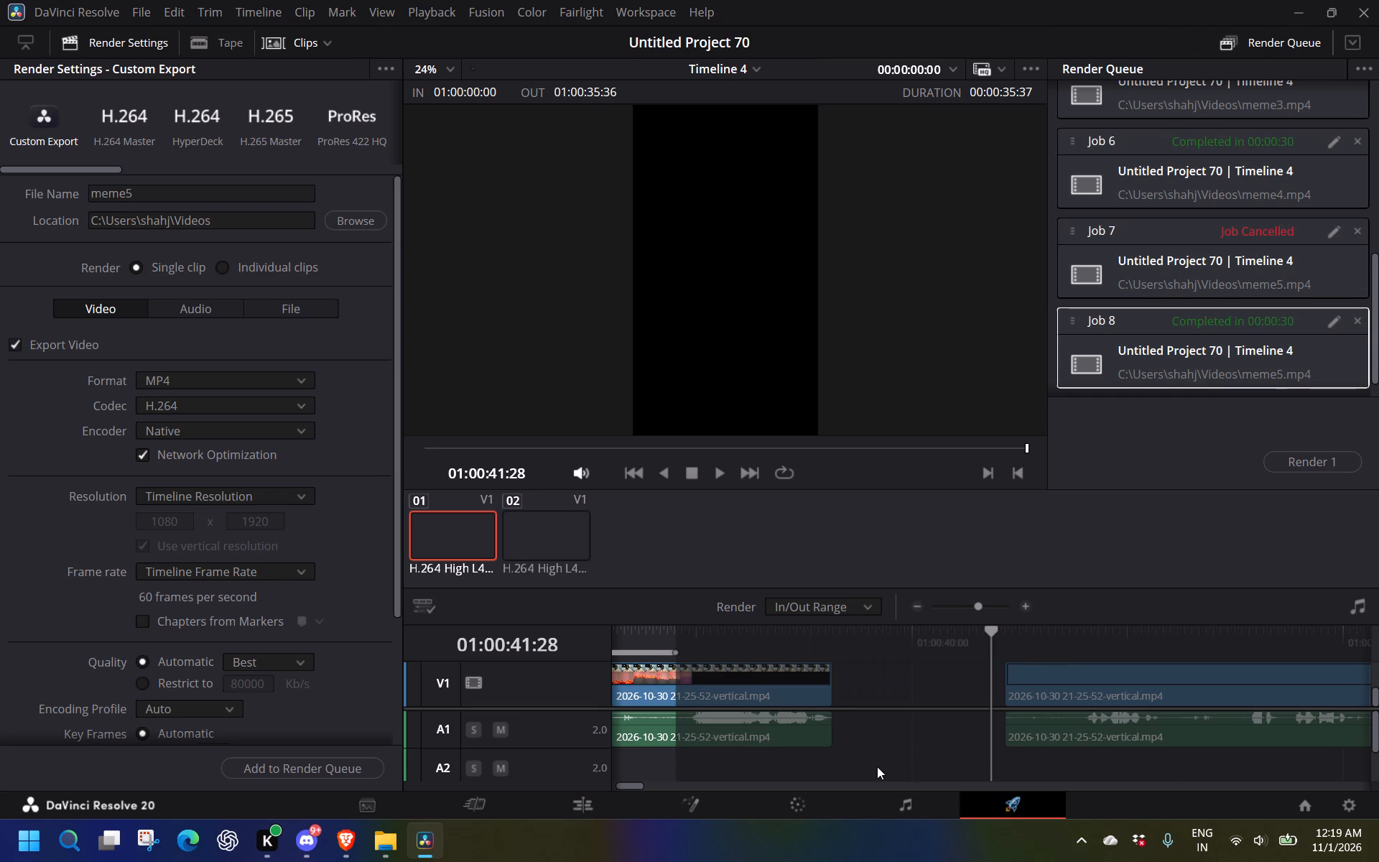
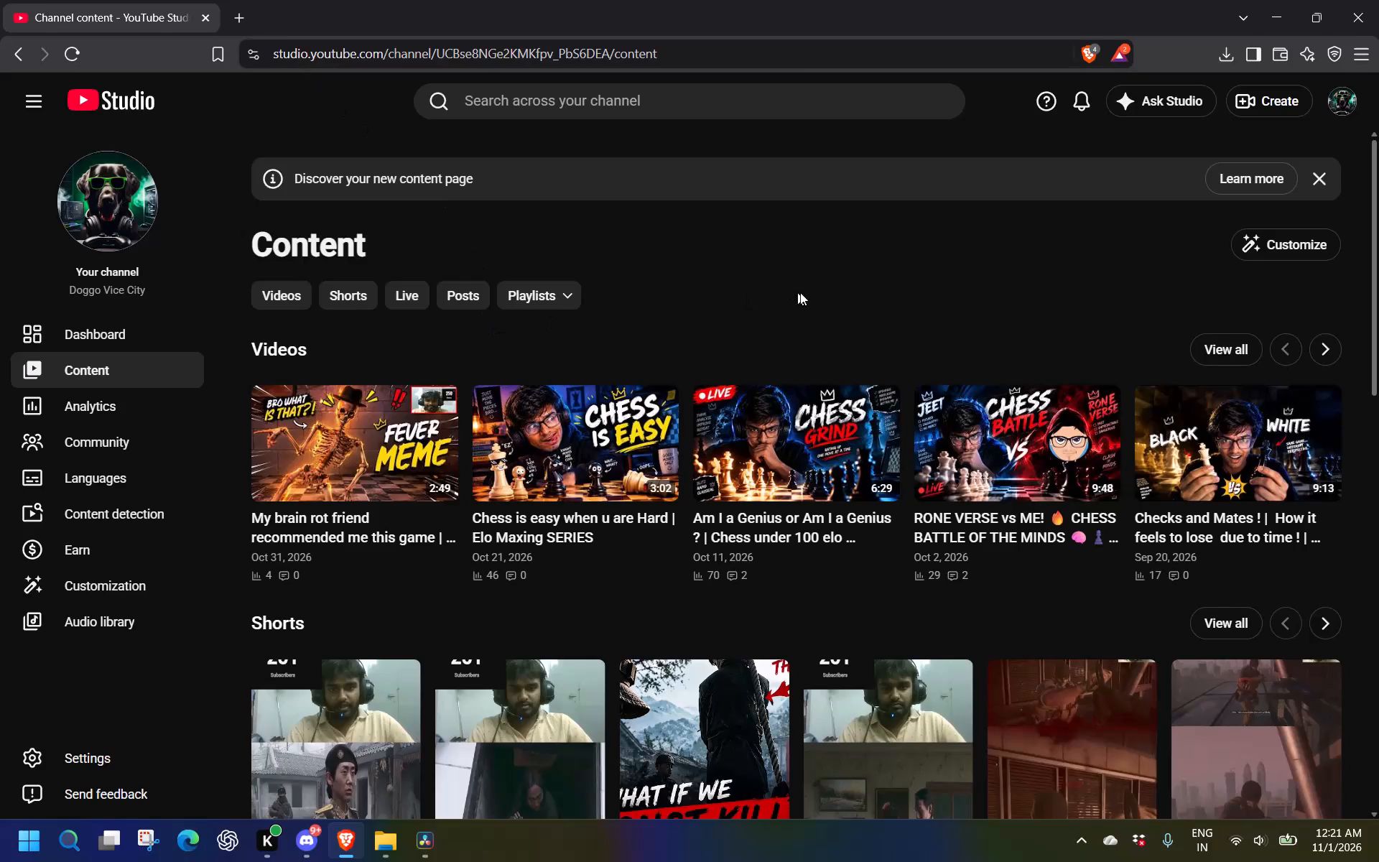
# Open a blank extra browser tab and return to the channel content page.
pyautogui.click(814, 290)
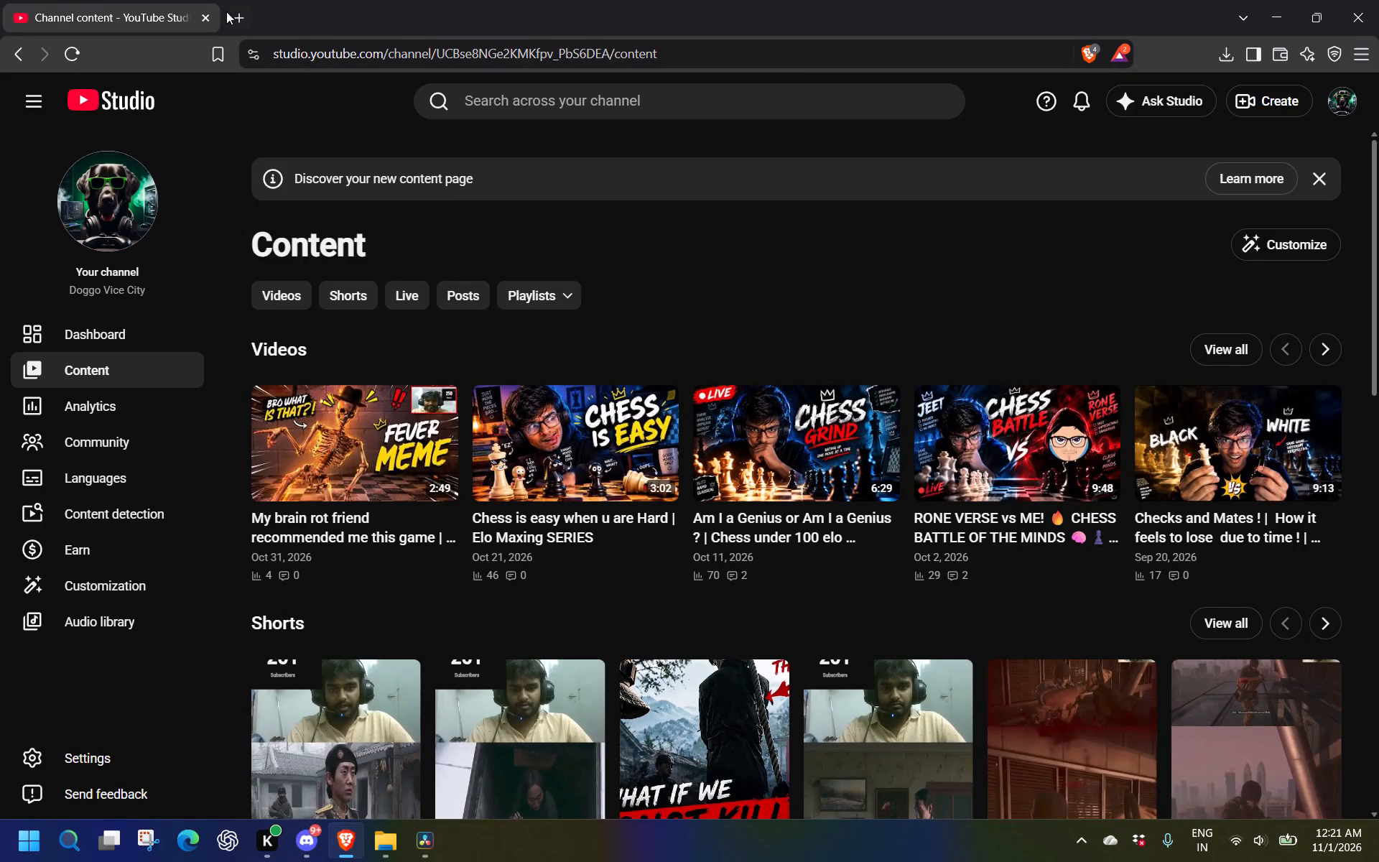
pyautogui.click(232, 11)
pyautogui.click(150, 17)
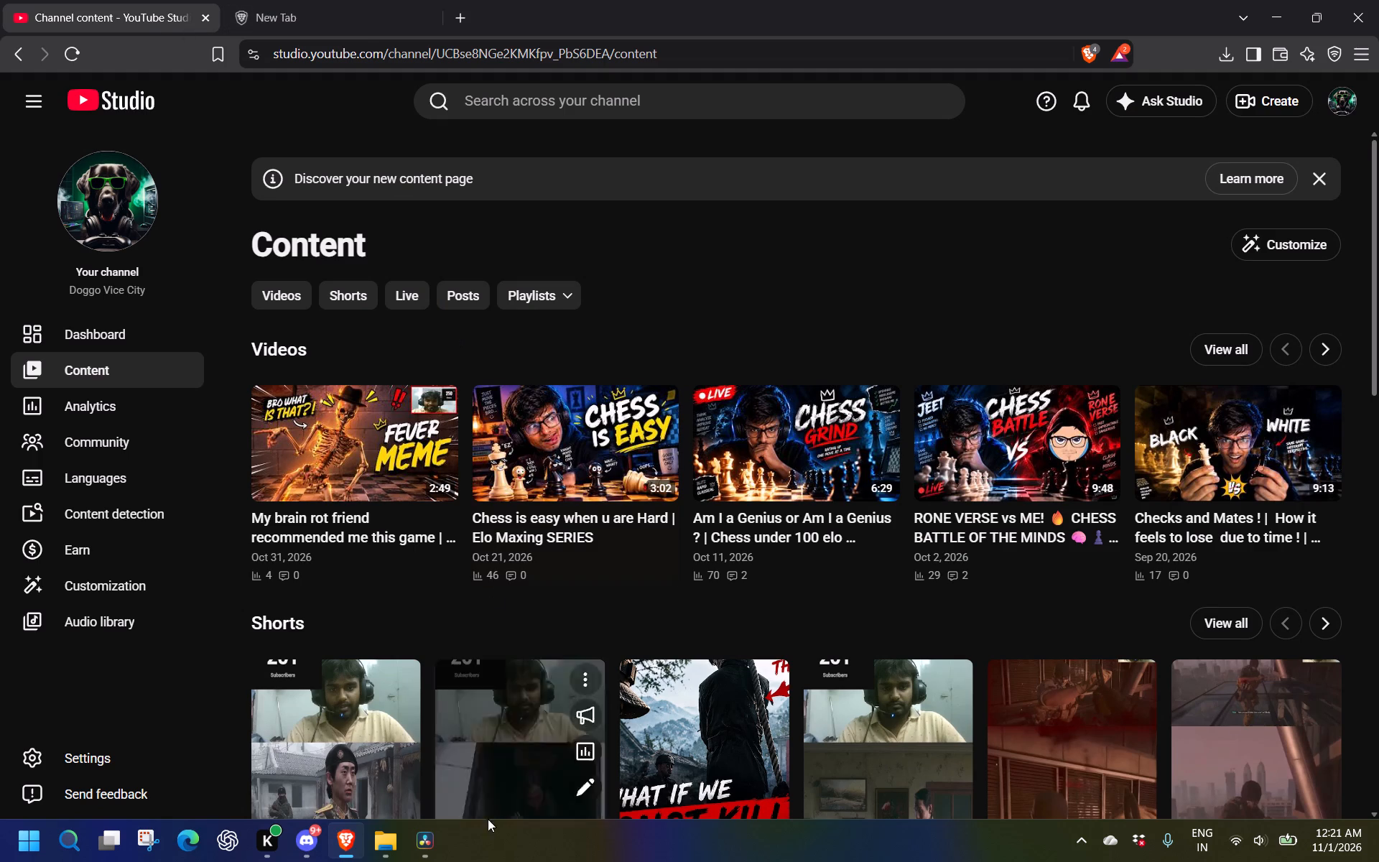
# Switch to DaVinci Resolve and extend the render range's out point to the section's end at 01:00:38:30.
pyautogui.click(437, 850)
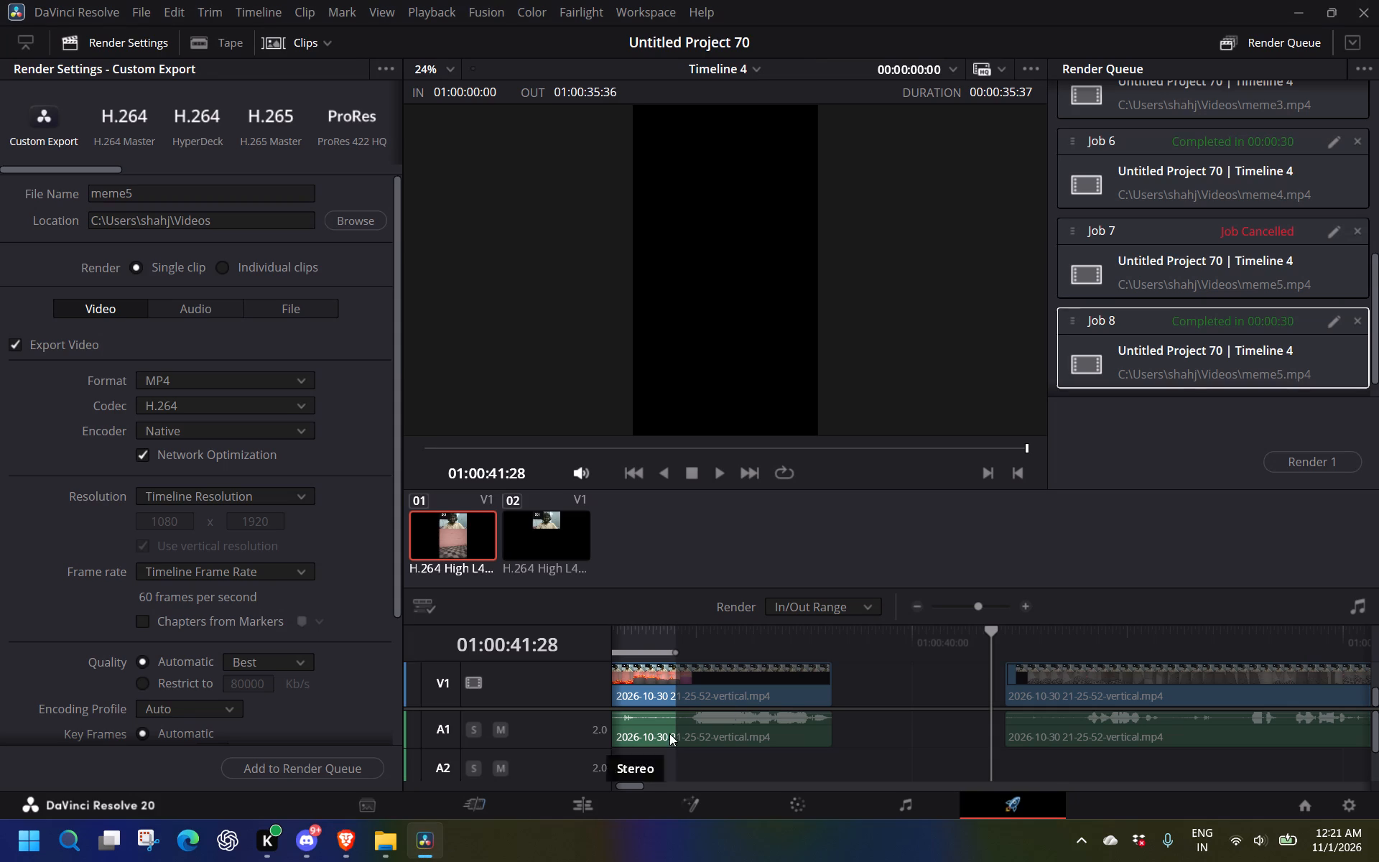
pyautogui.click(1071, 503)
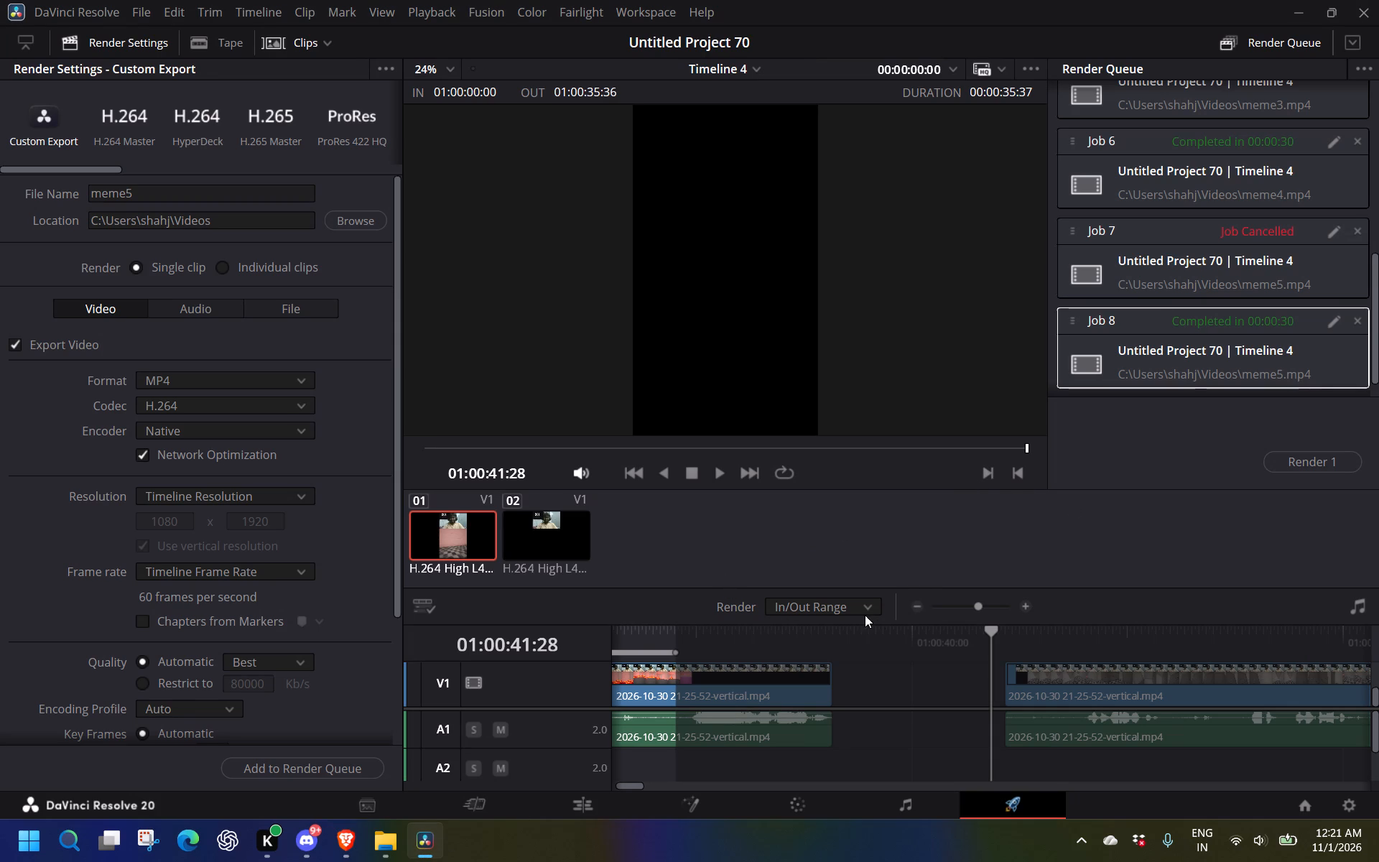
pyautogui.moveTo(817, 625); pyautogui.dragTo(832, 631)
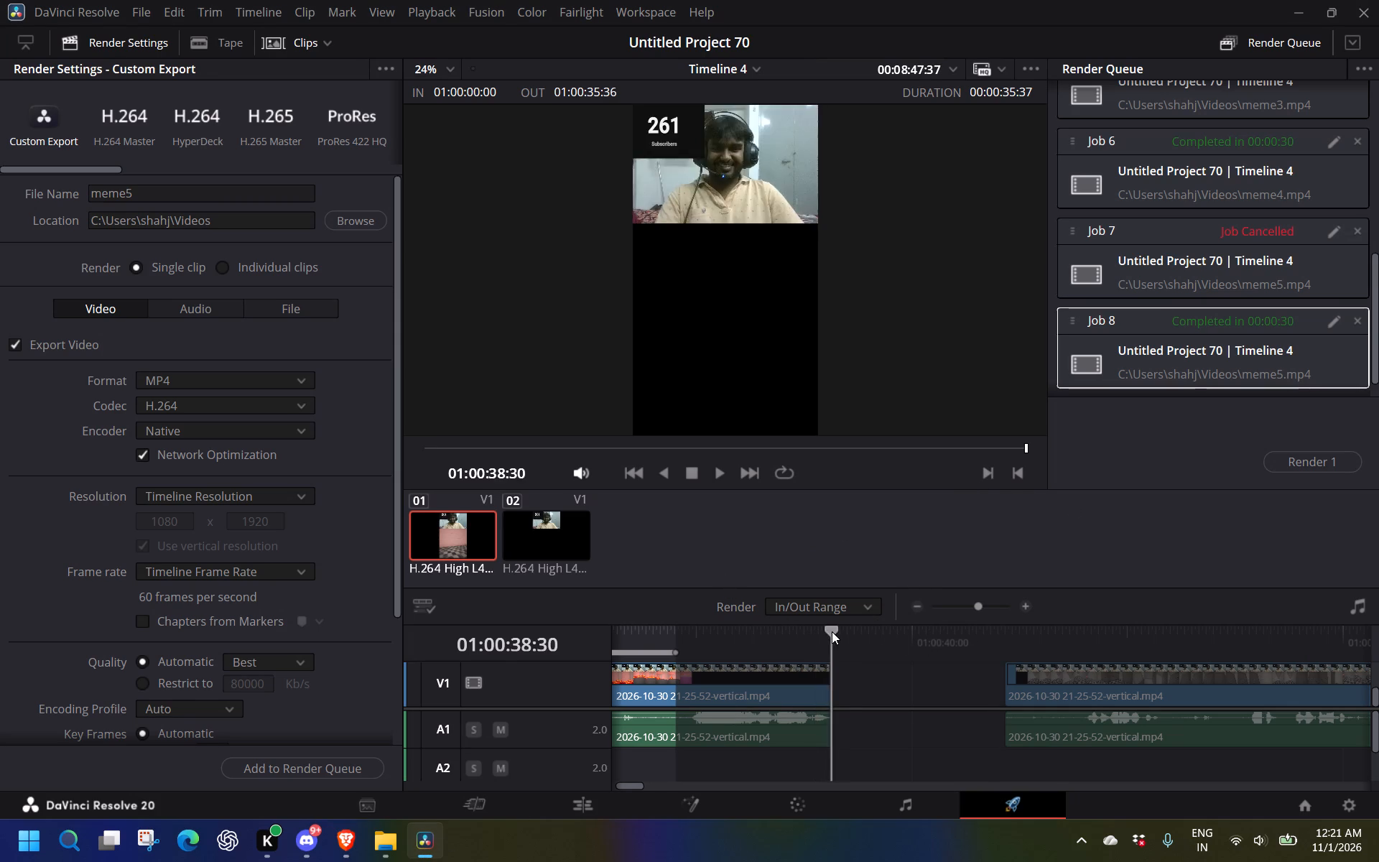
pyautogui.moveTo(832, 631); pyautogui.dragTo(867, 624)
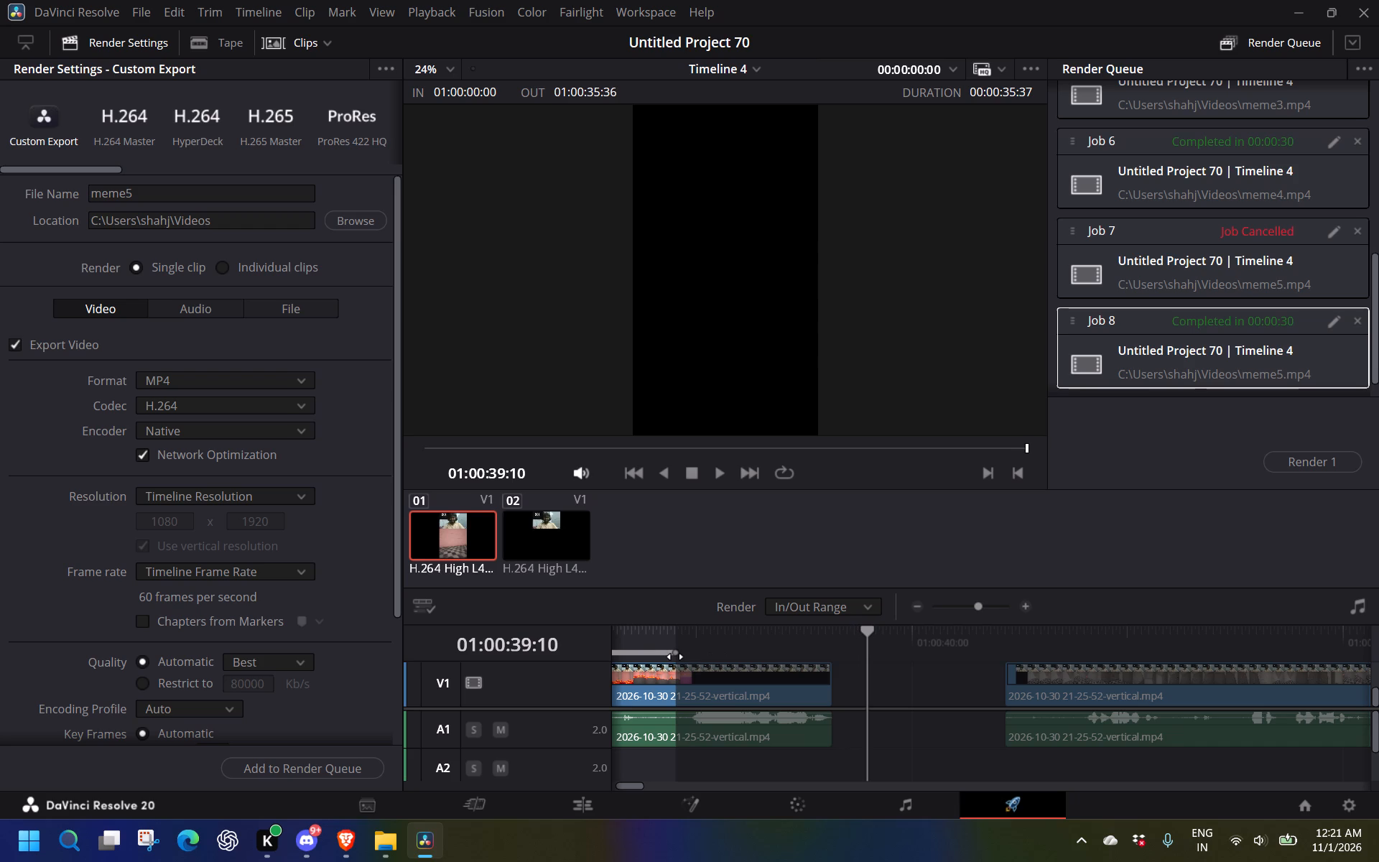
pyautogui.hscroll(7, 809, 654)
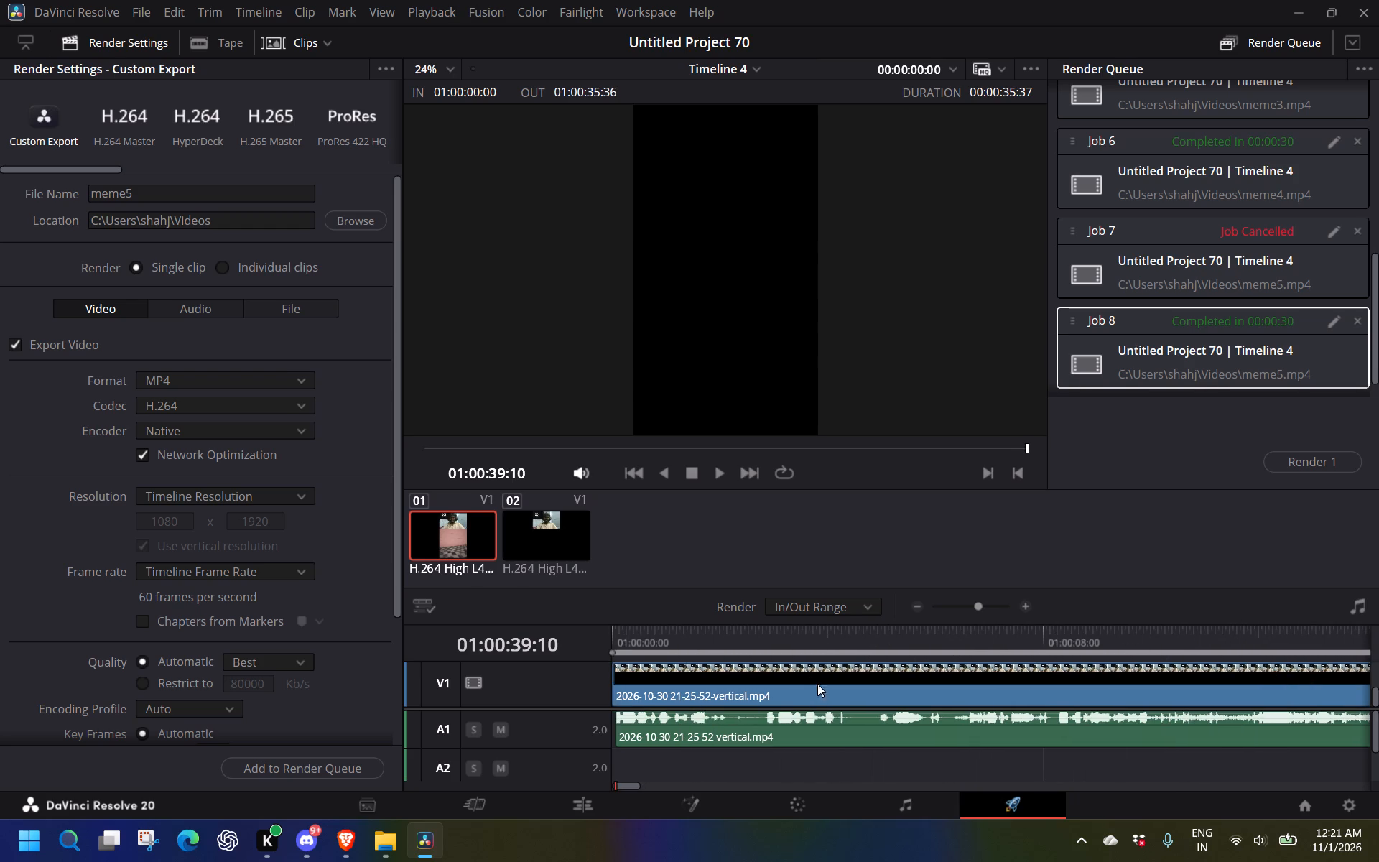
pyautogui.hscroll(-1, 850, 720)
pyautogui.hscroll(-1, 928, 730)
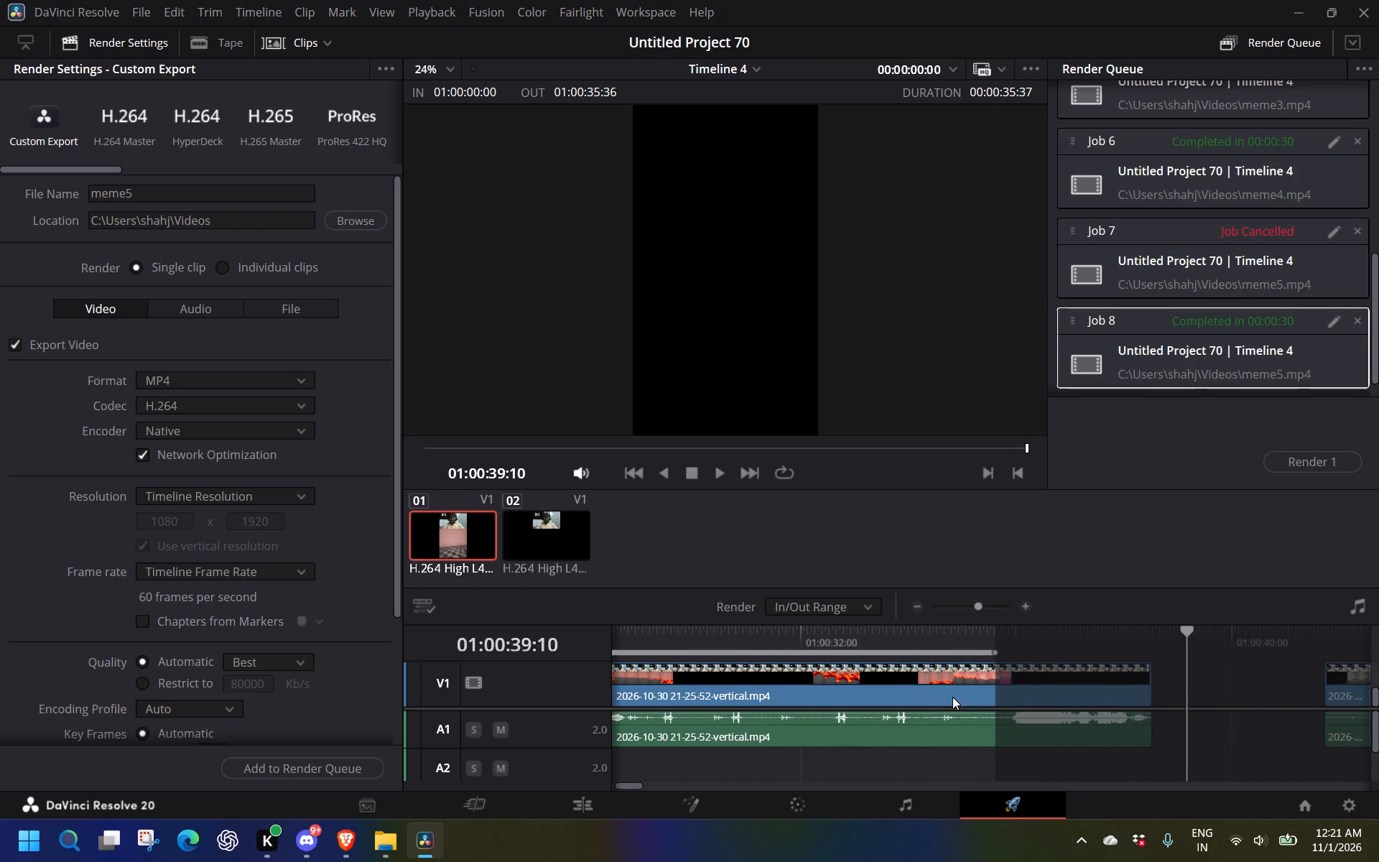
pyautogui.hscroll(-1, 952, 697)
pyautogui.moveTo(993, 654); pyautogui.dragTo(1146, 652)
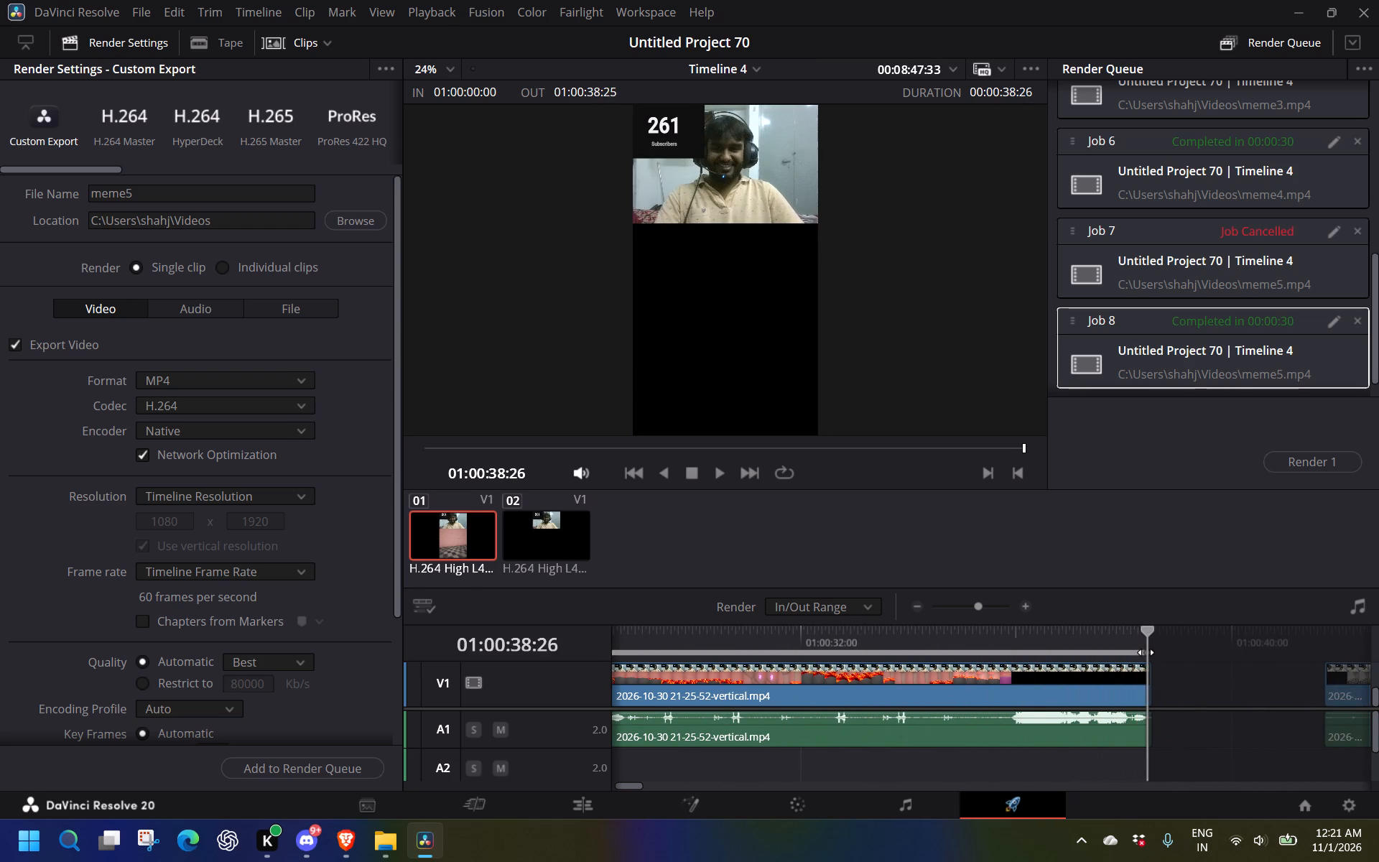
pyautogui.moveTo(1146, 652); pyautogui.dragTo(1151, 652)
# Play the last few seconds of the render range from 01:00:35:42 to check the ending.
pyautogui.click(999, 632)
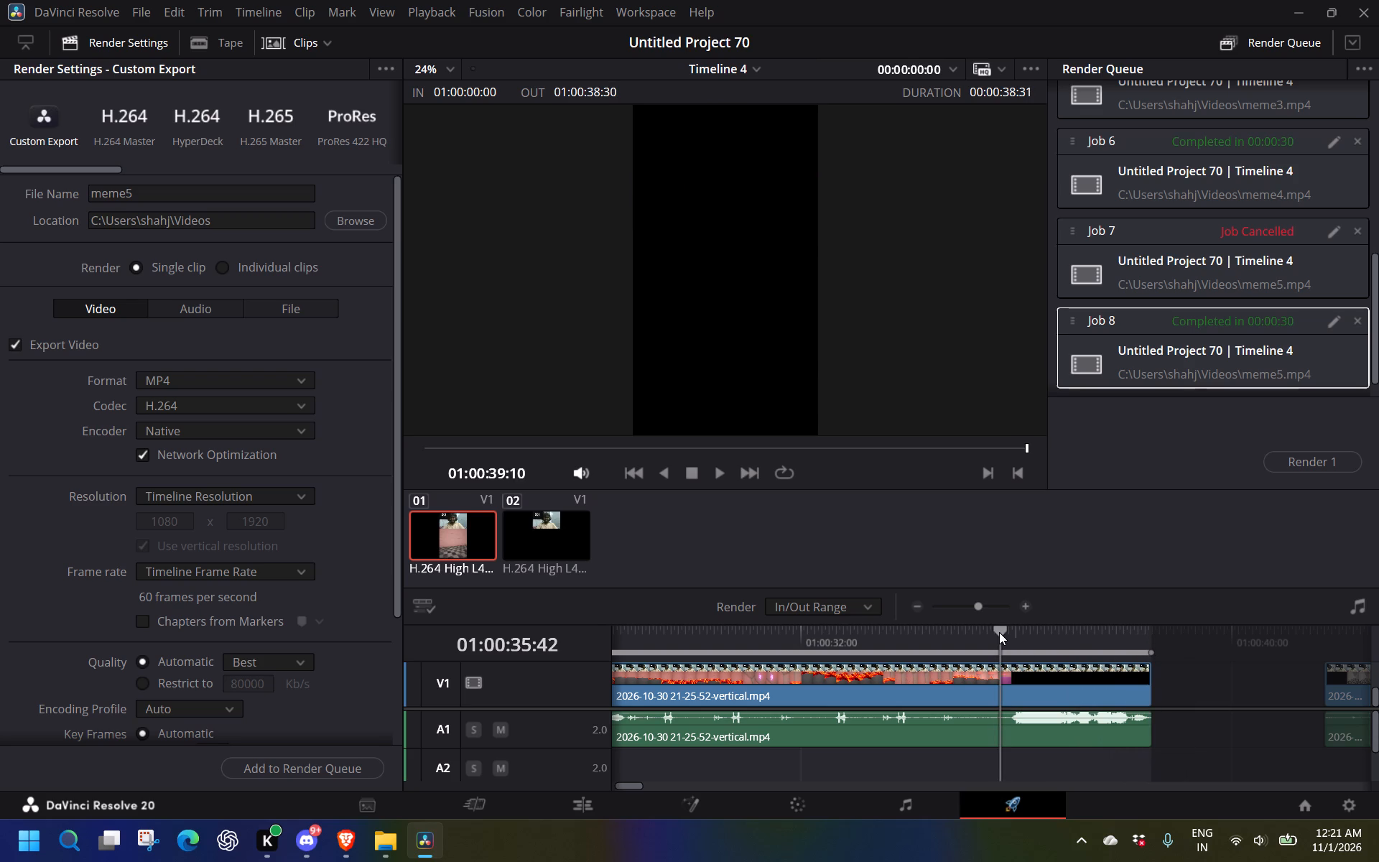
pyautogui.press('space')
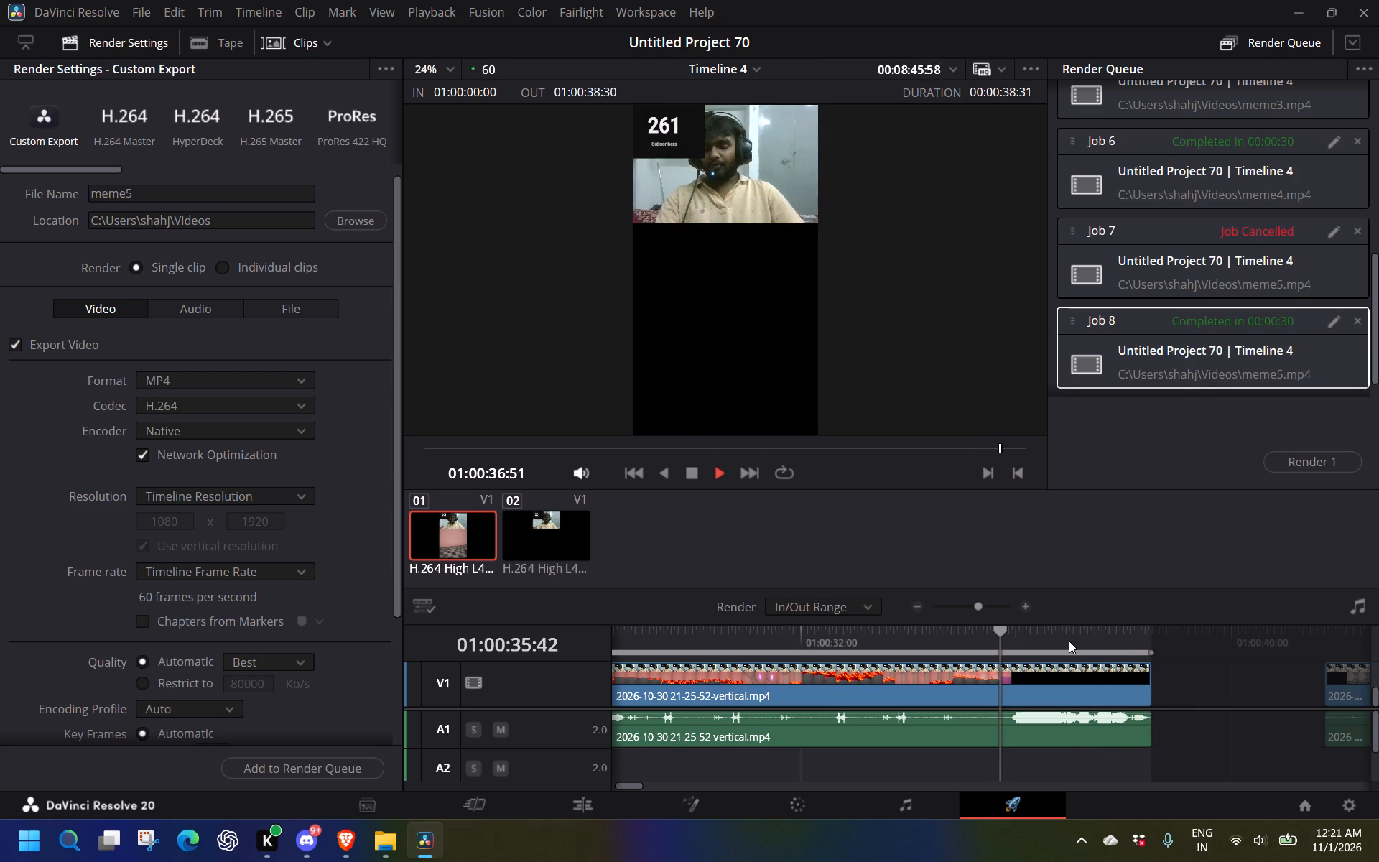
pyautogui.press('space')
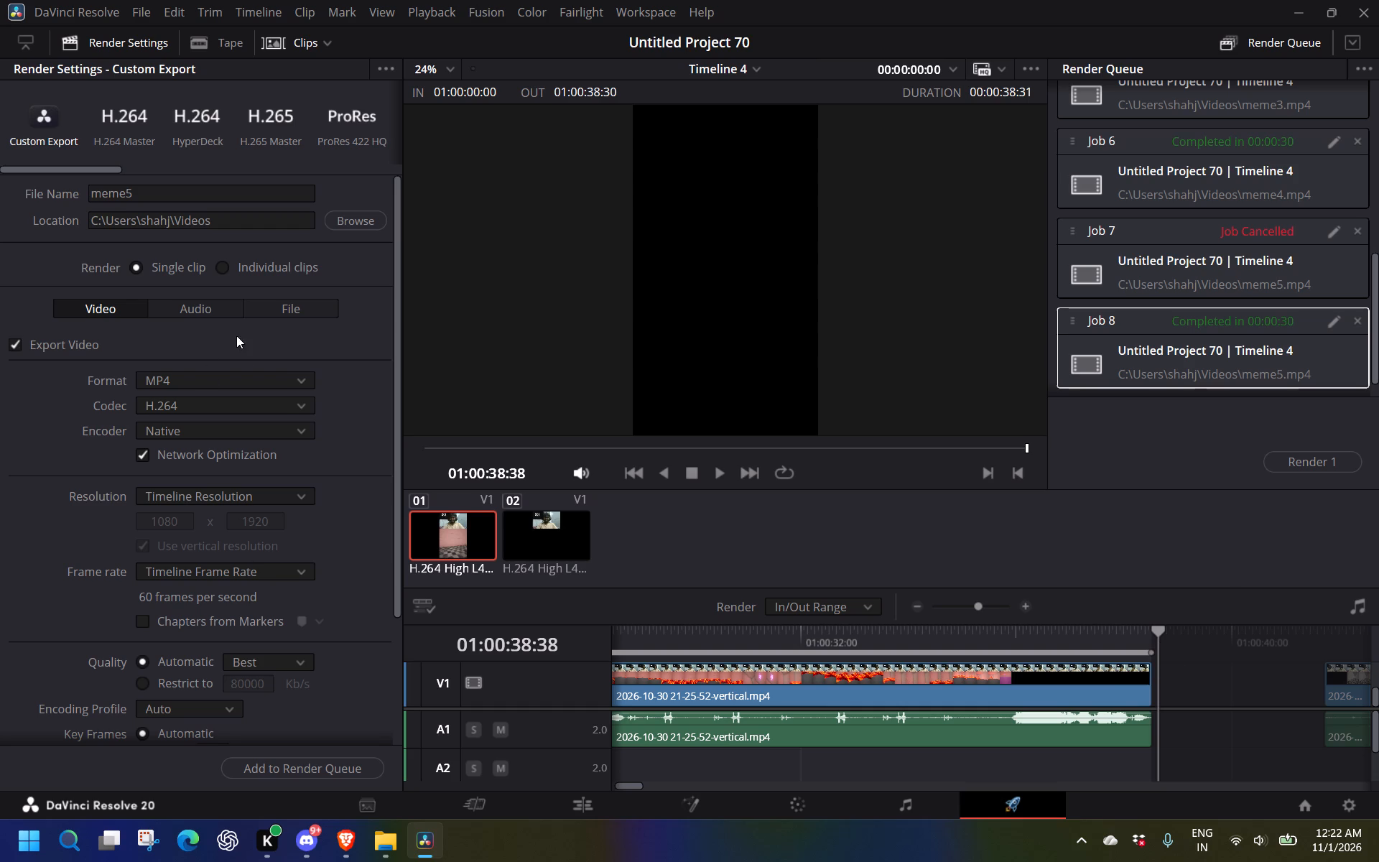
# Name the output file meme6 and add the in/out range of Timeline 4 to the render queue.
pyautogui.click(226, 193)
pyautogui.press('BackSpace')
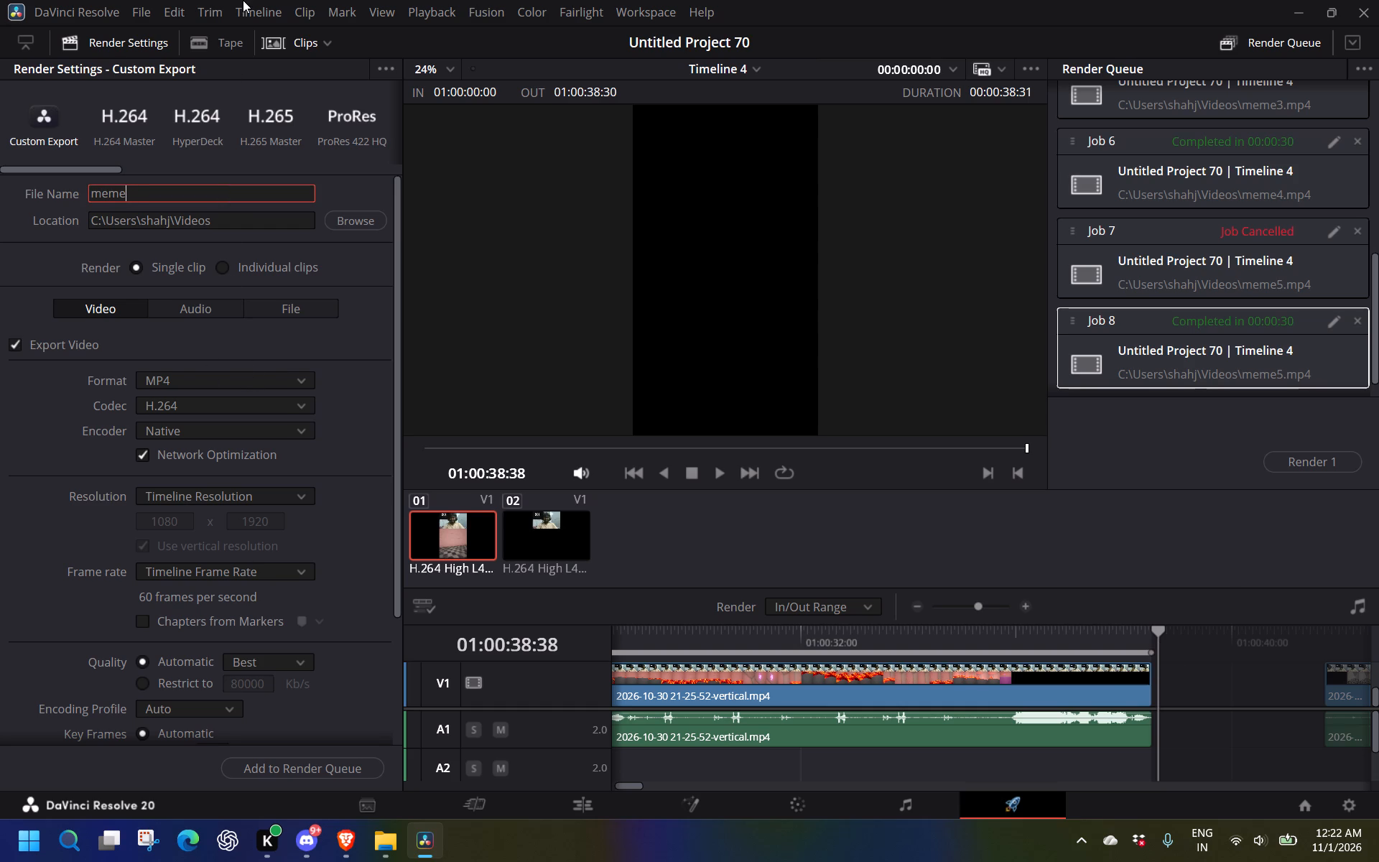
pyautogui.press('6')
pyautogui.click(328, 766)
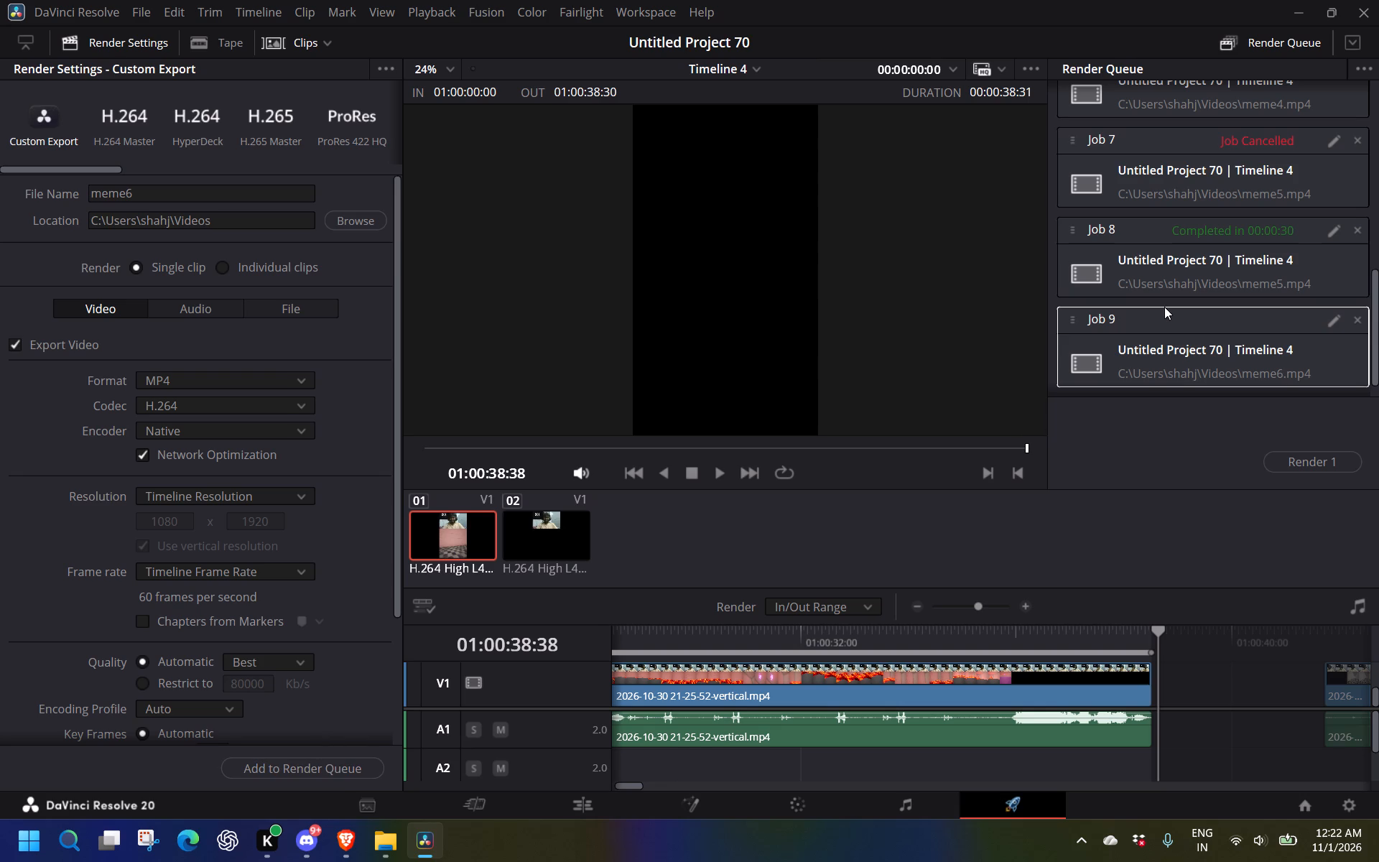
# Start rendering the queued meme6.mp4 job.
pyautogui.scroll(-3, 1166, 306)
pyautogui.scroll(2, 1166, 306)
pyautogui.scroll(-1, 1166, 306)
pyautogui.scroll(1, 1166, 306)
pyautogui.scroll(-3, 1166, 306)
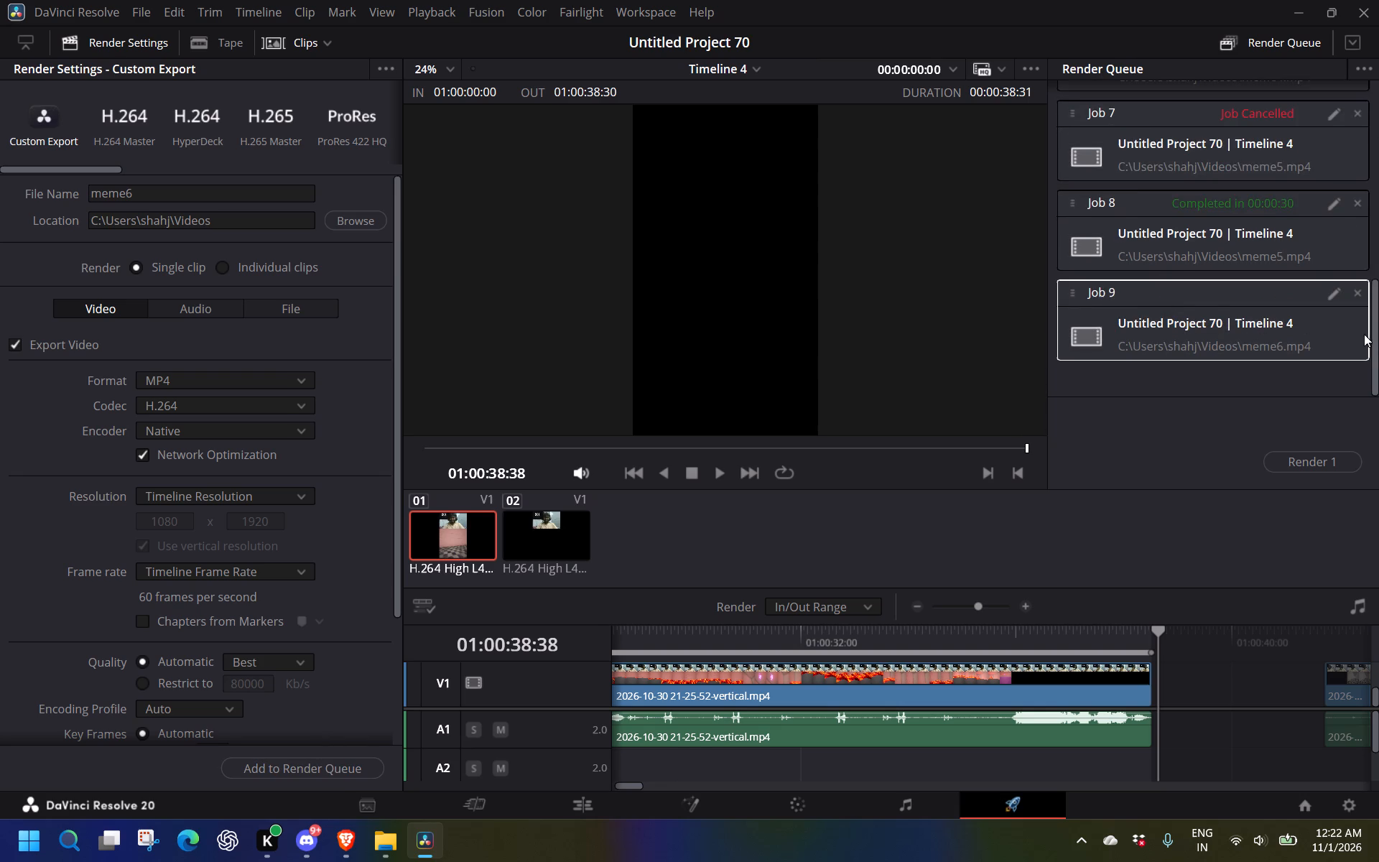
pyautogui.click(1310, 463)
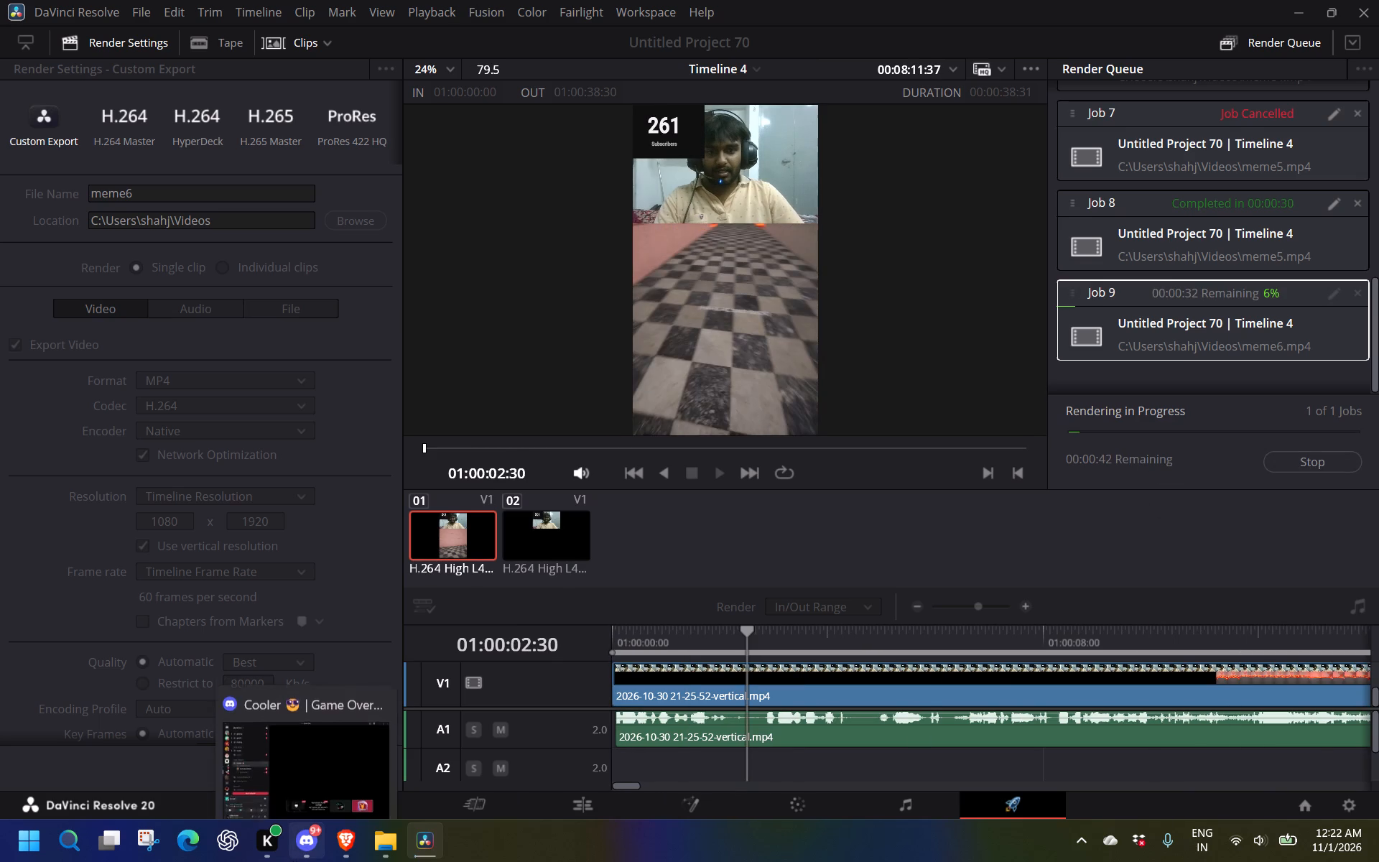
# Switch to the Brave browser, check and reload the YouTube Studio channel dashboard, and return to the channel content page.
pyautogui.click(356, 856)
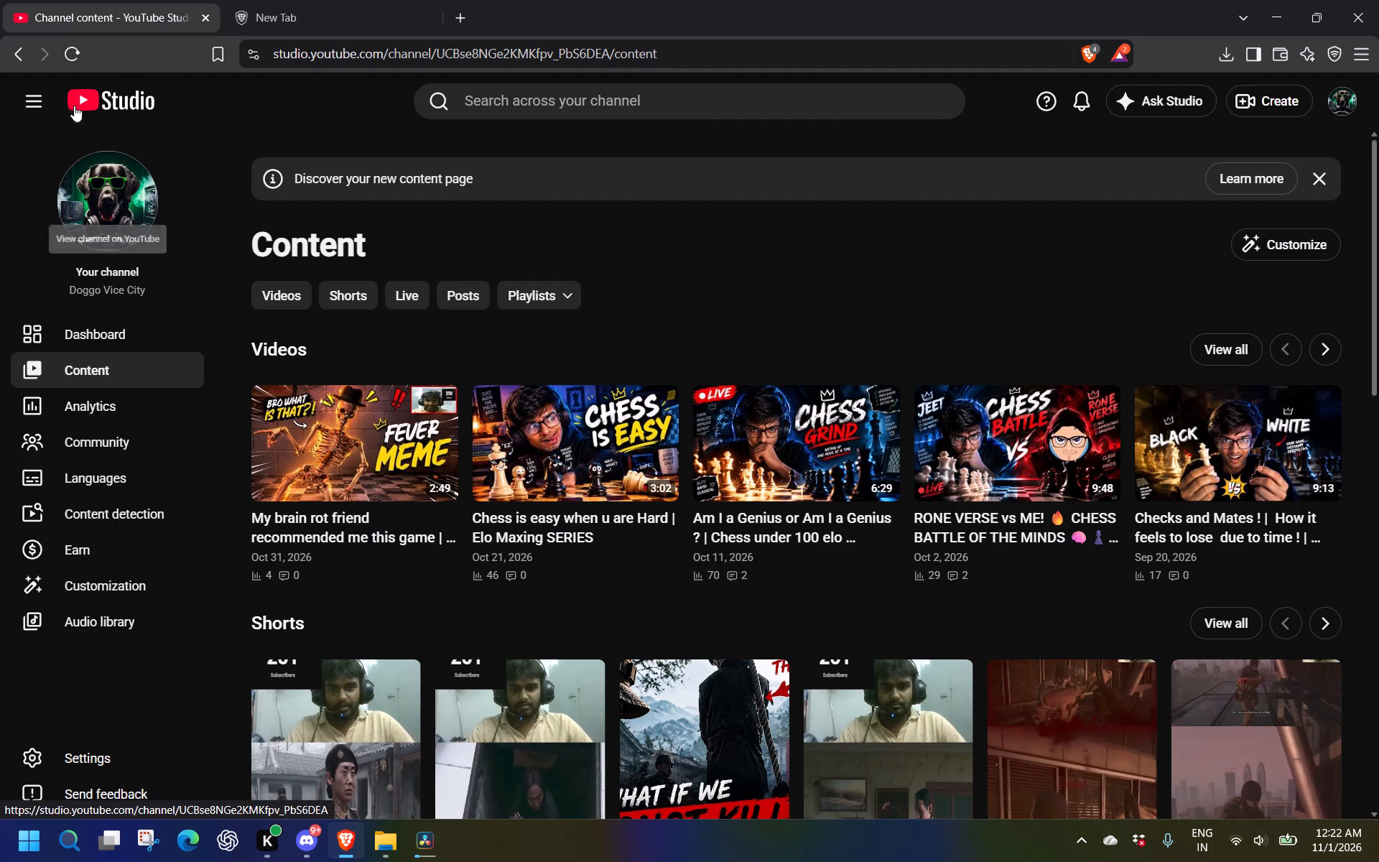
pyautogui.click(101, 328)
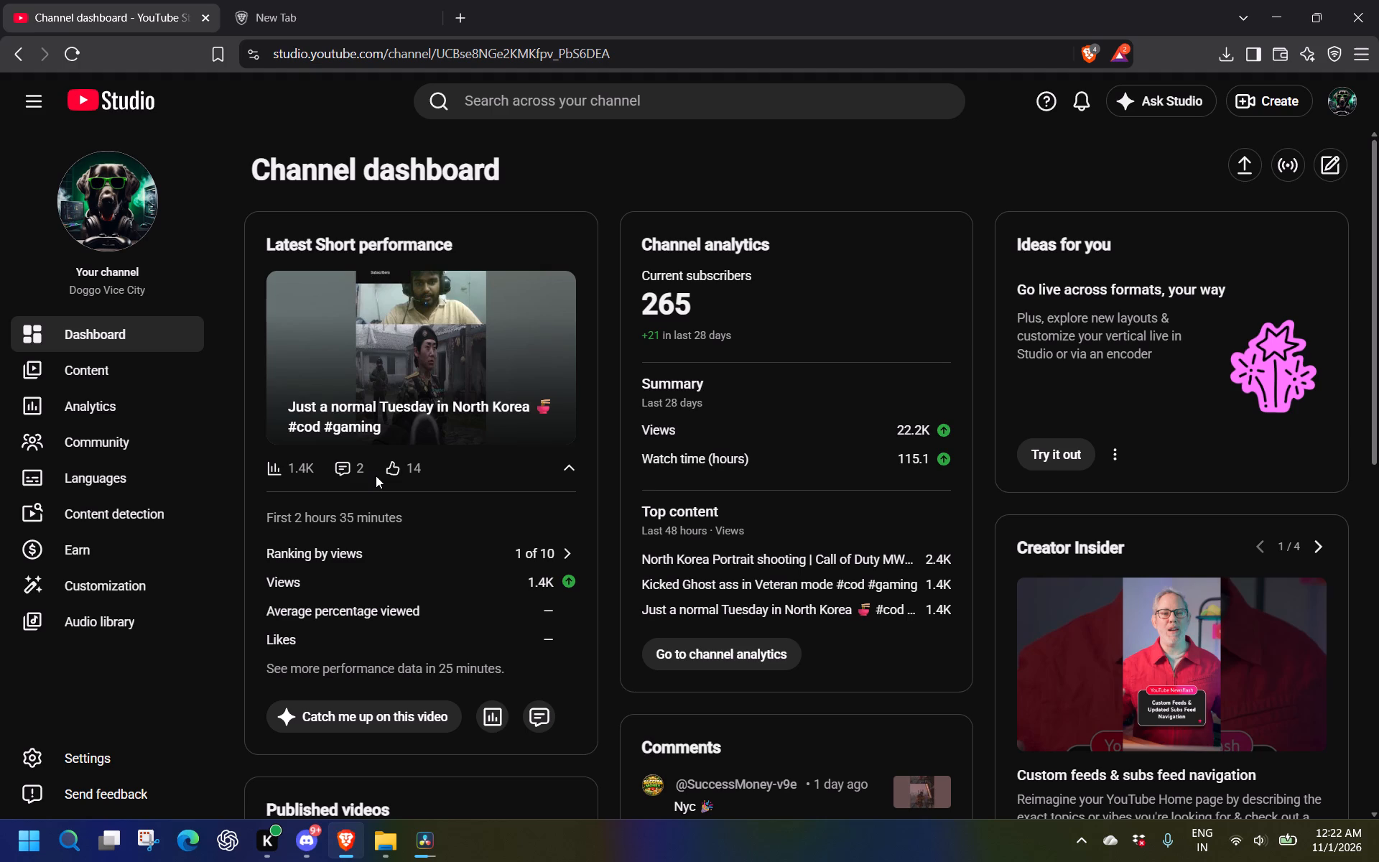
pyautogui.click(82, 58)
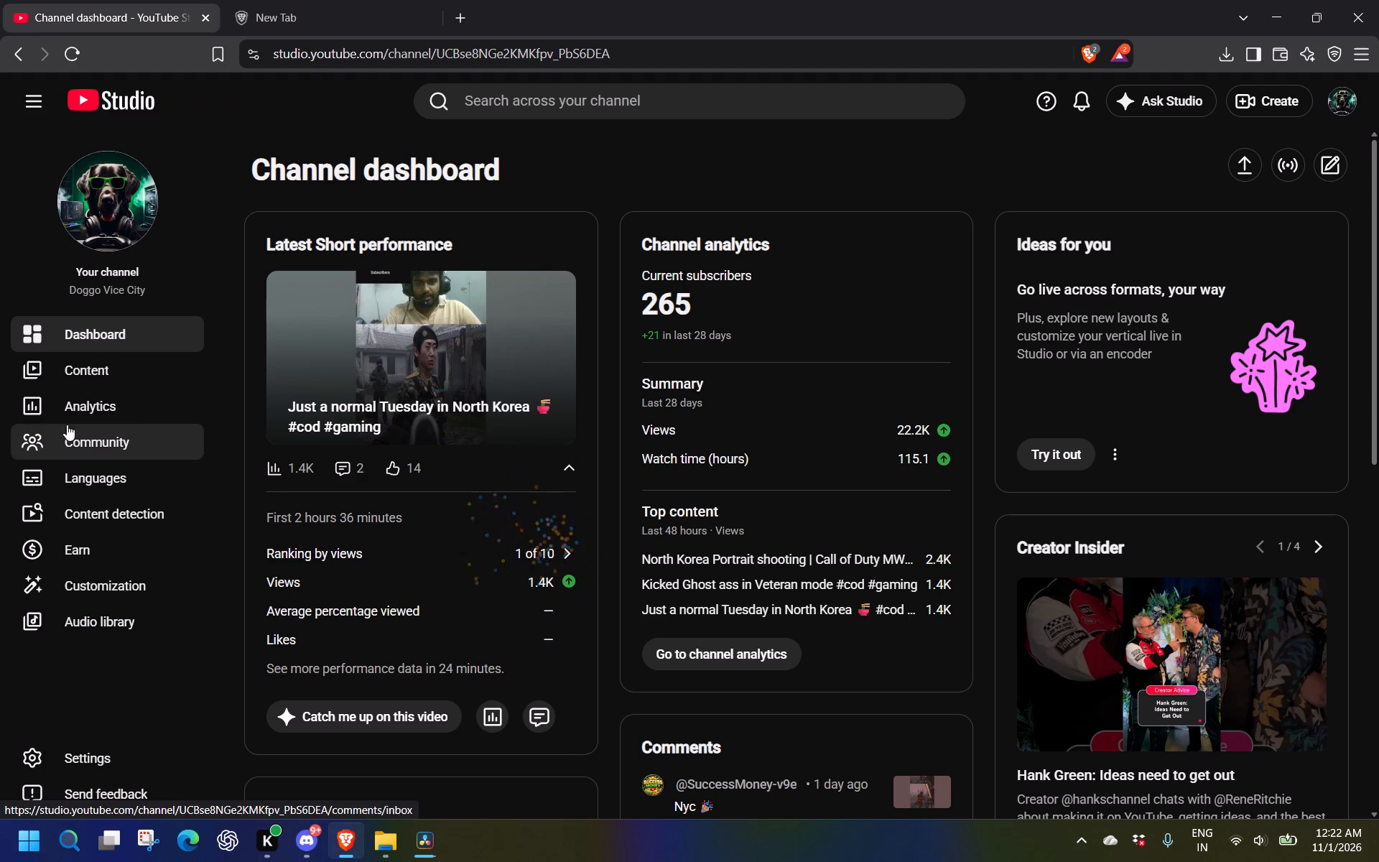
pyautogui.click(136, 376)
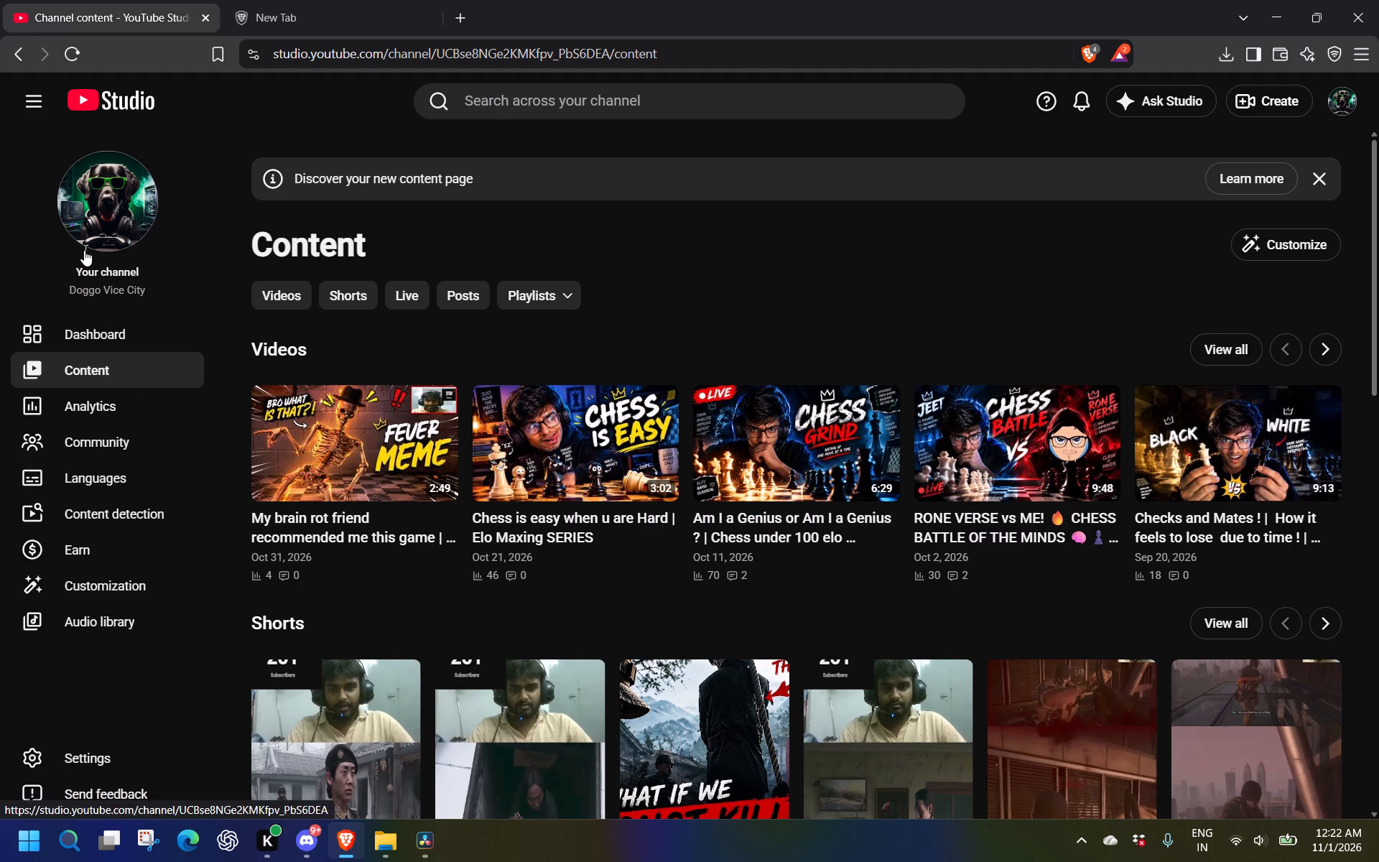
# Open YouTube from its shortcut in the blank browser tab.
pyautogui.click(382, 0)
pyautogui.click(586, 118)
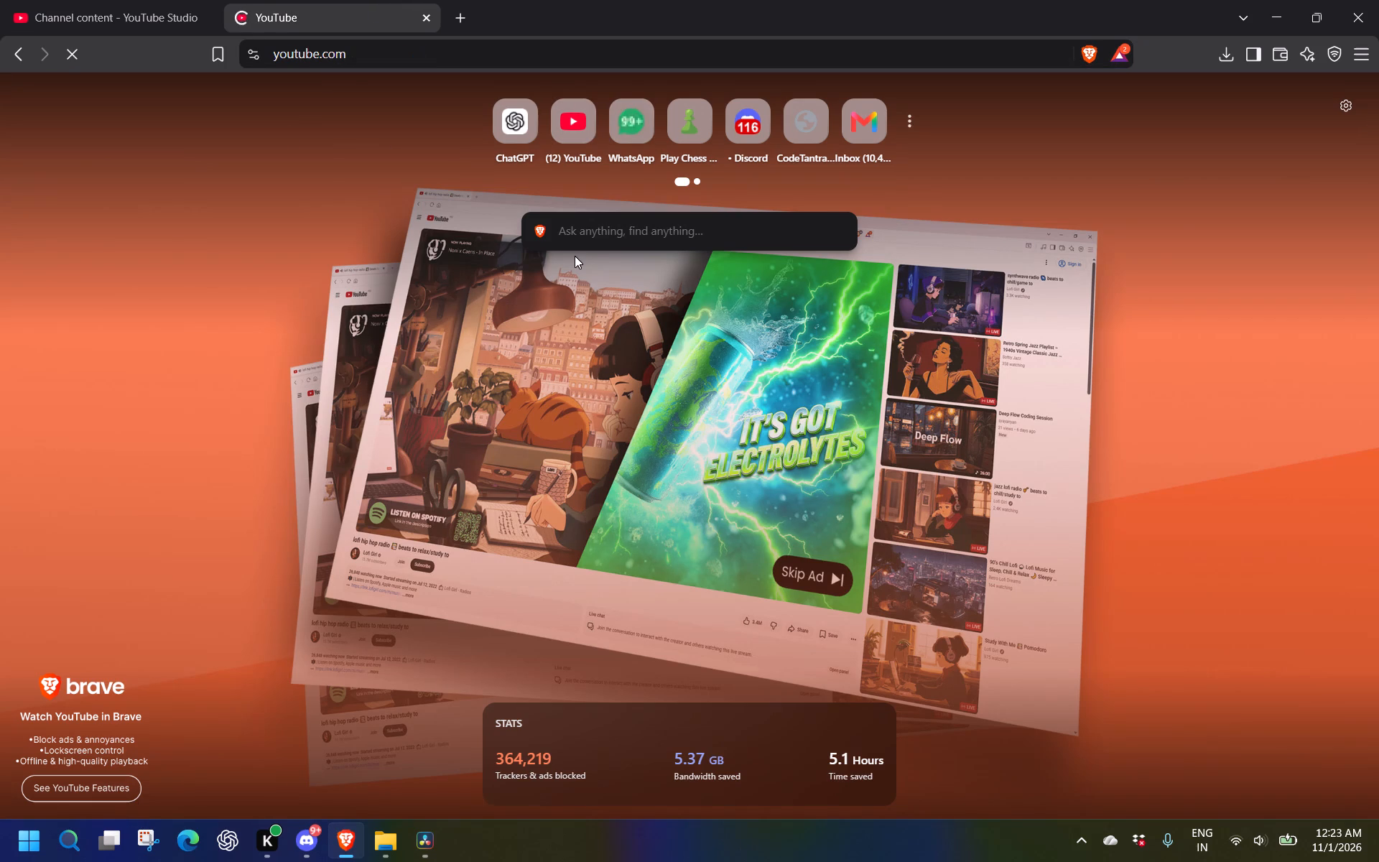
# Return to DaVinci Resolve's Edit page and cut the rendered section's video and audio from the start of Timeline 4.
pyautogui.click(427, 853)
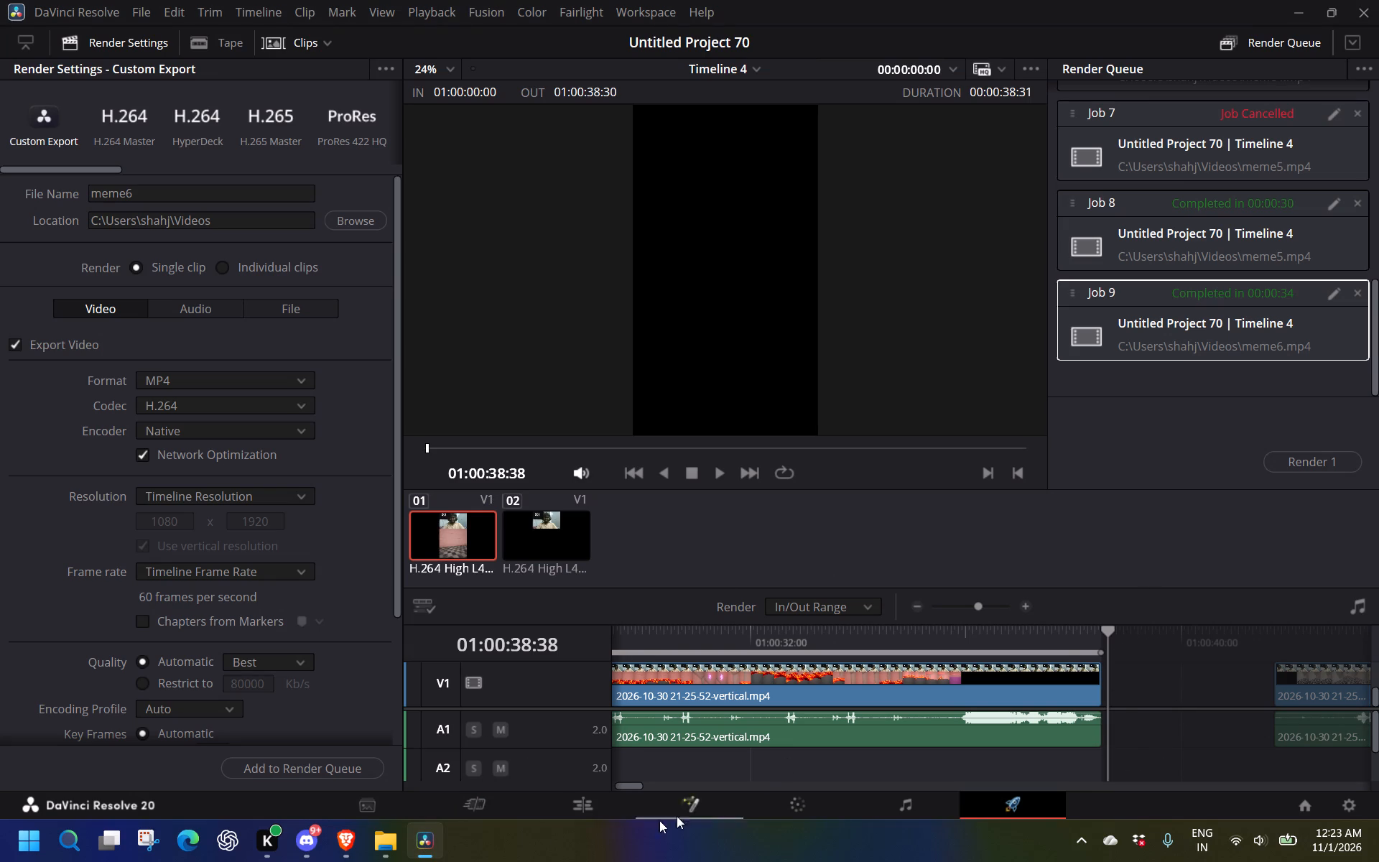
pyautogui.click(562, 802)
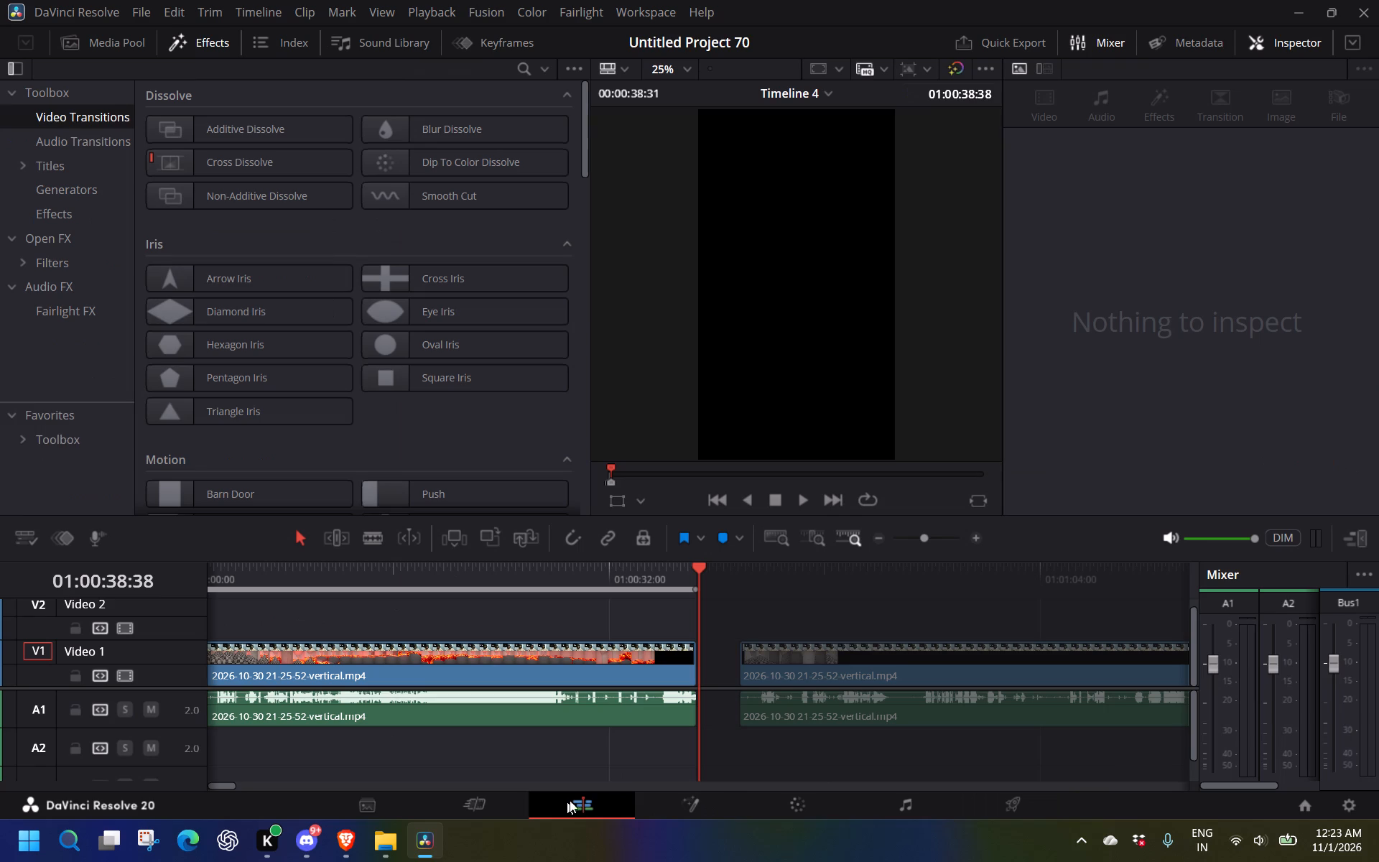
pyautogui.moveTo(677, 769); pyautogui.dragTo(0, 629)
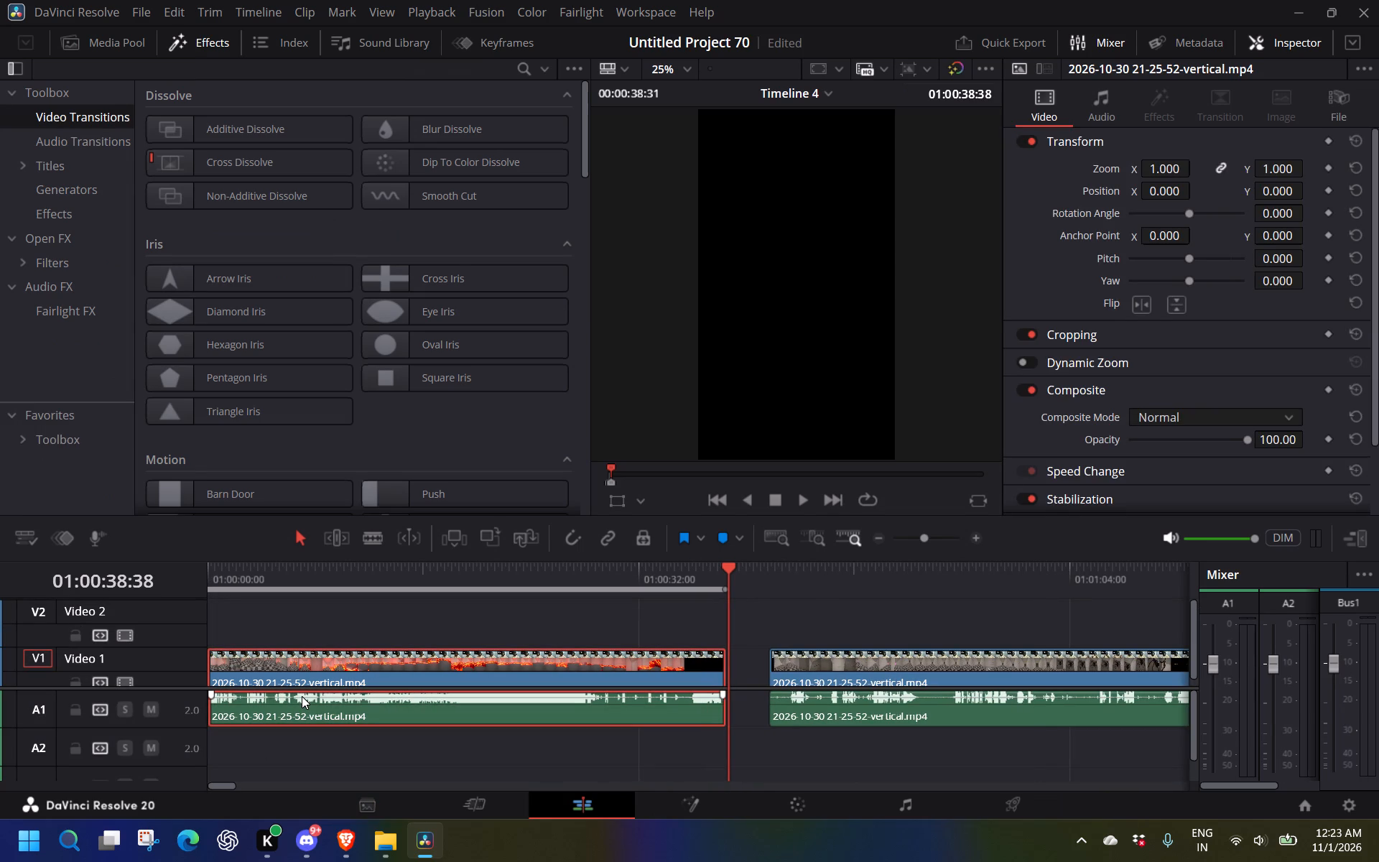
pyautogui.scroll(1, 305, 698)
pyautogui.hotkey('ctrl', 'x')
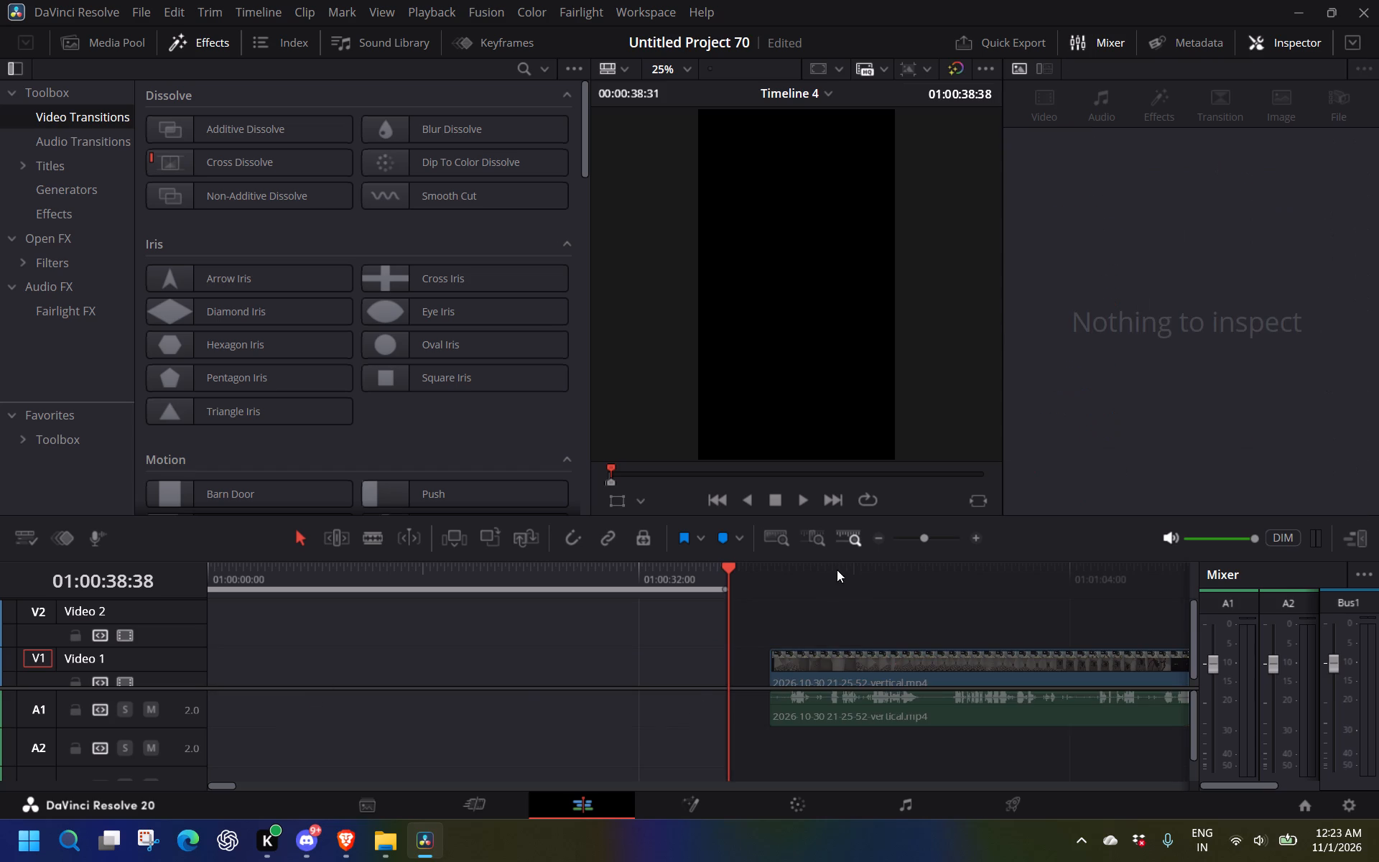
# Move the remaining gameplay video and audio to the timeline start at 01:00:00:00 on tracks V1 and A1.
pyautogui.moveTo(791, 629); pyautogui.dragTo(901, 748)
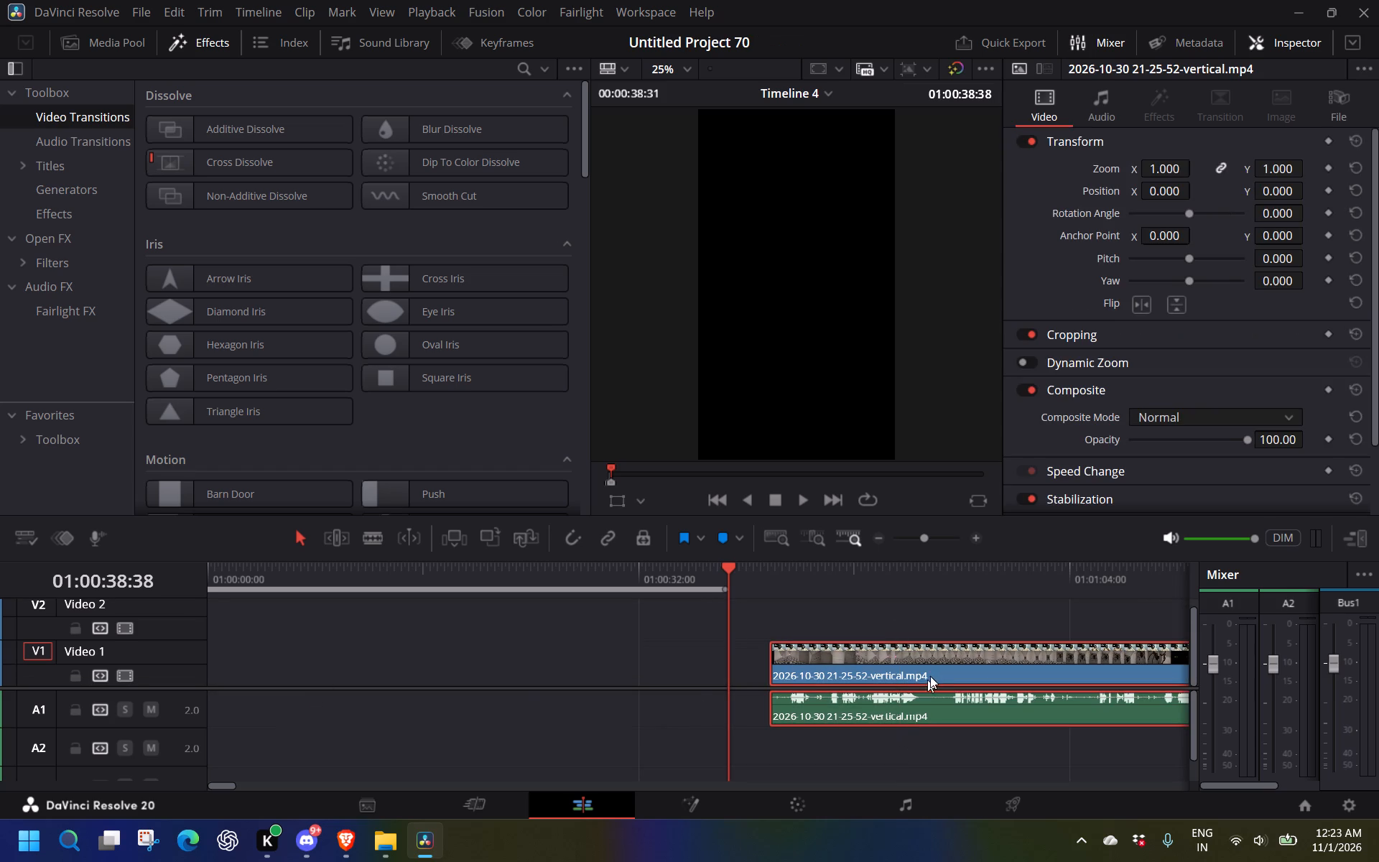
pyautogui.moveTo(925, 709); pyautogui.dragTo(138, 792)
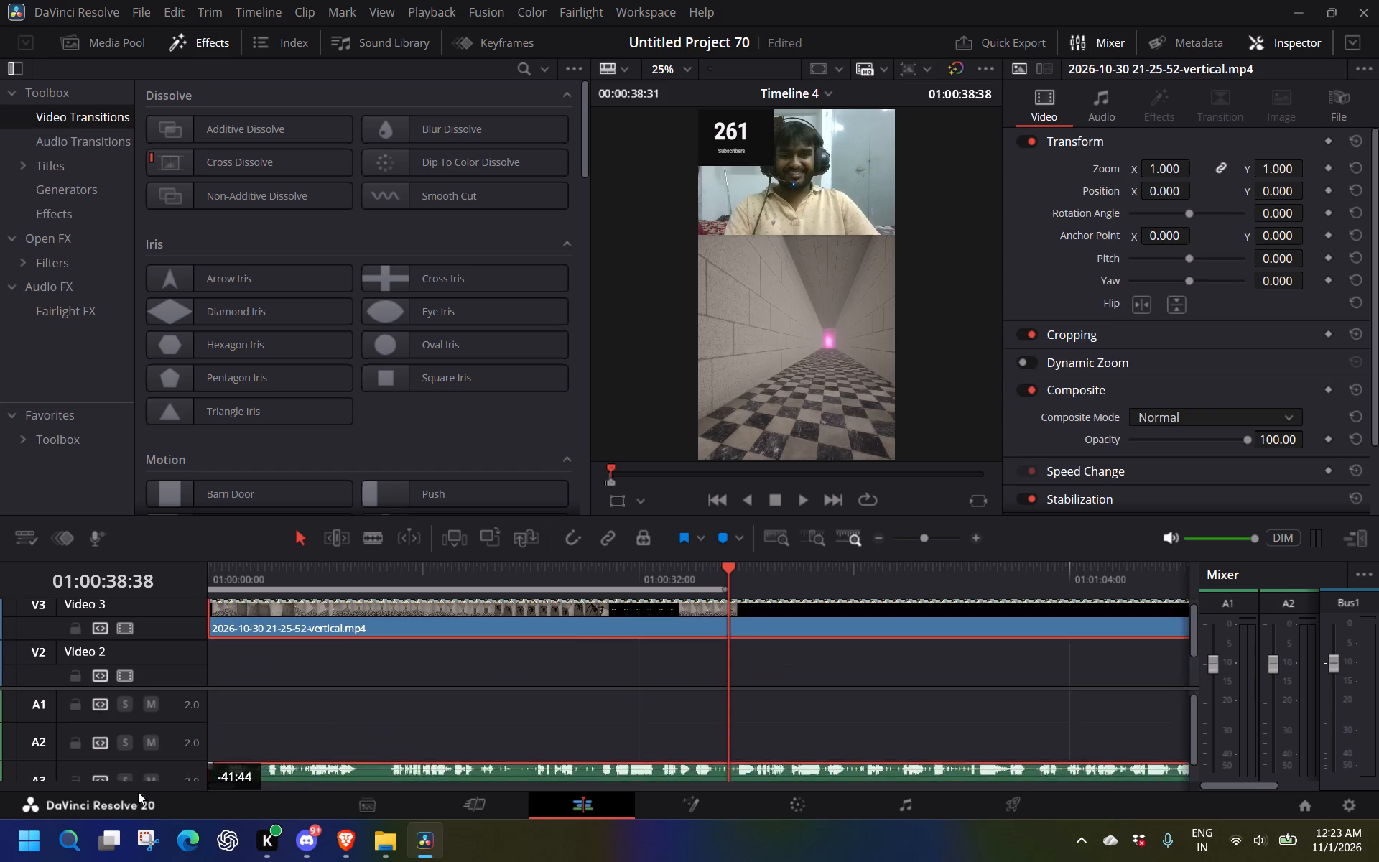
pyautogui.moveTo(138, 792); pyautogui.dragTo(0, 690)
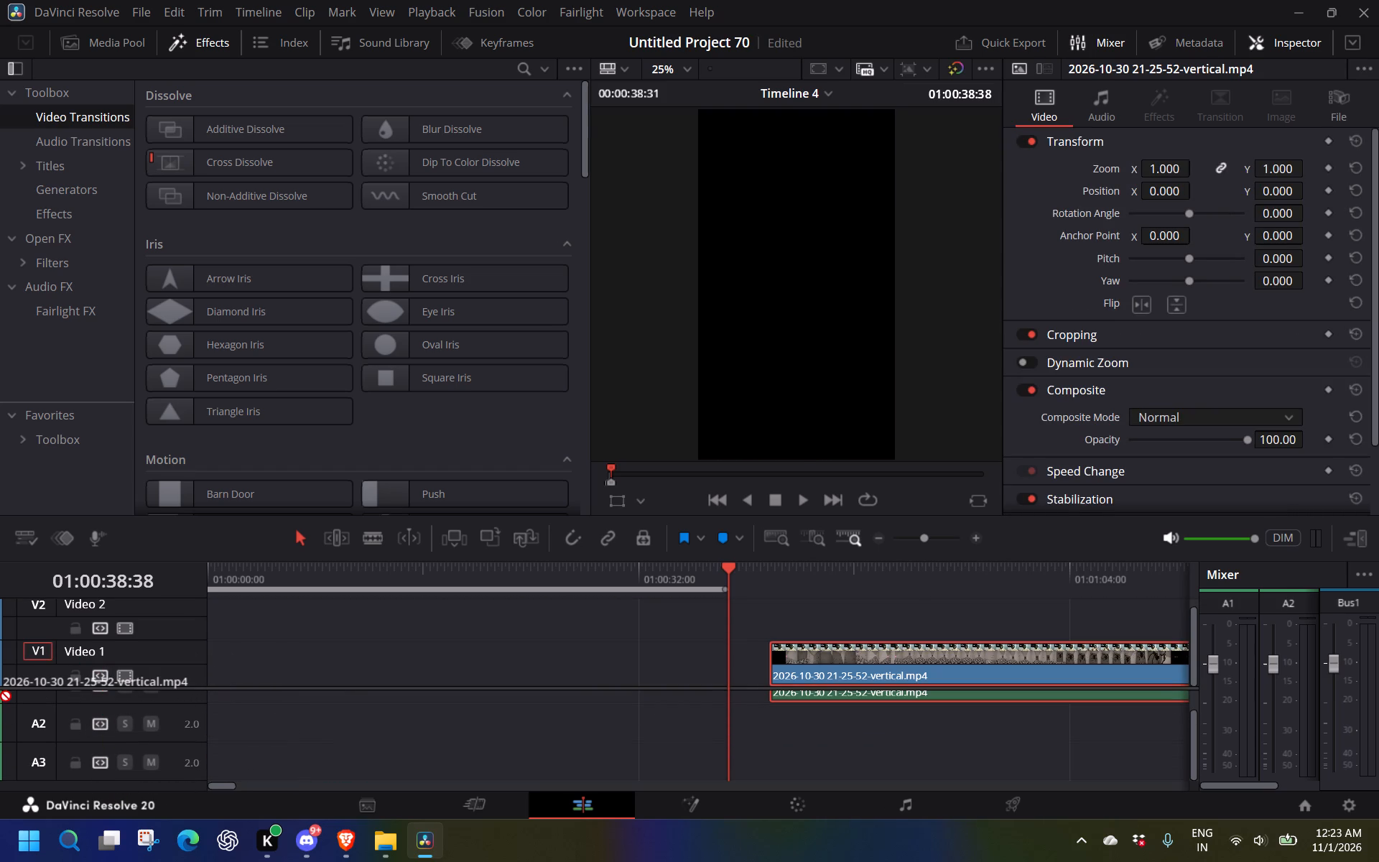
pyautogui.moveTo(0, 690); pyautogui.dragTo(235, 721)
pyautogui.moveTo(866, 670); pyautogui.dragTo(129, 688)
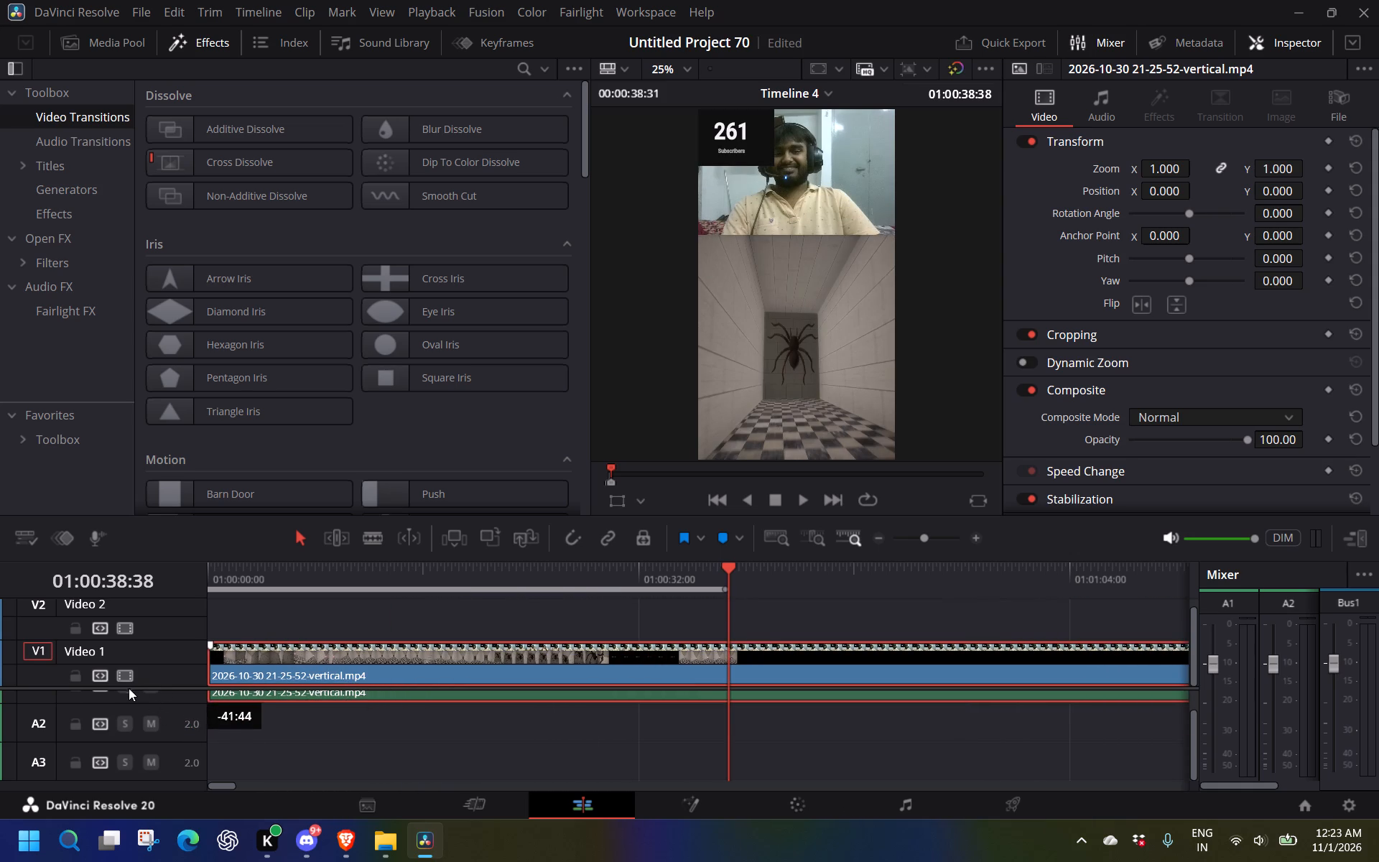
pyautogui.moveTo(129, 688); pyautogui.dragTo(56, 672)
pyautogui.click(253, 636)
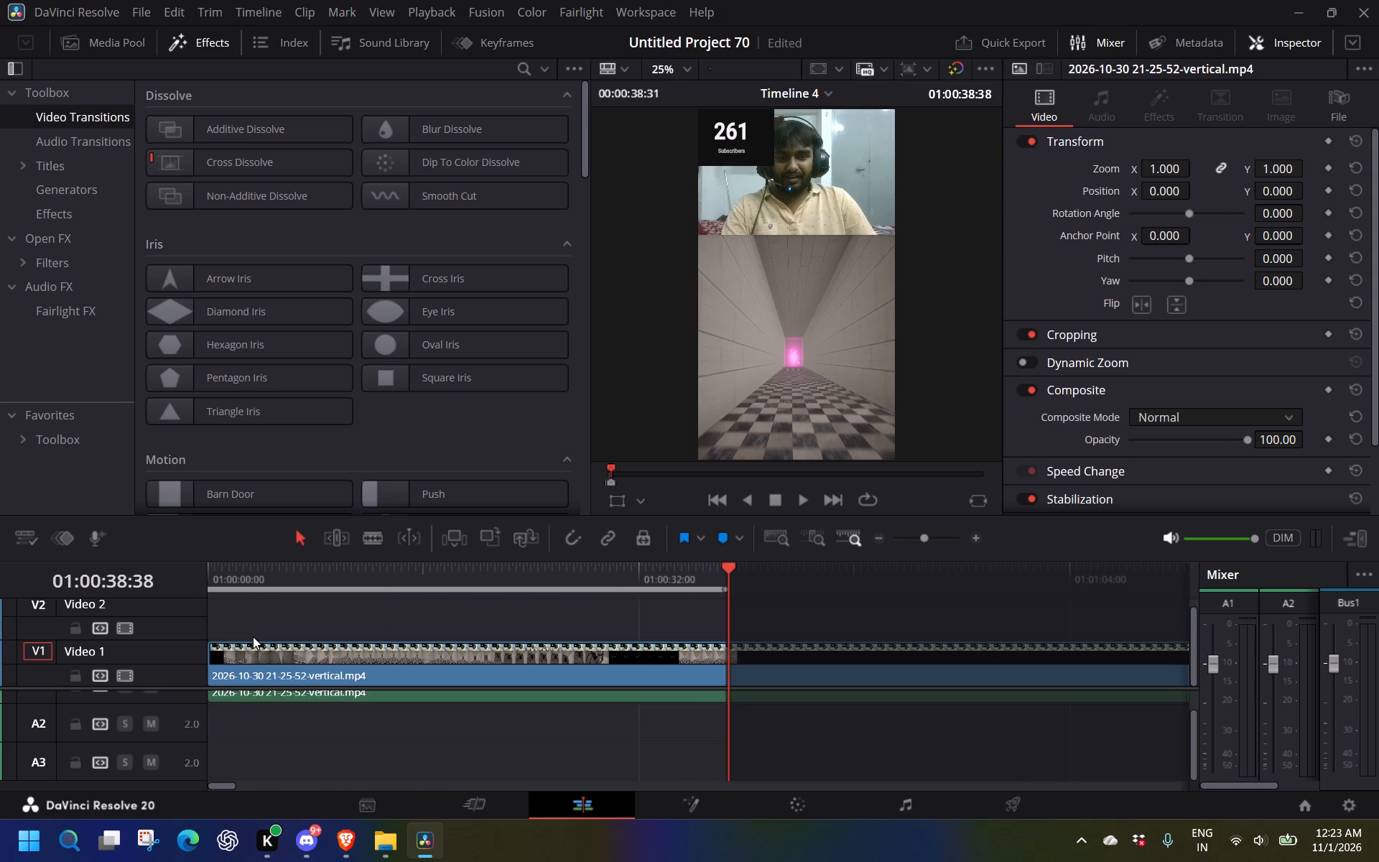
# Play the moved gameplay from the timeline start to about 01:00:12 to review the next section.
pyautogui.click(243, 581)
pyautogui.moveTo(233, 577); pyautogui.dragTo(189, 578)
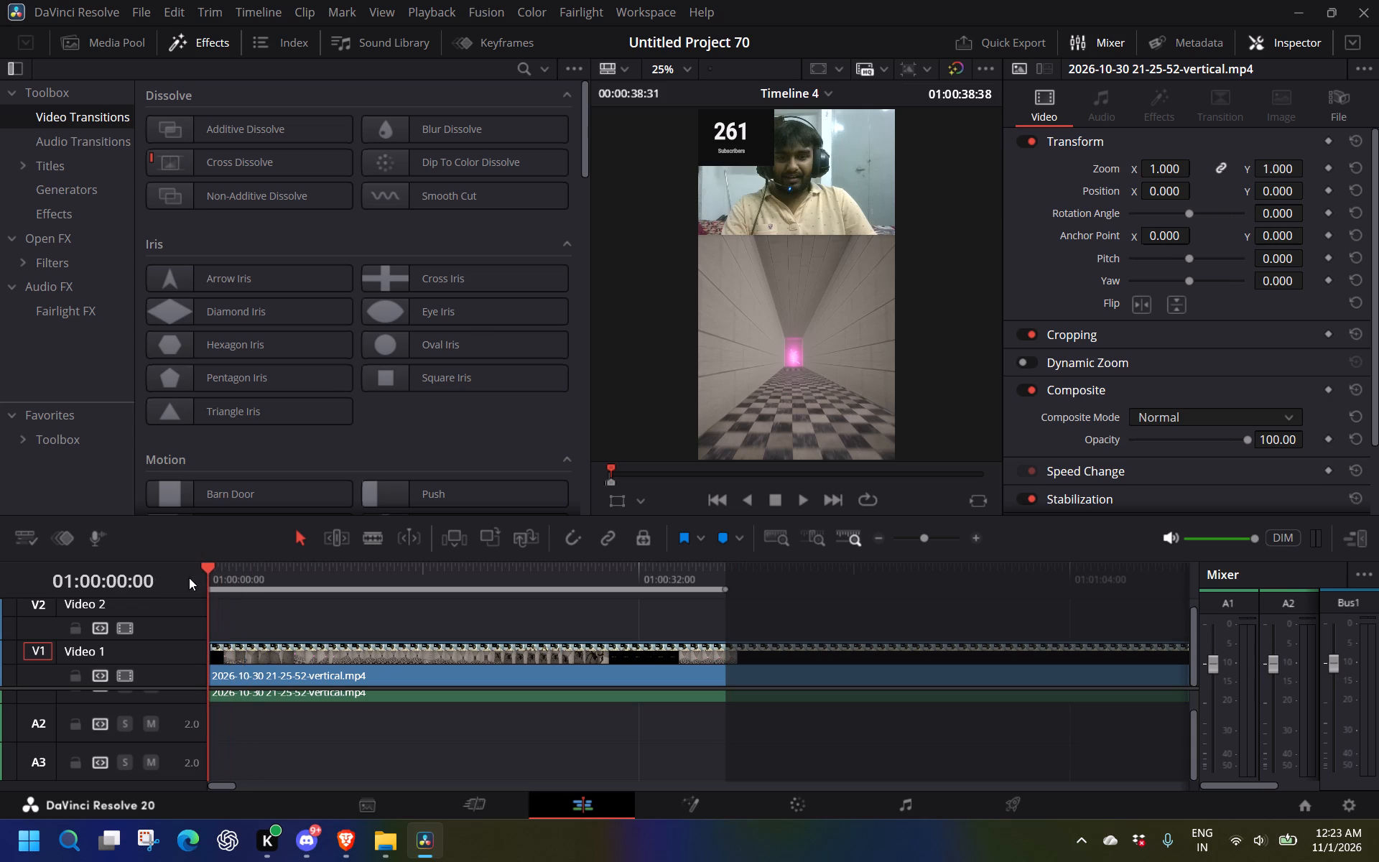
pyautogui.press('space')
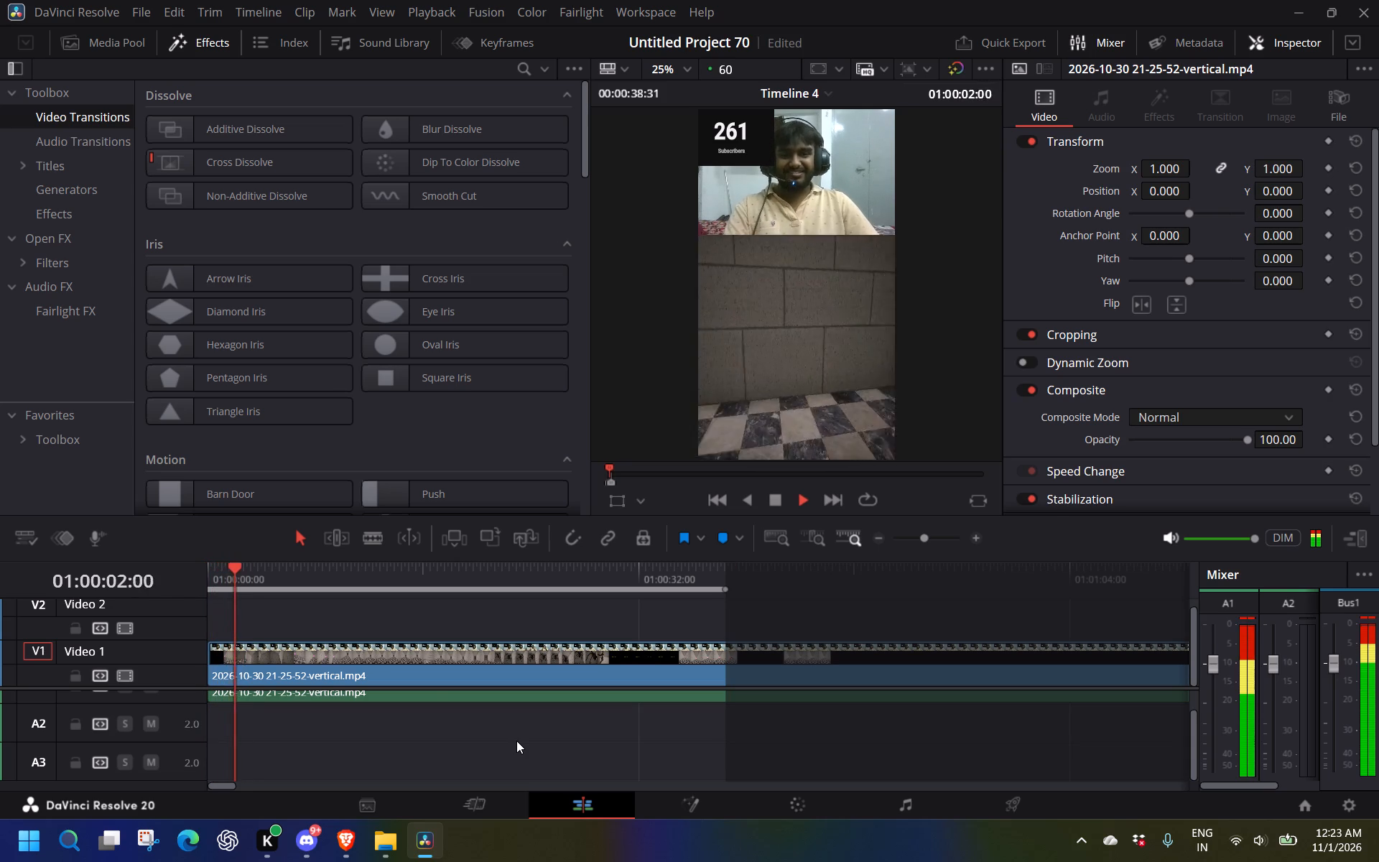
pyautogui.scroll(1, 516, 741)
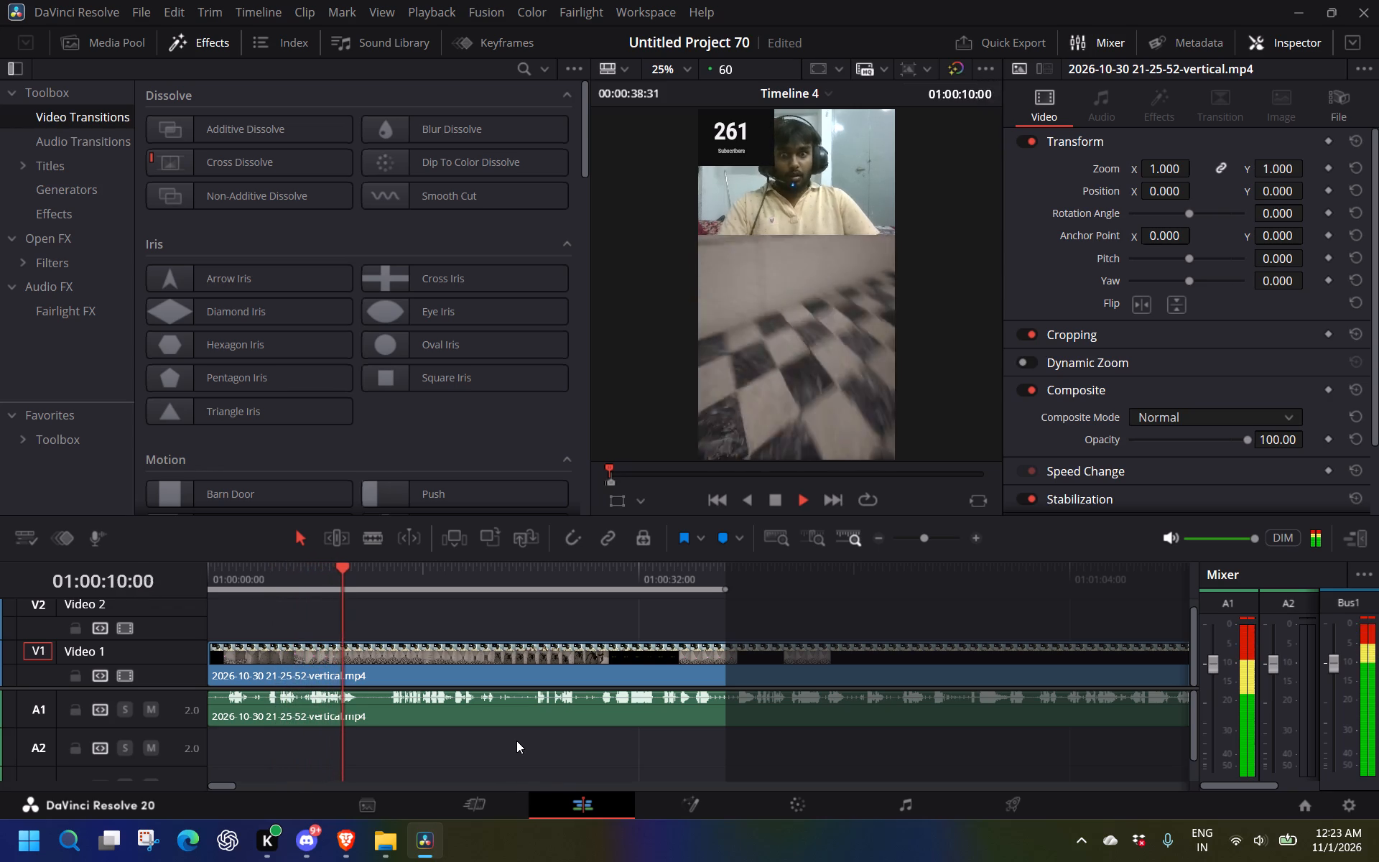
pyautogui.press('space')
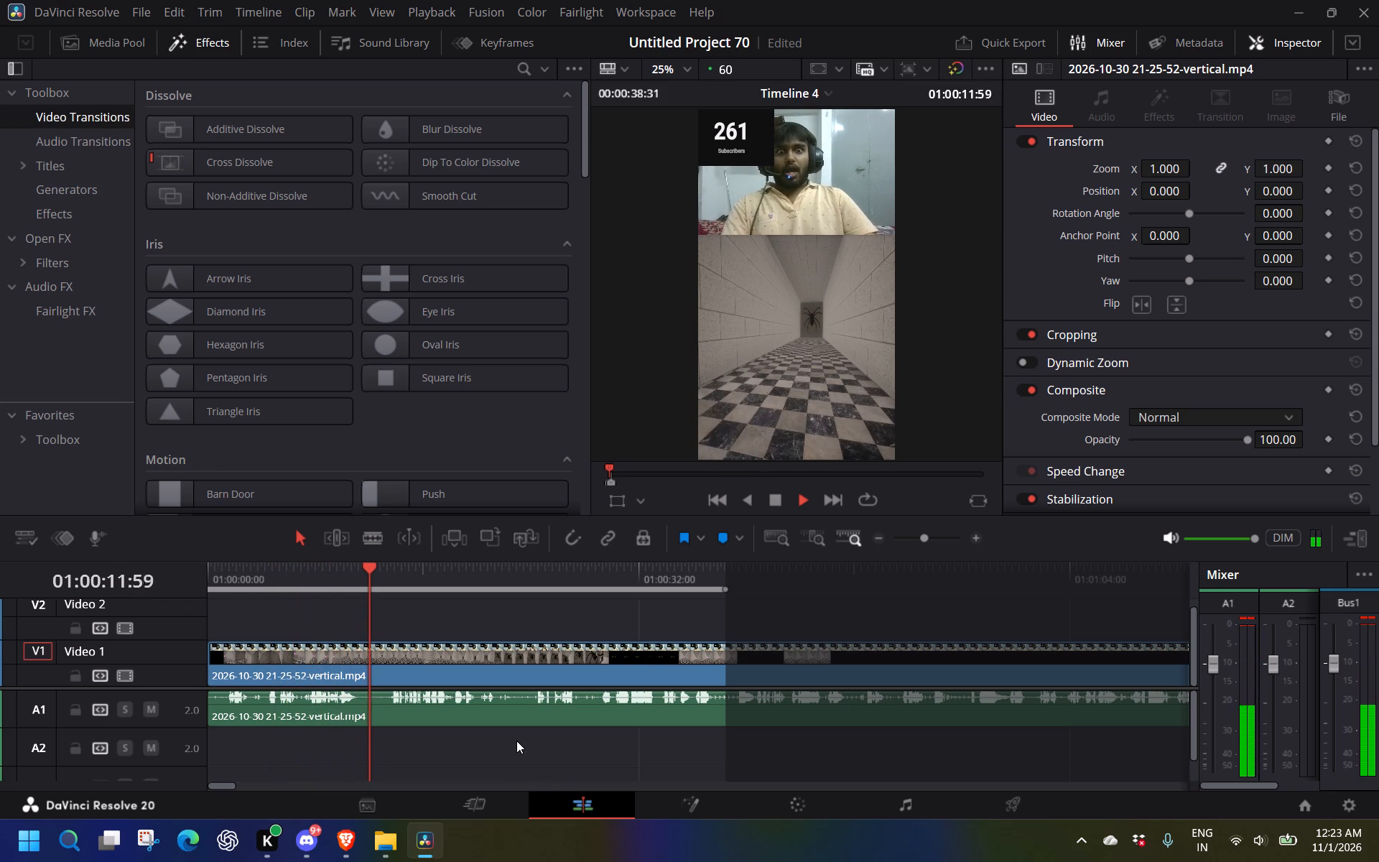
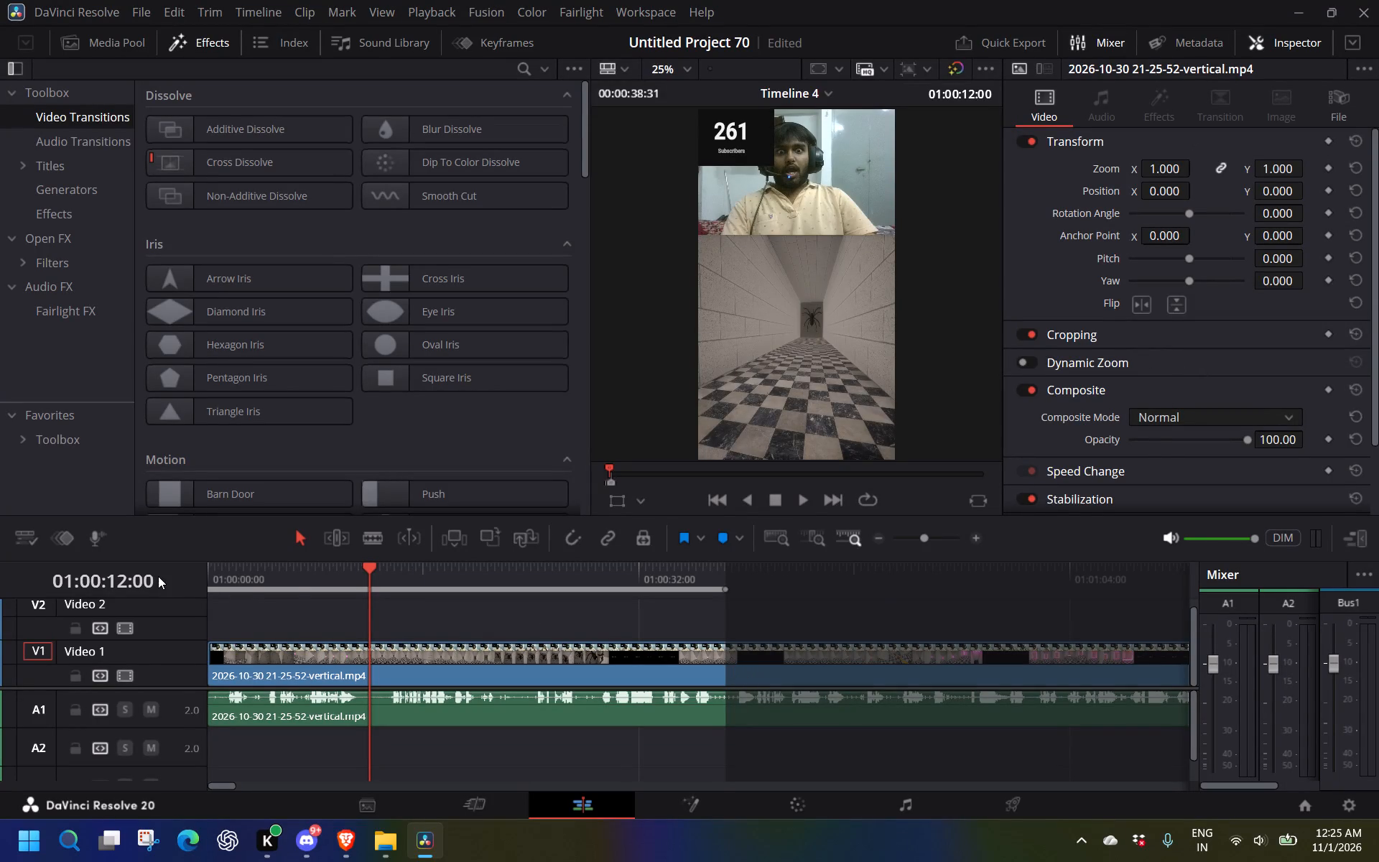
# Replay the gameplay from the timeline start to about 01:00:15, bringing up the Media Pool along the way.
pyautogui.moveTo(246, 572); pyautogui.dragTo(134, 565)
pyautogui.press('space')
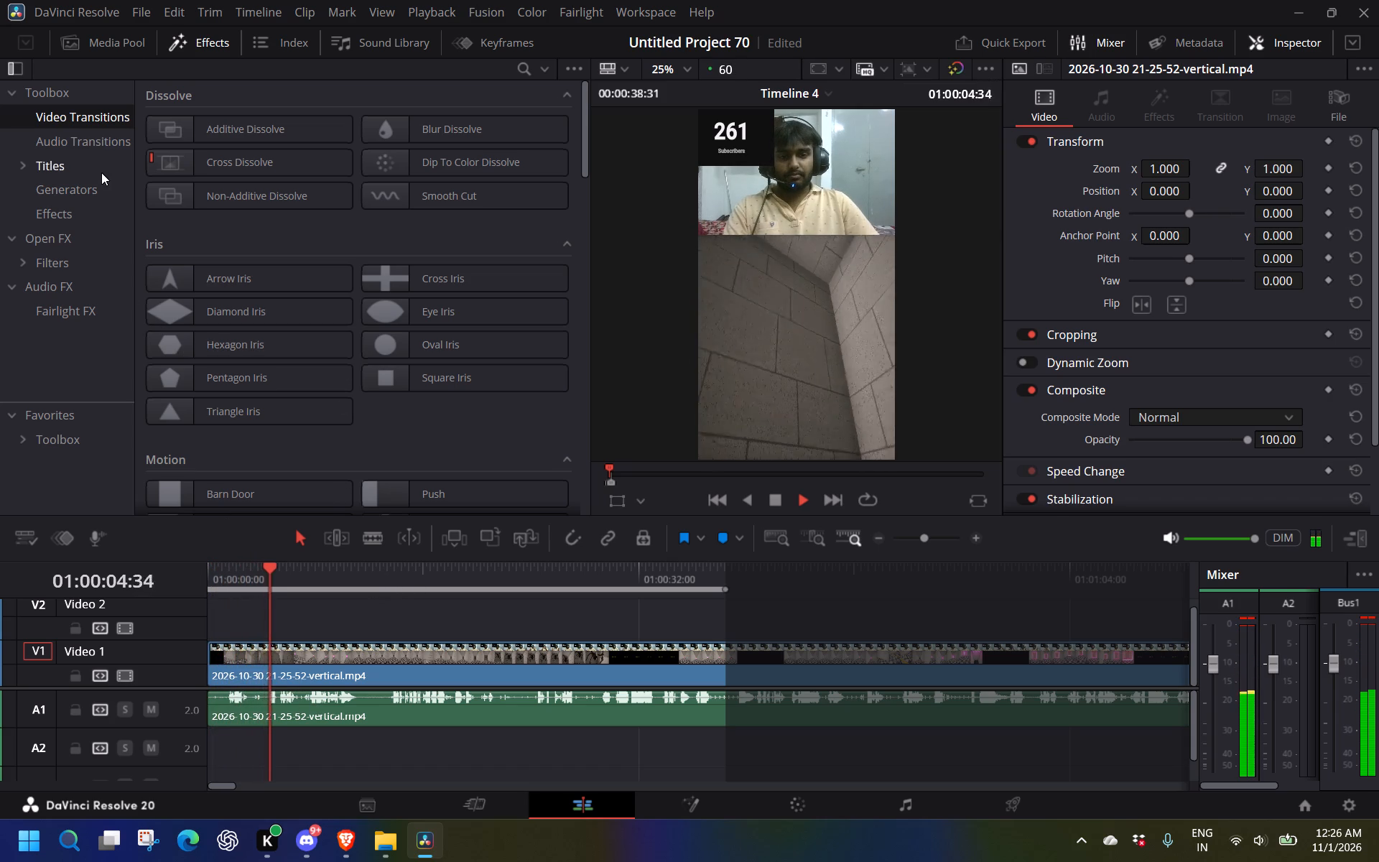
pyautogui.click(131, 43)
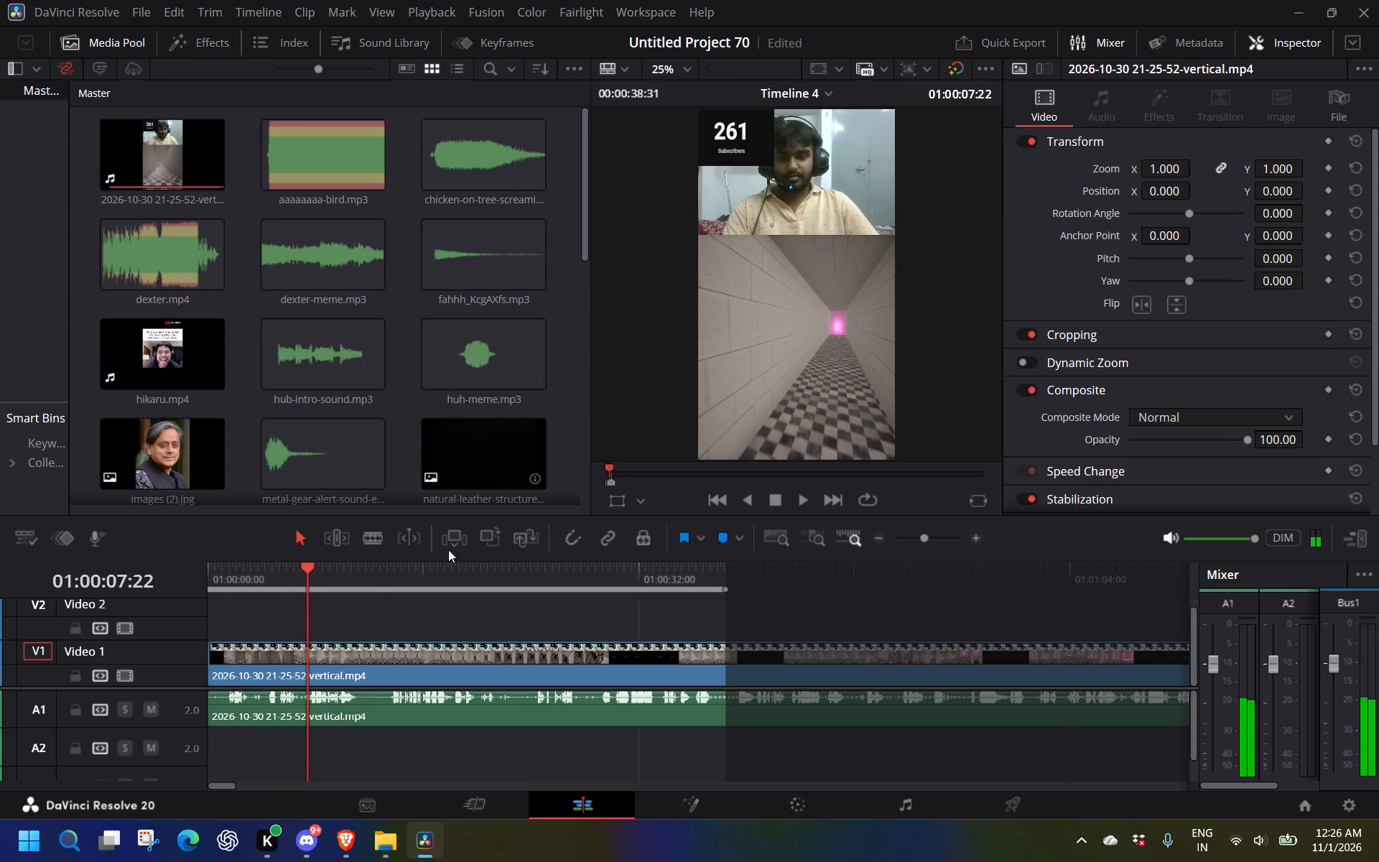
pyautogui.press('space')
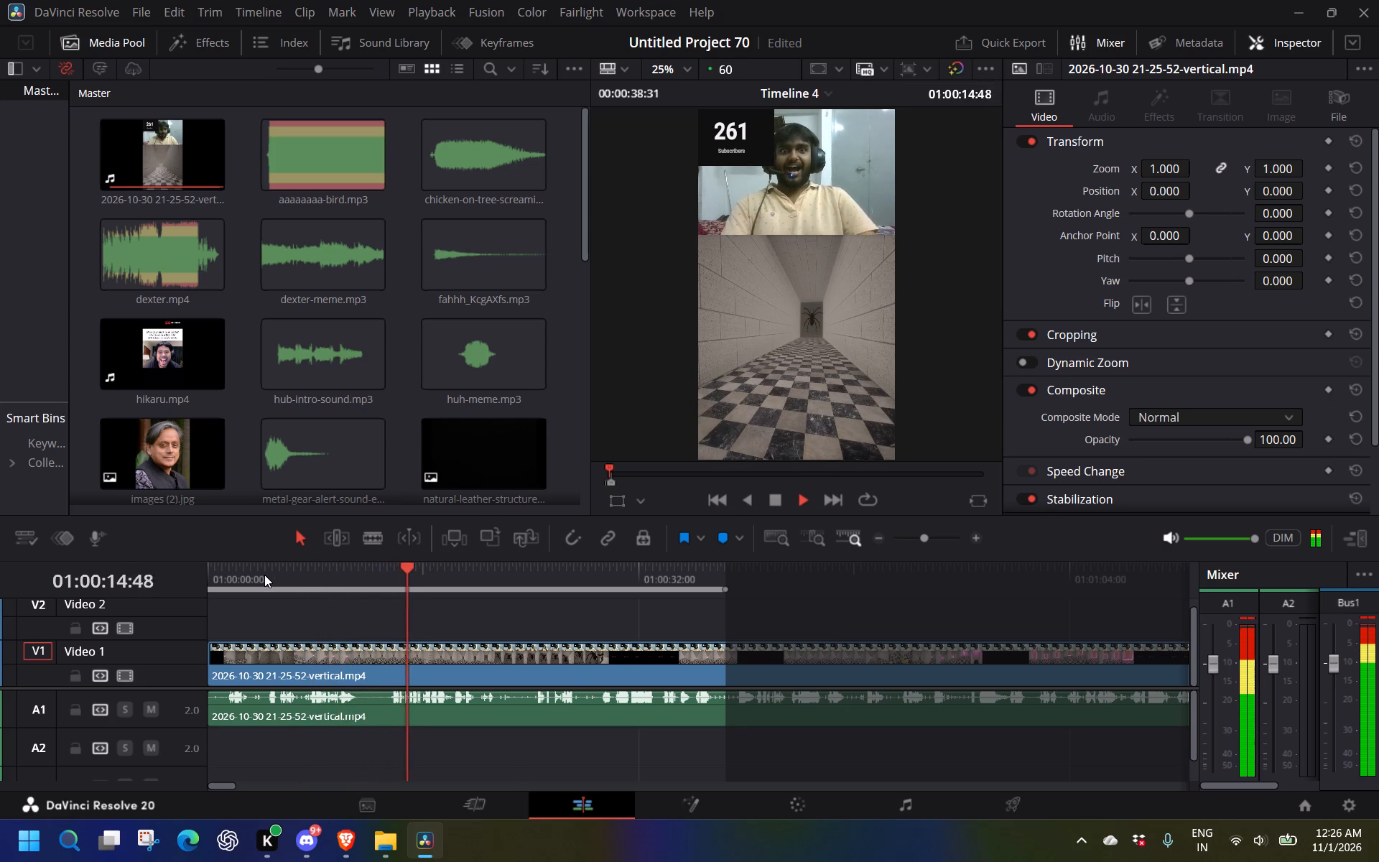
pyautogui.press('space')
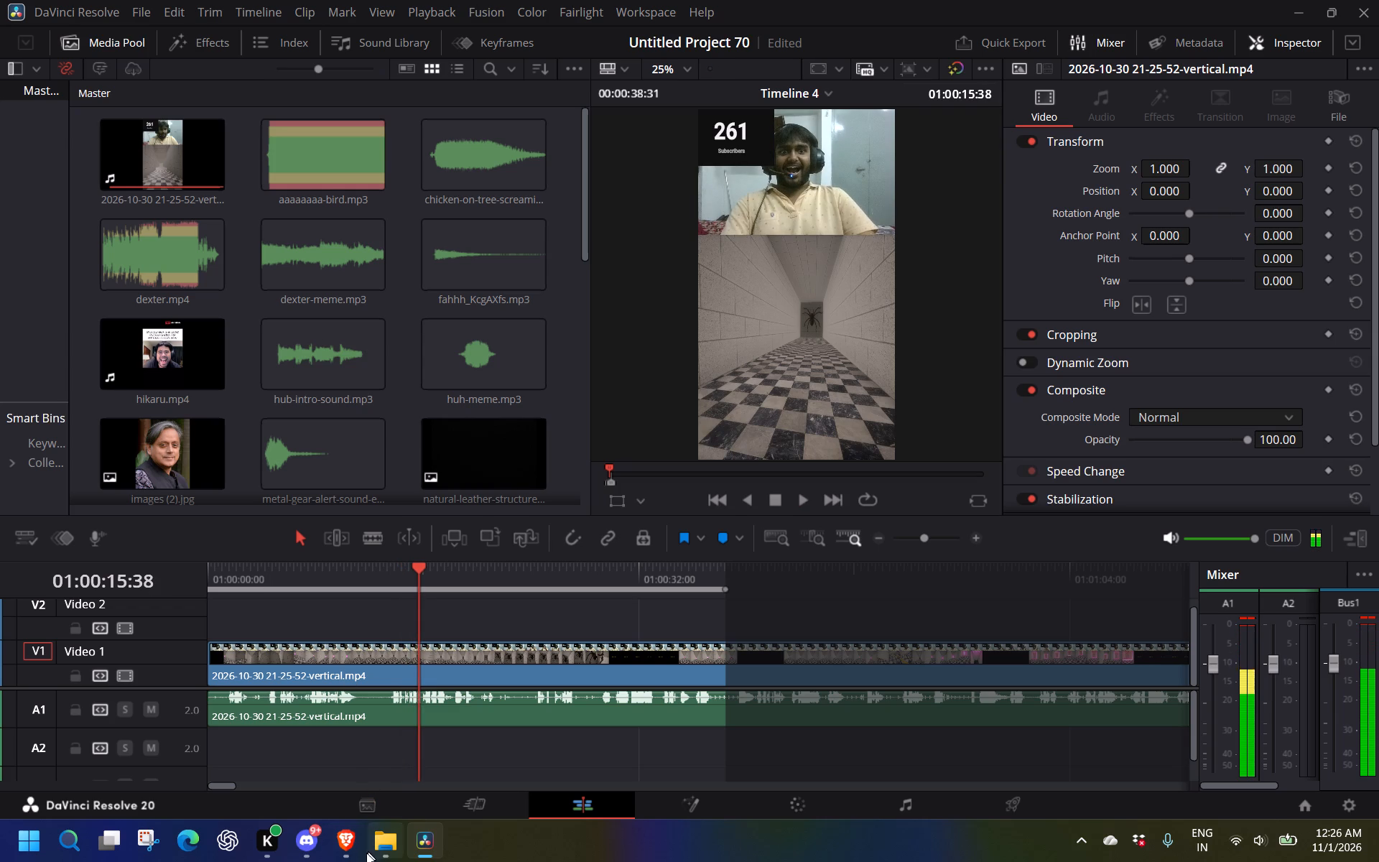
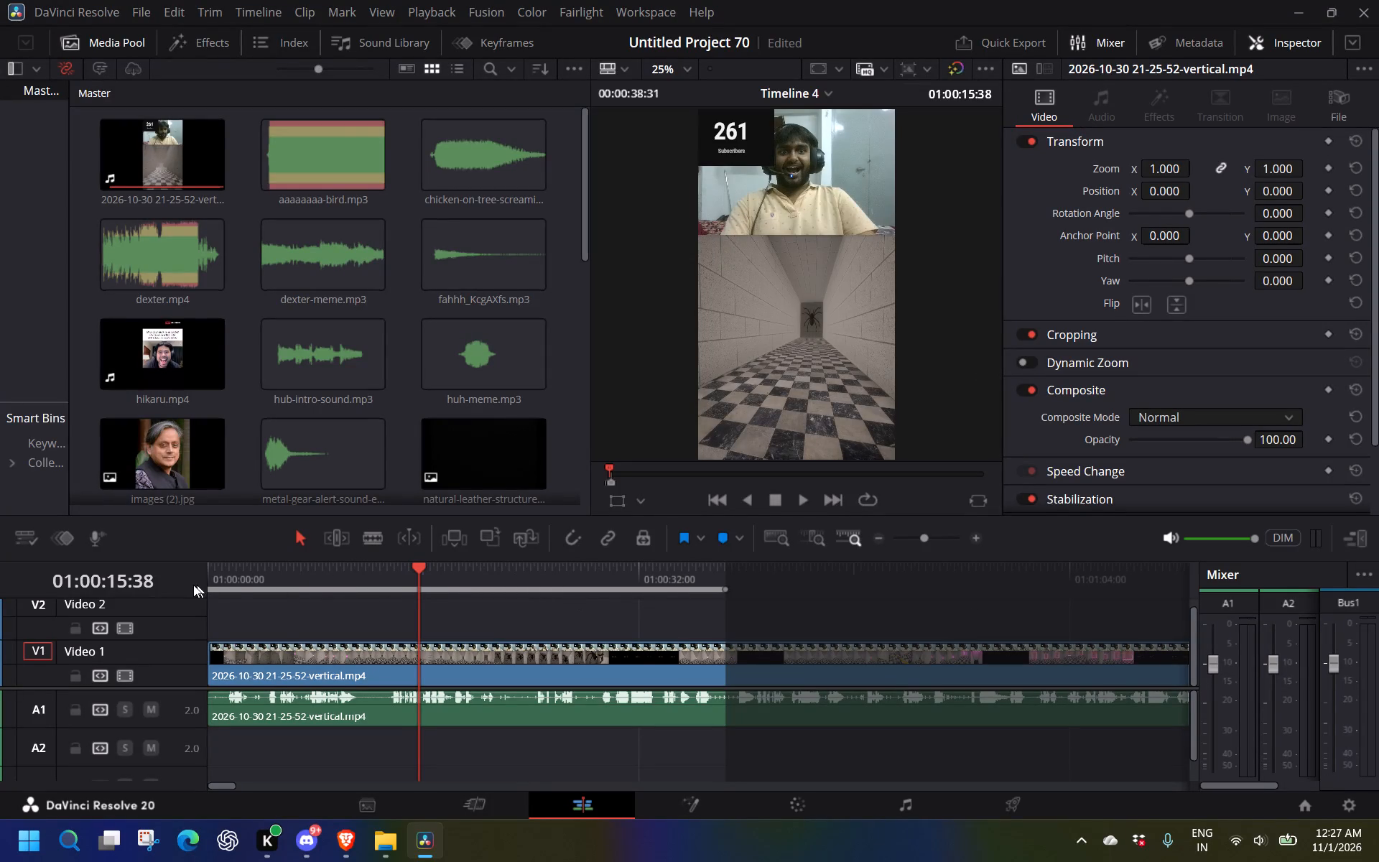
# Place the-saxophones-getting-louder.mp3 on audio track A2 at the very start of the timeline, beneath the gameplay audio.
pyautogui.moveTo(234, 574); pyautogui.dragTo(156, 580)
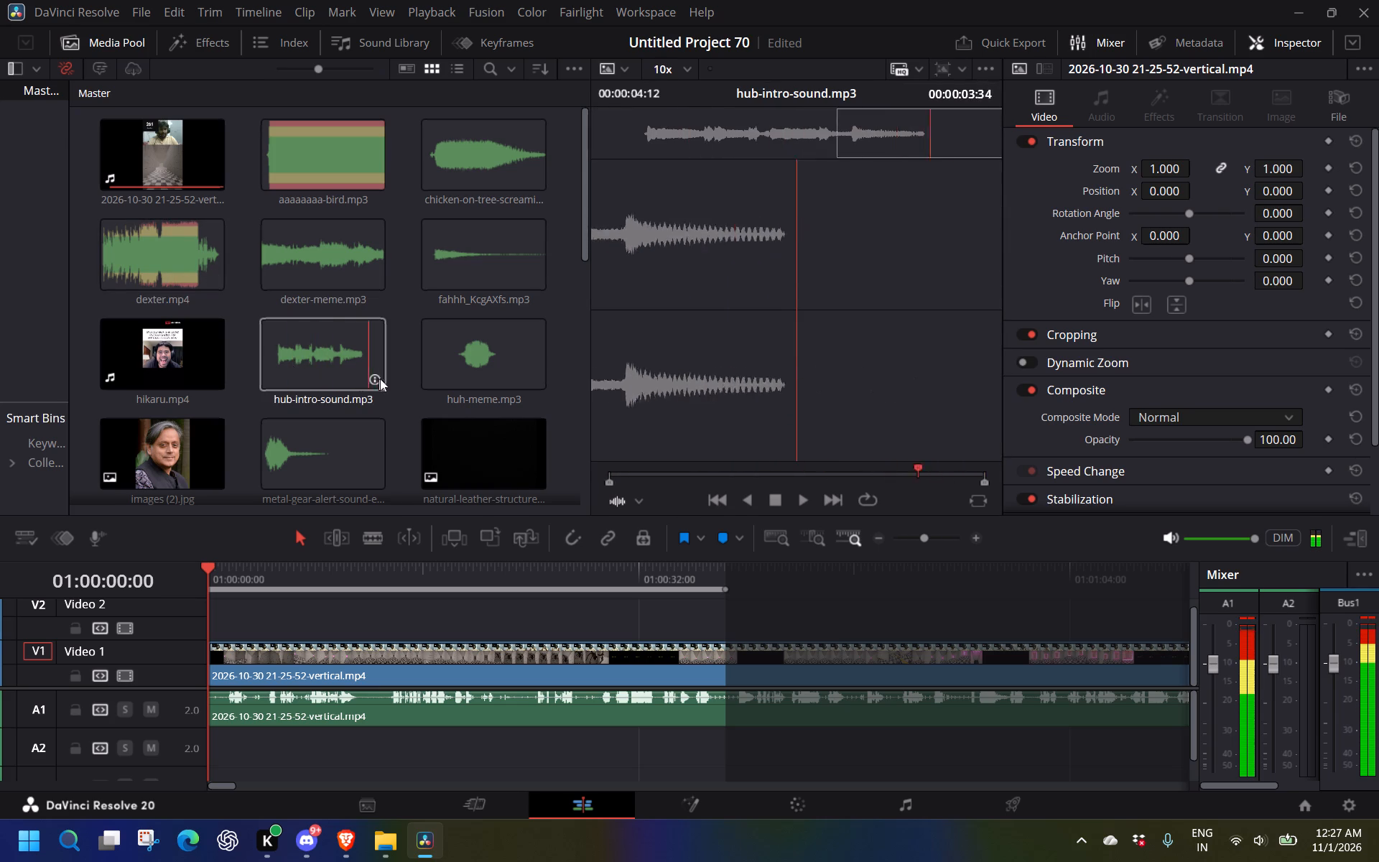
pyautogui.scroll(-1, 368, 353)
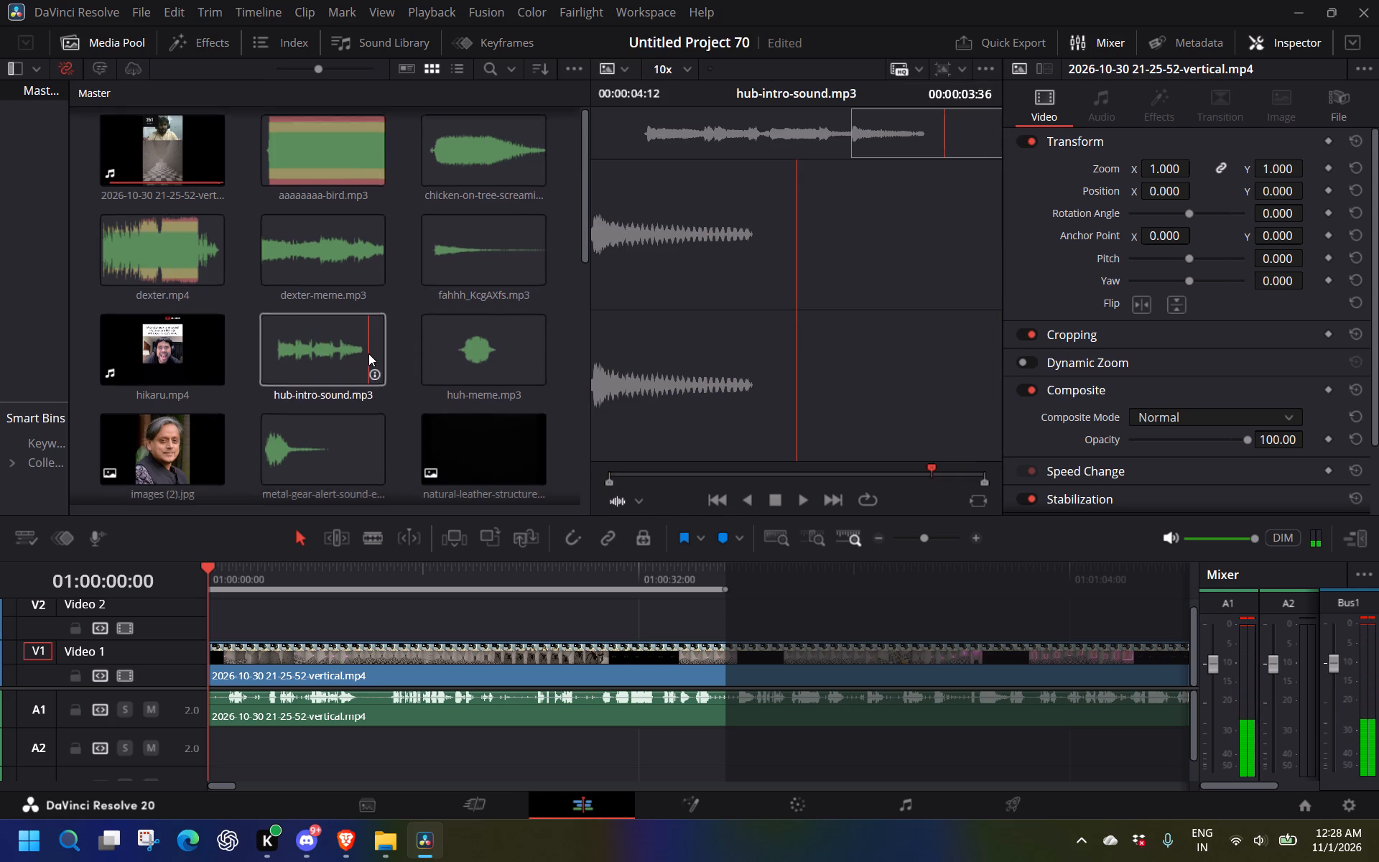
pyautogui.scroll(-1, 368, 353)
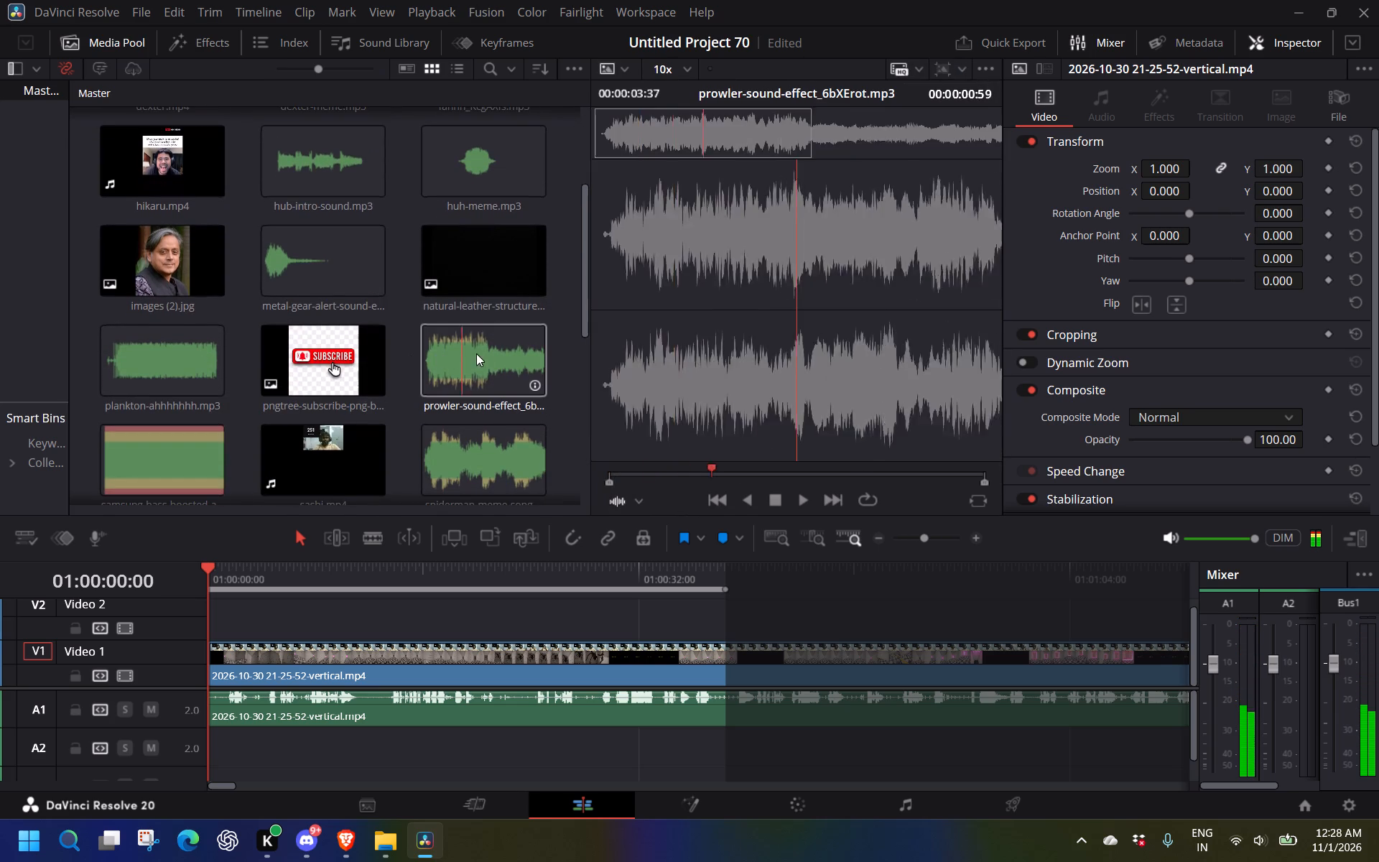
pyautogui.scroll(-2, 231, 452)
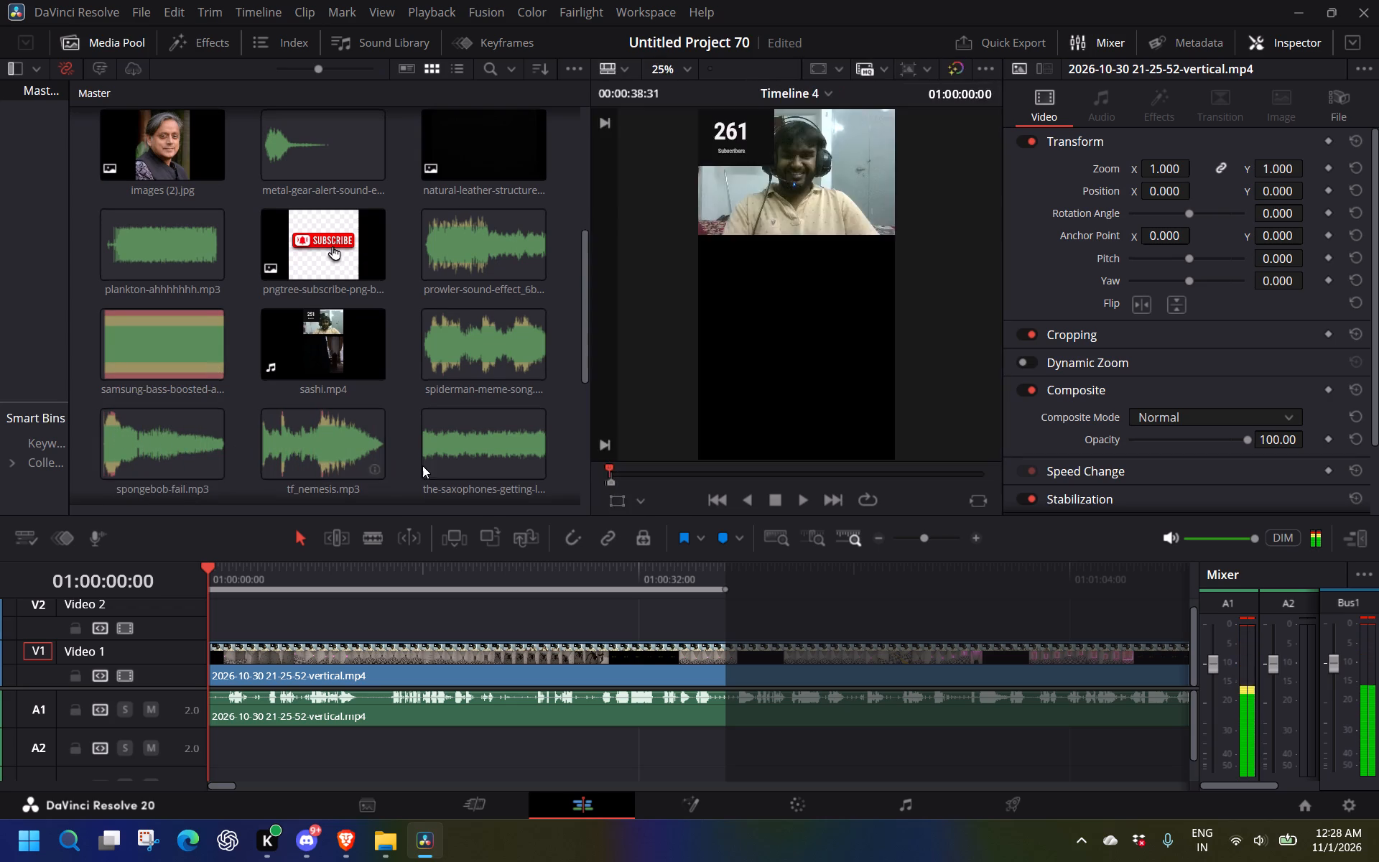
pyautogui.moveTo(496, 453); pyautogui.dragTo(233, 736)
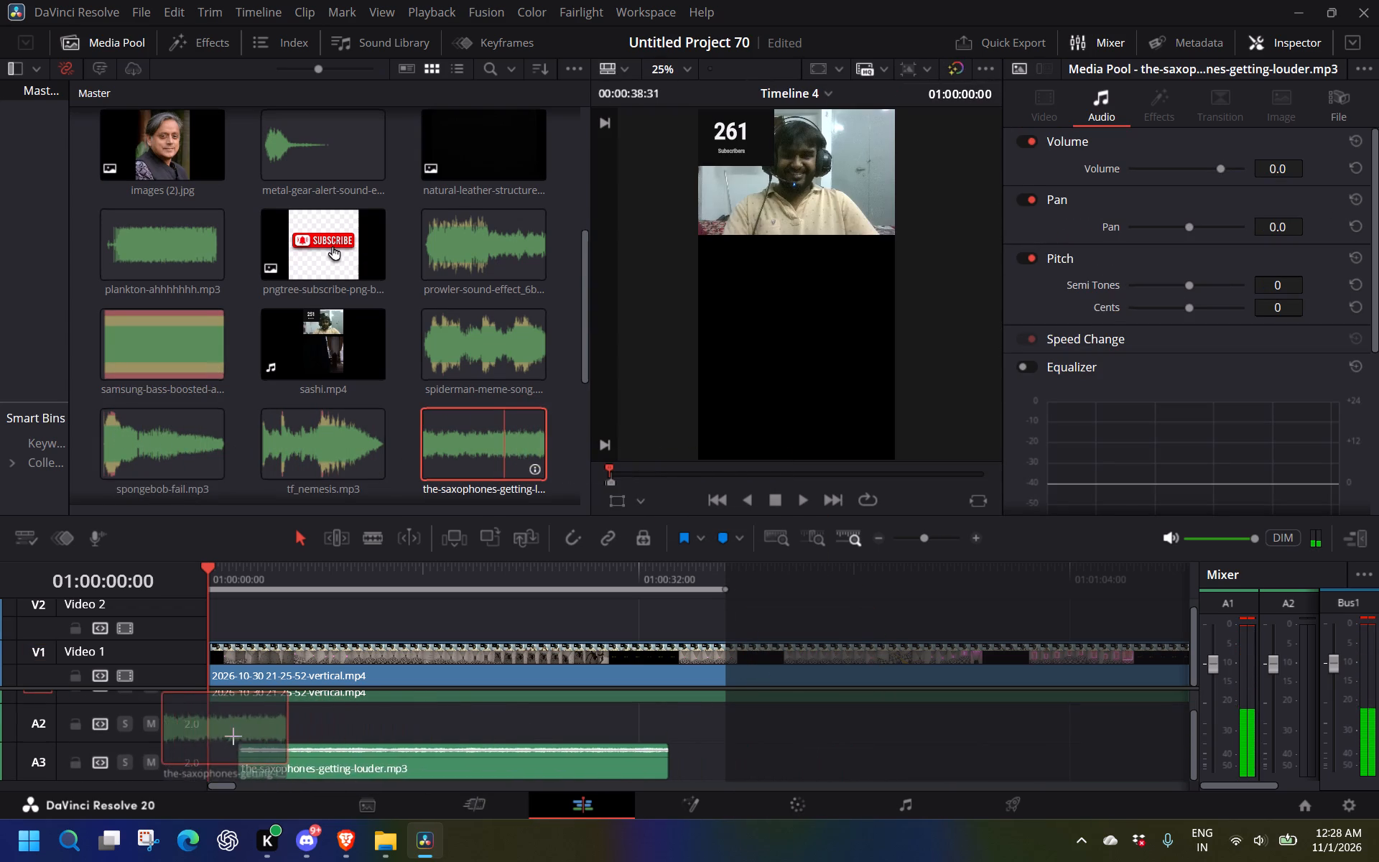
pyautogui.moveTo(233, 736); pyautogui.dragTo(169, 746)
pyautogui.moveTo(472, 445); pyautogui.dragTo(350, 736)
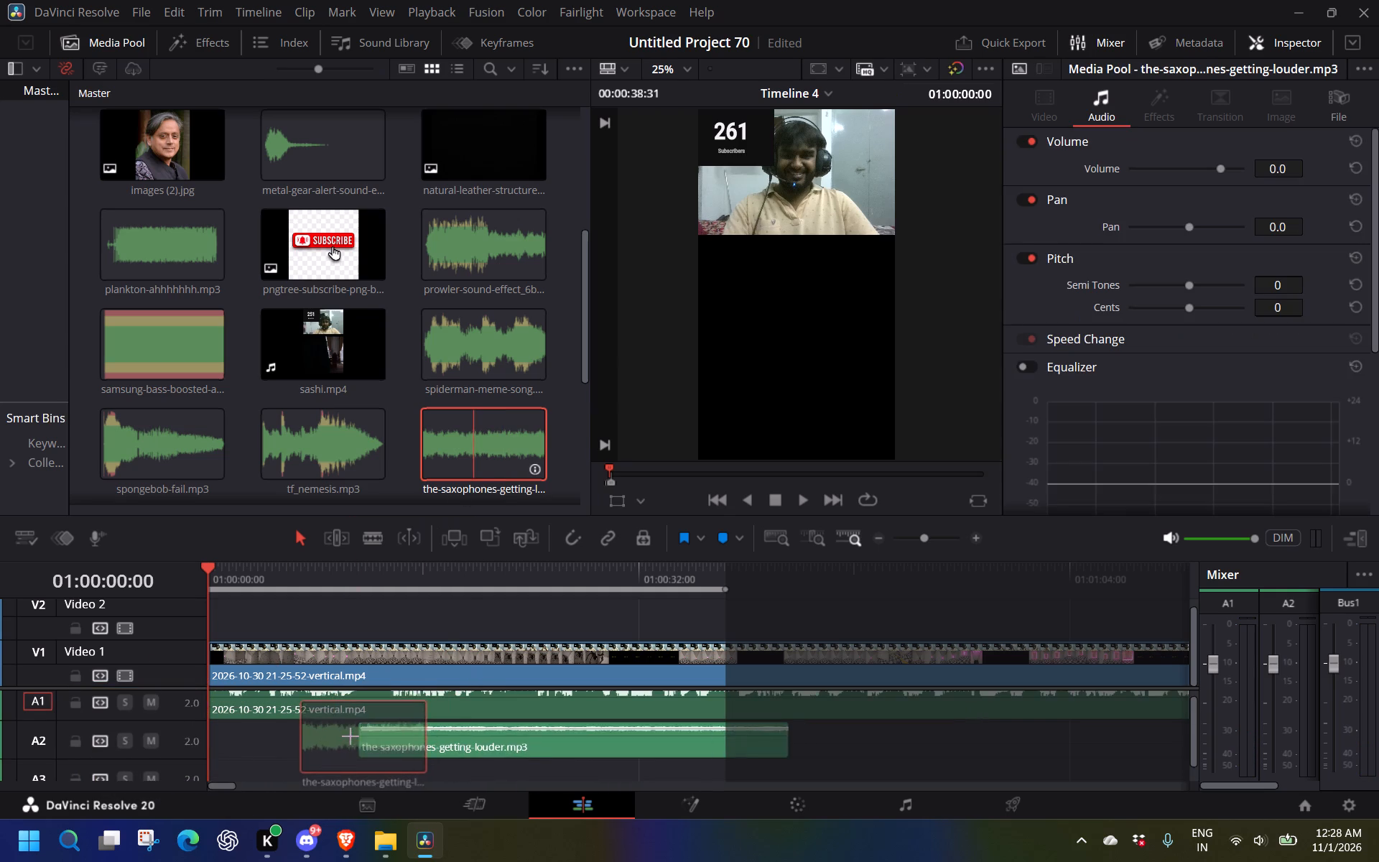
pyautogui.moveTo(350, 736); pyautogui.dragTo(218, 736)
pyautogui.moveTo(360, 738); pyautogui.dragTo(227, 736)
# Audition the saxophone music against the gameplay and set its clip volume to -9.0.
pyautogui.press('space')
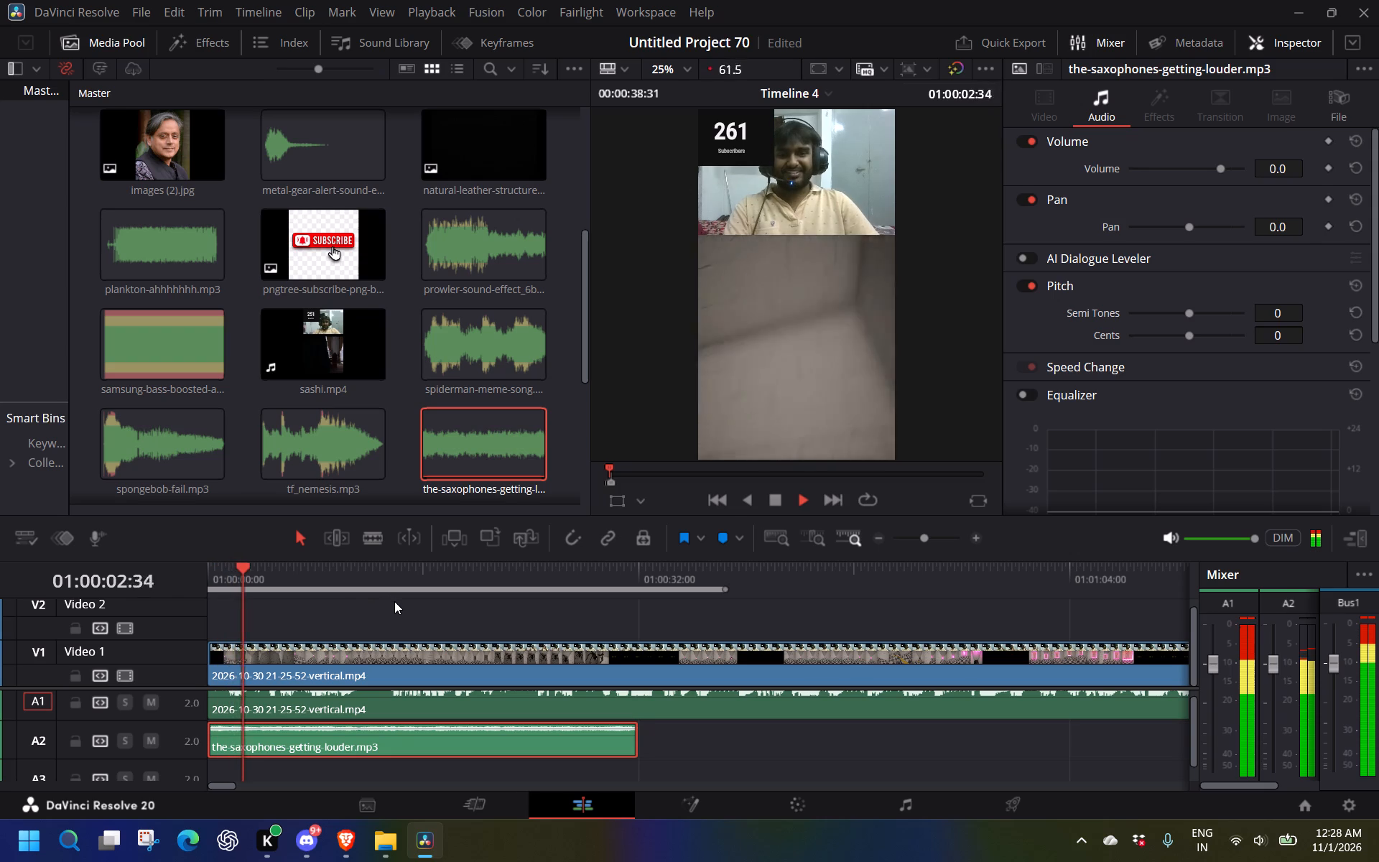
pyautogui.click(450, 743)
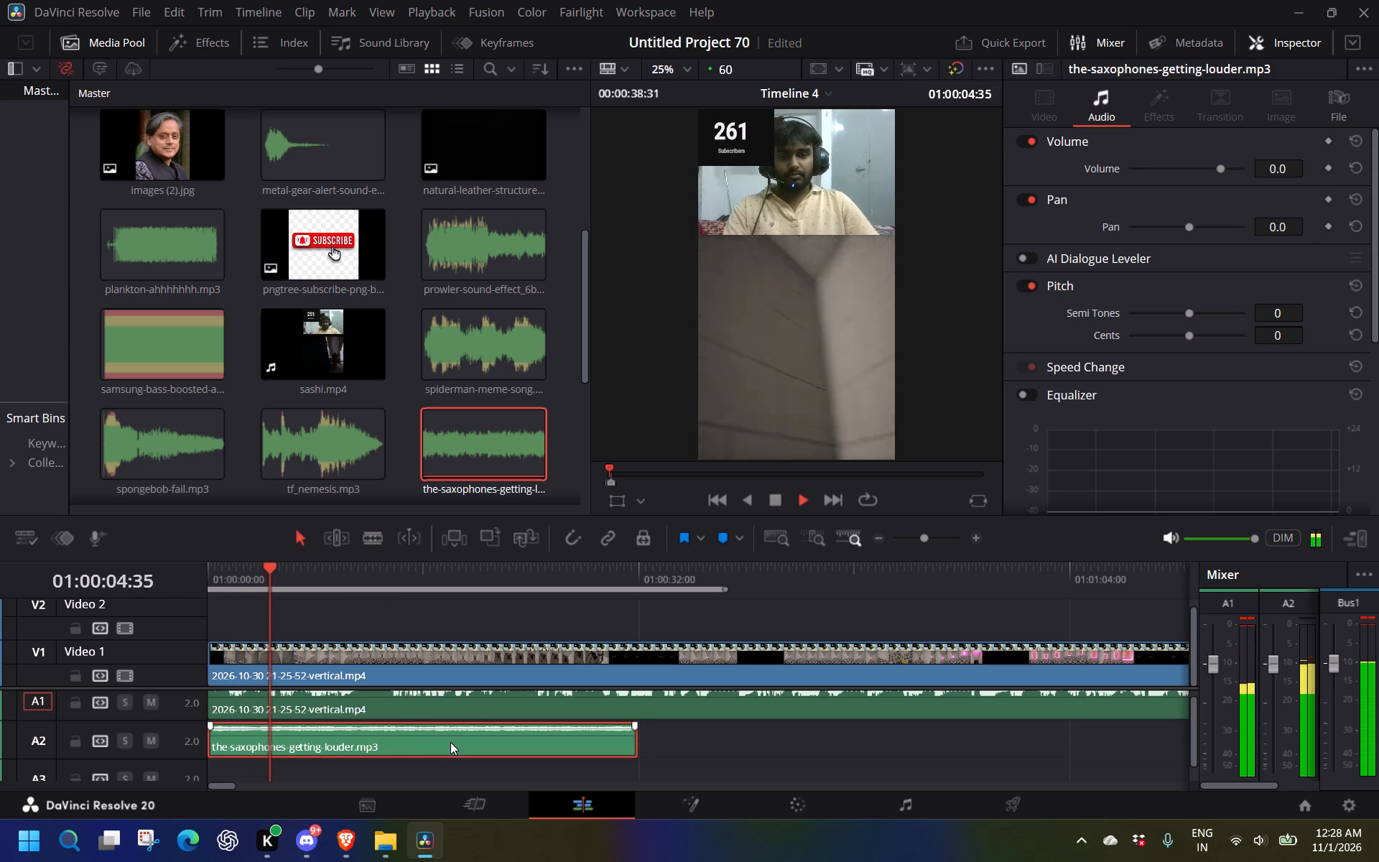
pyautogui.press('space')
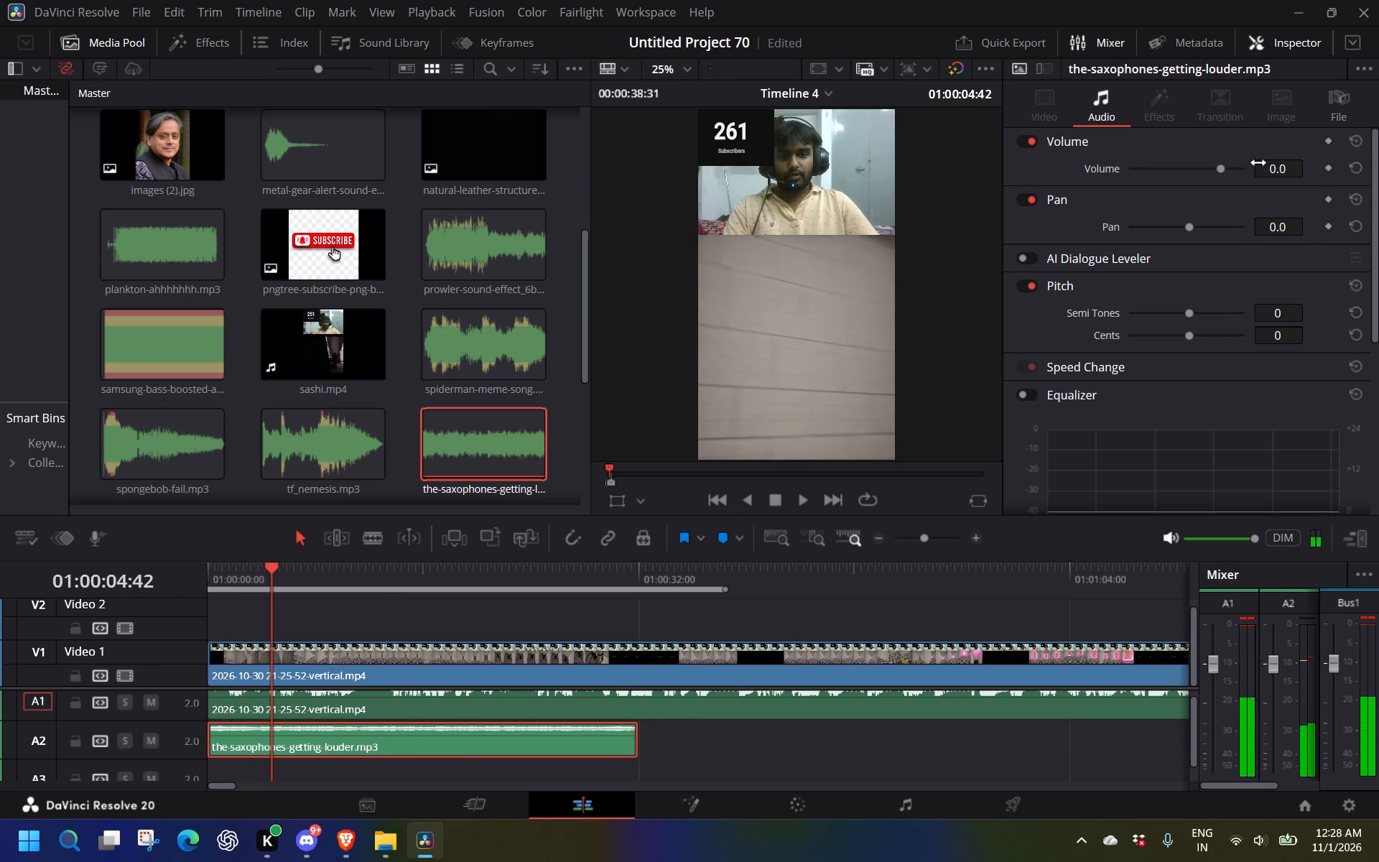
pyautogui.moveTo(1277, 169); pyautogui.dragTo(1272, 169)
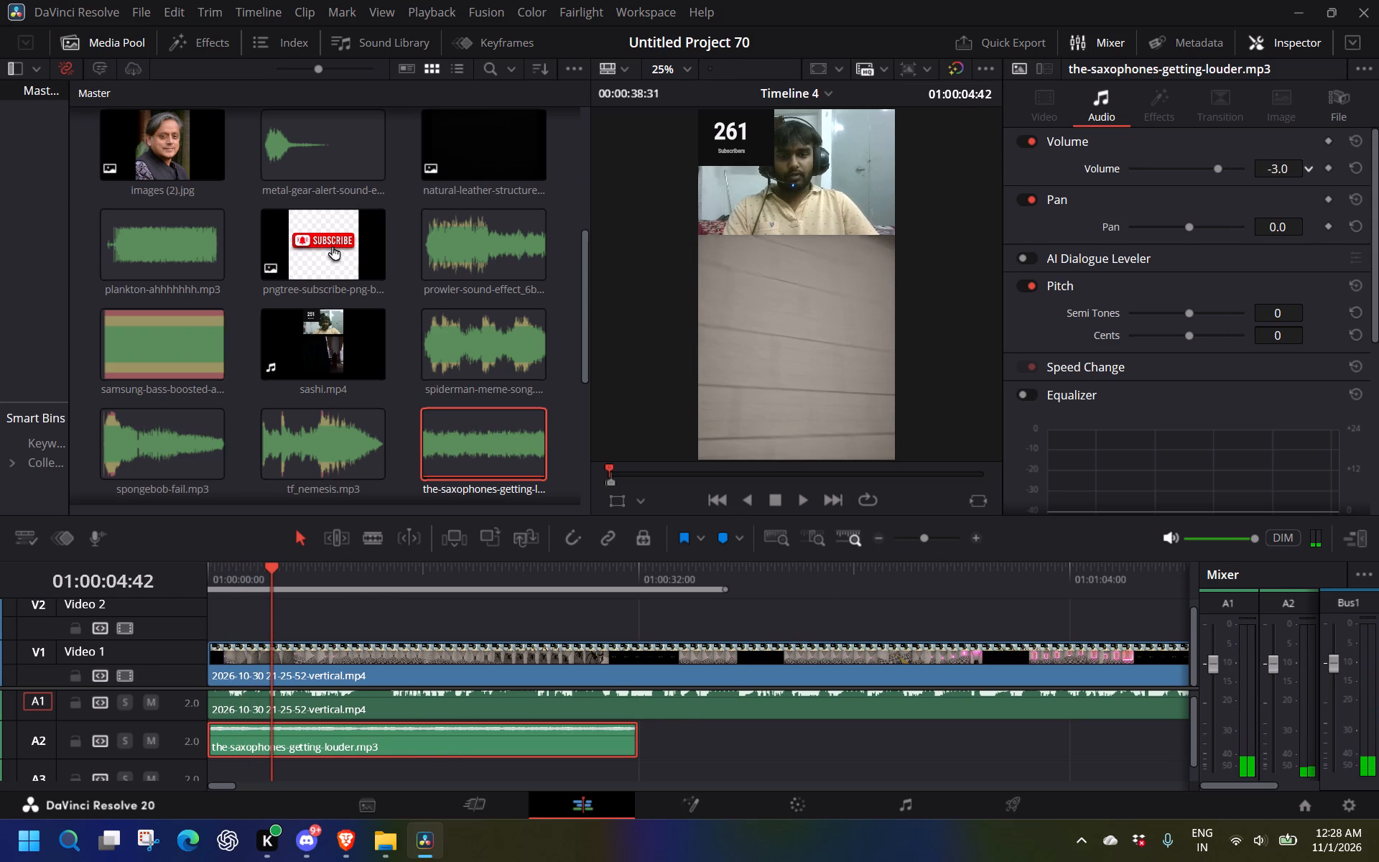
pyautogui.moveTo(1272, 169); pyautogui.dragTo(1268, 169)
# Replay the edit from the timeline start to about 01:00:13 to judge the saxophone music's level.
pyautogui.moveTo(259, 566); pyautogui.dragTo(144, 580)
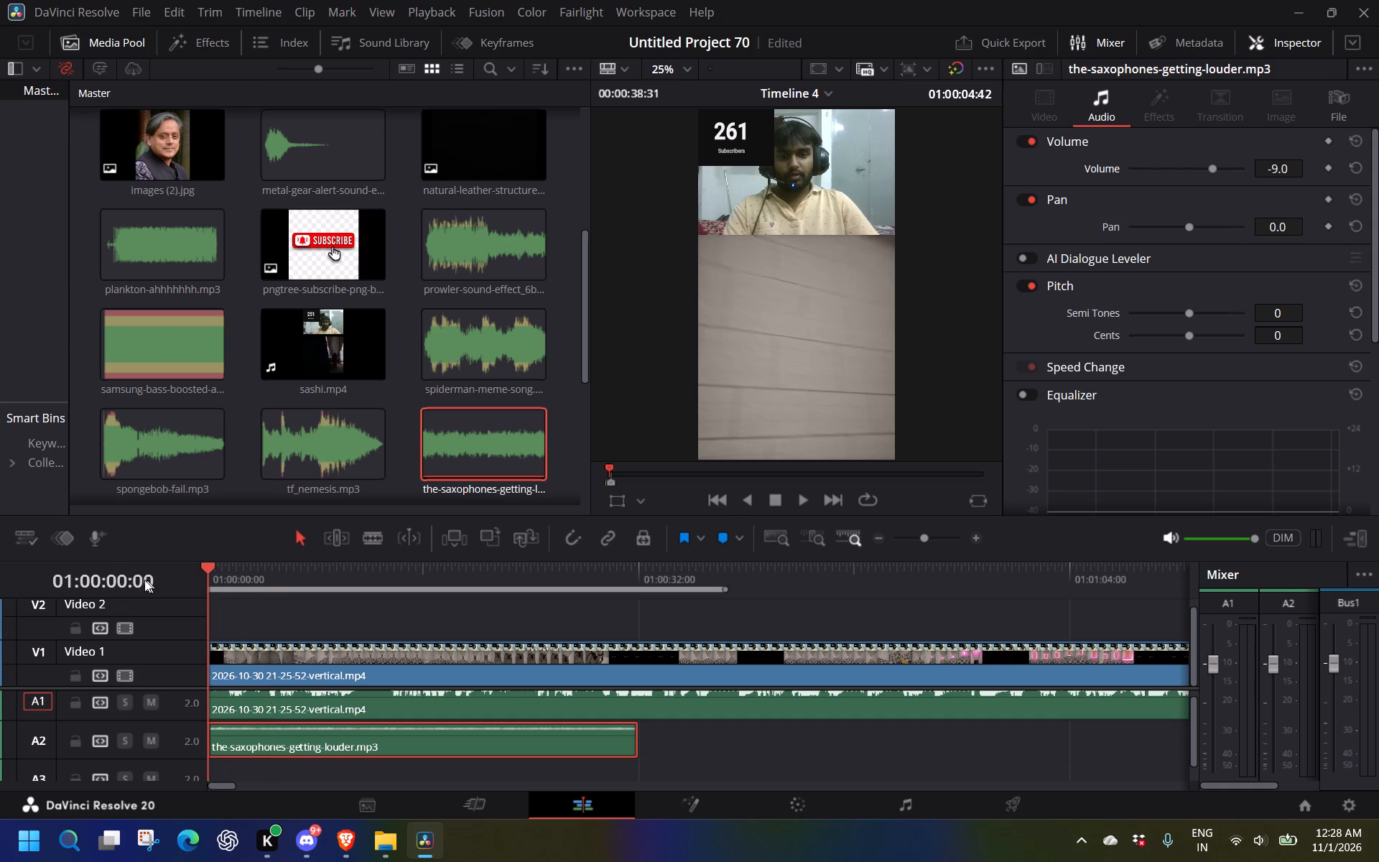
pyautogui.moveTo(144, 580); pyautogui.dragTo(132, 580)
pyautogui.press('space')
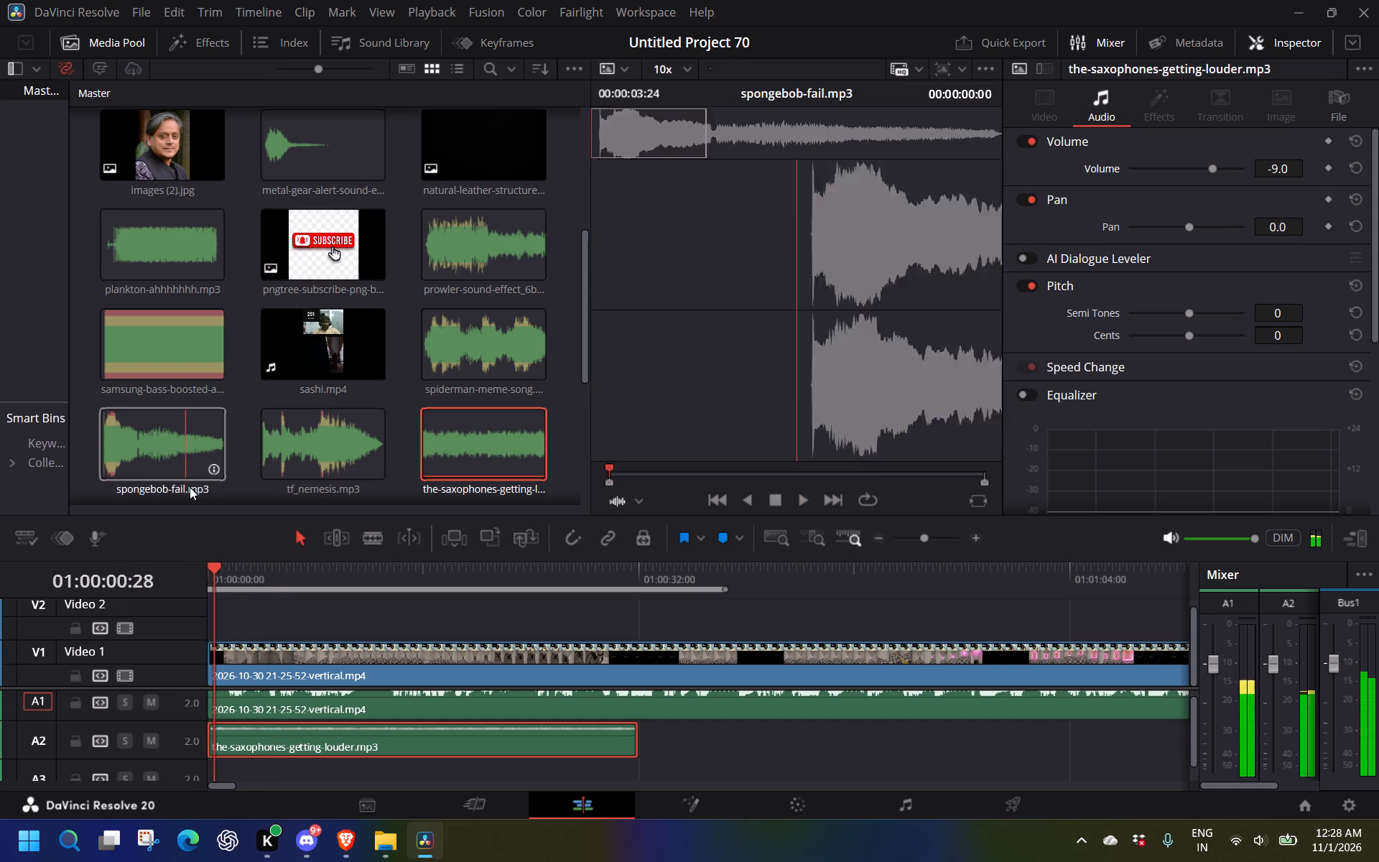
pyautogui.moveTo(214, 575); pyautogui.dragTo(113, 594)
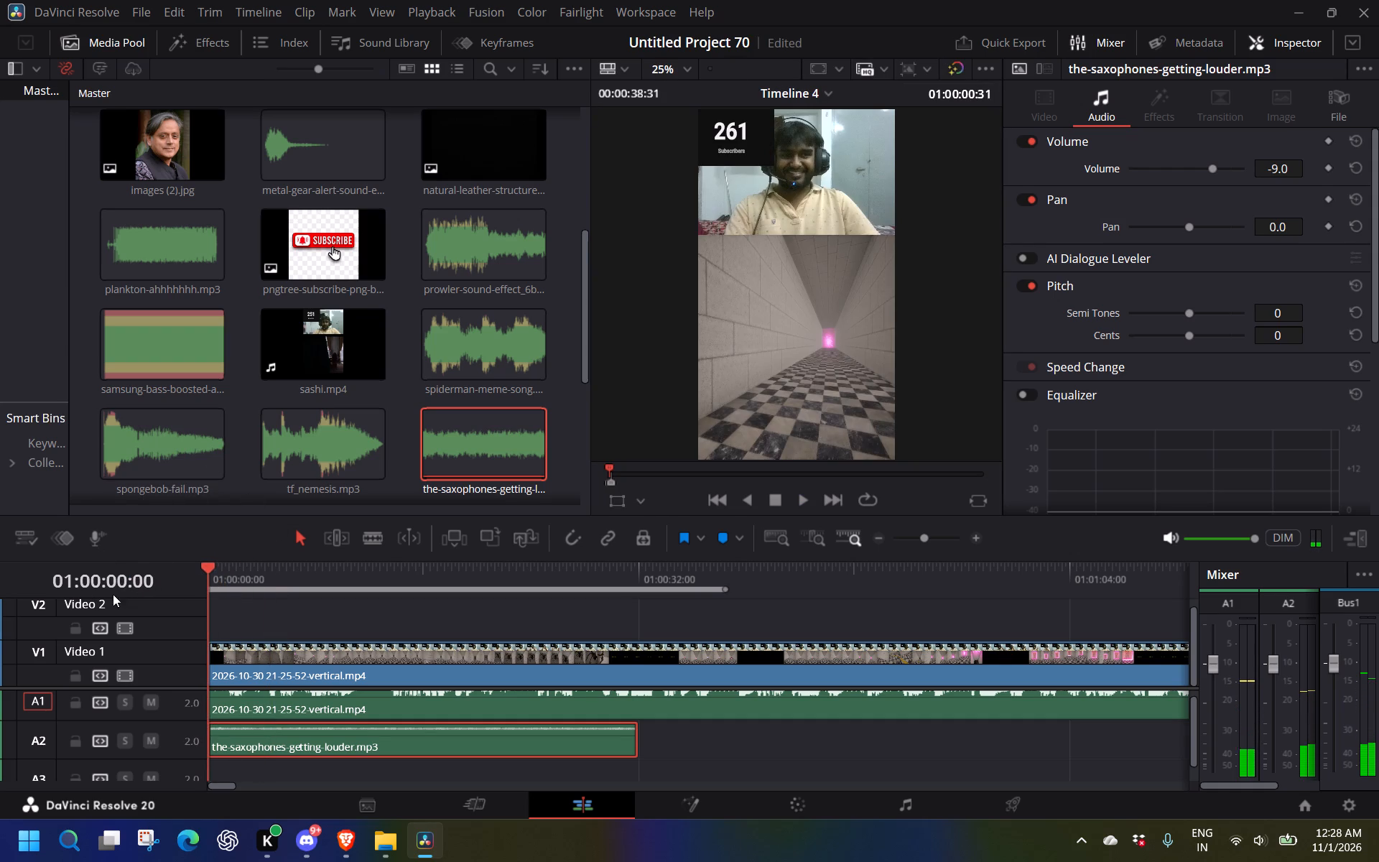
pyautogui.moveTo(113, 594); pyautogui.dragTo(108, 594)
pyautogui.press('space')
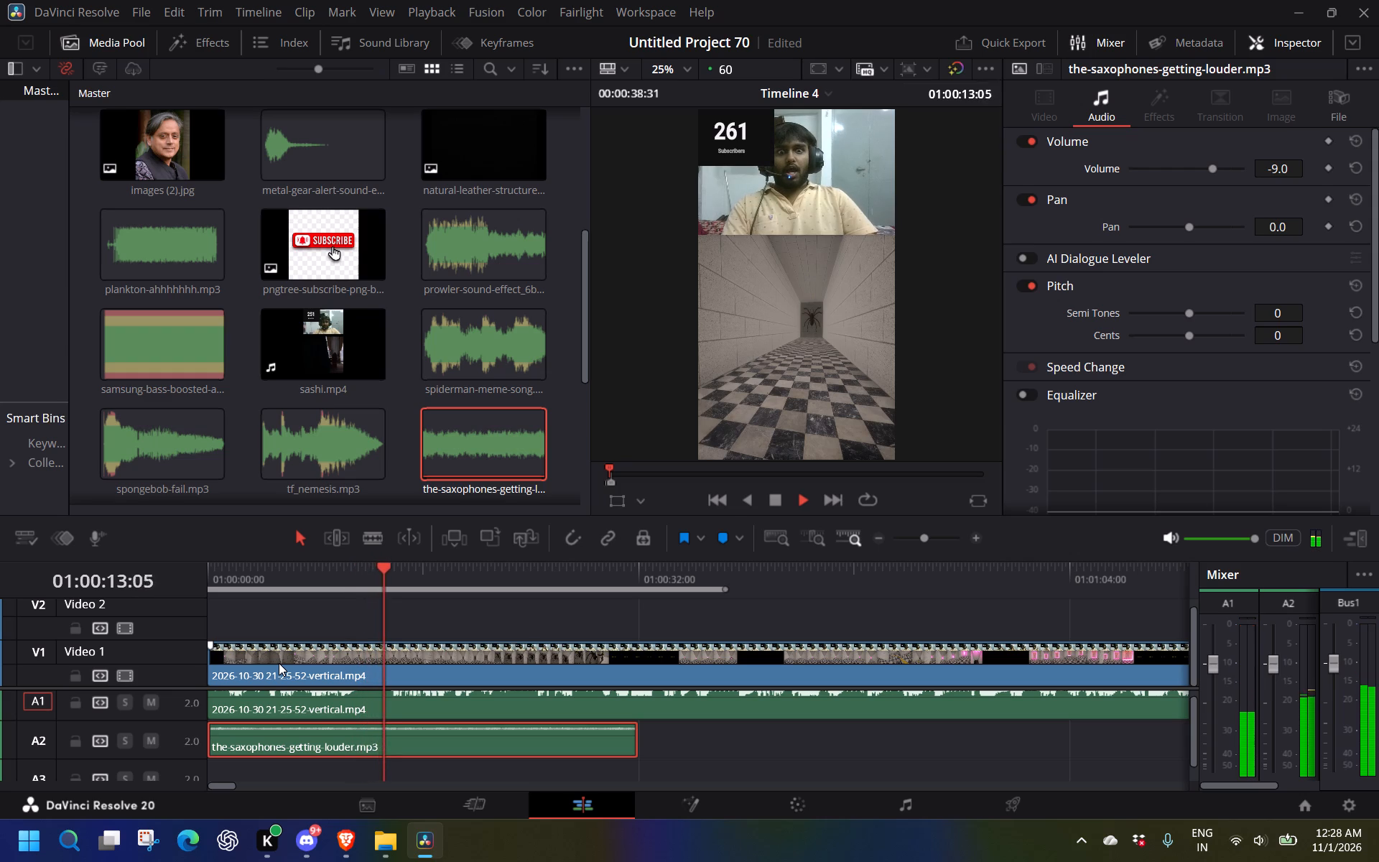
pyautogui.press('space')
# Find the reaction moment and place huh-meme.mp3 on audio track A3 at about 01:00:09.
pyautogui.click(311, 574)
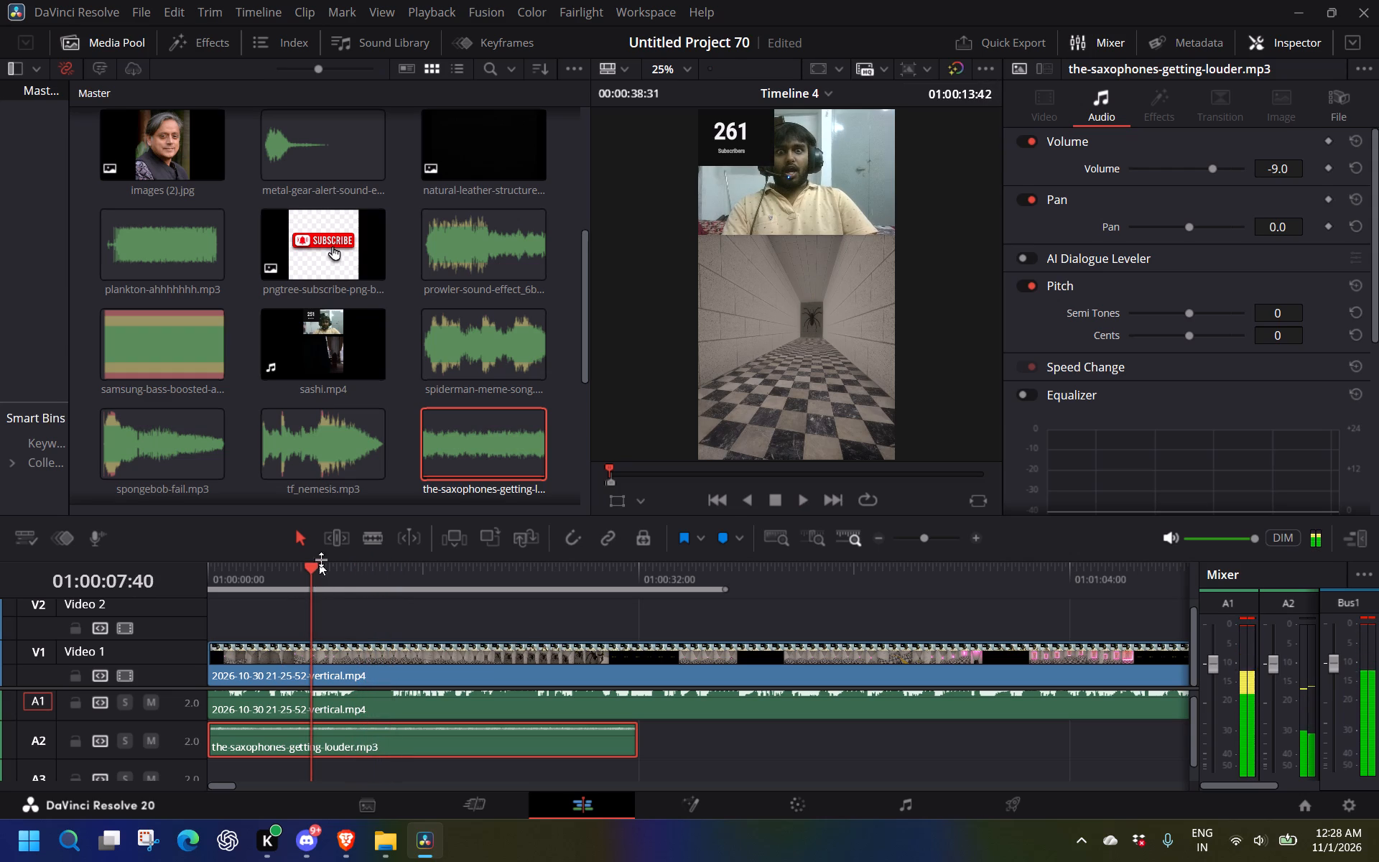
pyautogui.press('space')
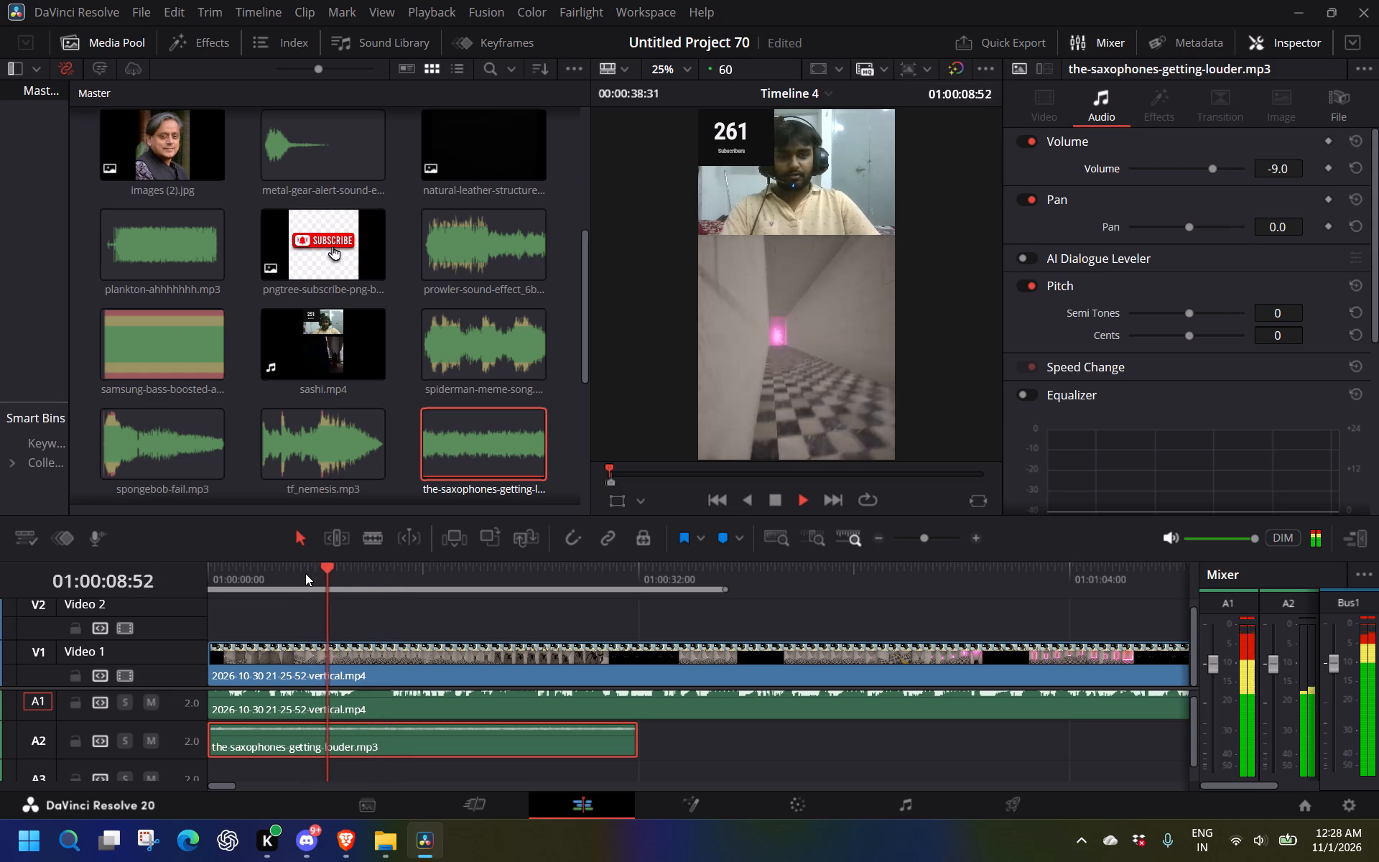
pyautogui.press('space')
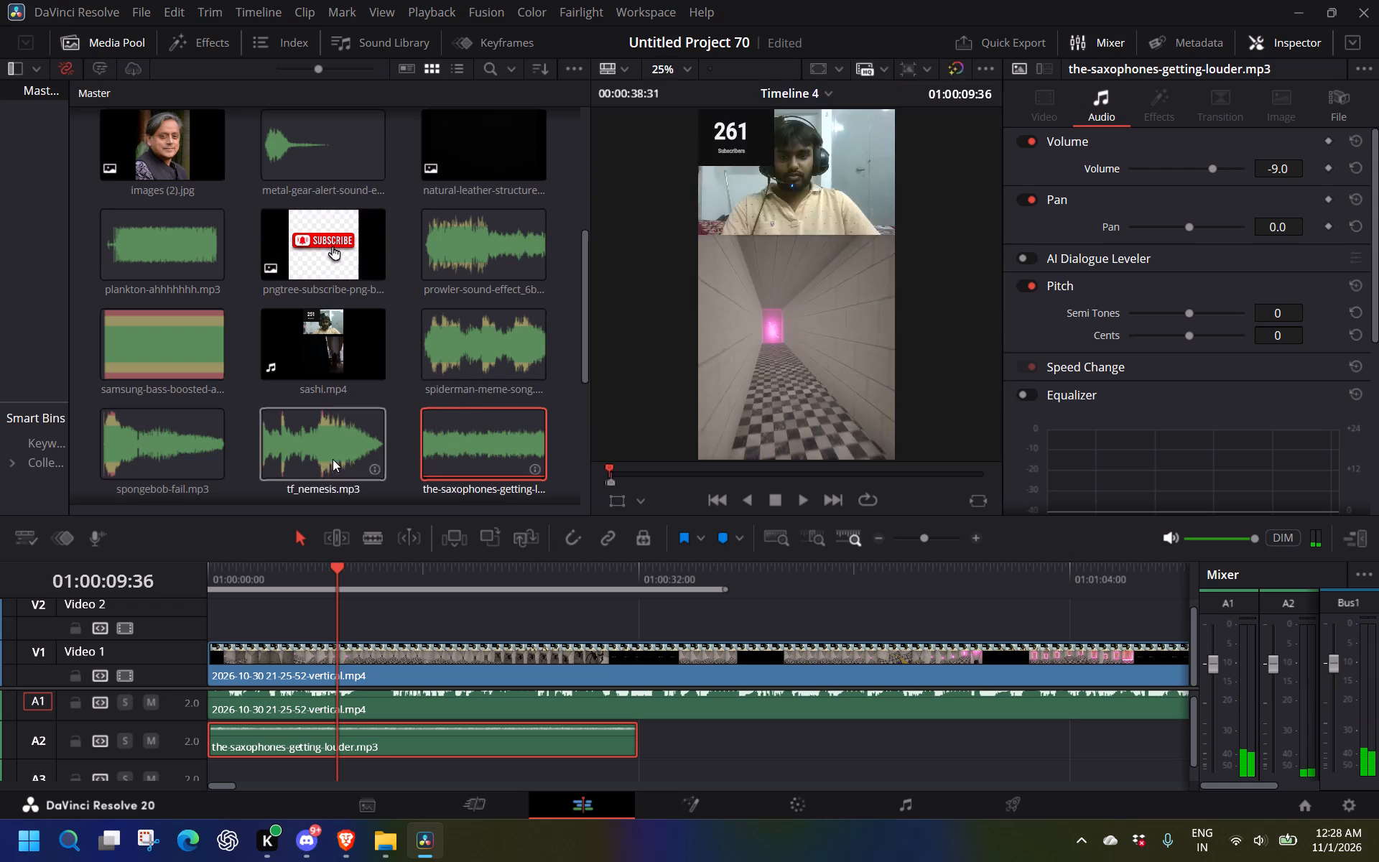
pyautogui.scroll(1, 414, 388)
pyautogui.moveTo(458, 236); pyautogui.dragTo(751, 619)
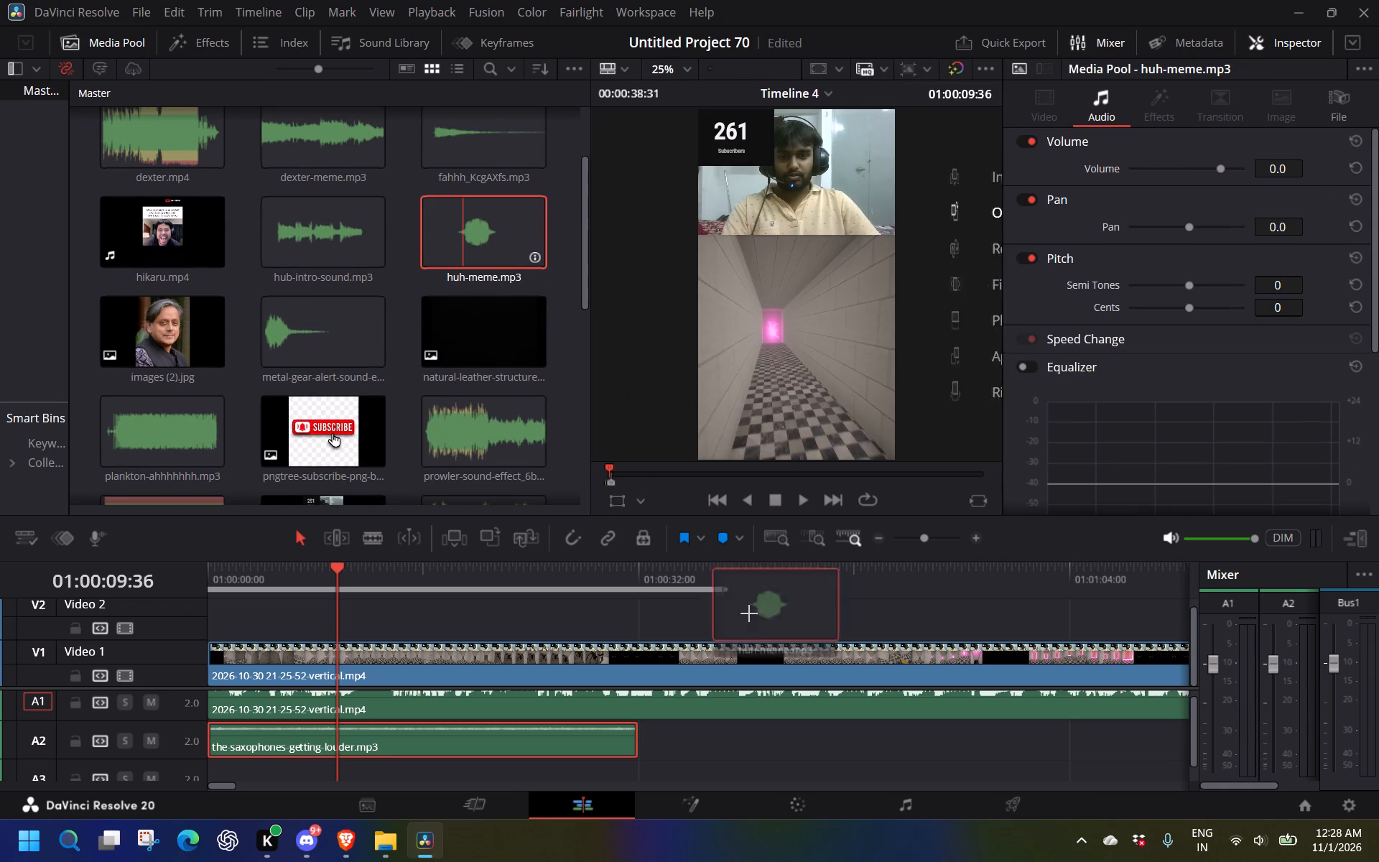
pyautogui.moveTo(751, 619); pyautogui.dragTo(350, 786)
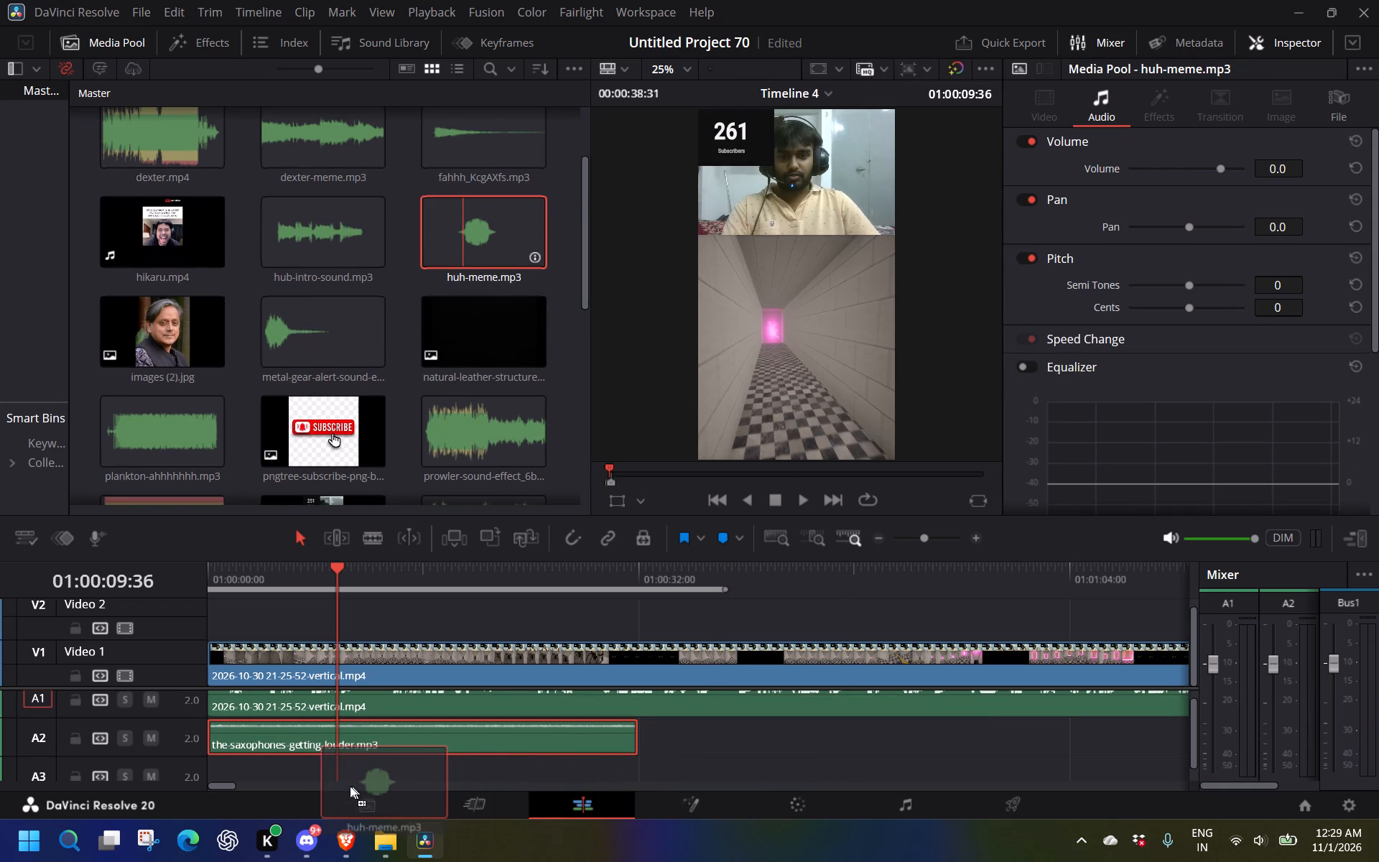
pyautogui.moveTo(350, 786); pyautogui.dragTo(333, 771)
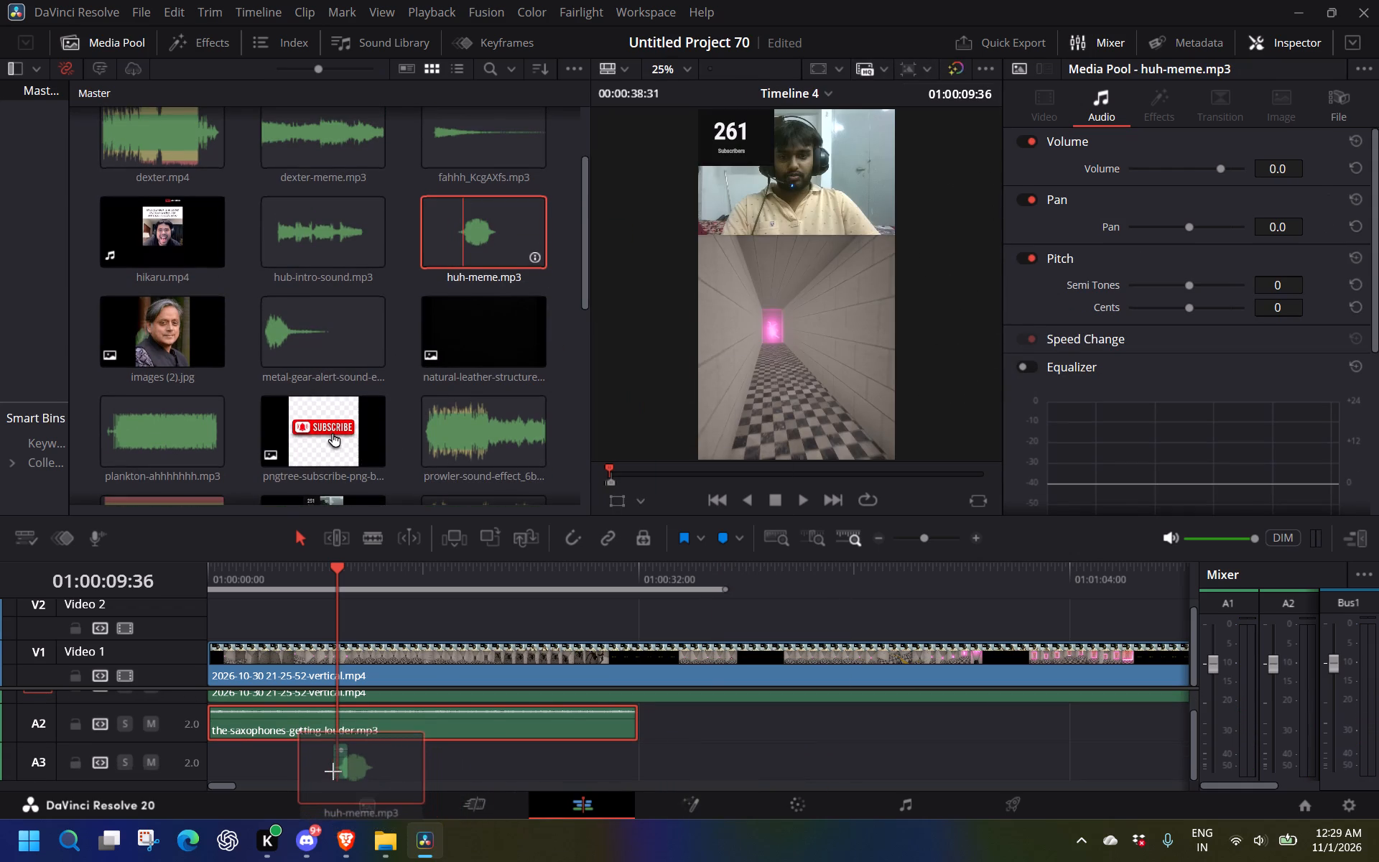
pyautogui.moveTo(333, 771); pyautogui.dragTo(330, 769)
# Play through the huh sound and place spiderman-meme-song.mp3 after it on audio track A3 at about 01:00:11.
pyautogui.click(305, 572)
pyautogui.press('space')
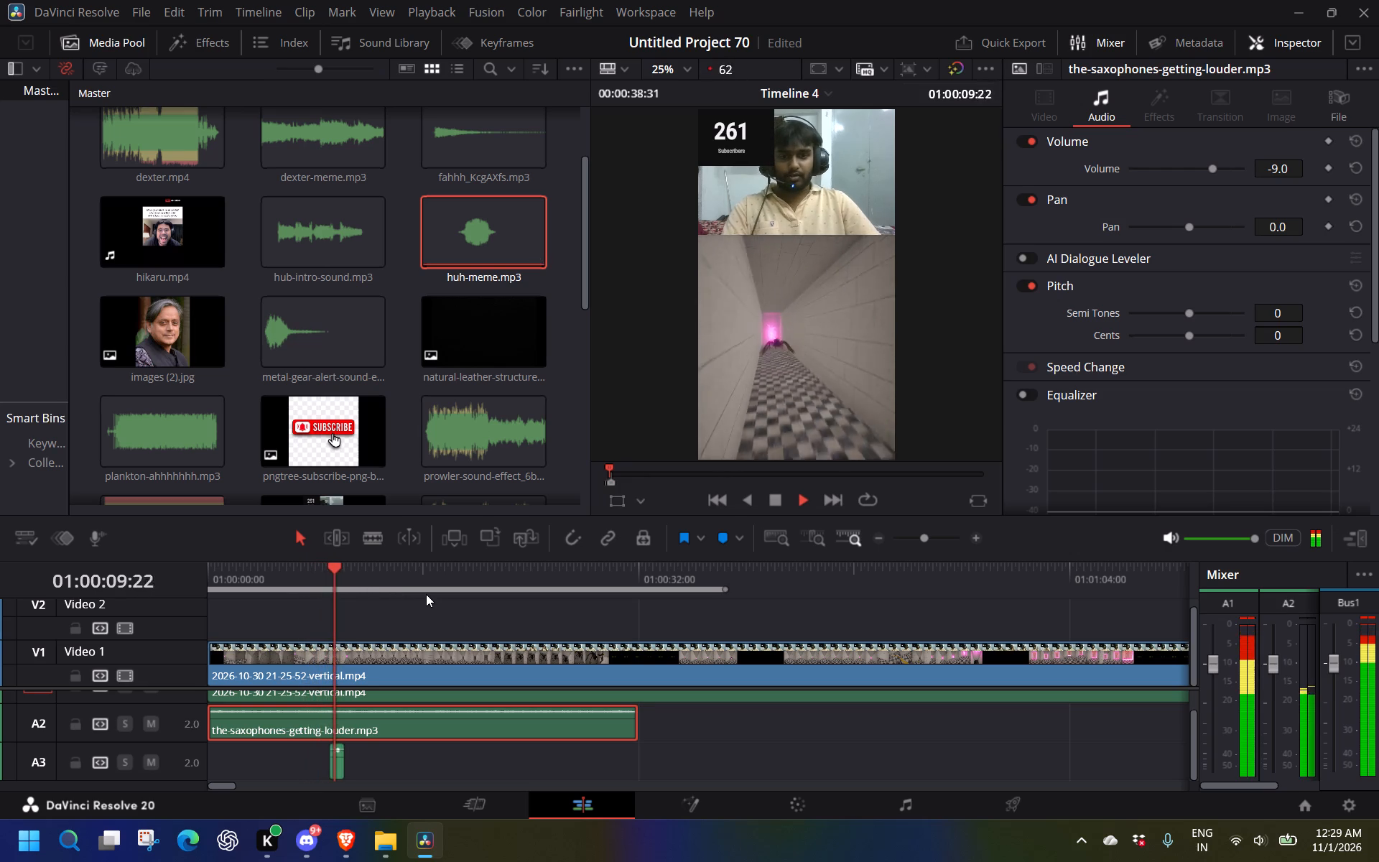
pyautogui.press('space')
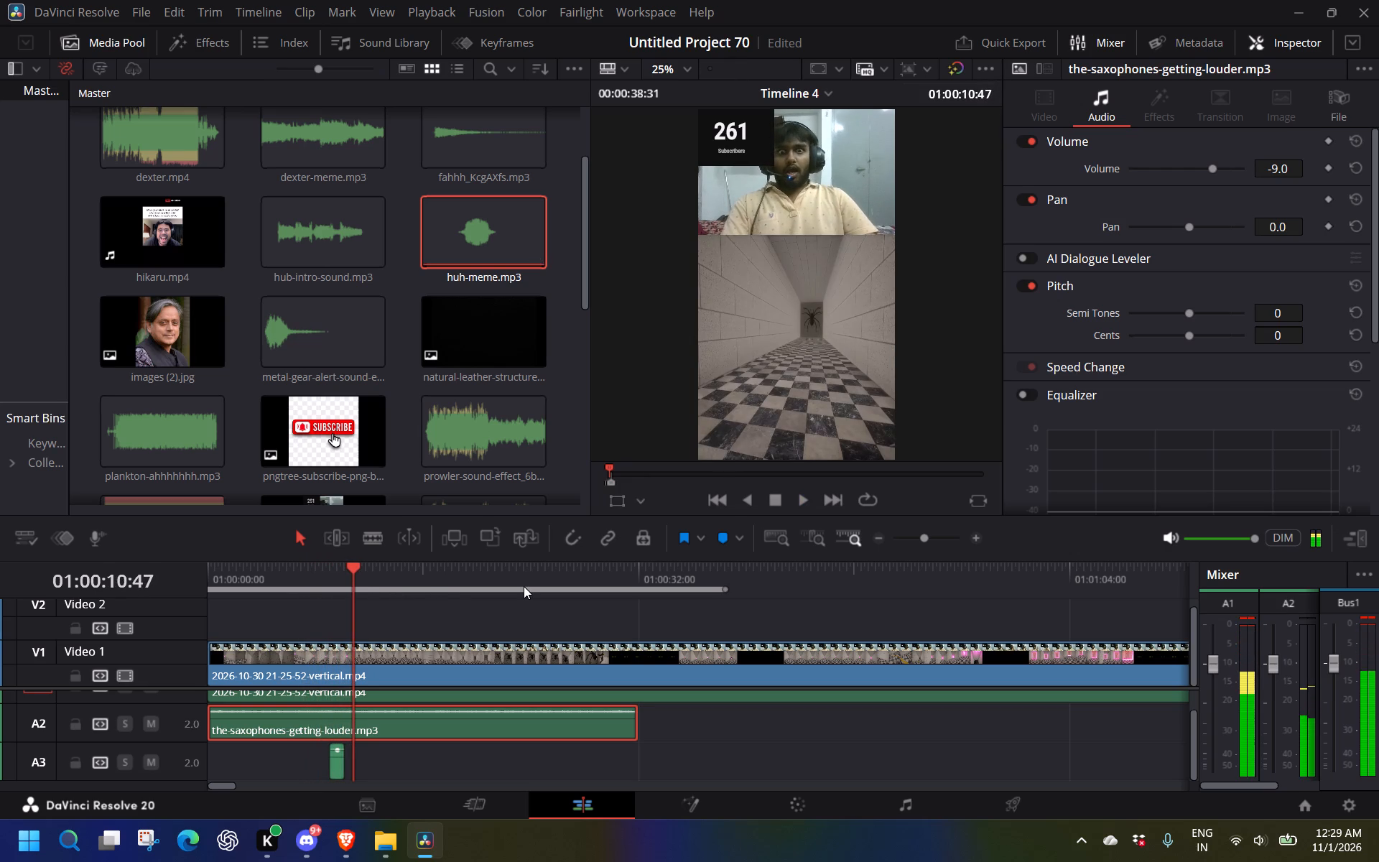
pyautogui.press('space')
pyautogui.press('space')
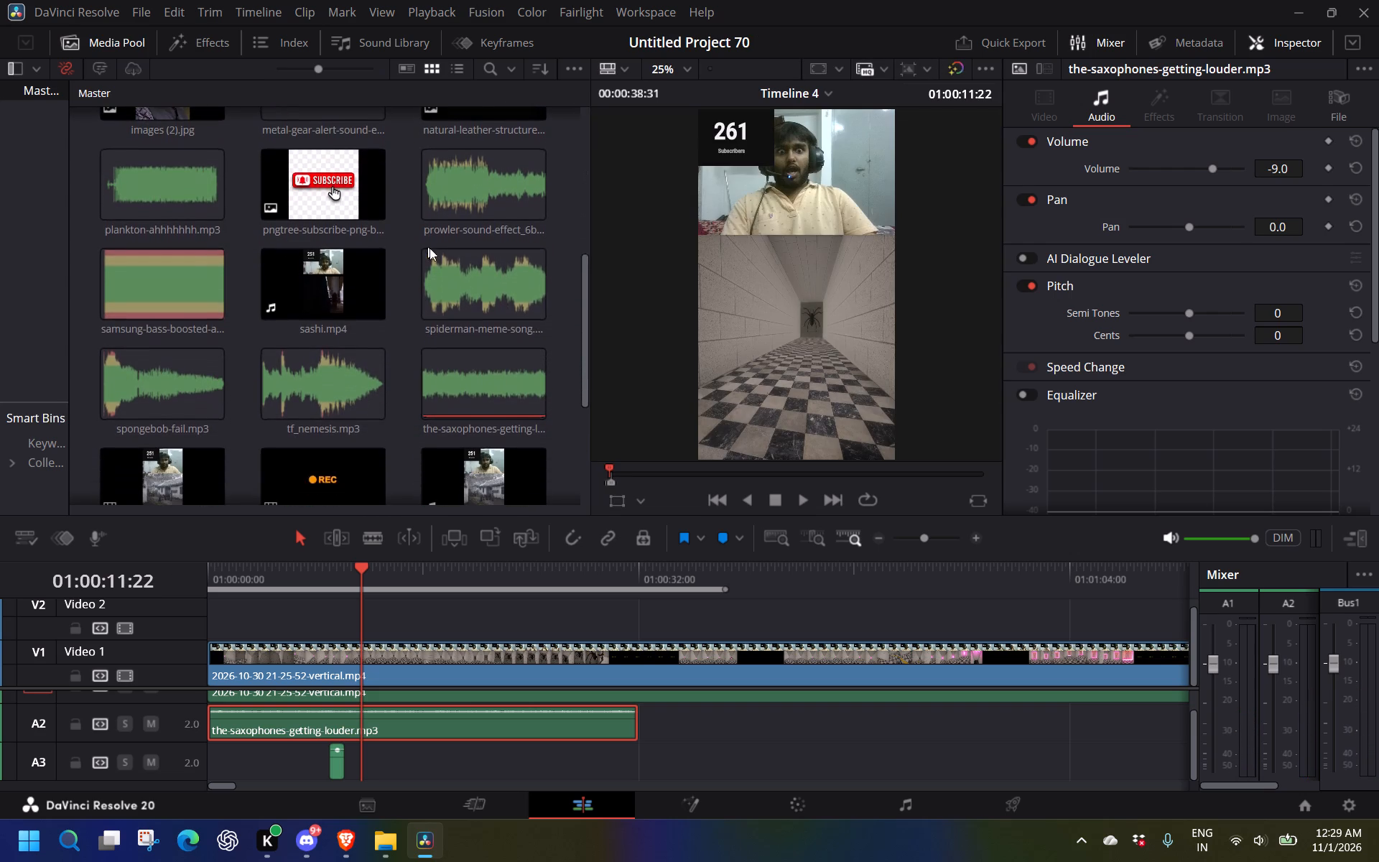
pyautogui.moveTo(462, 284); pyautogui.dragTo(649, 817)
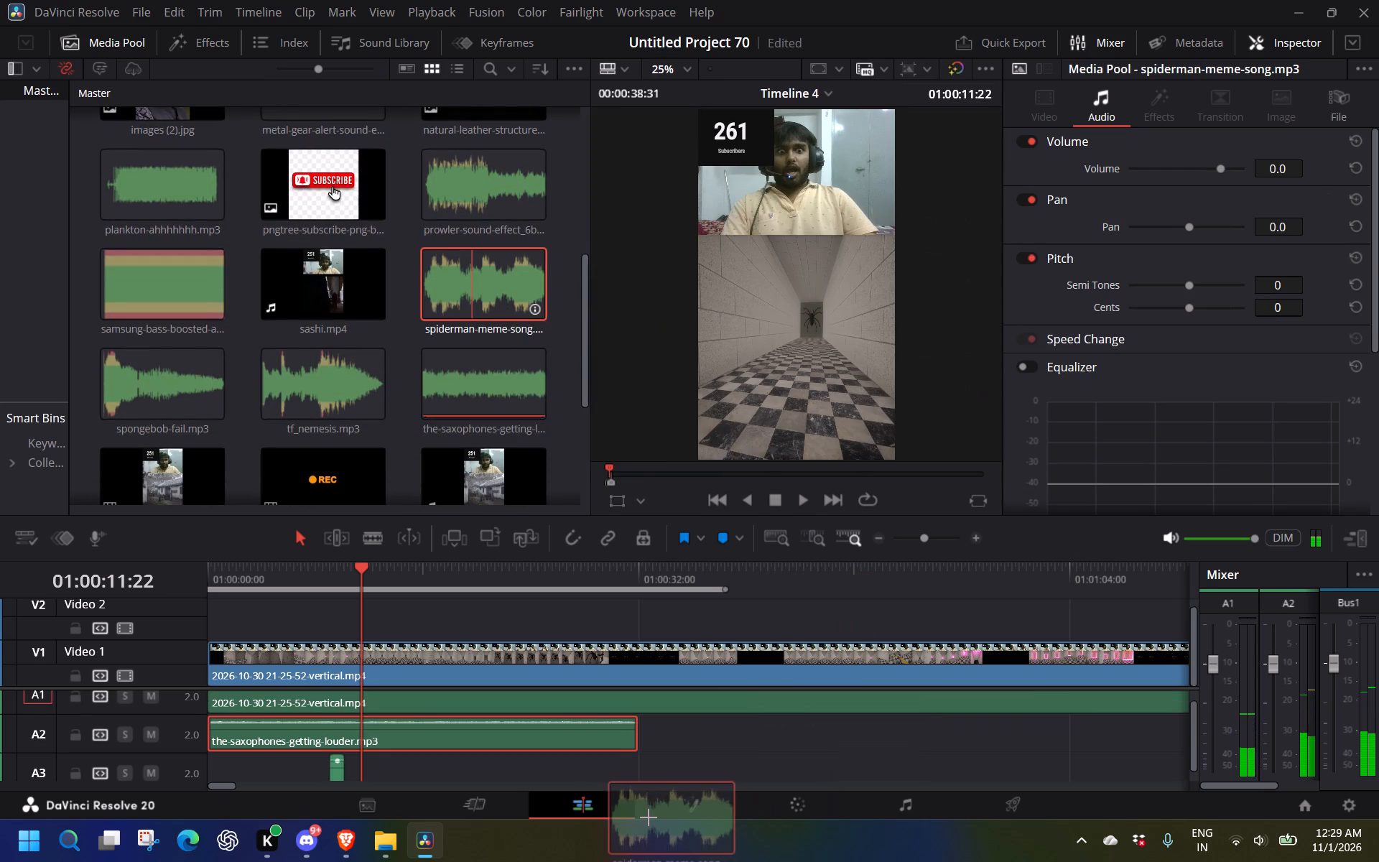
pyautogui.moveTo(649, 817); pyautogui.dragTo(412, 771)
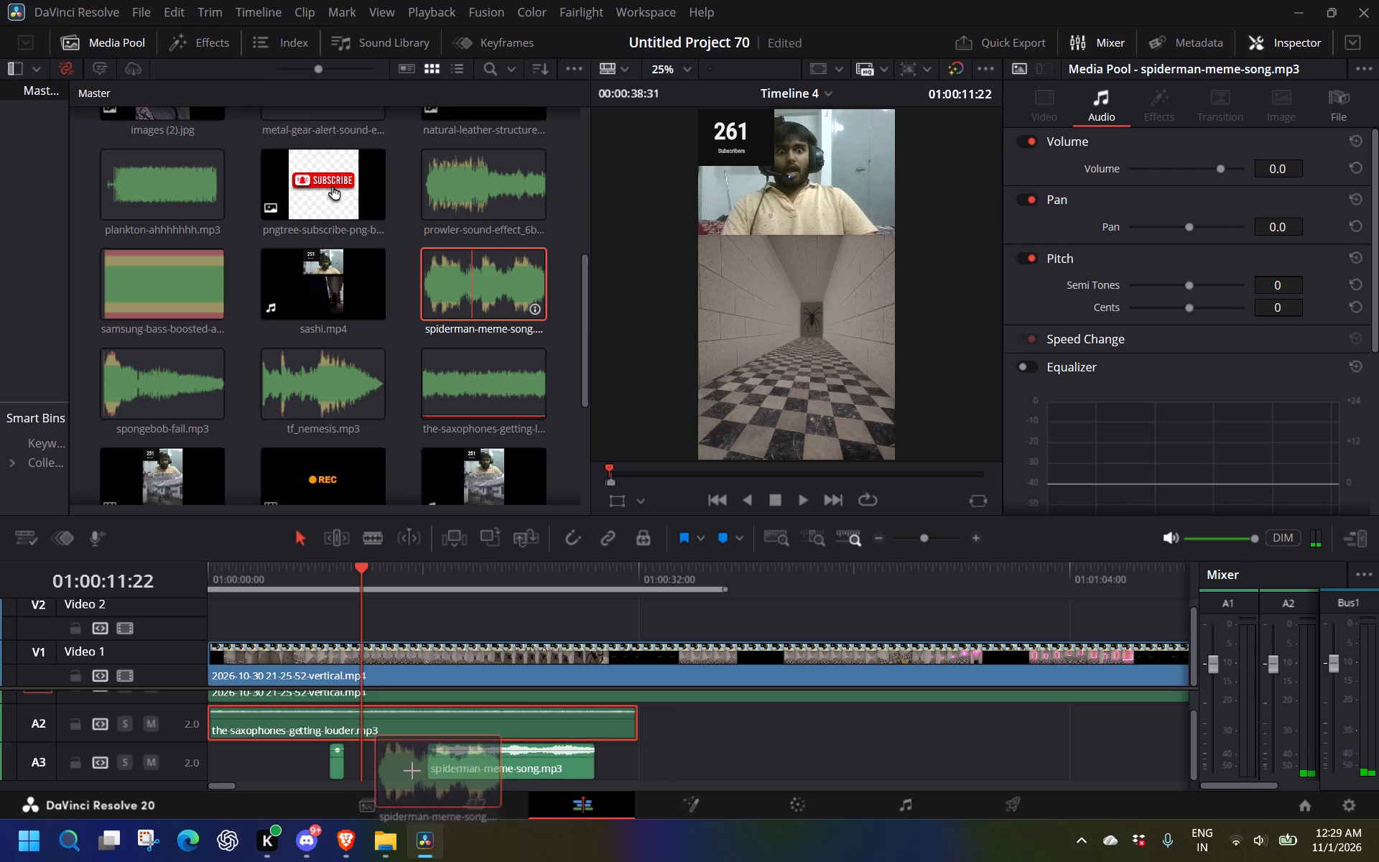
pyautogui.moveTo(412, 771); pyautogui.dragTo(364, 768)
# Audition the Spider-Man song against the gameplay and set its clip volume to -4.0.
pyautogui.press('space')
pyautogui.doubleClick(980, 532)
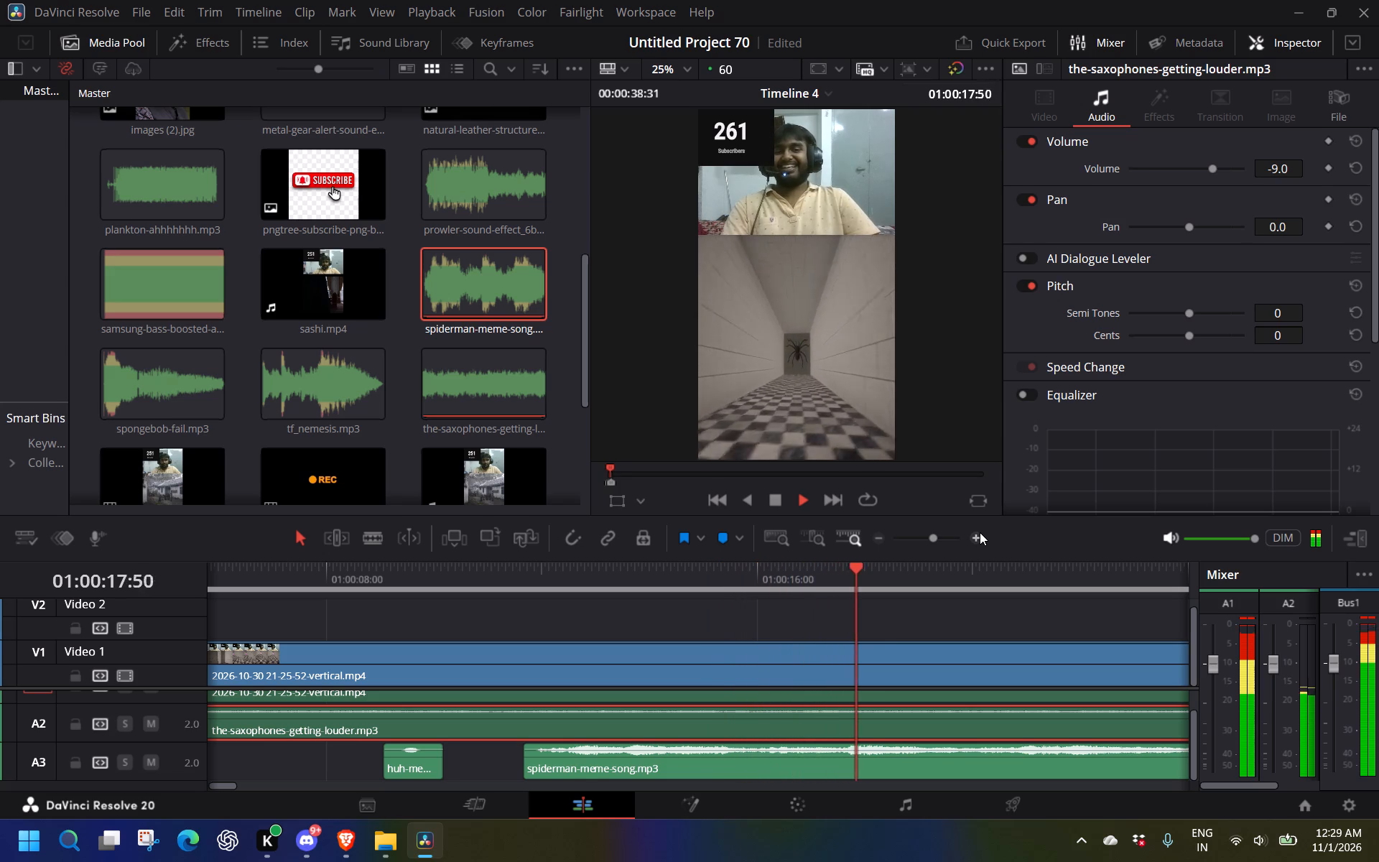
pyautogui.press('space')
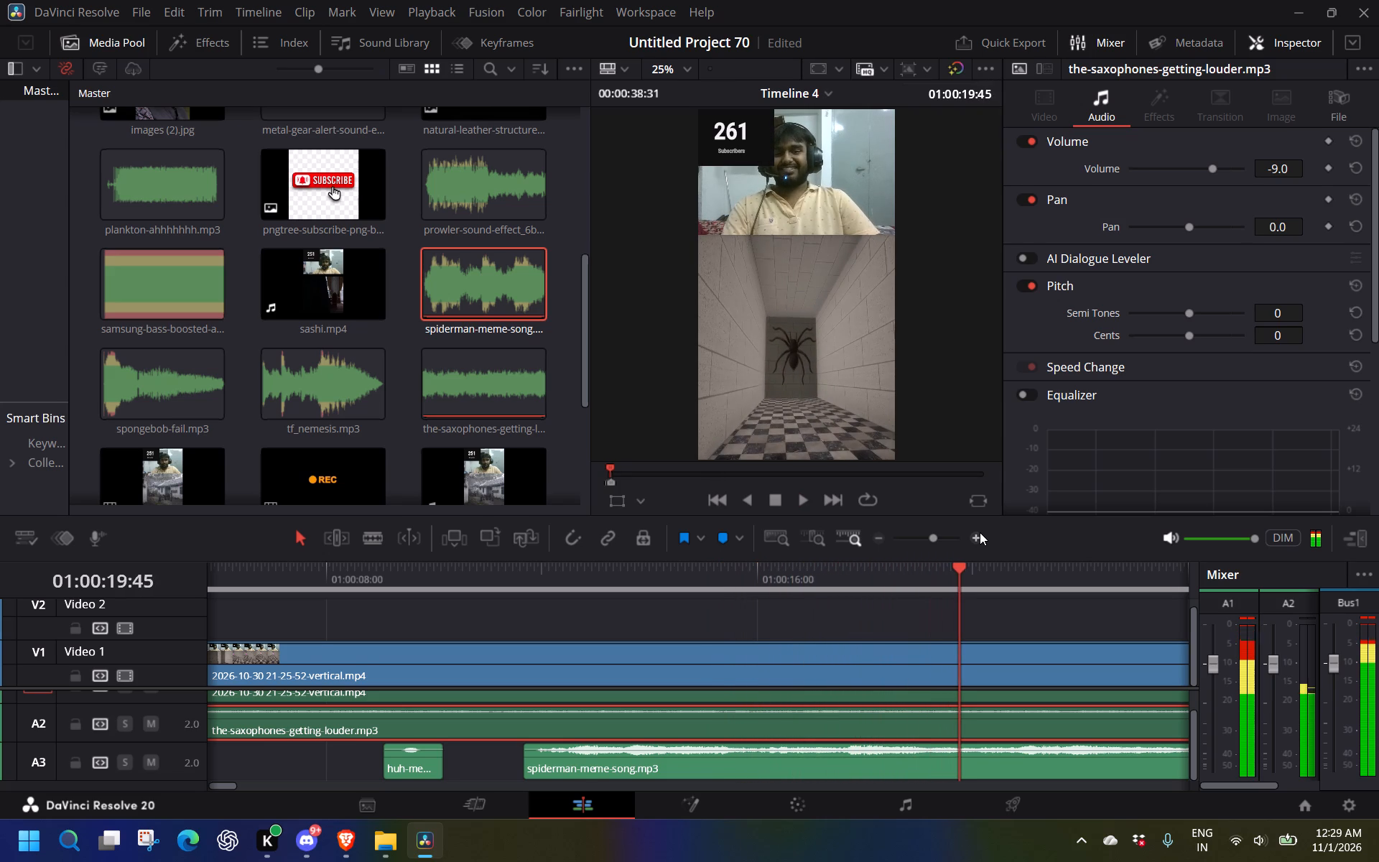
pyautogui.click(977, 761)
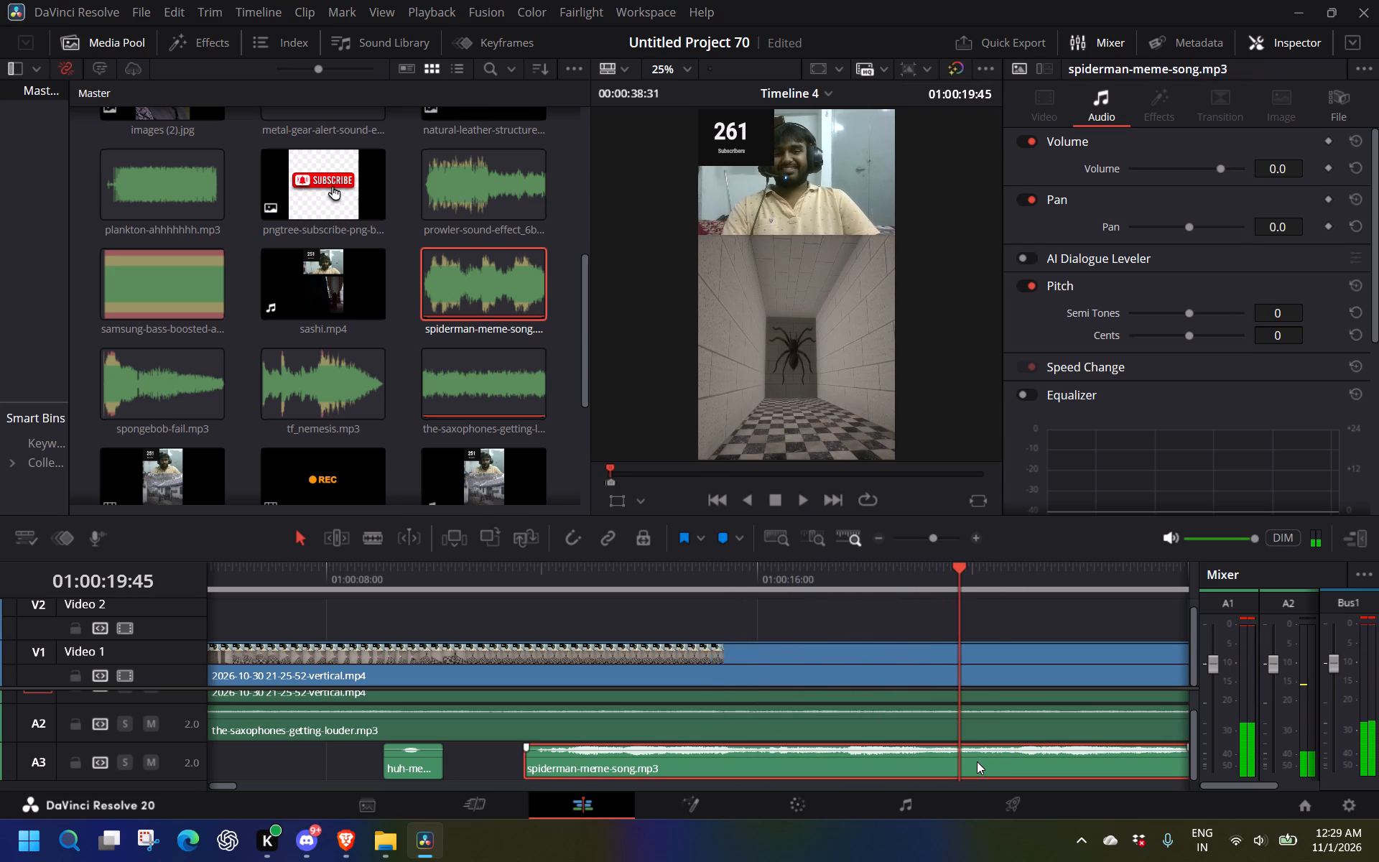
pyautogui.click(1281, 169)
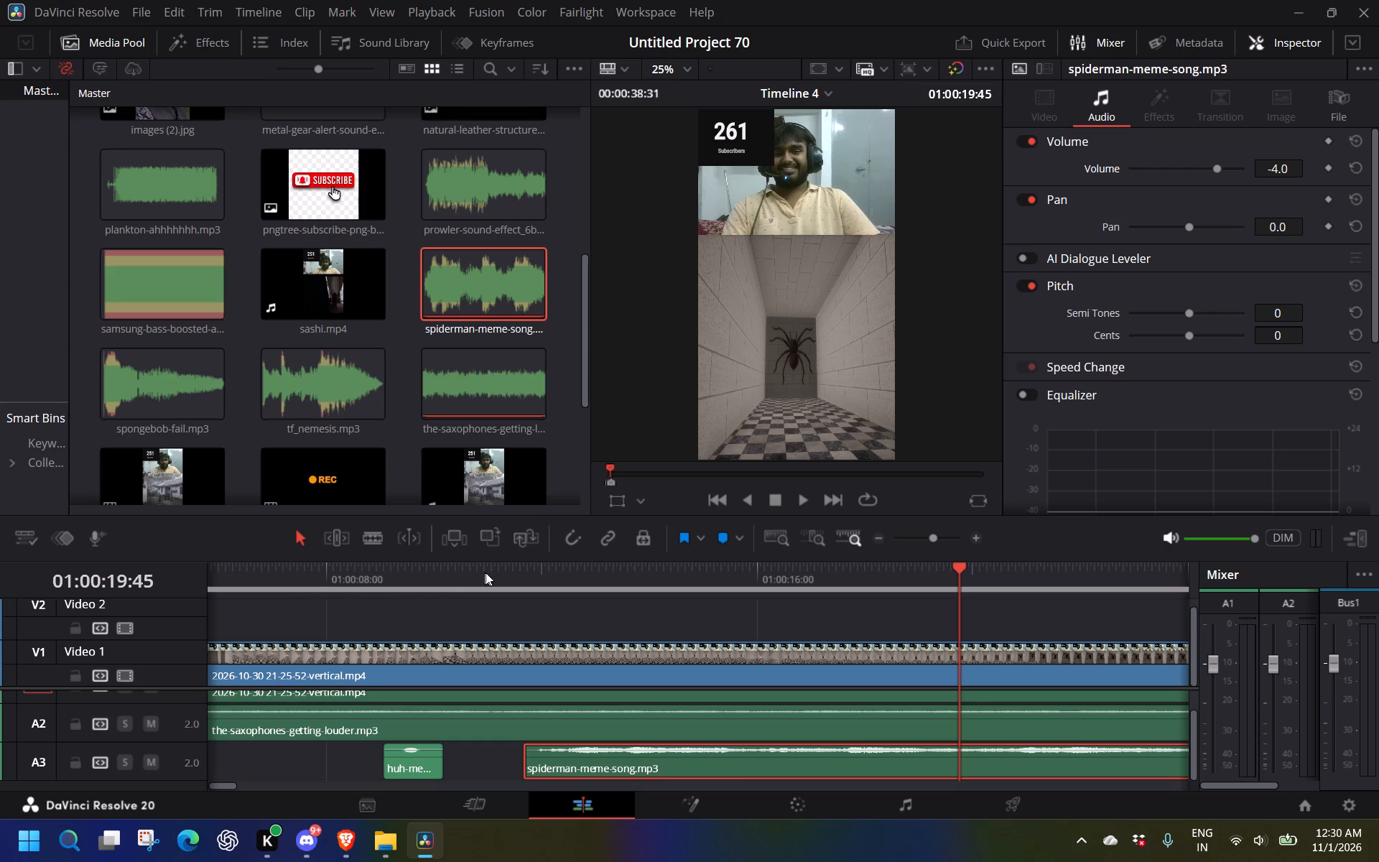
# Replay the Spider-Man song section from about 01:00:11 to 01:00:19, pausing to check its timing and balance.
pyautogui.click(534, 568)
pyautogui.moveTo(524, 565); pyautogui.dragTo(517, 570)
pyautogui.press('space')
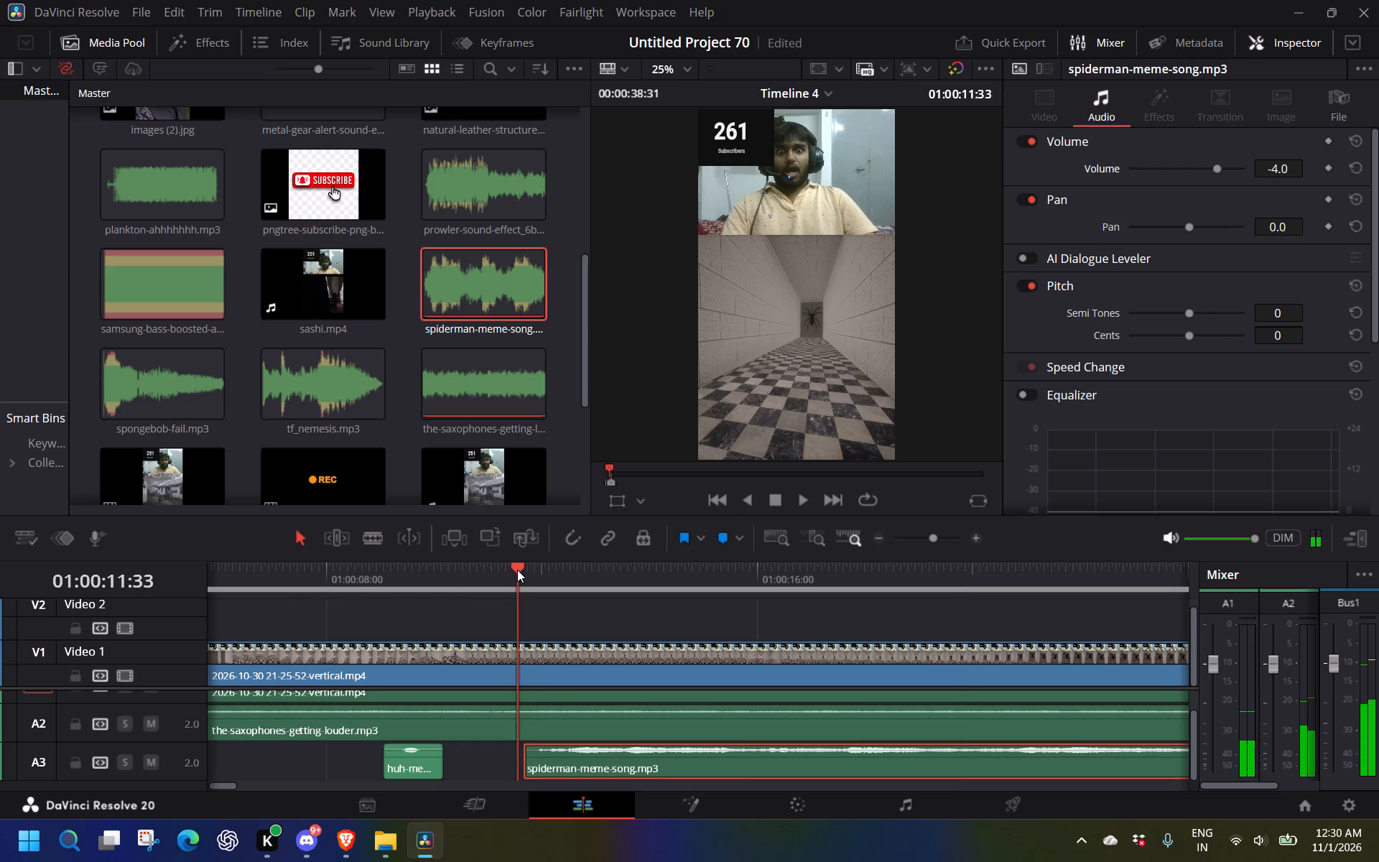
pyautogui.press('space')
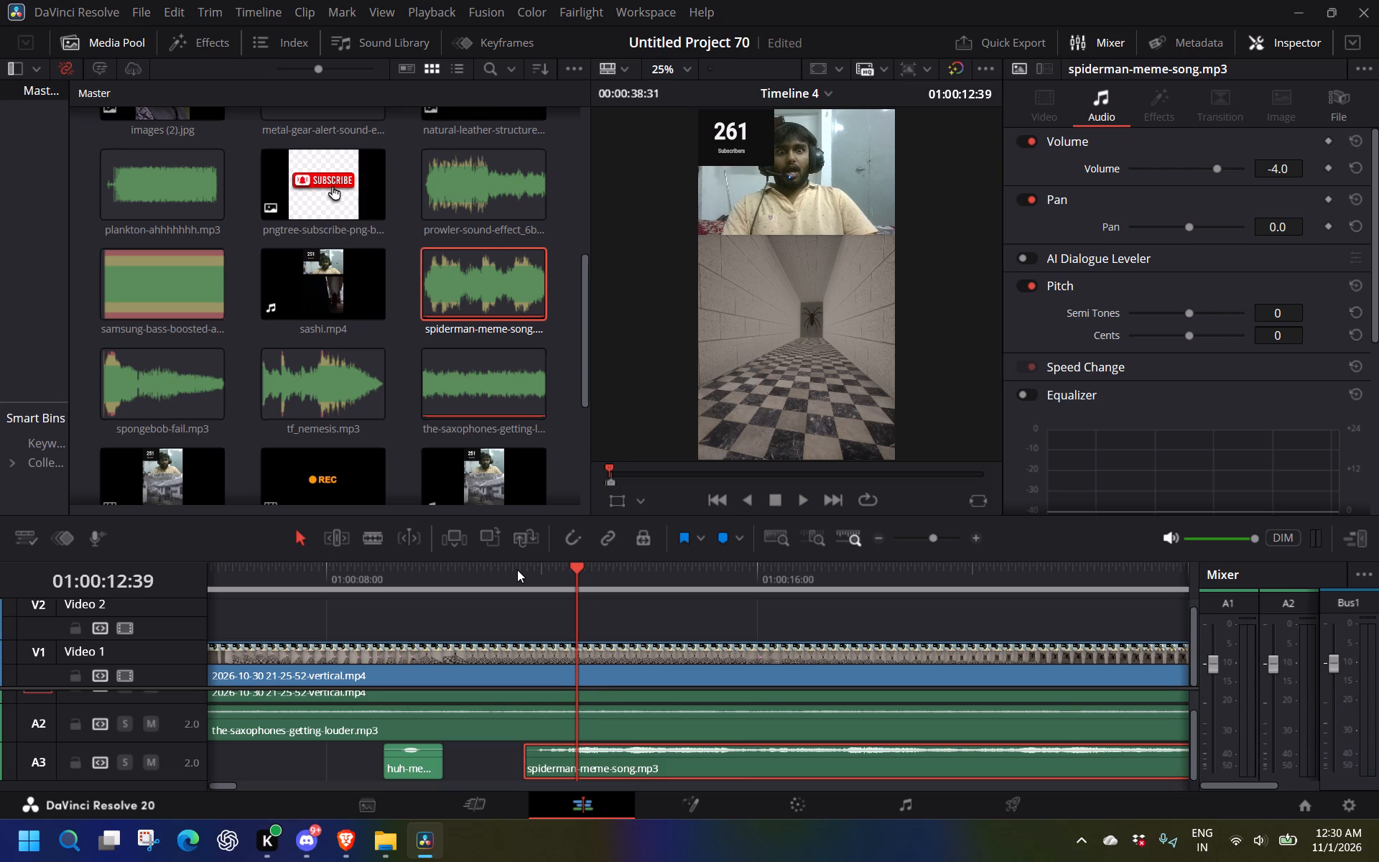
pyautogui.press('space')
pyautogui.press('space')
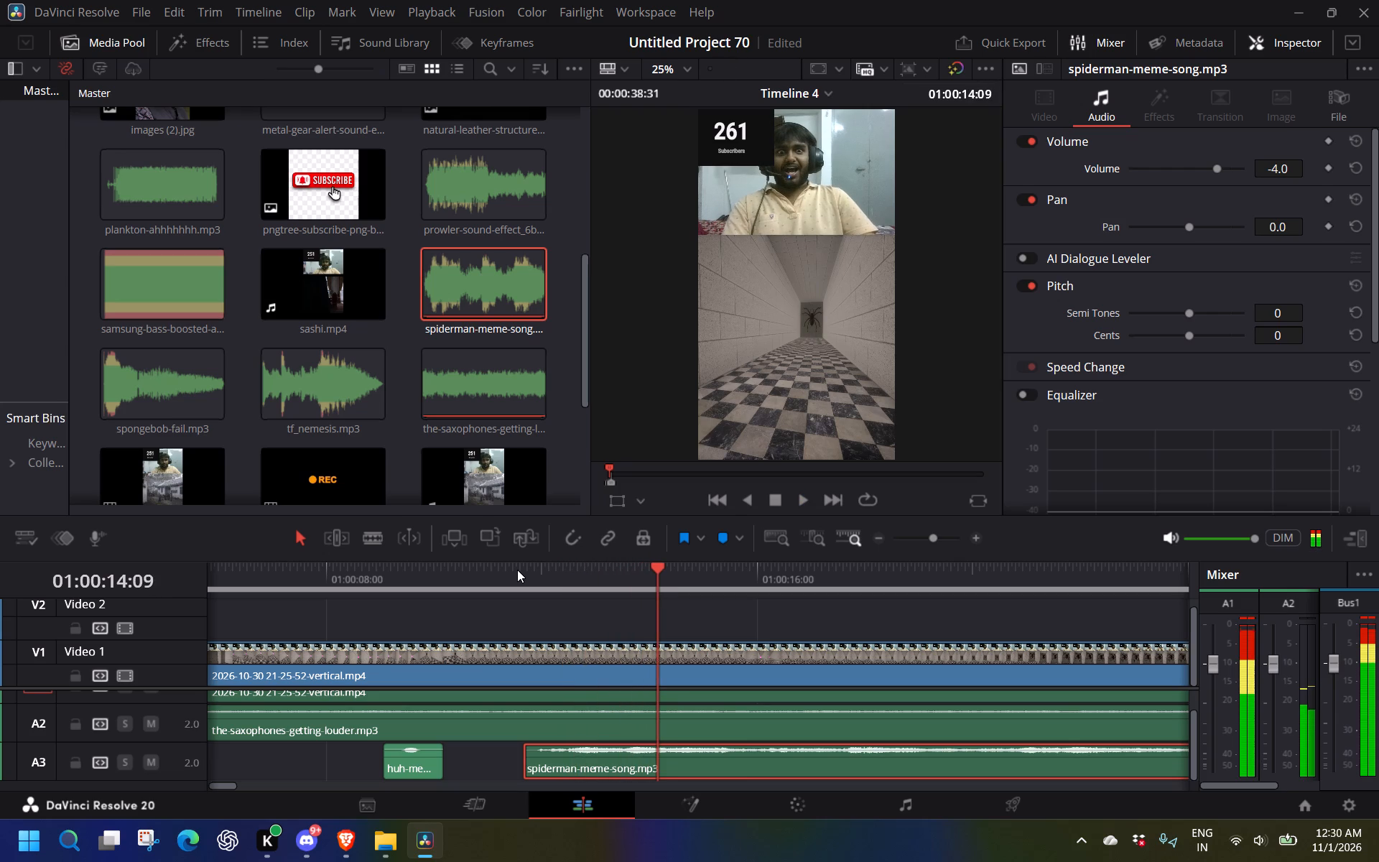
pyautogui.press('space')
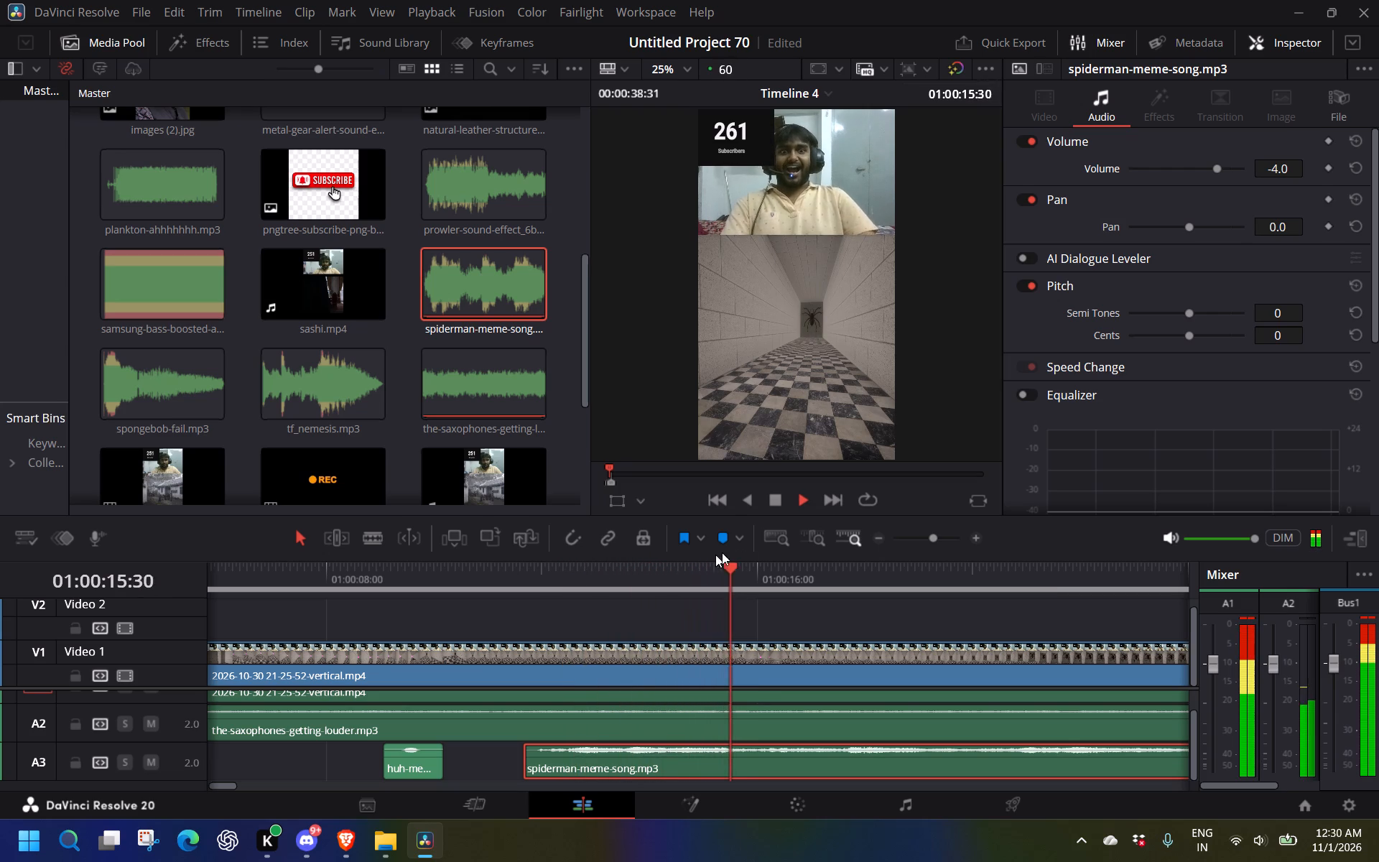
pyautogui.press('space')
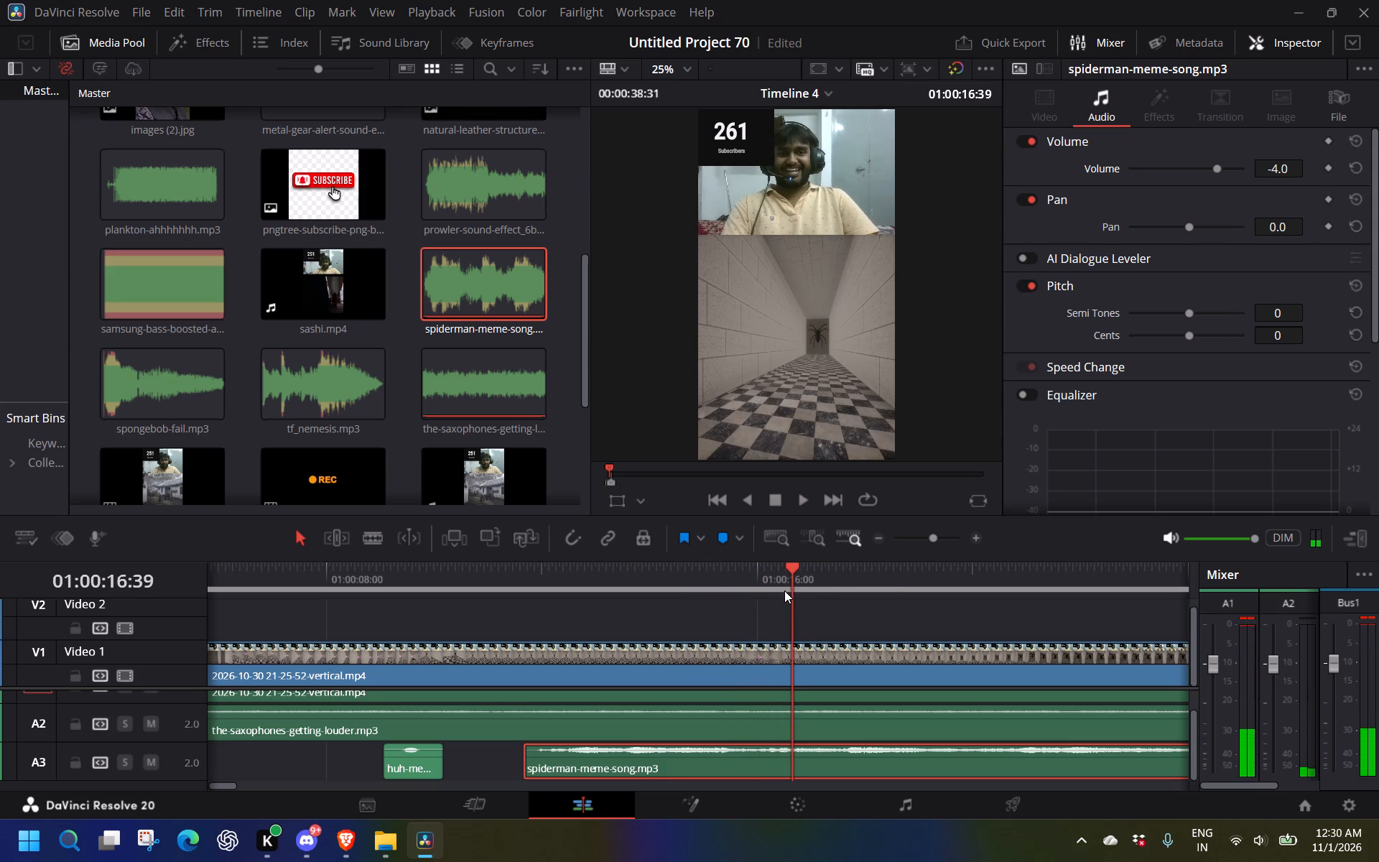
pyautogui.press('space')
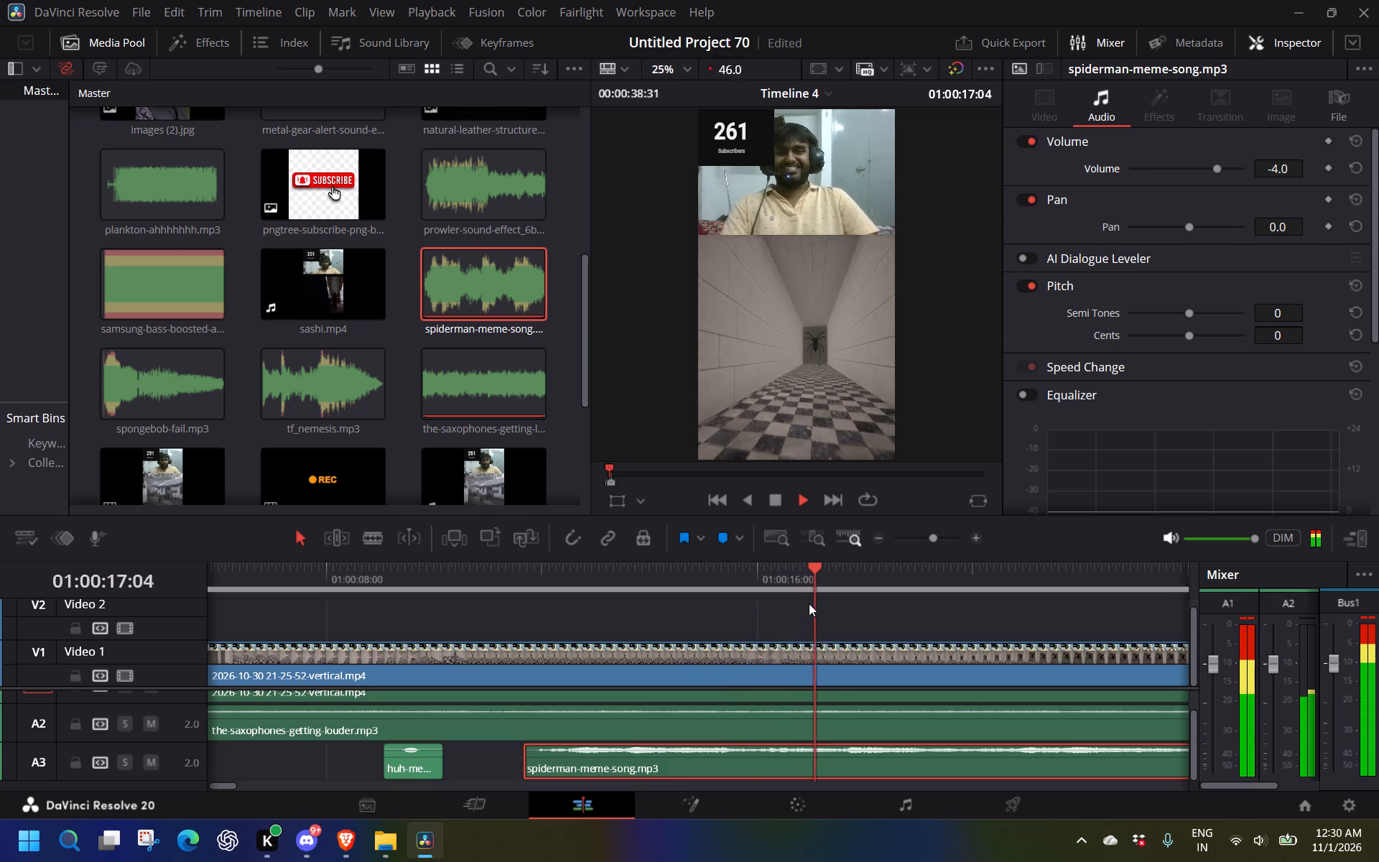
pyautogui.press('space')
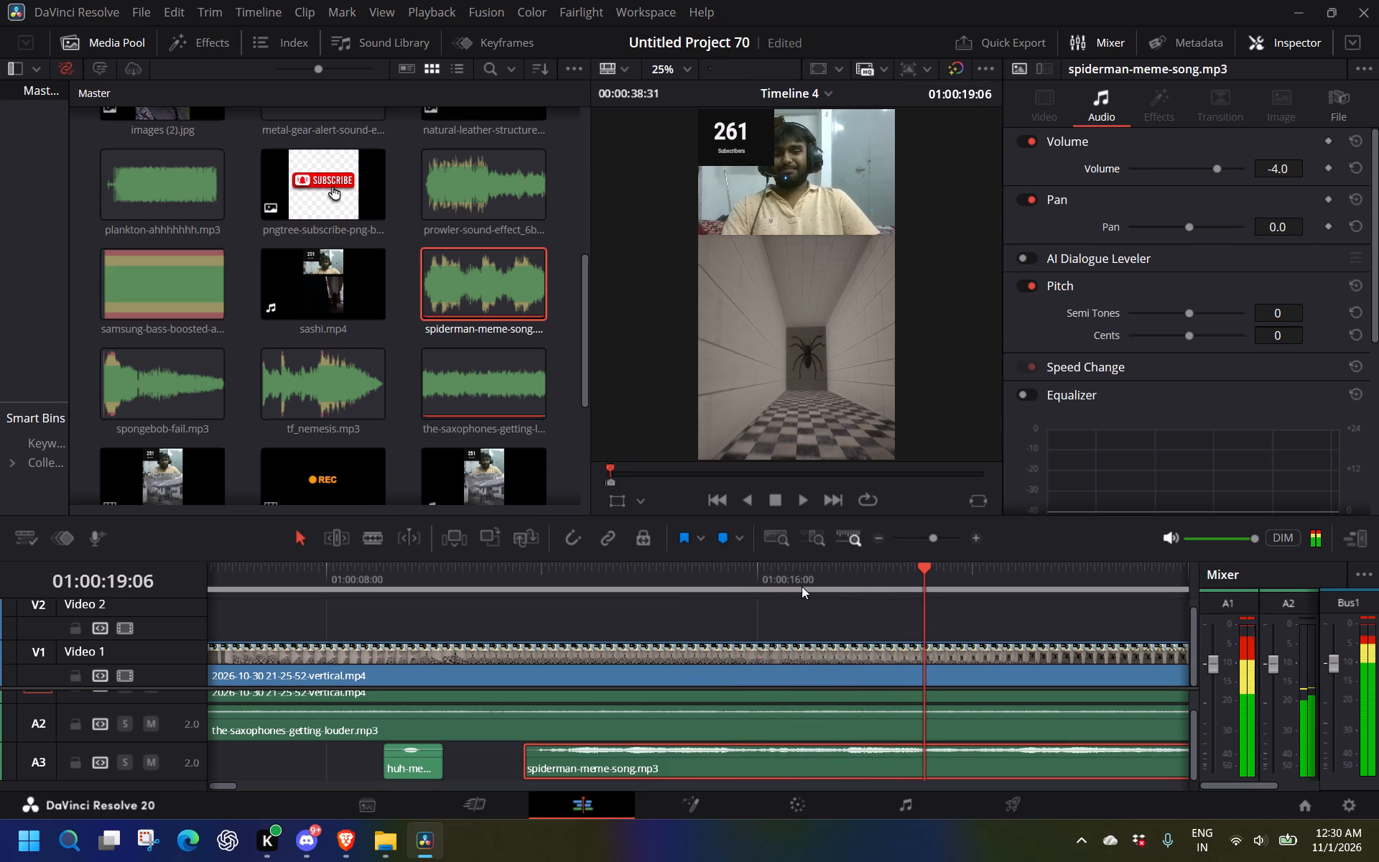
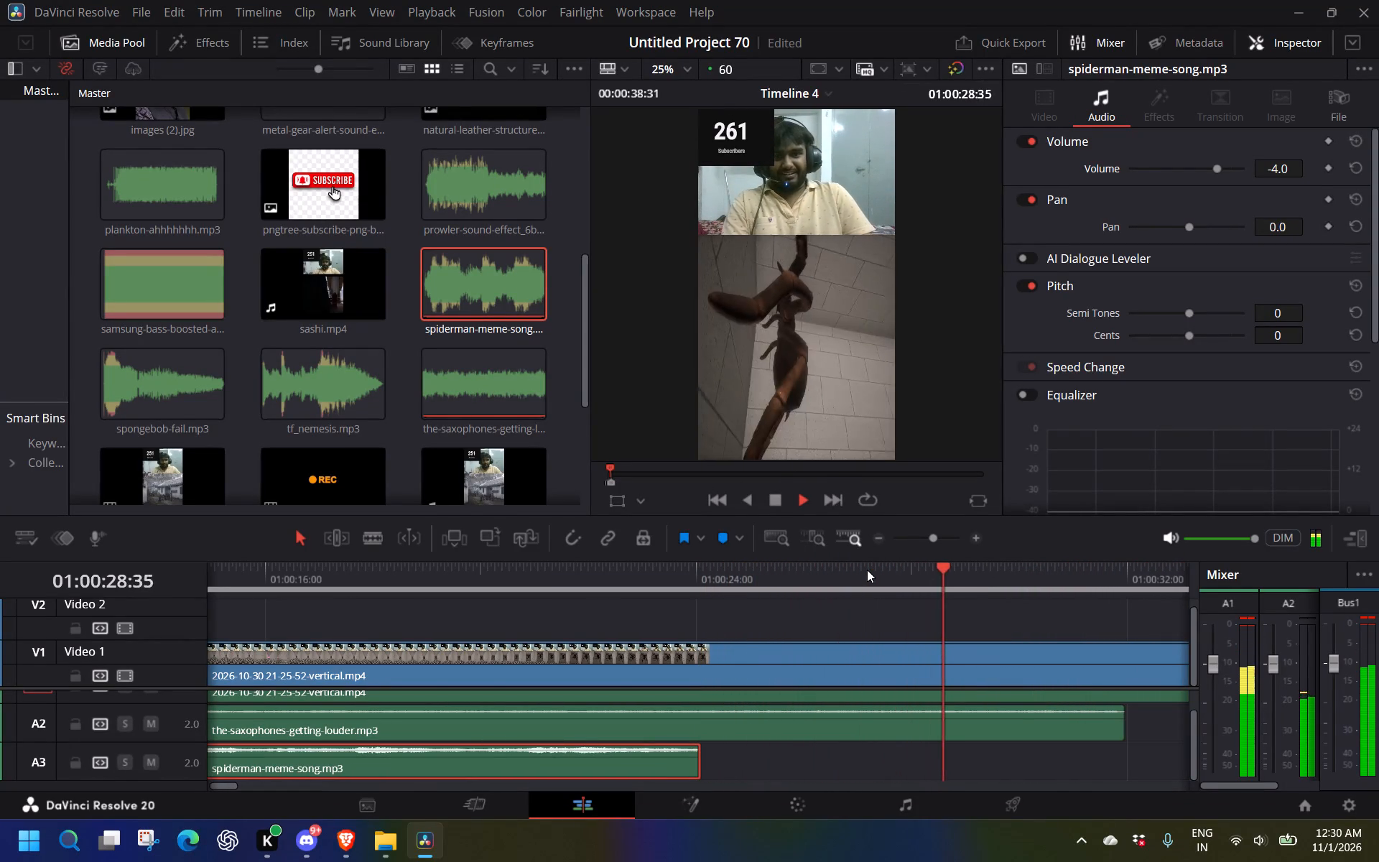
# Place prowler-sound-effect_6bXErot.mp3 on audio track A4 at about 01:00:11, under the start of the Spider-Man song.
pyautogui.press('space')
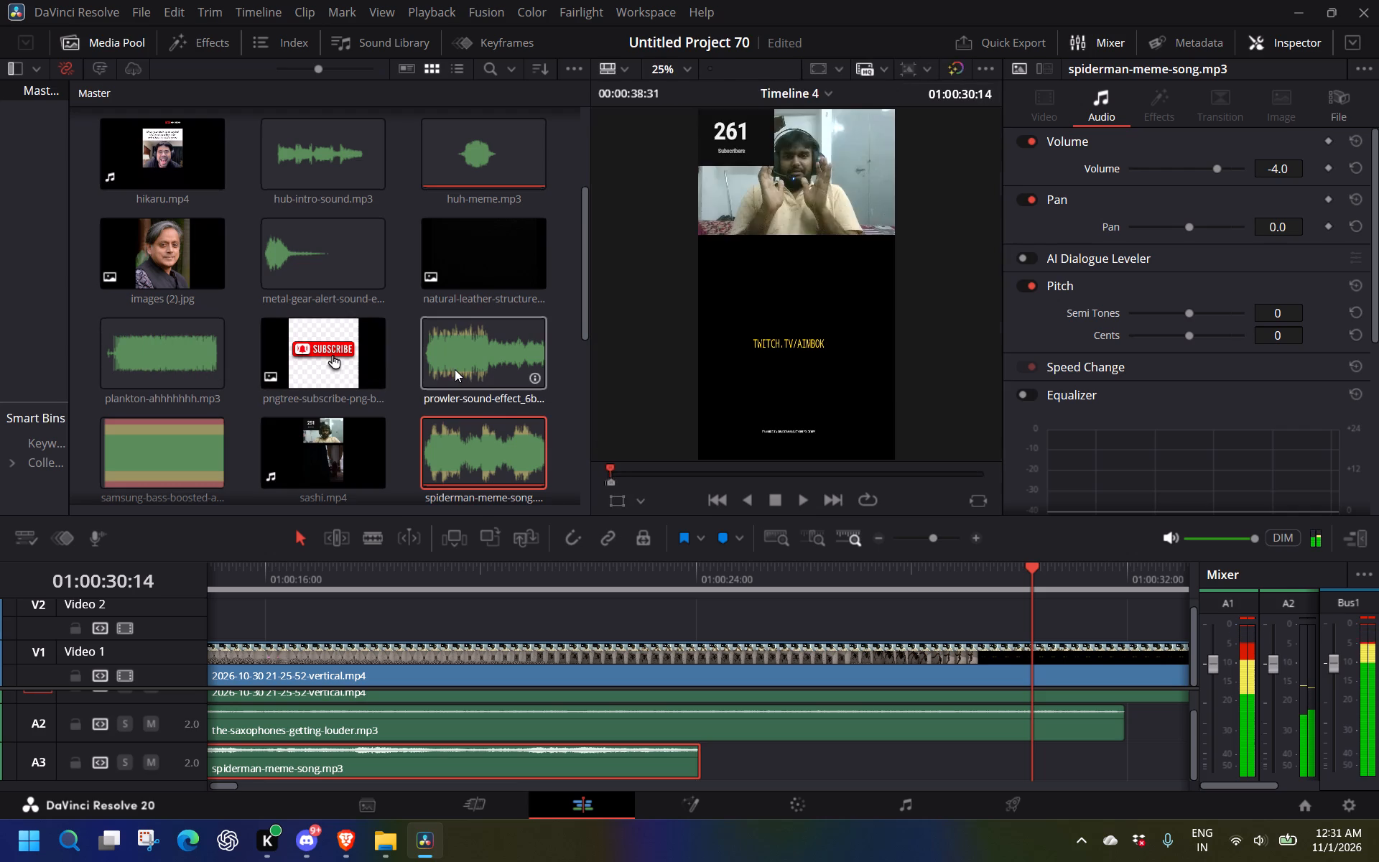
pyautogui.moveTo(469, 368); pyautogui.dragTo(755, 655)
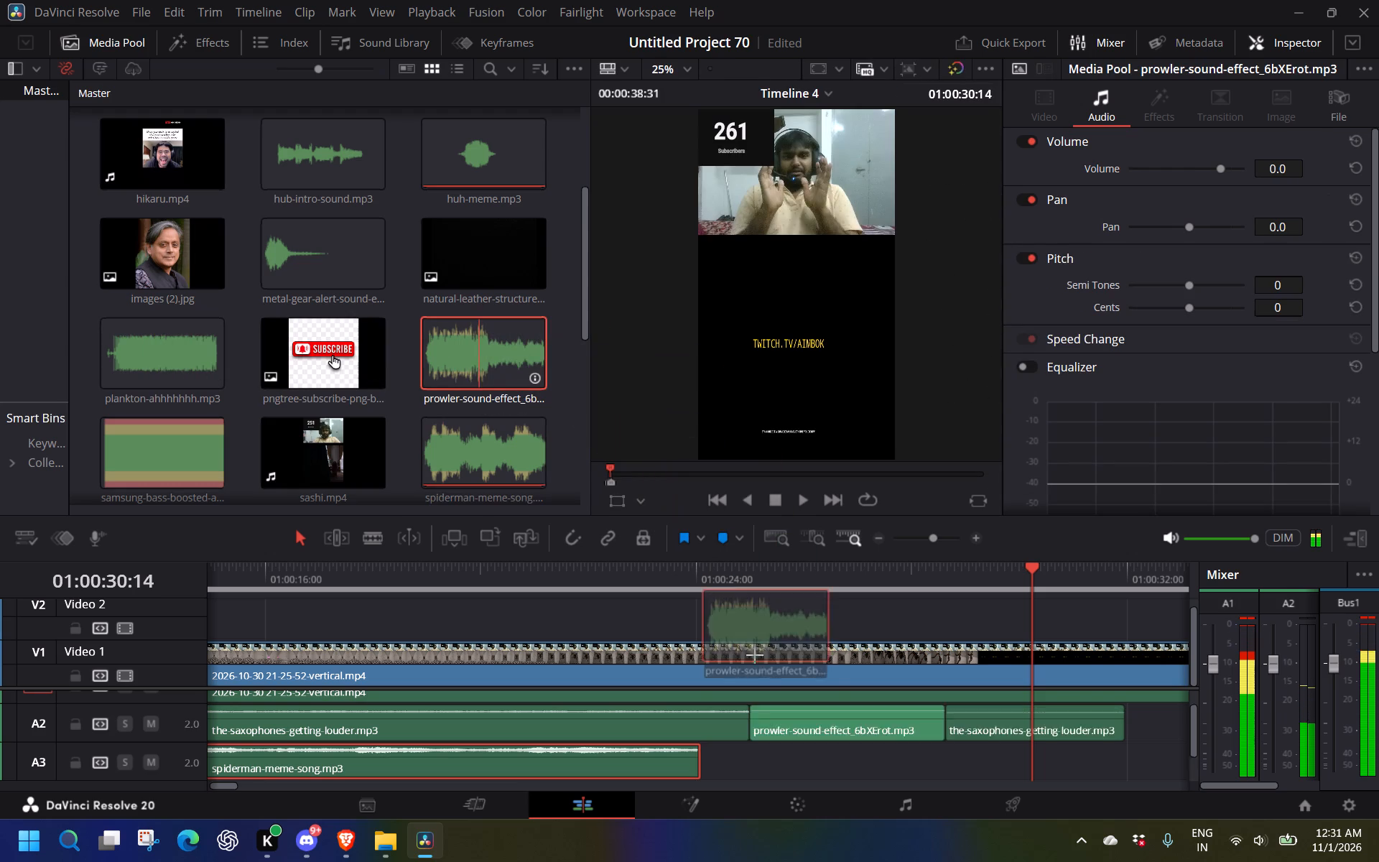
pyautogui.moveTo(755, 655); pyautogui.dragTo(707, 805)
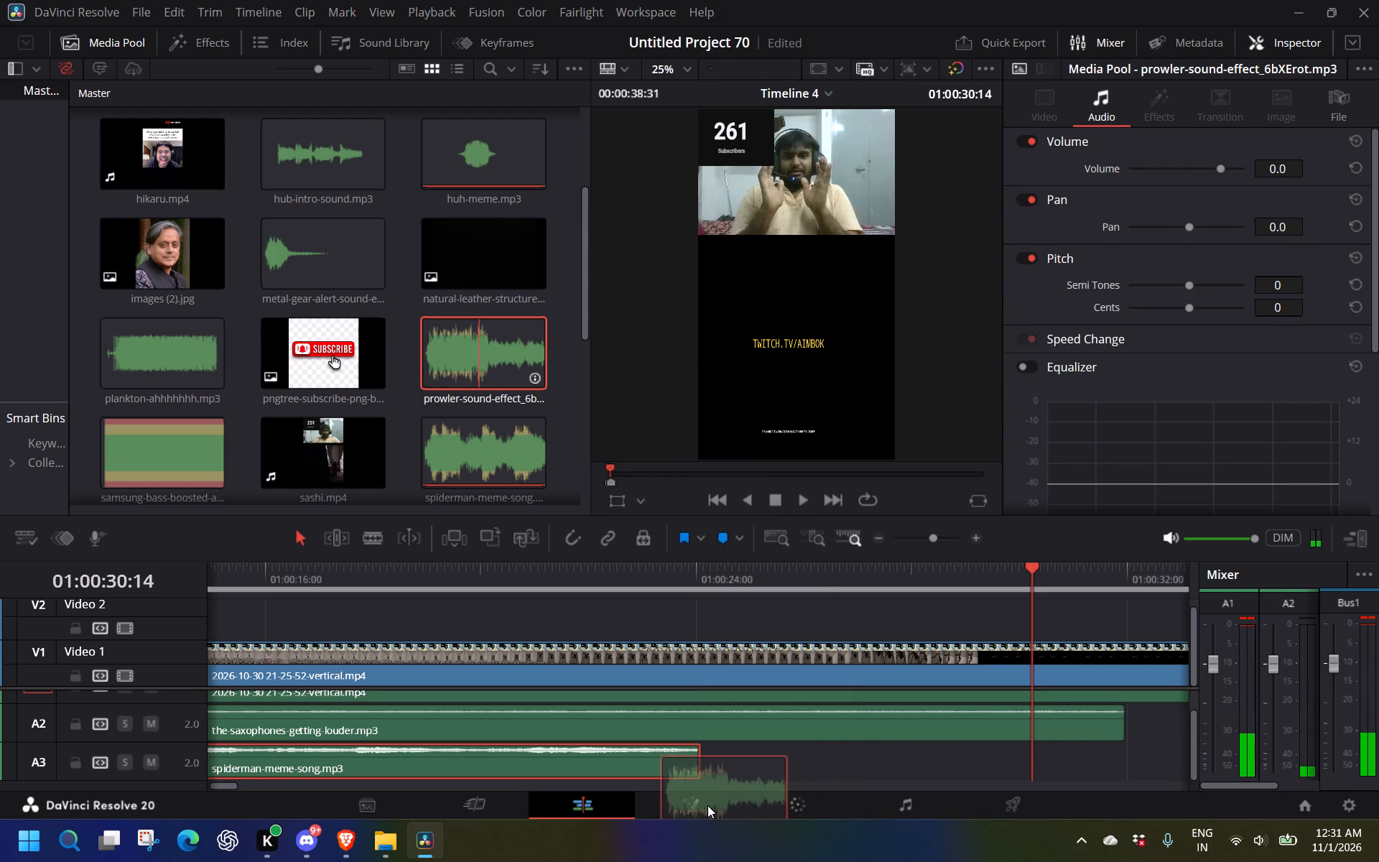
pyautogui.moveTo(707, 805); pyautogui.dragTo(748, 771)
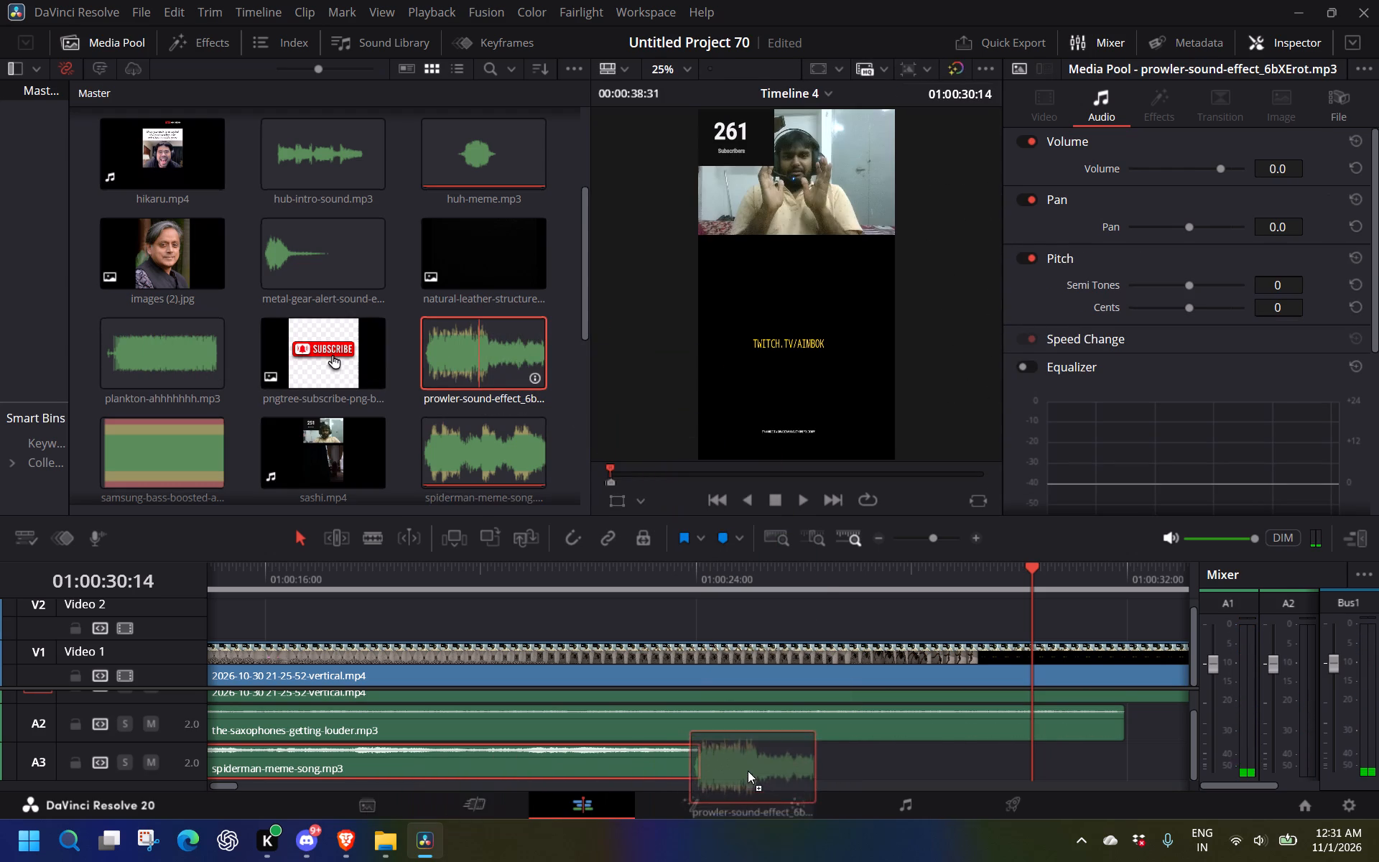
pyautogui.moveTo(748, 771); pyautogui.dragTo(753, 766)
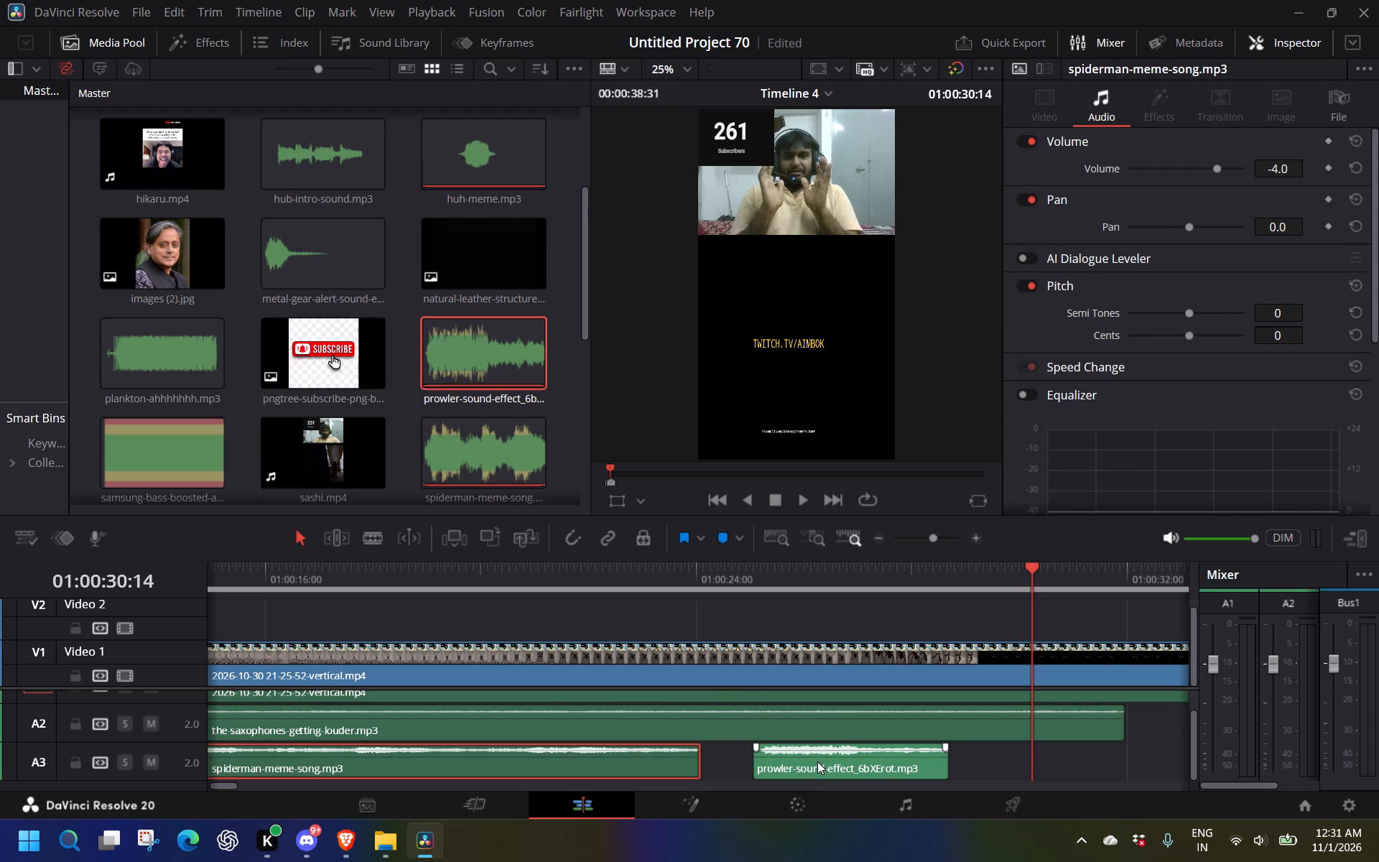
pyautogui.moveTo(817, 763); pyautogui.dragTo(266, 775)
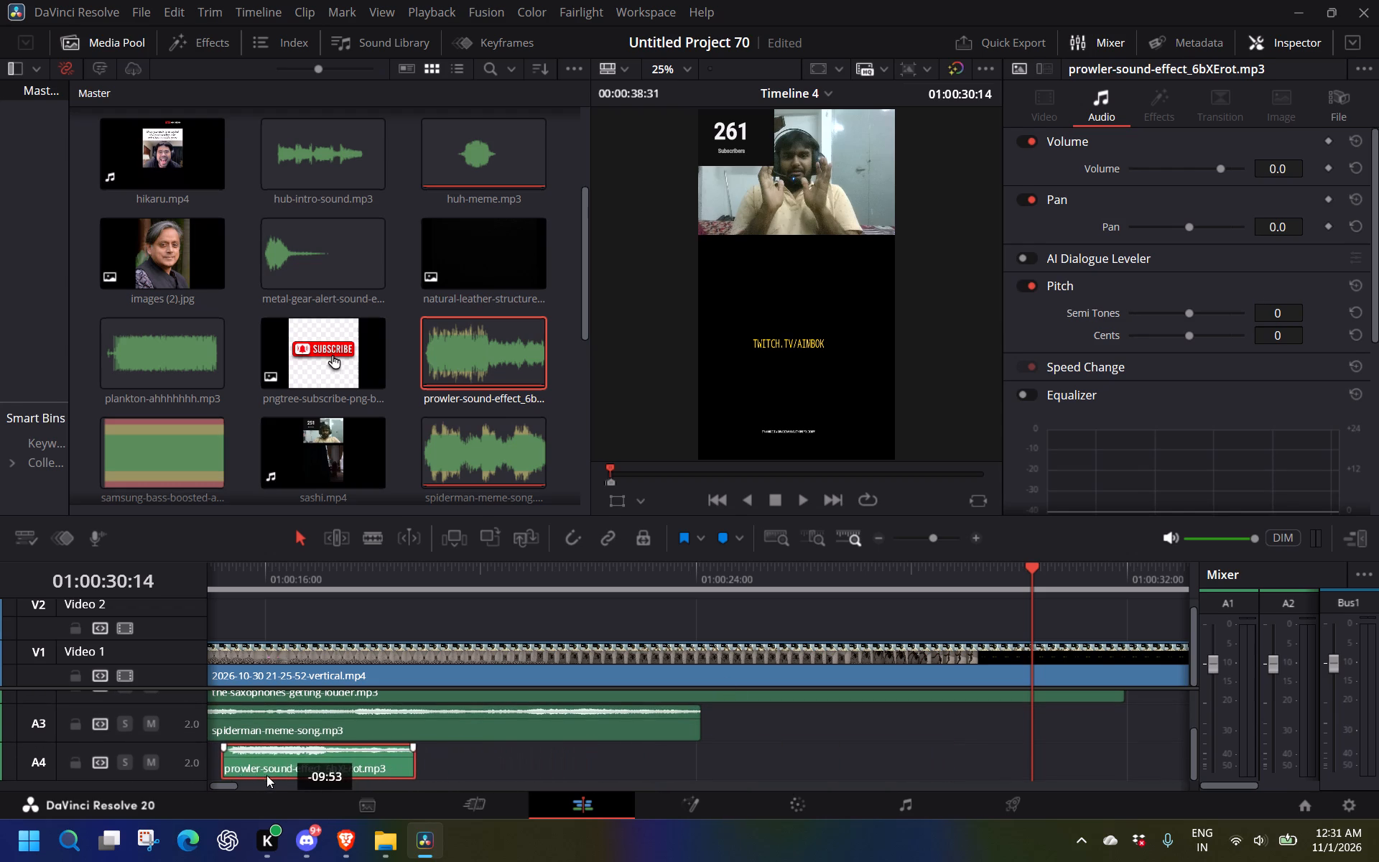
pyautogui.moveTo(266, 775); pyautogui.dragTo(258, 777)
pyautogui.hscroll(1, 494, 743)
pyautogui.hscroll(1, 610, 731)
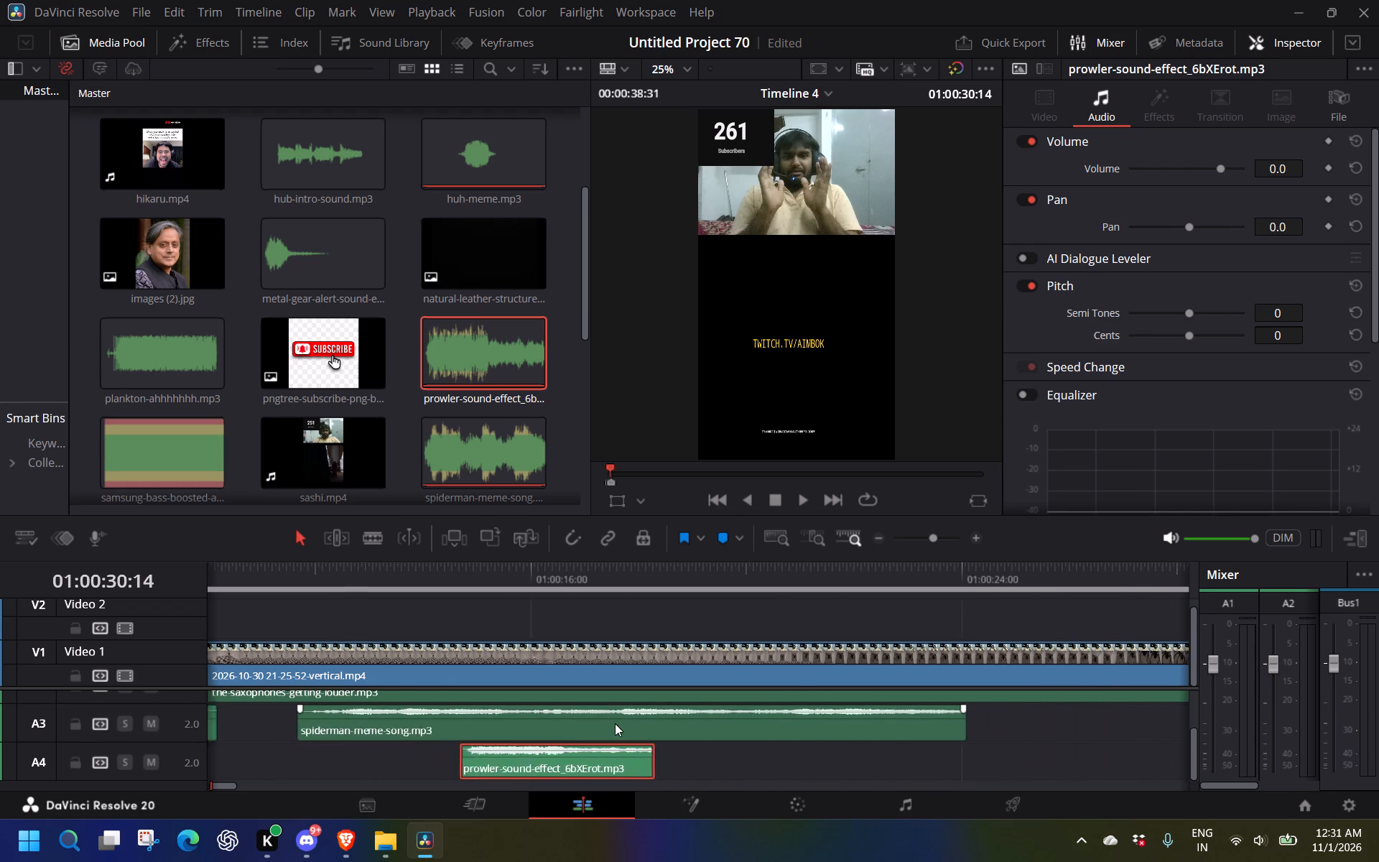
pyautogui.hscroll(1, 615, 723)
pyautogui.moveTo(704, 762); pyautogui.dragTo(521, 761)
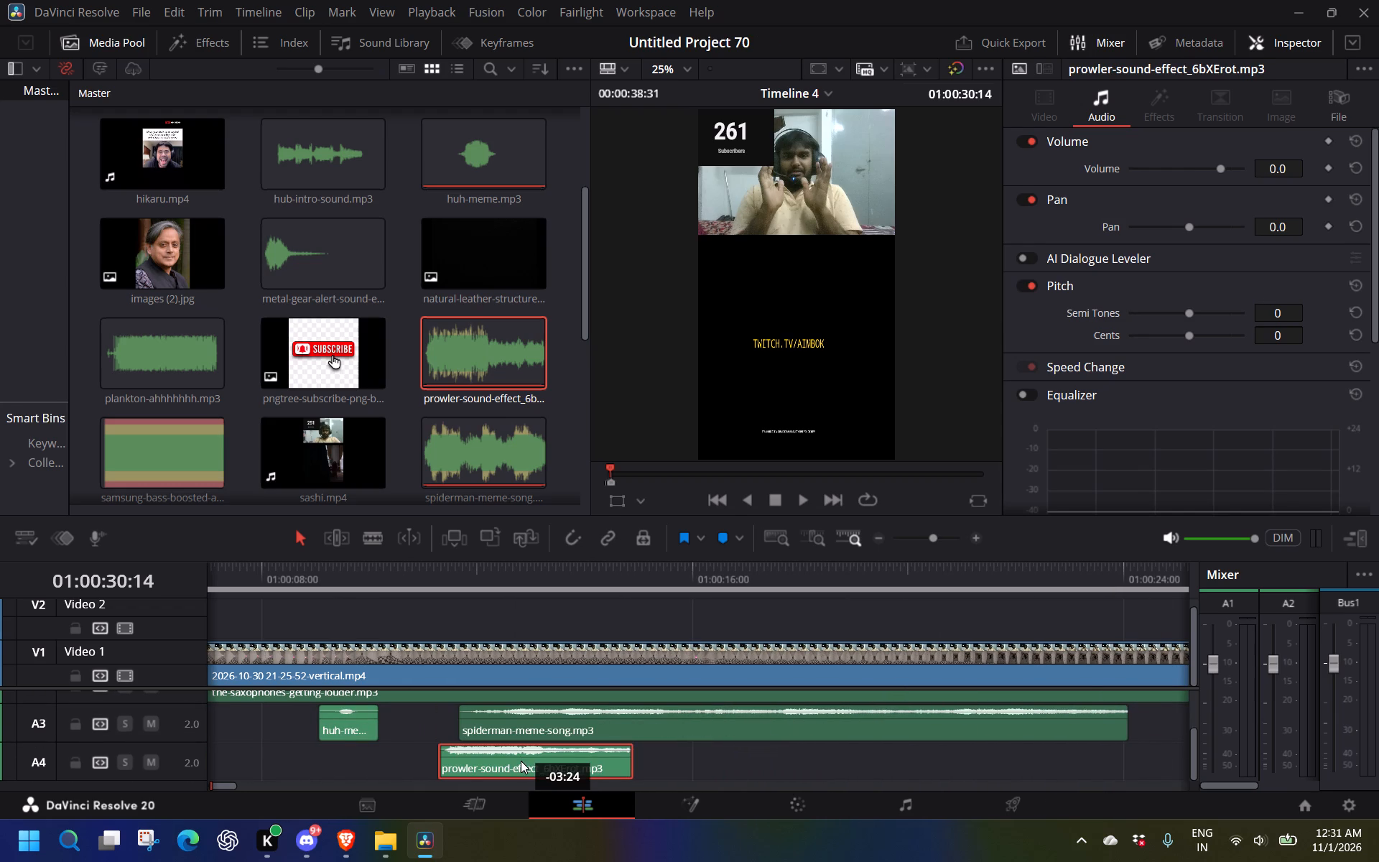
pyautogui.moveTo(521, 761); pyautogui.dragTo(521, 762)
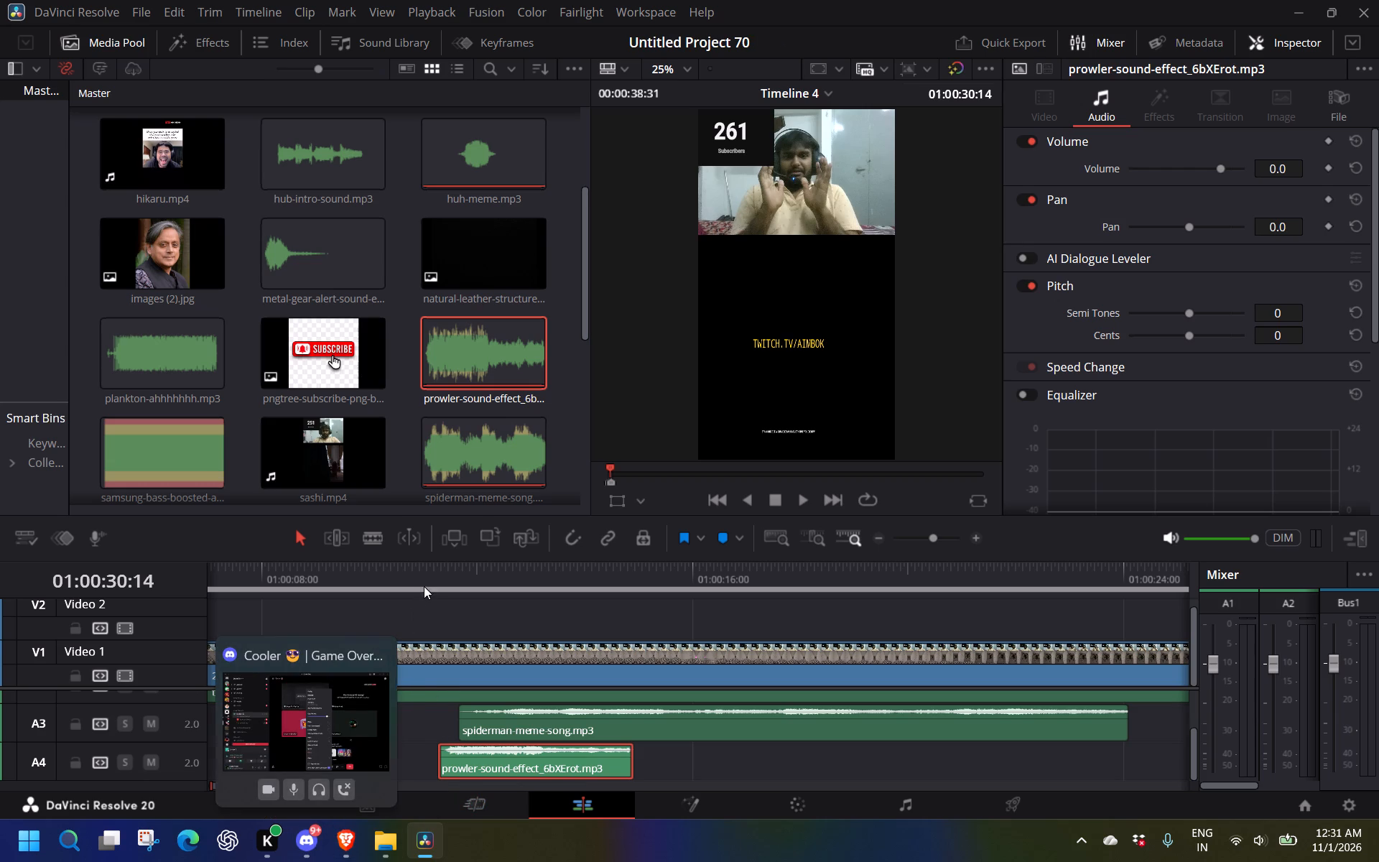
# Raise the clip volume of huh-meme.mp3 on audio track A3 to 10.1.
pyautogui.click(373, 578)
pyautogui.moveTo(356, 582); pyautogui.dragTo(338, 586)
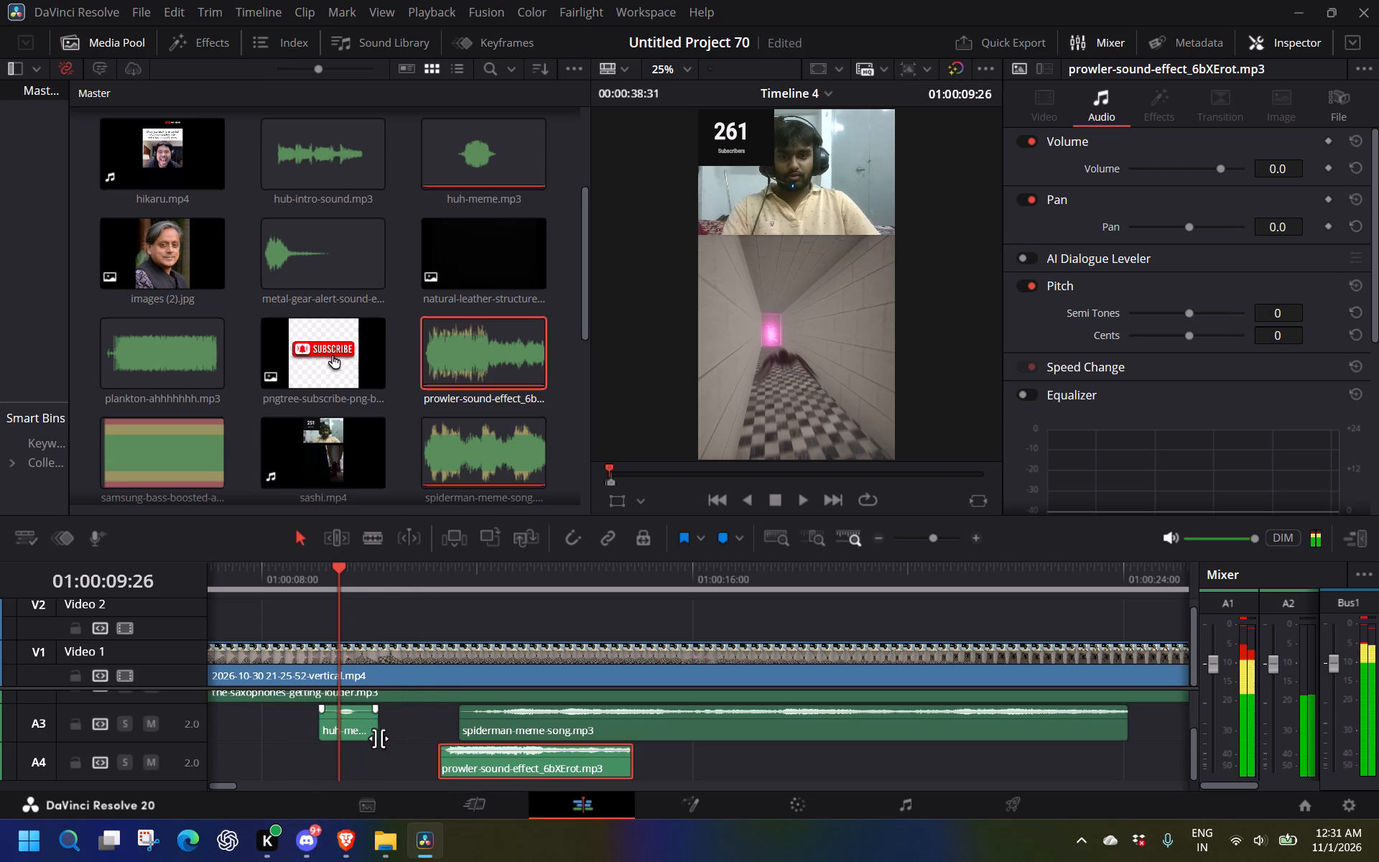
pyautogui.click(356, 725)
pyautogui.moveTo(1220, 172); pyautogui.dragTo(1229, 167)
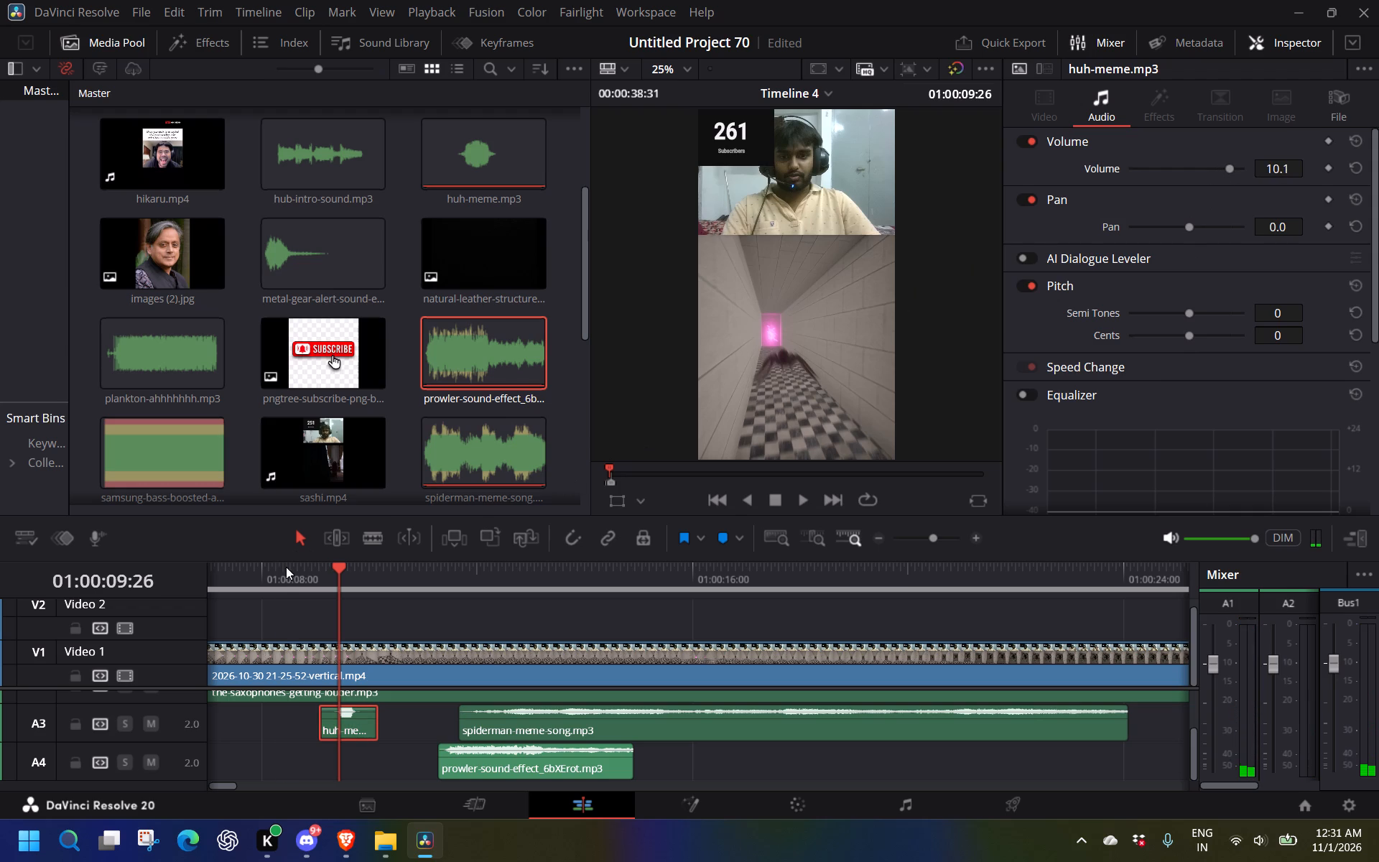
# Play from about 01:00:08 through the huh and prowler sounds and shift the prowler clip about 24 frames earlier on A4.
pyautogui.click(286, 567)
pyautogui.press('space')
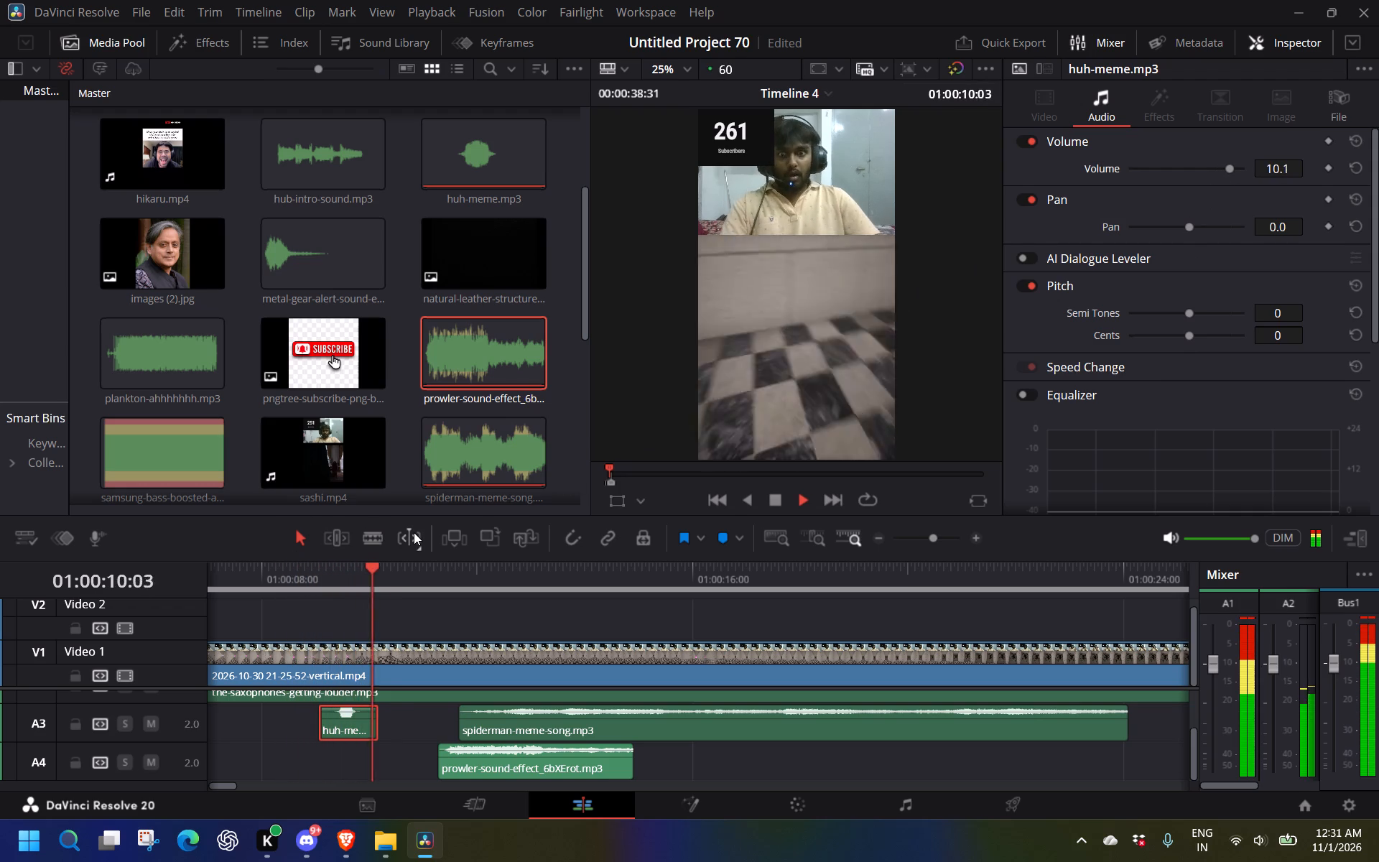
pyautogui.press('space')
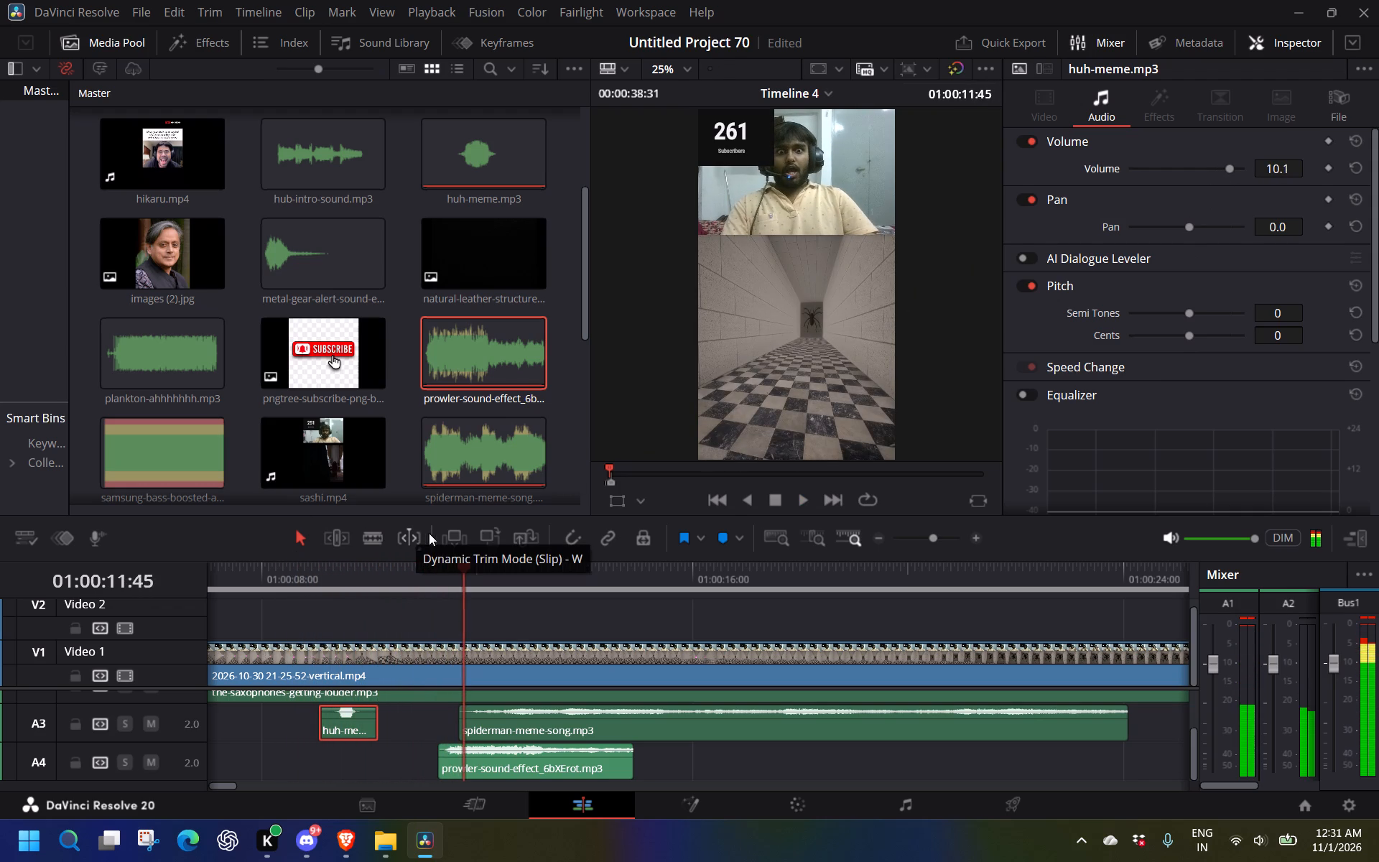
pyautogui.press('space')
pyautogui.press('space')
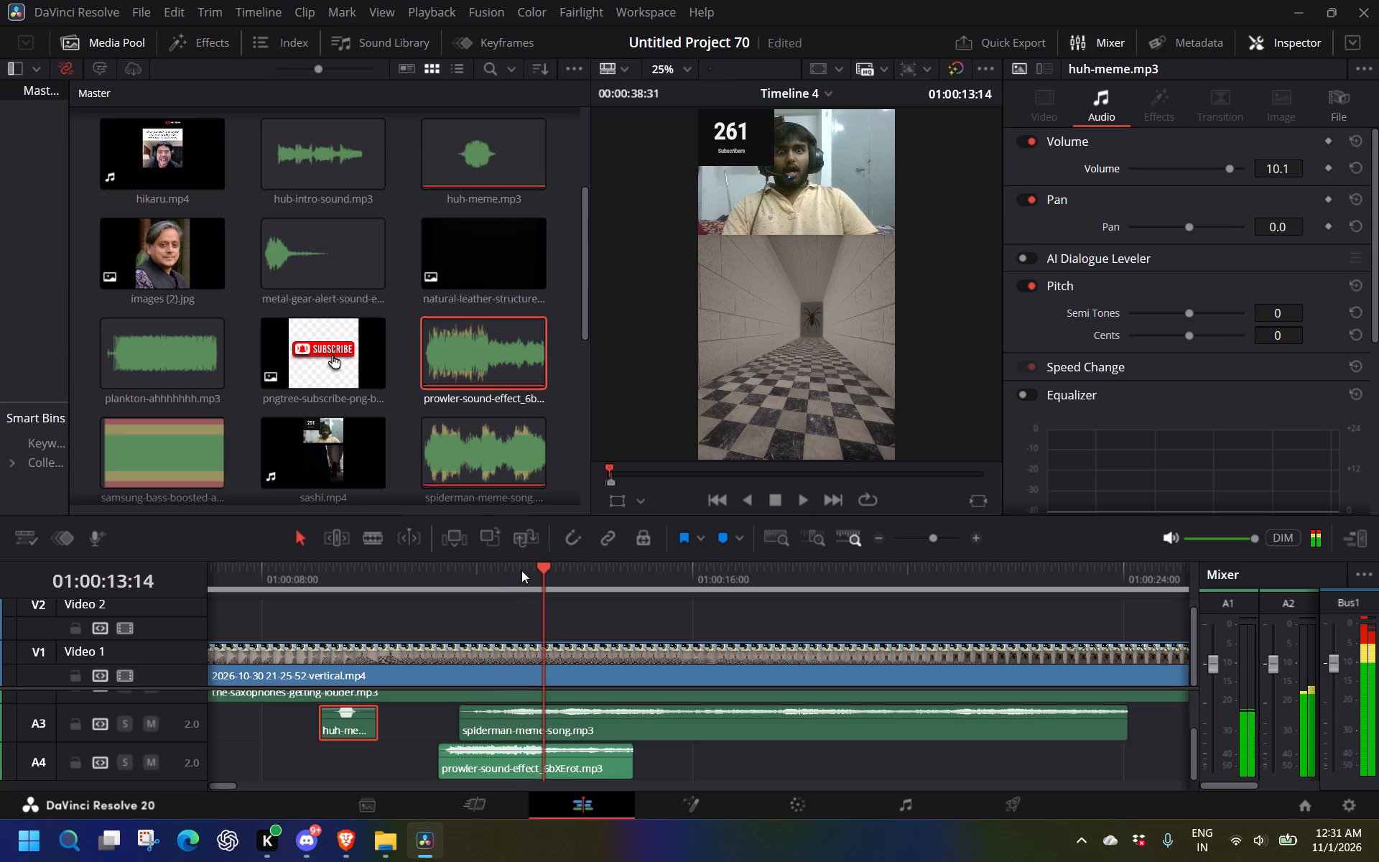
pyautogui.moveTo(565, 777); pyautogui.dragTo(544, 769)
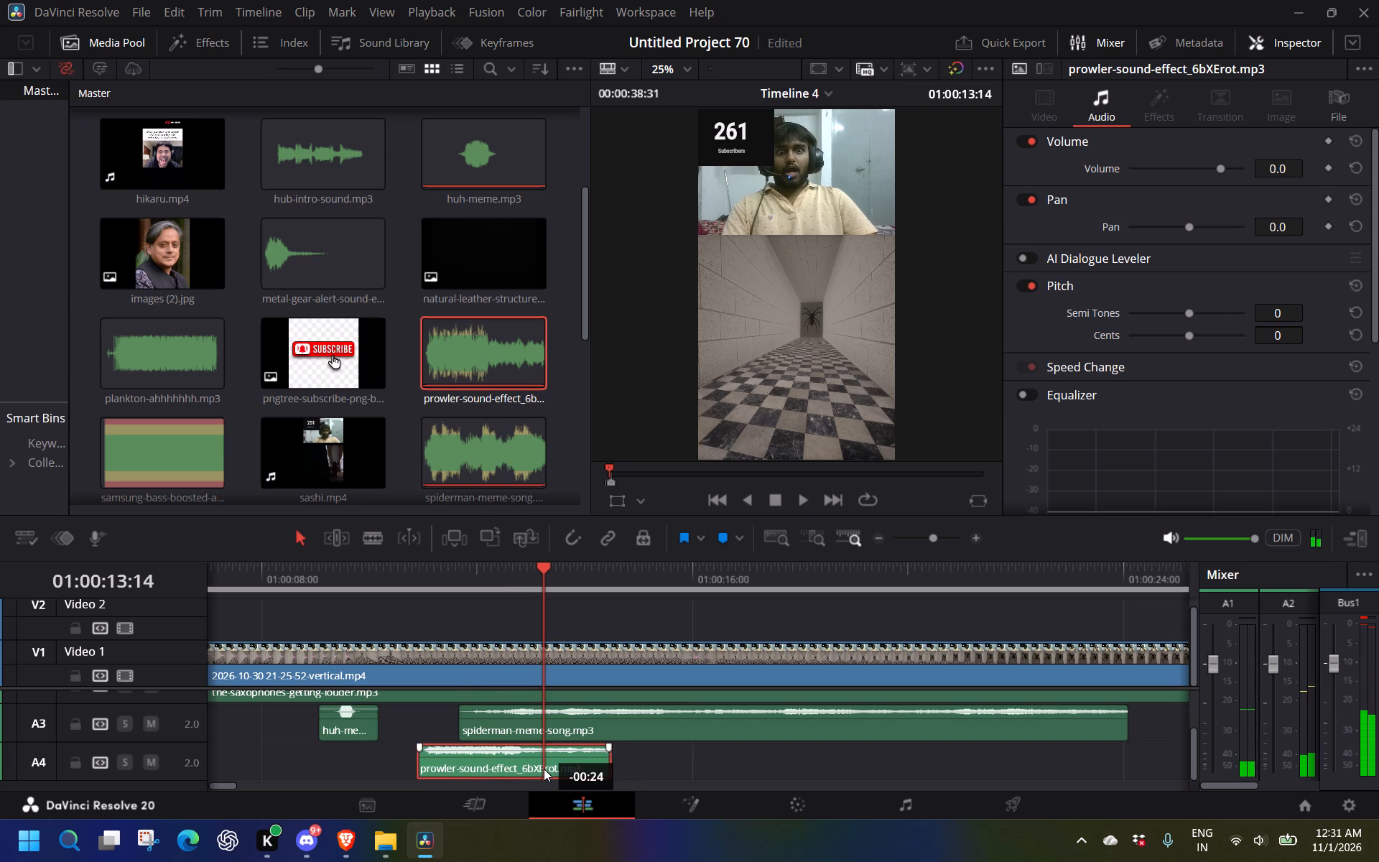
# Play on to the spider's reappearance at 01:00:17:56 and paste a copy of the prowler sound effect there on A4.
pyautogui.click(358, 571)
pyautogui.press('space')
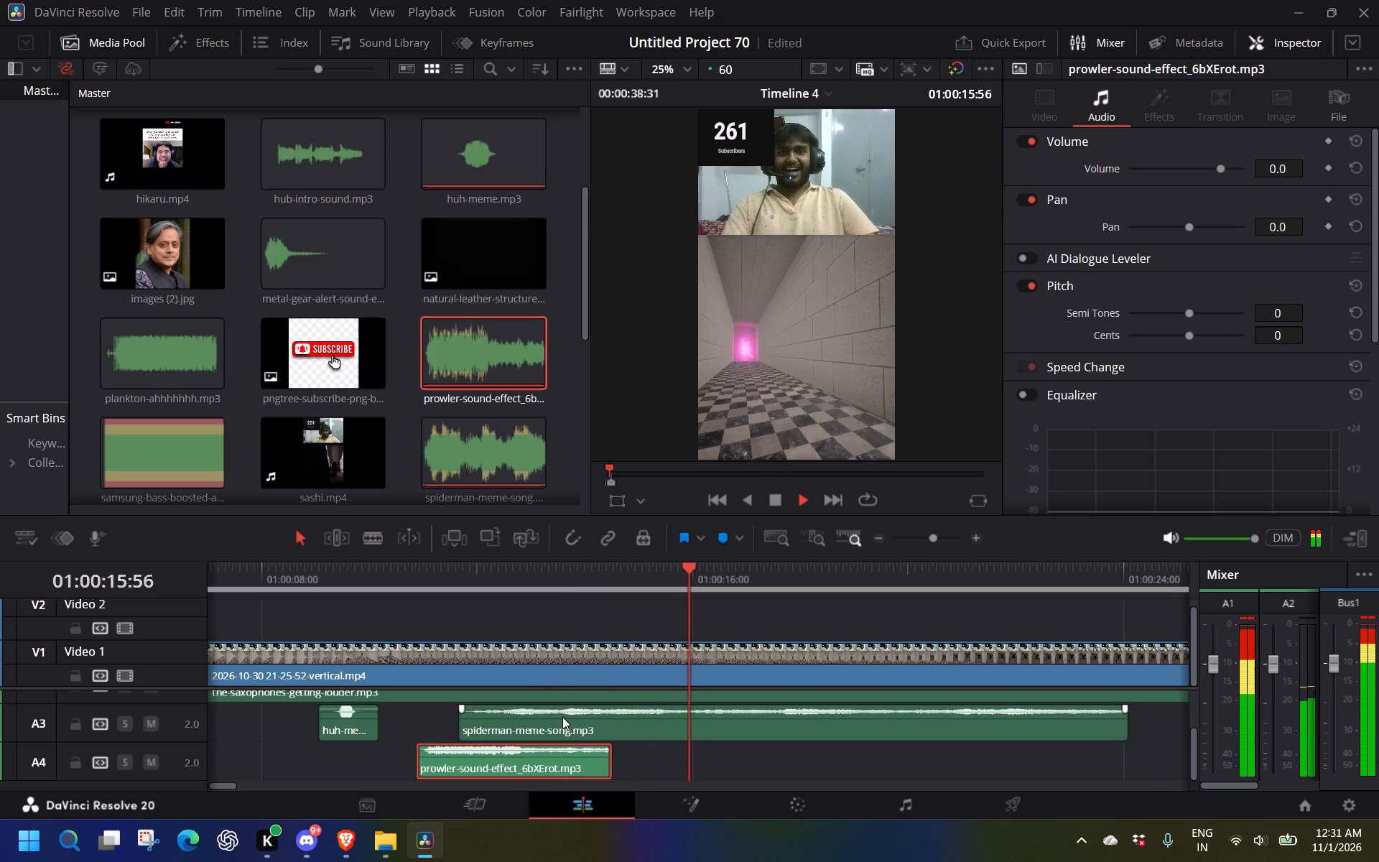
pyautogui.press('space')
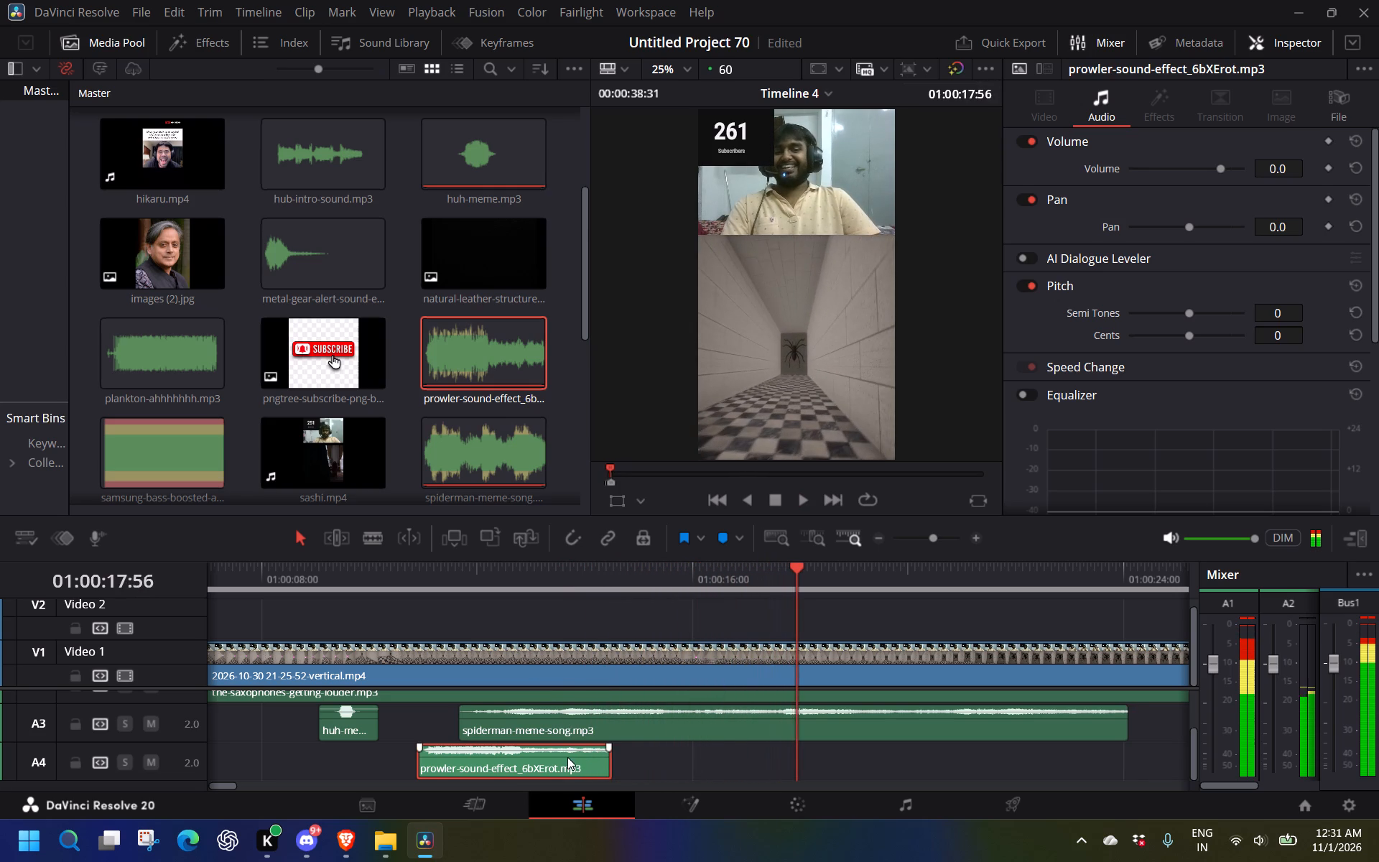
pyautogui.hotkey('ctrl', 'v')
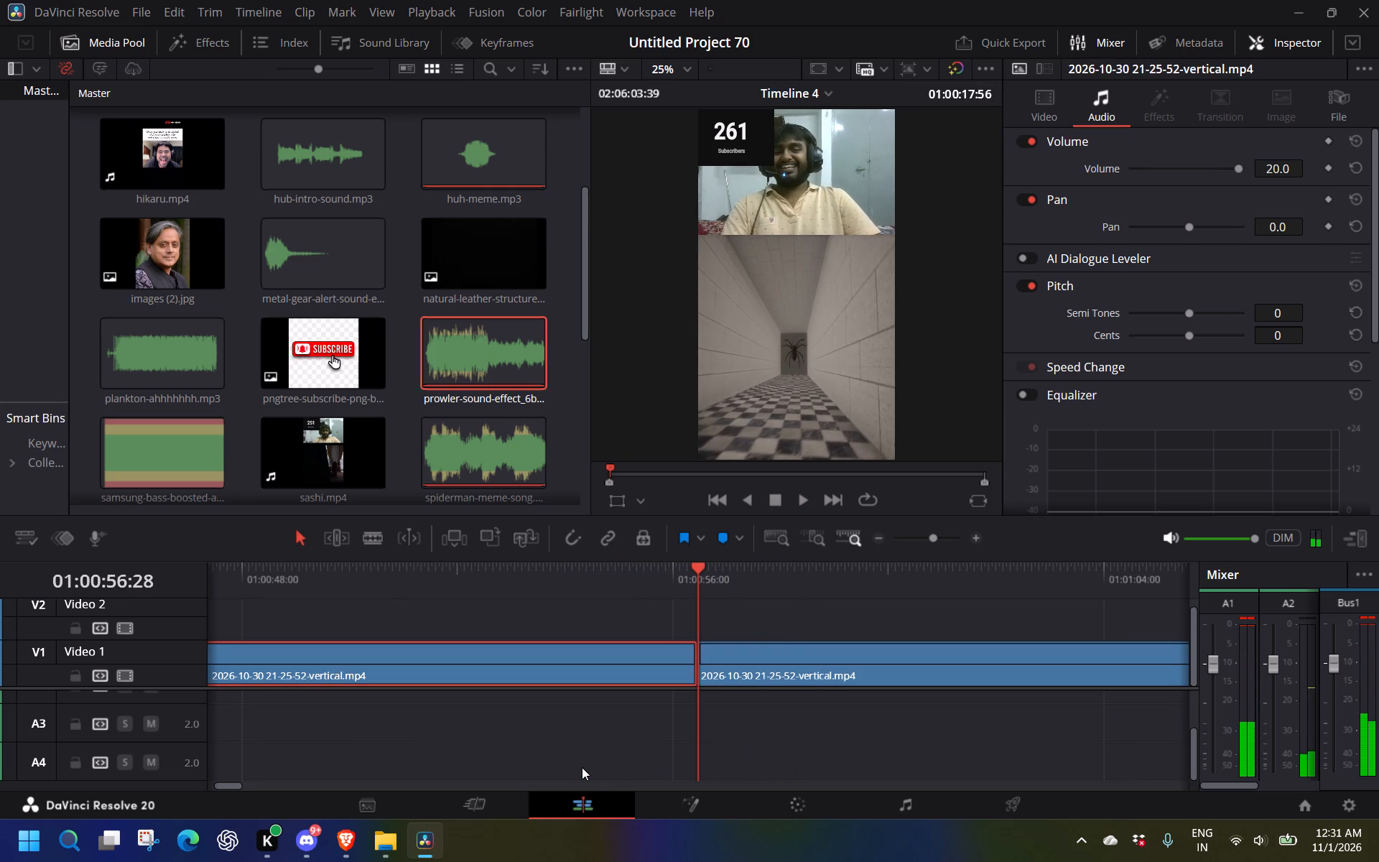
pyautogui.hotkey('ctrl', 'z')
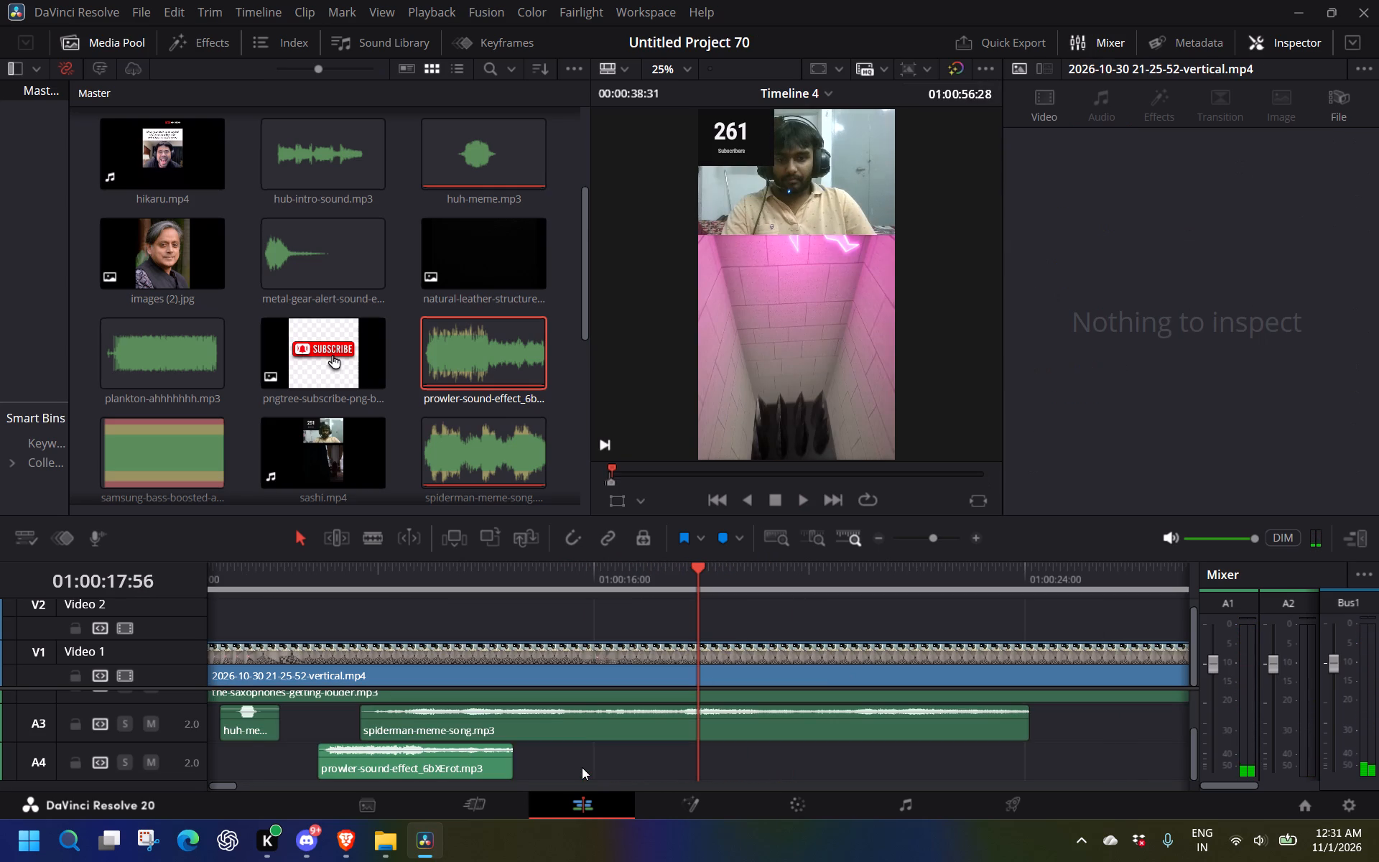
pyautogui.click(496, 775)
pyautogui.hotkey('ctrl', 'c')
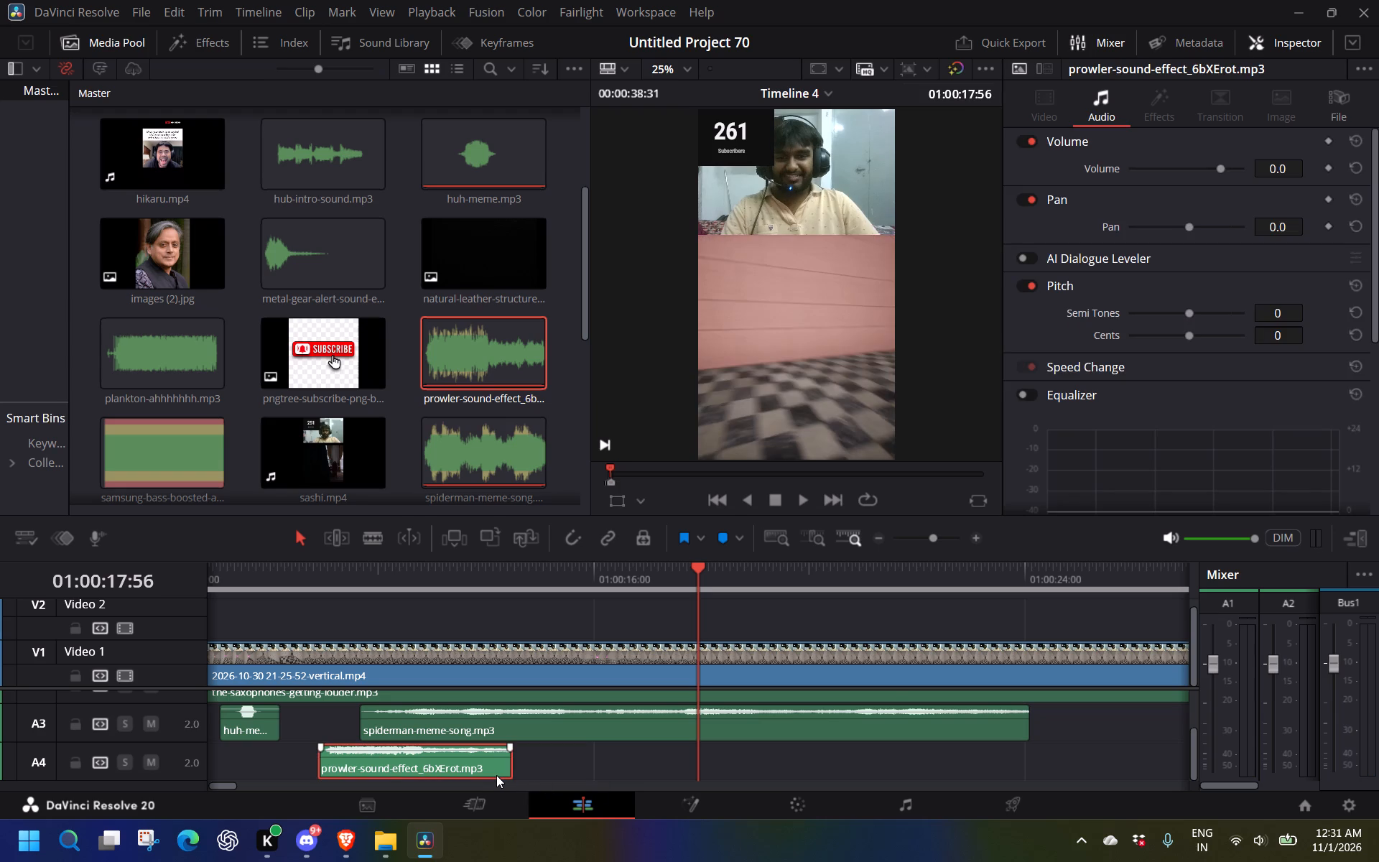
pyautogui.hotkey('ctrl', 'v')
# Audition the second prowler clip against the approaching spider and move it along A4 to about 01:00:21.
pyautogui.click(615, 573)
pyautogui.press('space')
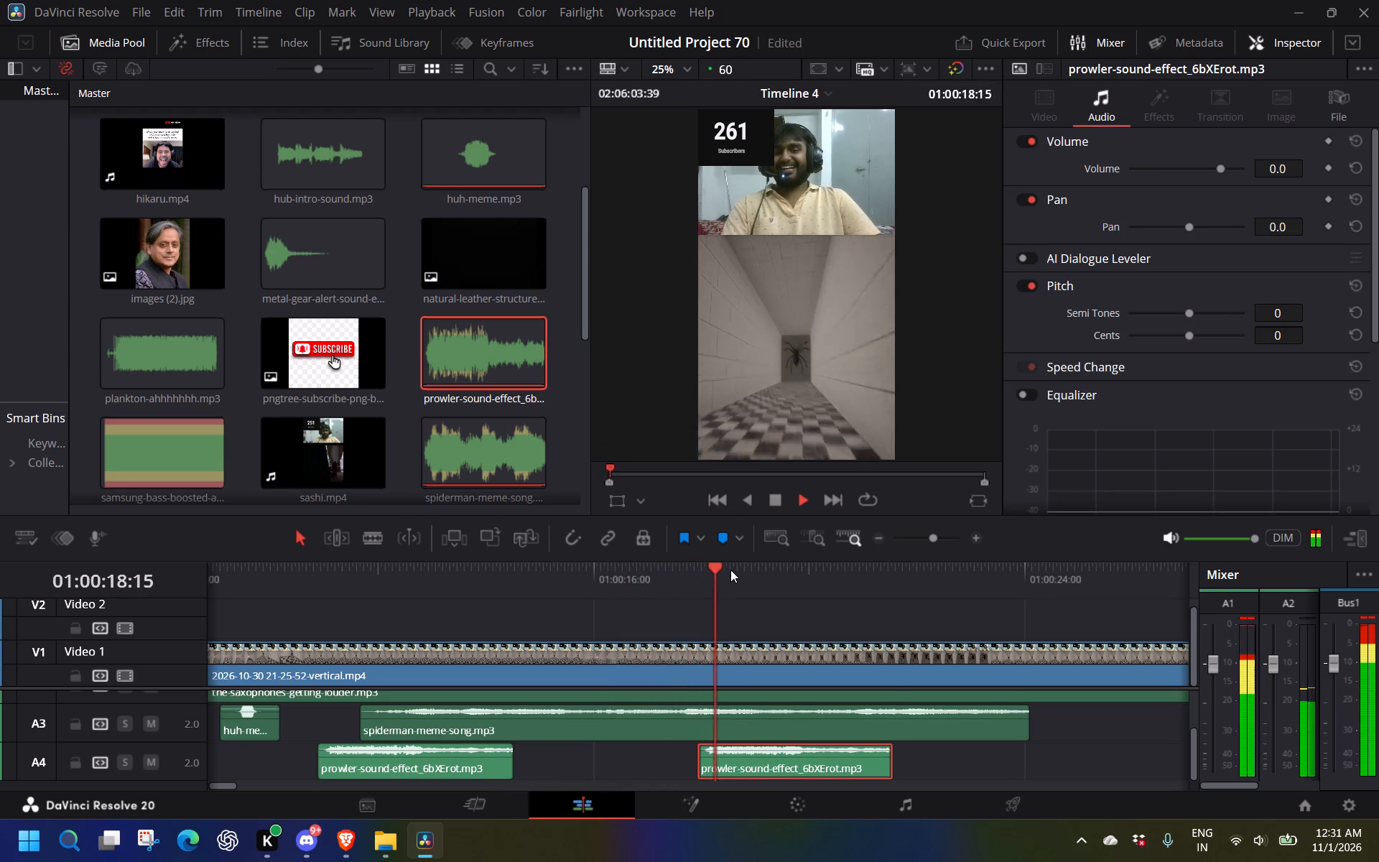
pyautogui.press('space')
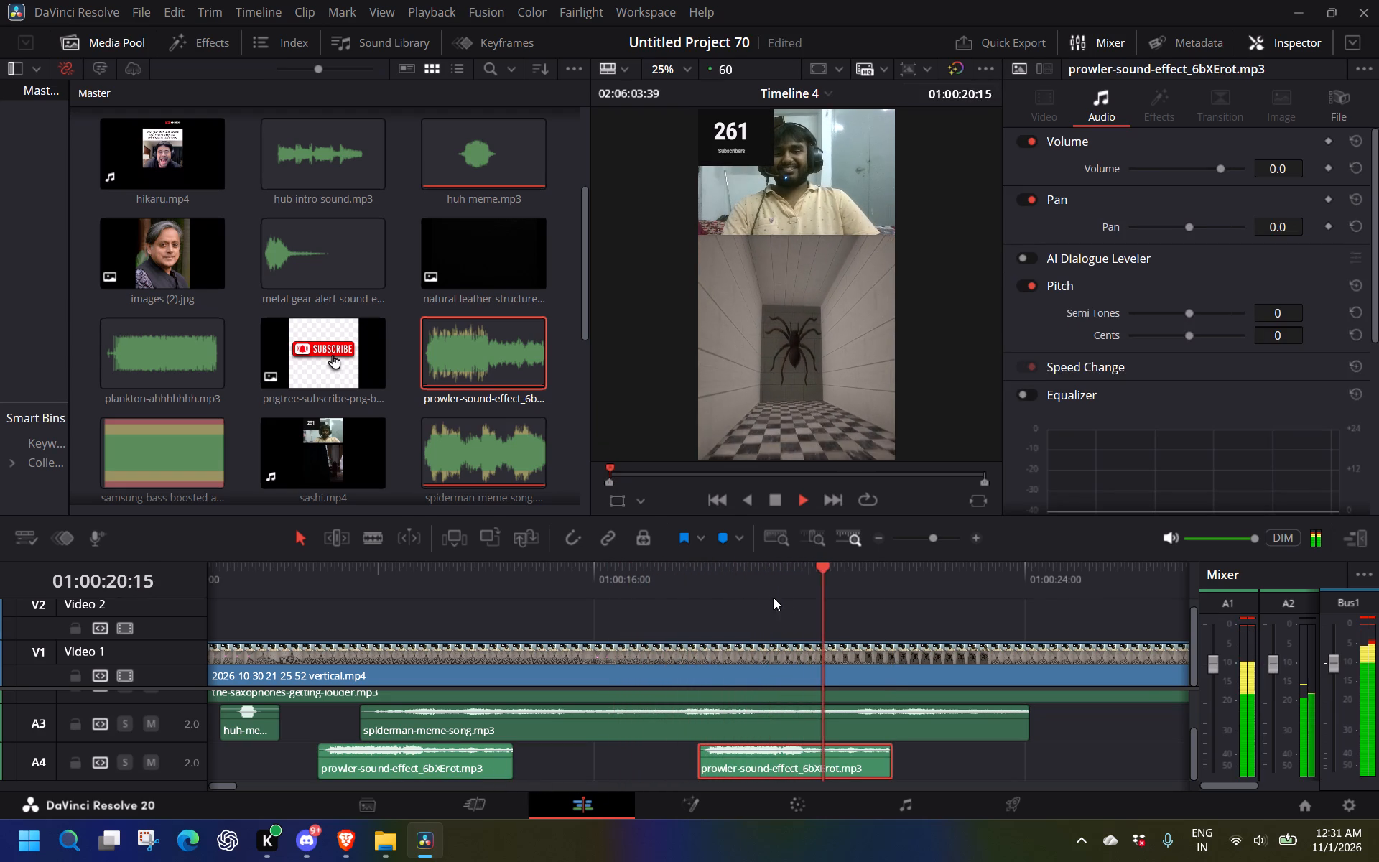
pyautogui.press('space')
pyautogui.press('space')
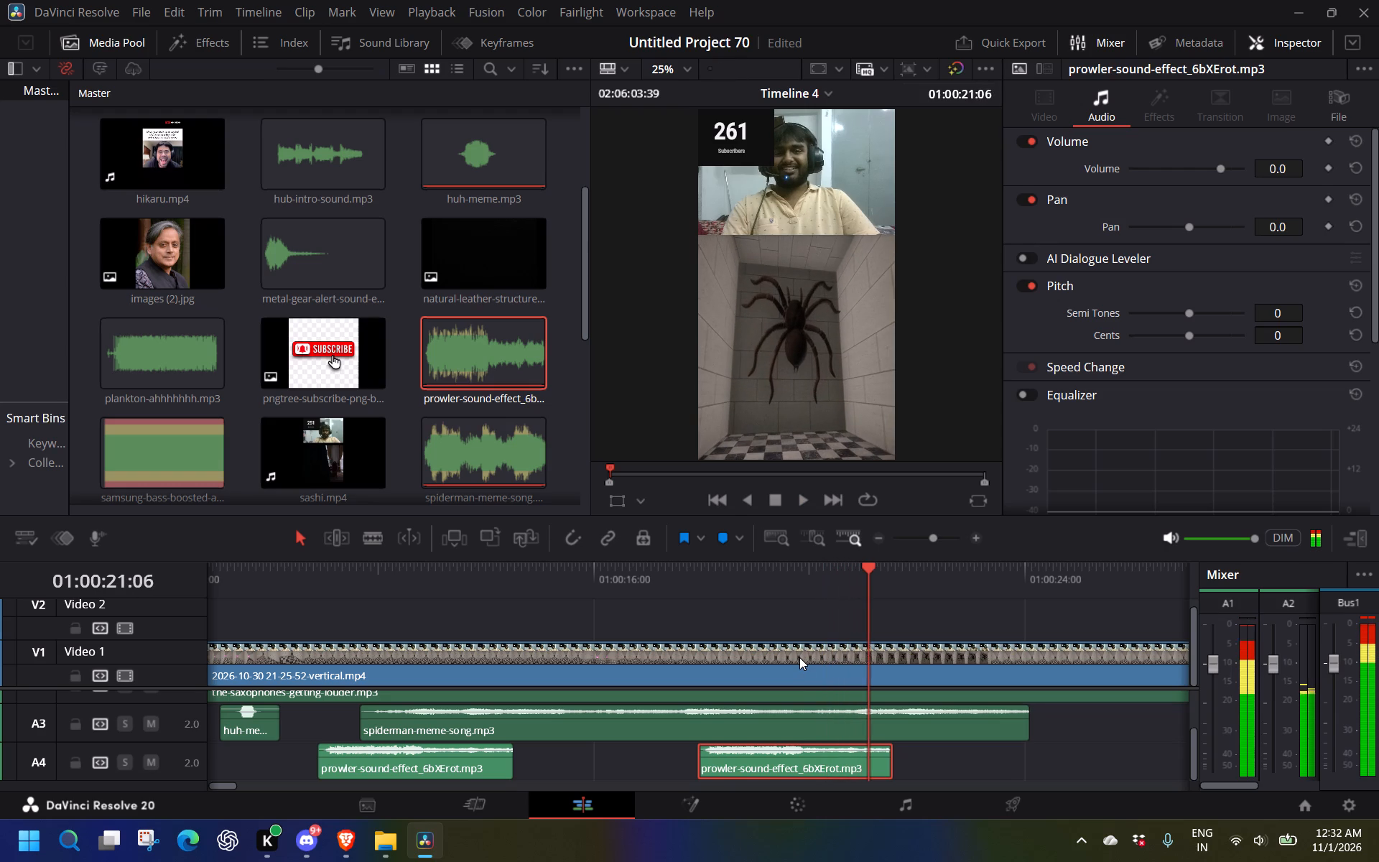
pyautogui.moveTo(798, 770); pyautogui.dragTo(974, 763)
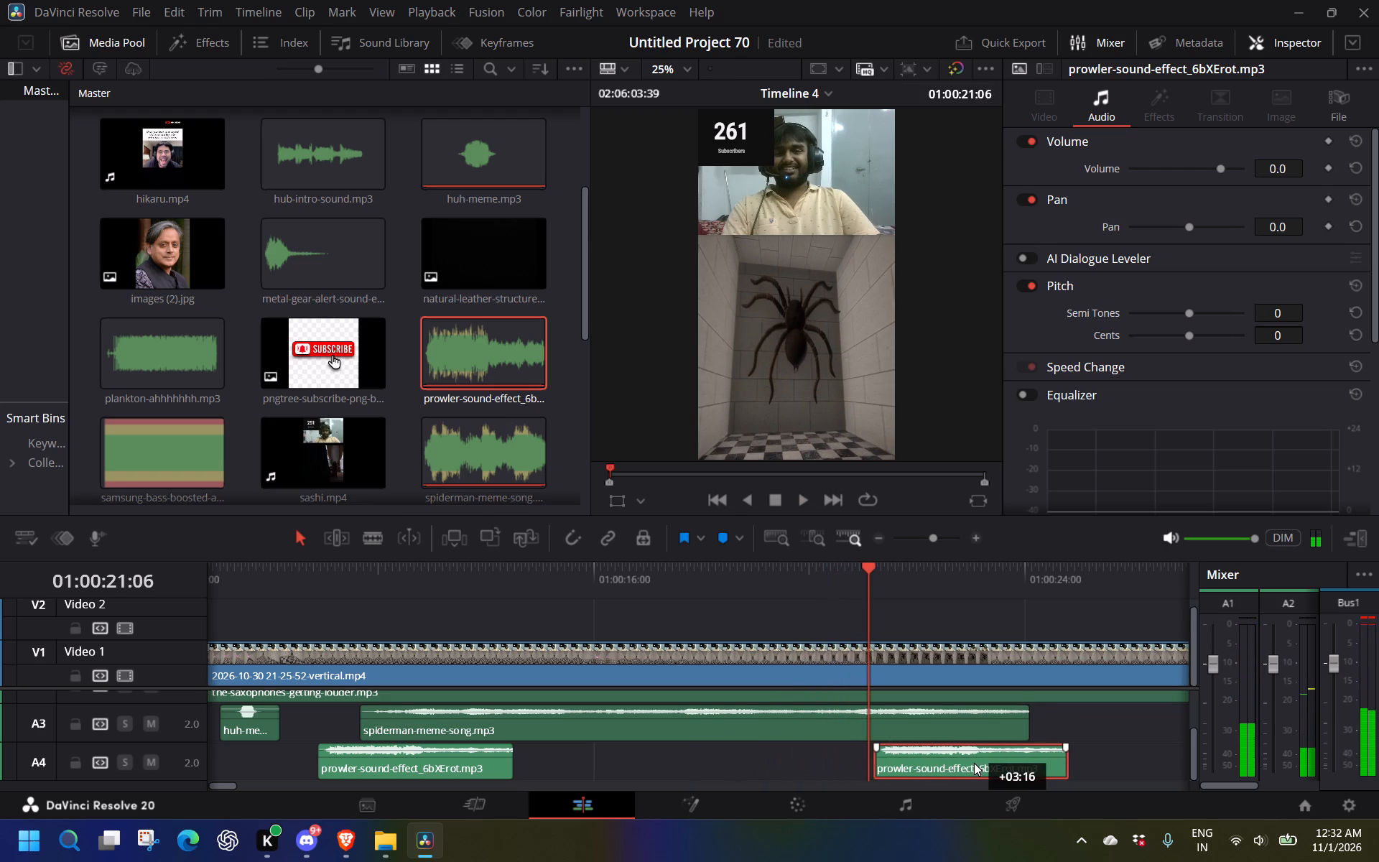
pyautogui.moveTo(974, 763); pyautogui.dragTo(960, 761)
# Play through the moved prowler clip and place aaaaaaaa-bird.mp3 on audio track A3 at about 01:00:24, after the Spider-Man song.
pyautogui.click(781, 583)
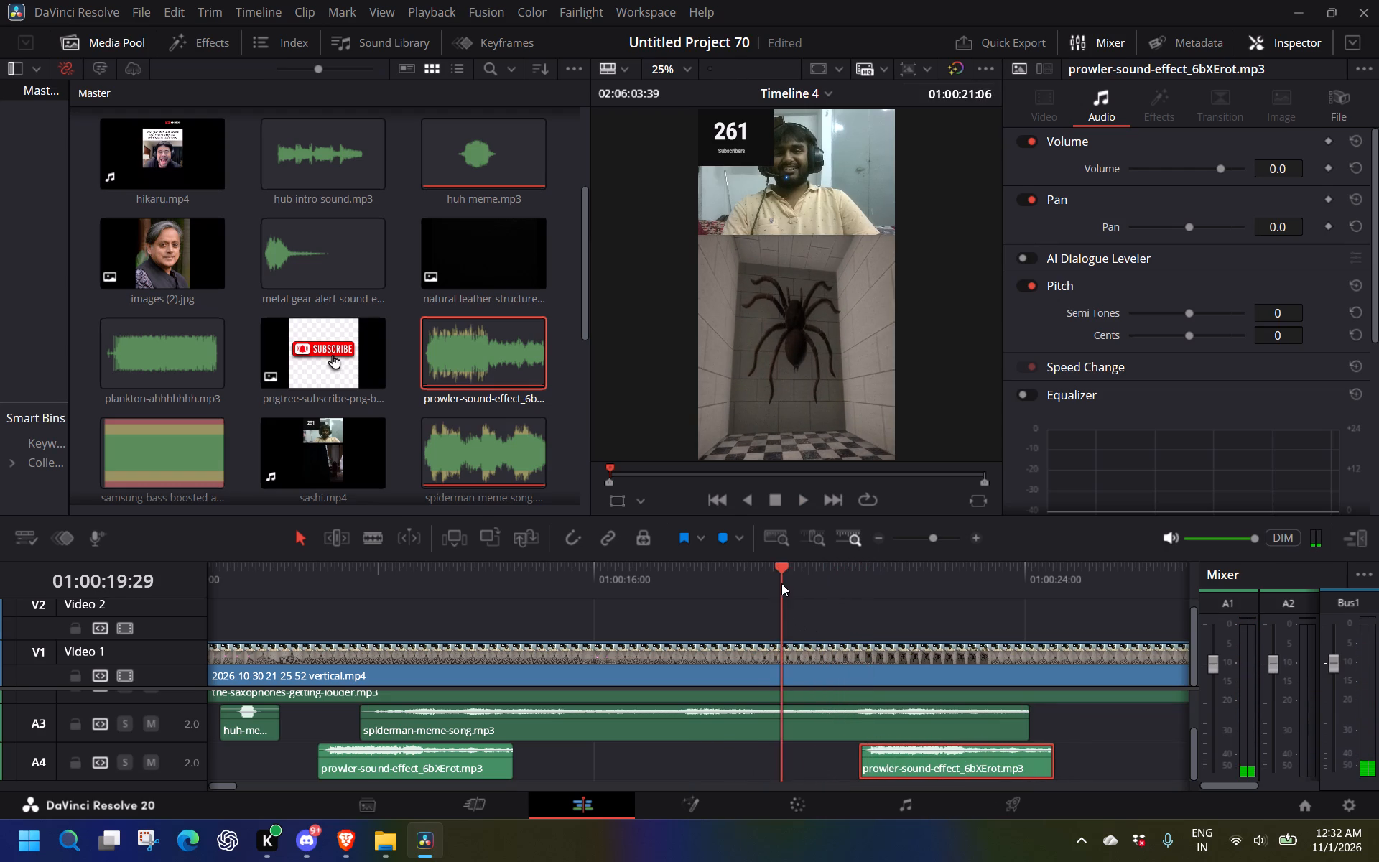
pyautogui.press('space')
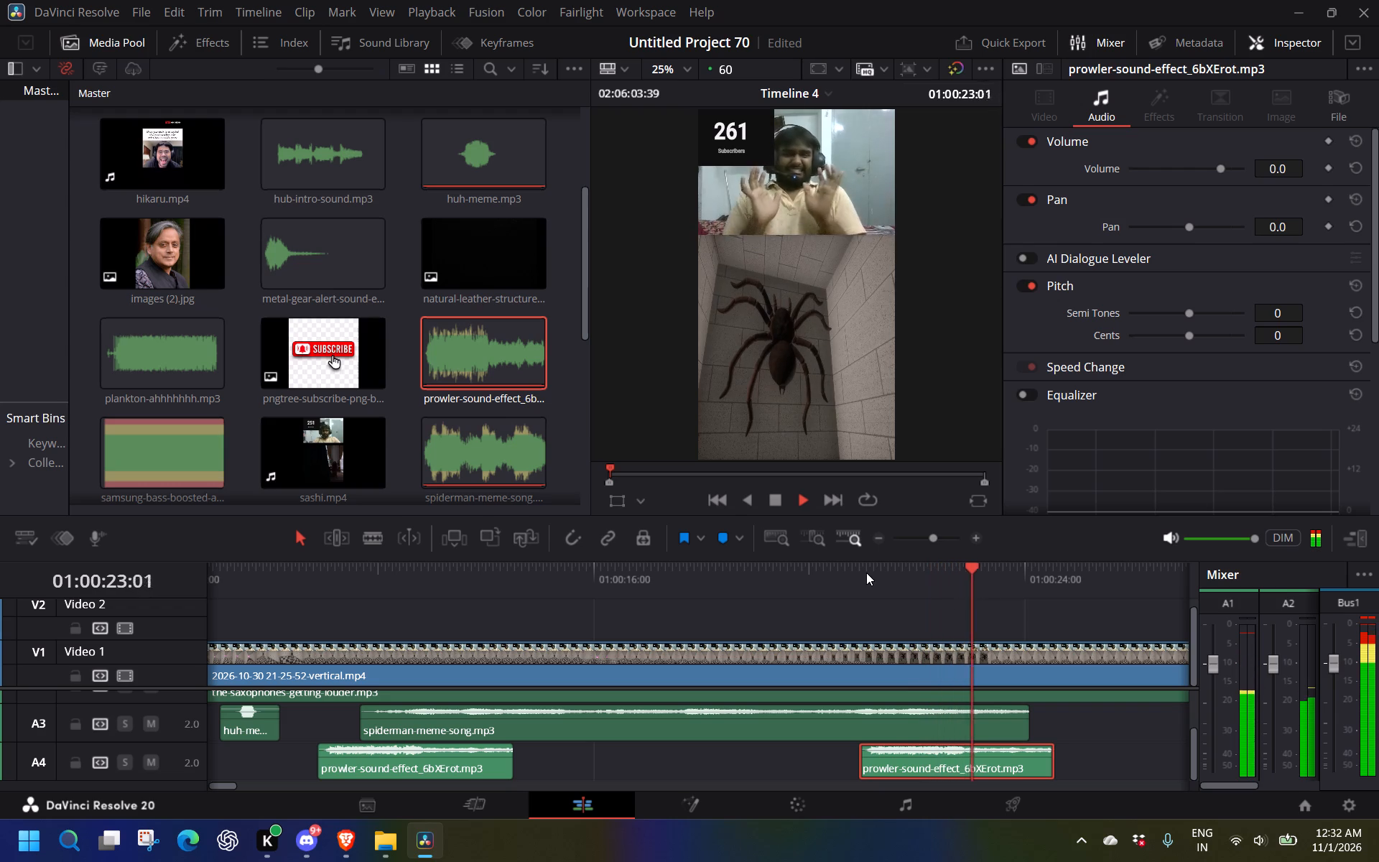
pyautogui.press('space')
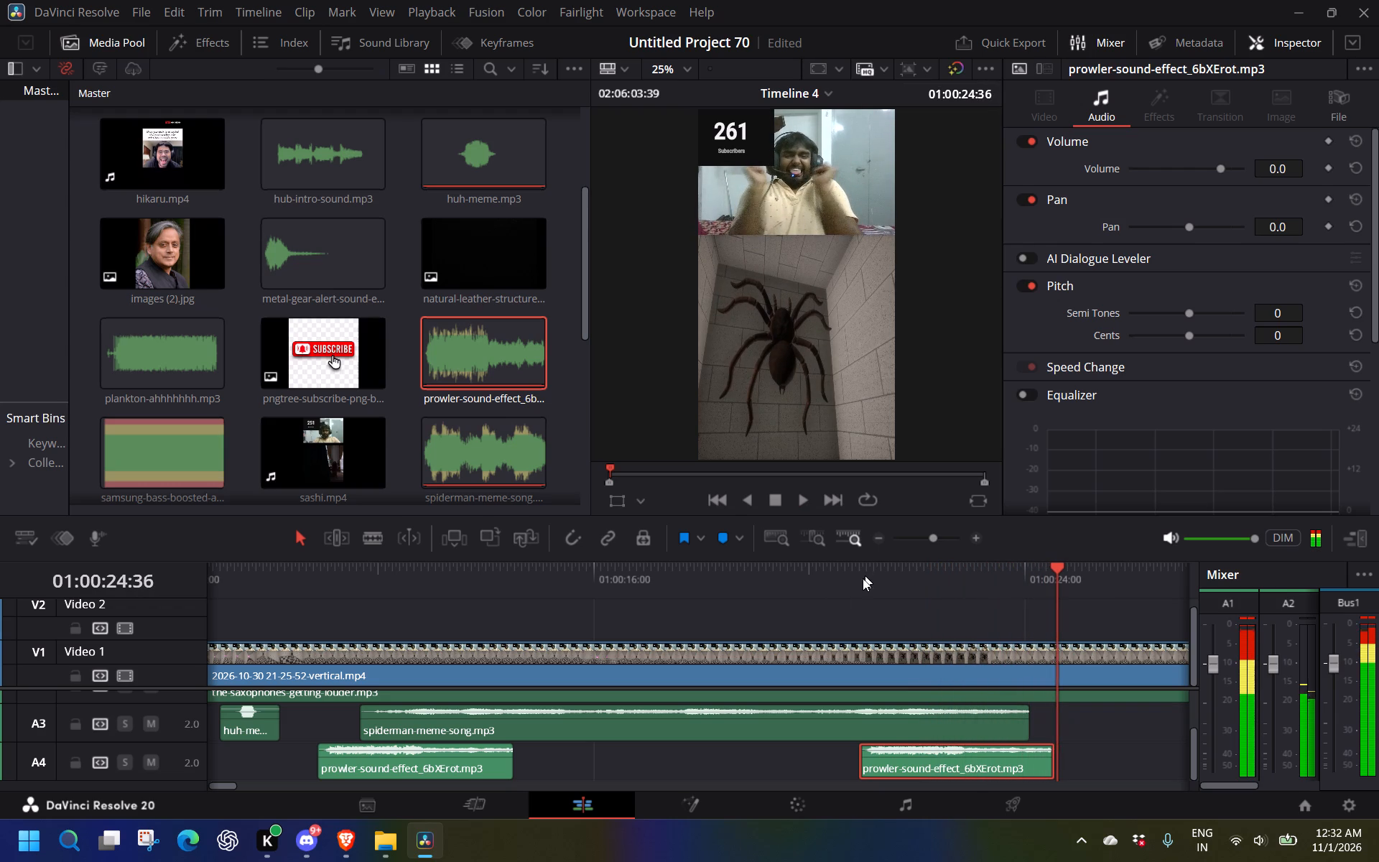
pyautogui.scroll(1, 538, 276)
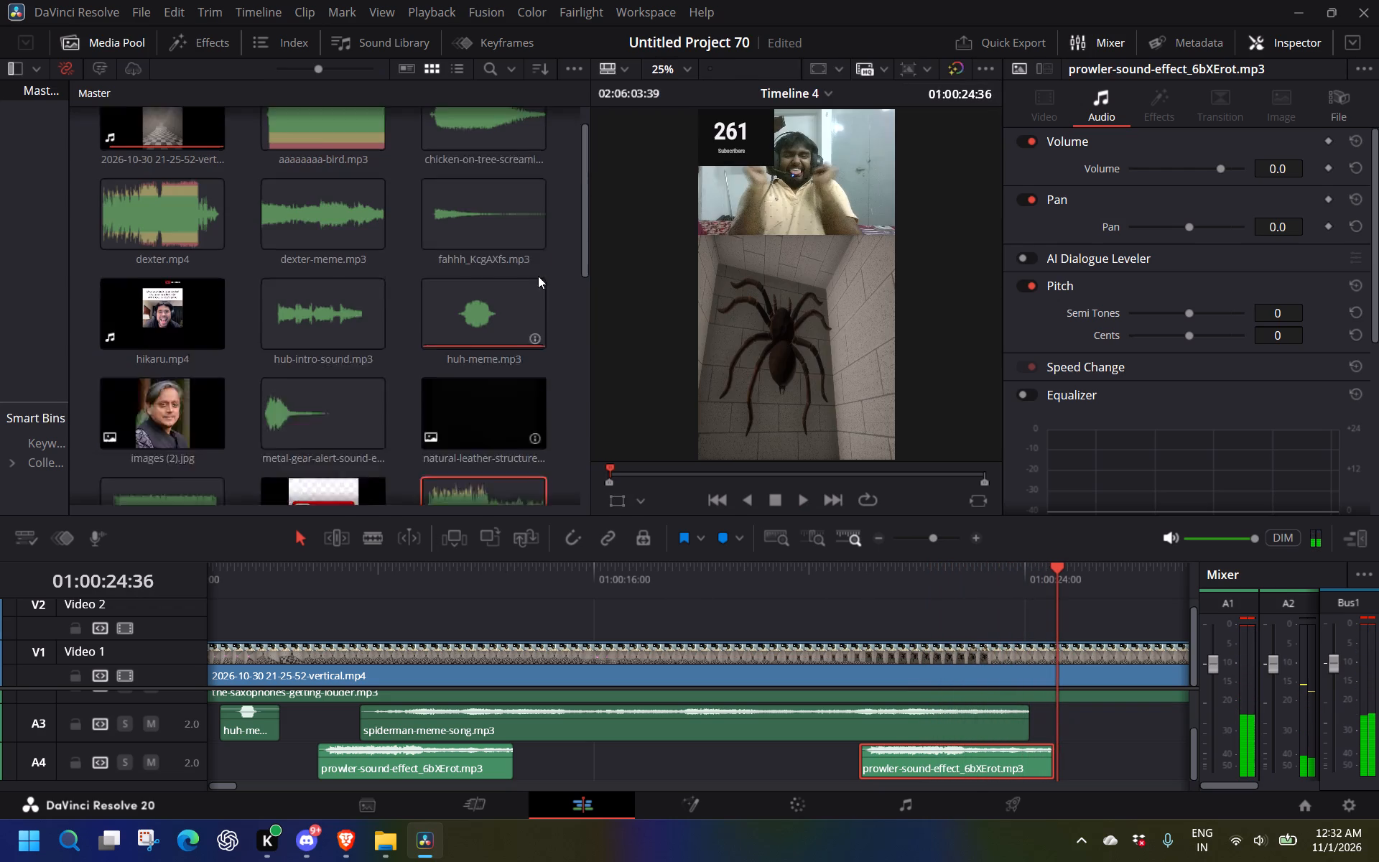
pyautogui.scroll(1, 538, 276)
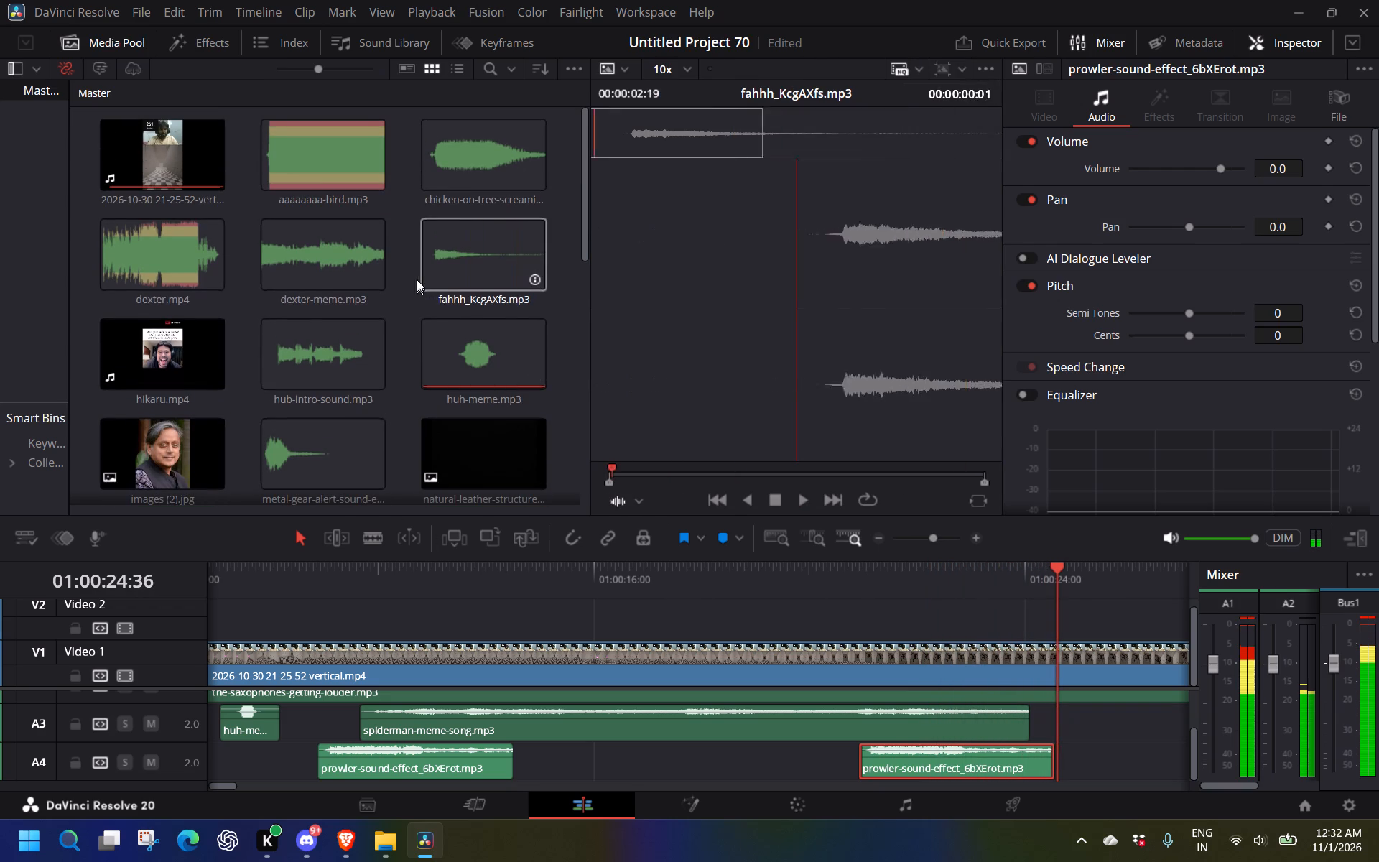
pyautogui.moveTo(309, 189); pyautogui.dragTo(1059, 801)
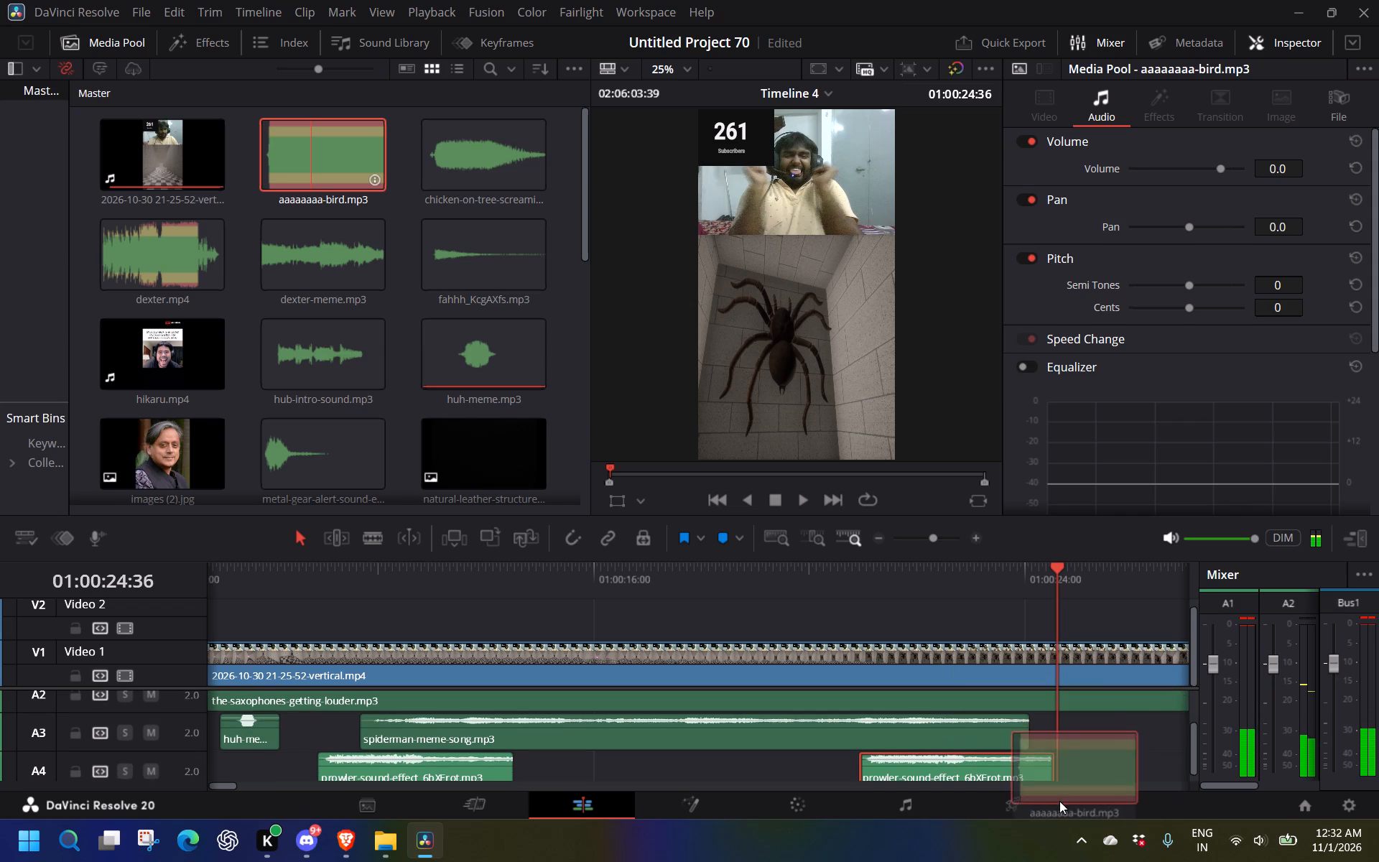
pyautogui.moveTo(1059, 801); pyautogui.dragTo(1053, 722)
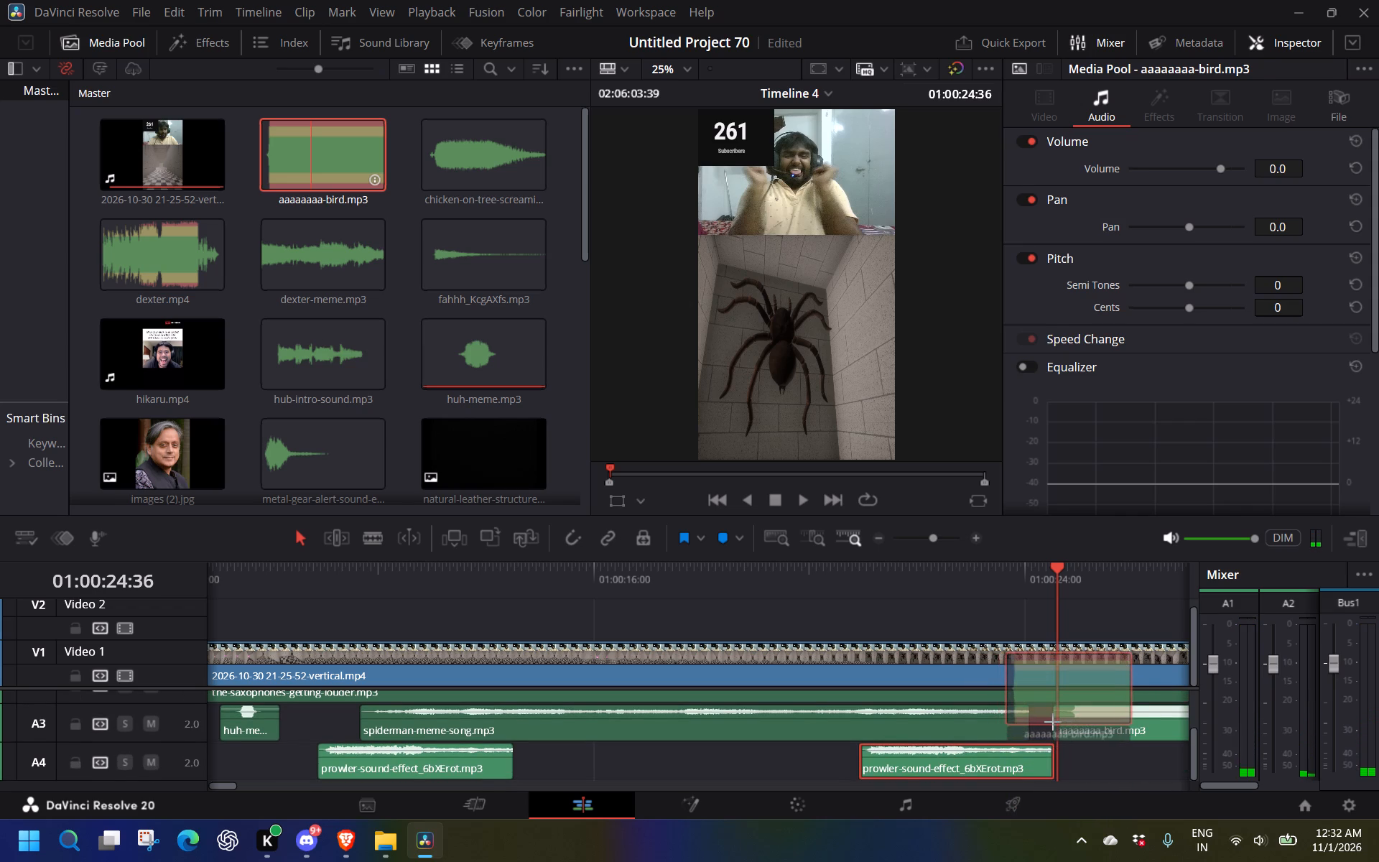
pyautogui.moveTo(1053, 722); pyautogui.dragTo(1050, 721)
# Audition the bird scream and move it earlier on A3 to about 01:00:21, over the end of the Spider-Man song.
pyautogui.click(993, 566)
pyautogui.press('space')
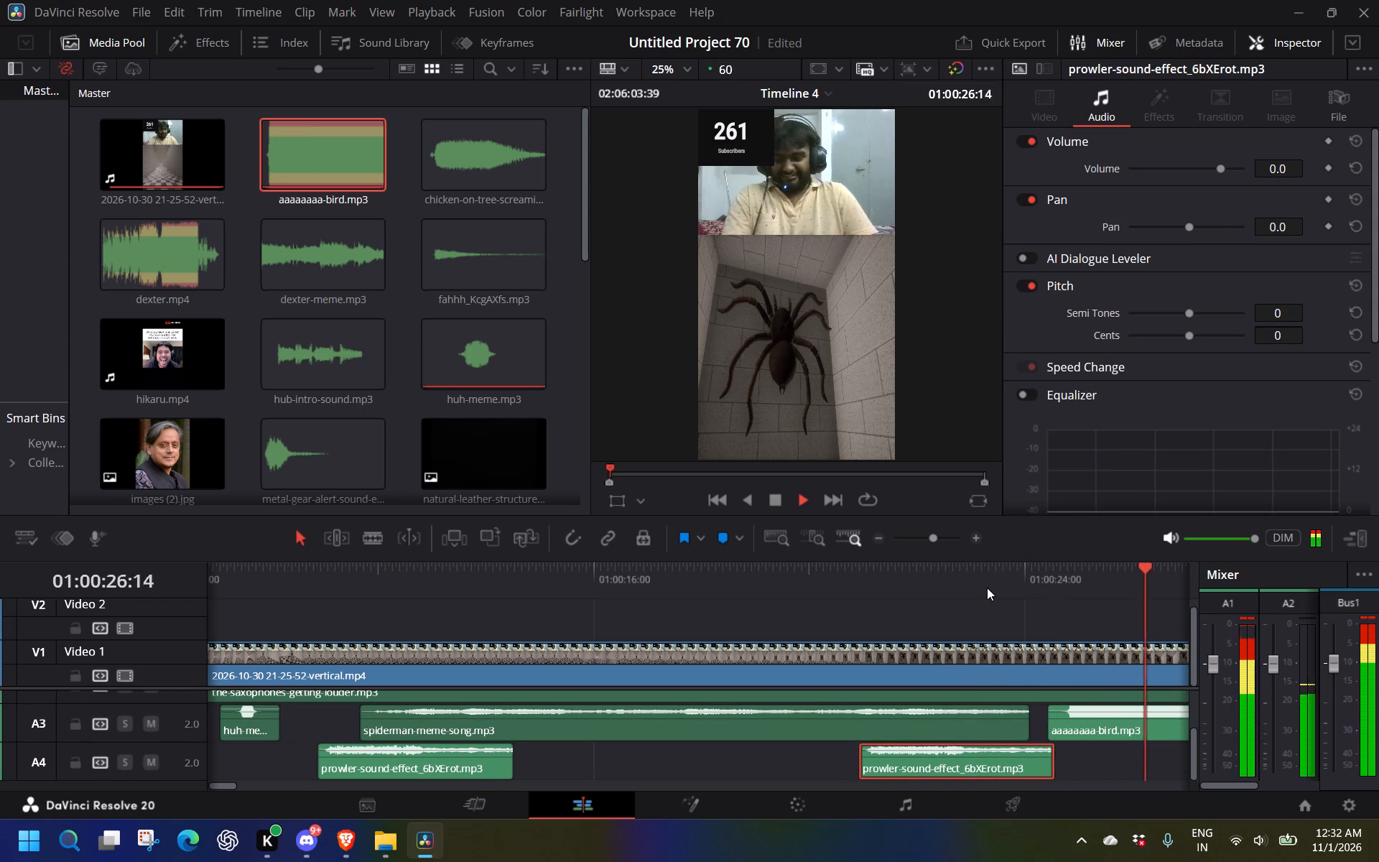
pyautogui.press('space')
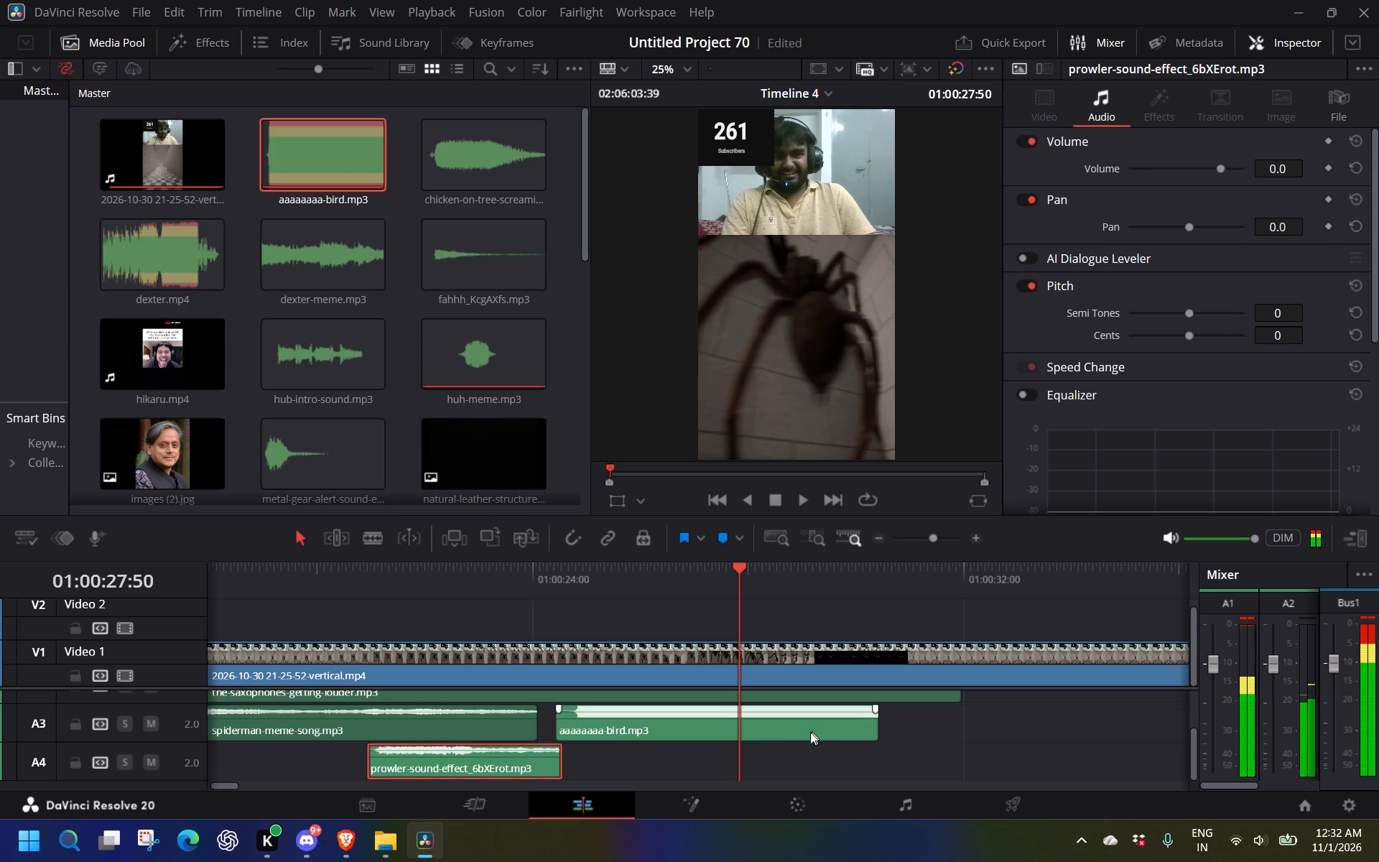
pyautogui.moveTo(738, 733); pyautogui.dragTo(679, 727)
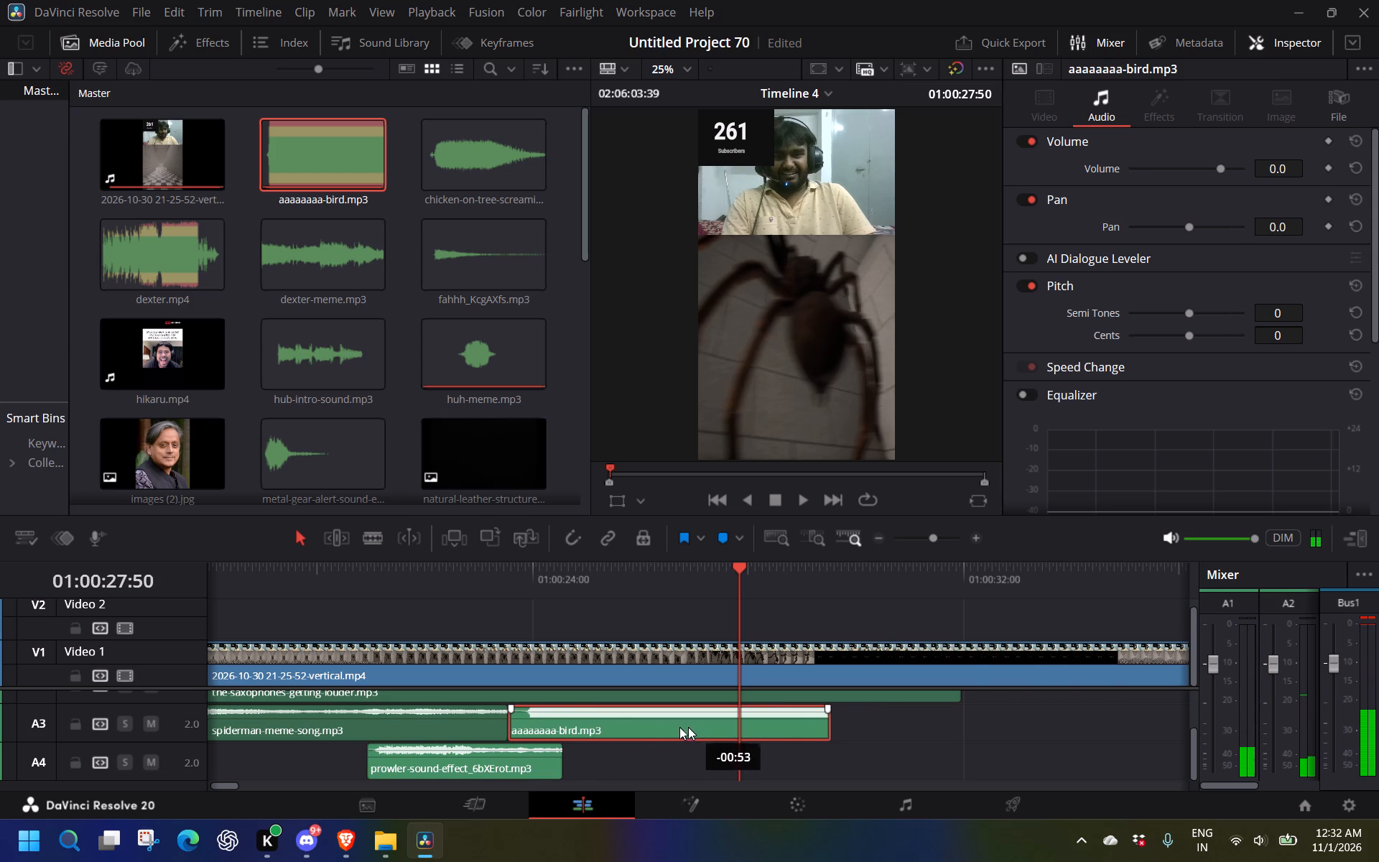
pyautogui.moveTo(679, 727); pyautogui.dragTo(573, 728)
# Play through the repositioned bird scream and trim its end on A3 back to about 01:00:25.
pyautogui.click(325, 573)
pyautogui.press('space')
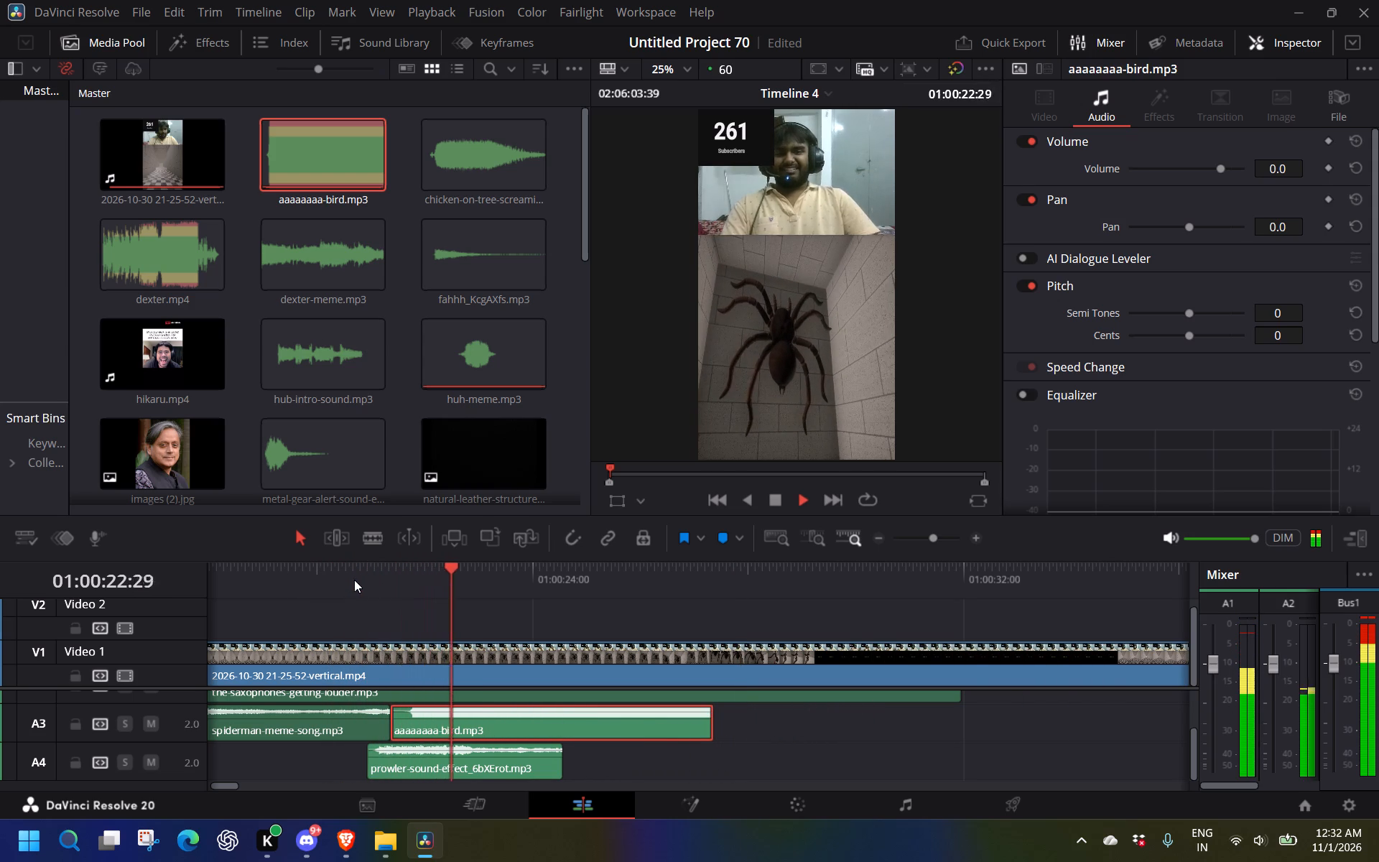
pyautogui.press('space')
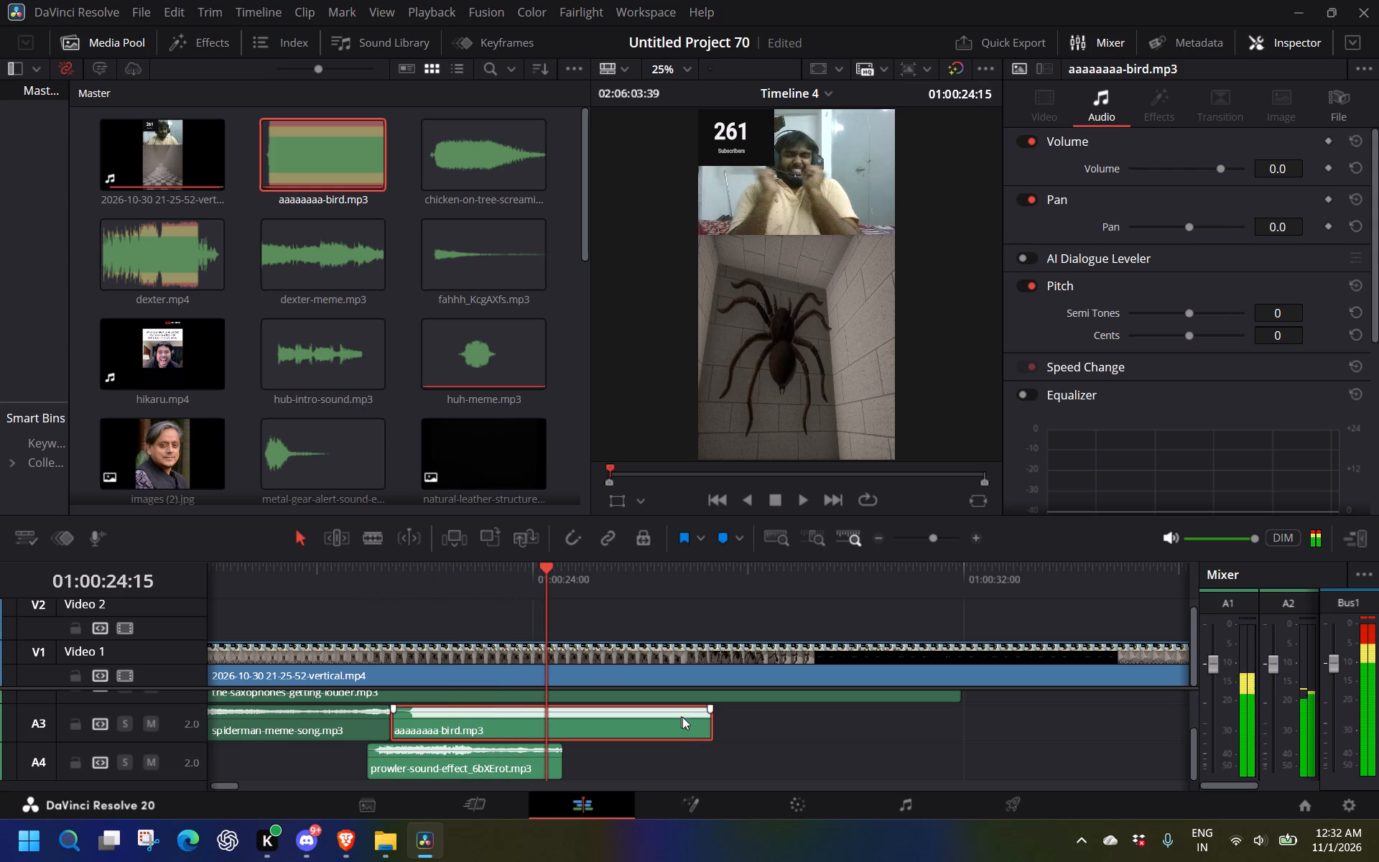
pyautogui.moveTo(710, 726); pyautogui.dragTo(572, 721)
# Play on to the black screen and place plankton-ahhhhhhh.mp3 on A4 at about 01:00:24, directly after the second prowler effect.
pyautogui.press('space')
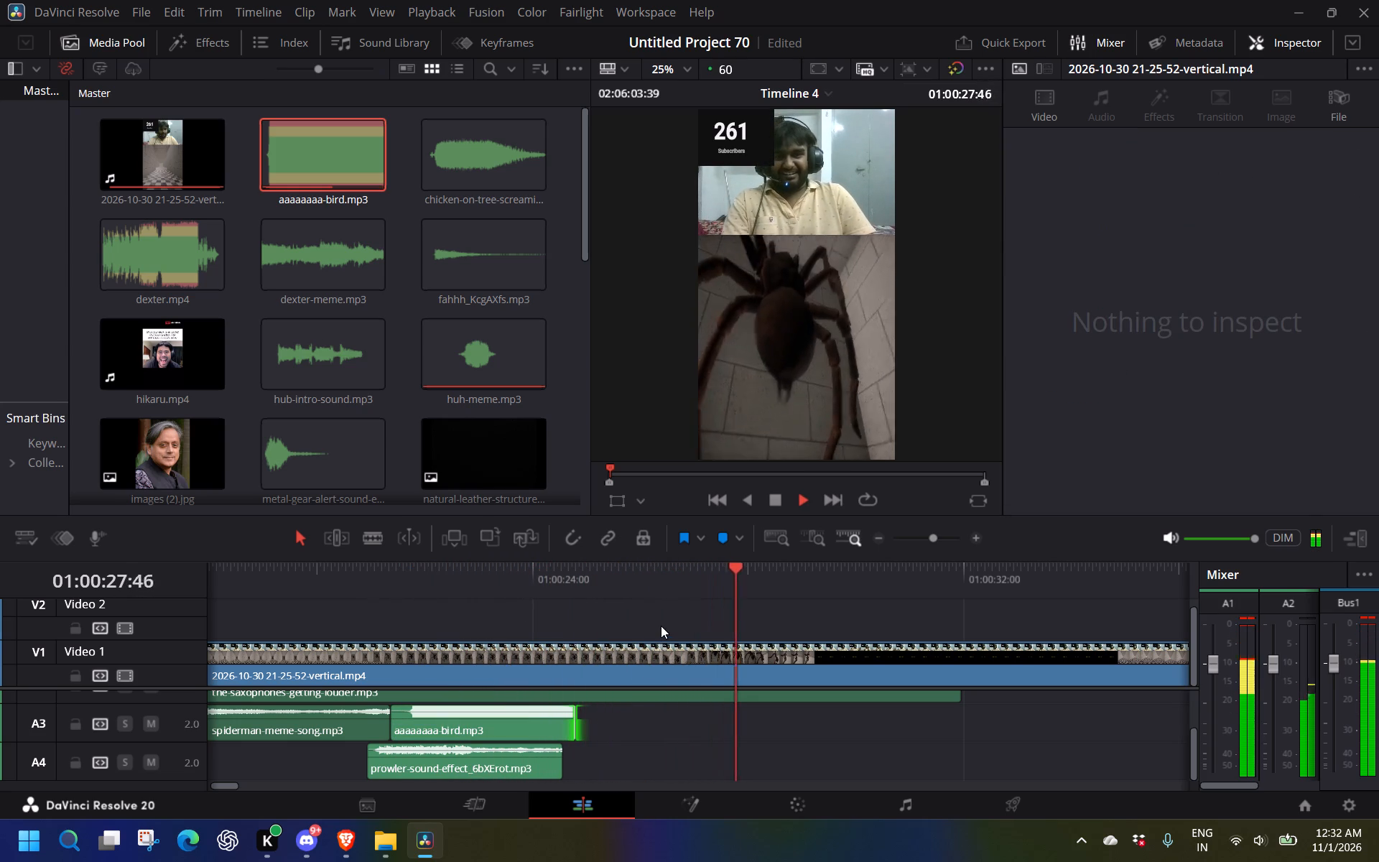
pyautogui.press('space')
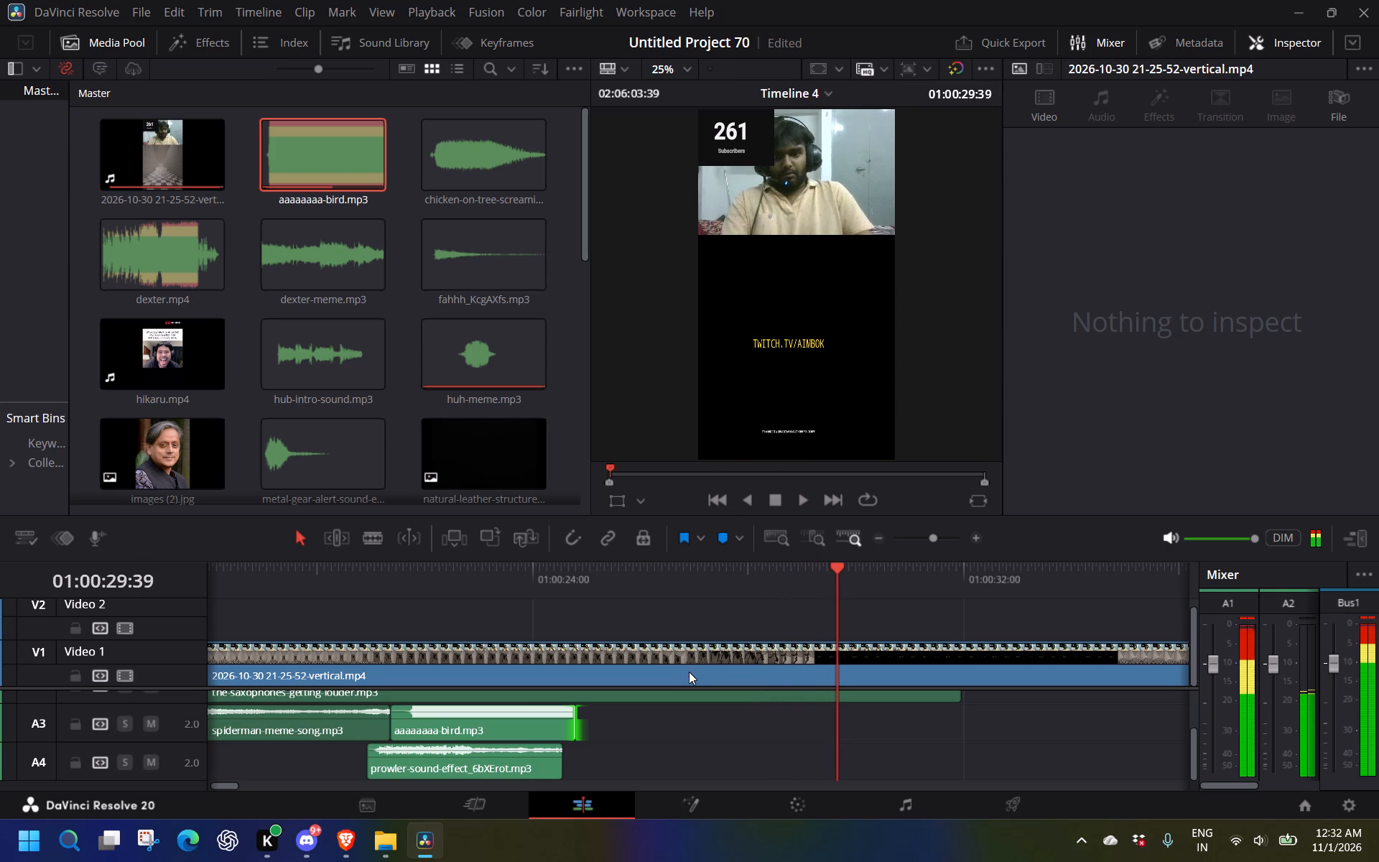
pyautogui.scroll(-1, 417, 441)
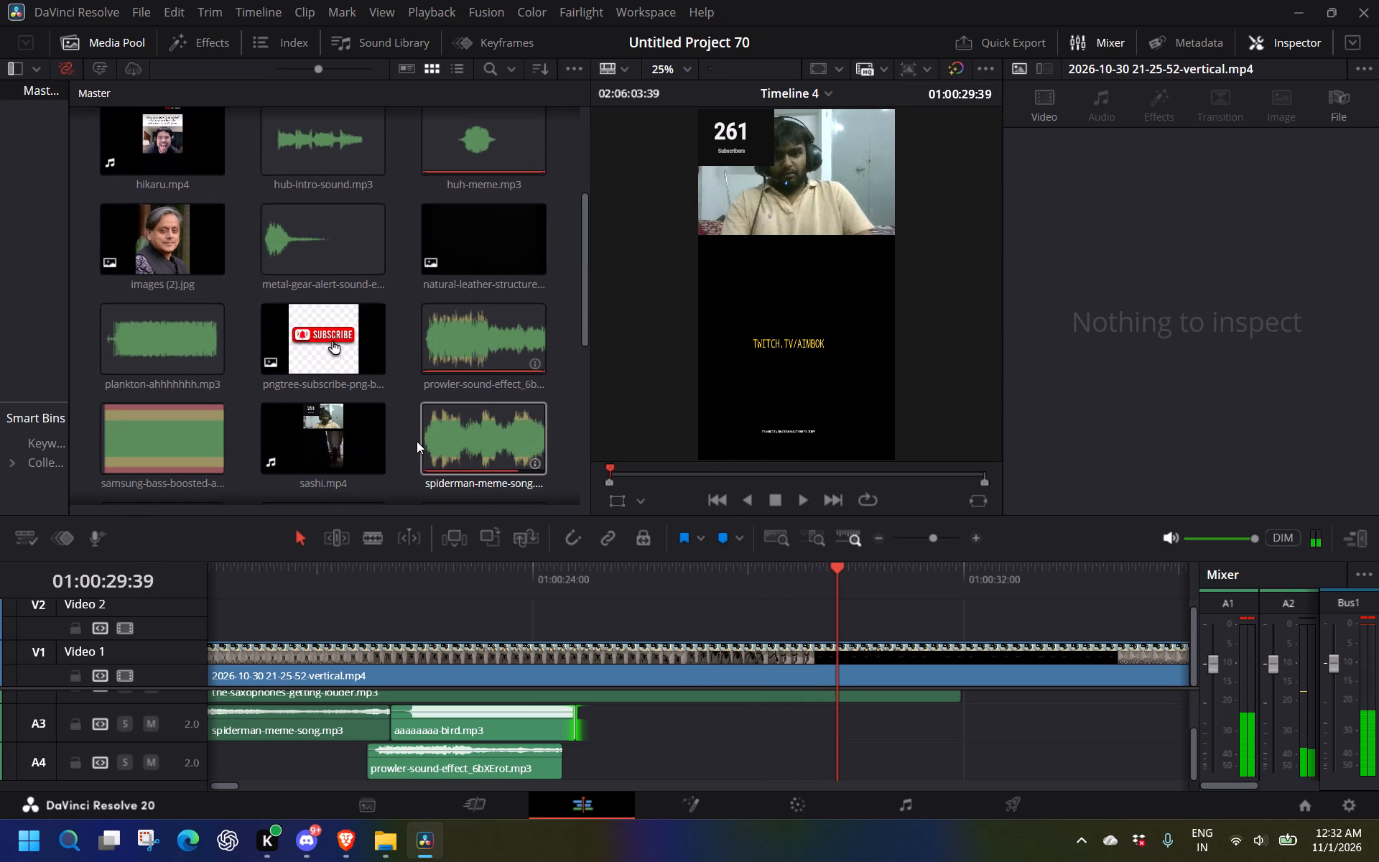
pyautogui.scroll(-1, 417, 441)
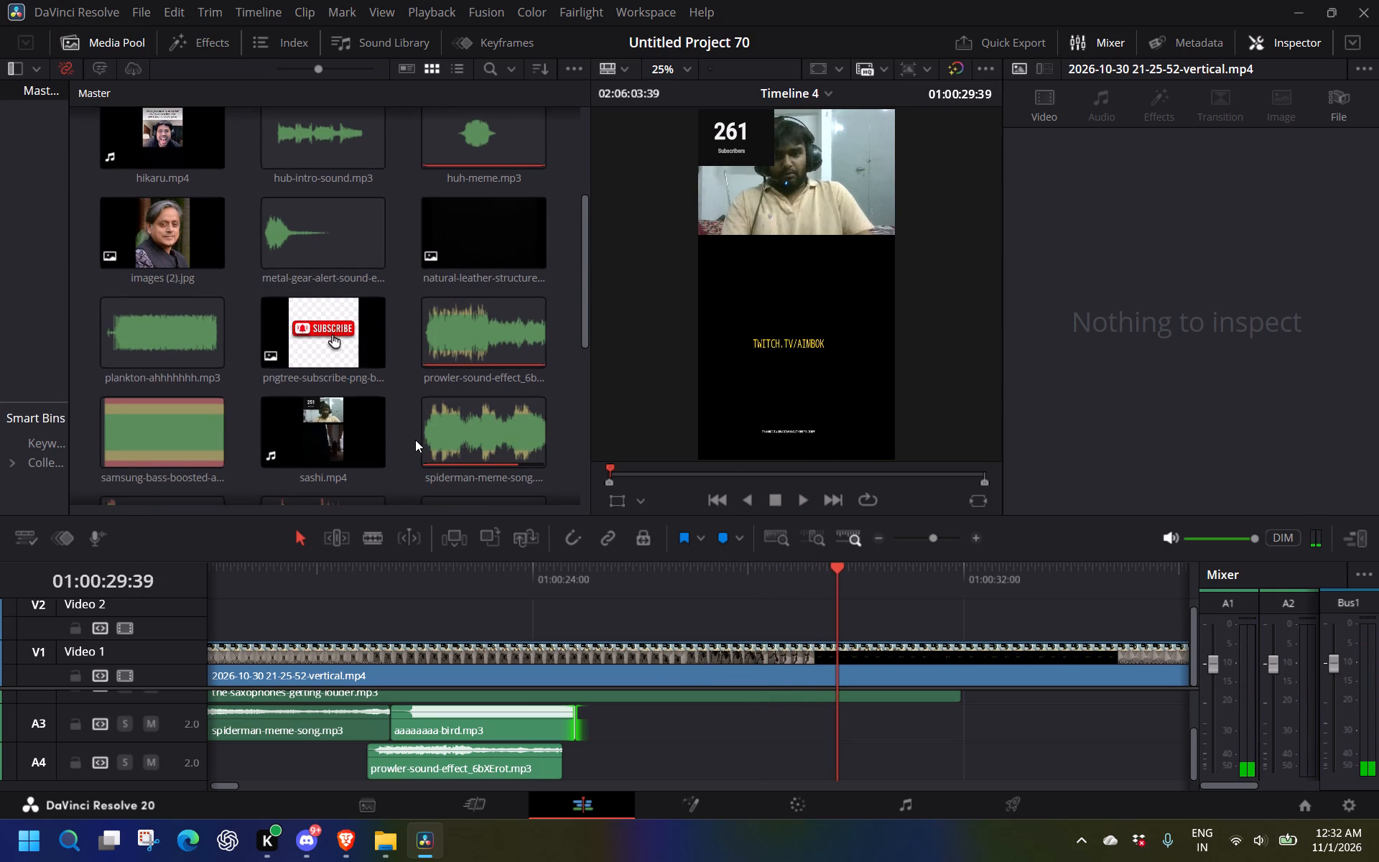
pyautogui.moveTo(168, 349); pyautogui.dragTo(576, 737)
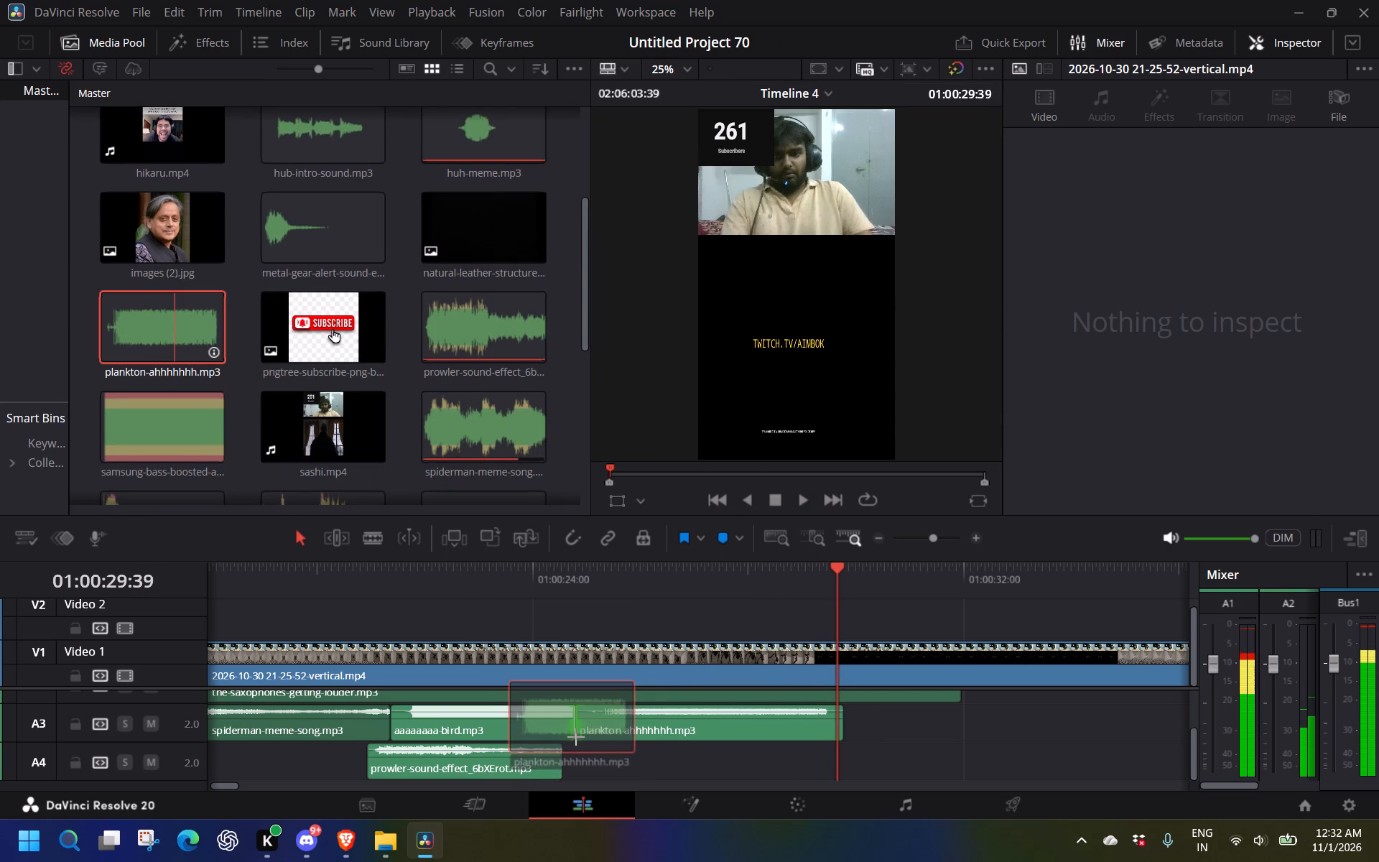
pyautogui.moveTo(576, 737); pyautogui.dragTo(554, 764)
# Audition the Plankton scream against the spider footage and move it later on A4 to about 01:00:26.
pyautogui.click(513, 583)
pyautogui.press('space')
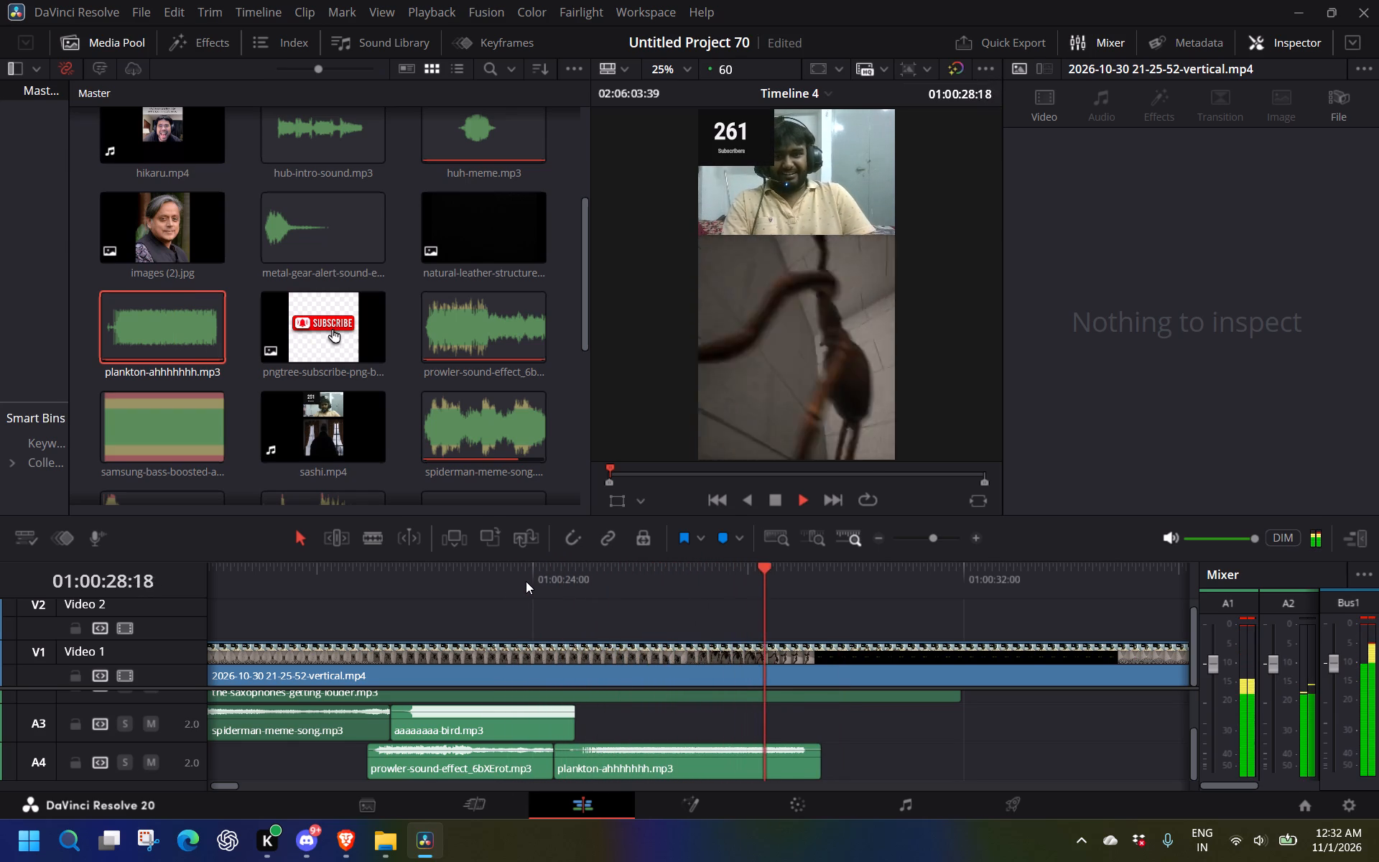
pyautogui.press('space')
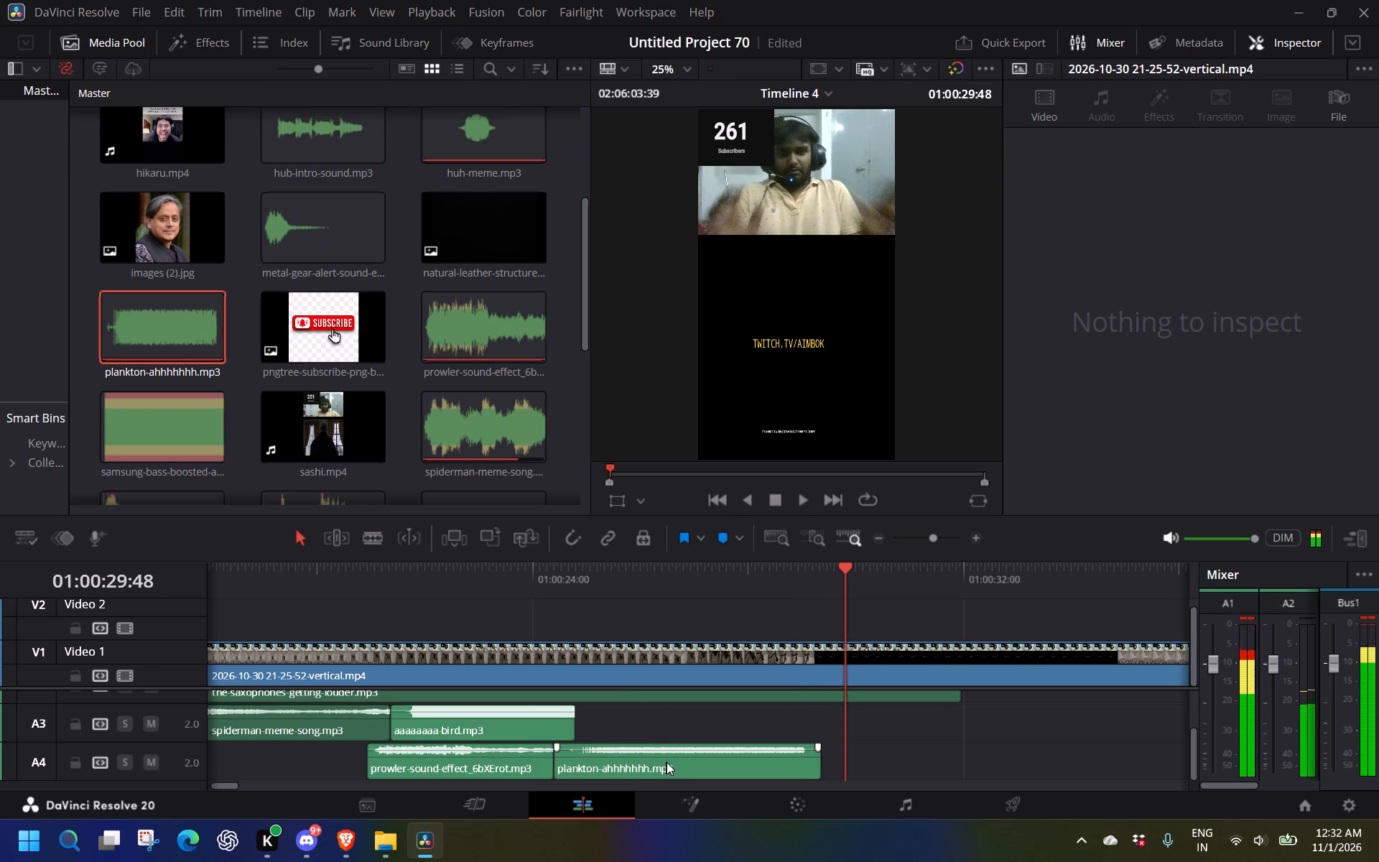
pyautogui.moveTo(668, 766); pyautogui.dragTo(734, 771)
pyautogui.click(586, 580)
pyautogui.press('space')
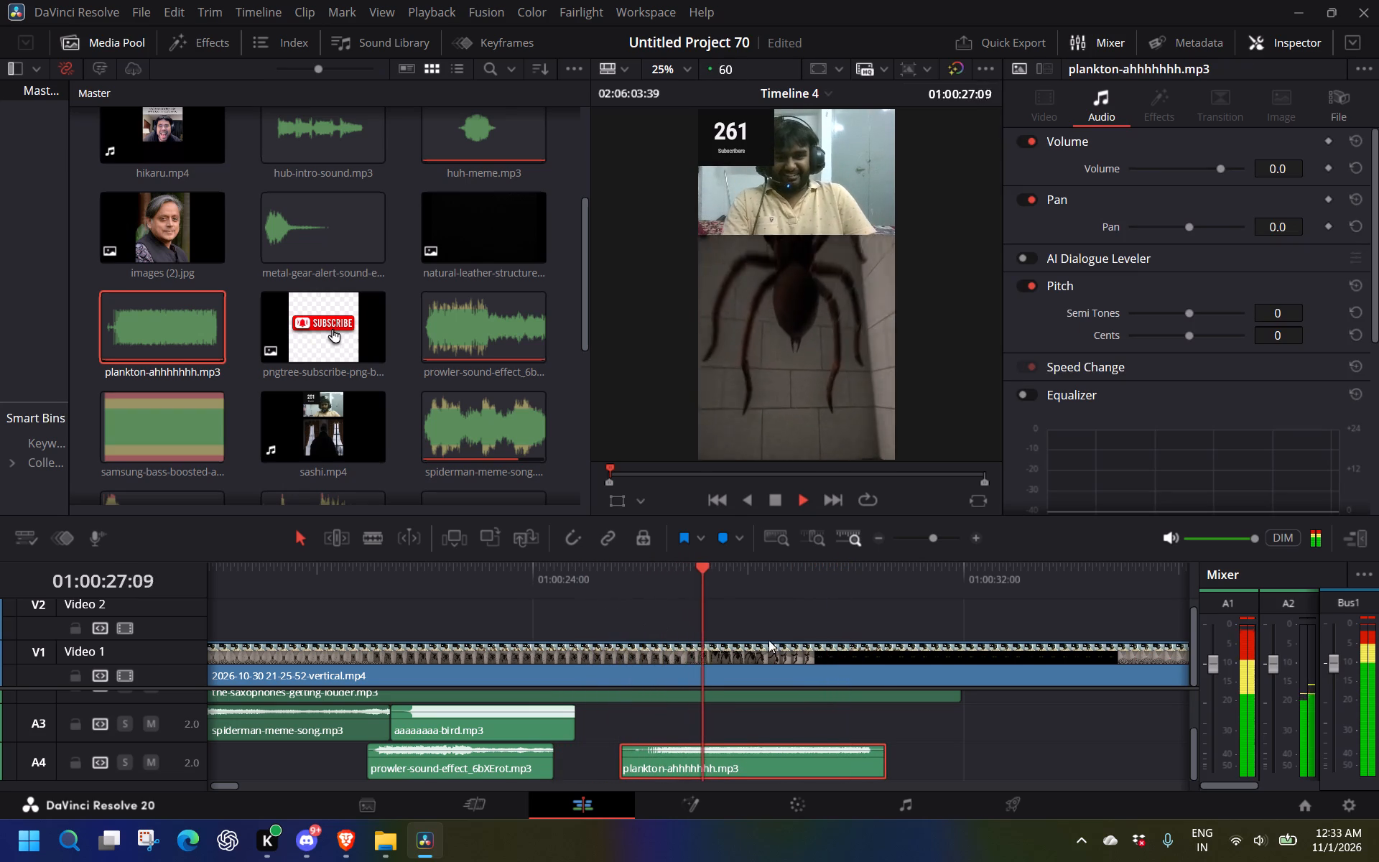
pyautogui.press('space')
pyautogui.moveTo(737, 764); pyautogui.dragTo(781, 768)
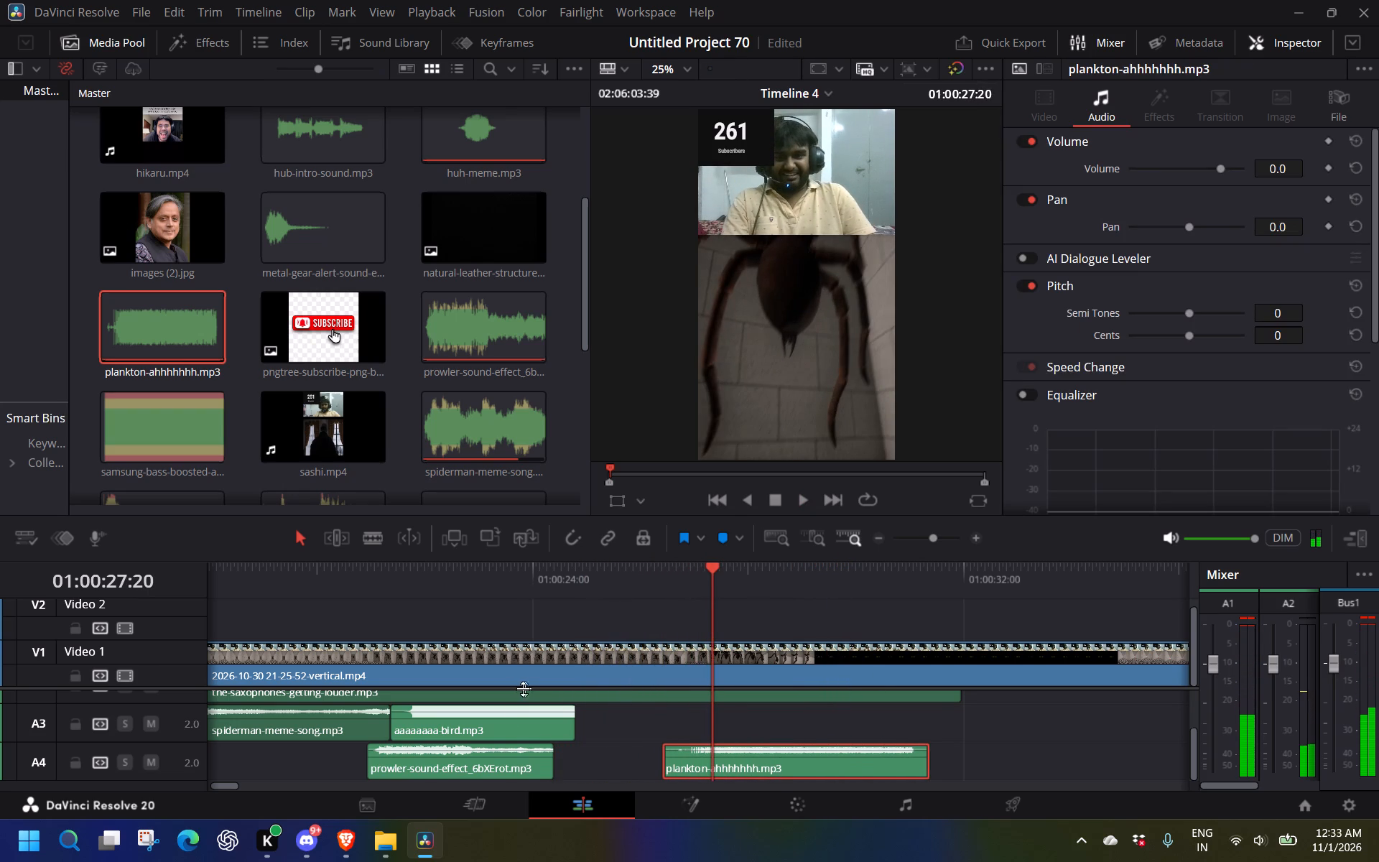
# Move the trimmed bird scream later on A3 so it starts at about 01:00:24.
pyautogui.moveTo(515, 736); pyautogui.dragTo(657, 728)
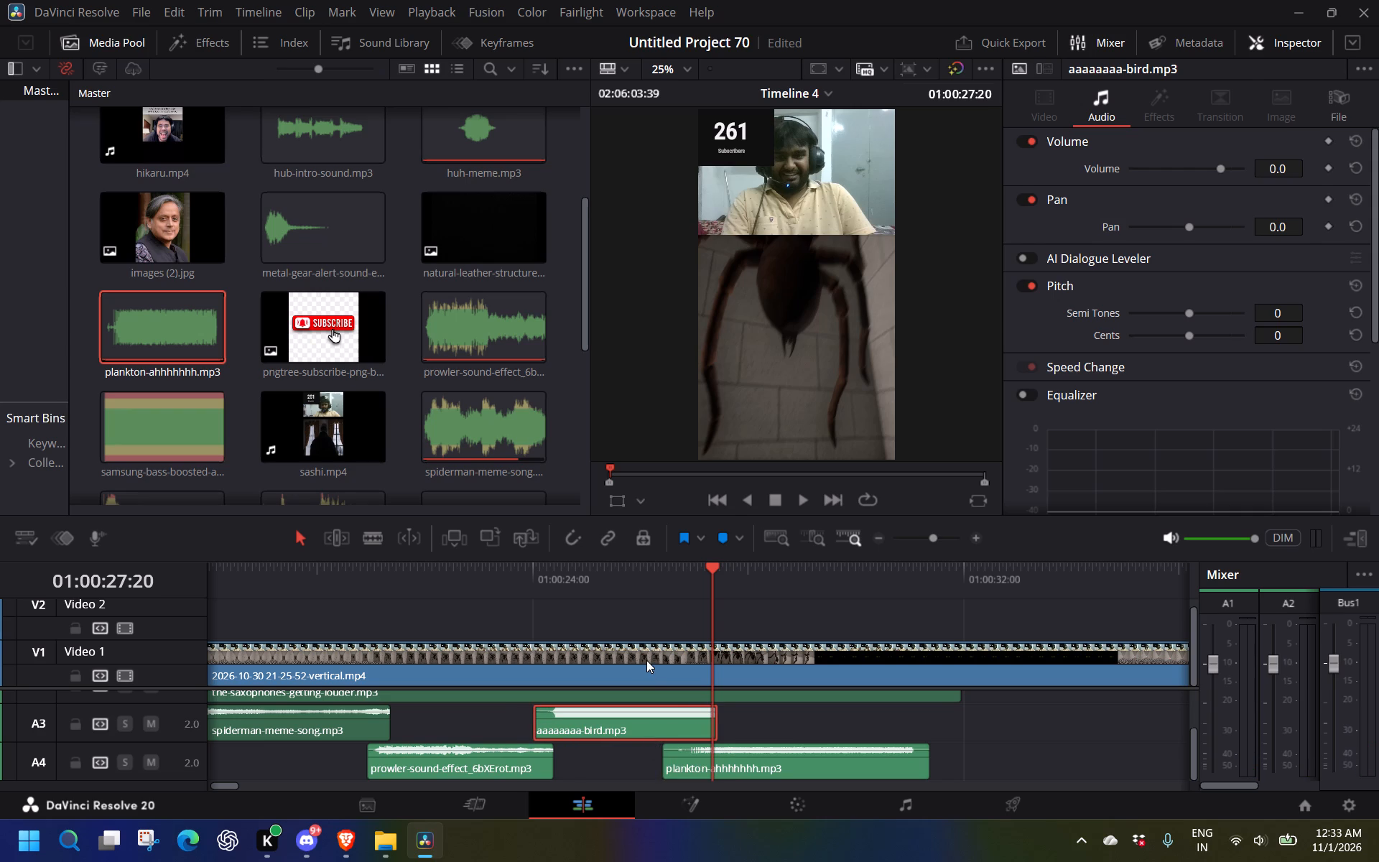
pyautogui.click(646, 660)
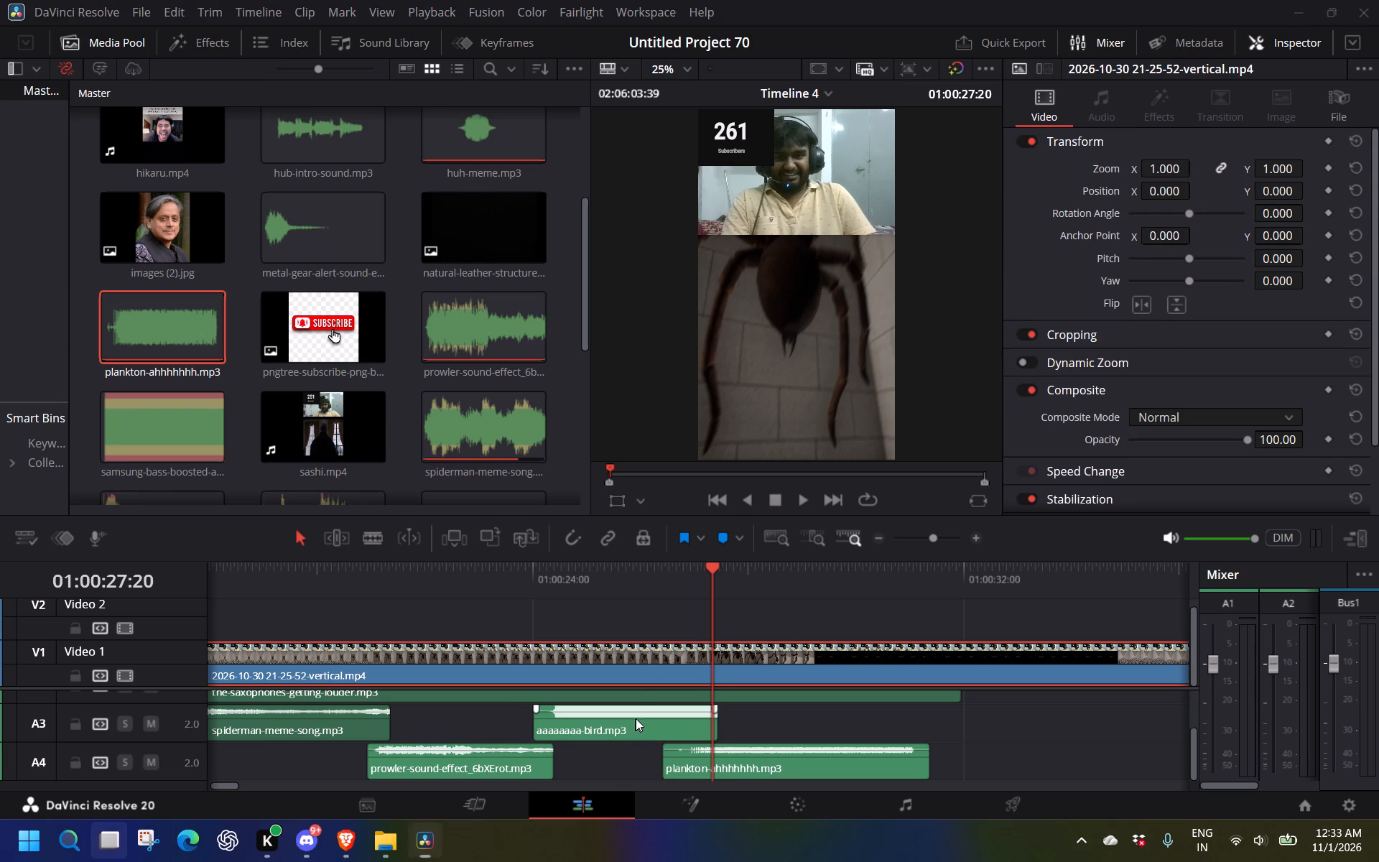
pyautogui.click(501, 259)
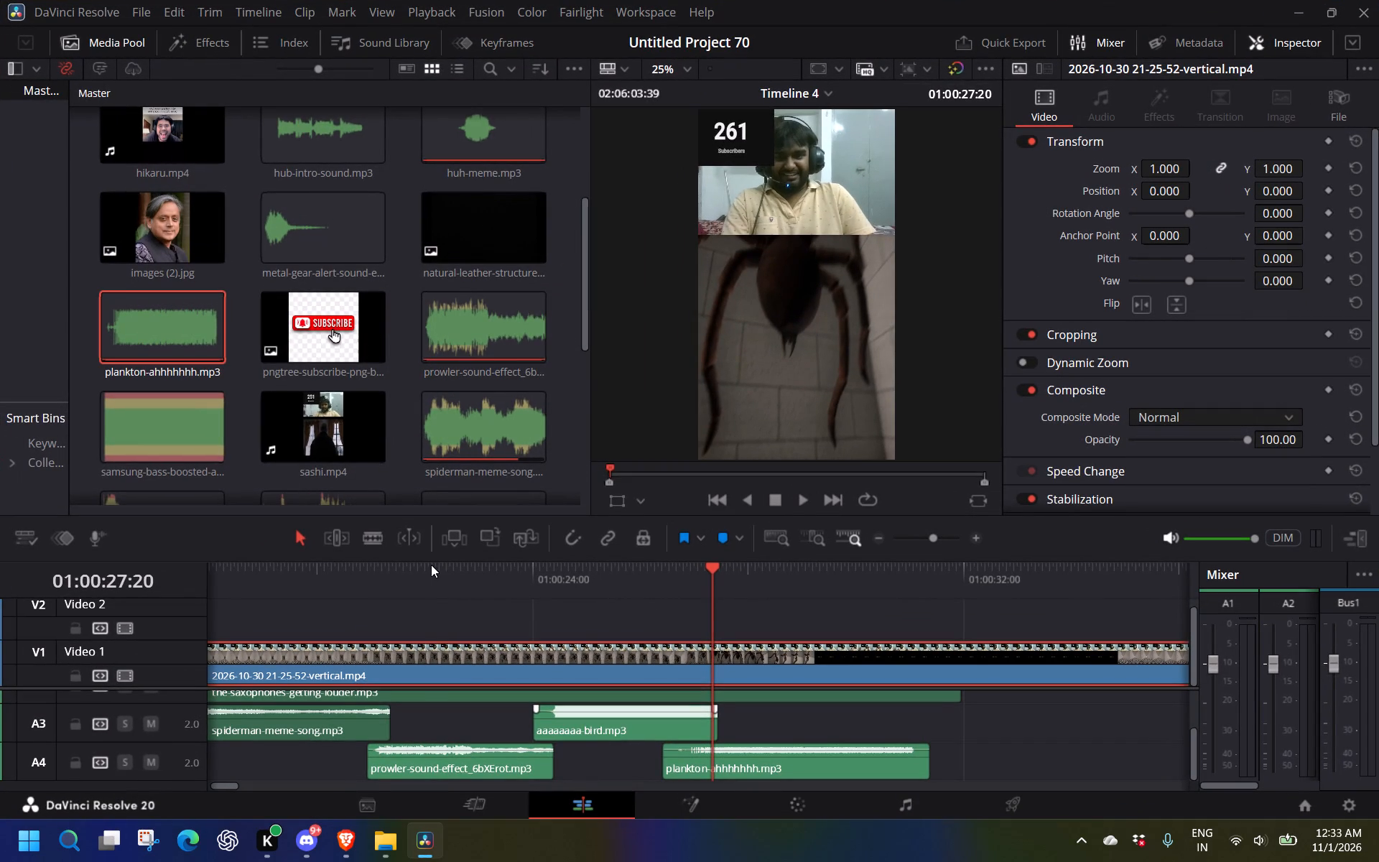
# Play the section from 01:00:21:24 and move the Plankton scream later on A4 to about 01:00:29, at the start of the black screen.
pyautogui.click(431, 565)
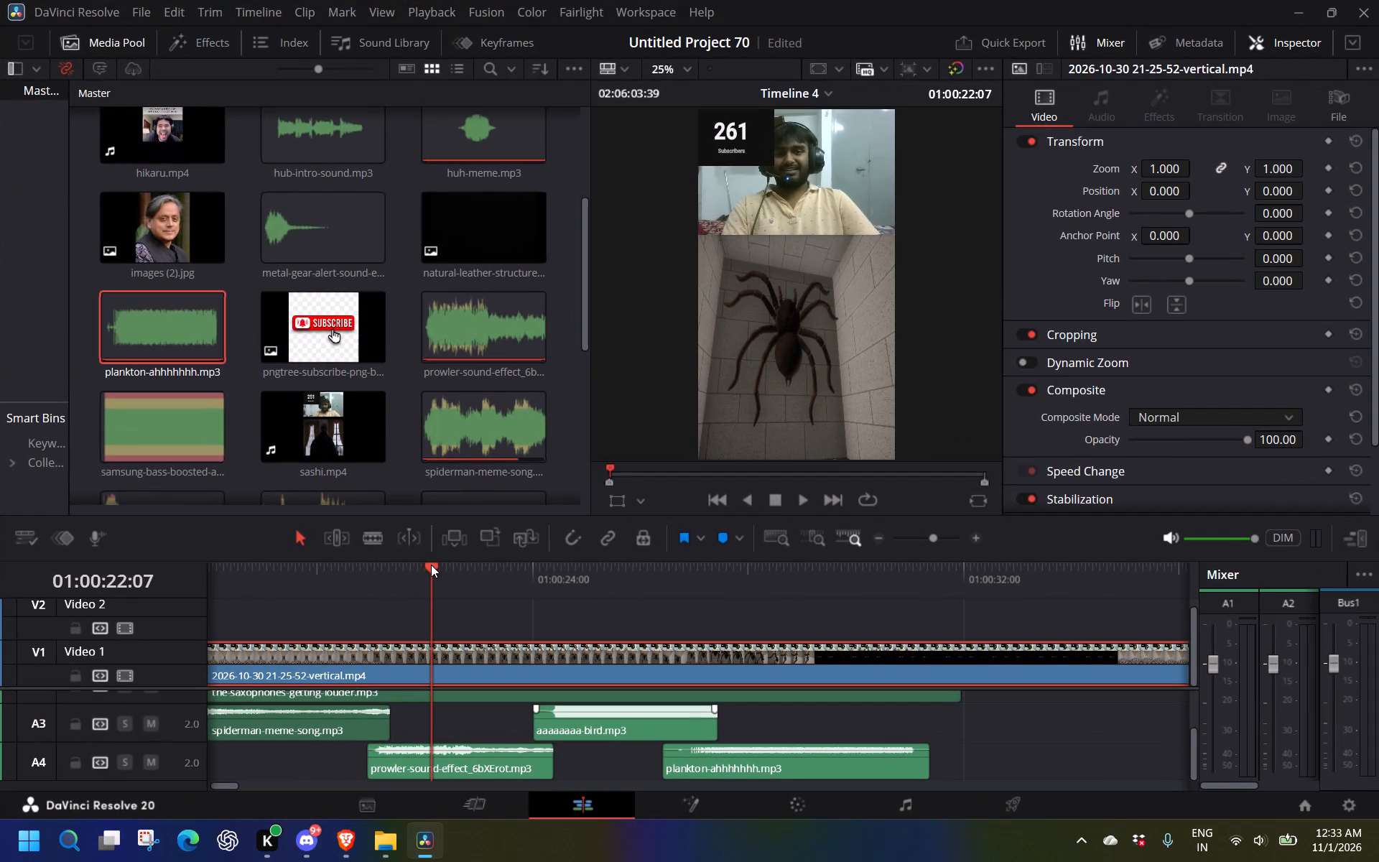
pyautogui.click(392, 571)
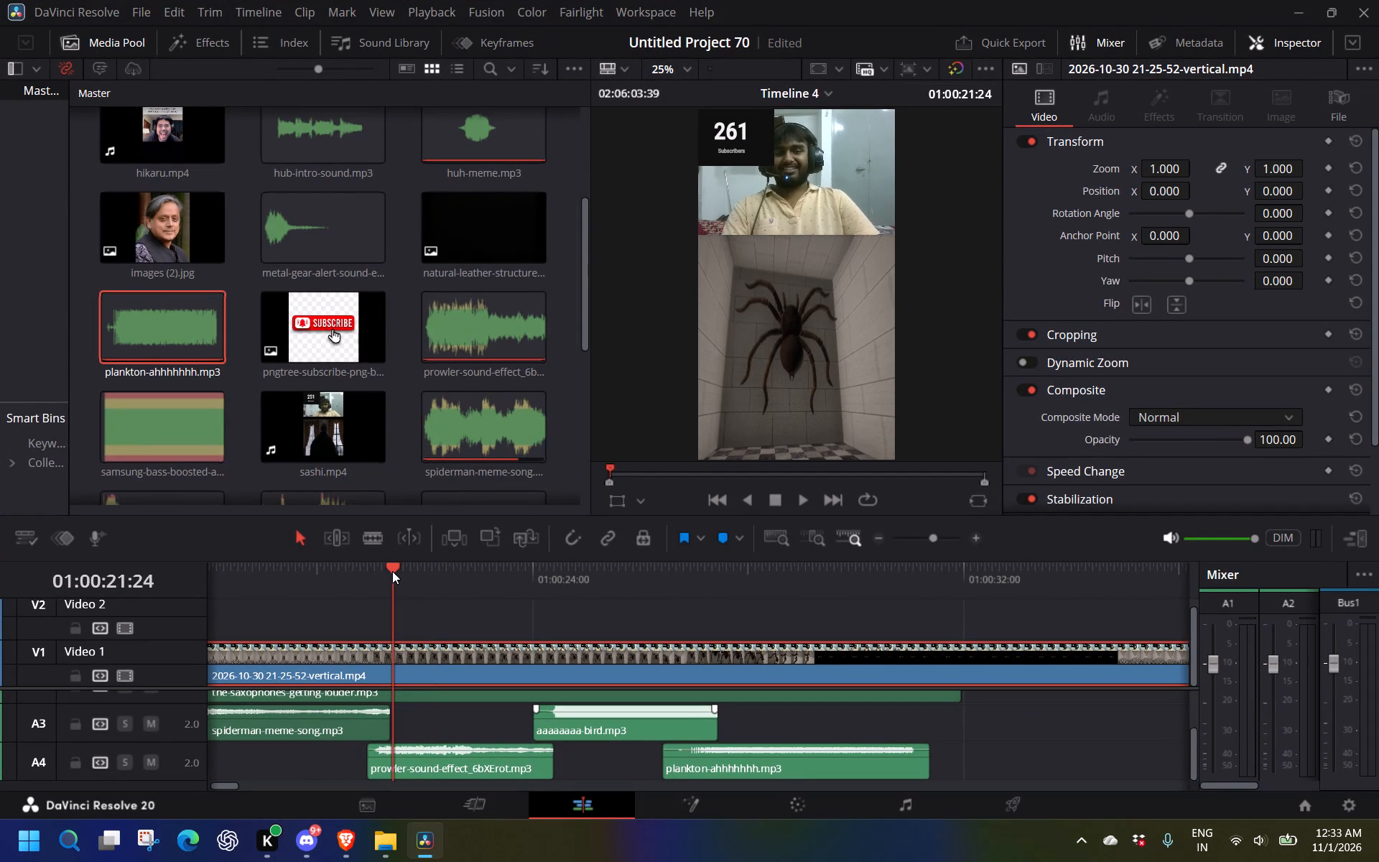
pyautogui.press('space')
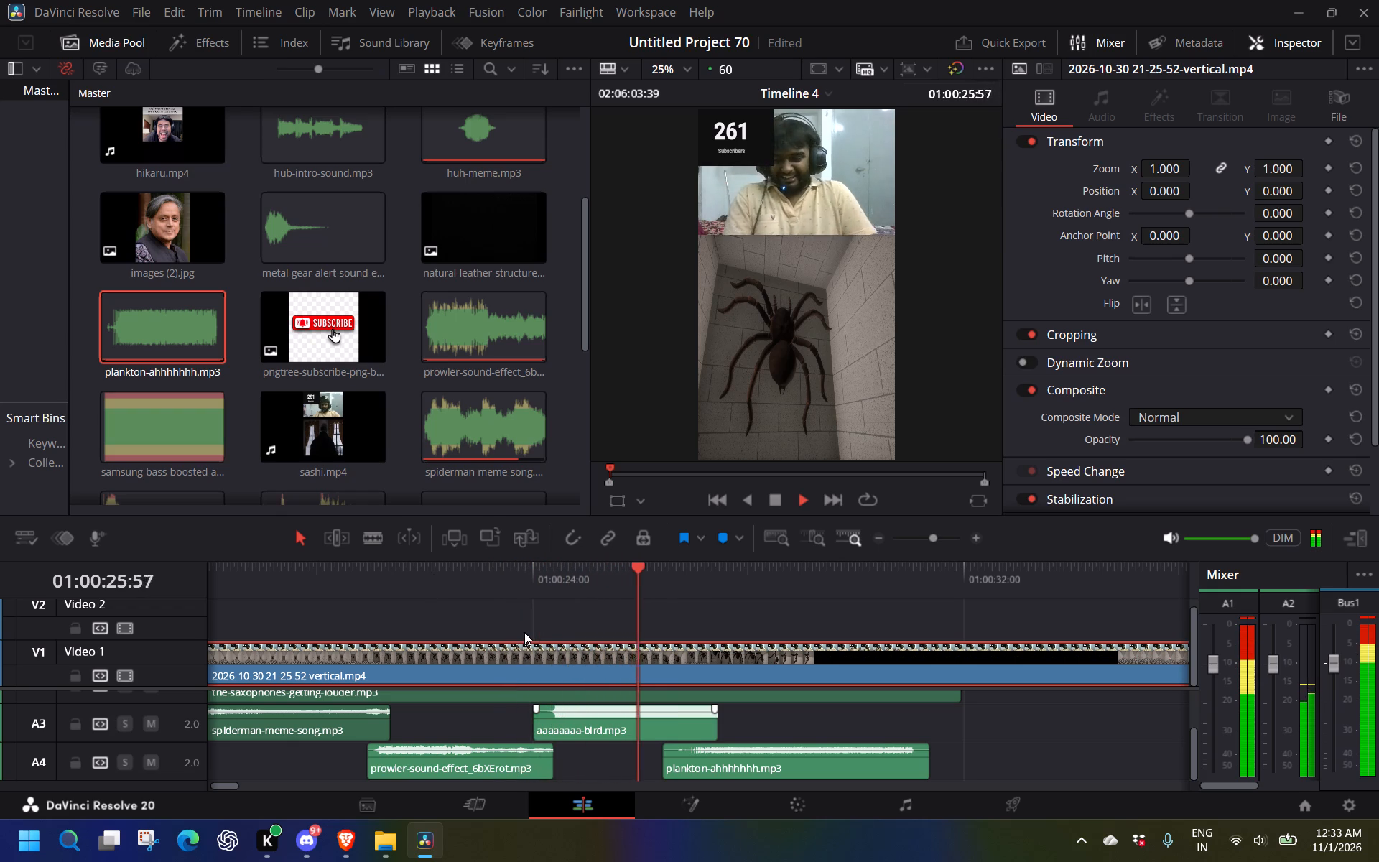
pyautogui.press('space')
pyautogui.press('space')
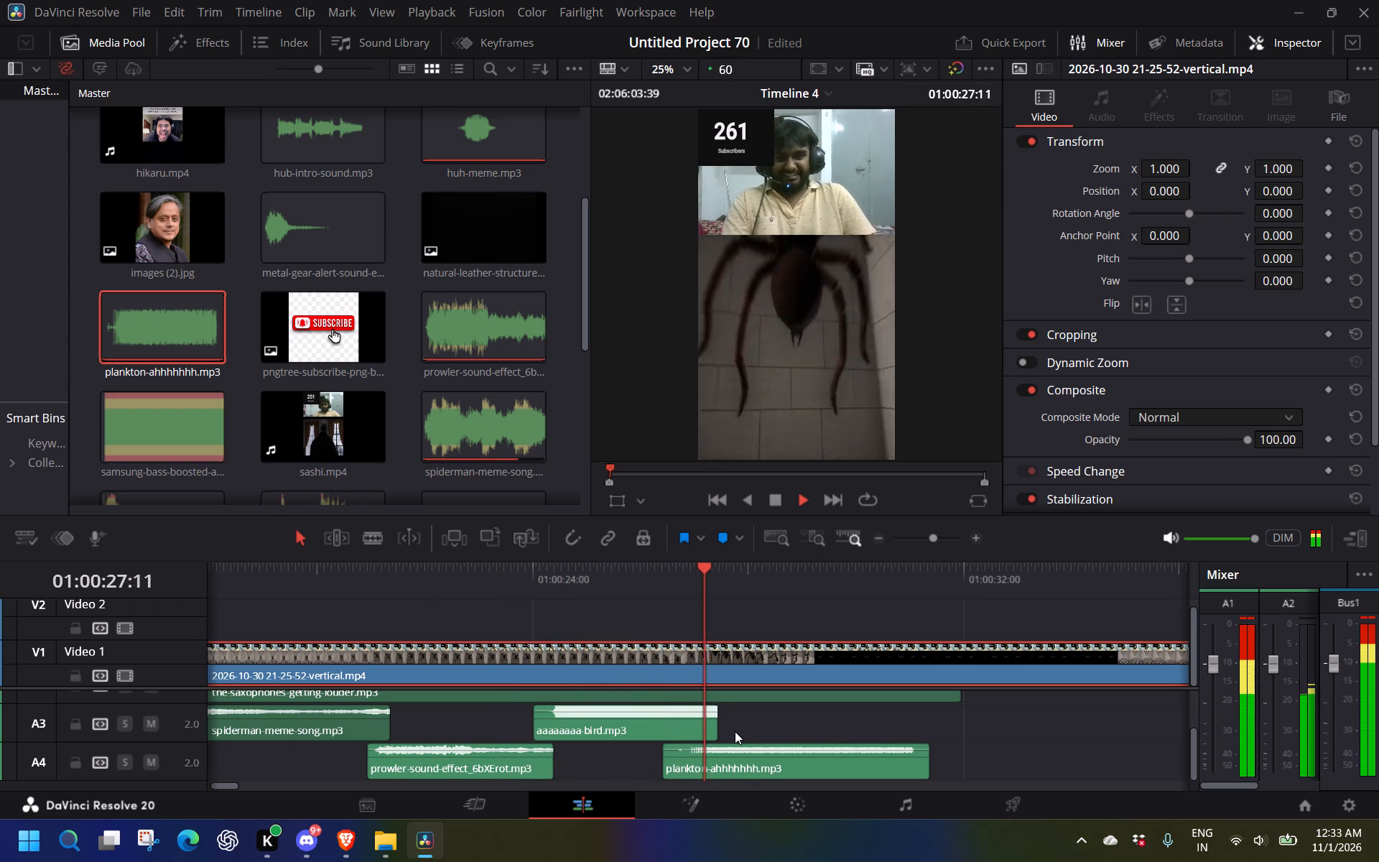
pyautogui.press('space')
pyautogui.moveTo(781, 763); pyautogui.dragTo(793, 763)
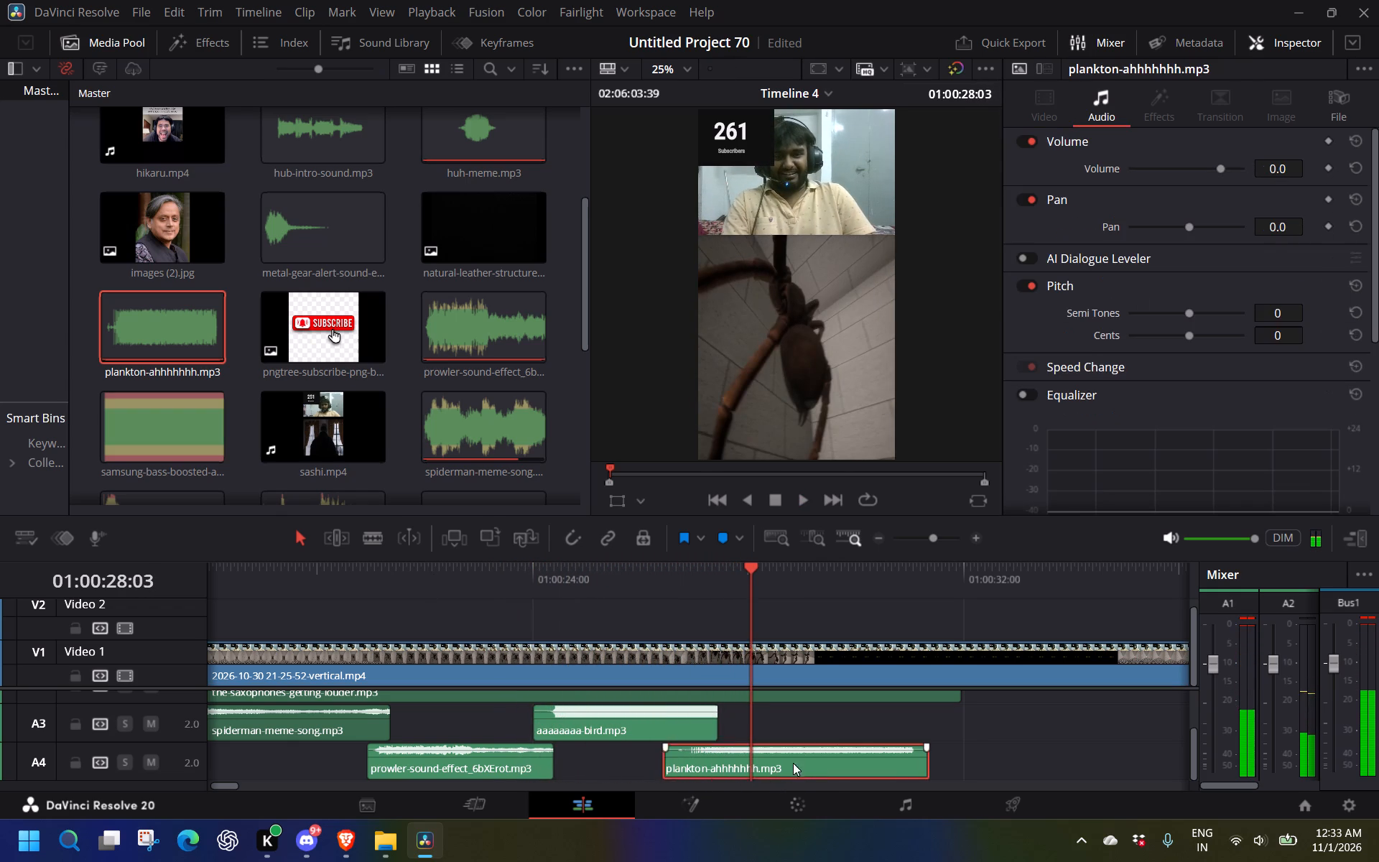
pyautogui.moveTo(793, 763); pyautogui.dragTo(881, 764)
pyautogui.press('space')
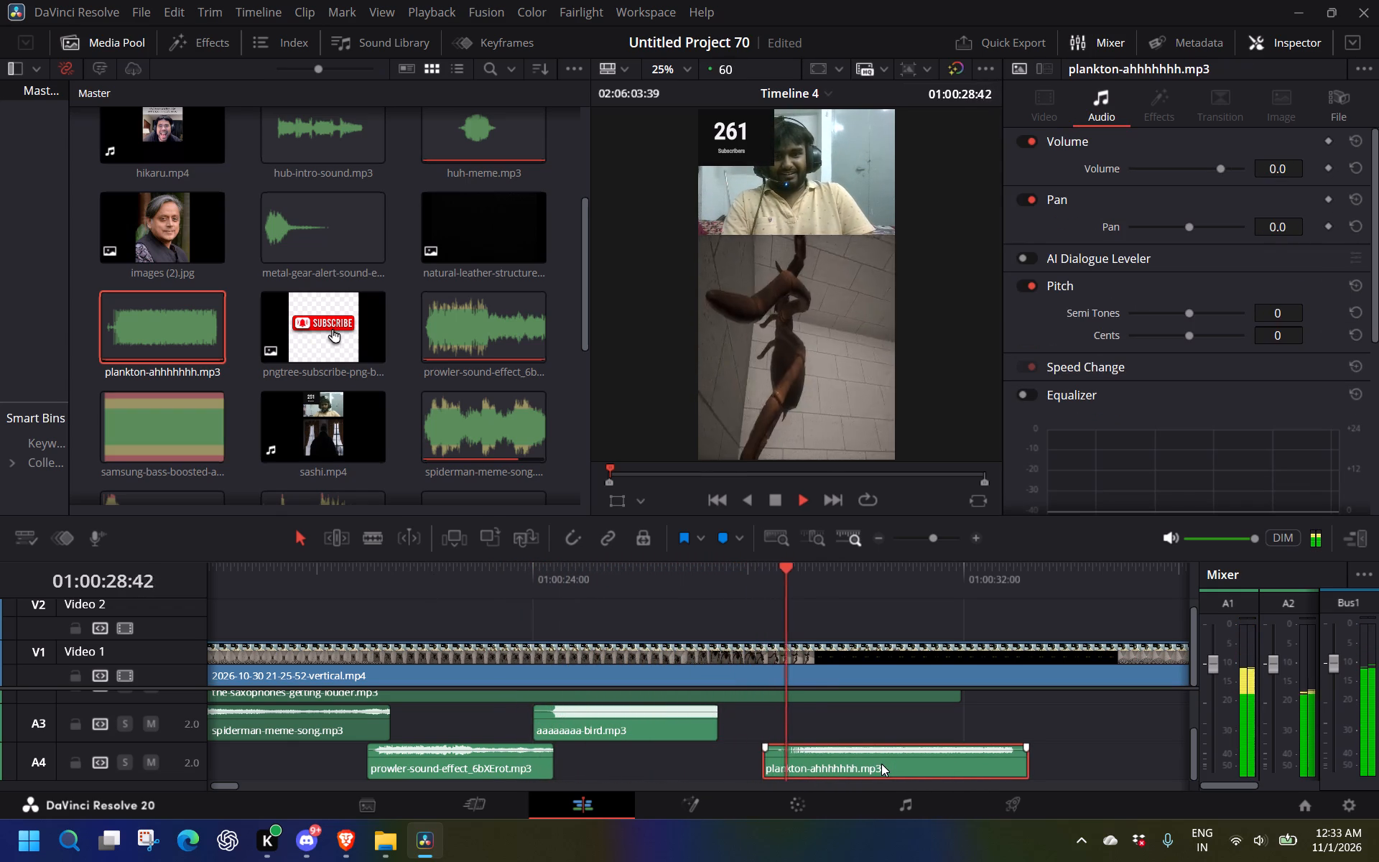
pyautogui.moveTo(881, 764); pyautogui.dragTo(865, 760)
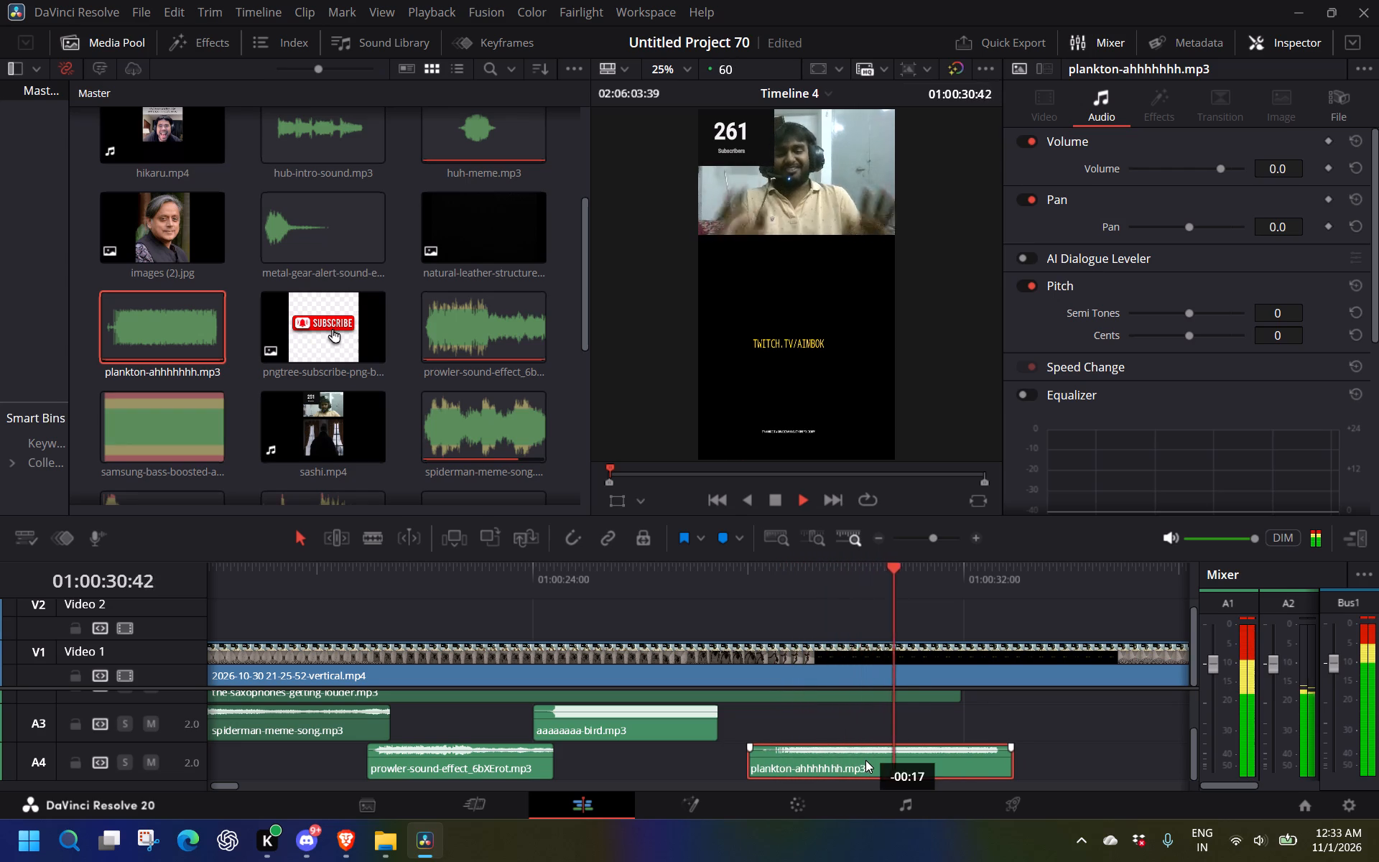
pyautogui.moveTo(865, 760); pyautogui.dragTo(925, 759)
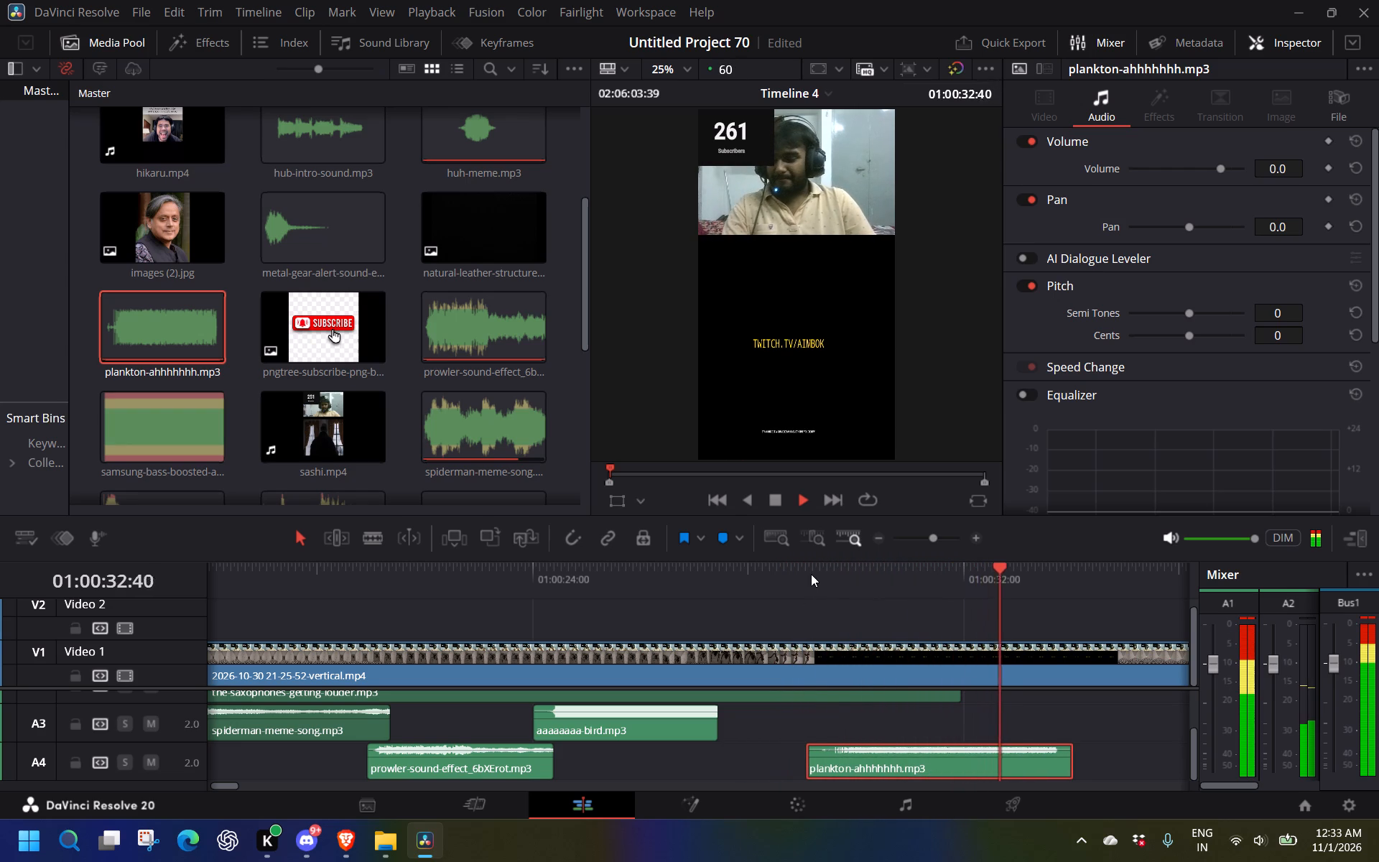
# Play the Plankton scream through the black screen into the next corridor, and return the playhead to 01:00:34:07.
pyautogui.click(813, 572)
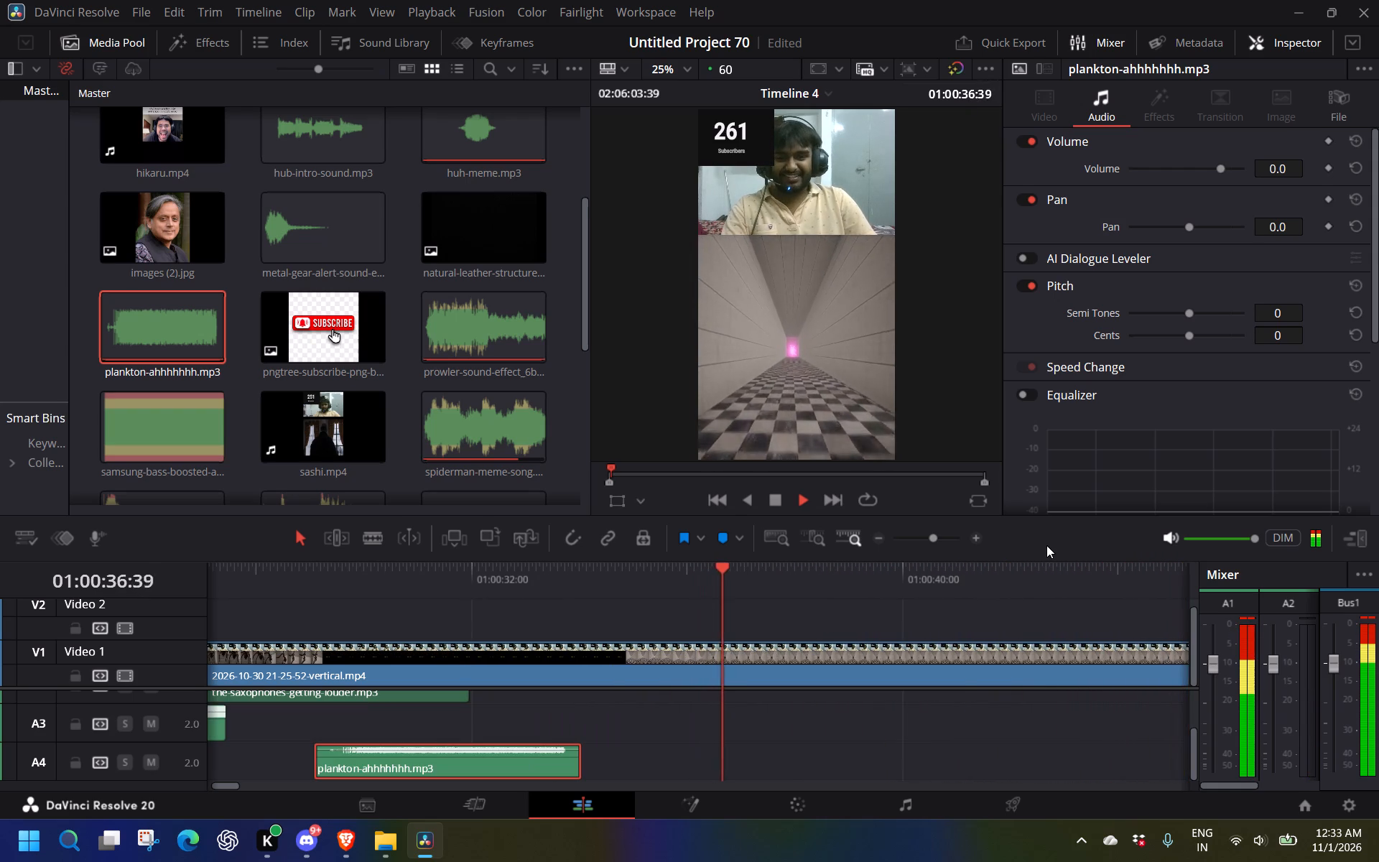
pyautogui.press('space')
pyautogui.click(600, 565)
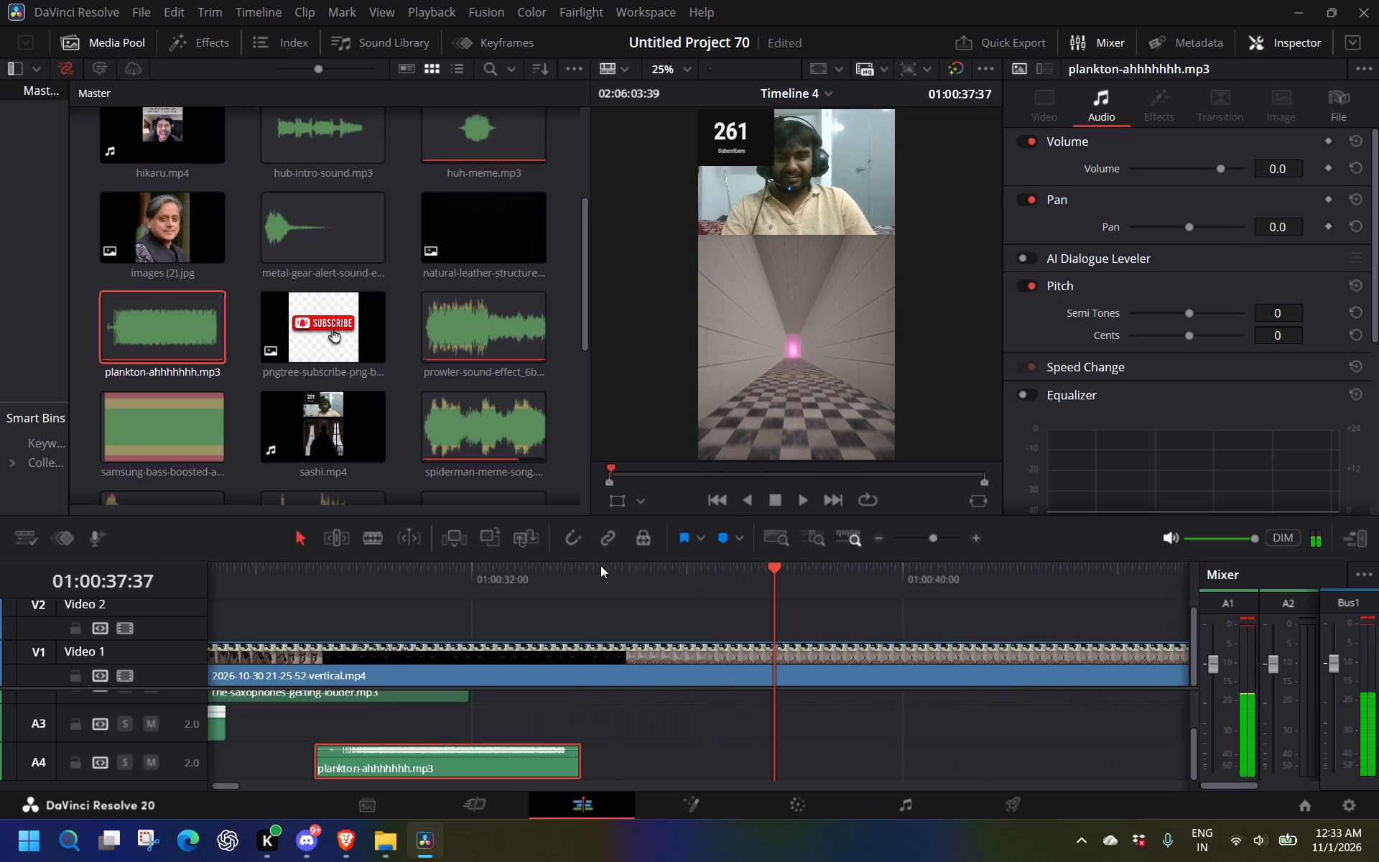
pyautogui.click(571, 576)
pyautogui.click(582, 582)
pyautogui.click(588, 586)
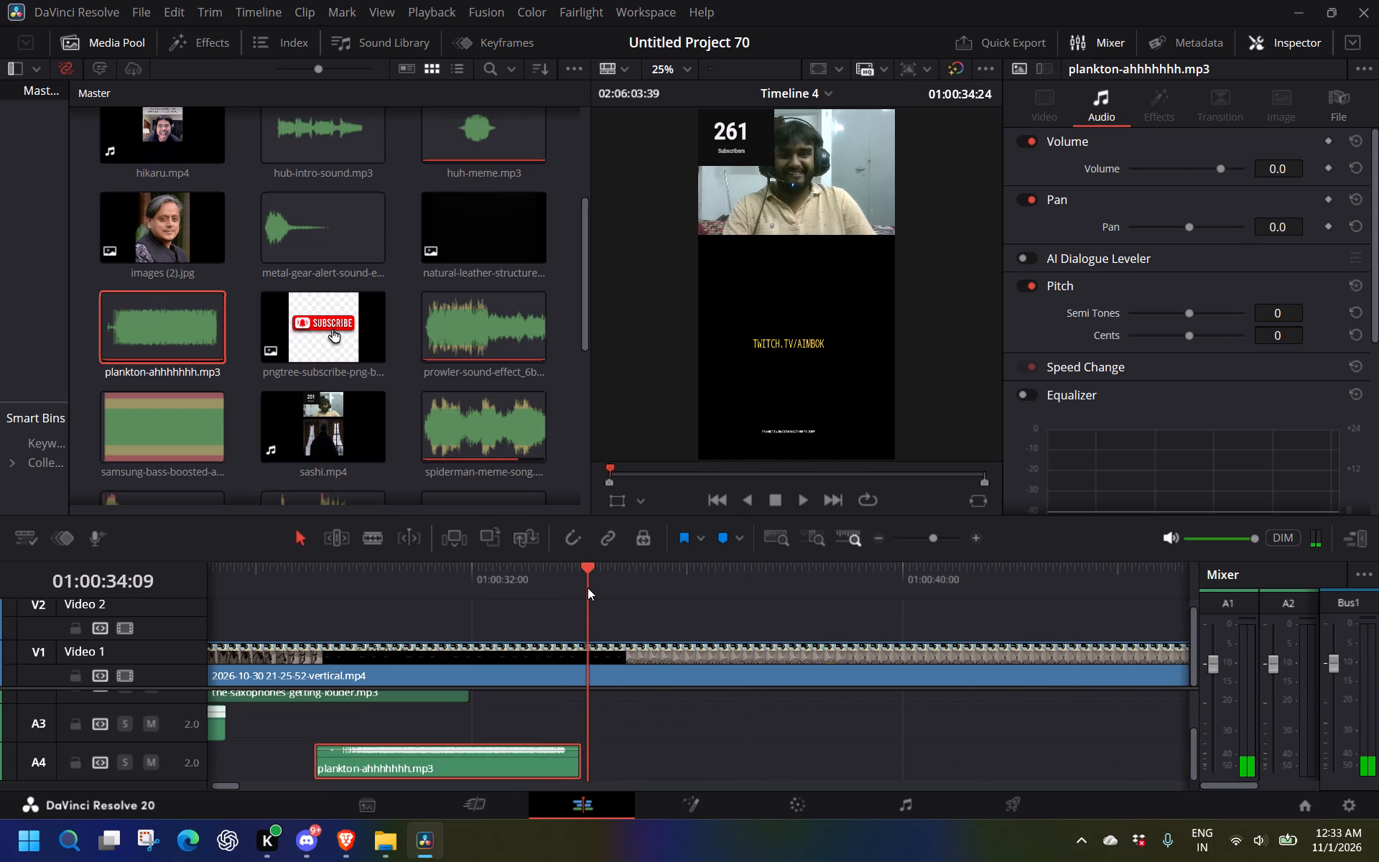
pyautogui.click(588, 588)
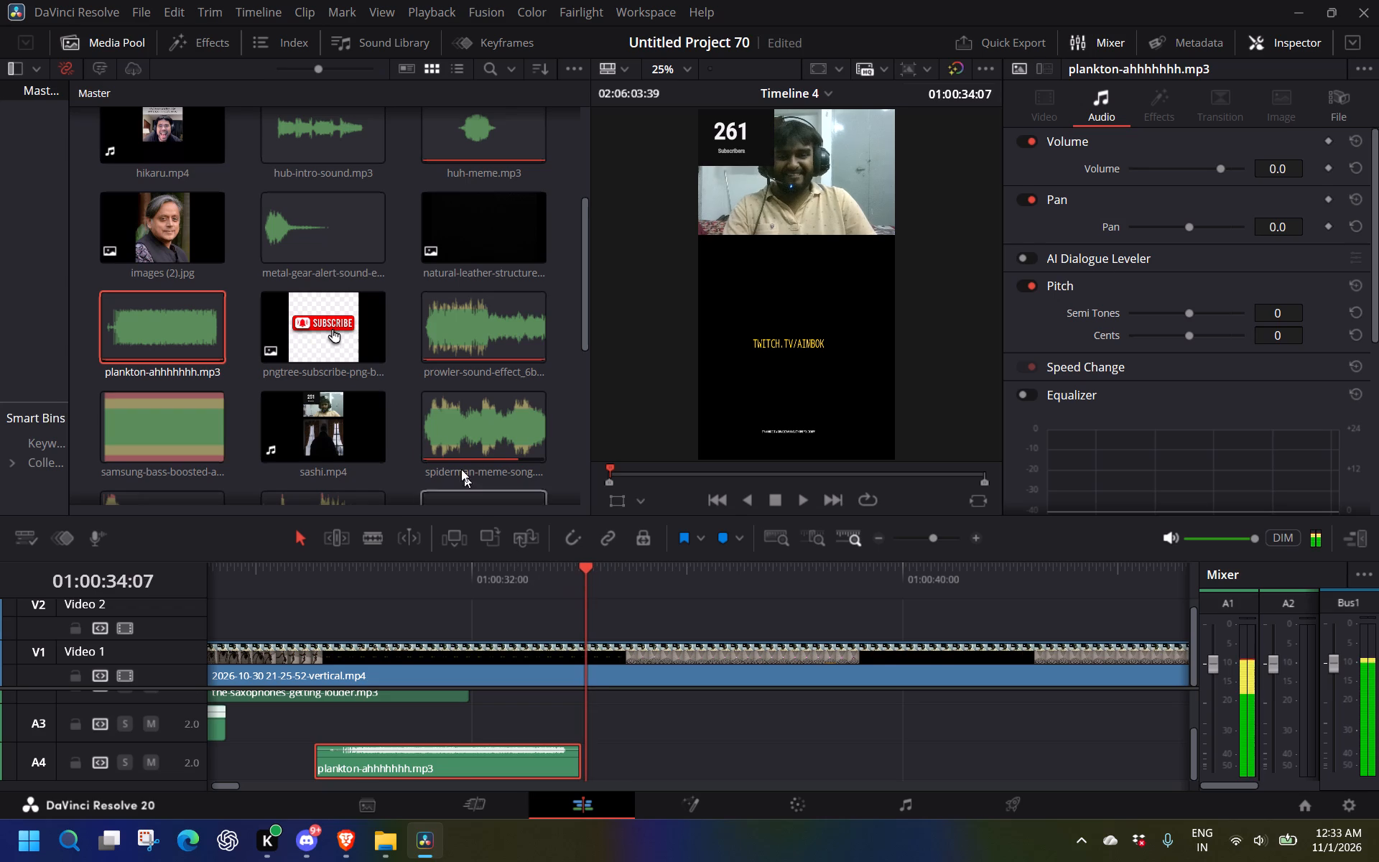
# Place the pngtree subscribe button image on video track V3 at about 01:00:31, over the black-screen section.
pyautogui.moveTo(337, 338); pyautogui.dragTo(539, 595)
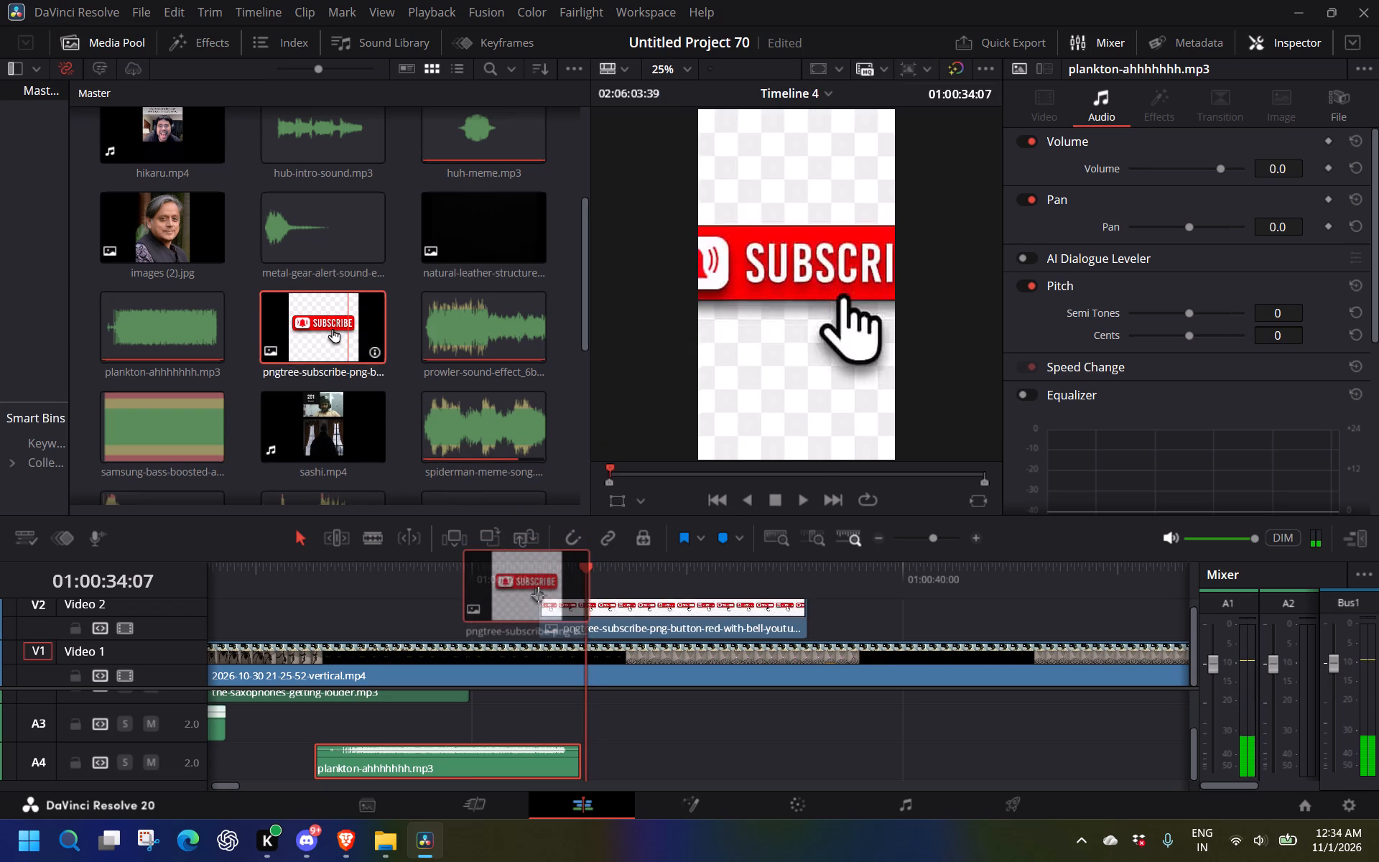
pyautogui.moveTo(539, 595); pyautogui.dragTo(436, 586)
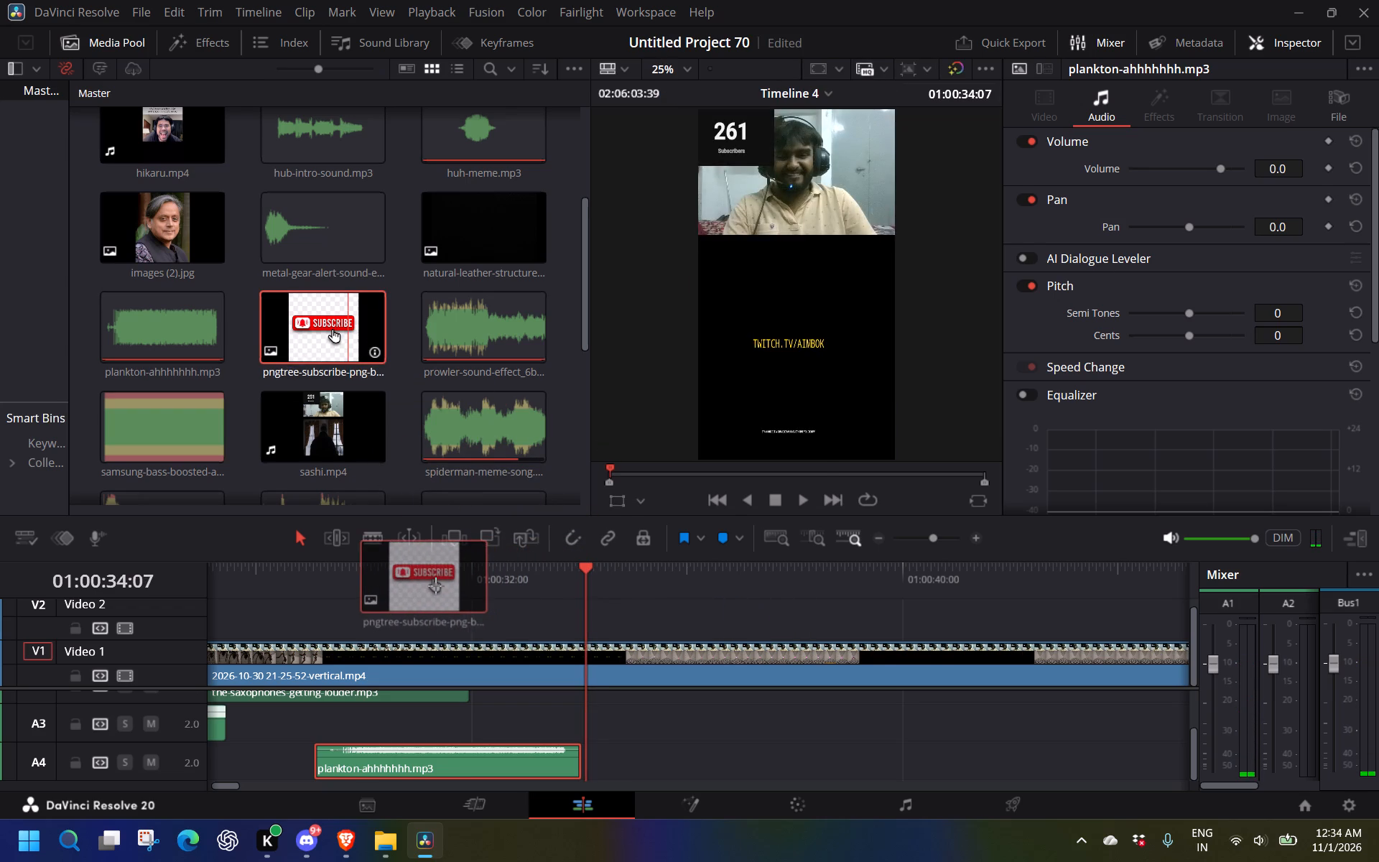
pyautogui.moveTo(436, 586); pyautogui.dragTo(435, 593)
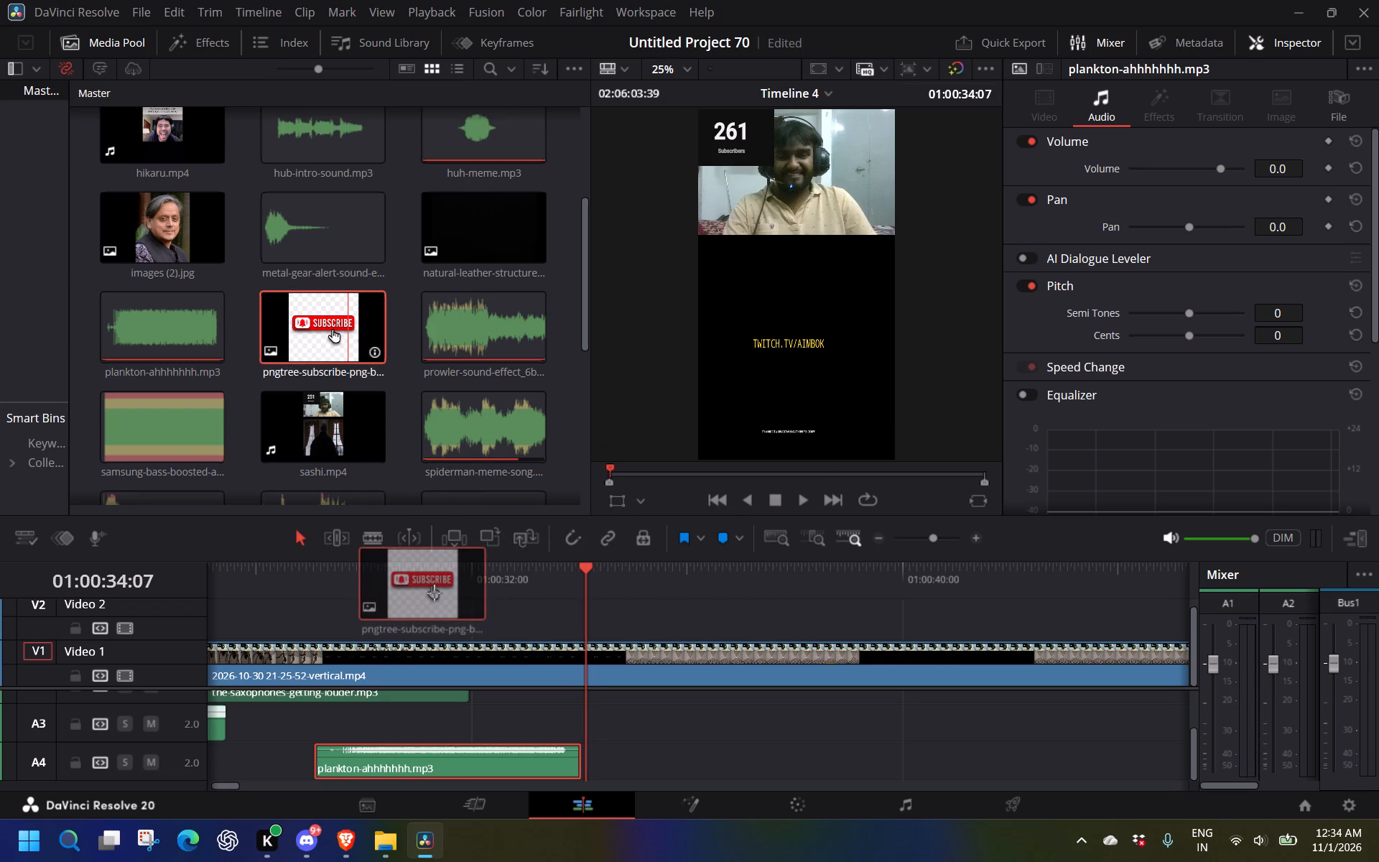
pyautogui.moveTo(435, 593); pyautogui.dragTo(441, 594)
# Crop the subscribe image to its red banner with Crop Top 703.5 and Crop Bottom 879.4.
pyautogui.click(546, 629)
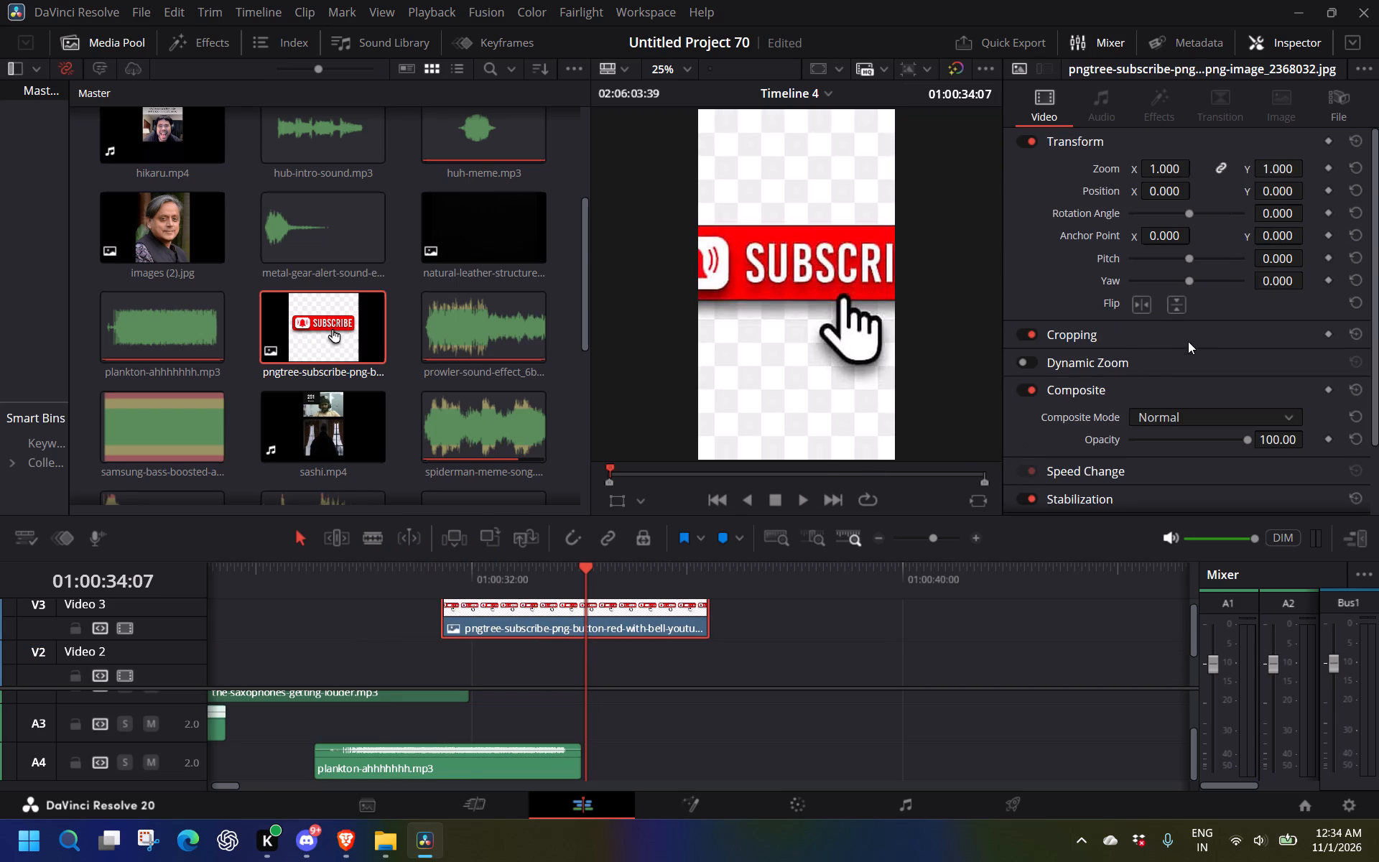
pyautogui.click(1162, 340)
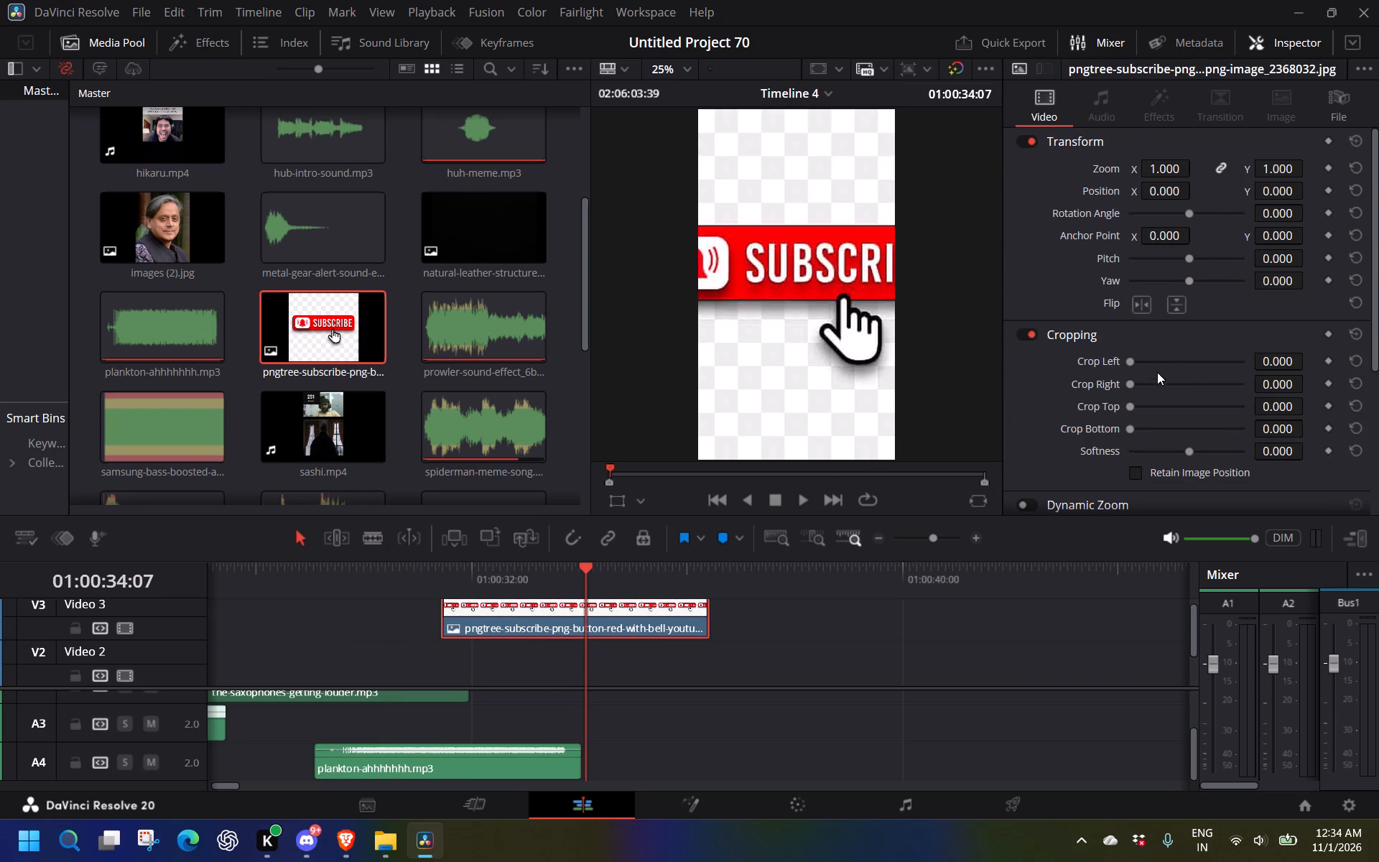
pyautogui.moveTo(1143, 401); pyautogui.dragTo(1158, 402)
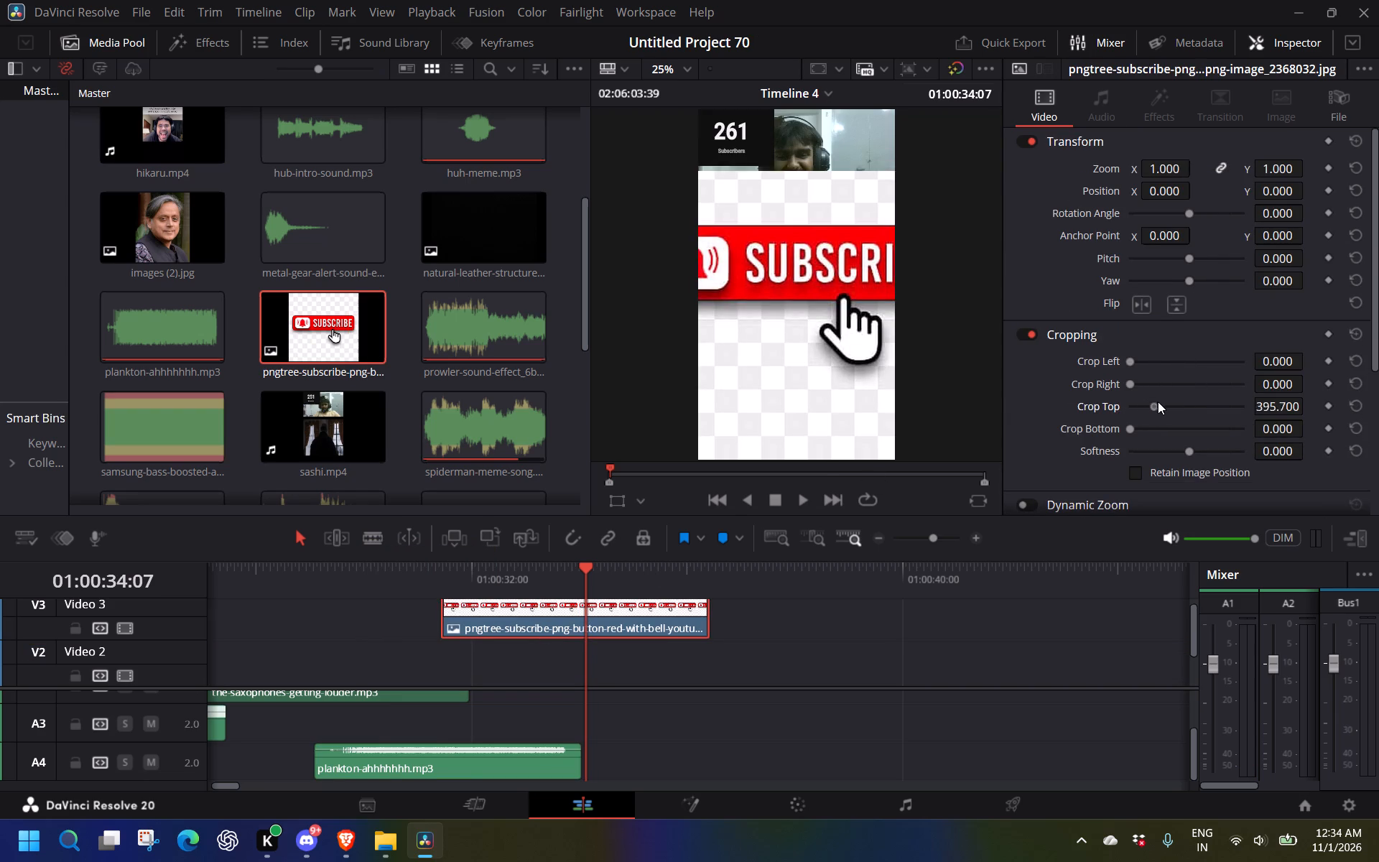
pyautogui.moveTo(1158, 402); pyautogui.dragTo(1173, 412)
pyautogui.moveTo(1148, 427); pyautogui.dragTo(1159, 420)
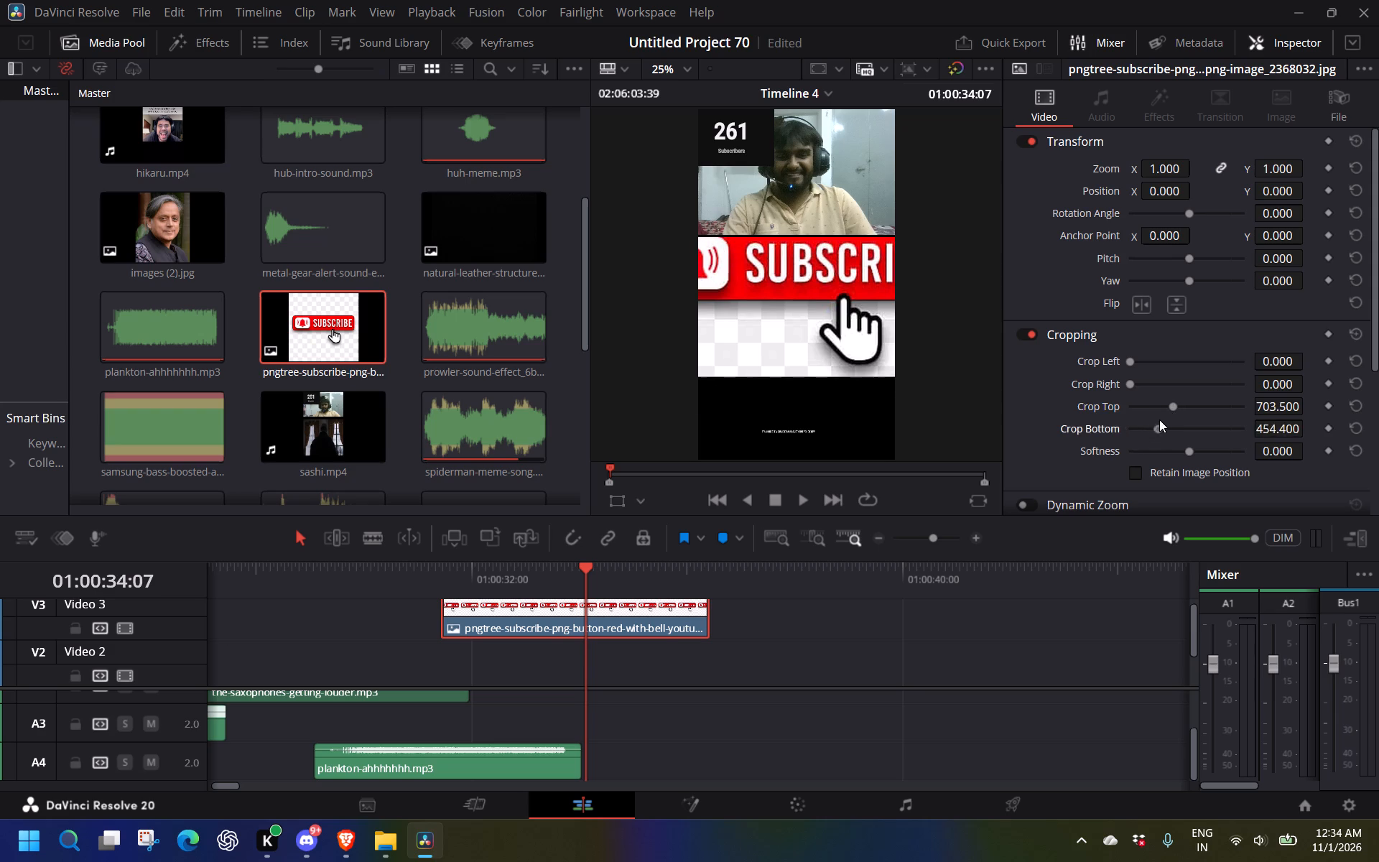
pyautogui.moveTo(1159, 420); pyautogui.dragTo(1181, 415)
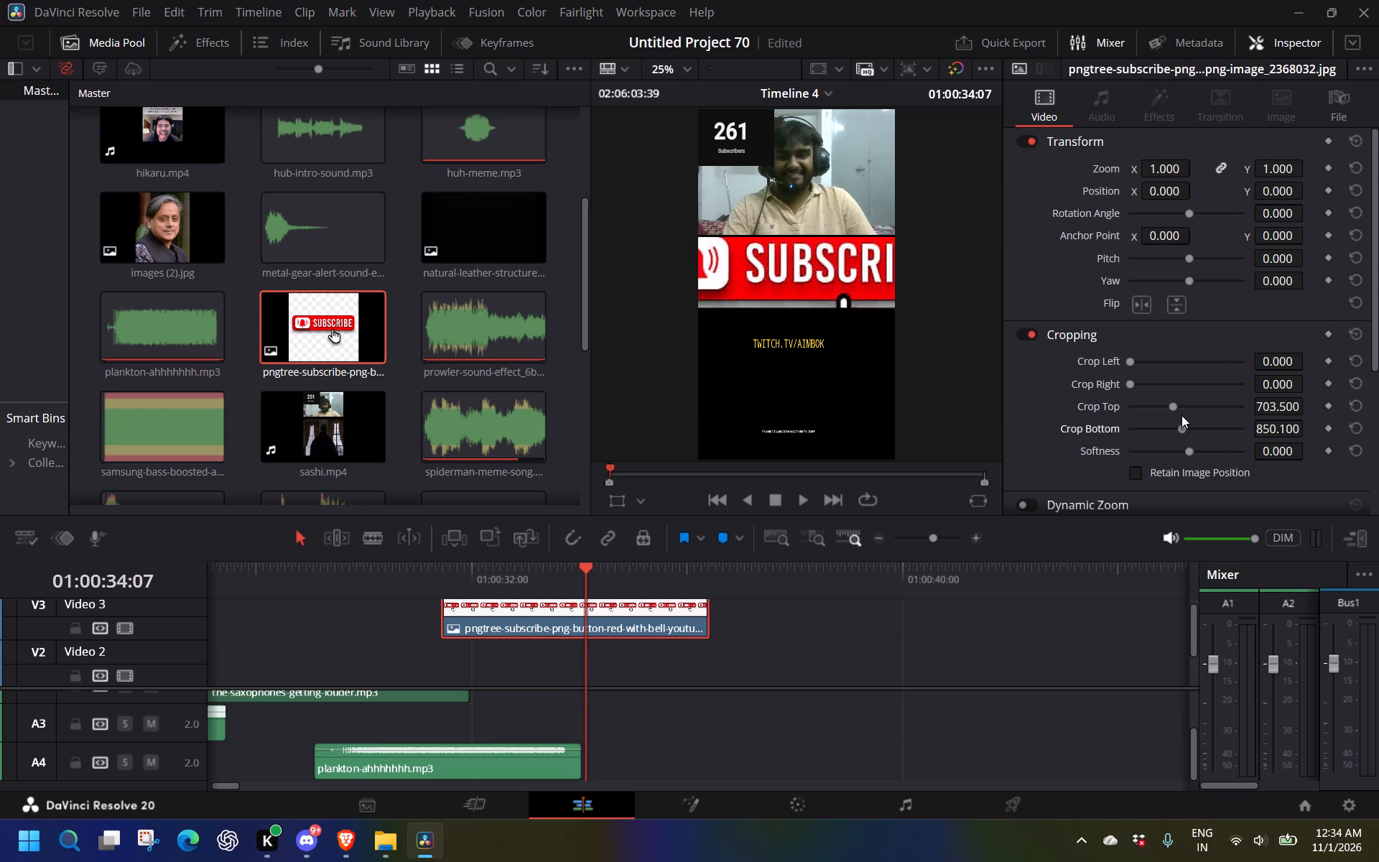
pyautogui.moveTo(1181, 415); pyautogui.dragTo(1184, 413)
pyautogui.click(870, 284)
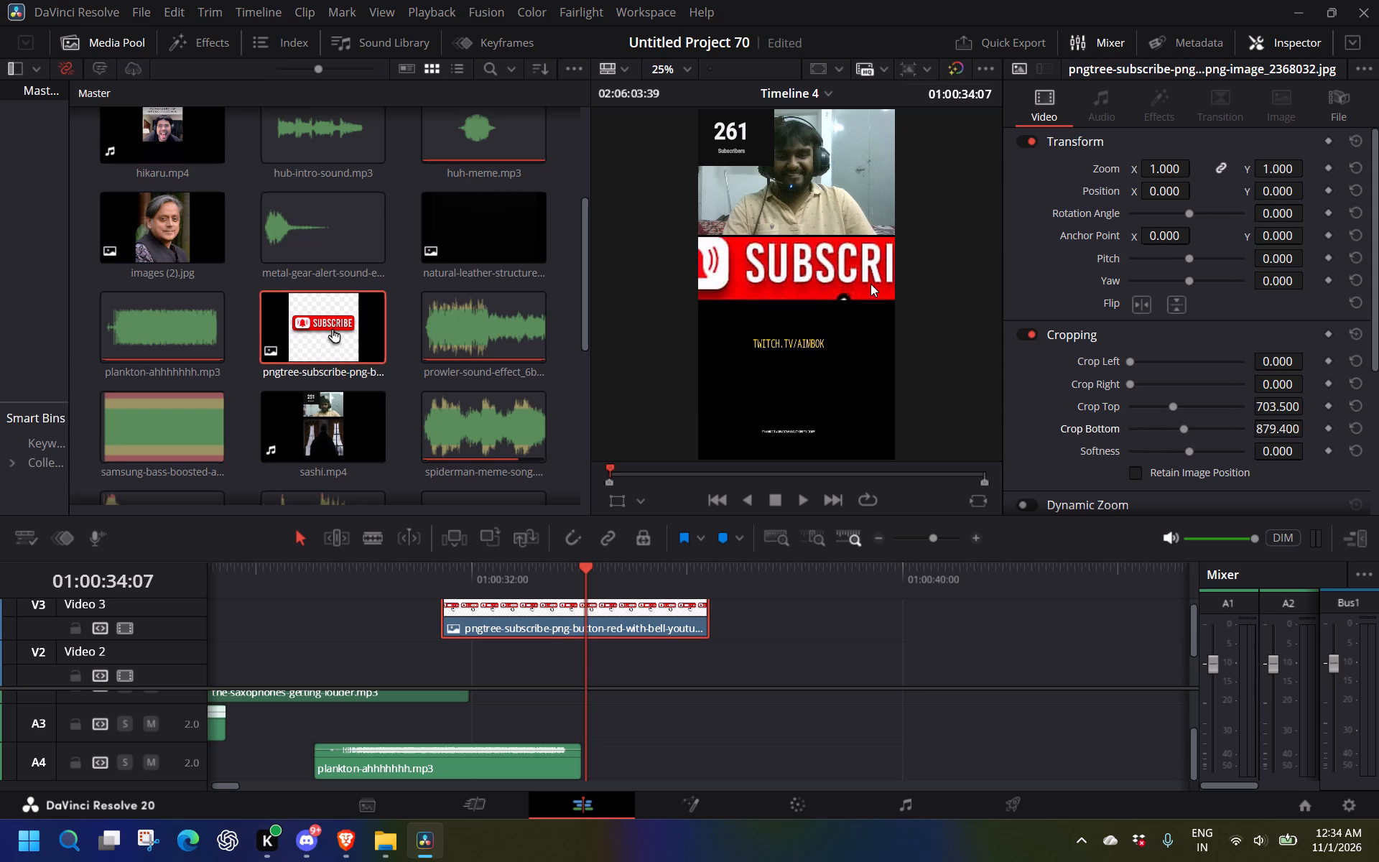
# Resize the subscribe banner to fit the vertical frame's width, at about Zoom X 0.530 and Y 1.300.
pyautogui.click(744, 276)
pyautogui.click(621, 501)
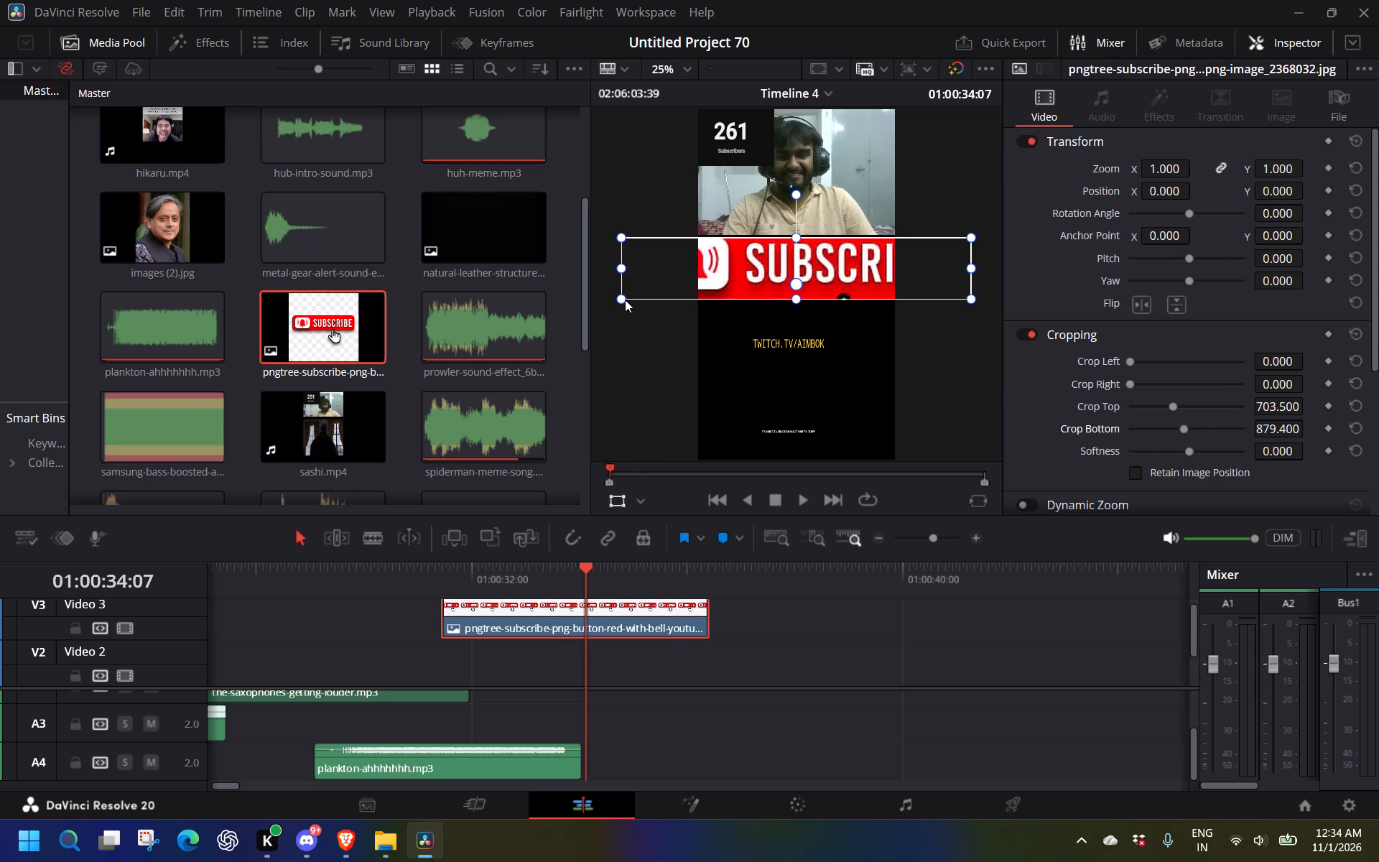
pyautogui.keyDown('shift'); pyautogui.moveTo(623, 302); pyautogui.dragTo(656, 315); pyautogui.keyUp('shift')
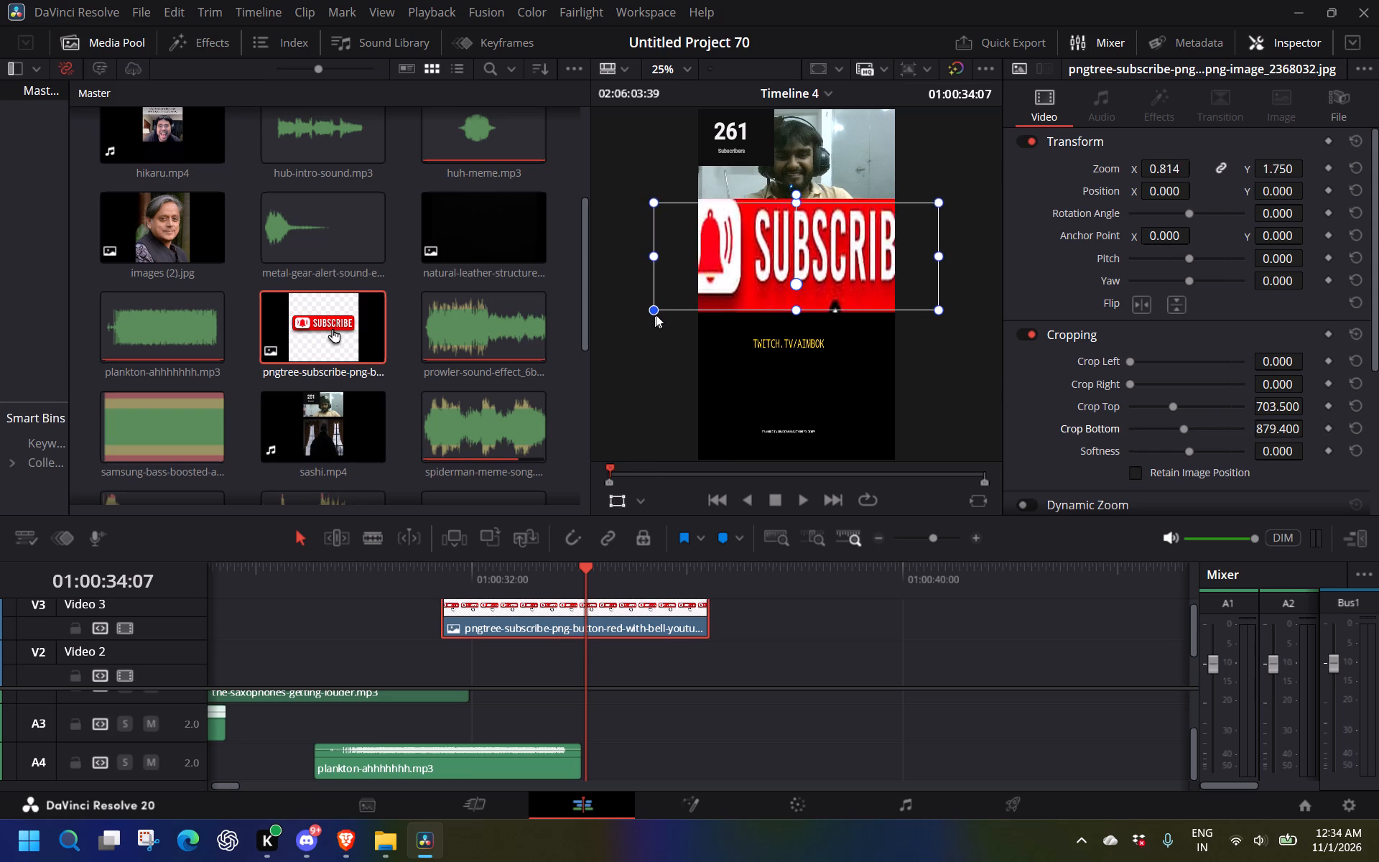
pyautogui.keyDown('shift'); pyautogui.moveTo(656, 315); pyautogui.dragTo(708, 300); pyautogui.keyUp('shift')
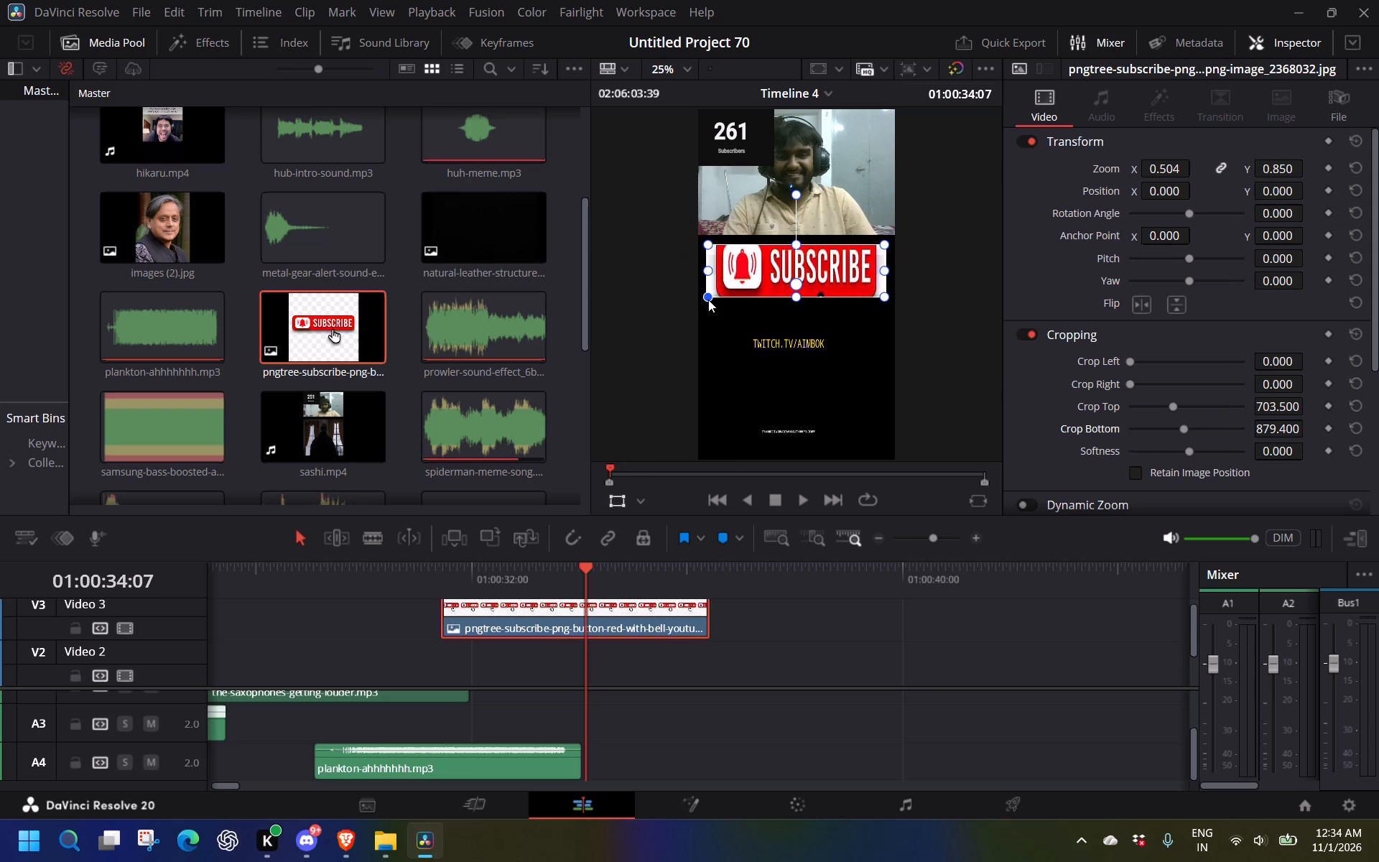
pyautogui.keyDown('shift'); pyautogui.moveTo(708, 300); pyautogui.dragTo(704, 307); pyautogui.keyUp('shift')
# Play the subscribe banner section from 01:00:30:19 to about 01:00:36:09, into the next corridor.
pyautogui.click(396, 559)
pyautogui.click(381, 567)
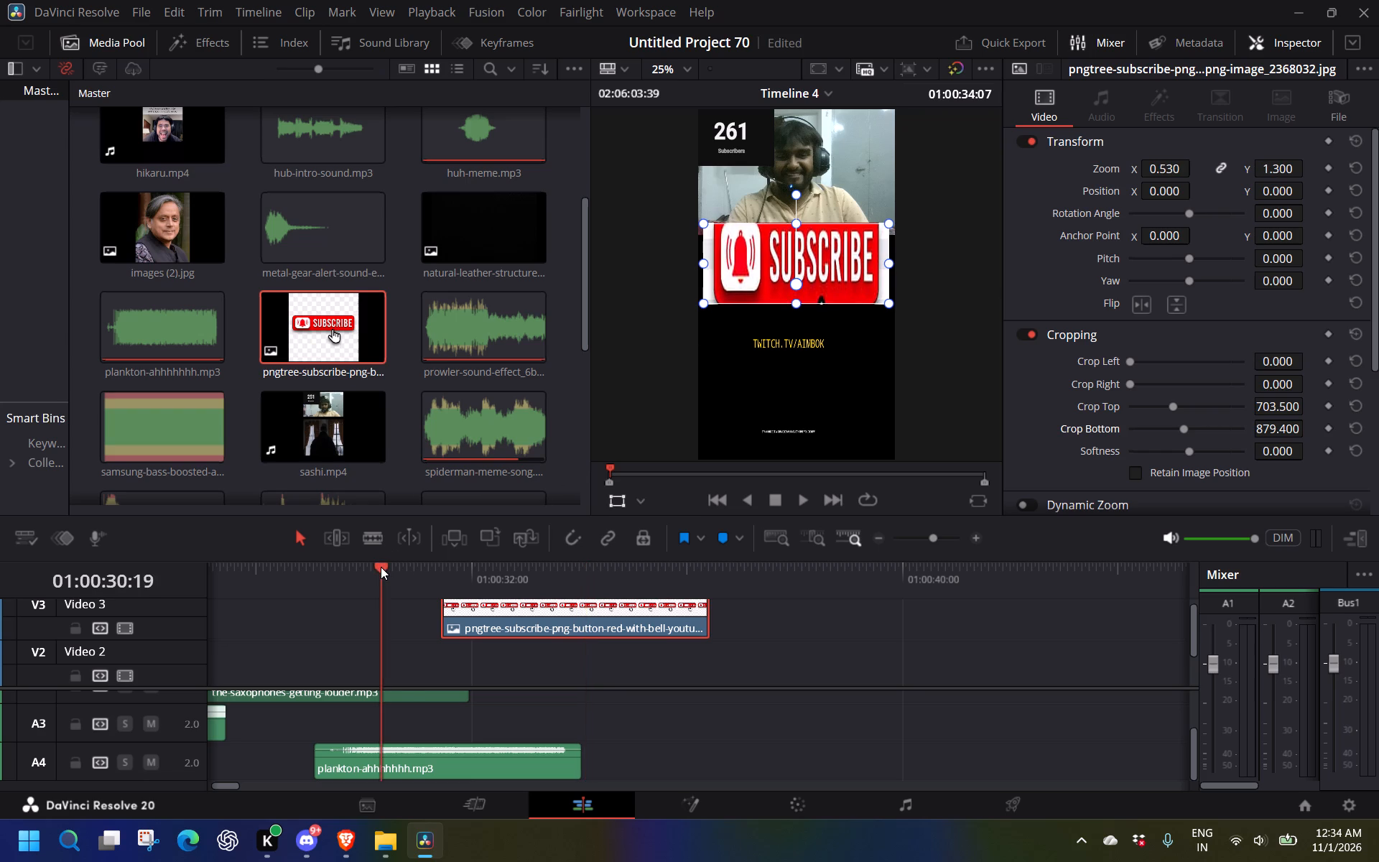
pyautogui.press('space')
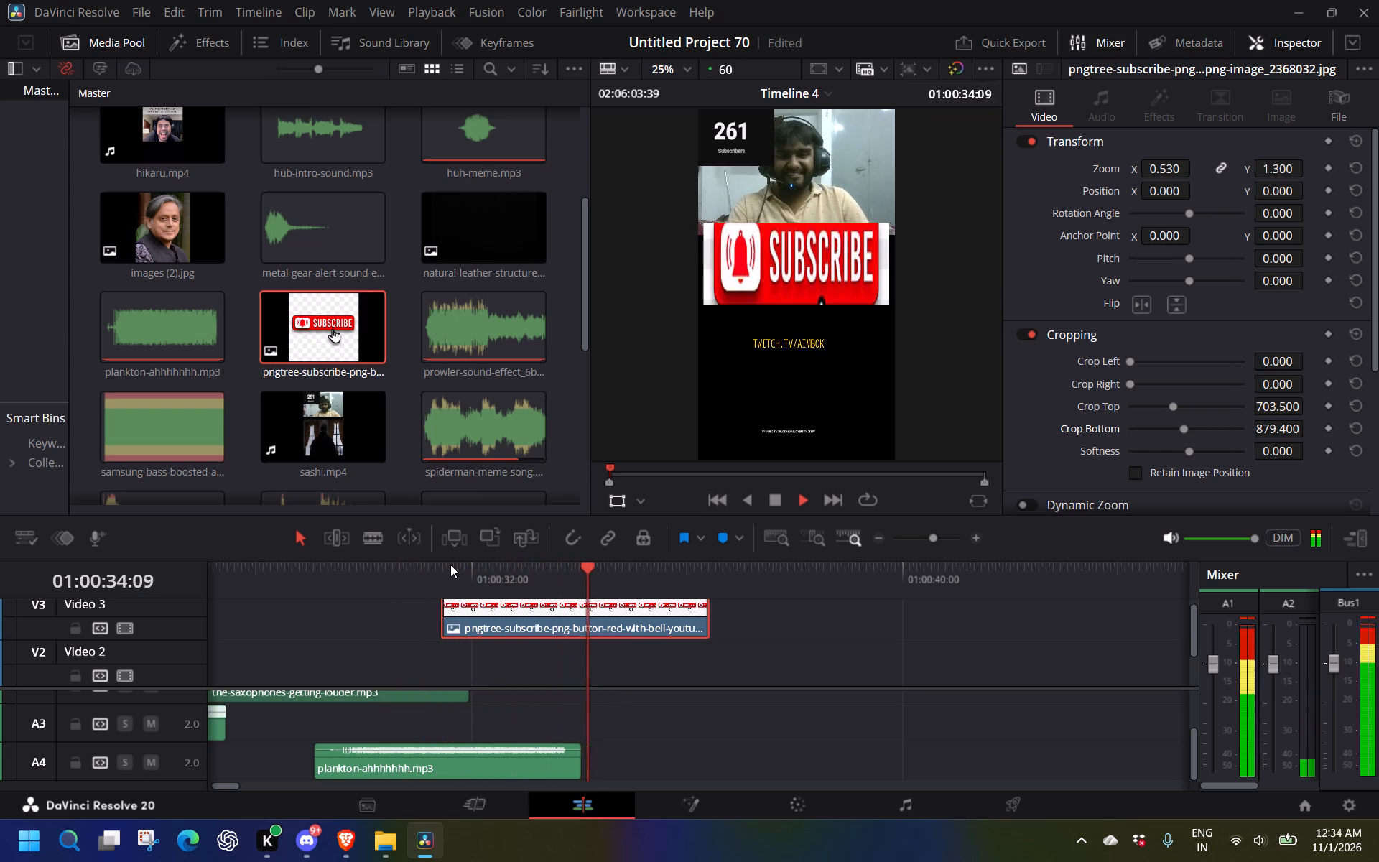
pyautogui.press('space')
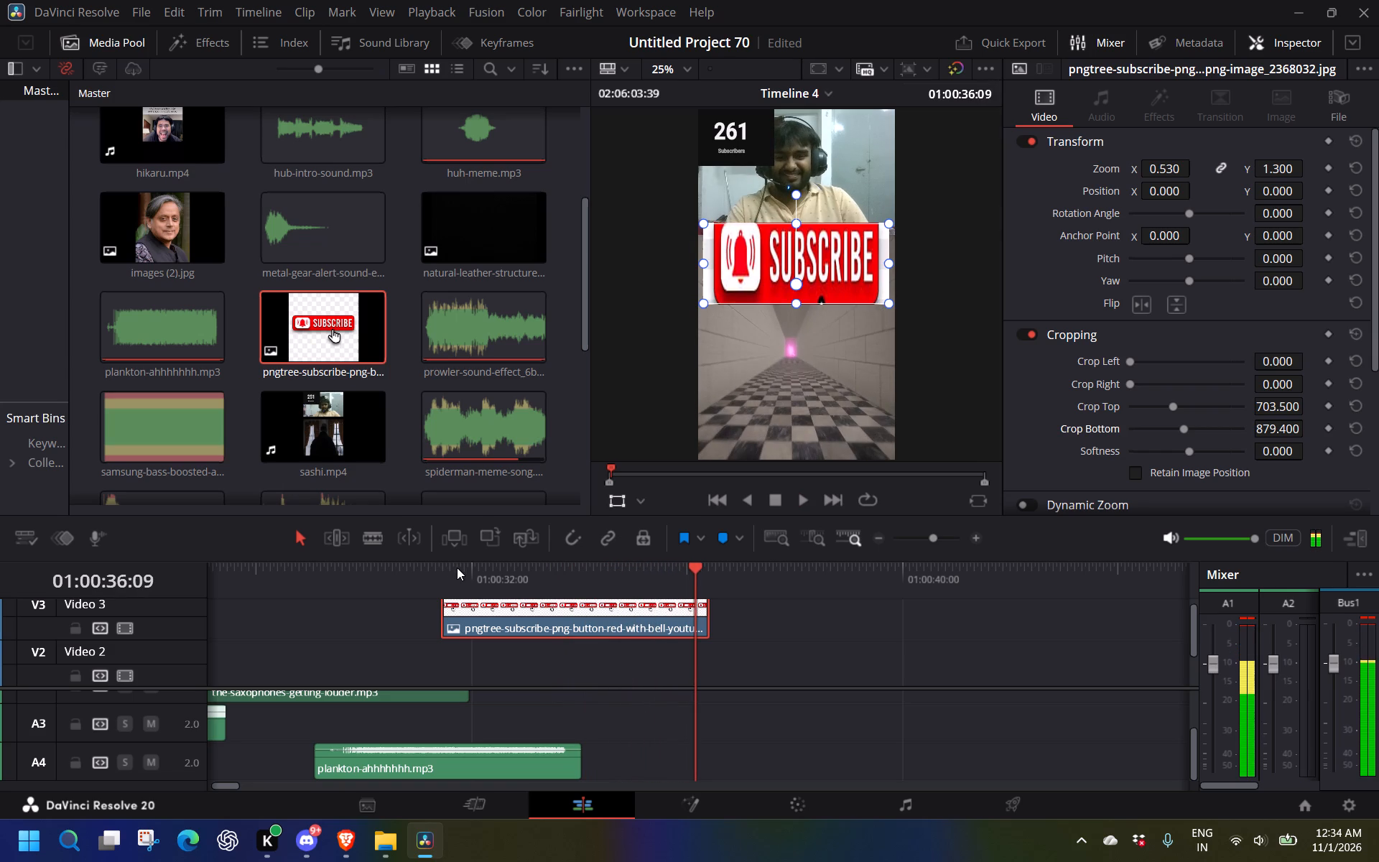
# Look over the gameplay and audio tracks before and after the subscribe banner section, from about 01:00:24 to 01:00:48.
pyautogui.hscroll(2, 623, 703)
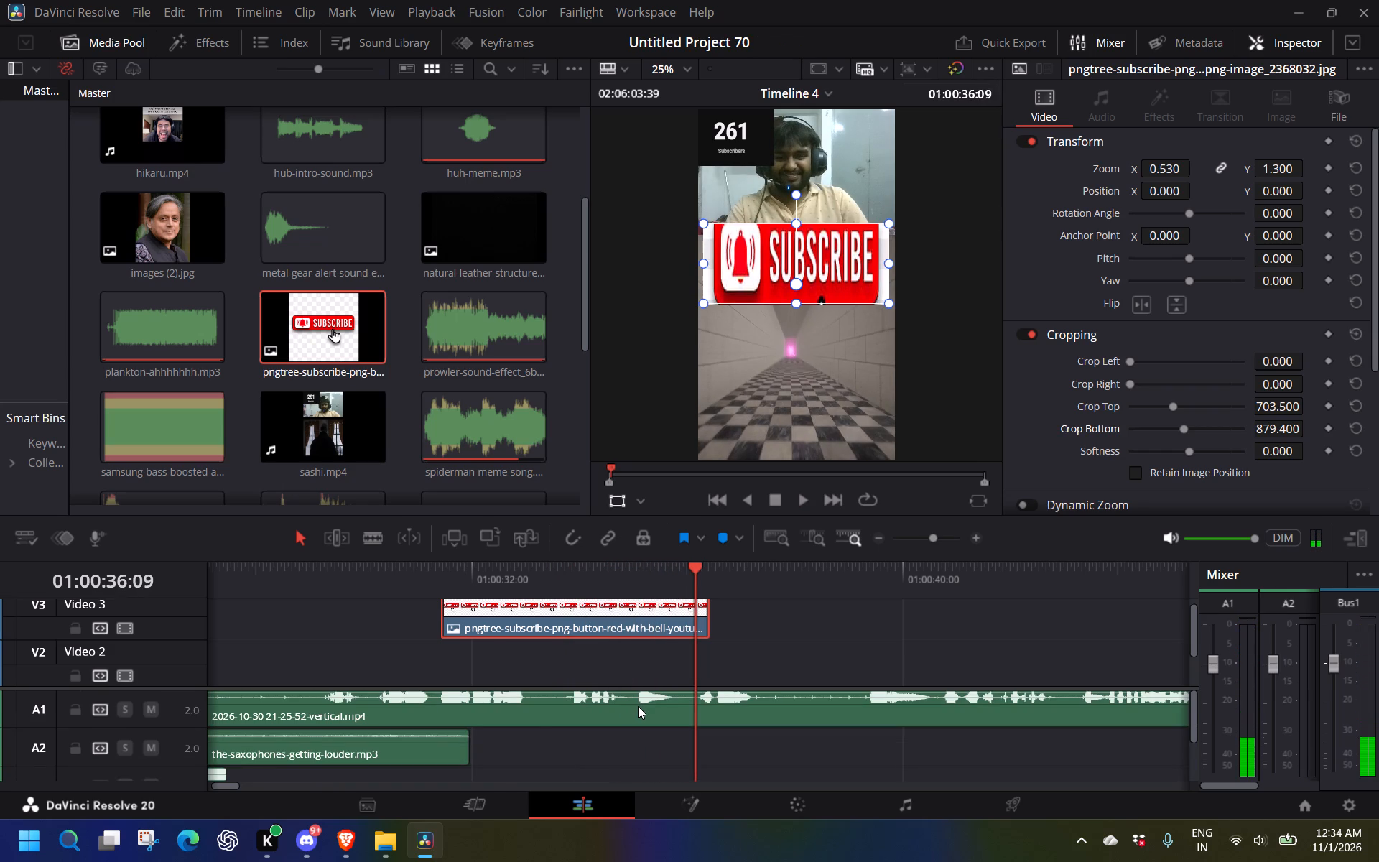
pyautogui.hscroll(2, 638, 706)
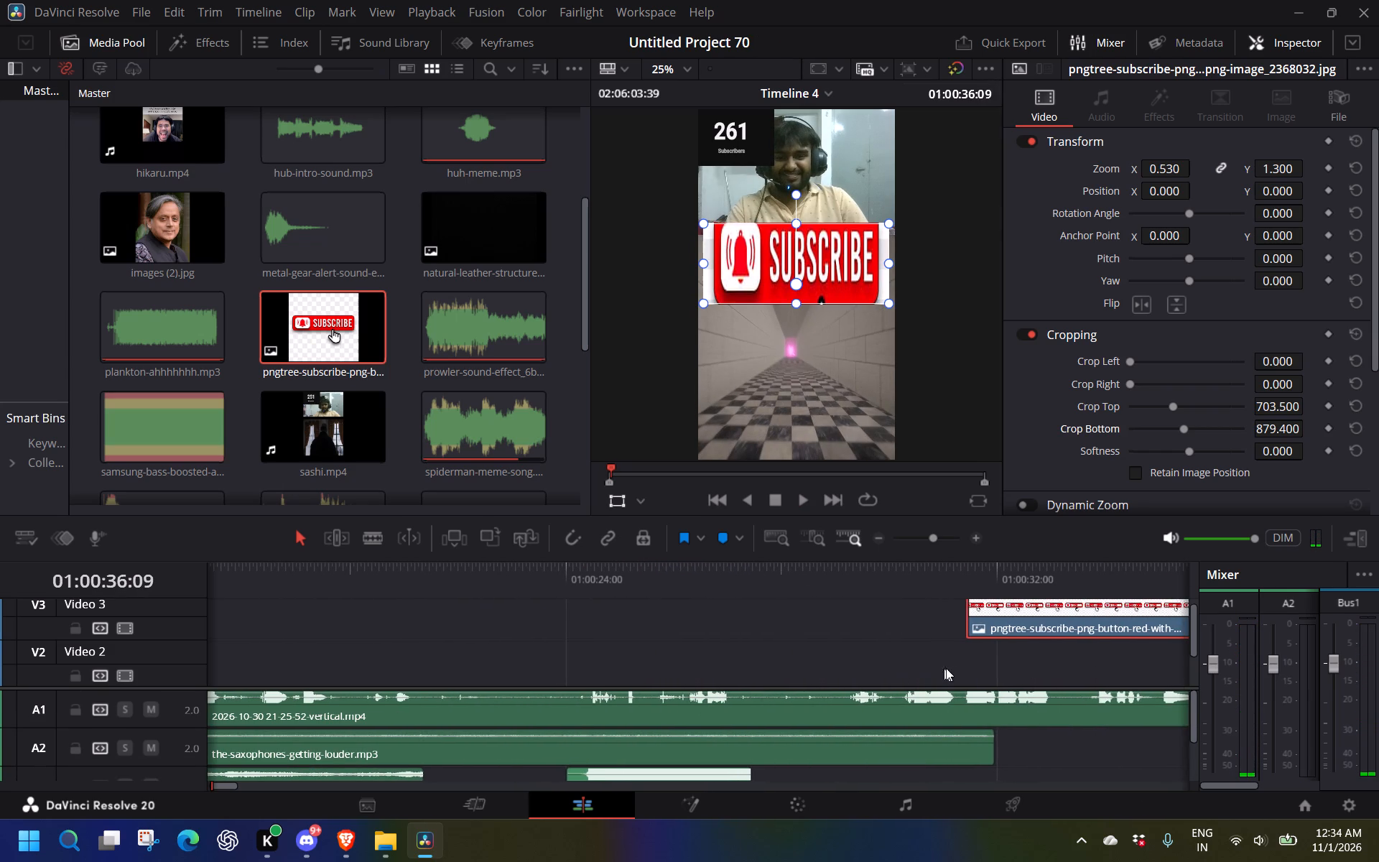
pyautogui.hscroll(-1, 960, 668)
pyautogui.hscroll(-2, 1023, 665)
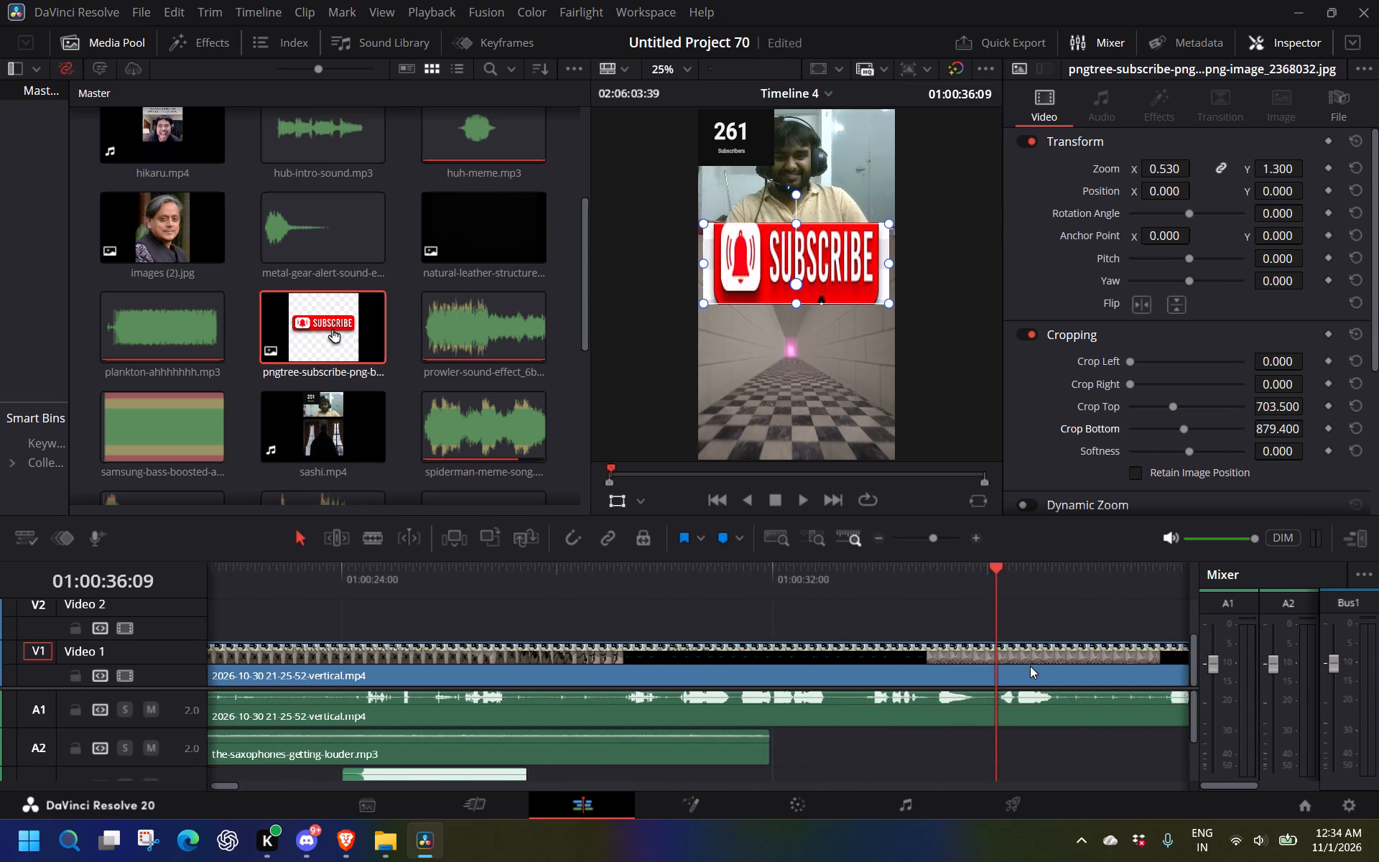
pyautogui.hscroll(-2, 1030, 666)
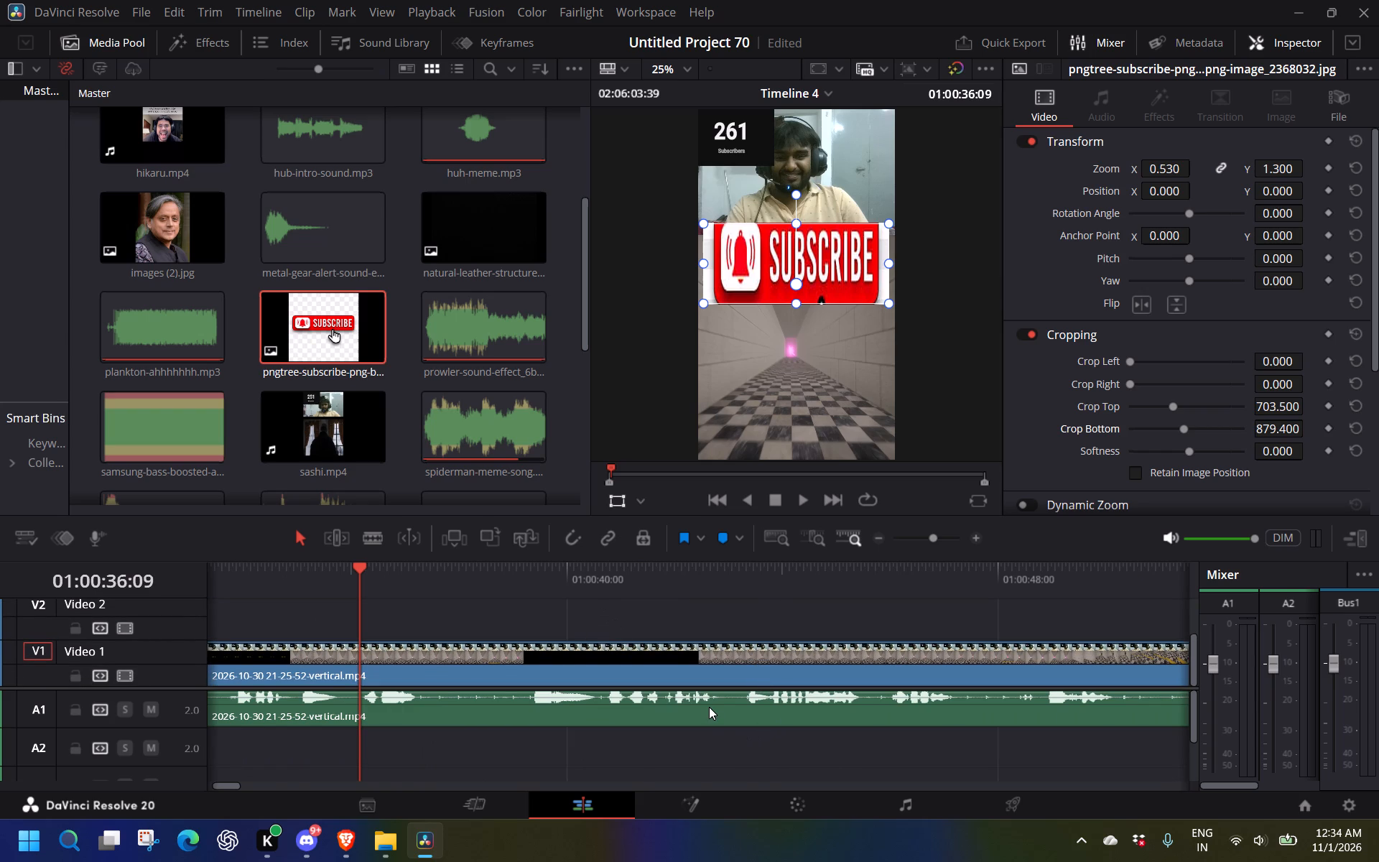
pyautogui.scroll(-4, 709, 707)
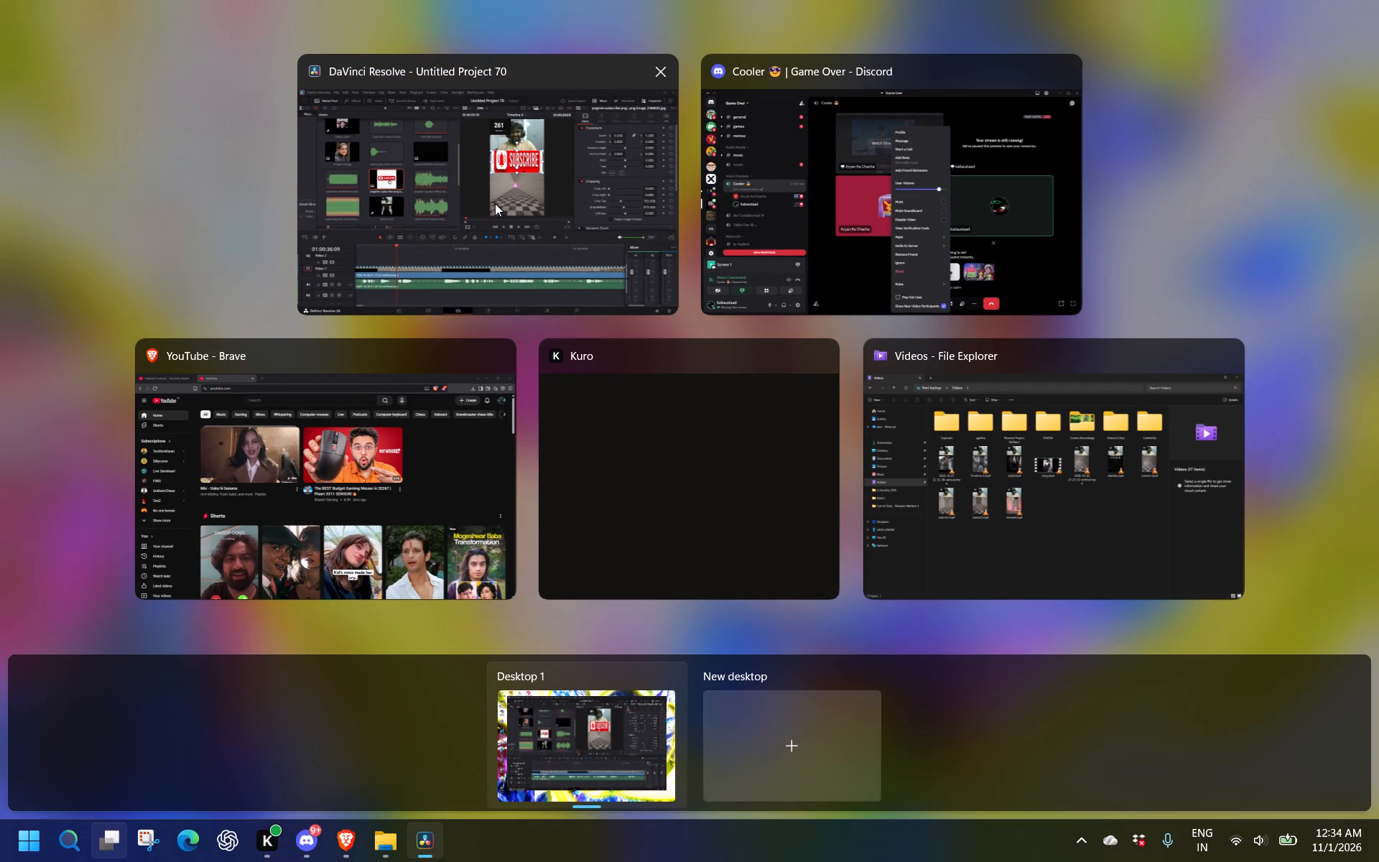
pyautogui.click(495, 203)
# Scrub the black-screen section from 01:00:31:34 to 01:00:31:59, at the end of the saxophones music on A2.
pyautogui.hscroll(1, 498, 684)
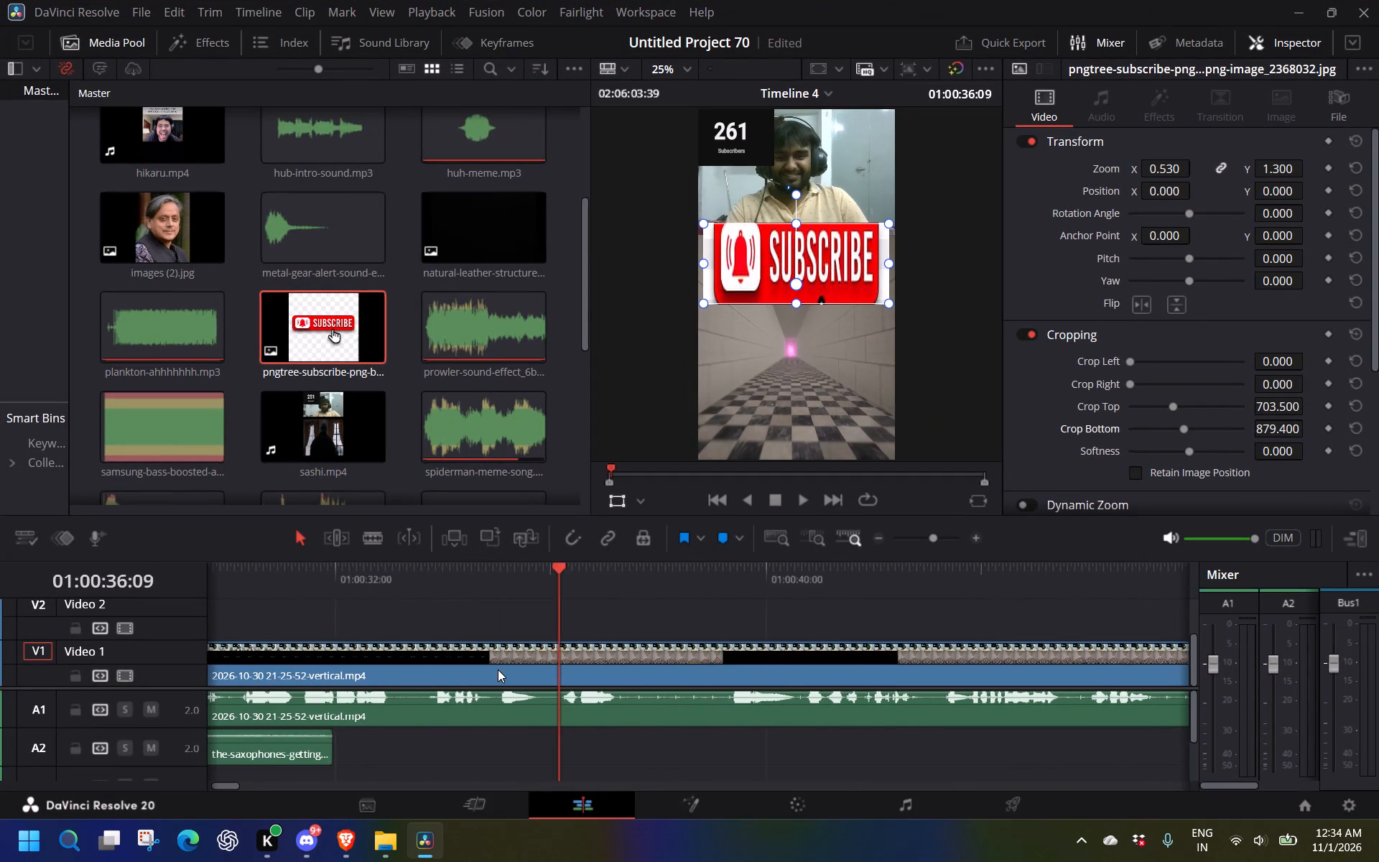
pyautogui.hscroll(1, 498, 669)
pyautogui.click(515, 578)
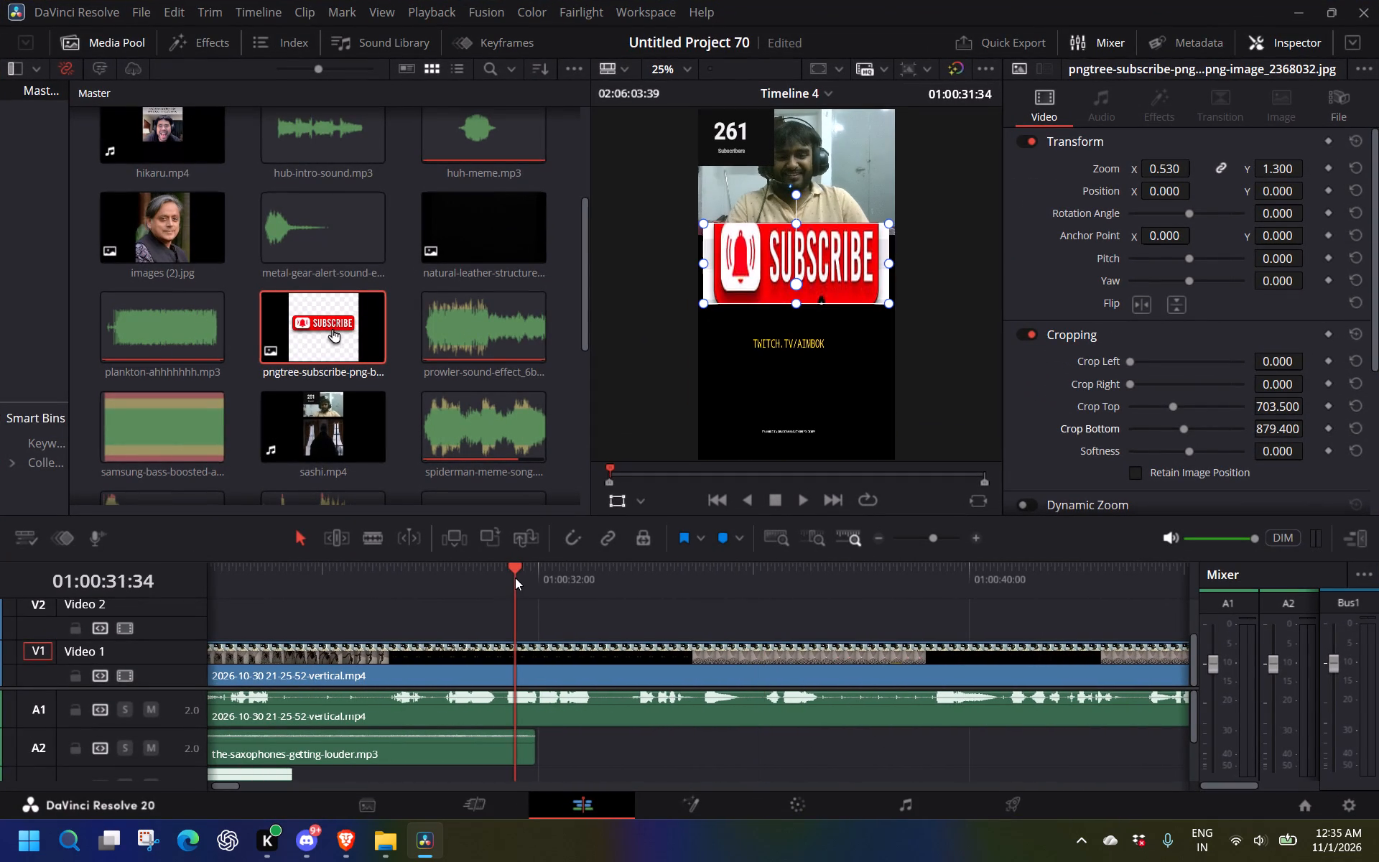
pyautogui.moveTo(524, 578); pyautogui.dragTo(534, 578)
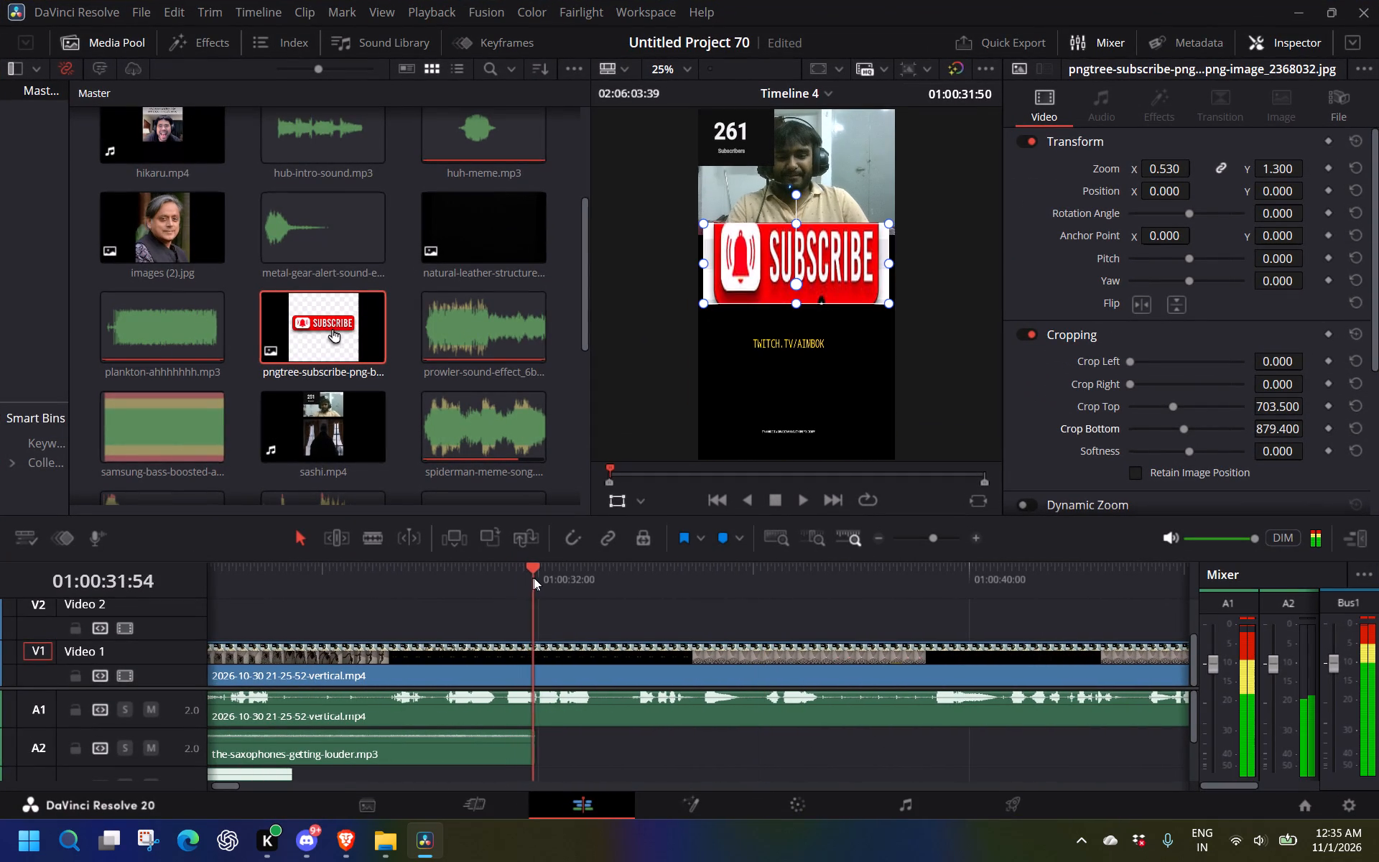
pyautogui.moveTo(534, 578); pyautogui.dragTo(537, 578)
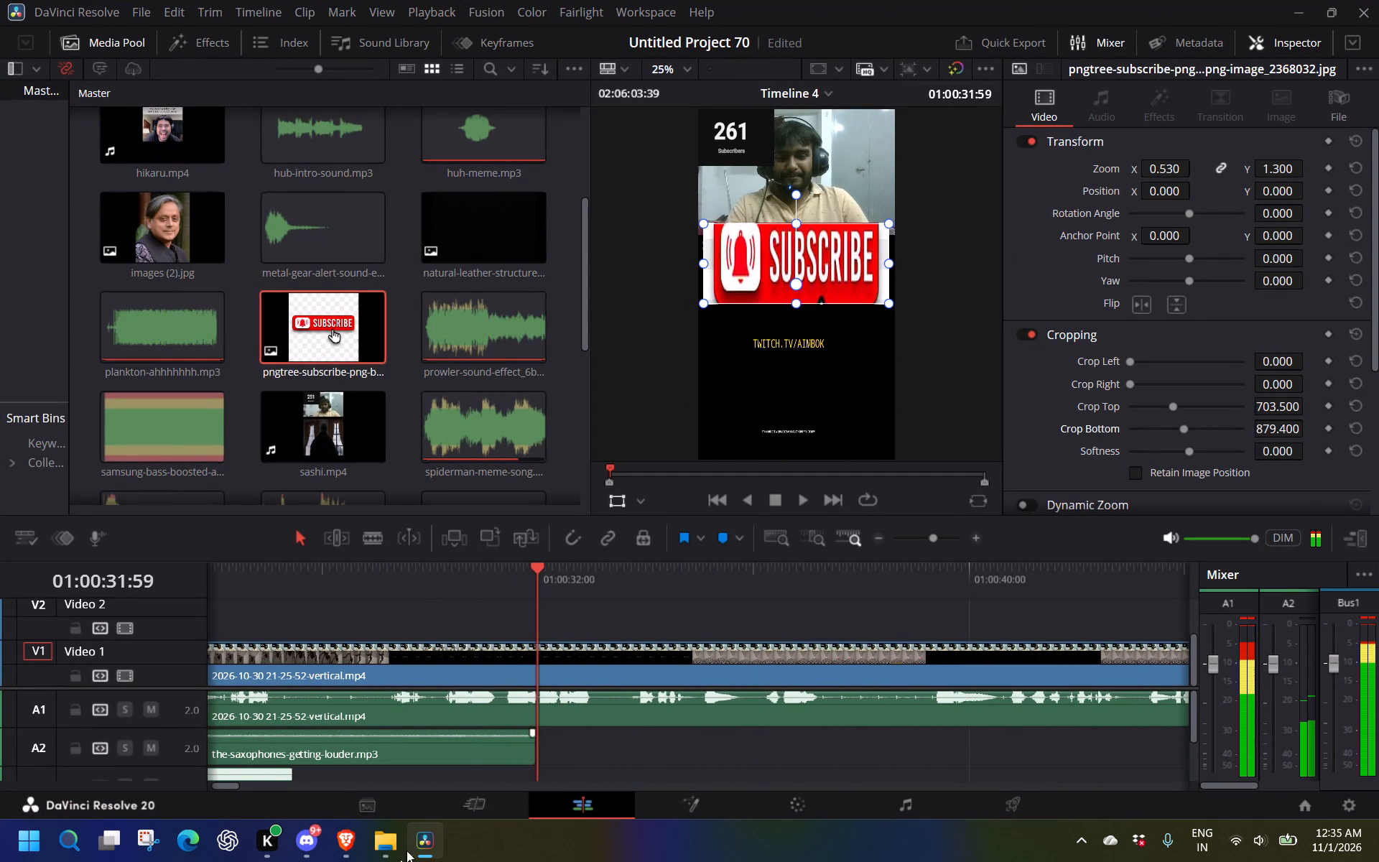
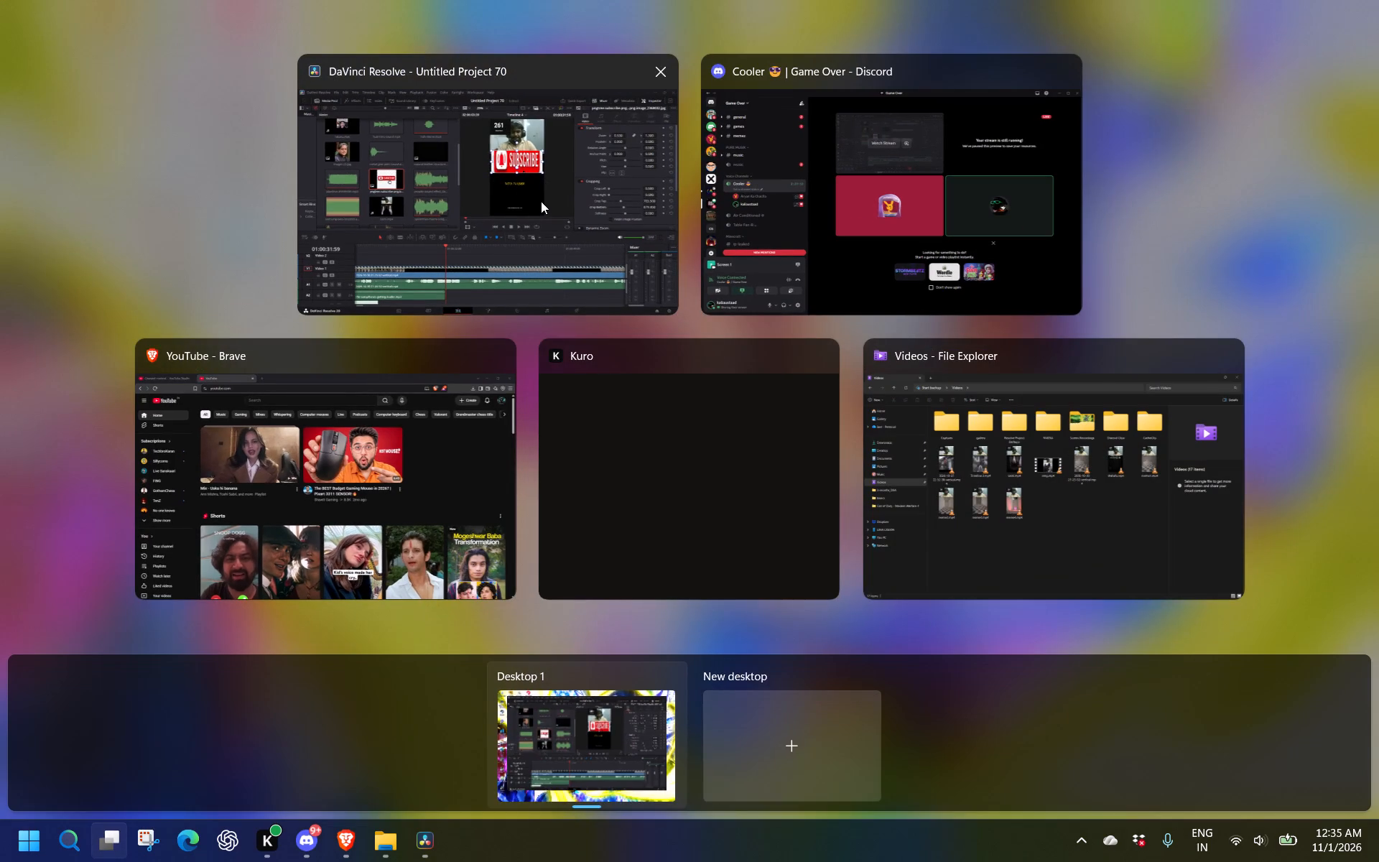
# Switch to the Untitled Project 70 window in DaVinci Resolve and deselect the subscribe image in the media pool.
pyautogui.click(541, 201)
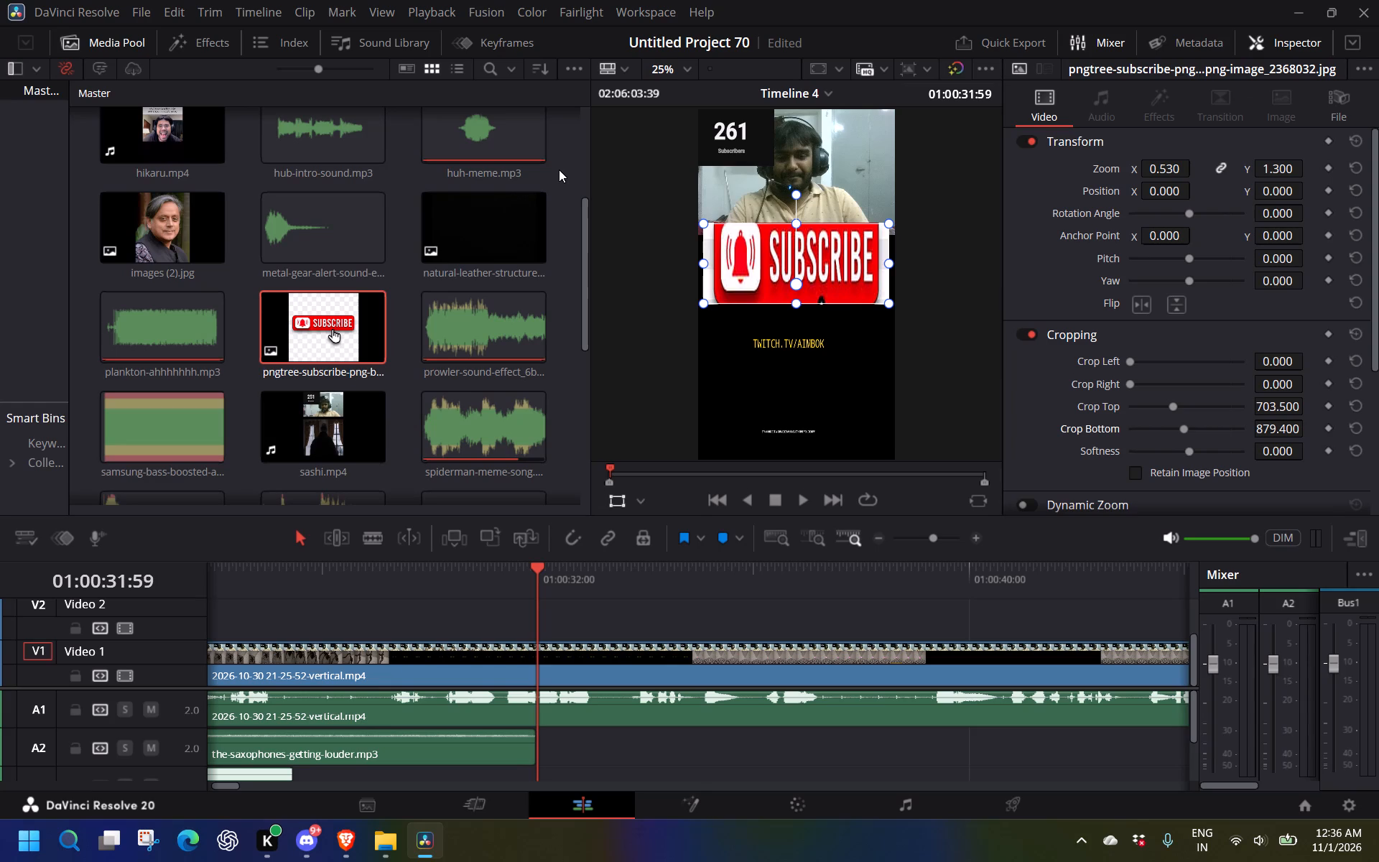
pyautogui.click(559, 170)
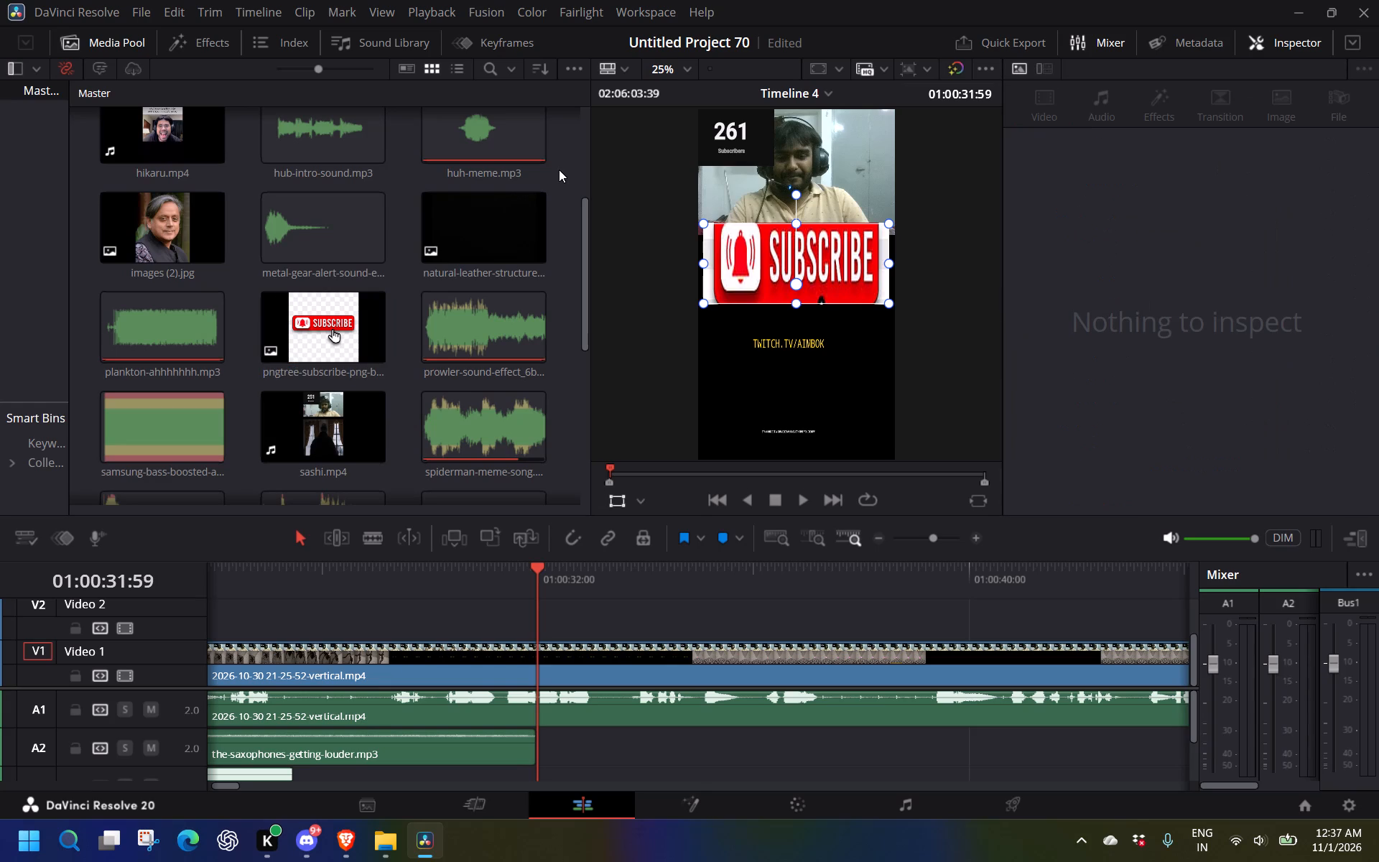
pyautogui.click(559, 170)
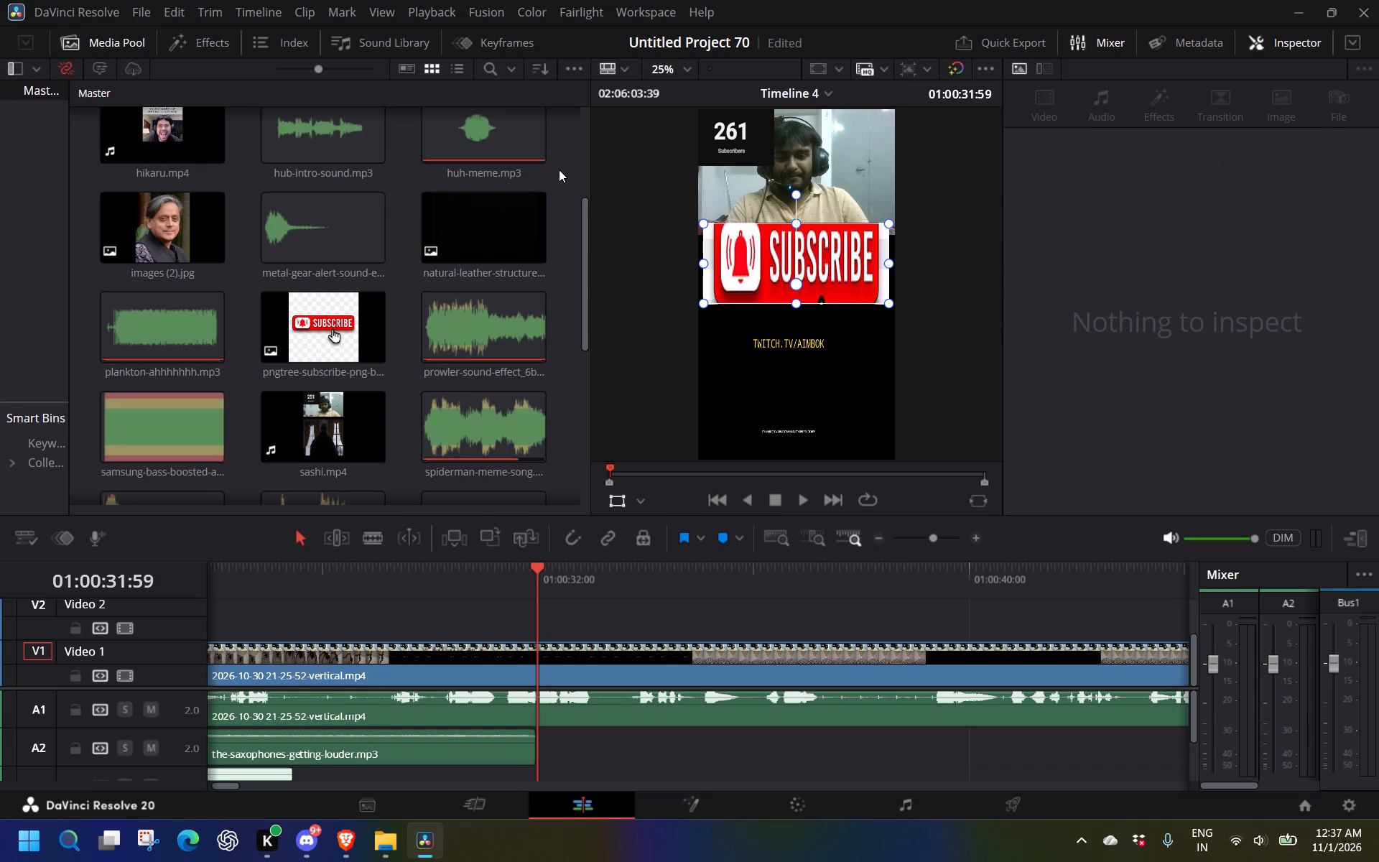
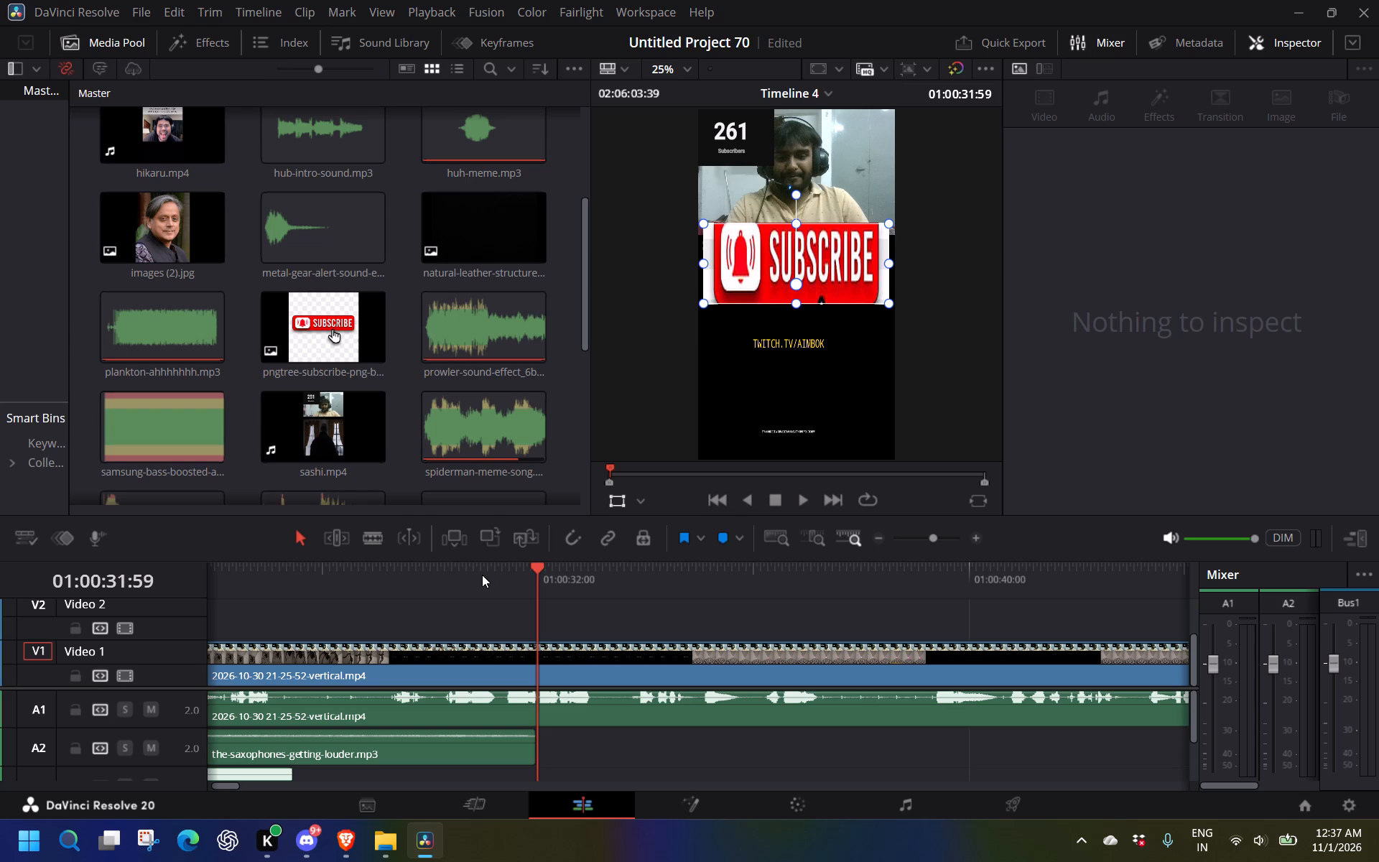
# Play back and skim Timeline 4 from the start through the subscribe graphic to review the edit.
pyautogui.moveTo(475, 575); pyautogui.dragTo(80, 599)
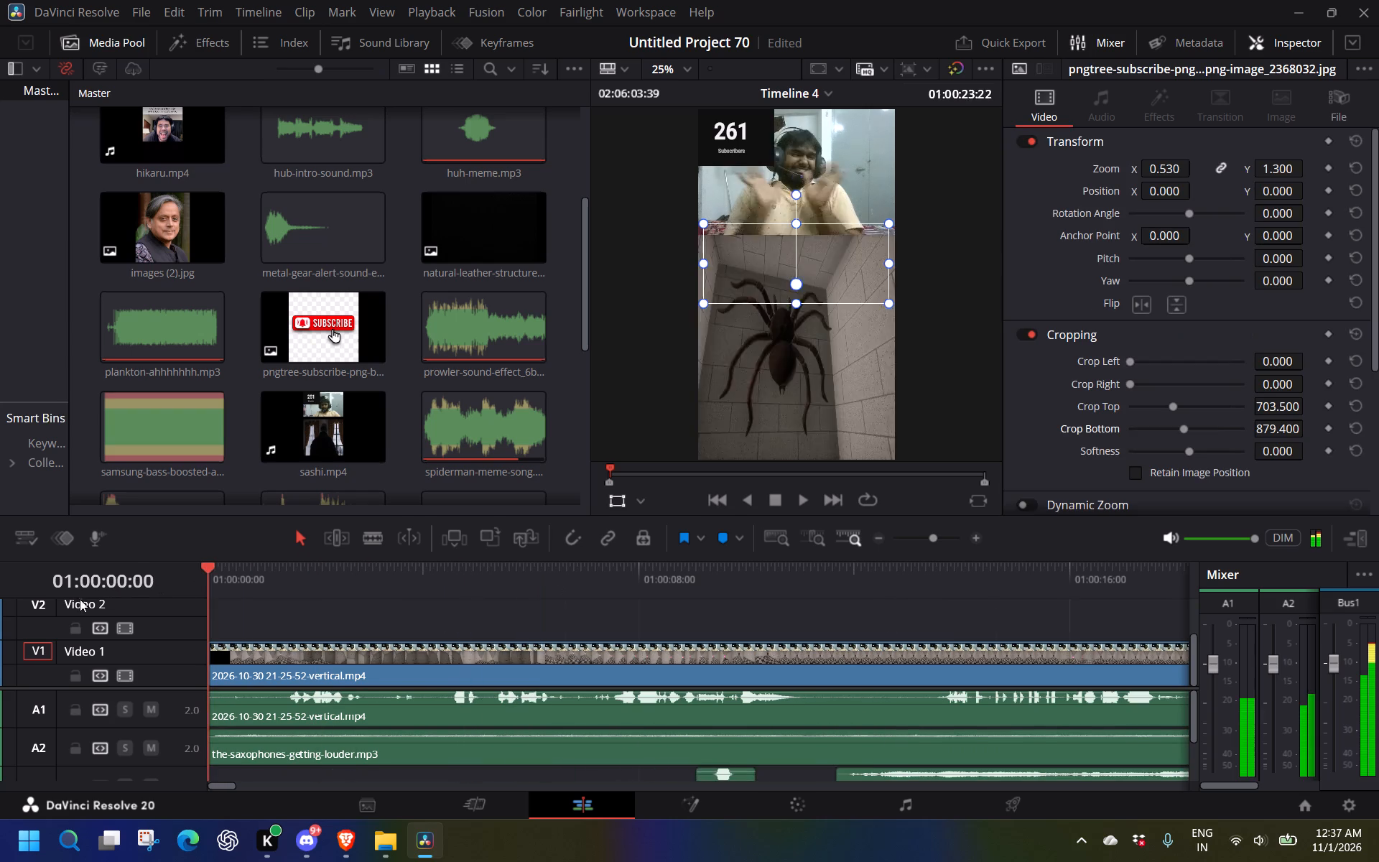
pyautogui.moveTo(80, 599); pyautogui.dragTo(68, 600)
pyautogui.press('space')
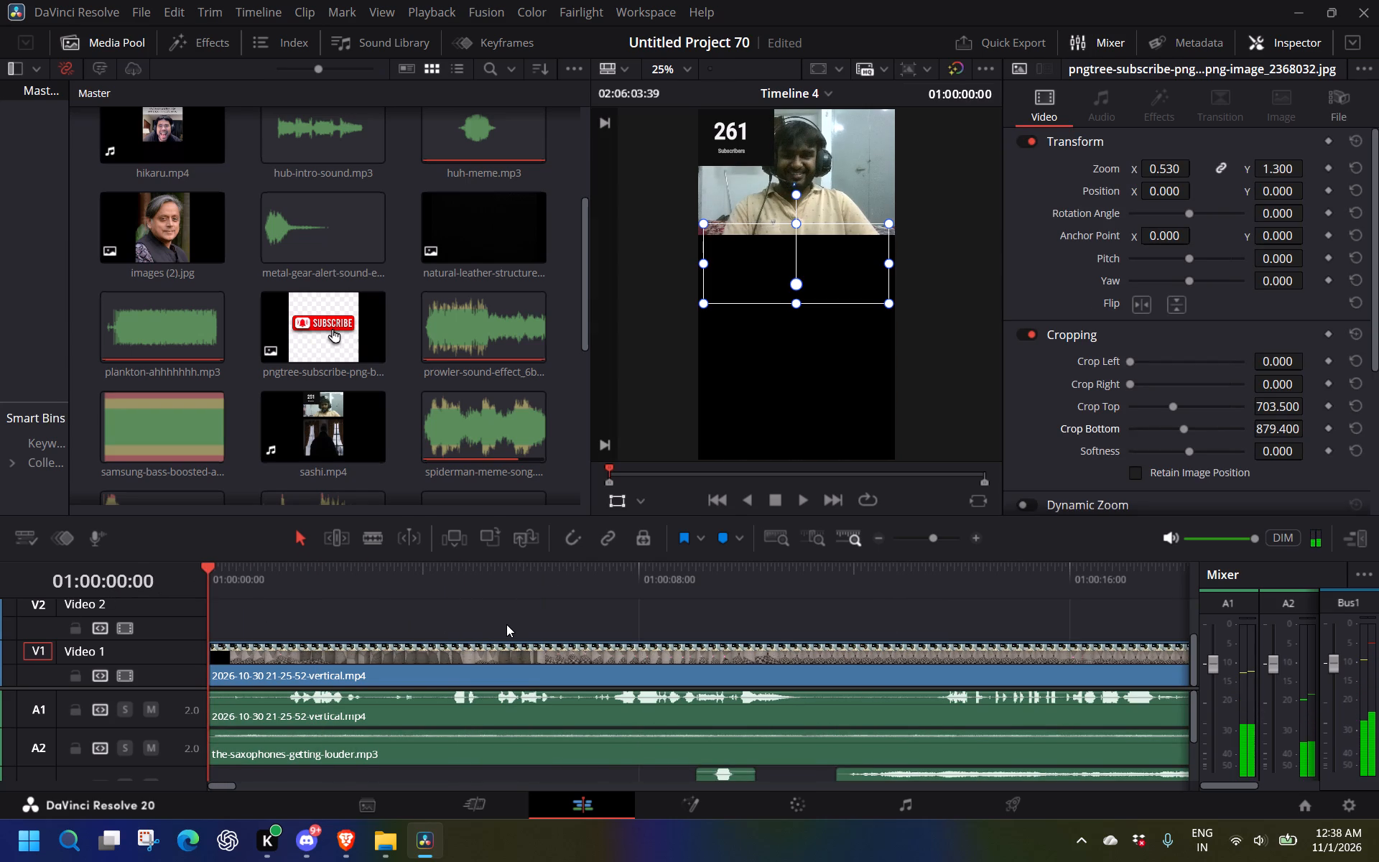
pyautogui.click(712, 560)
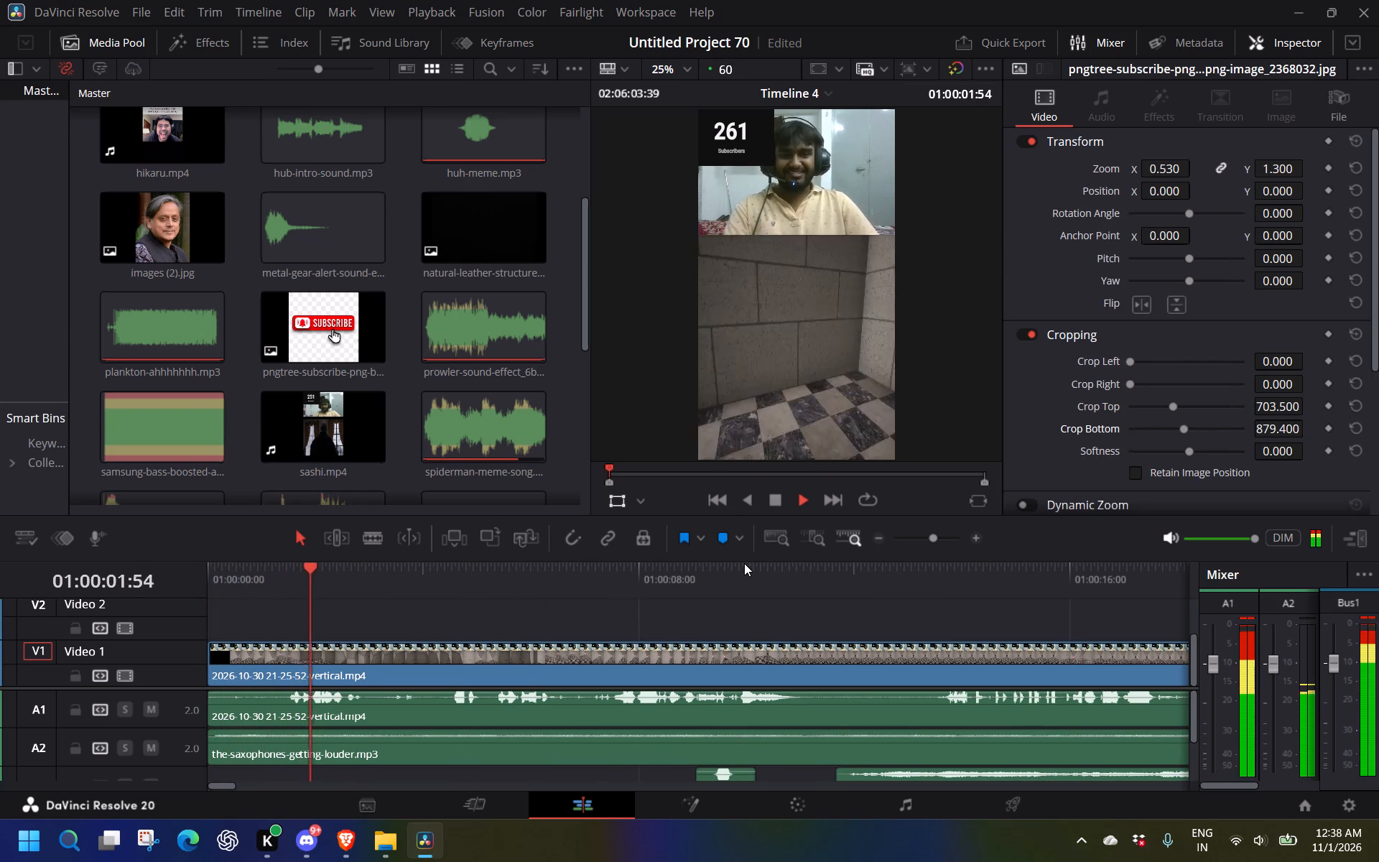
pyautogui.click(744, 563)
pyautogui.moveTo(835, 574); pyautogui.dragTo(852, 575)
pyautogui.hscroll(-1, 906, 575)
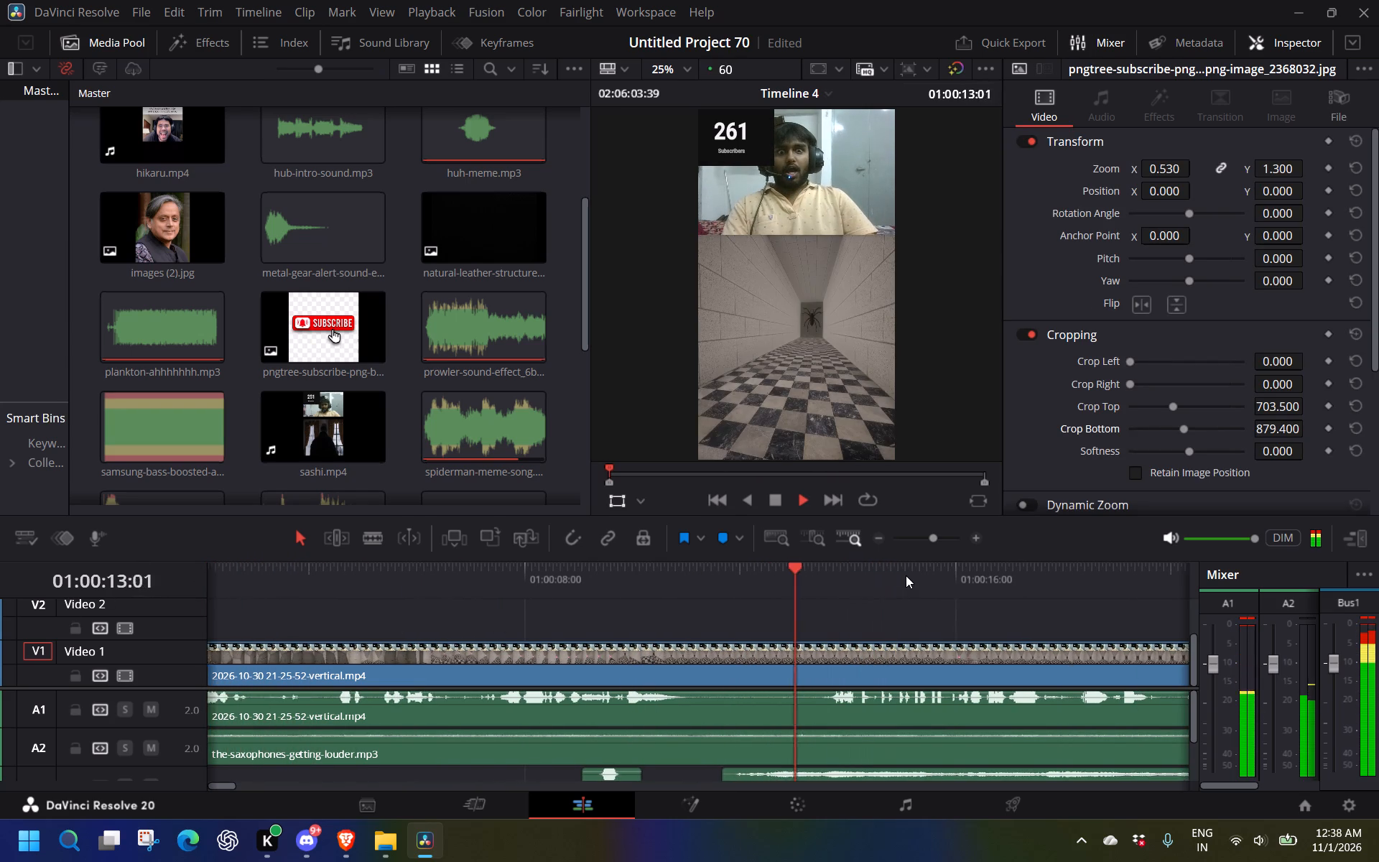
pyautogui.hscroll(-1, 906, 575)
pyautogui.moveTo(814, 569); pyautogui.dragTo(832, 569)
pyautogui.click(932, 575)
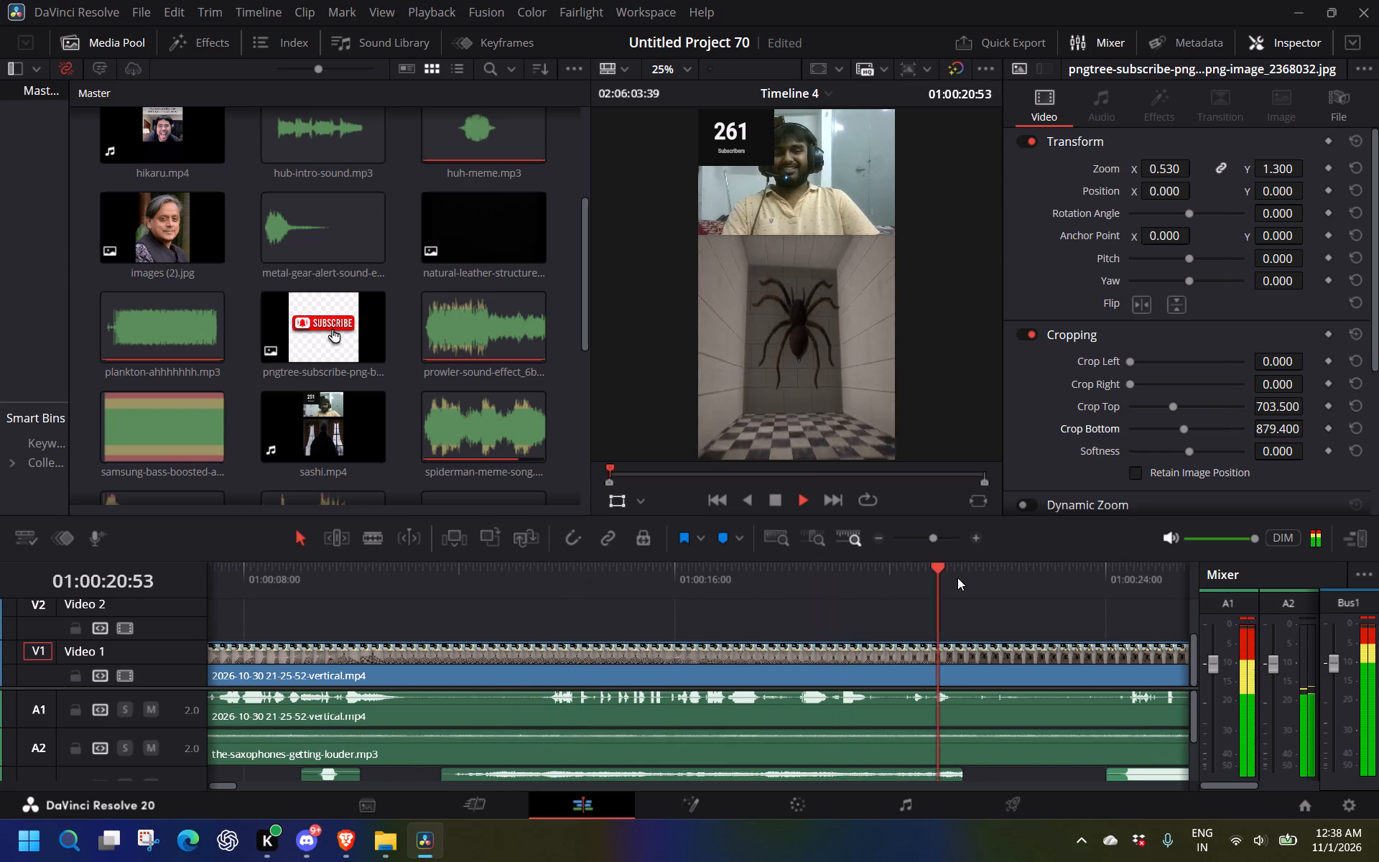
pyautogui.hscroll(-1, 970, 583)
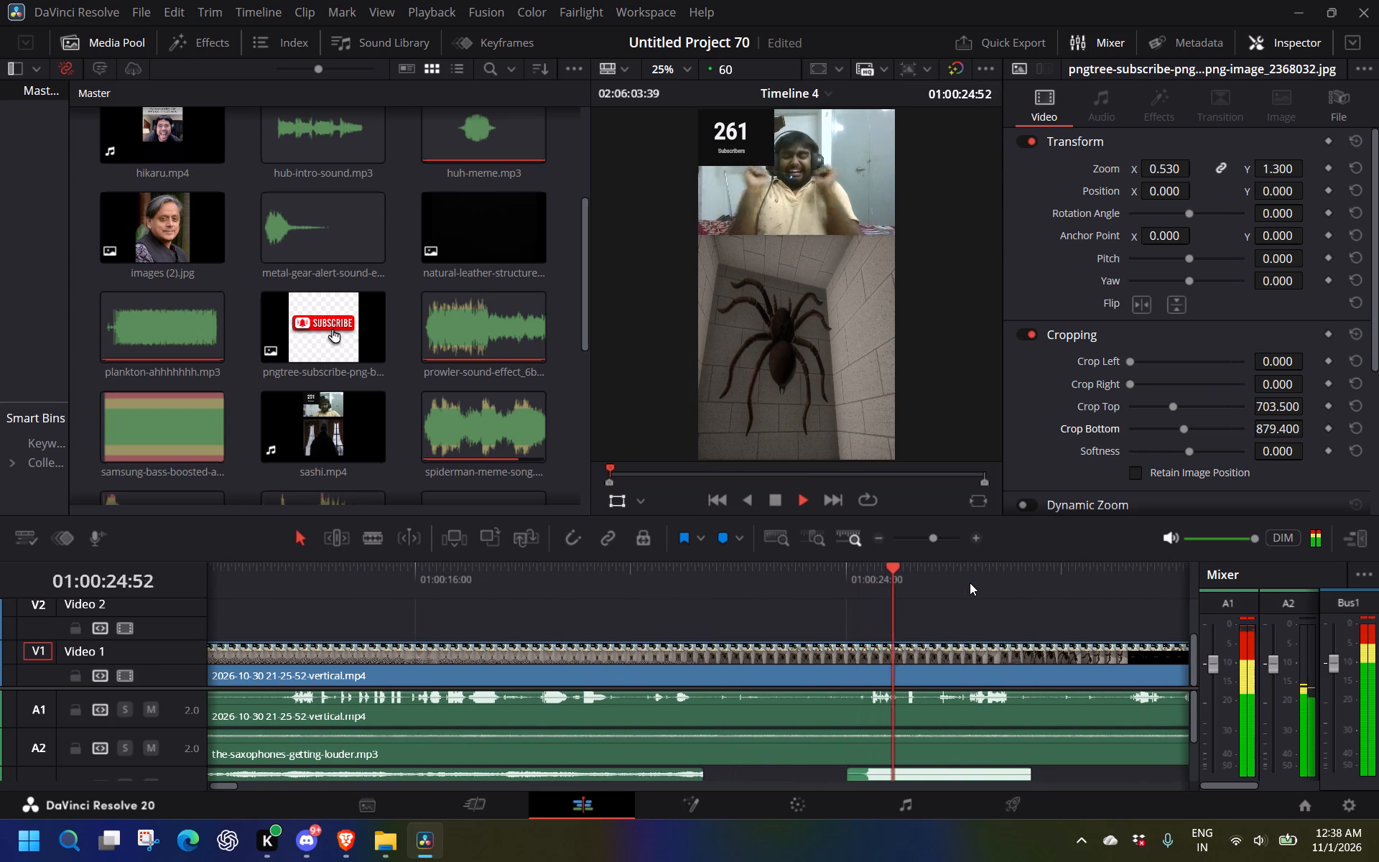
pyautogui.hscroll(-1, 970, 583)
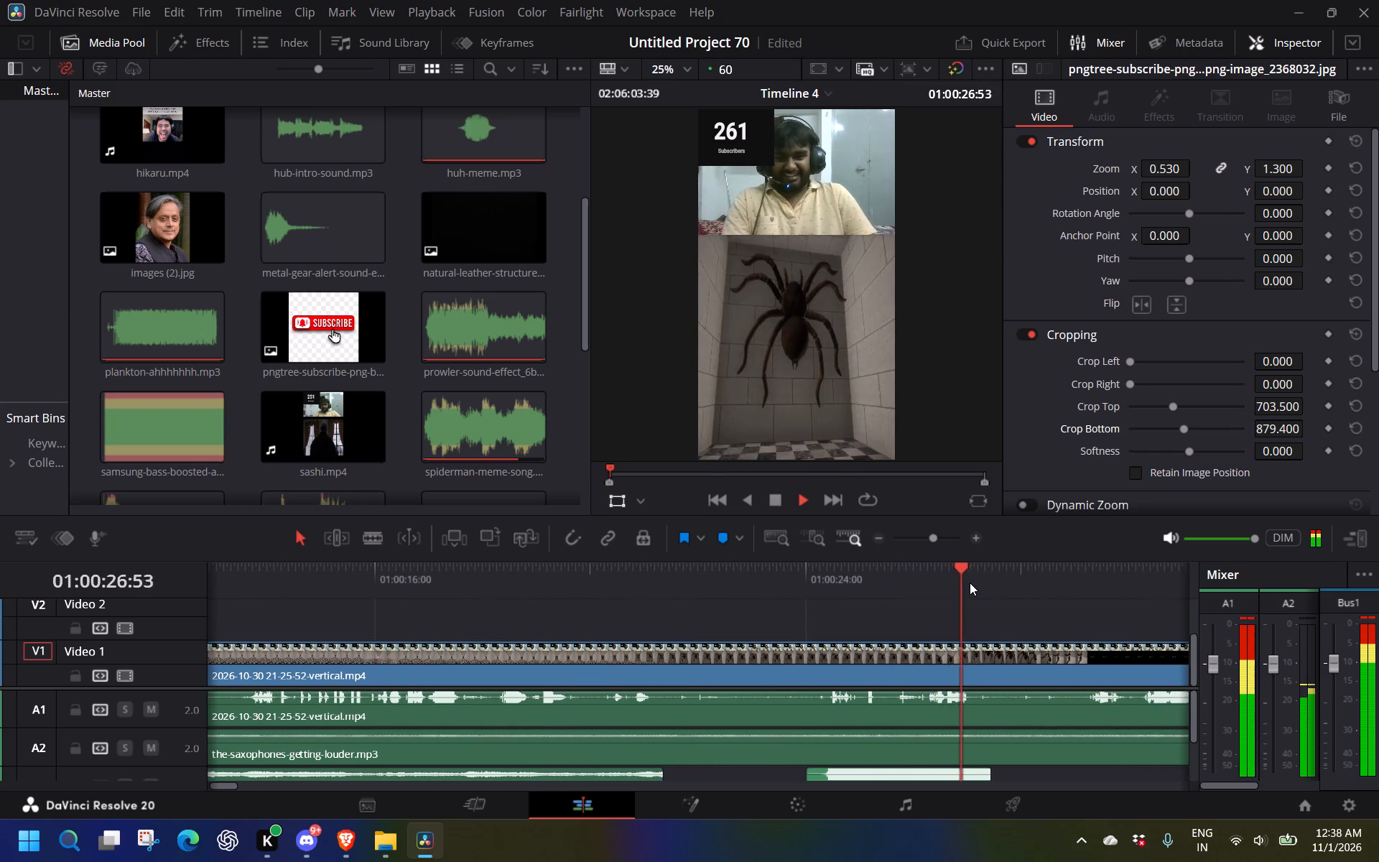
pyautogui.hscroll(-1, 970, 583)
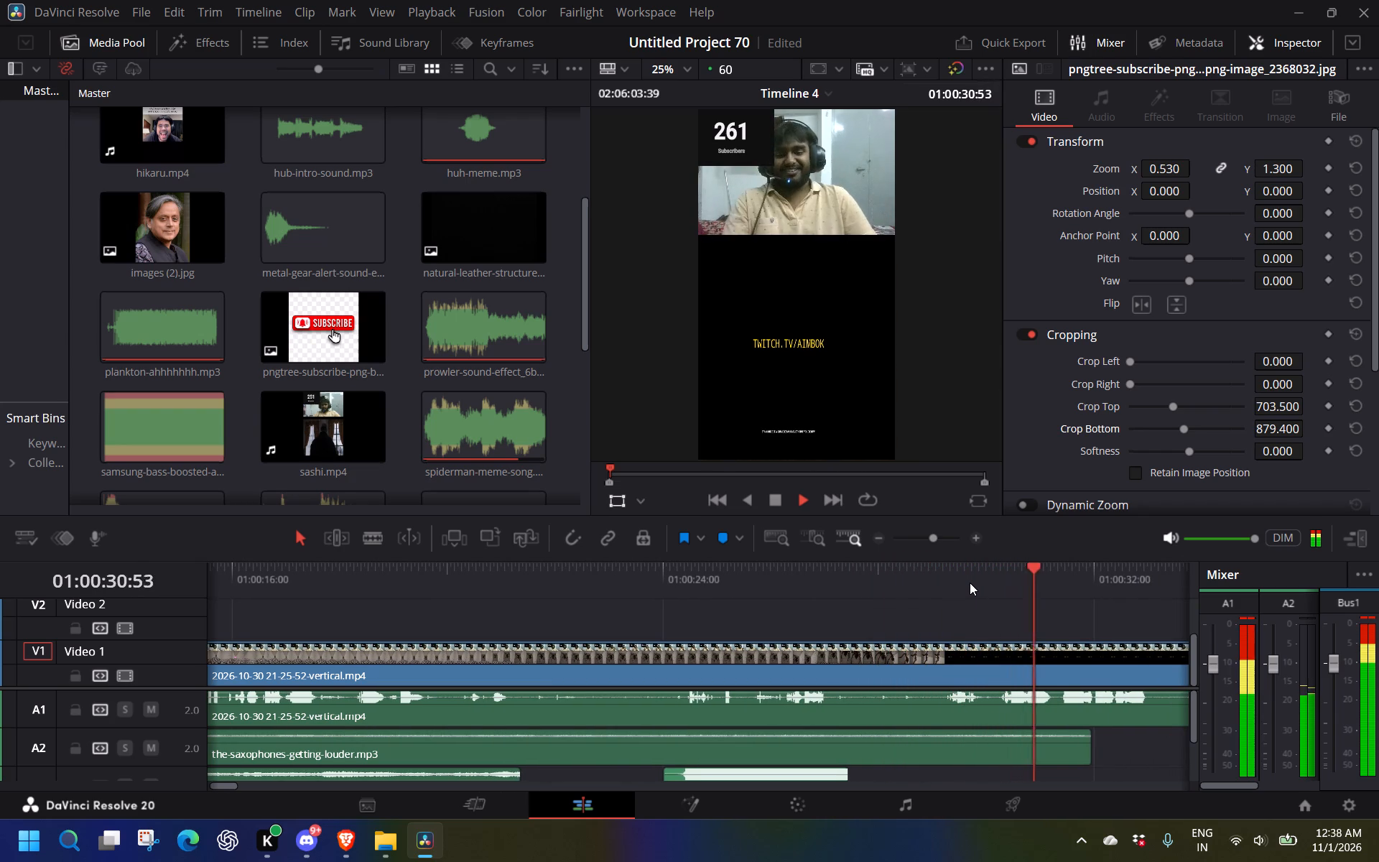
pyautogui.hscroll(-1, 970, 583)
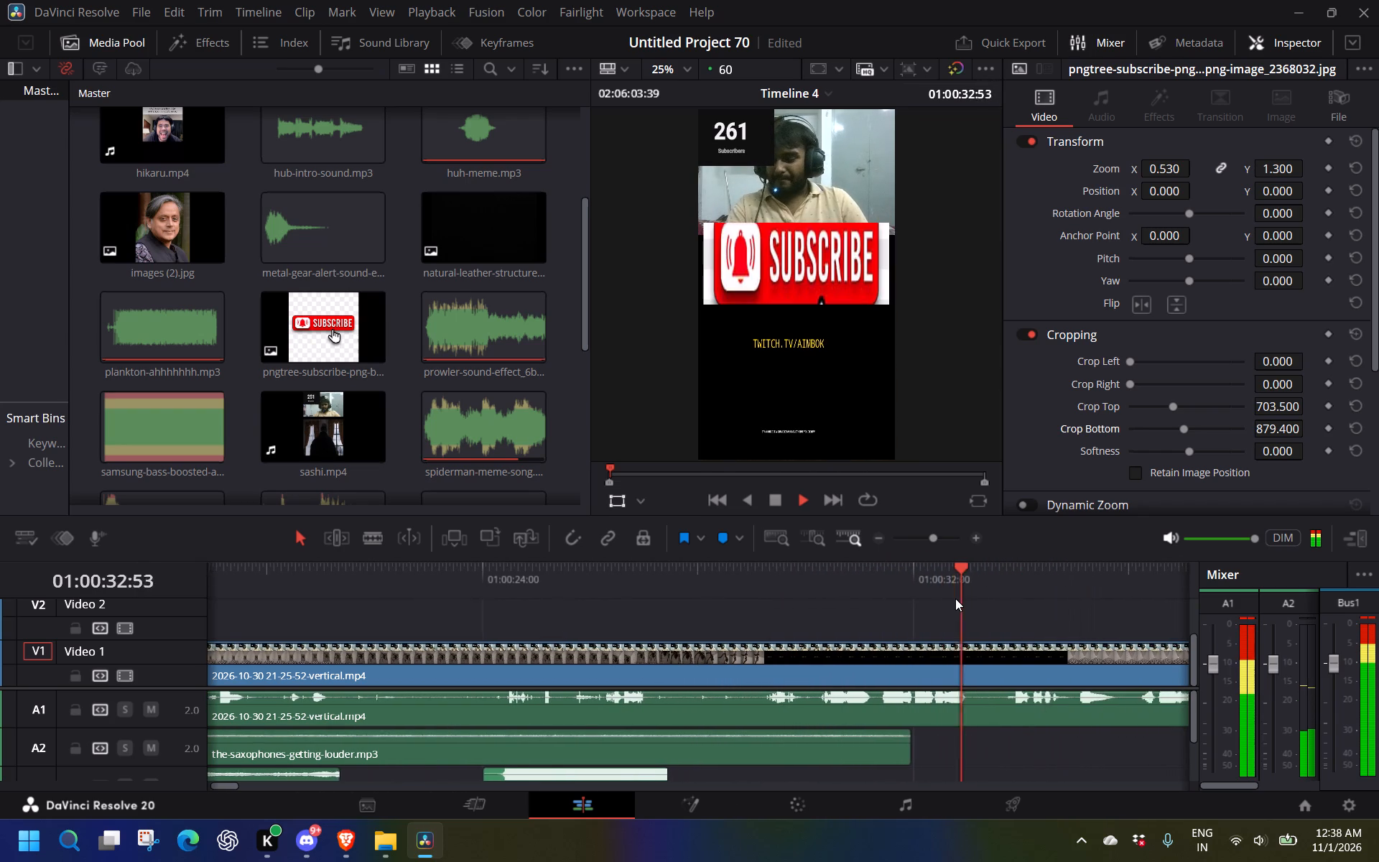
pyautogui.hscroll(-1, 955, 598)
pyautogui.press('space')
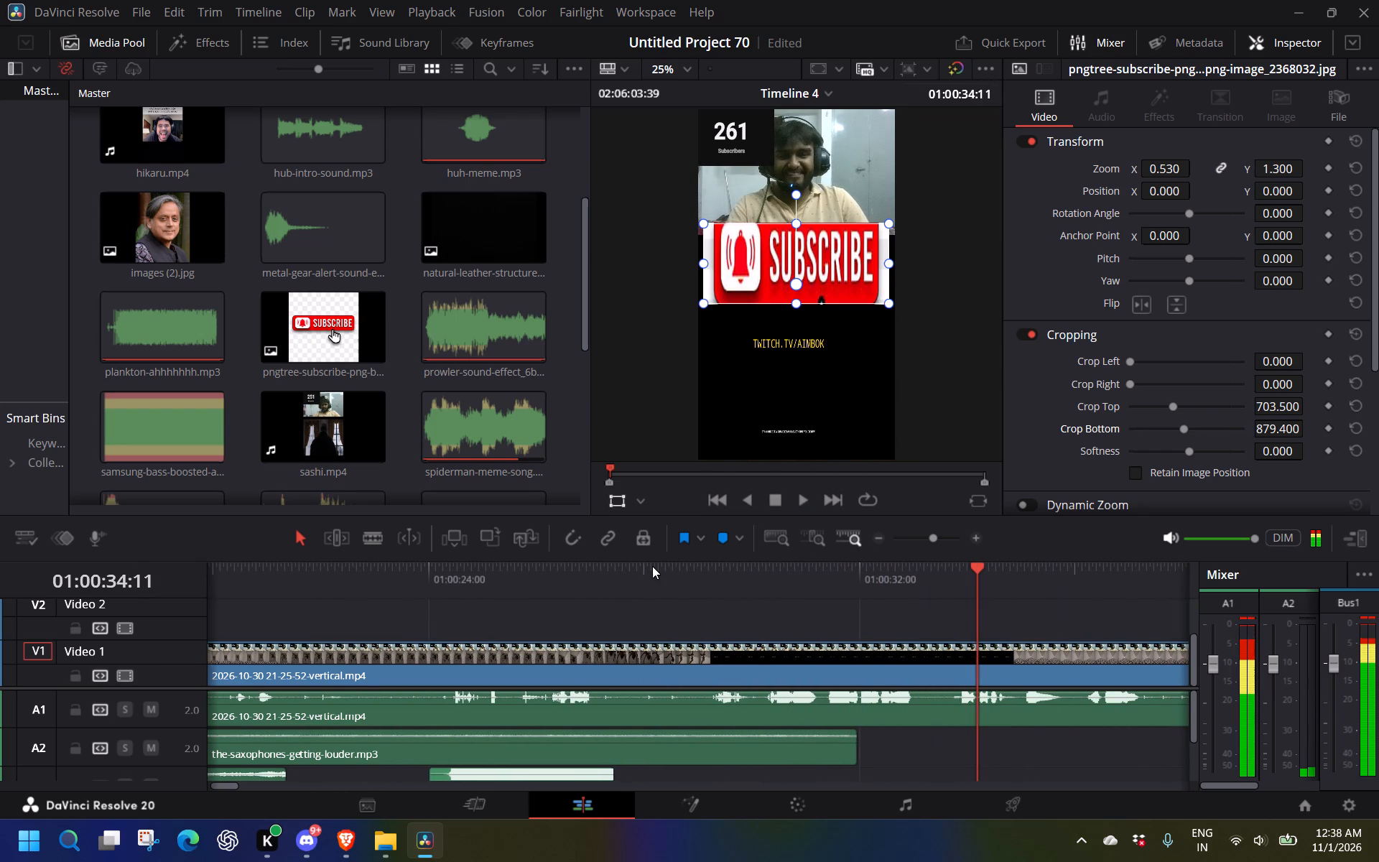
# Split the vertical gameplay clip's audio and video at 01:00:33:56, during the subscribe graphic.
pyautogui.click(958, 574)
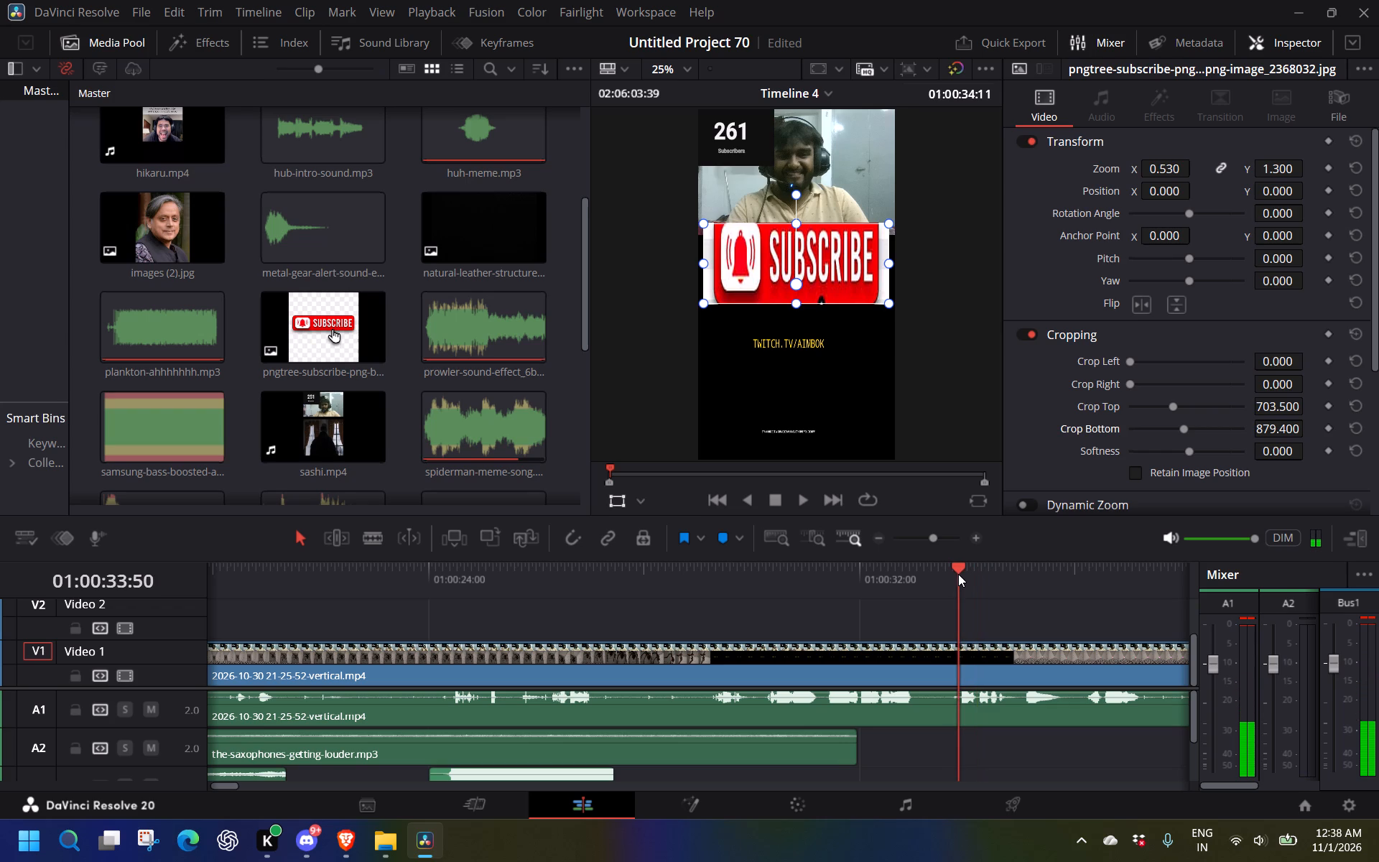
pyautogui.press('space')
pyautogui.press('space')
pyautogui.click(380, 540)
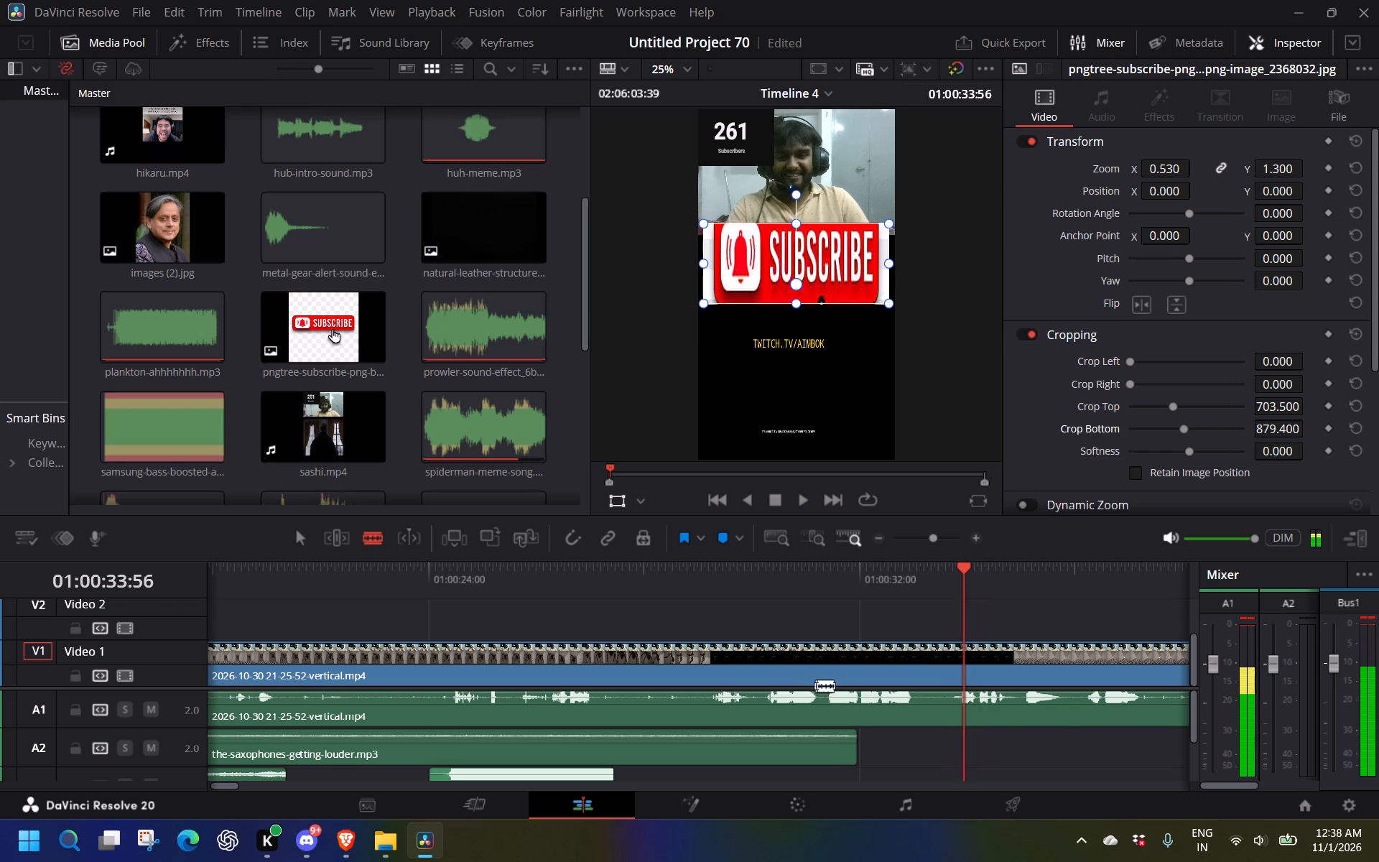
pyautogui.click(966, 716)
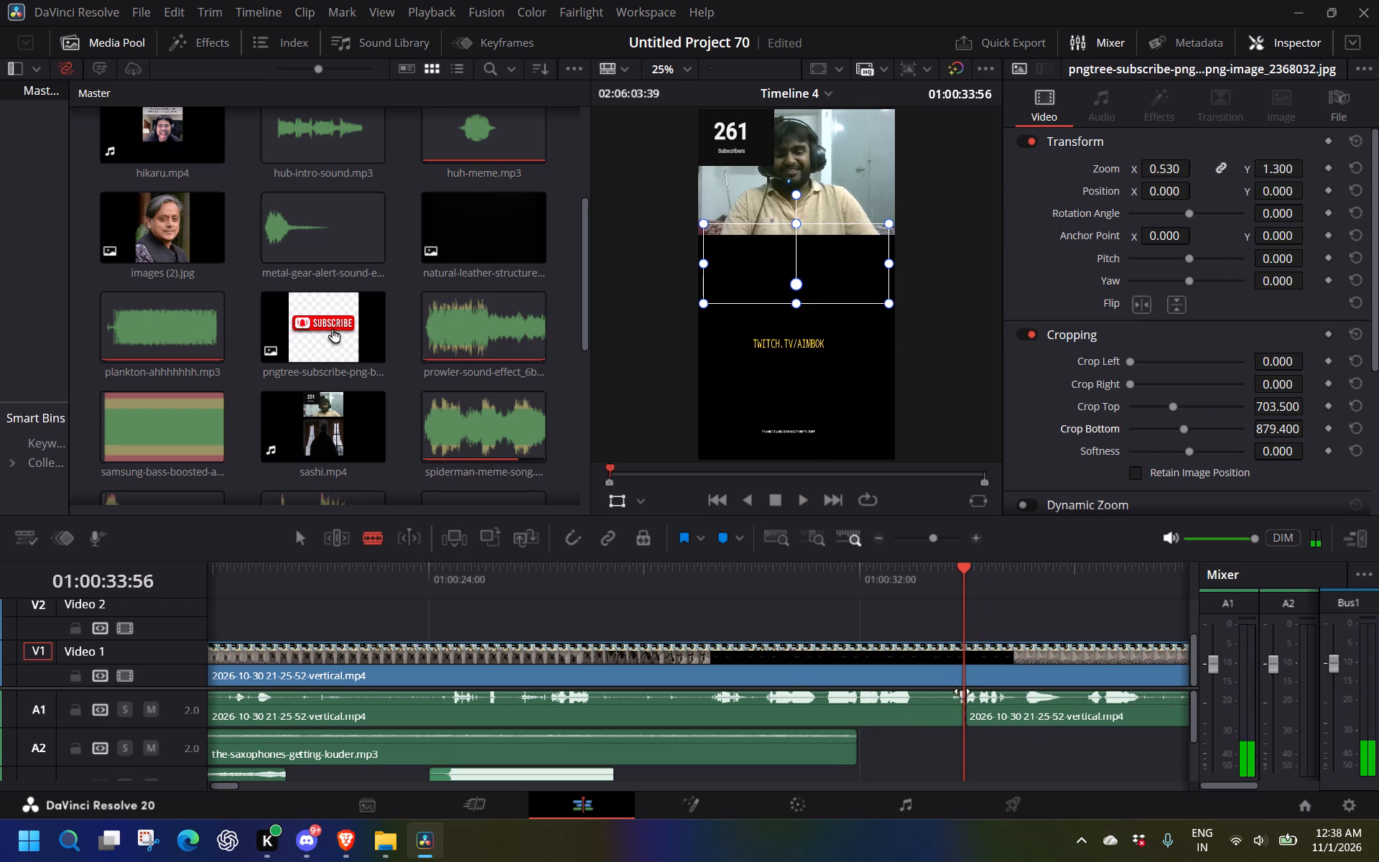
pyautogui.click(962, 683)
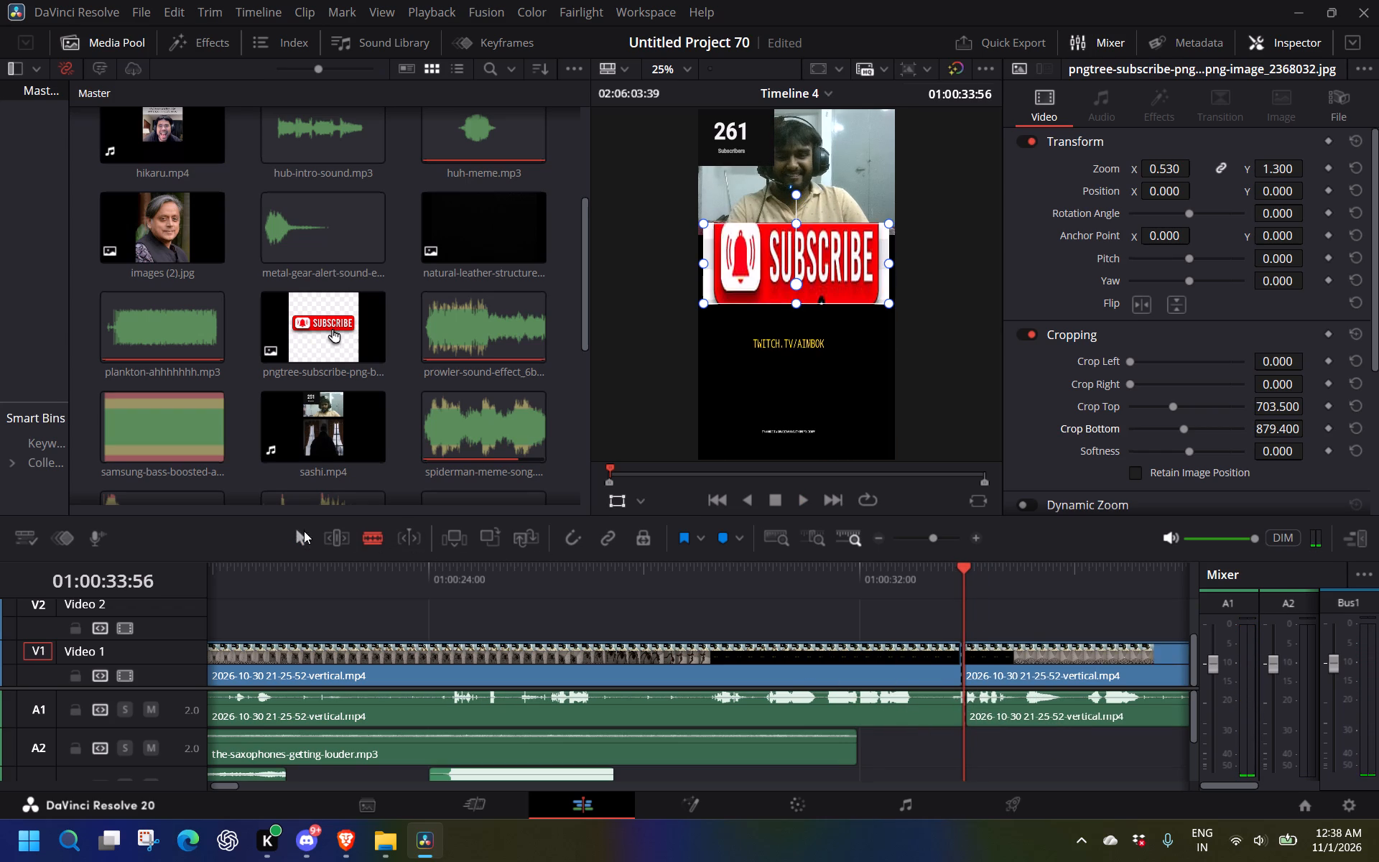
# Move the gameplay video and audio after the cut about 17 seconds further along the timeline to separate them from the short.
pyautogui.click(302, 533)
pyautogui.moveTo(1013, 616); pyautogui.dragTo(1122, 772)
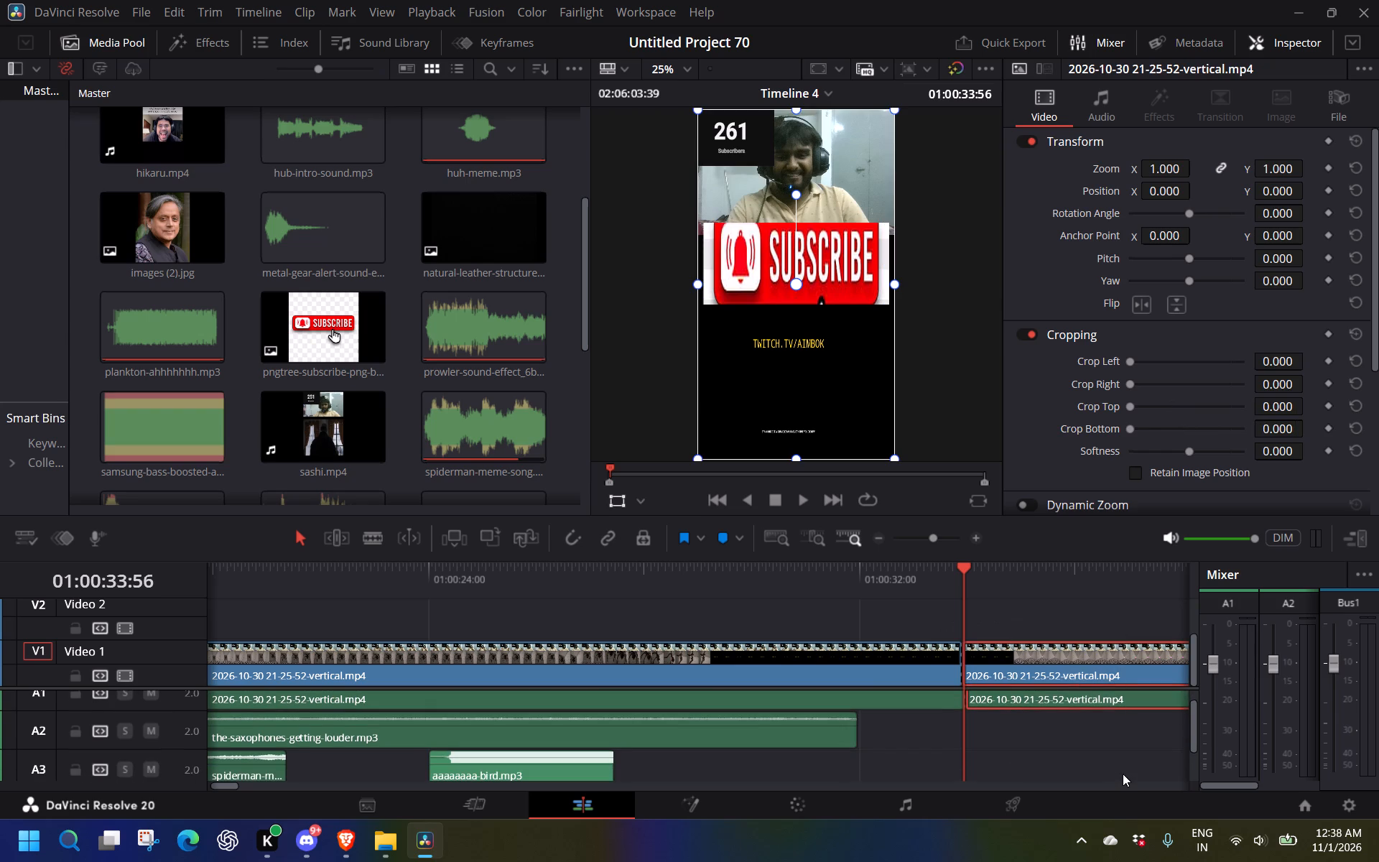
pyautogui.moveTo(1064, 673); pyautogui.dragTo(1217, 676)
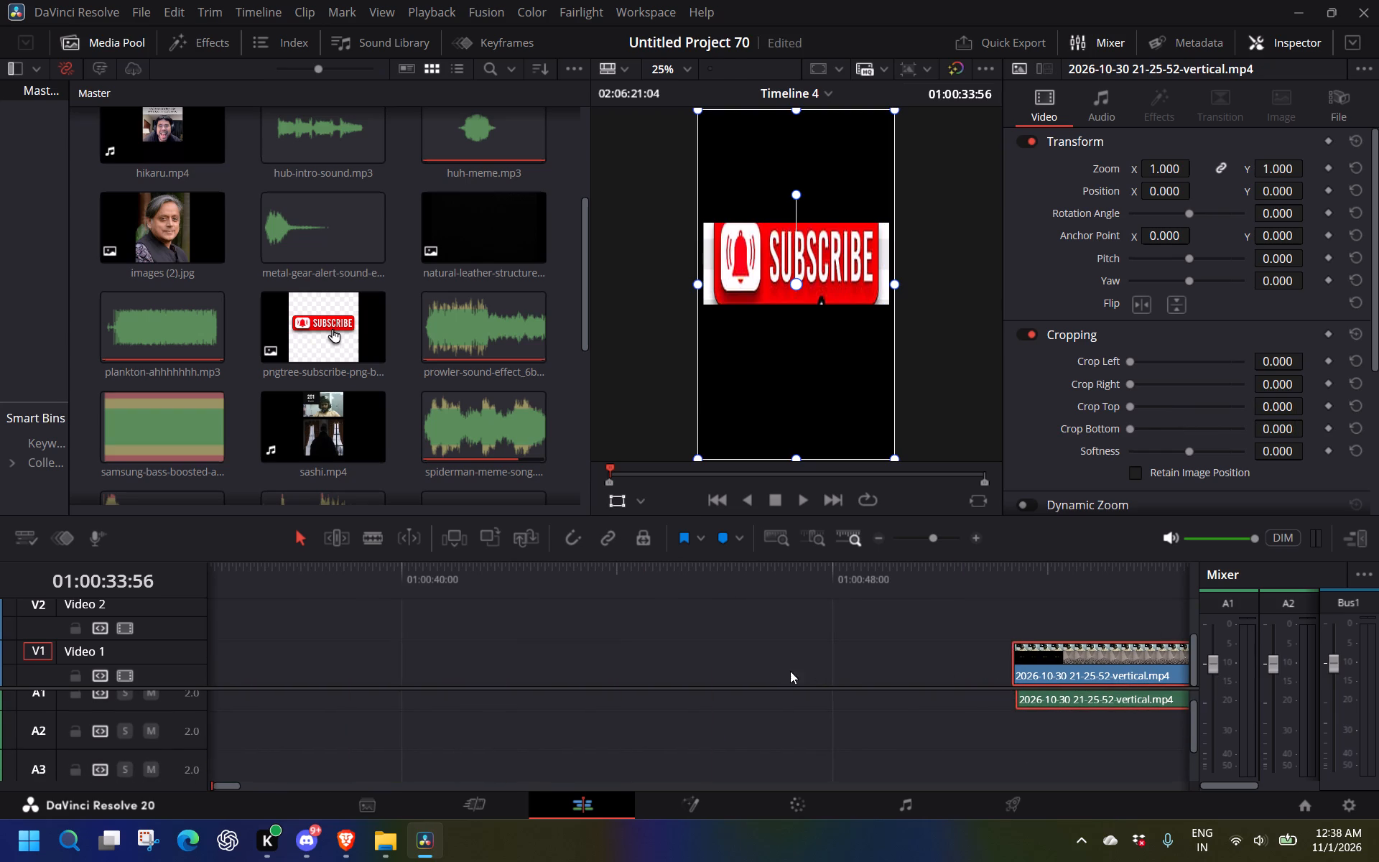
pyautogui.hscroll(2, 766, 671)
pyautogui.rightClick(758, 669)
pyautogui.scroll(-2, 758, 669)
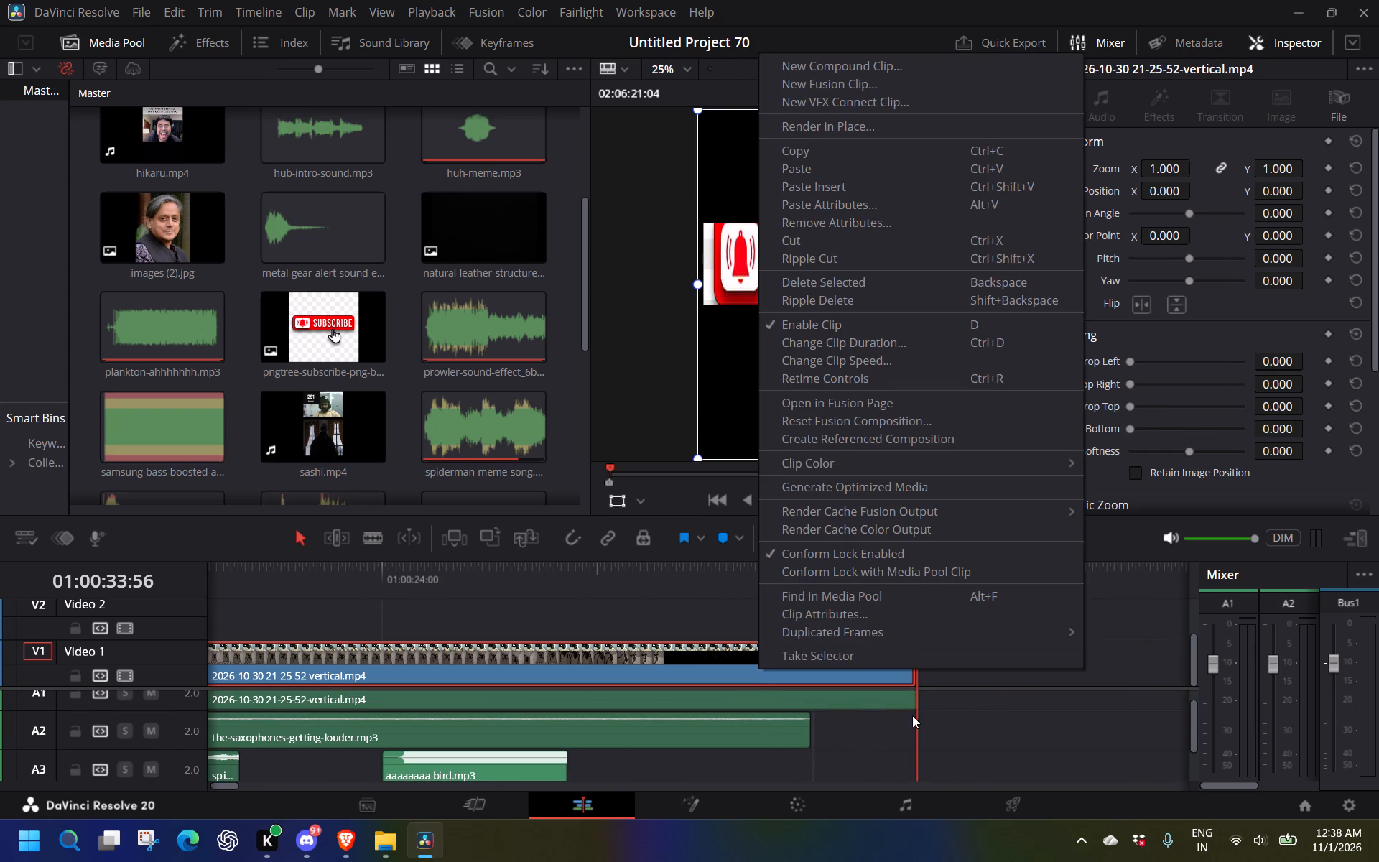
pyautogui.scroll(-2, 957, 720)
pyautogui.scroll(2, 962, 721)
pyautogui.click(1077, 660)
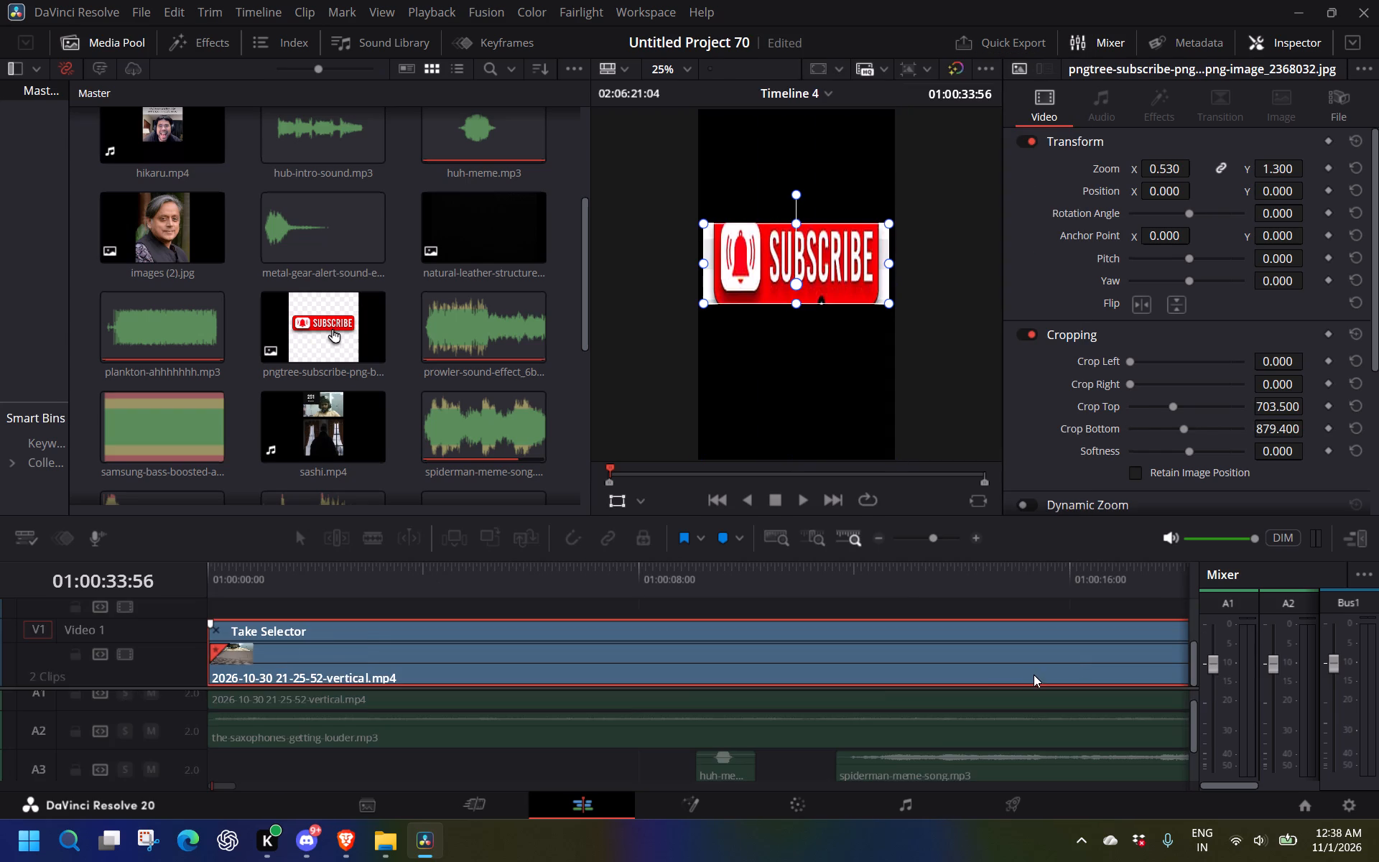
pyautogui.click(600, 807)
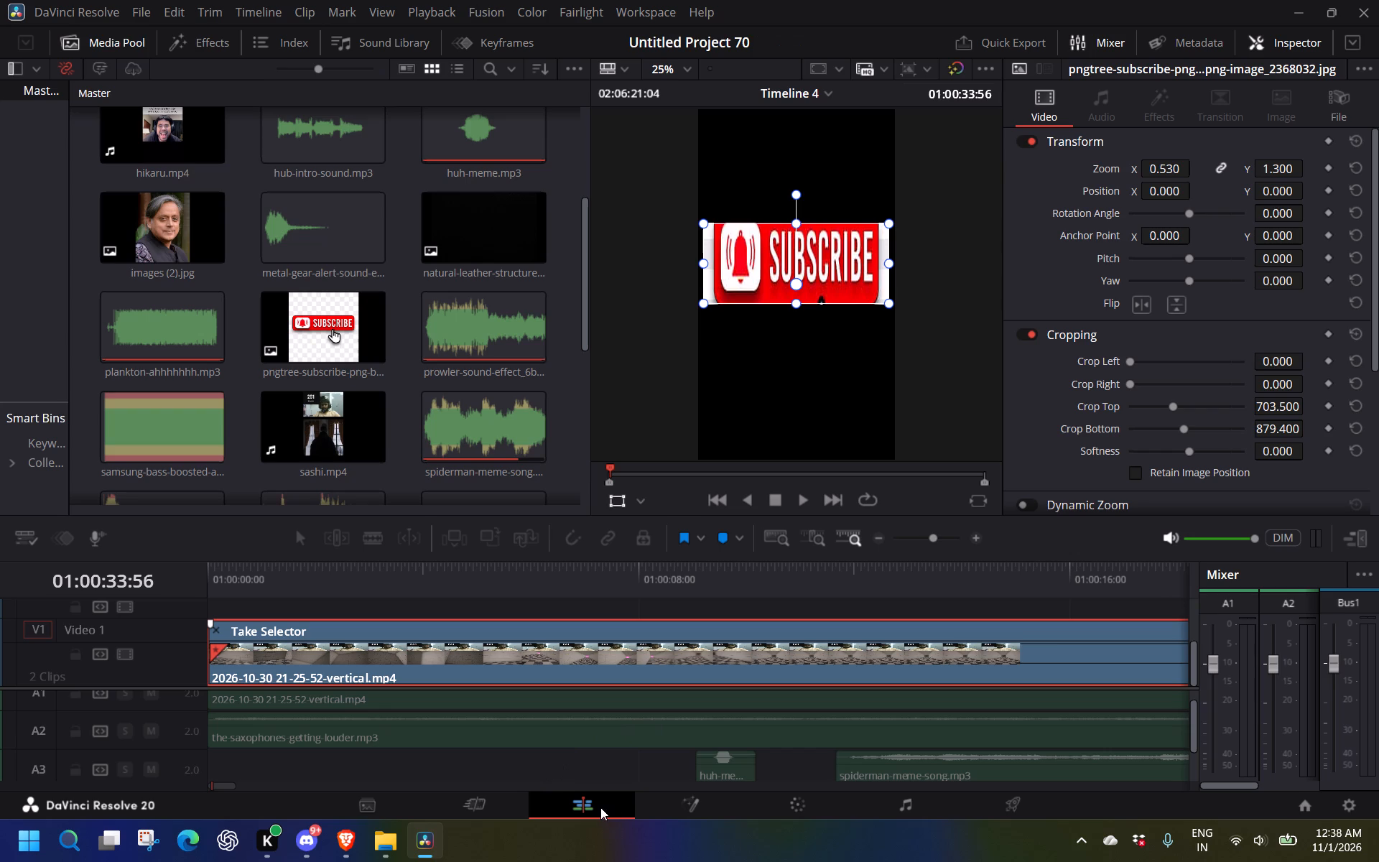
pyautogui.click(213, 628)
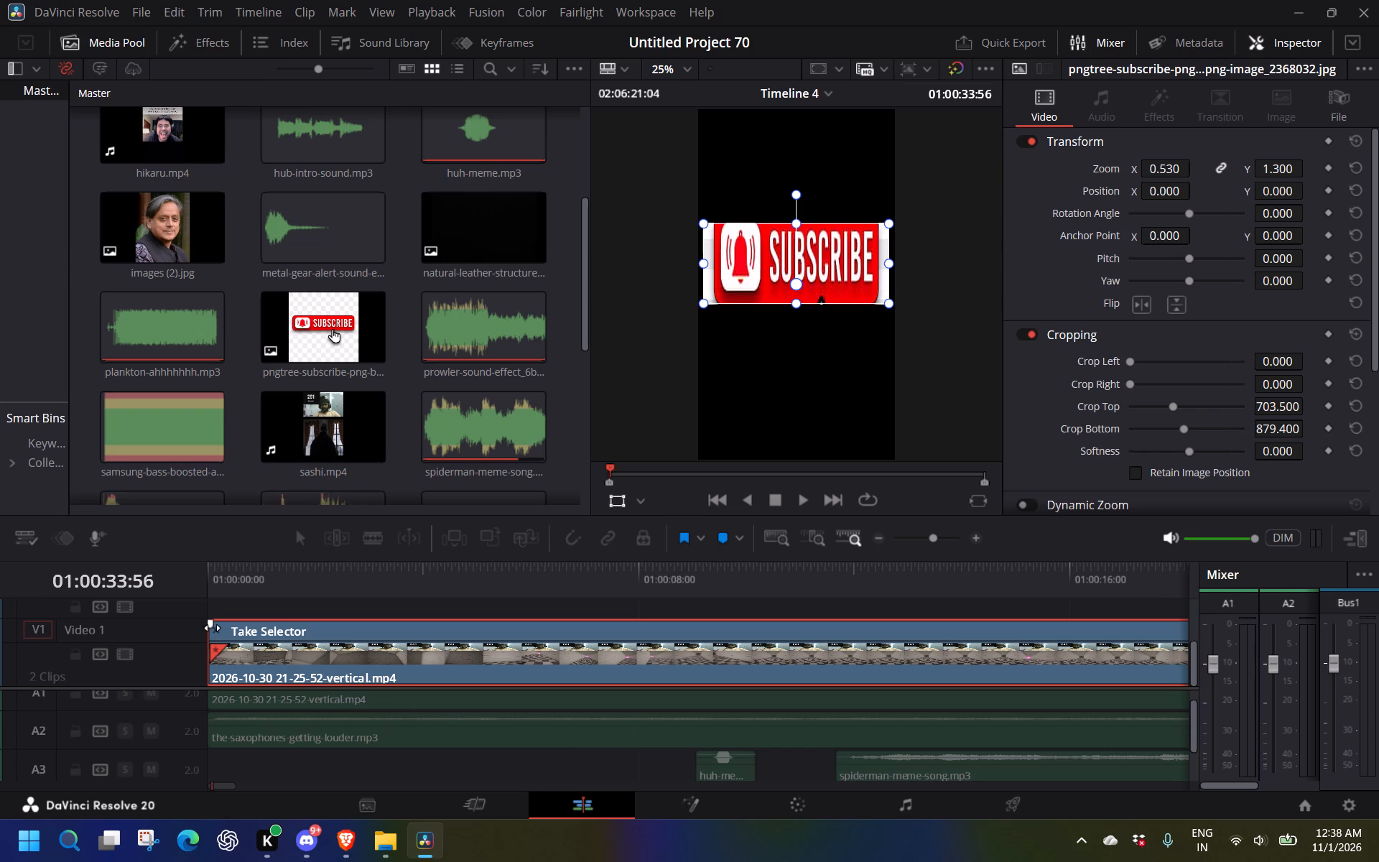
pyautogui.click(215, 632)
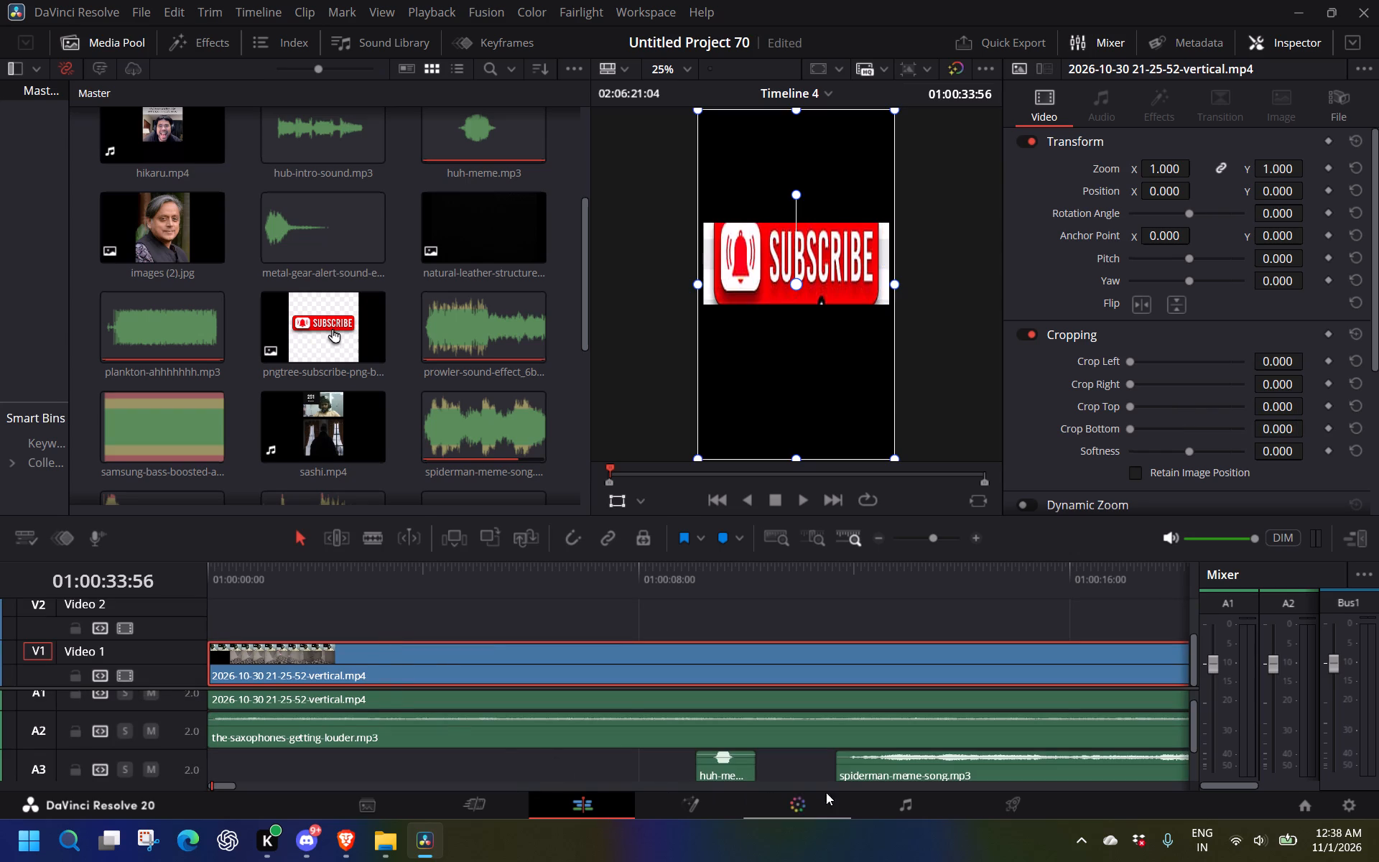
# Open the Deliver page and place the playhead at 01:00:34:15, just past the end of the short's footage.
pyautogui.click(1018, 803)
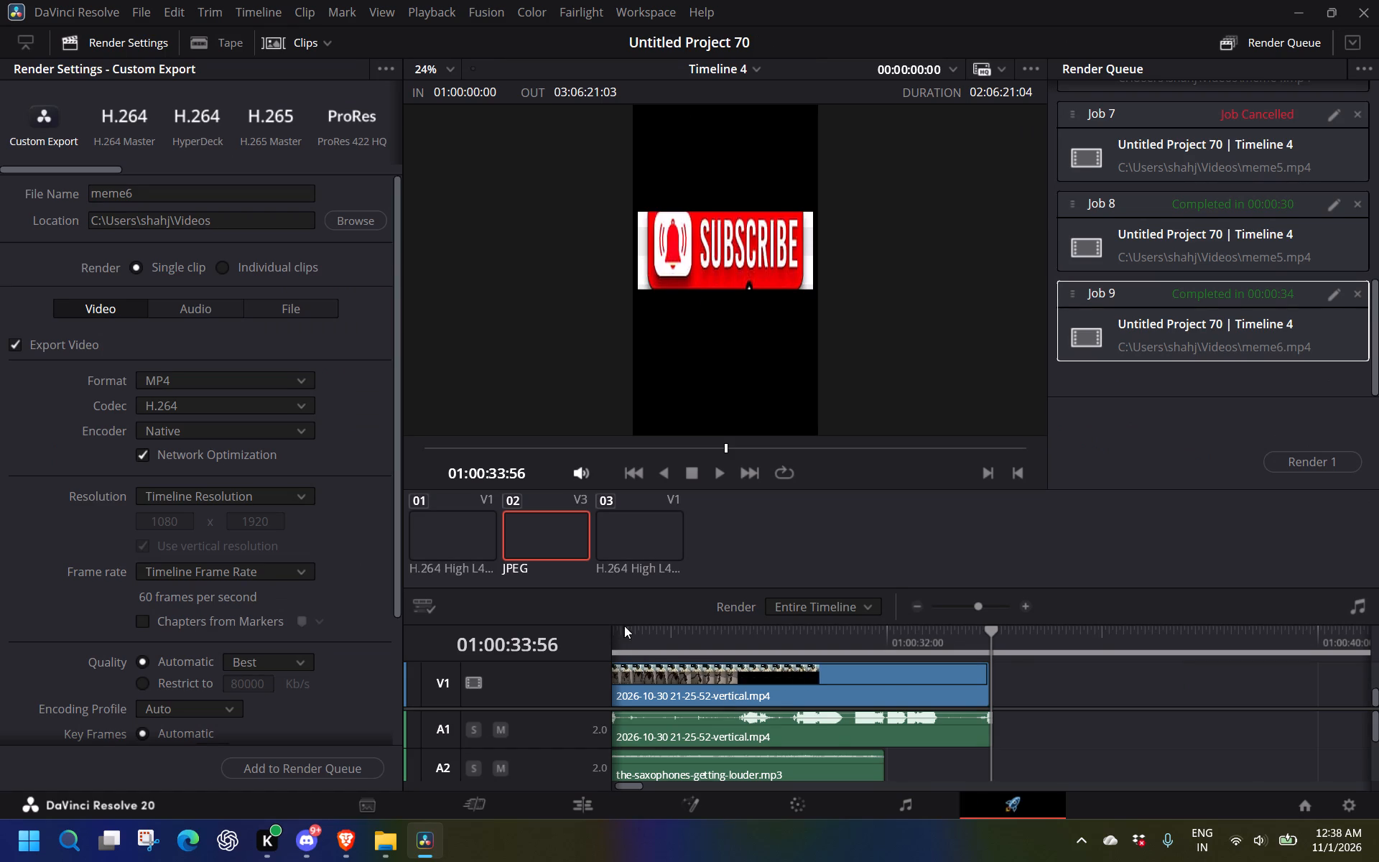
pyautogui.moveTo(637, 629); pyautogui.dragTo(744, 641)
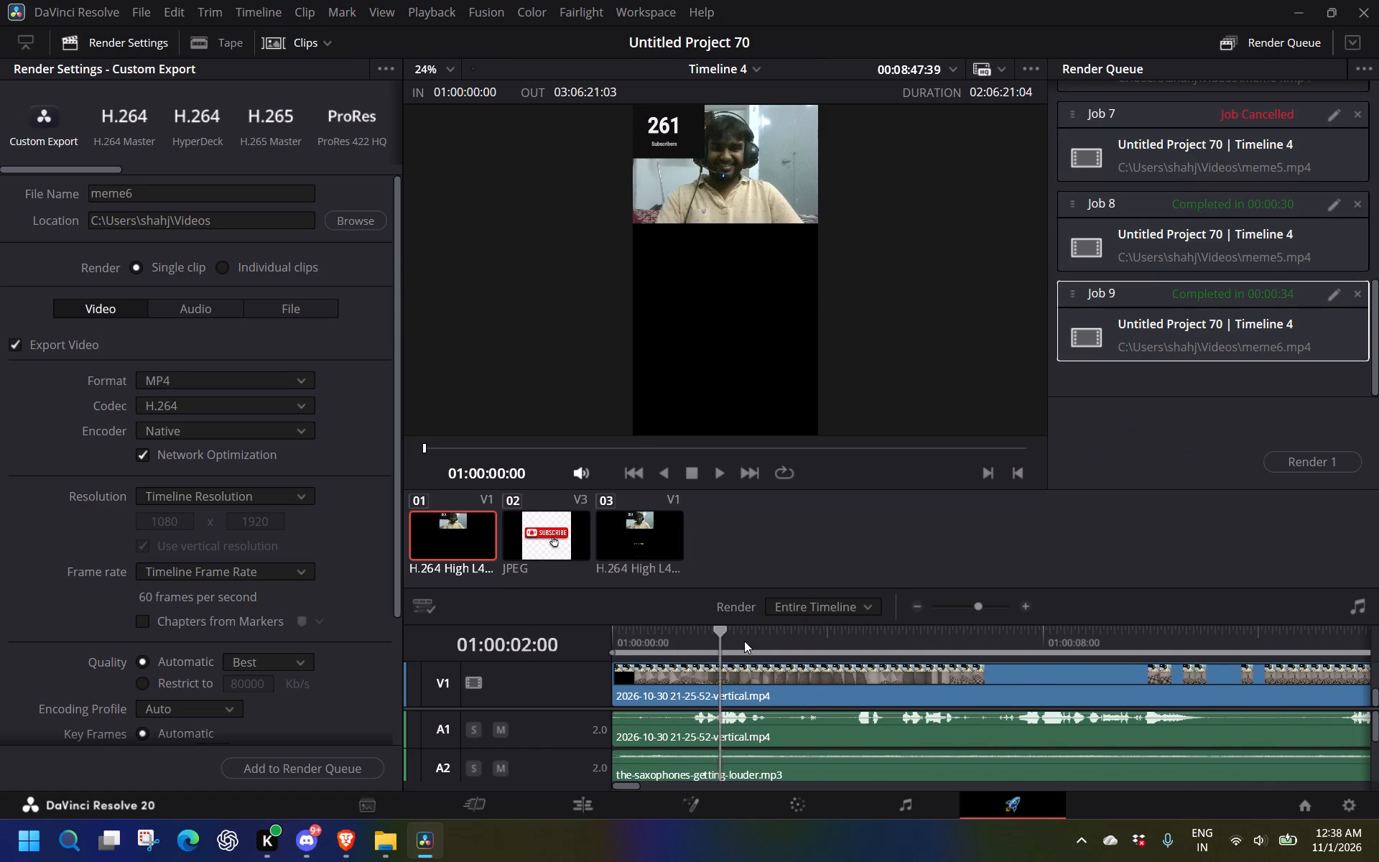
pyautogui.moveTo(744, 641); pyautogui.dragTo(1276, 664)
pyautogui.hscroll(-1, 1154, 697)
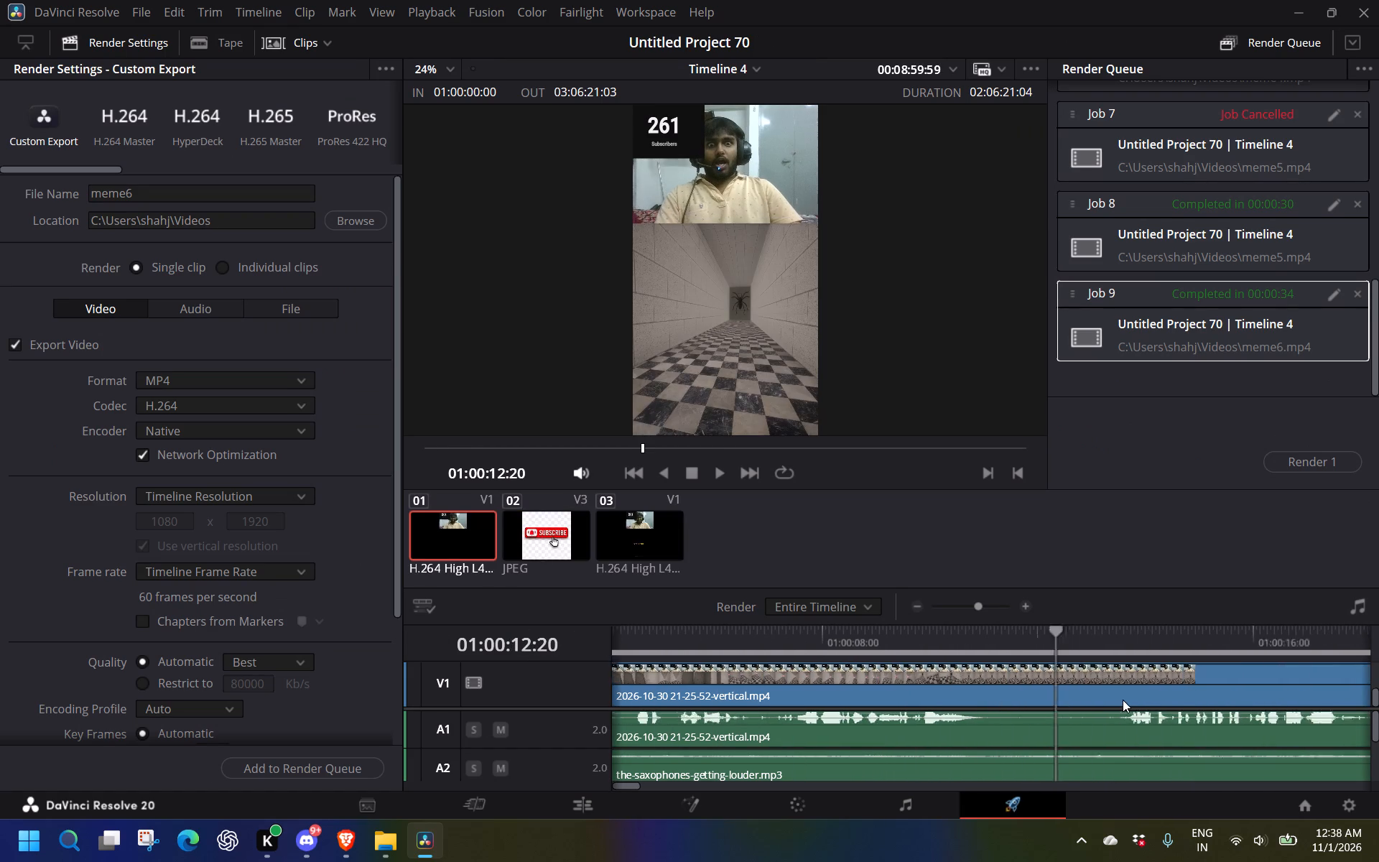
pyautogui.hscroll(-3, 1123, 700)
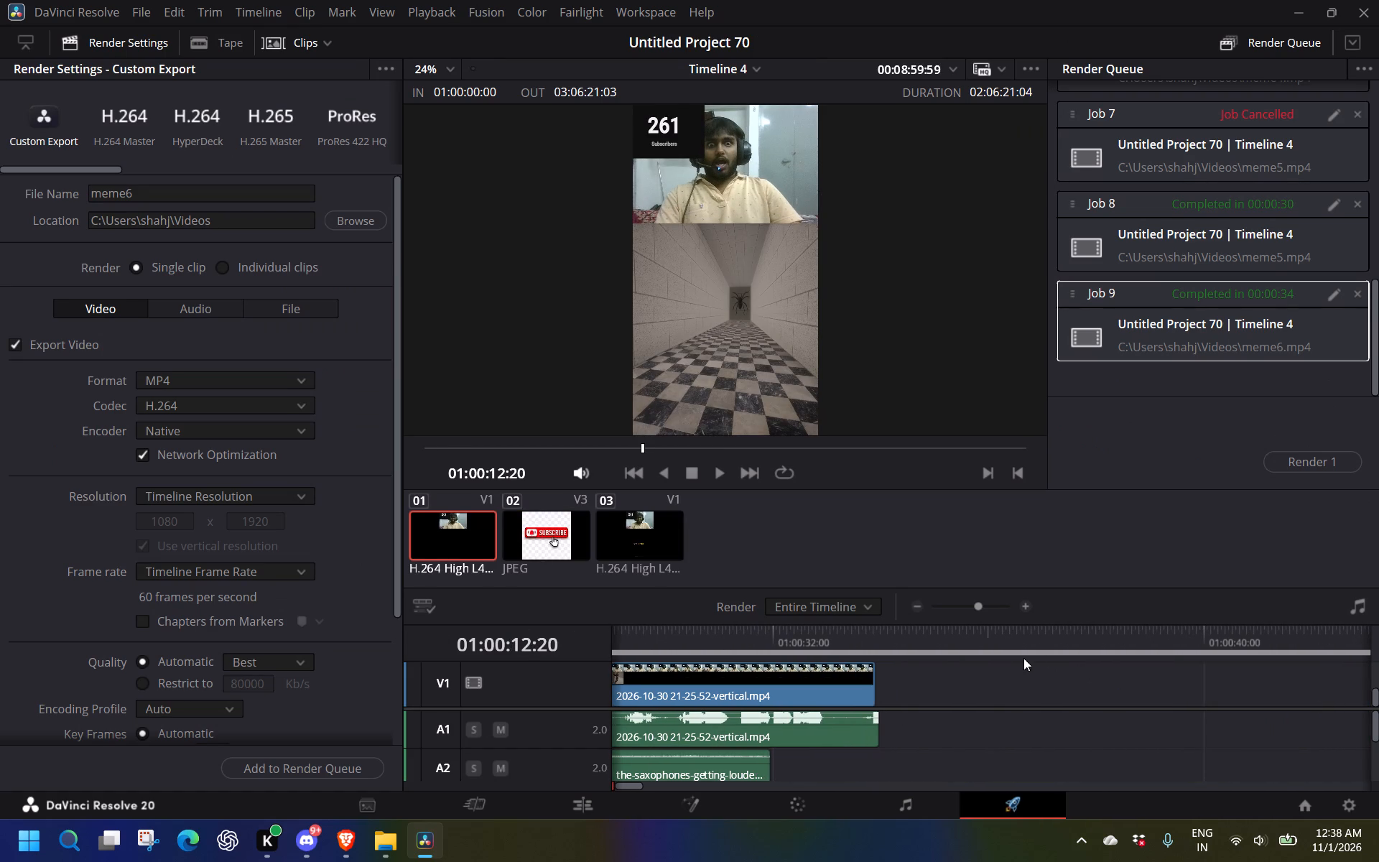
pyautogui.click(893, 643)
pyautogui.hscroll(-1, 932, 639)
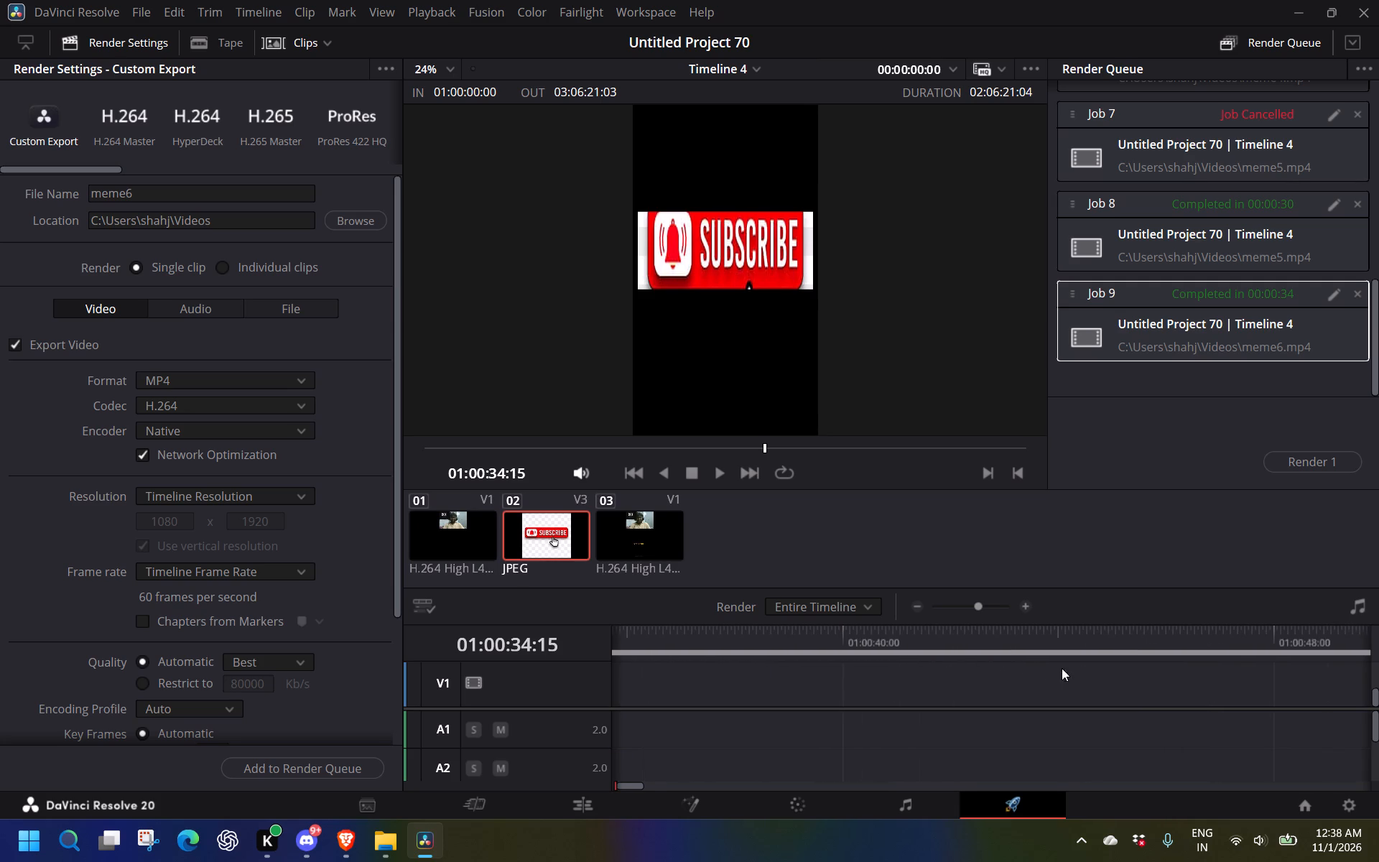
pyautogui.hscroll(-3, 1142, 681)
pyautogui.hscroll(5, 1133, 683)
pyautogui.hscroll(1, 892, 636)
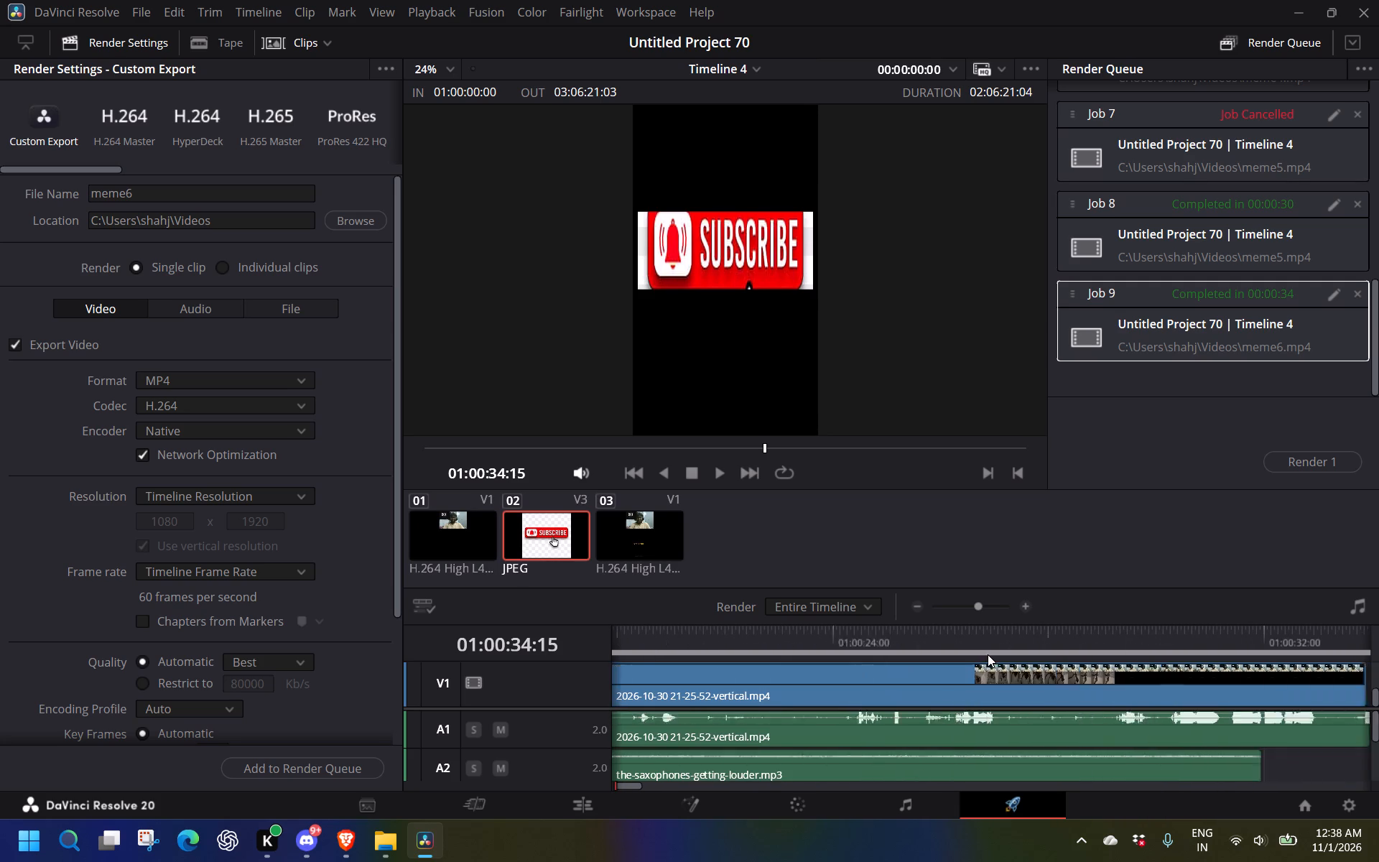
pyautogui.hscroll(1, 988, 654)
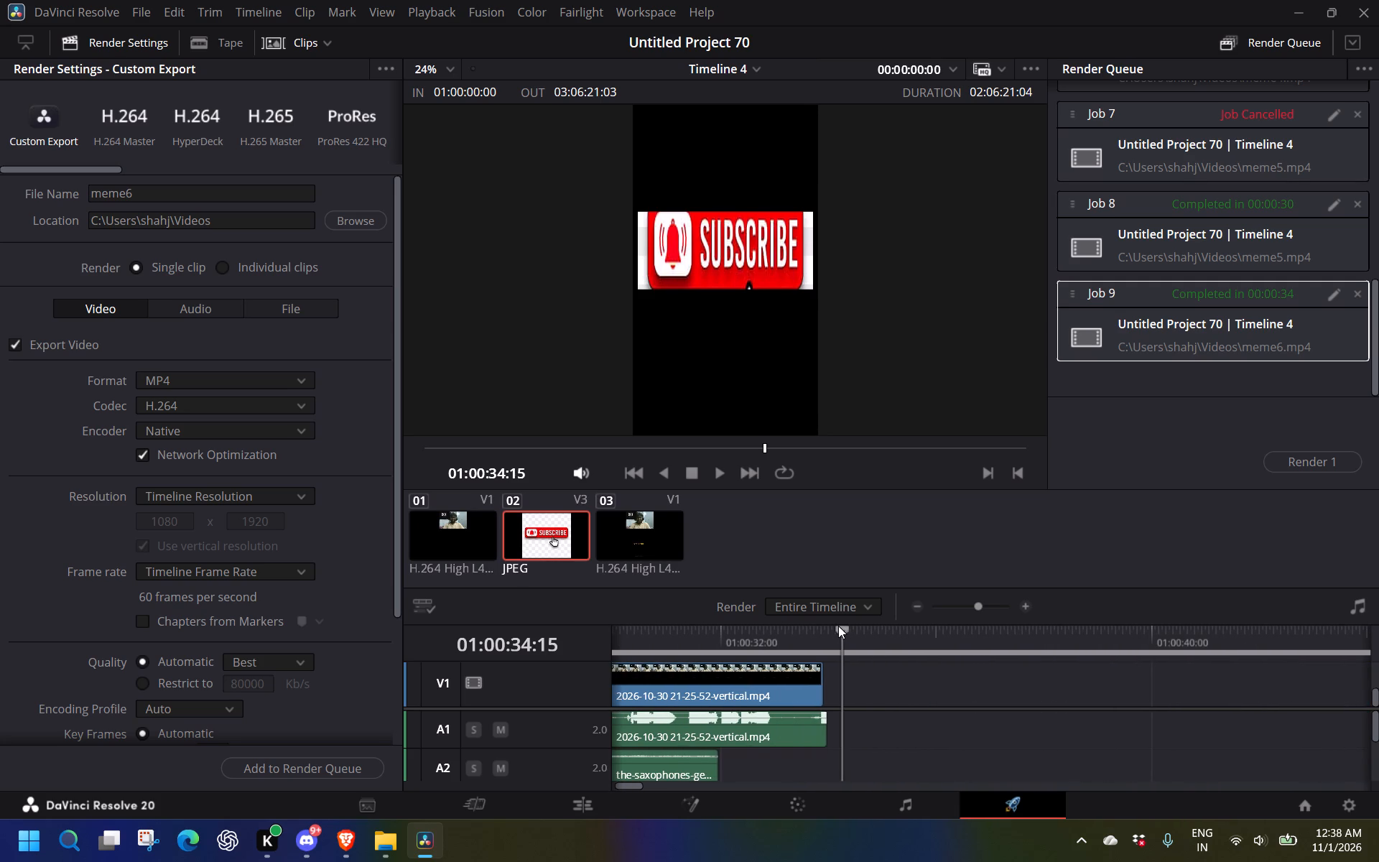
# Name the export file meme7 and add it to the render queue.
pyautogui.click(149, 196)
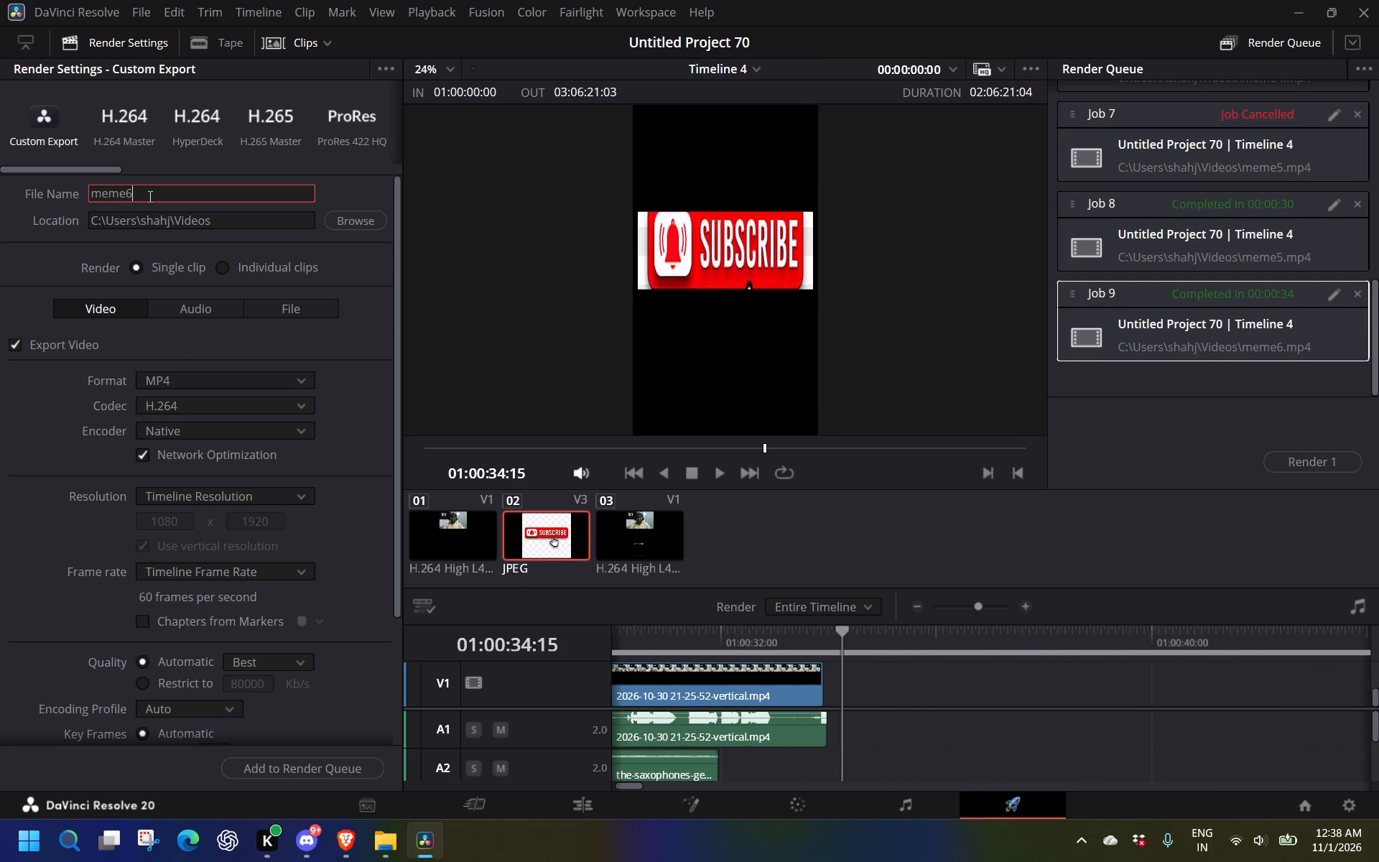
pyautogui.press('BackSpace')
pyautogui.press('7')
pyautogui.click(278, 764)
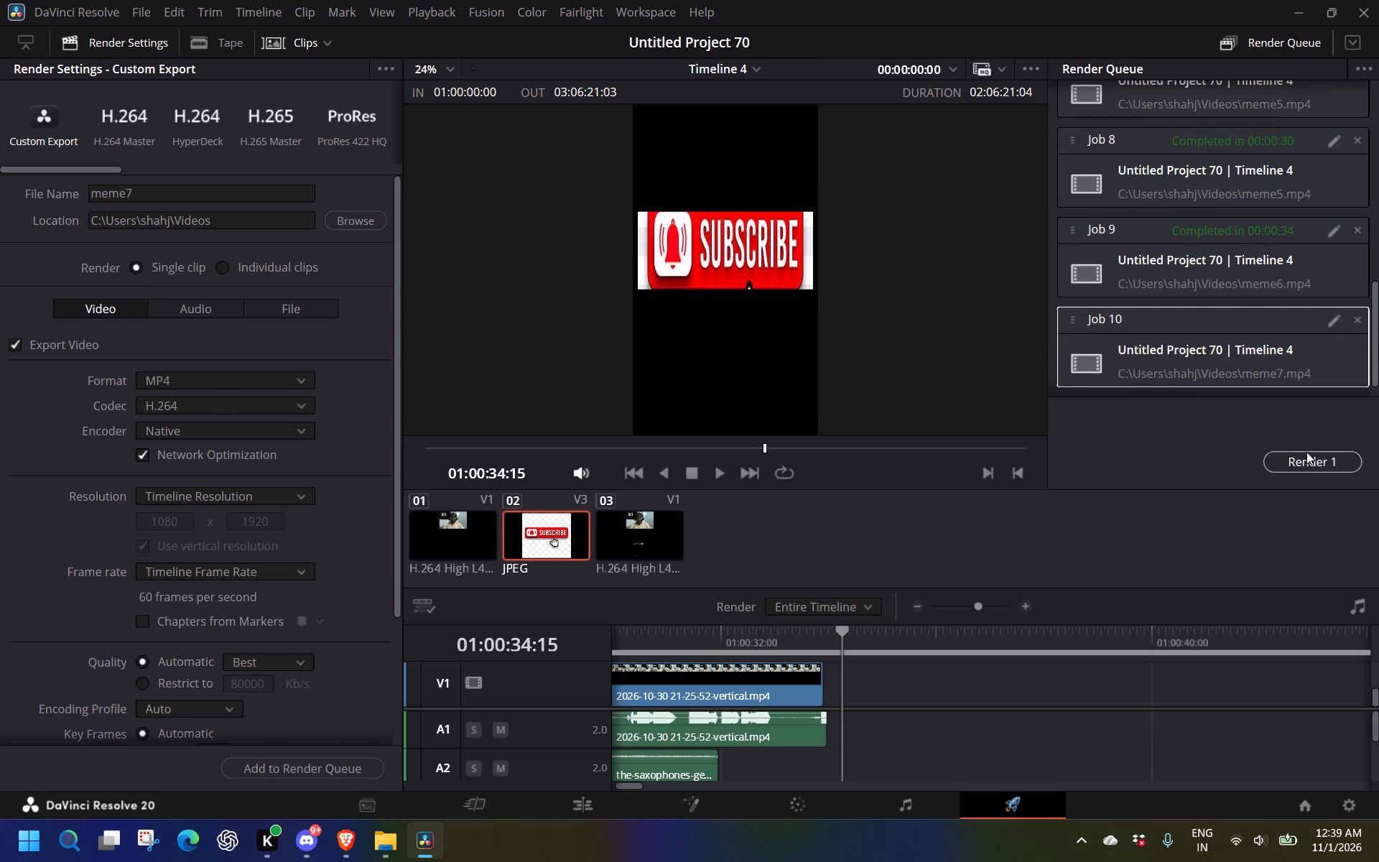
# Set the render range to In/Out Range and mark the out point at 01:00:34:15.
pyautogui.click(833, 600)
pyautogui.click(835, 643)
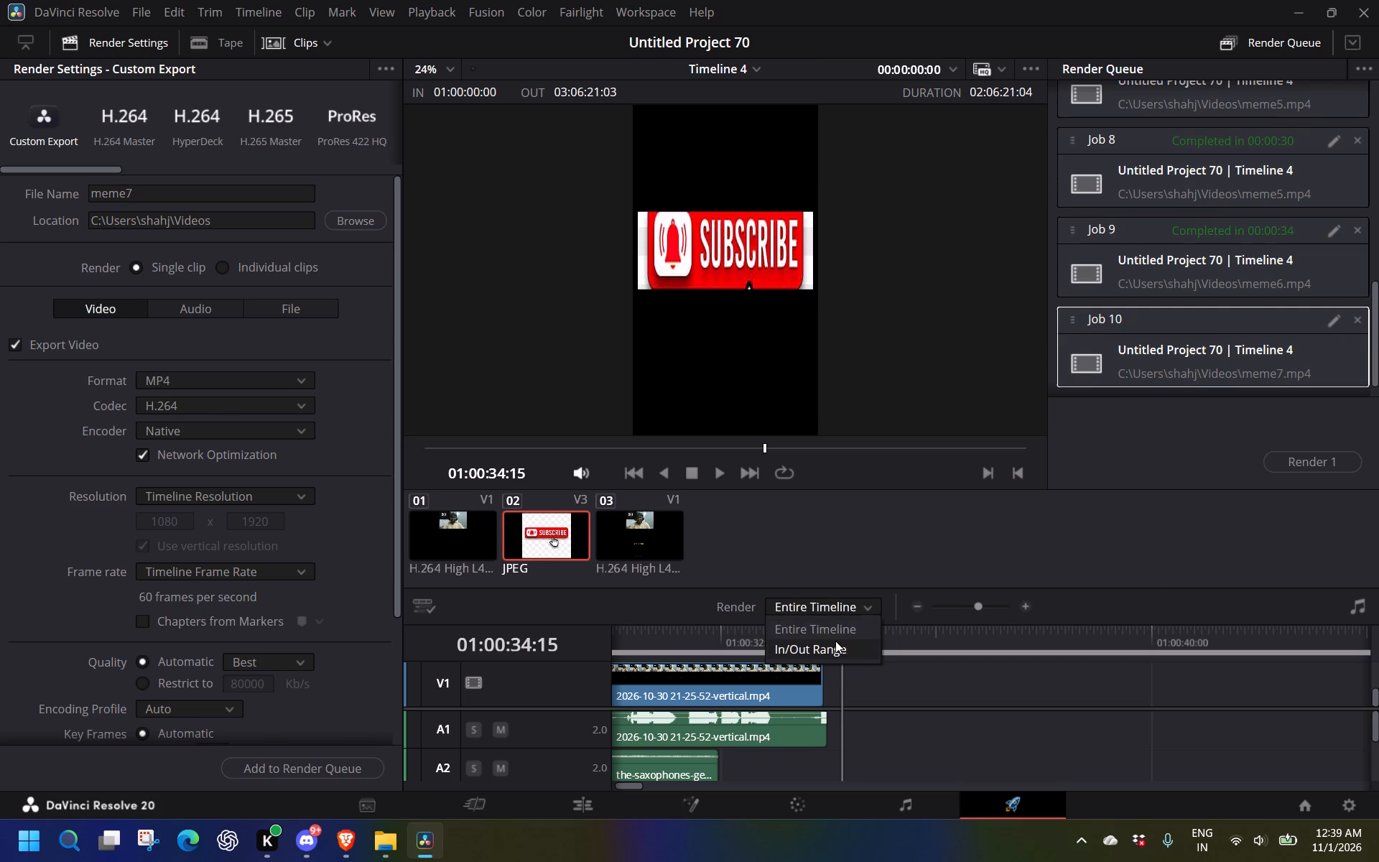
pyautogui.rightClick(832, 647)
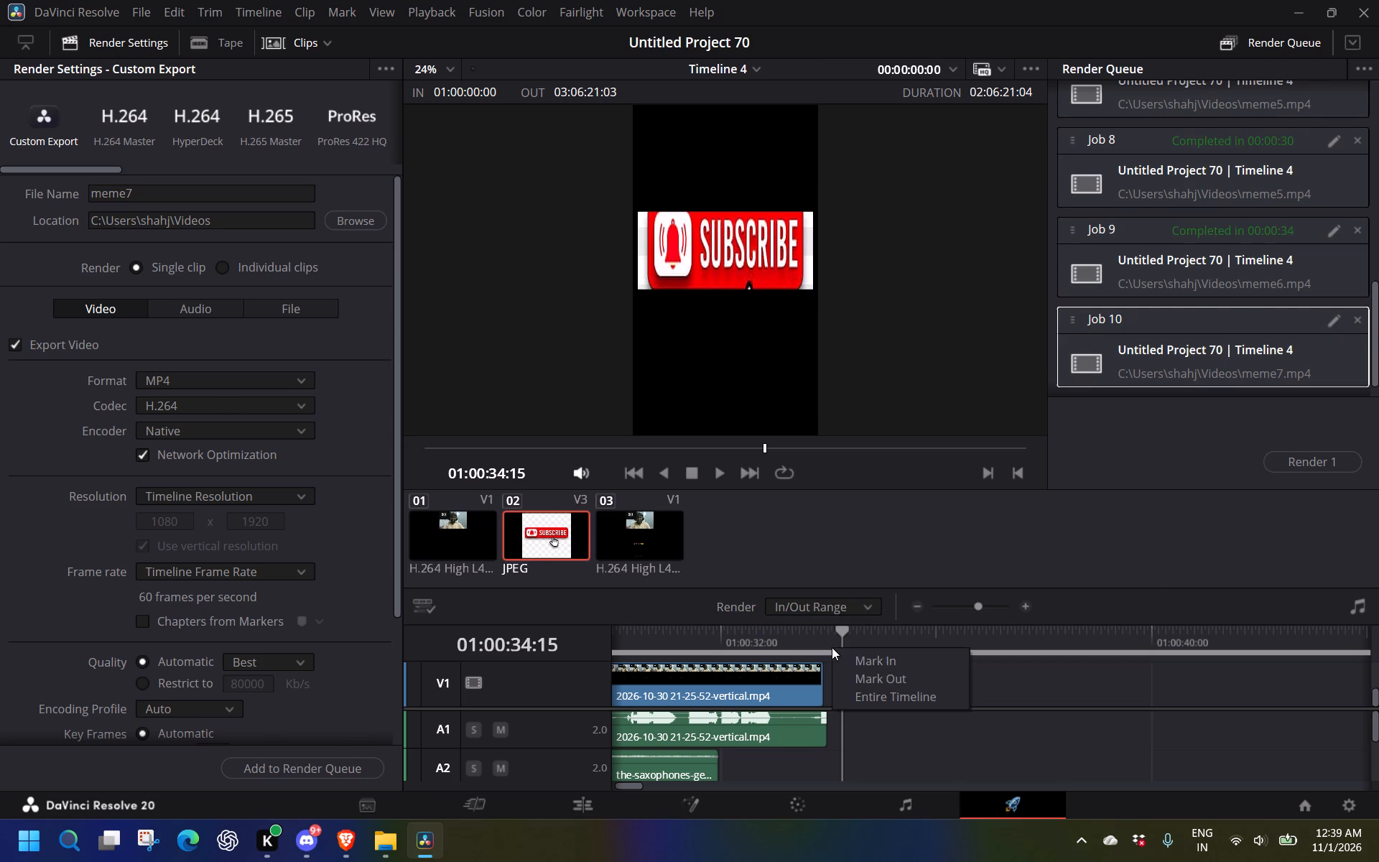
pyautogui.click(890, 672)
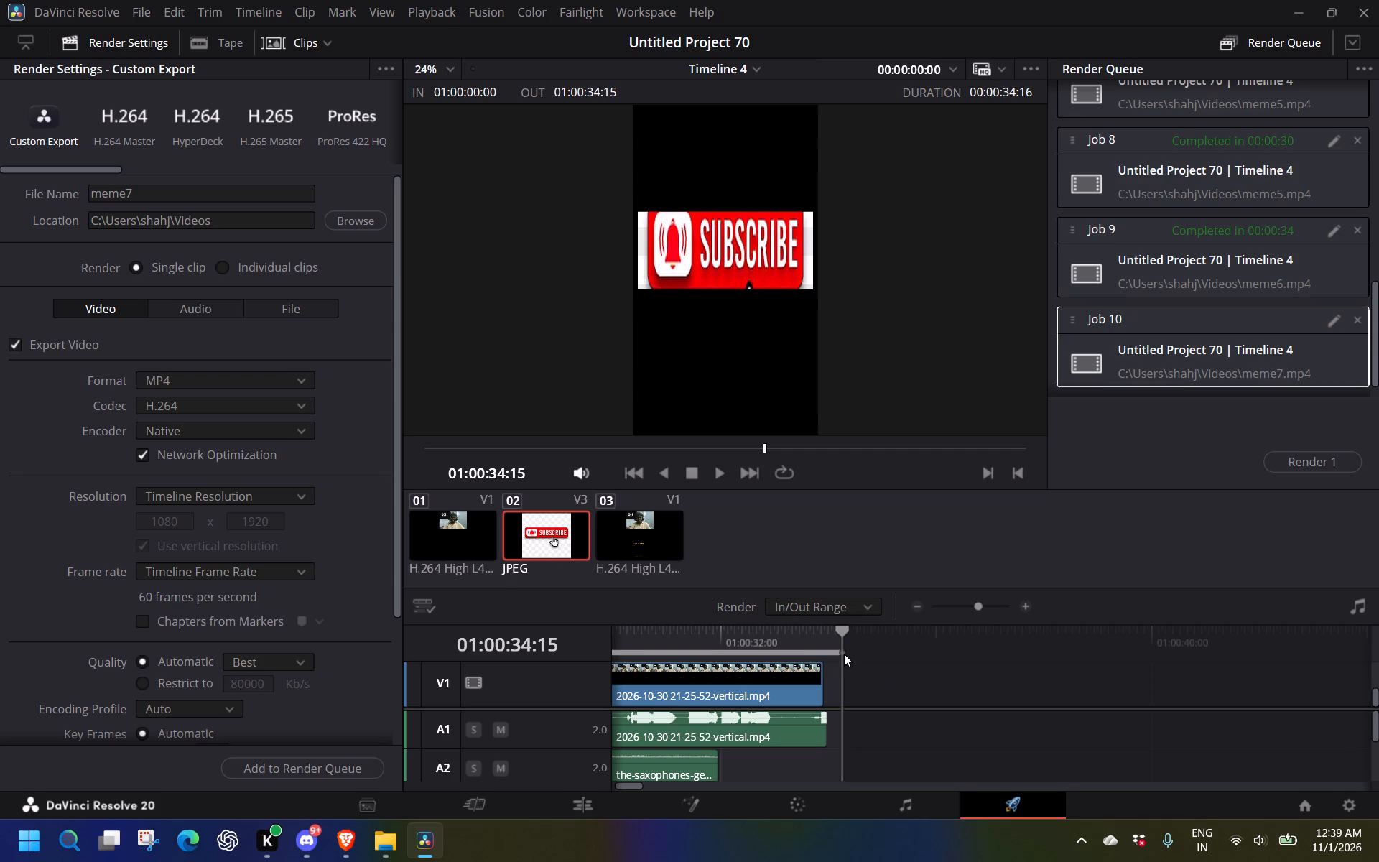
# Start rendering the queued meme7 job.
pyautogui.click(1306, 463)
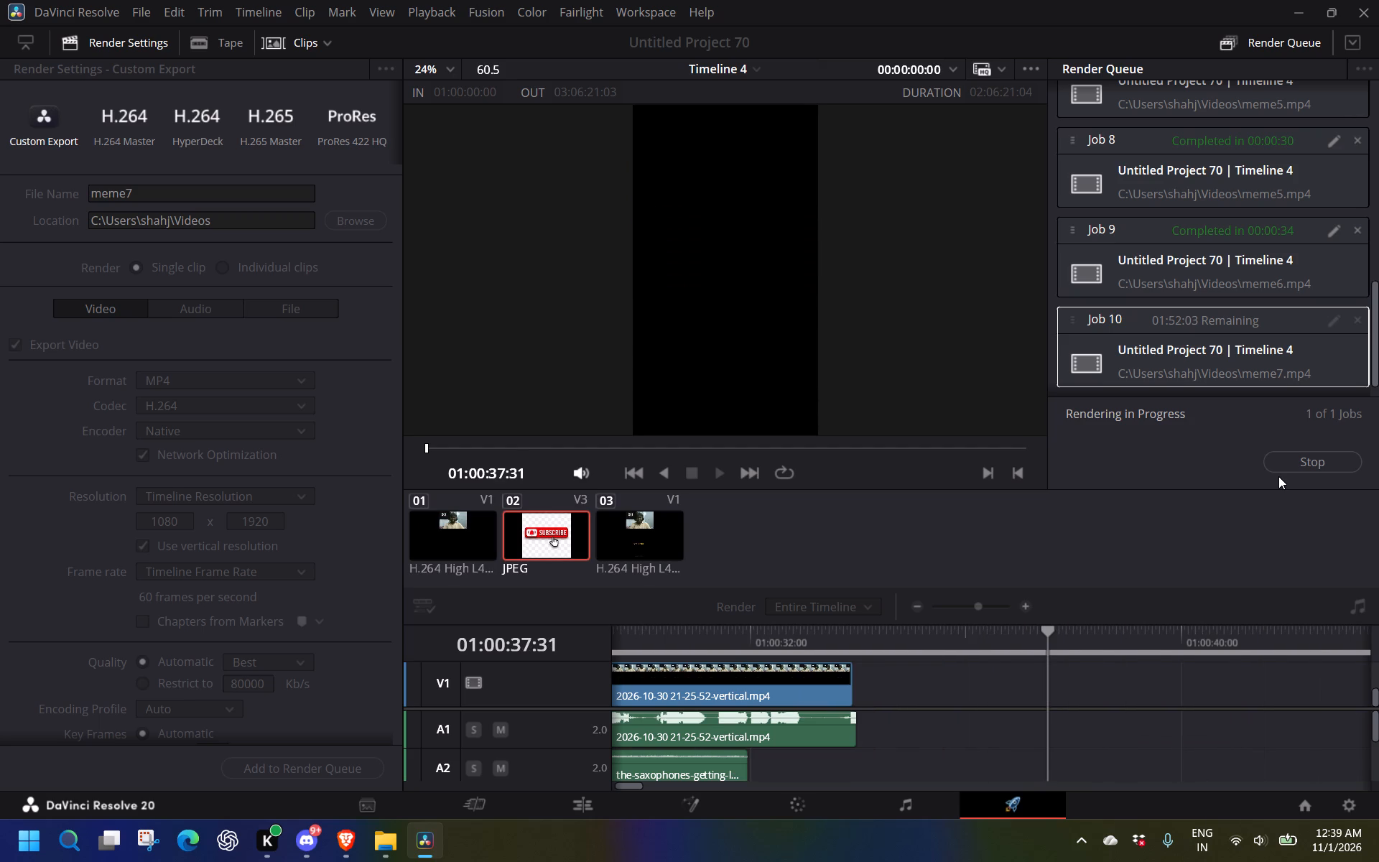
# Stop the meme7 render that is in progress.
pyautogui.click(1327, 466)
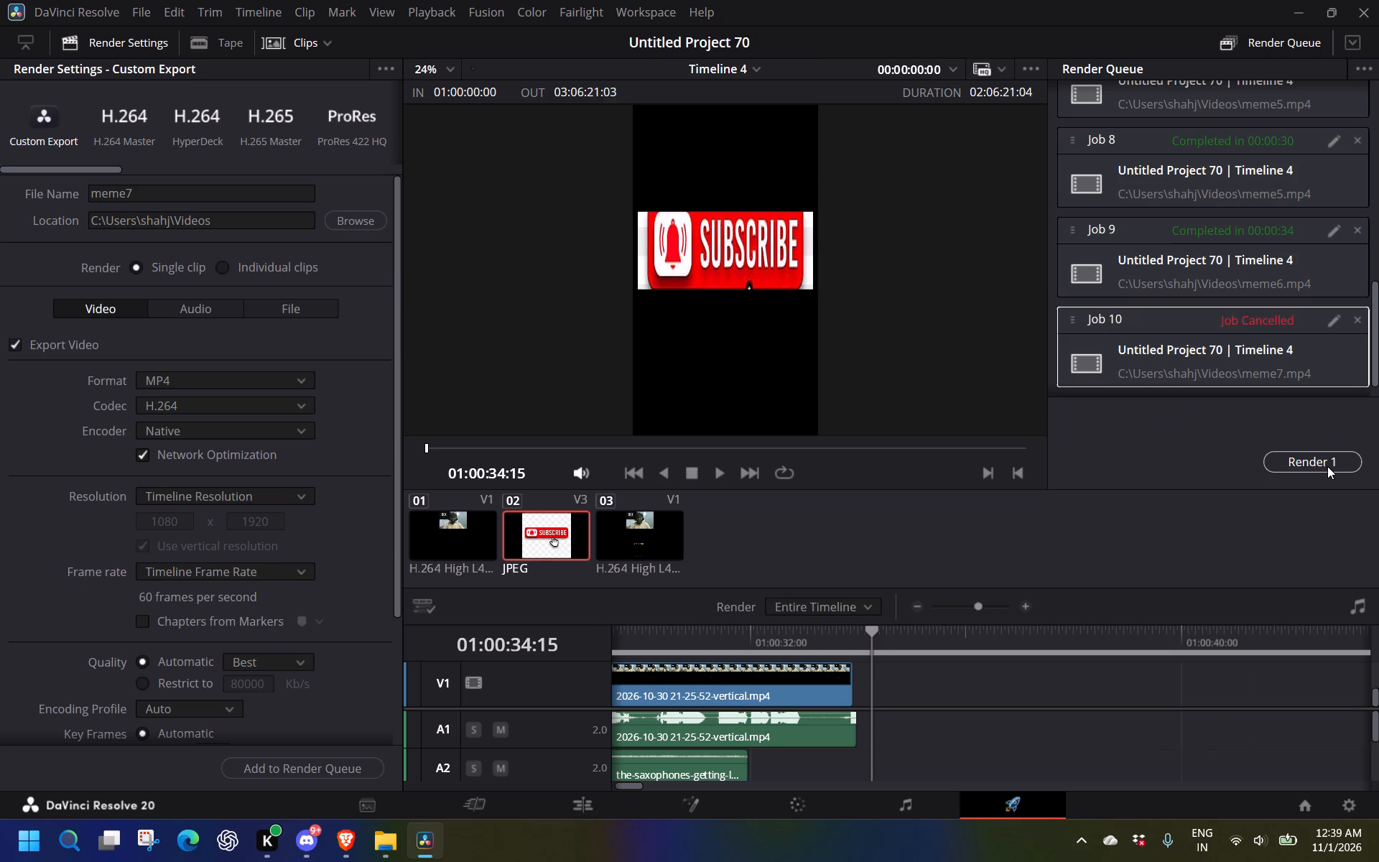
# Set the render range to In/Out Range and mark the out point at 01:00:34:04, just past the end of the footage.
pyautogui.click(850, 601)
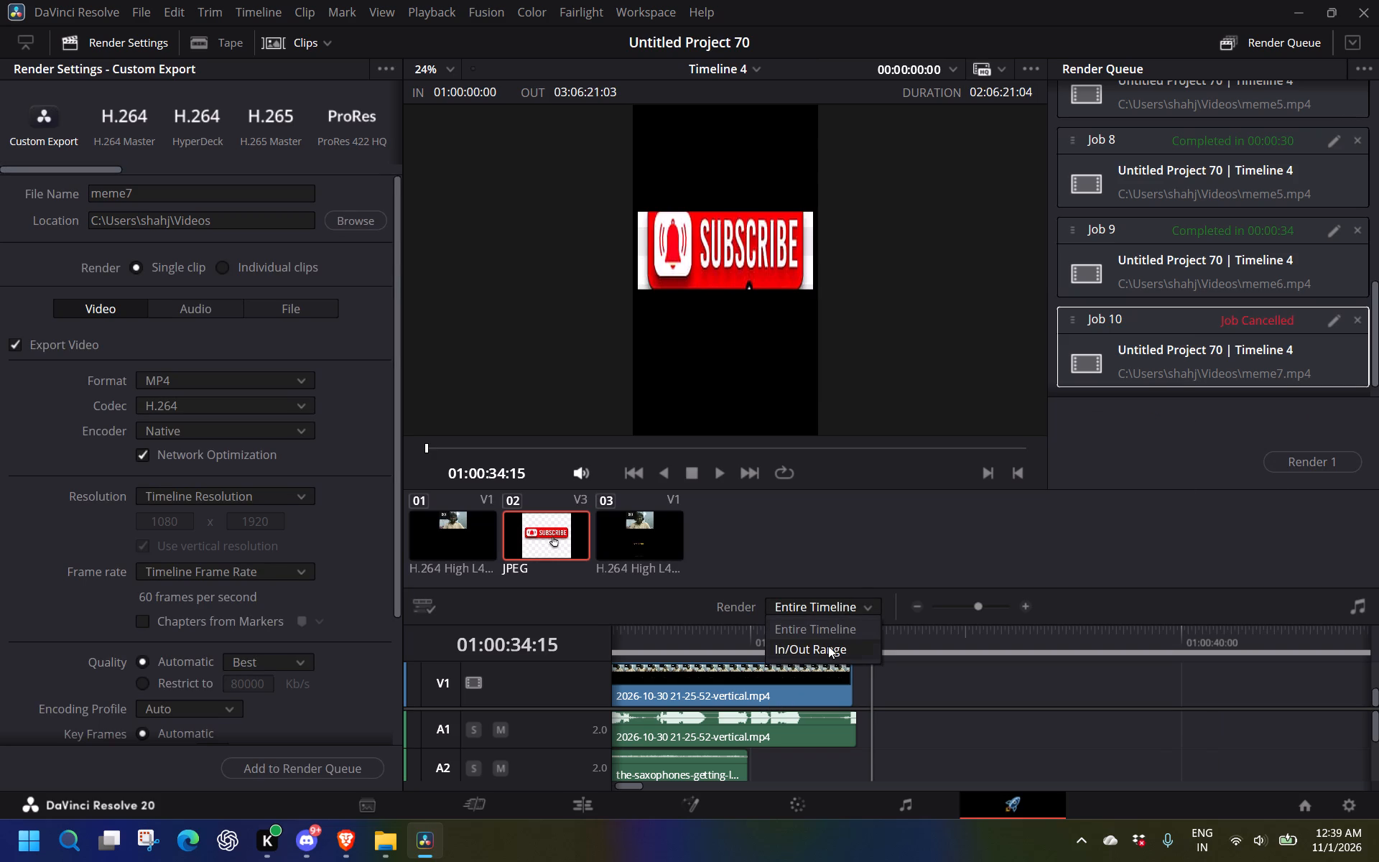
pyautogui.click(828, 648)
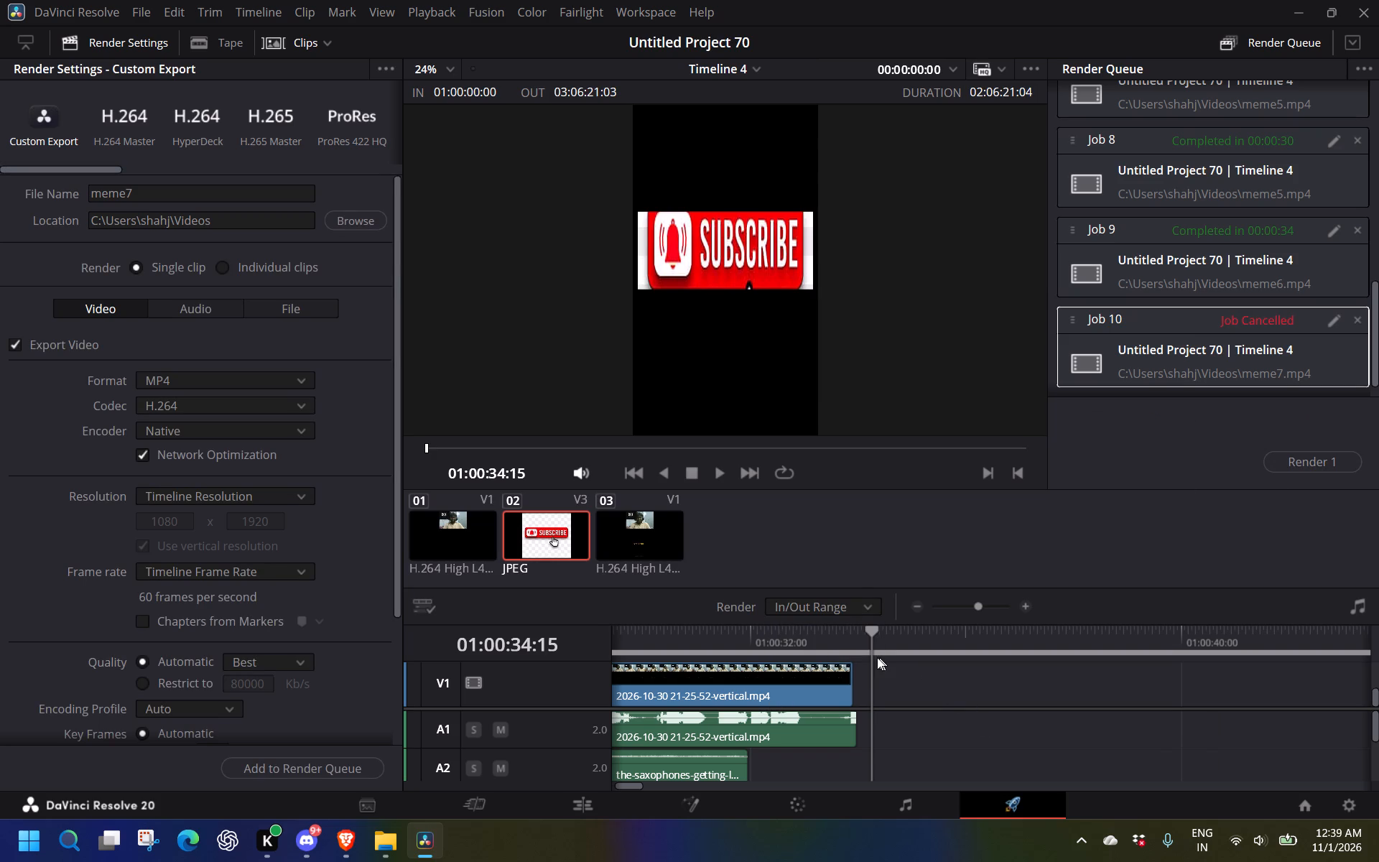
pyautogui.click(861, 647)
pyautogui.rightClick(861, 647)
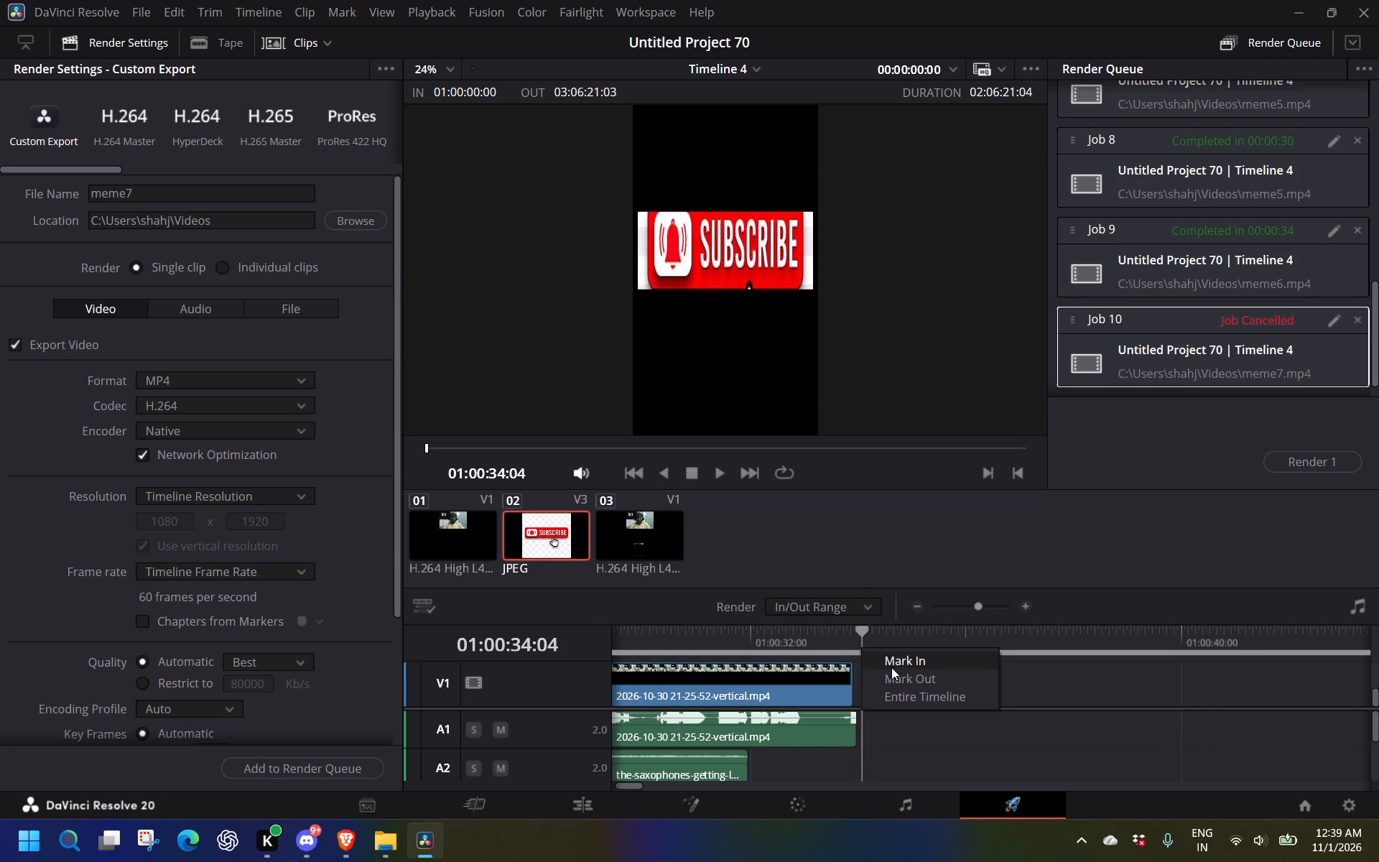
pyautogui.click(898, 686)
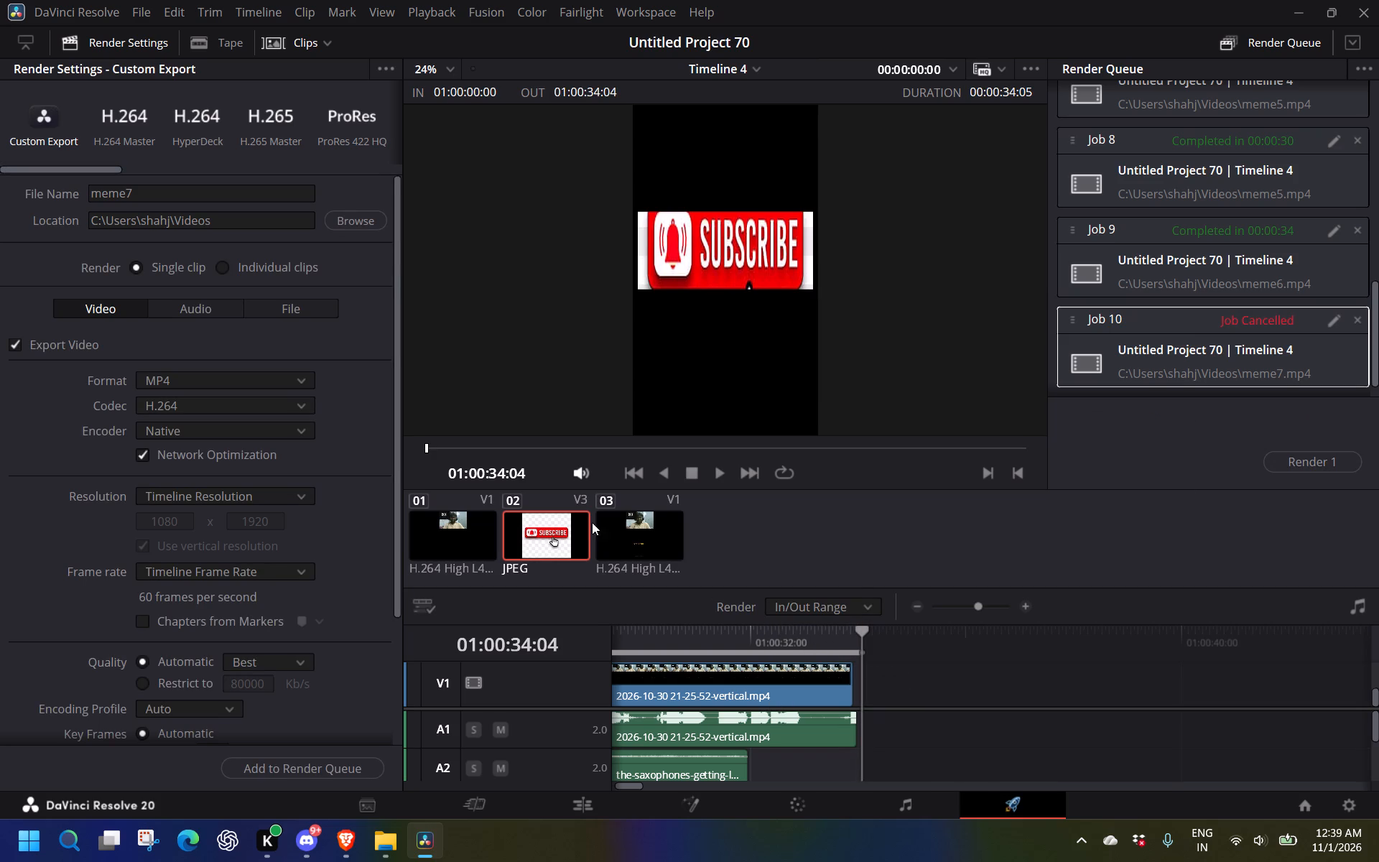
# Add meme7 to the render queue again, replacing the existing file, and start rendering the new job.
pyautogui.click(279, 762)
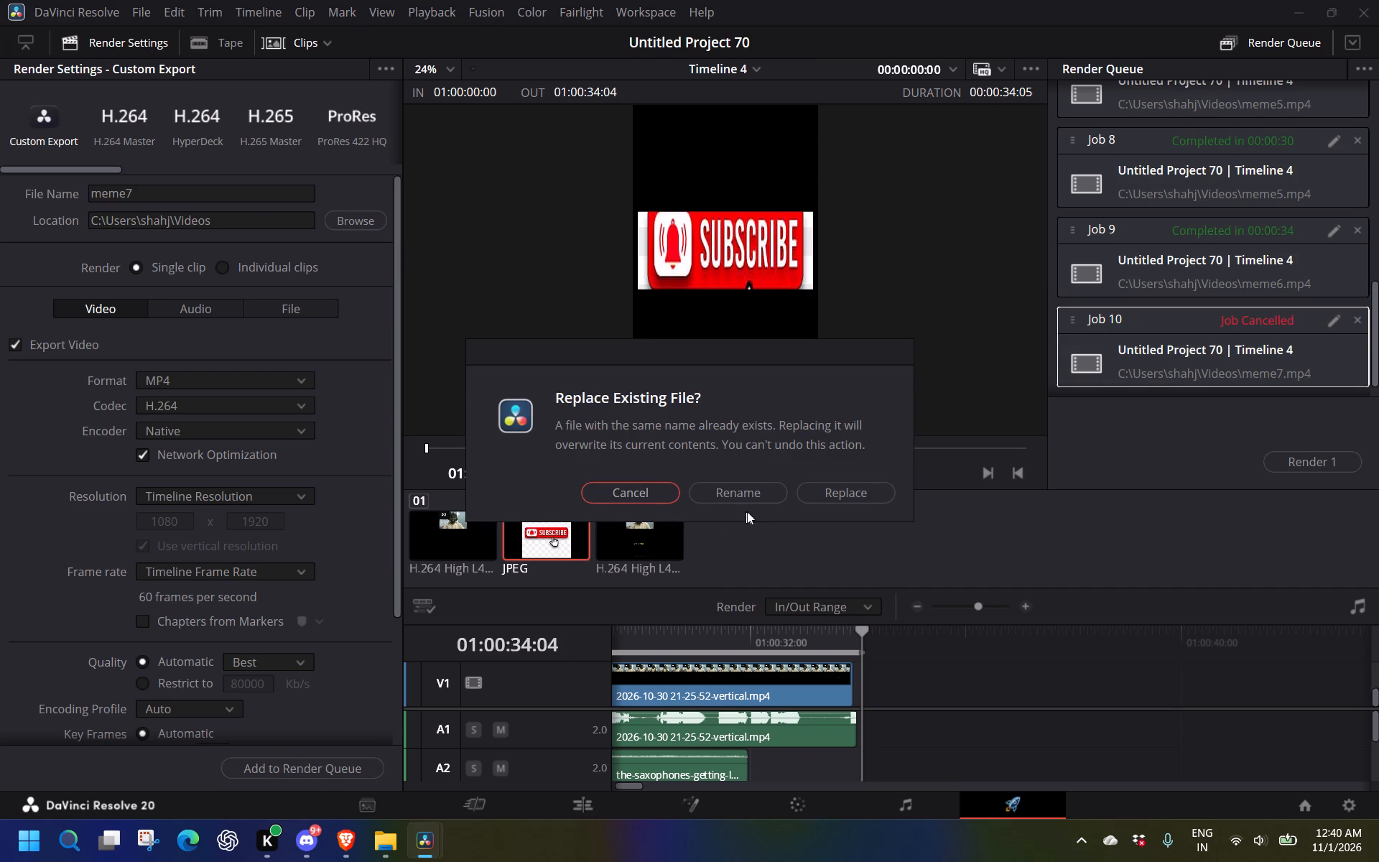
pyautogui.click(820, 486)
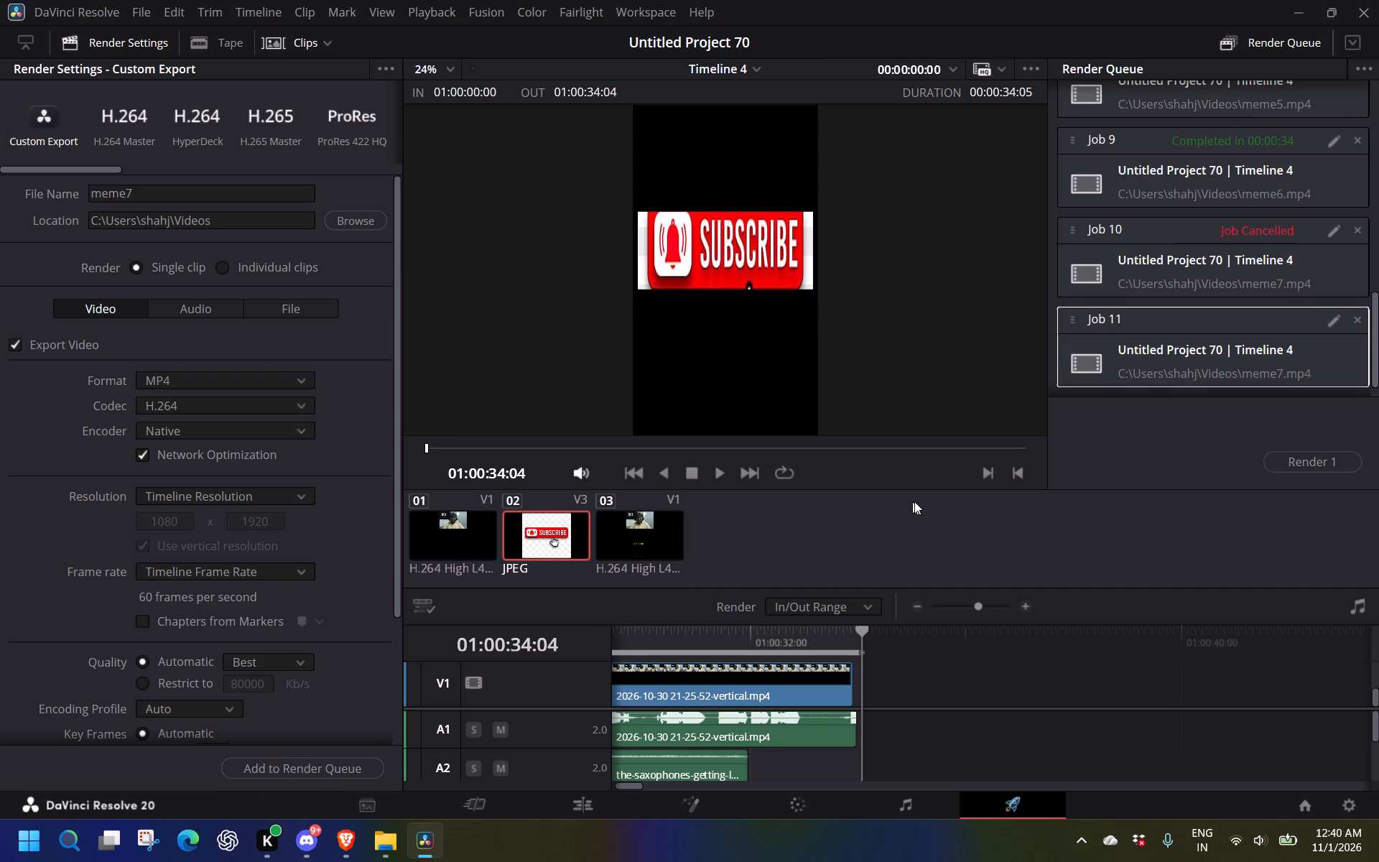
pyautogui.click(1302, 460)
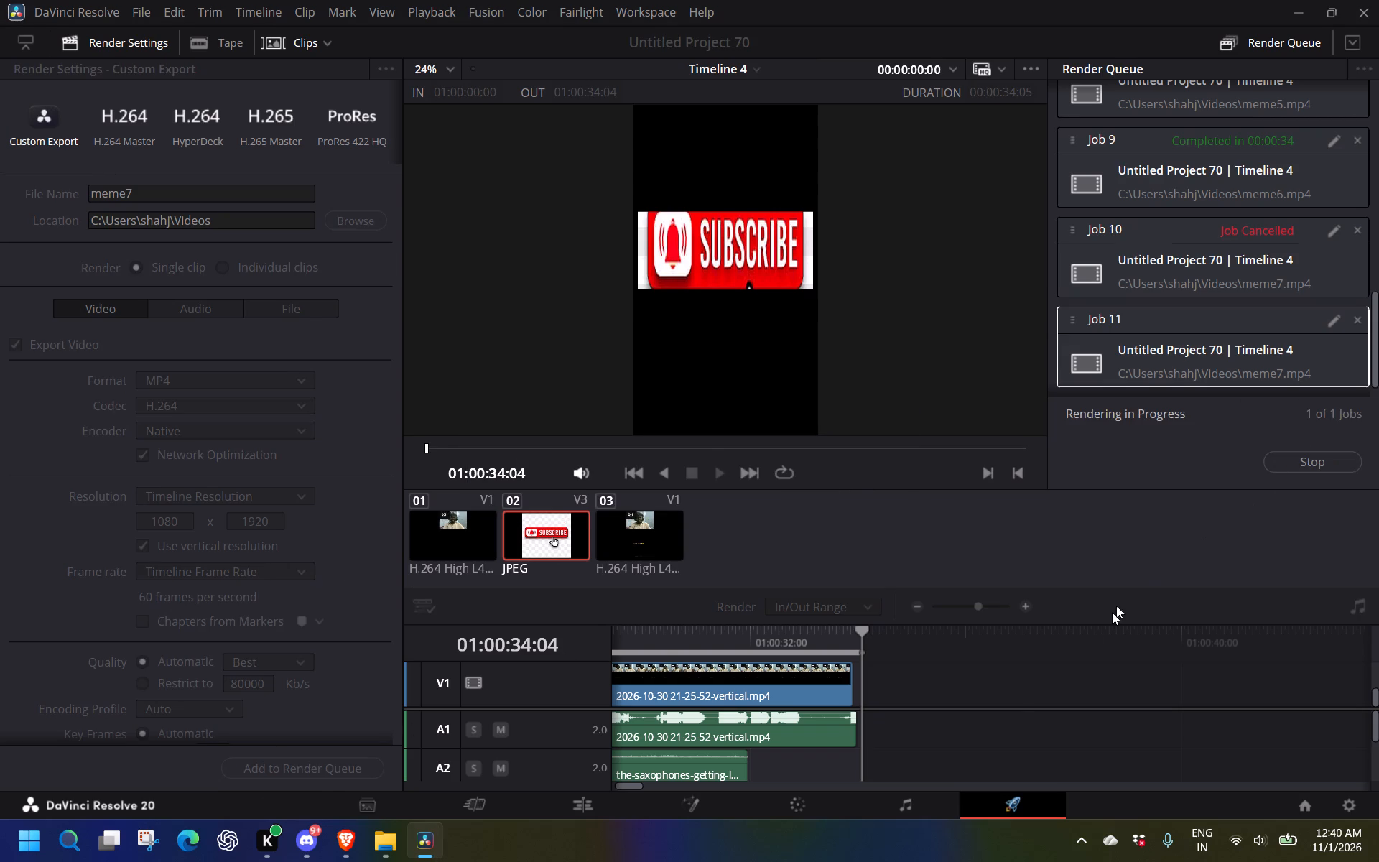
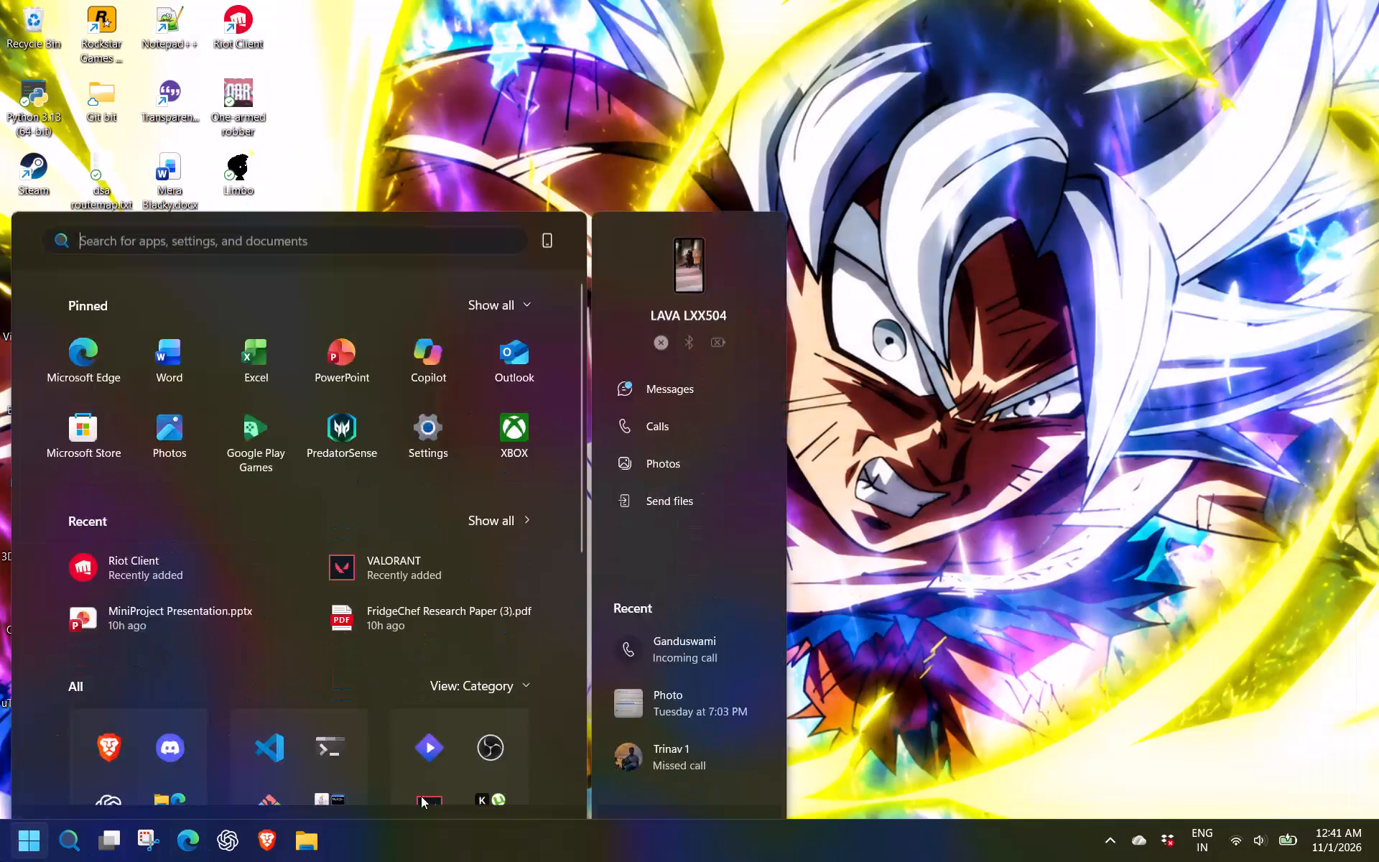
# Switch to the Windows desktop's Start screen and open the computer's power options.
pyautogui.click(525, 779)
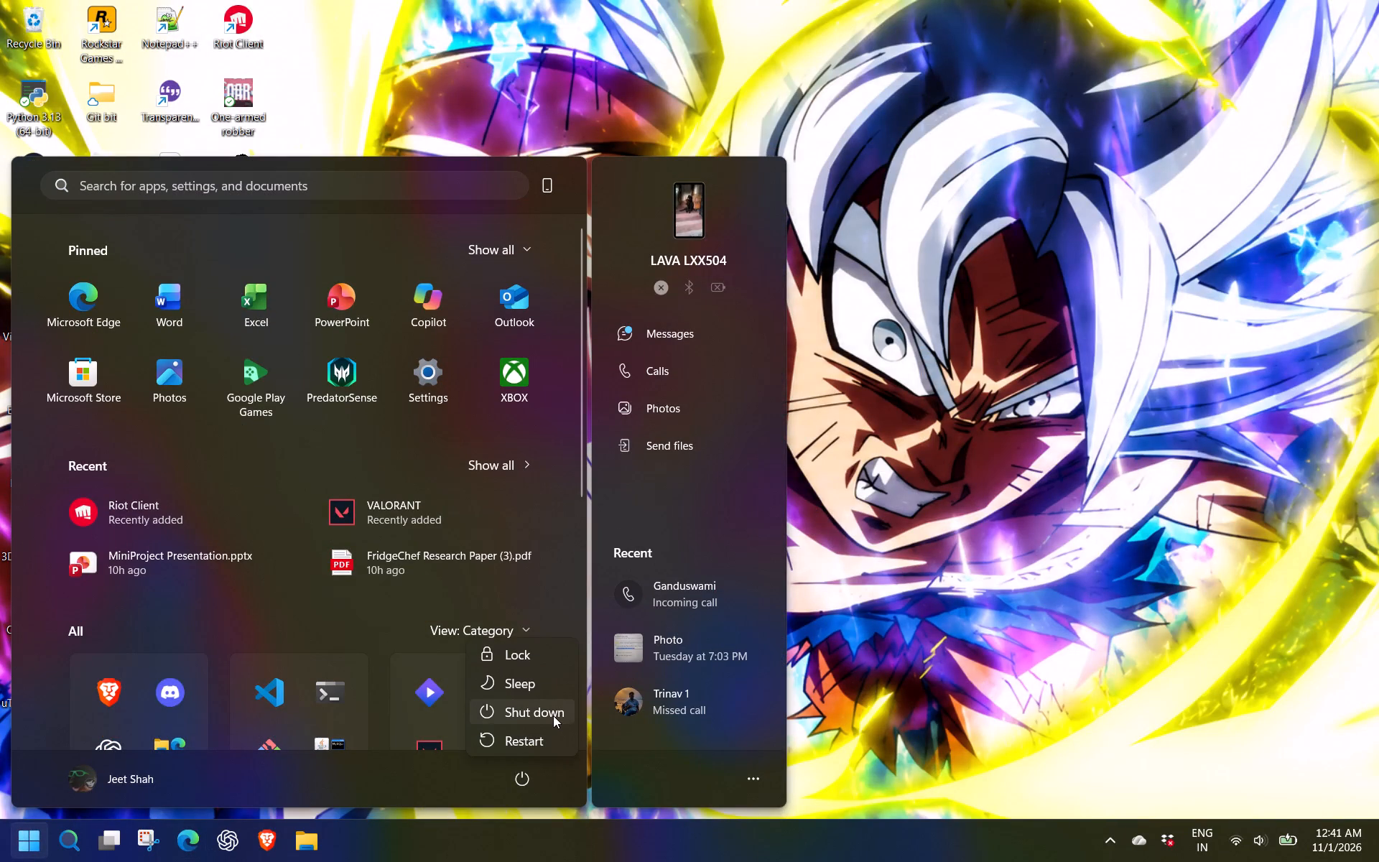